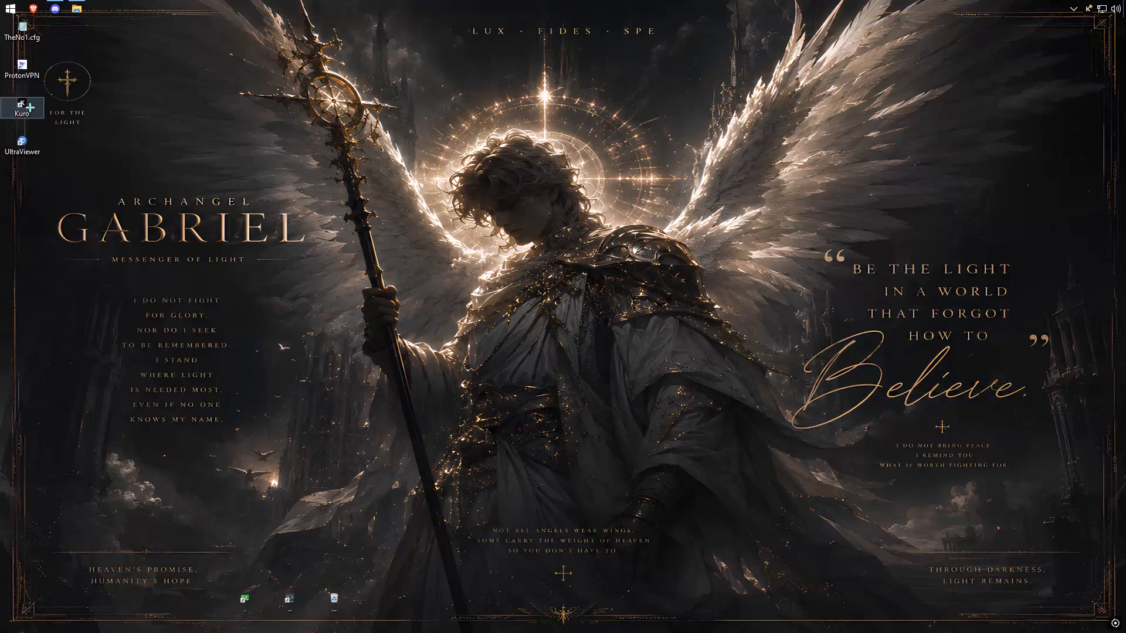
Search the computer's installed apps for "VP" and launch the best match.
left_click(0, 0)
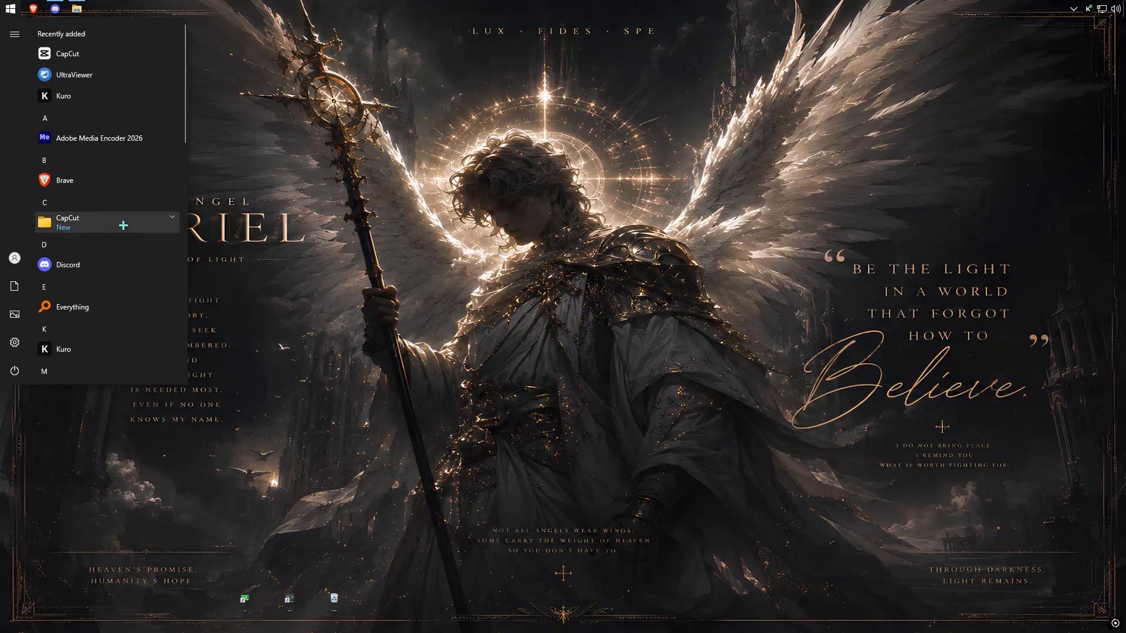
left_click(125, 225)
scroll(63, 290, "down", 3)
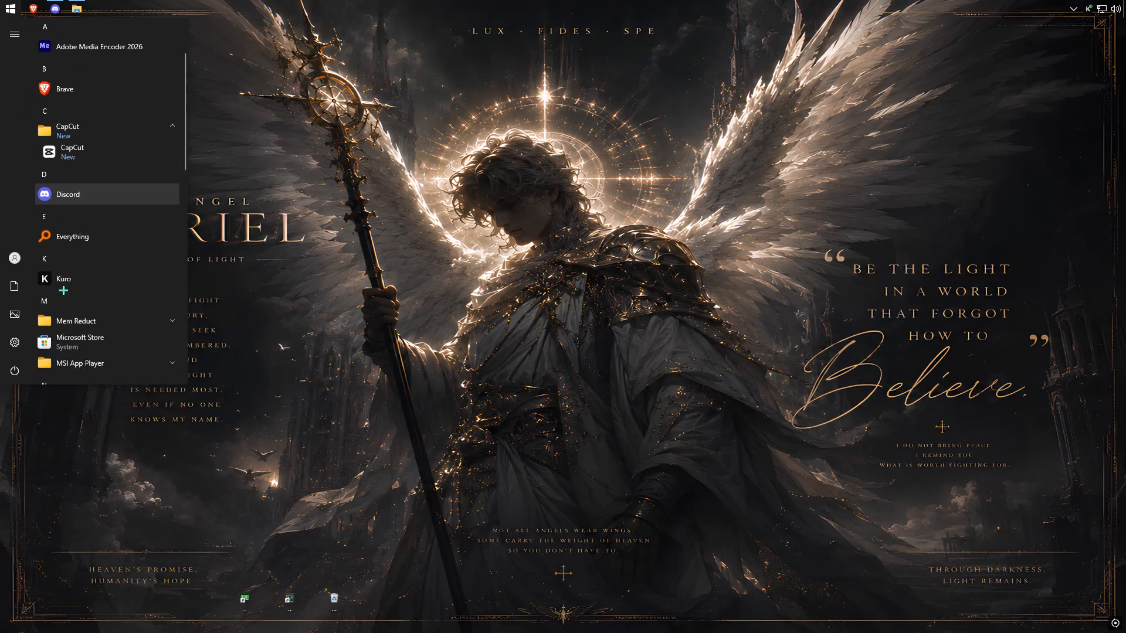
scroll(63, 290, "down", 15)
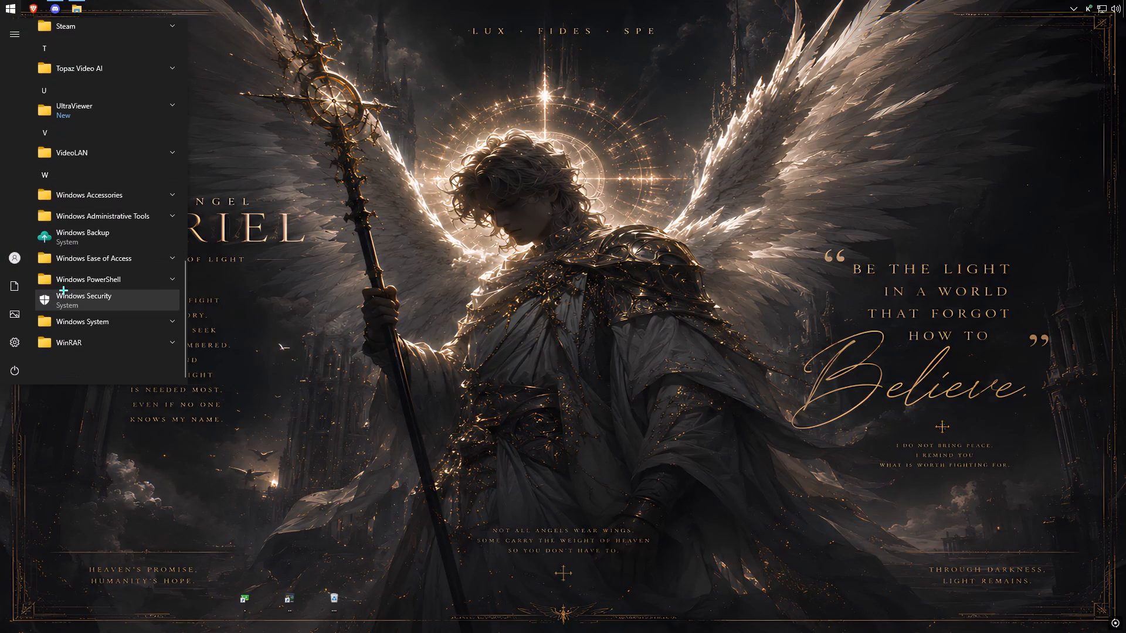
type("CP")
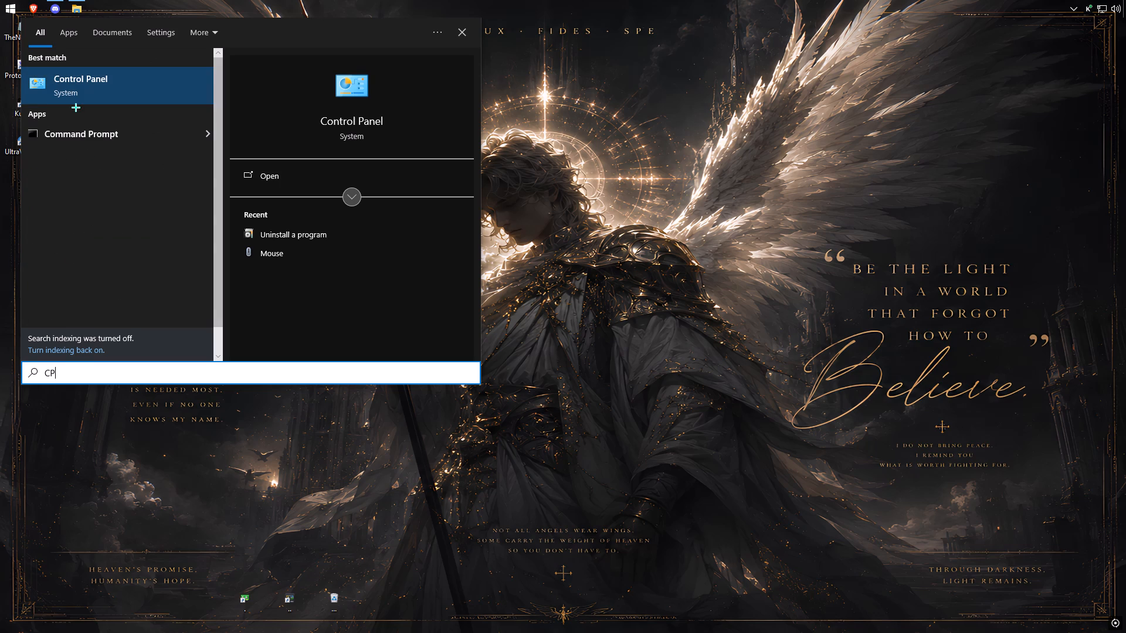
key("BackSpace")
key("BackSpace")
type("VP")
key("Return")
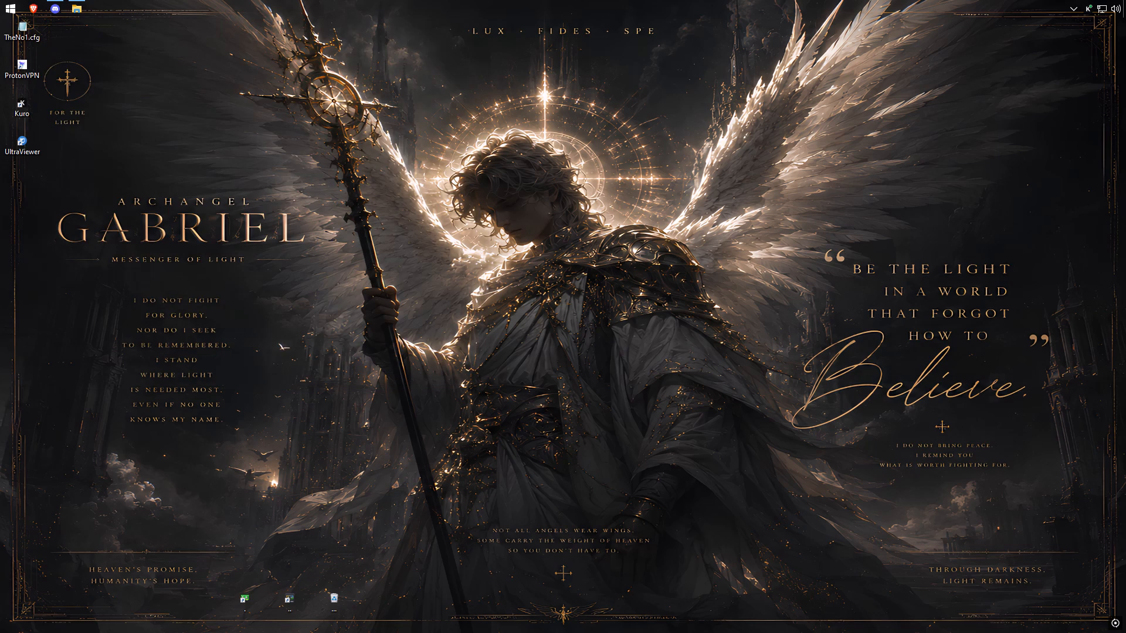
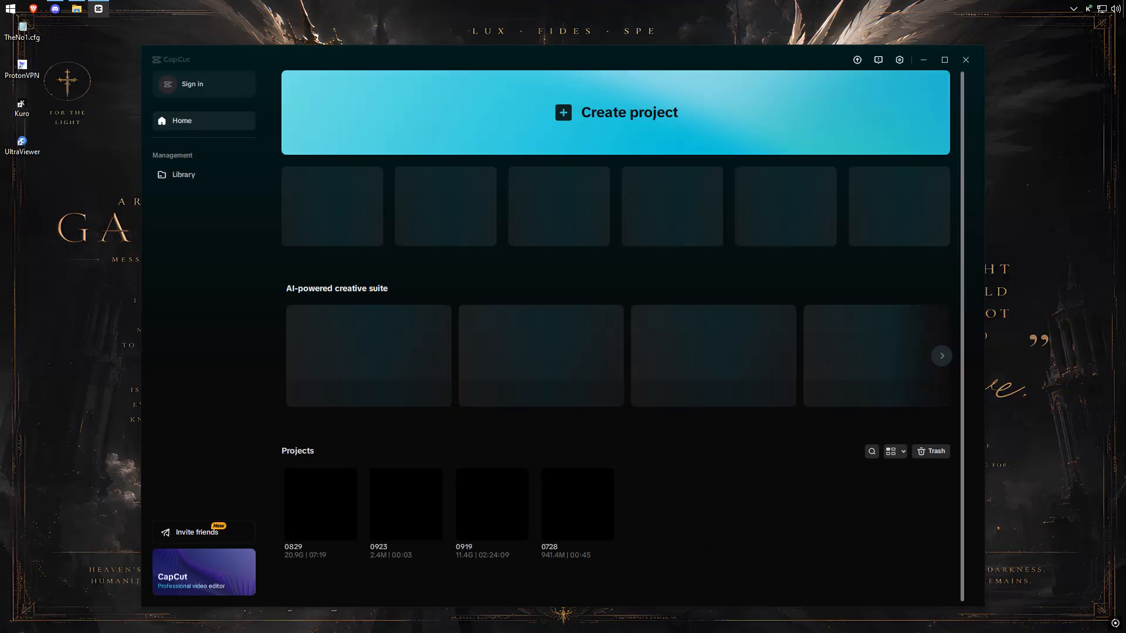
Open the project 0829 and dismiss the request to link missing media files without linking any.
left_click(322, 522)
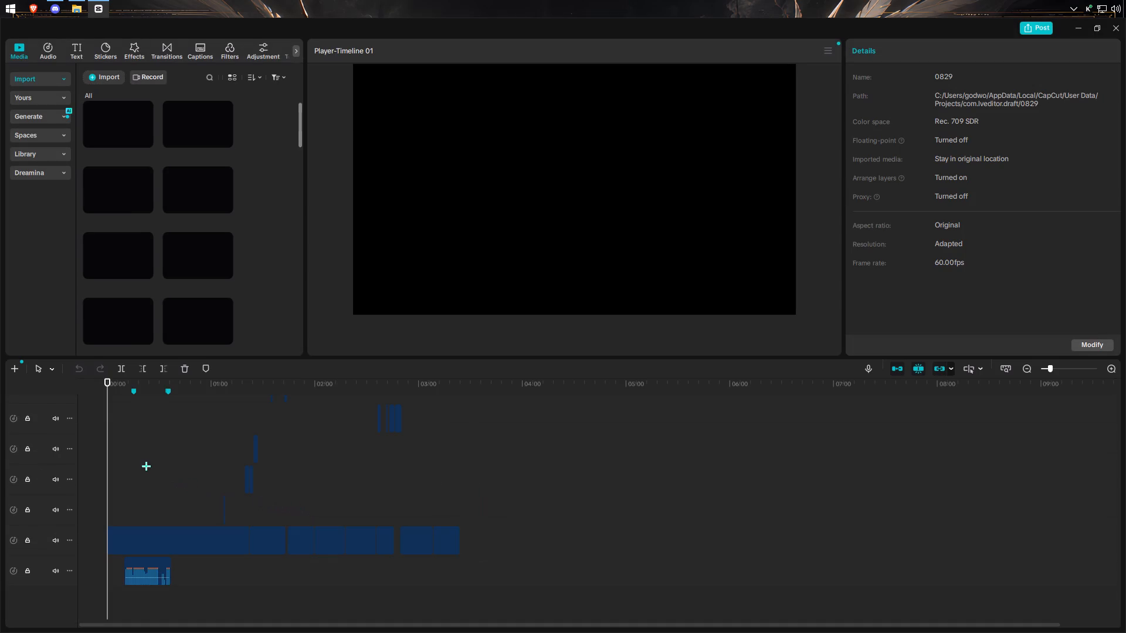
left_click(167, 445)
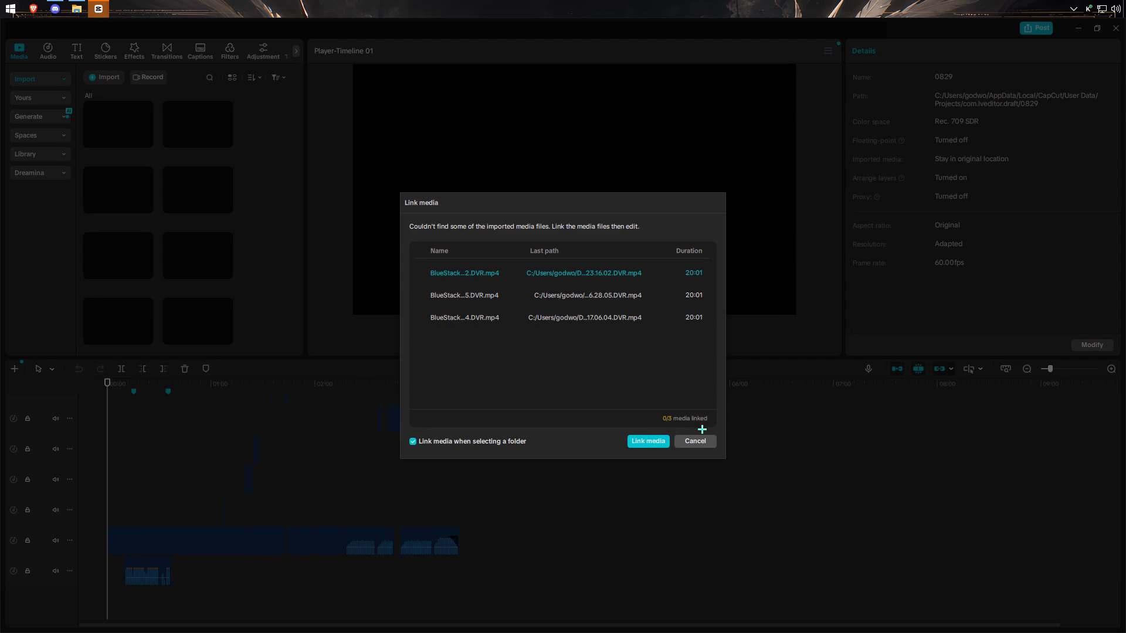
left_click(691, 438)
left_click(691, 447)
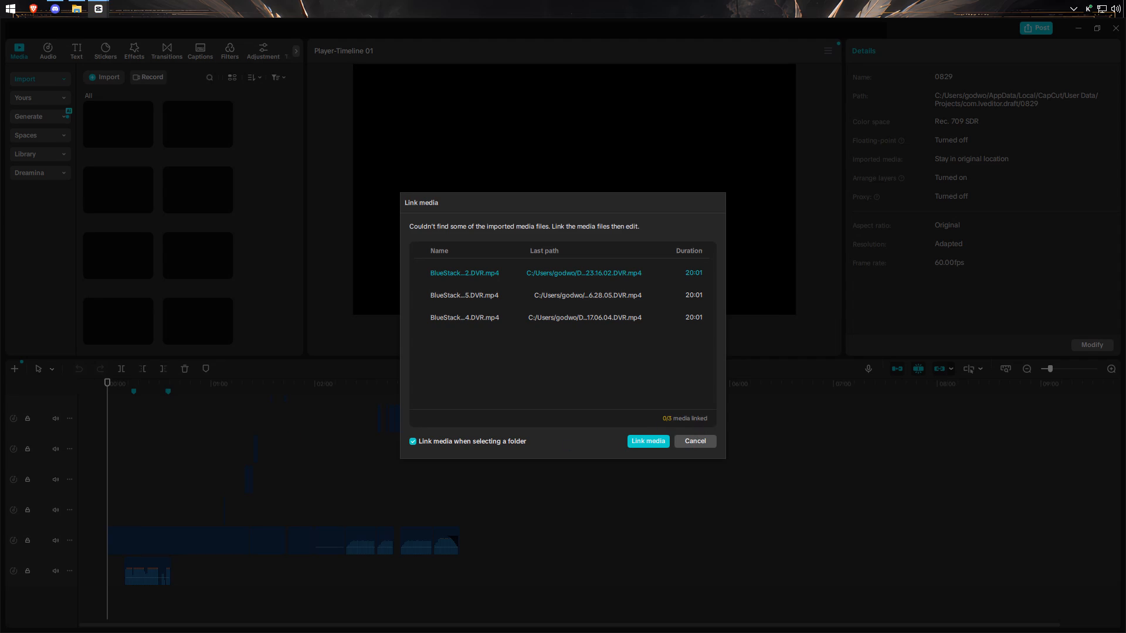
left_click(690, 441)
Scrub through the timeline's opening portion to about 00:01:44 and play the preview from there.
left_click(139, 450)
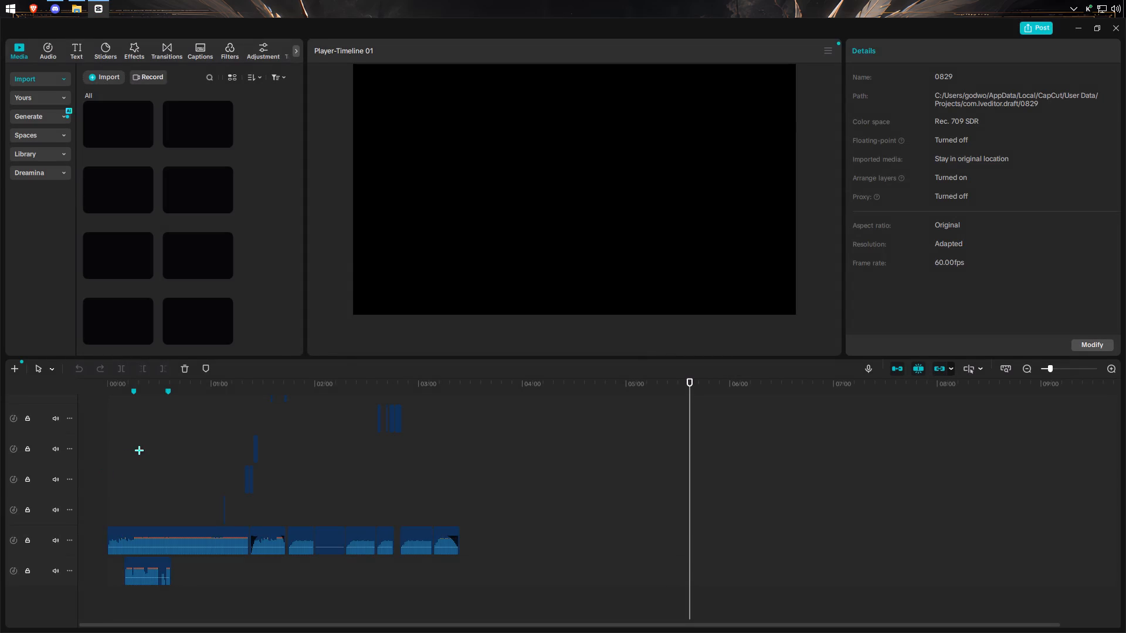
left_click_drag(141, 450, 165, 447)
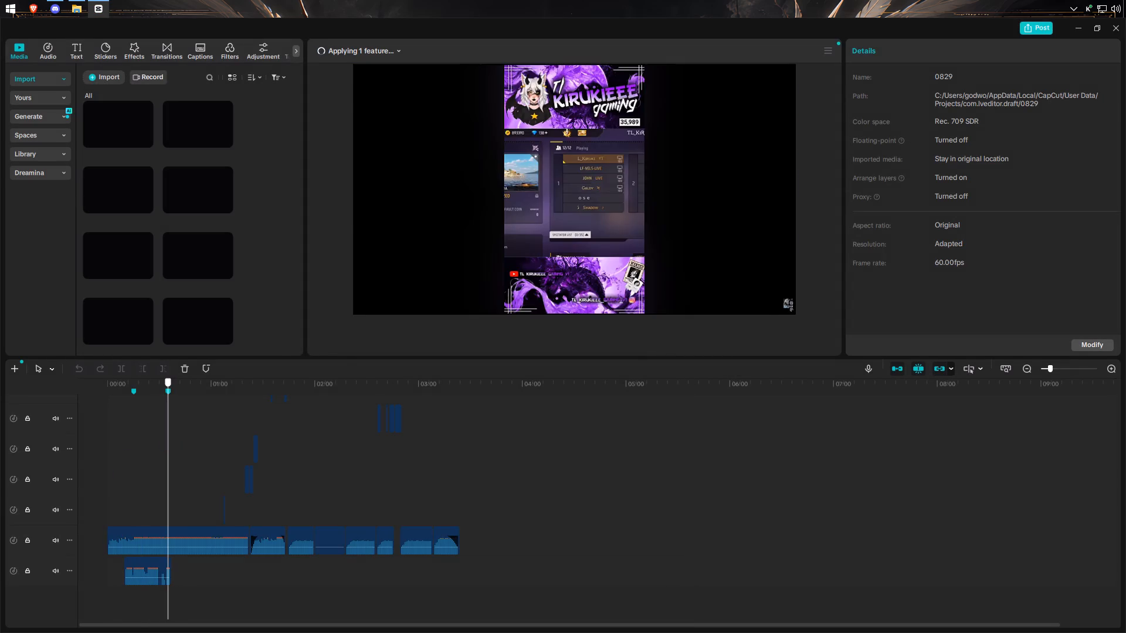
left_click_drag(165, 447, 250, 441)
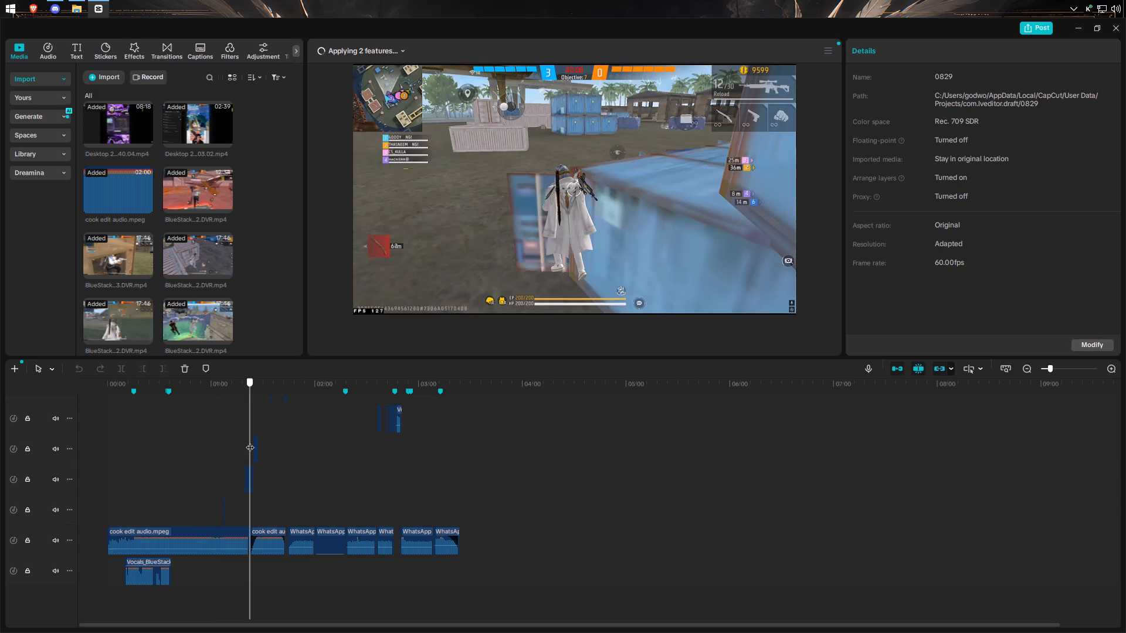
left_click_drag(250, 441, 246, 441)
left_click(271, 455)
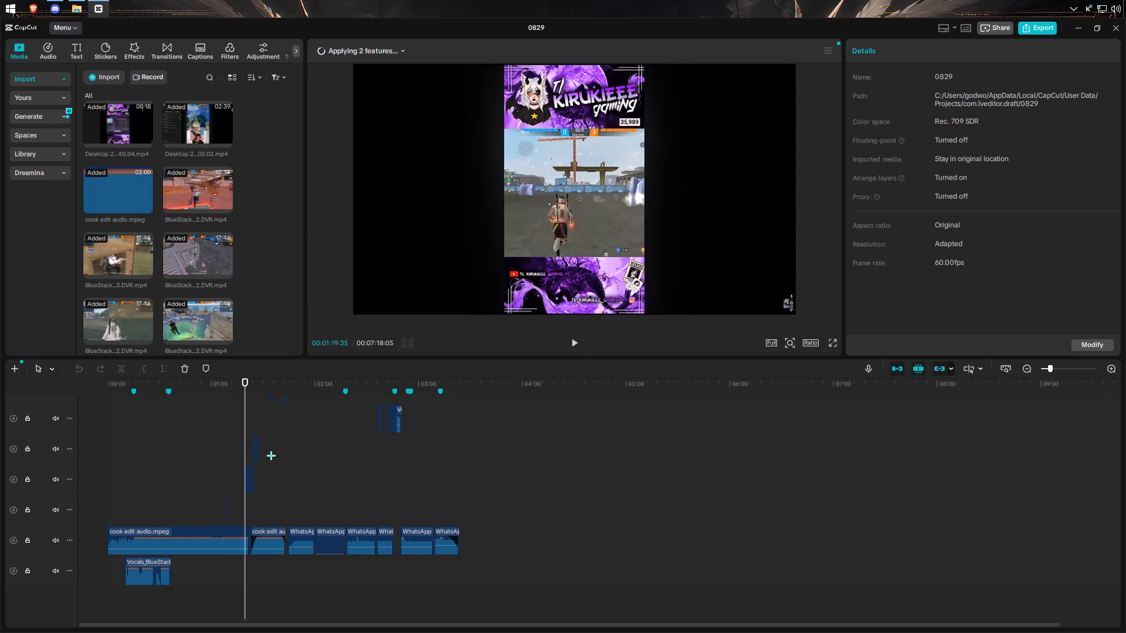
left_click(271, 455)
left_click_drag(271, 455, 285, 455)
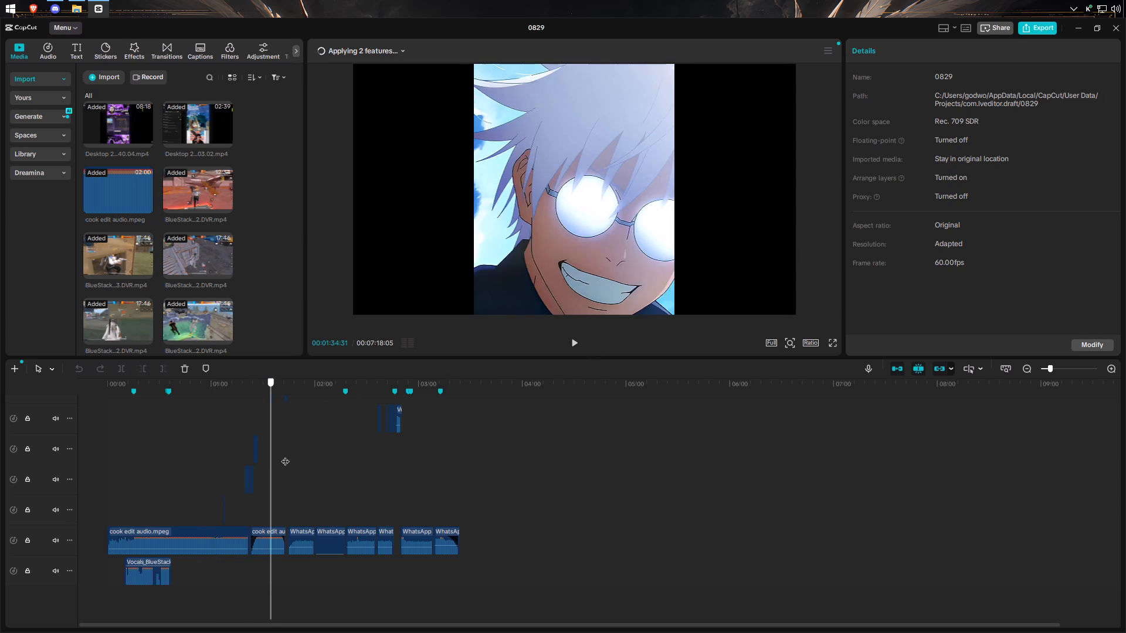
left_click_drag(285, 455, 290, 454)
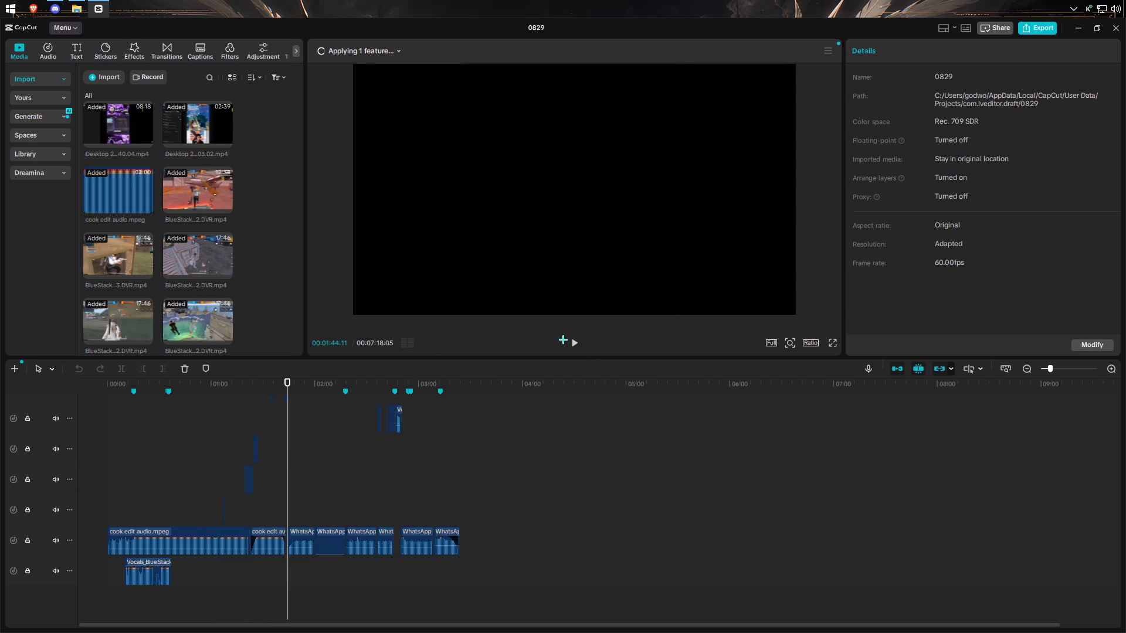
left_click(574, 341)
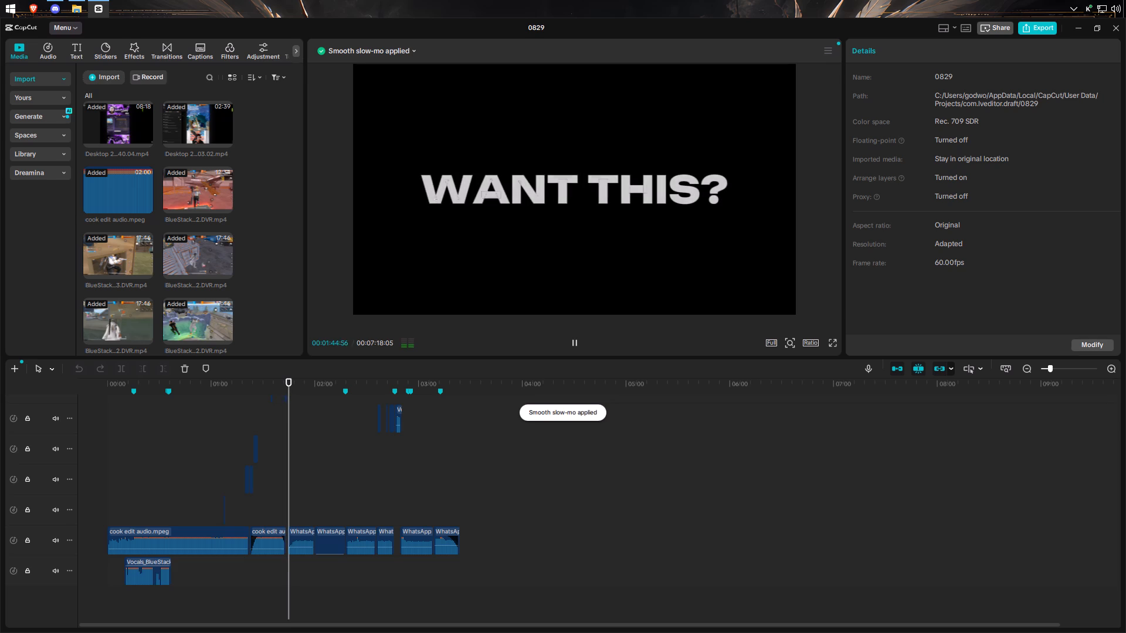
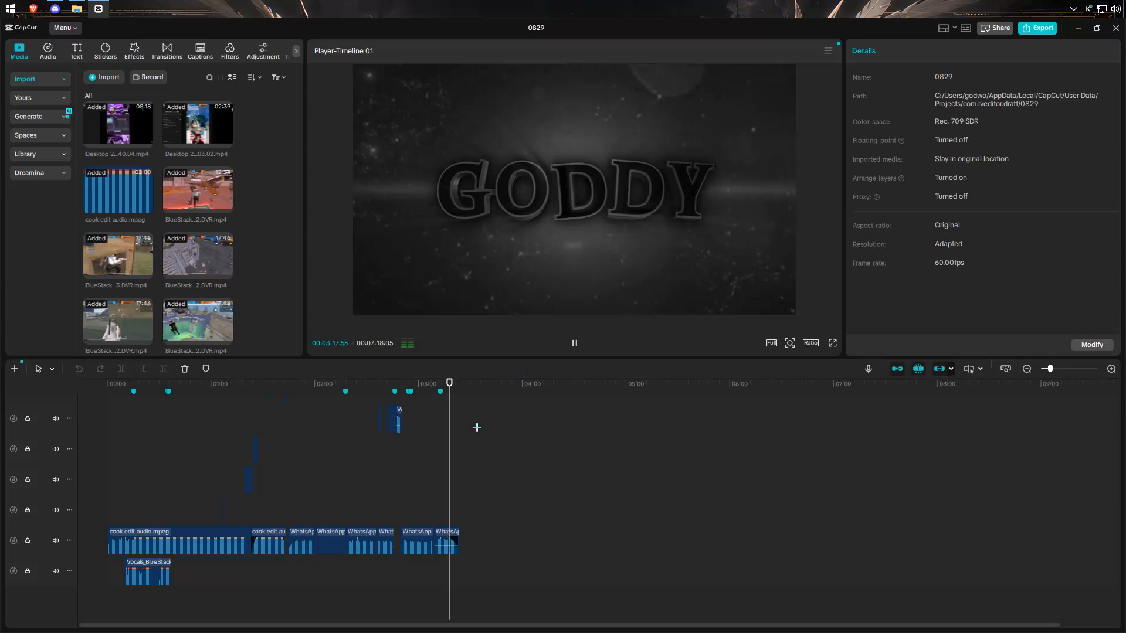
Scrub back to around the 00:02:00 mark of the timeline and play the preview from there.
left_click(450, 448)
left_click_drag(450, 448, 320, 403)
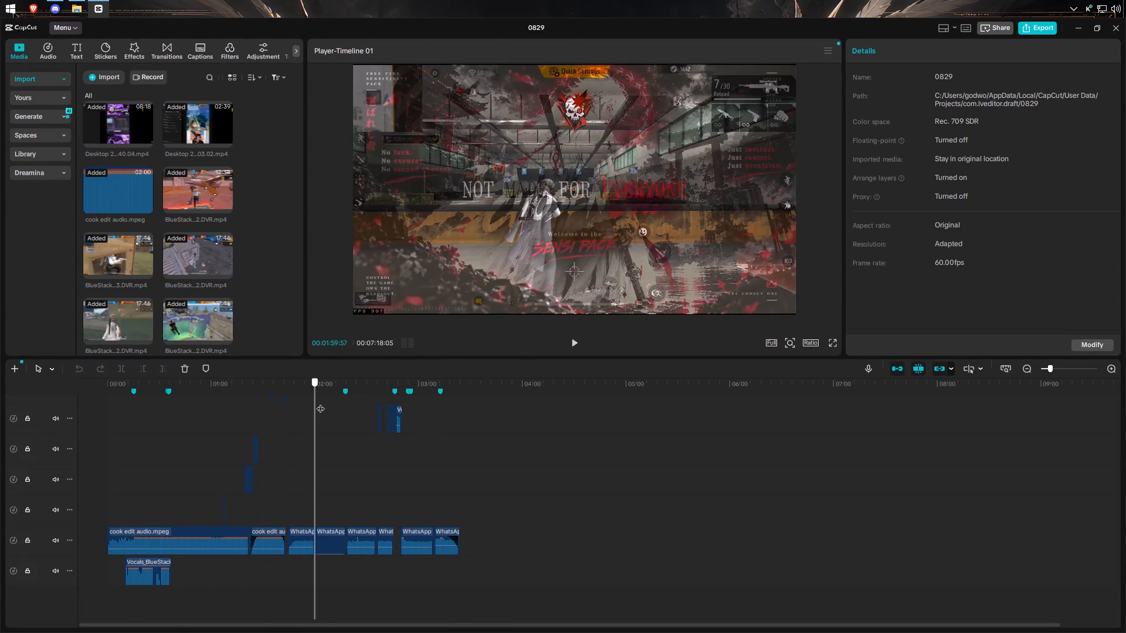
left_click_drag(320, 403, 329, 399)
left_click(574, 338)
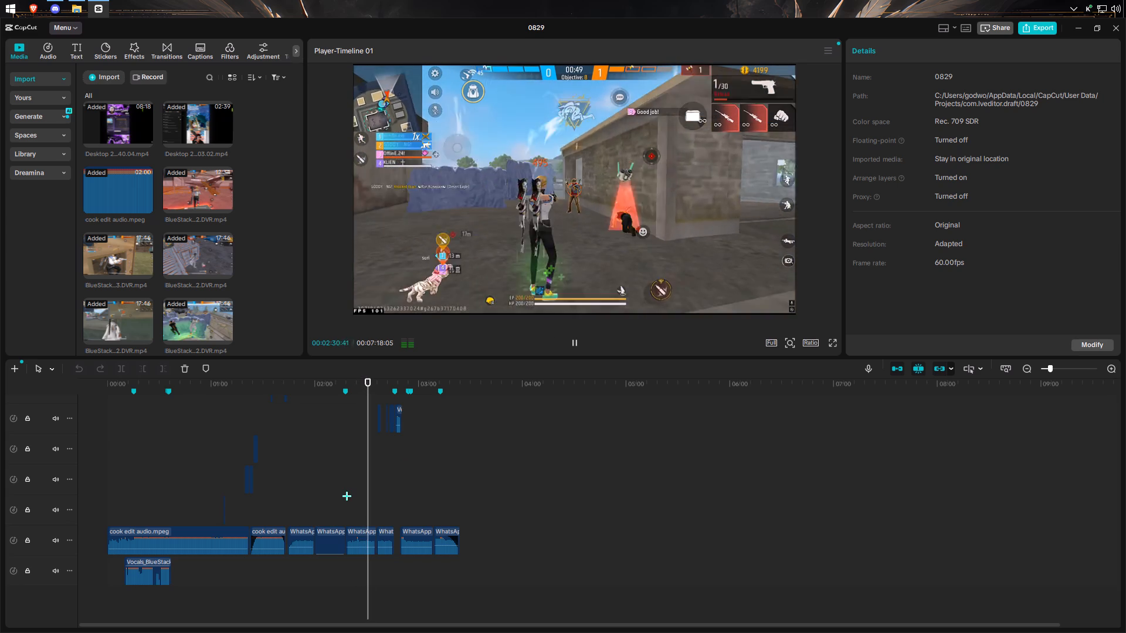
Import the recording BlueStacks 2026.10.27 - 10.26.06.02.DVR.mp4 from the NVIDIA BlueStacks folder into the project media.
left_click(113, 79)
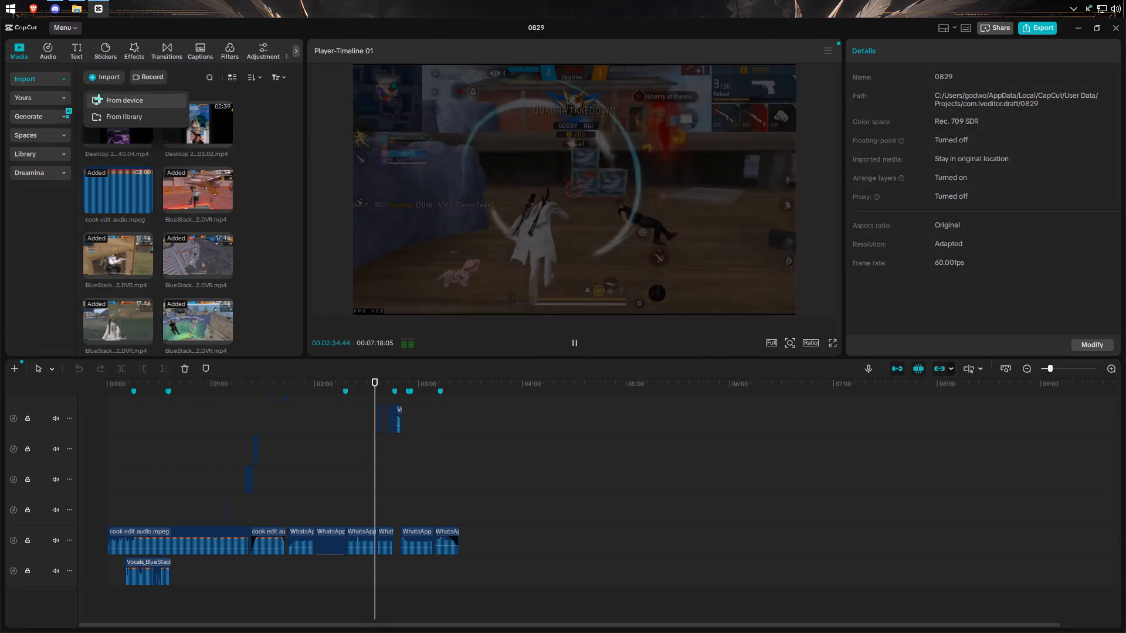
left_click(99, 98)
scroll(315, 267, "down", 8)
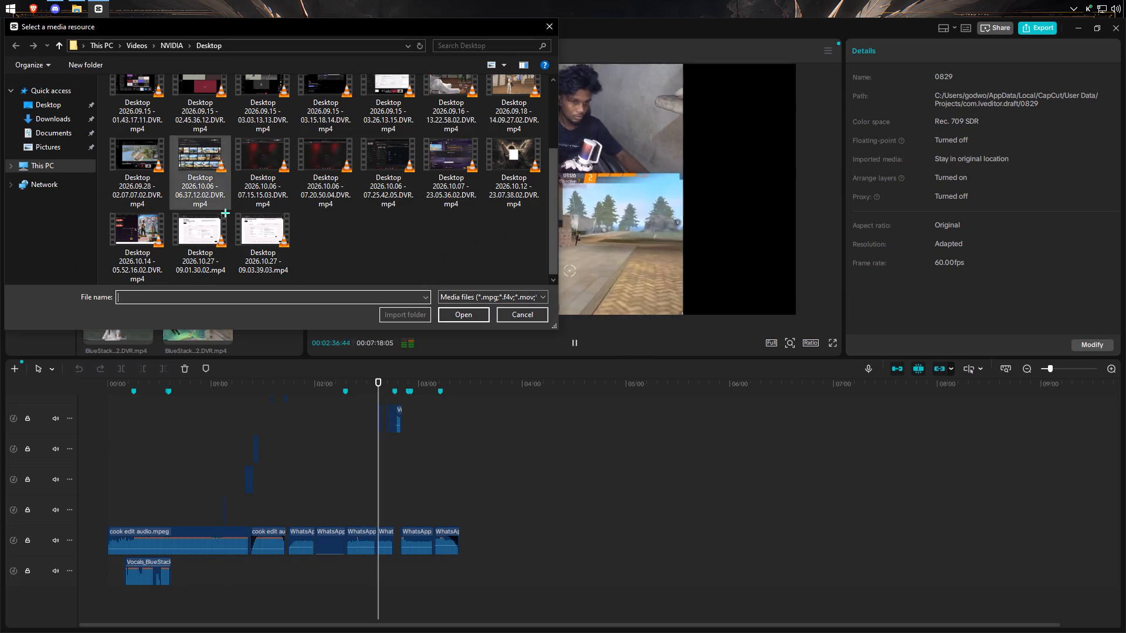
left_click(169, 44)
double_click(164, 102)
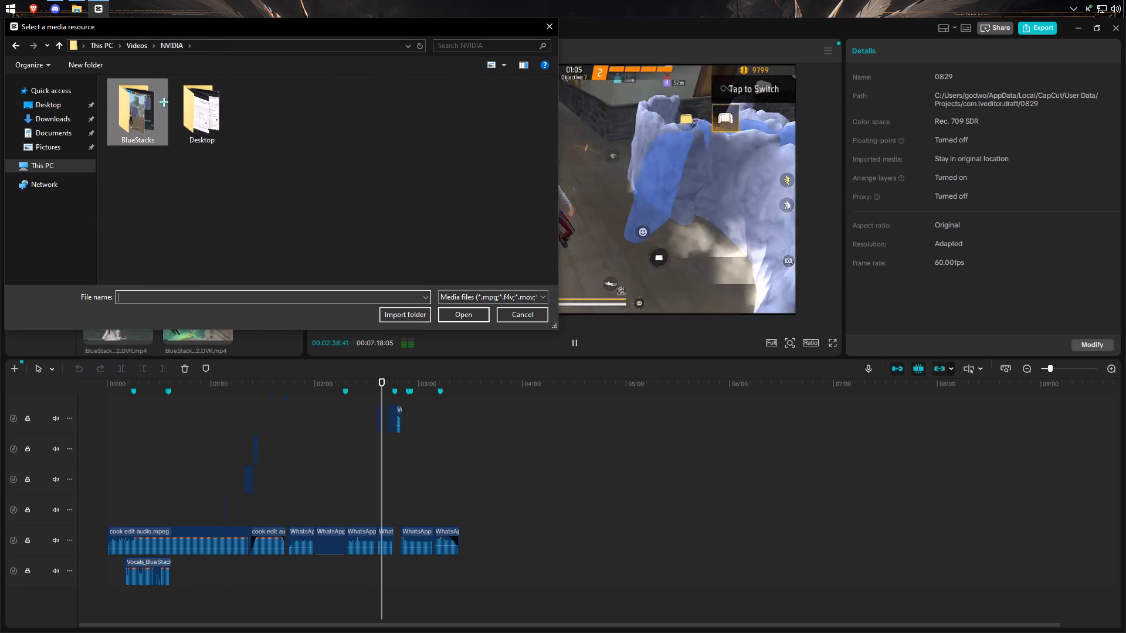
scroll(331, 200, "down", 8)
double_click(512, 234)
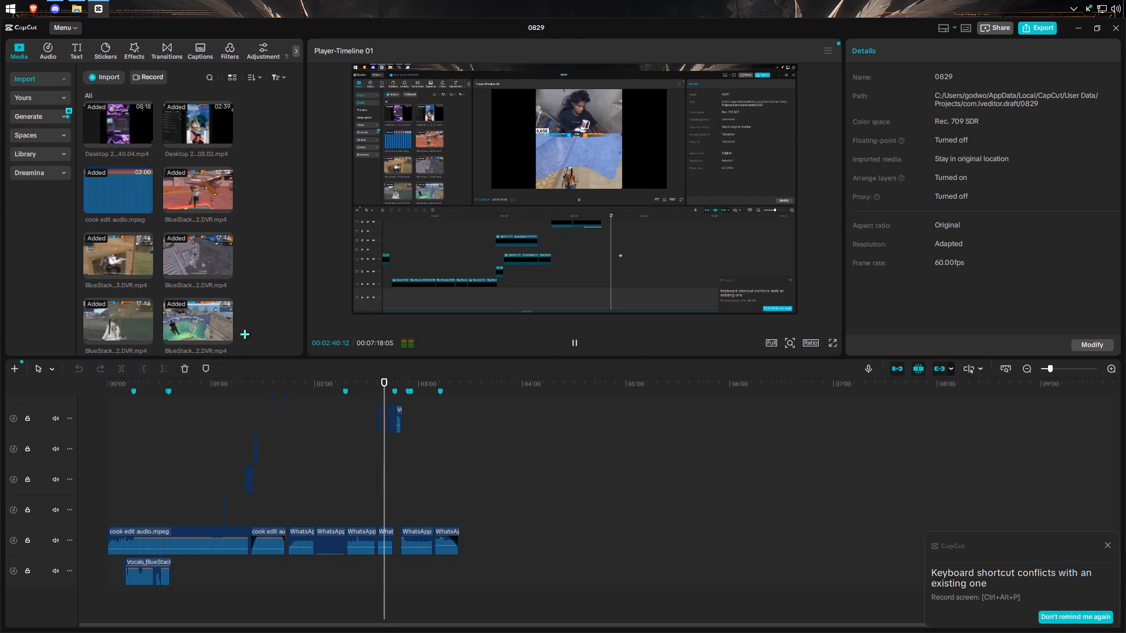
Place the imported BlueStacks recording on the timeline, starting at about 00:04:55.
left_click_drag(104, 309, 618, 538)
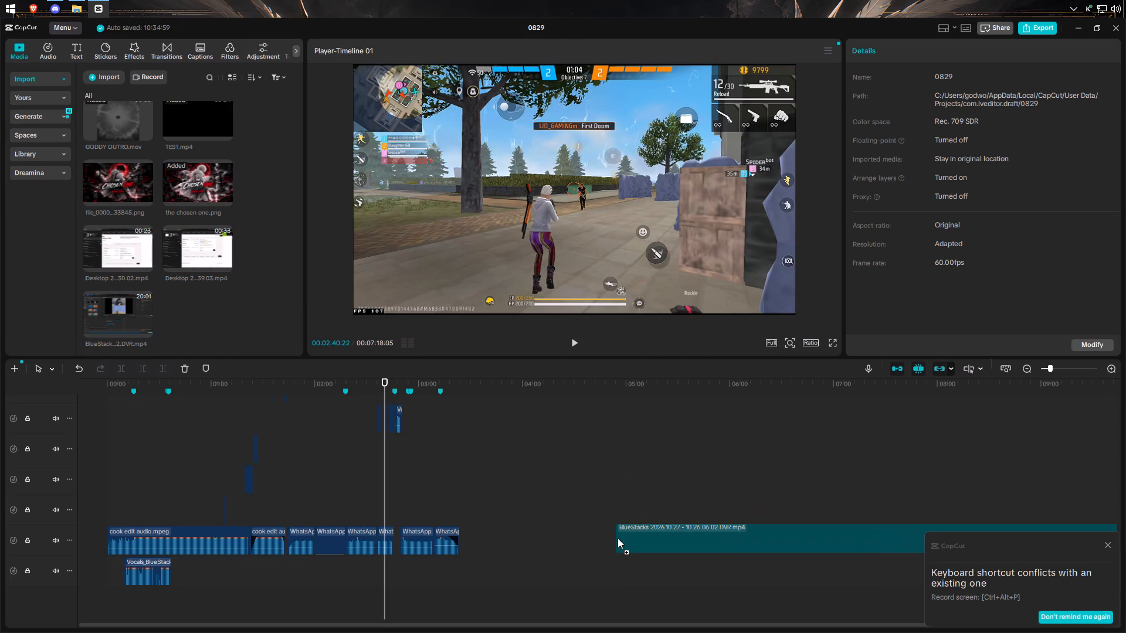
left_click_drag(618, 538, 618, 536)
Find the shooting moment in the new BlueStacks clip and split the clip at 00:12:36:34.
left_click(596, 575)
left_click_drag(596, 575, 1125, 543)
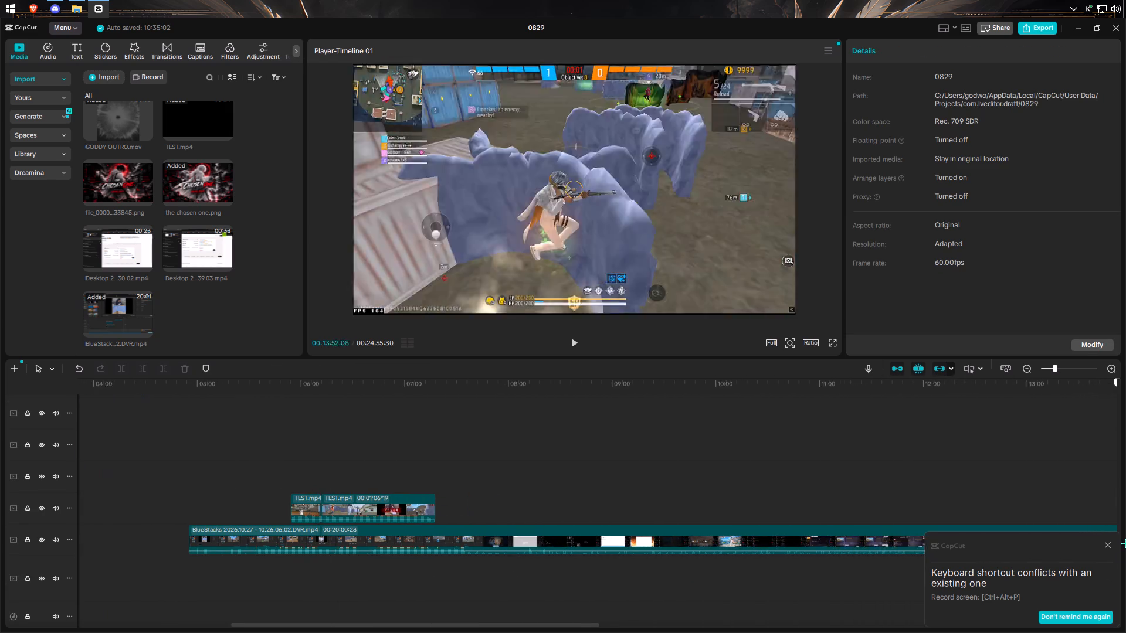
left_click_drag(1125, 543, 564, 557)
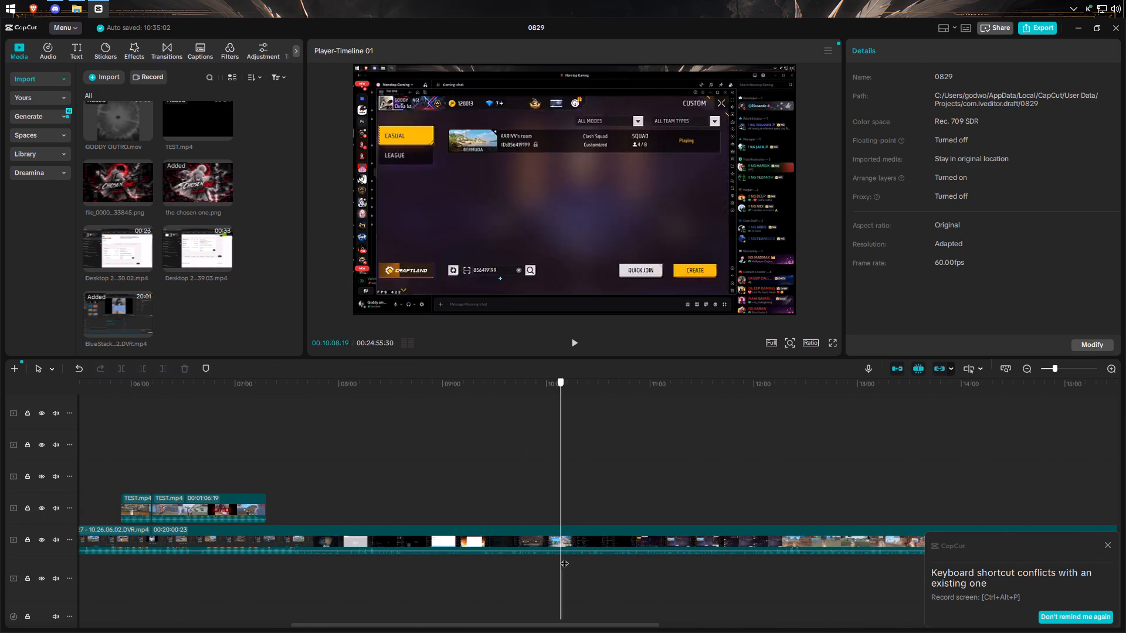
left_click_drag(564, 557, 821, 563)
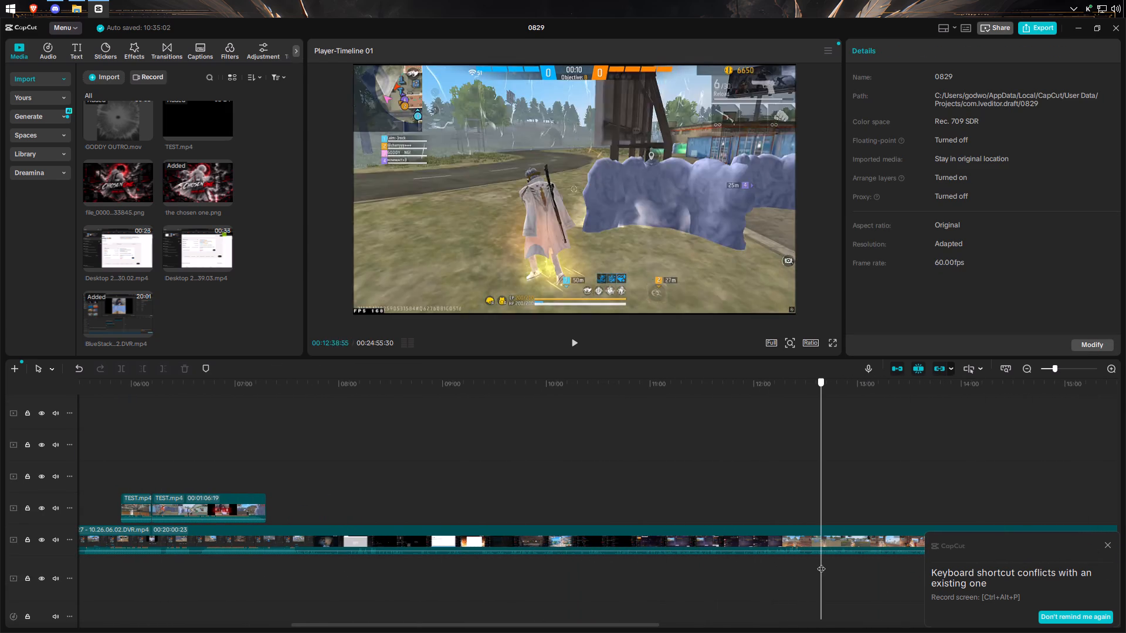
left_click_drag(821, 563, 810, 566)
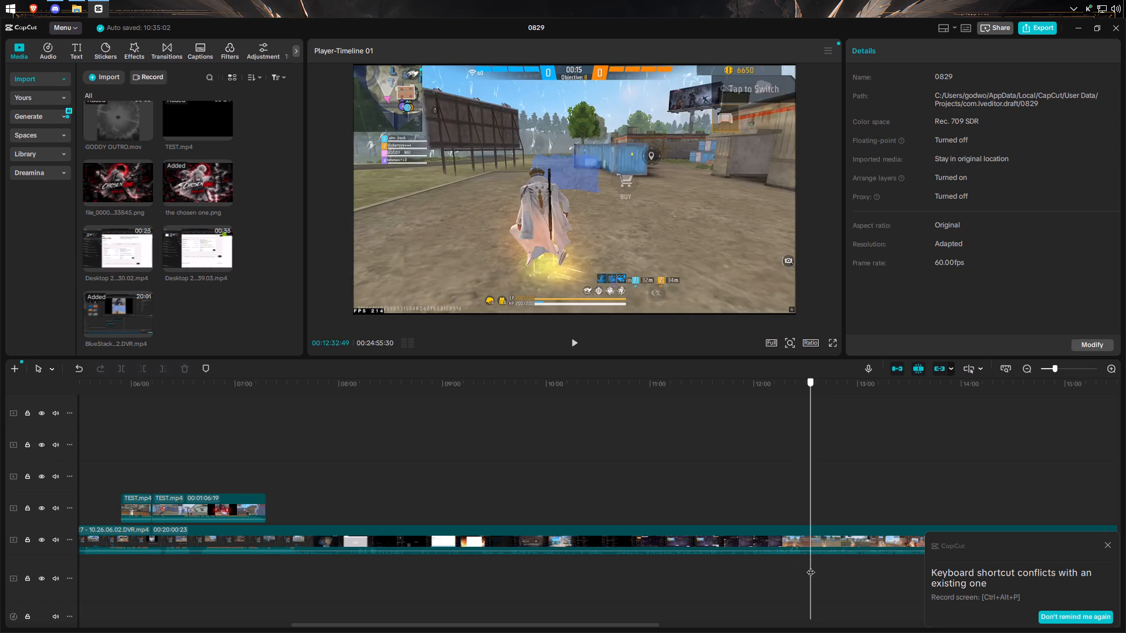
left_click_drag(810, 566, 823, 561)
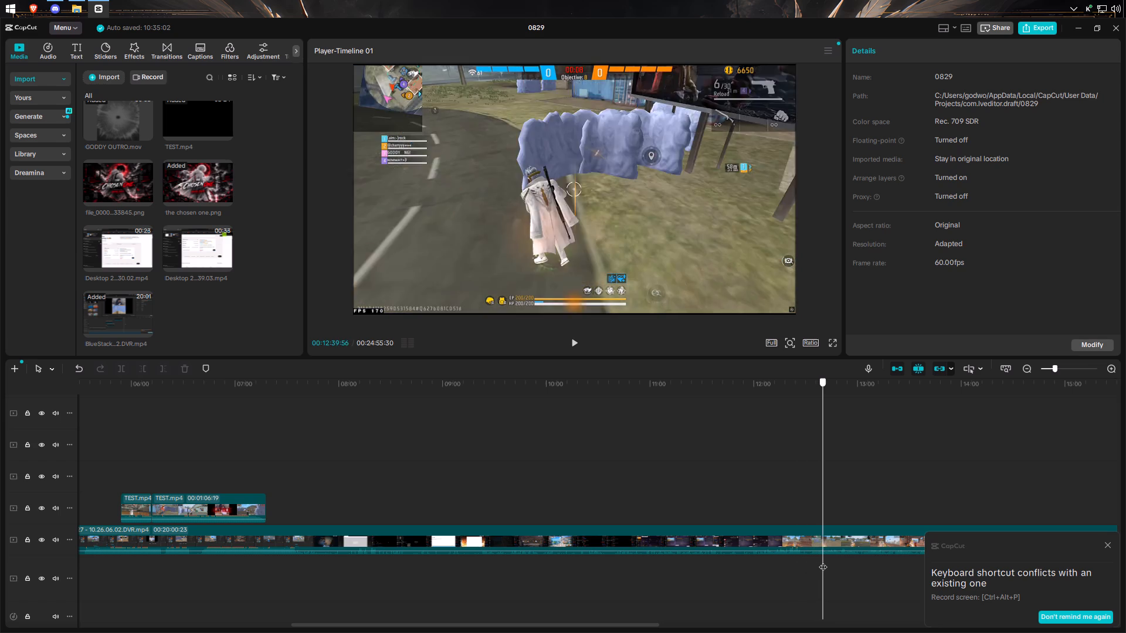
left_click_drag(823, 561, 826, 557)
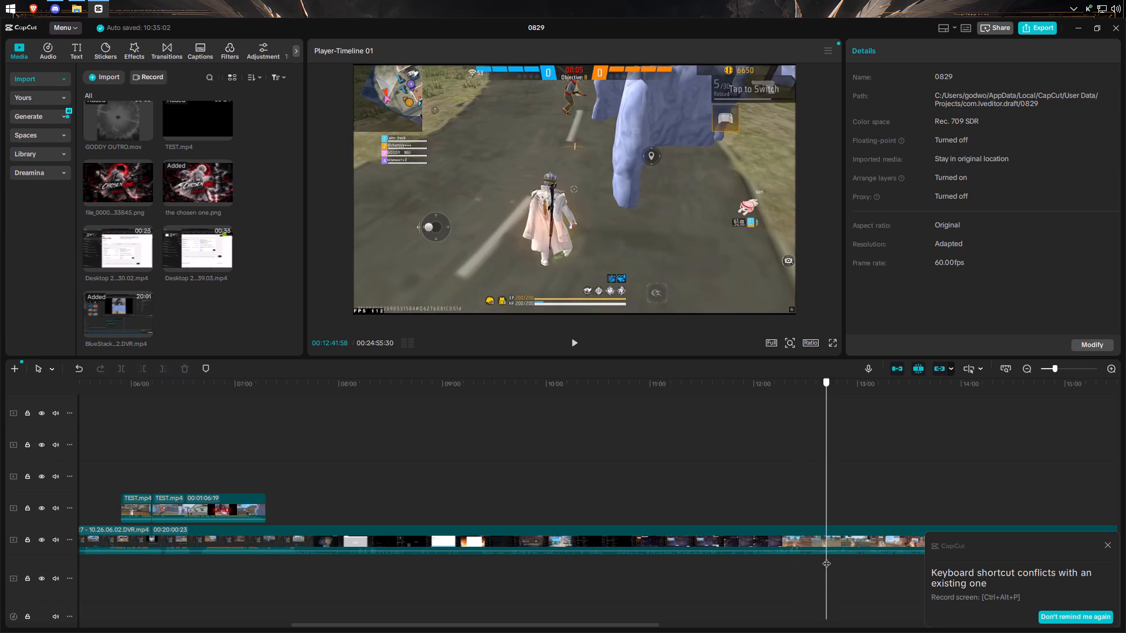
left_click_drag(826, 557, 818, 563)
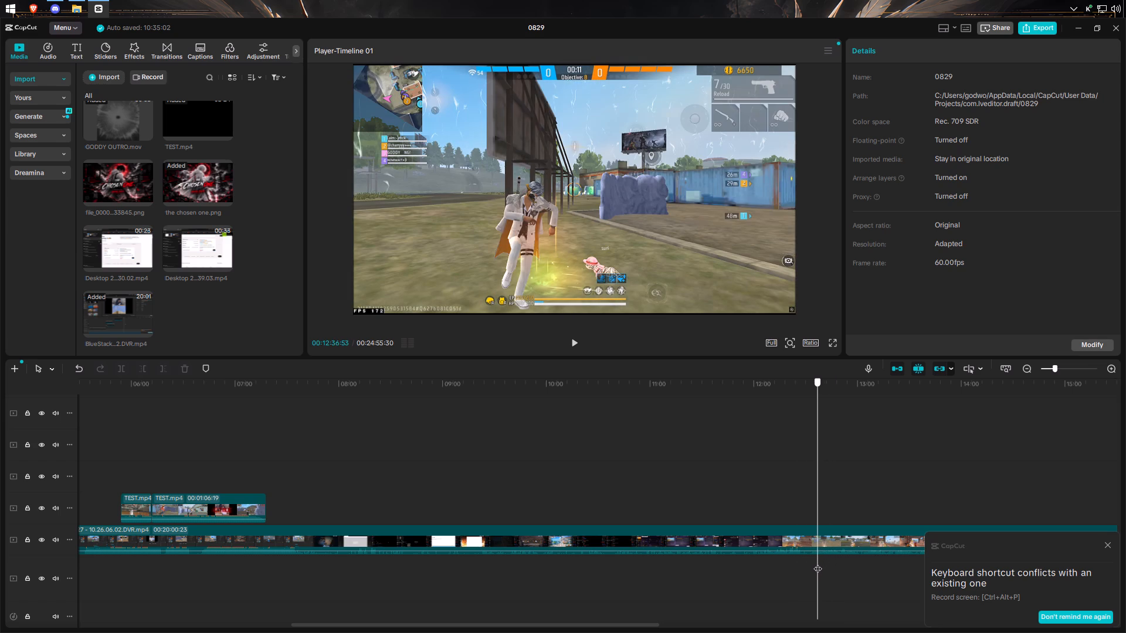
left_click_drag(818, 563, 818, 561)
left_click_drag(1055, 371, 1071, 369)
left_click_drag(816, 480, 825, 478)
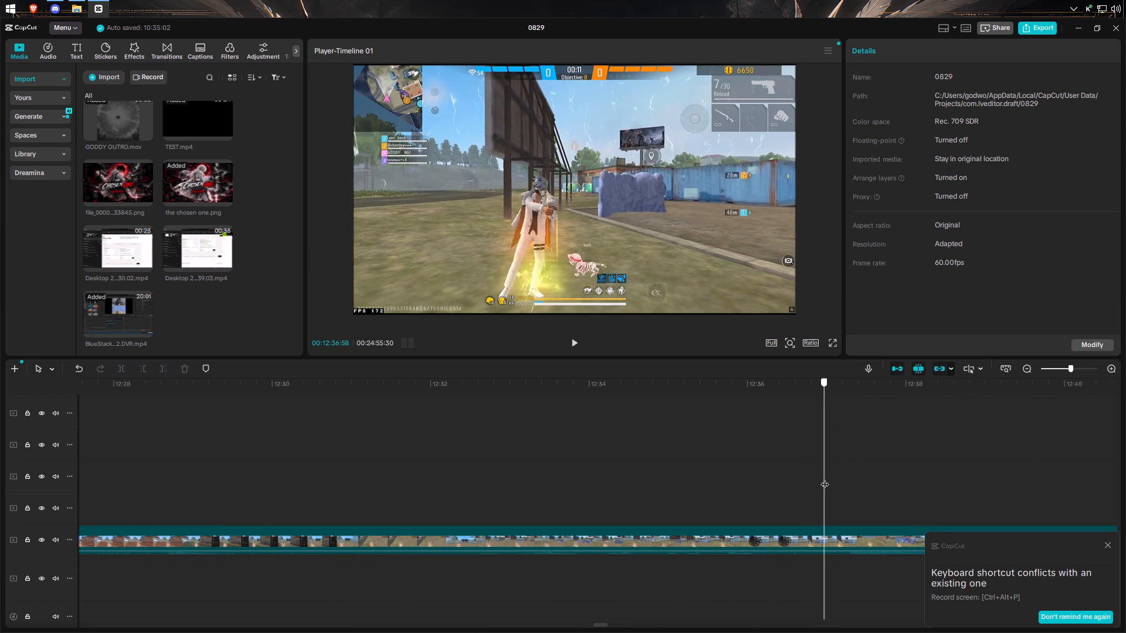
left_click_drag(825, 478, 805, 487)
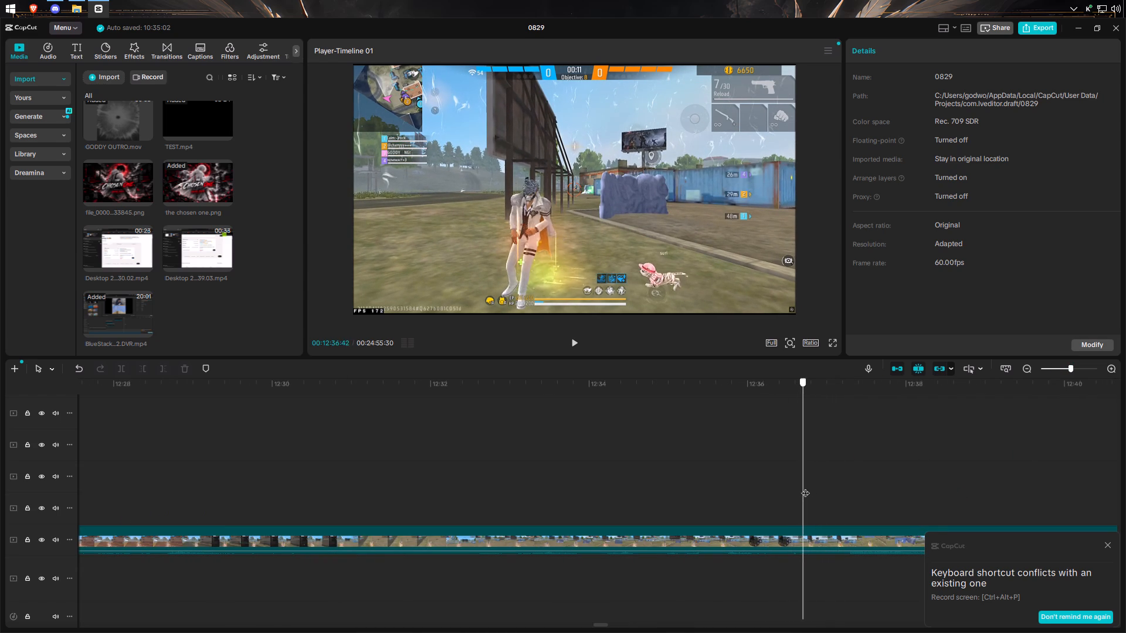
left_click_drag(805, 487, 793, 489)
left_click(782, 538)
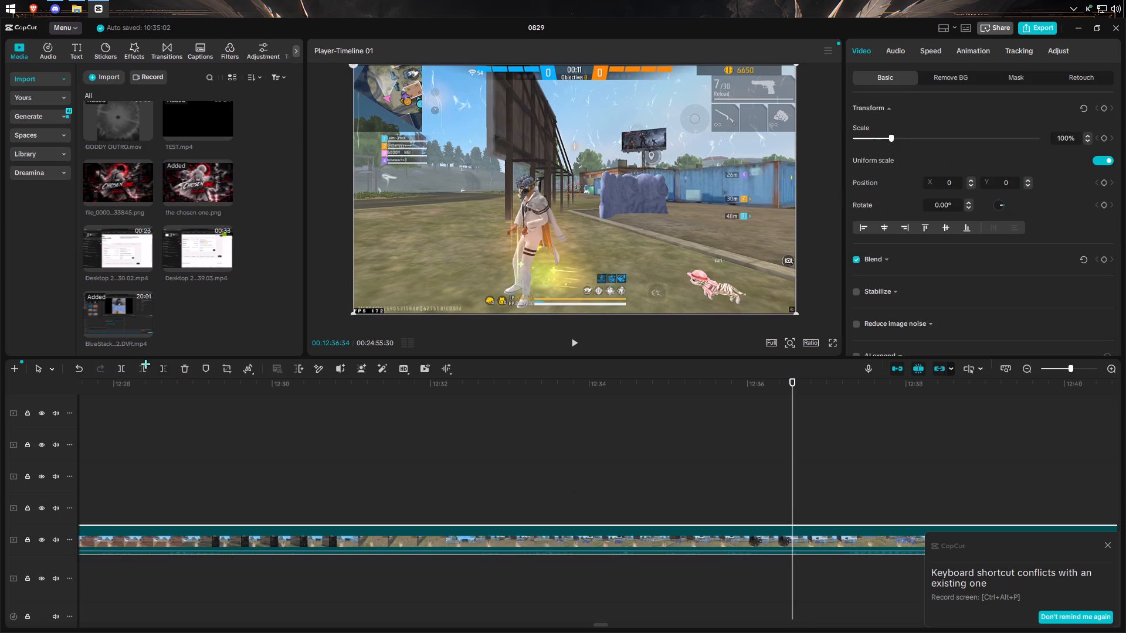
left_click(119, 367)
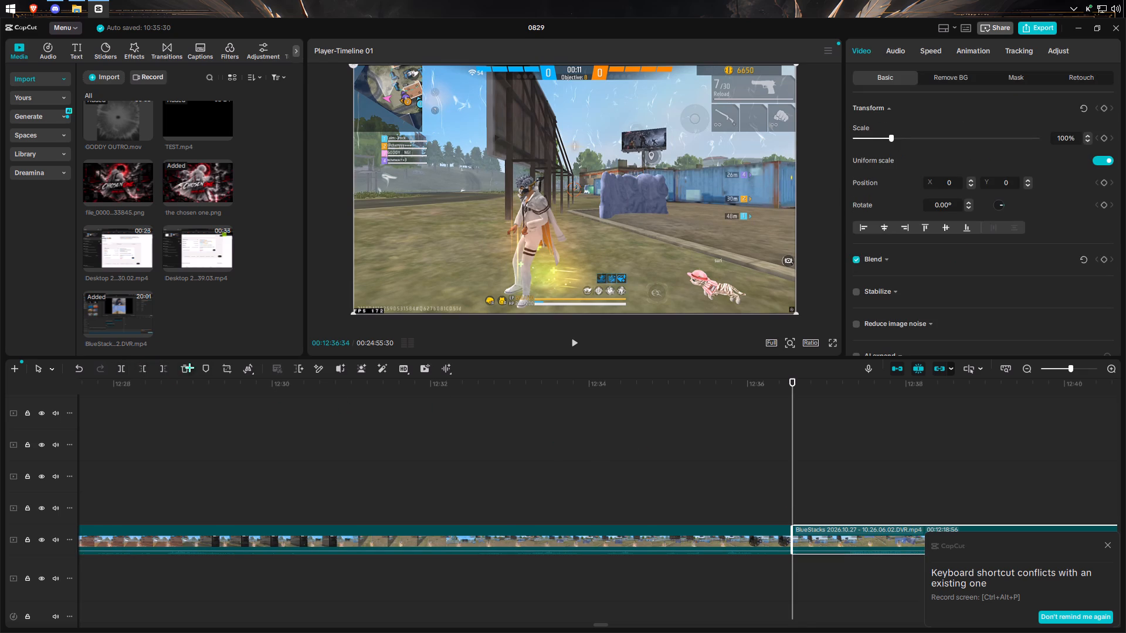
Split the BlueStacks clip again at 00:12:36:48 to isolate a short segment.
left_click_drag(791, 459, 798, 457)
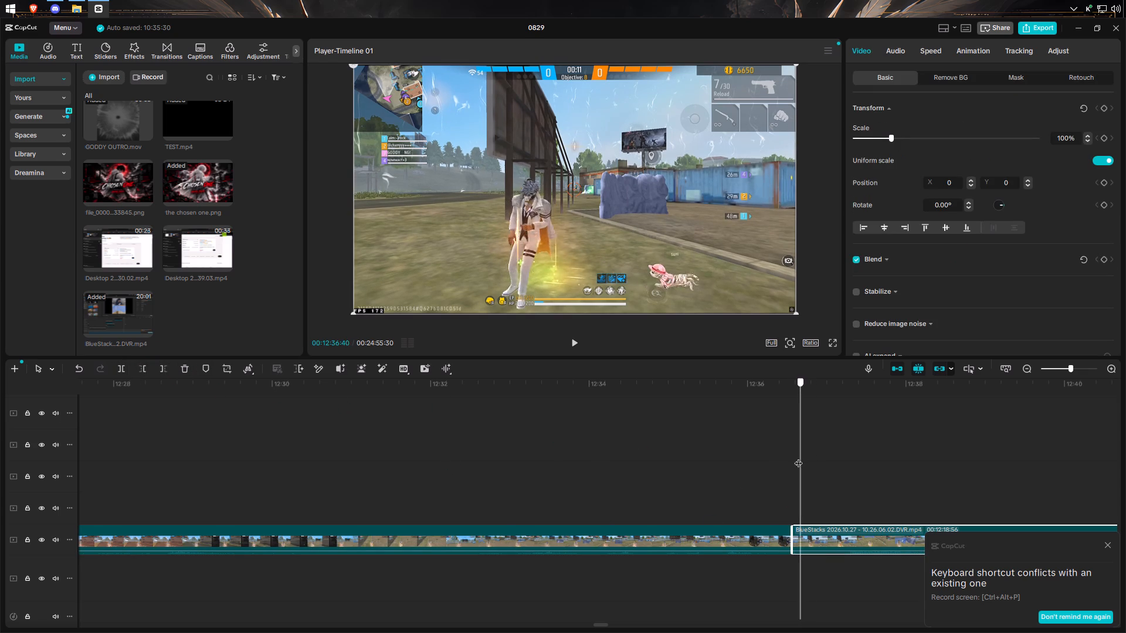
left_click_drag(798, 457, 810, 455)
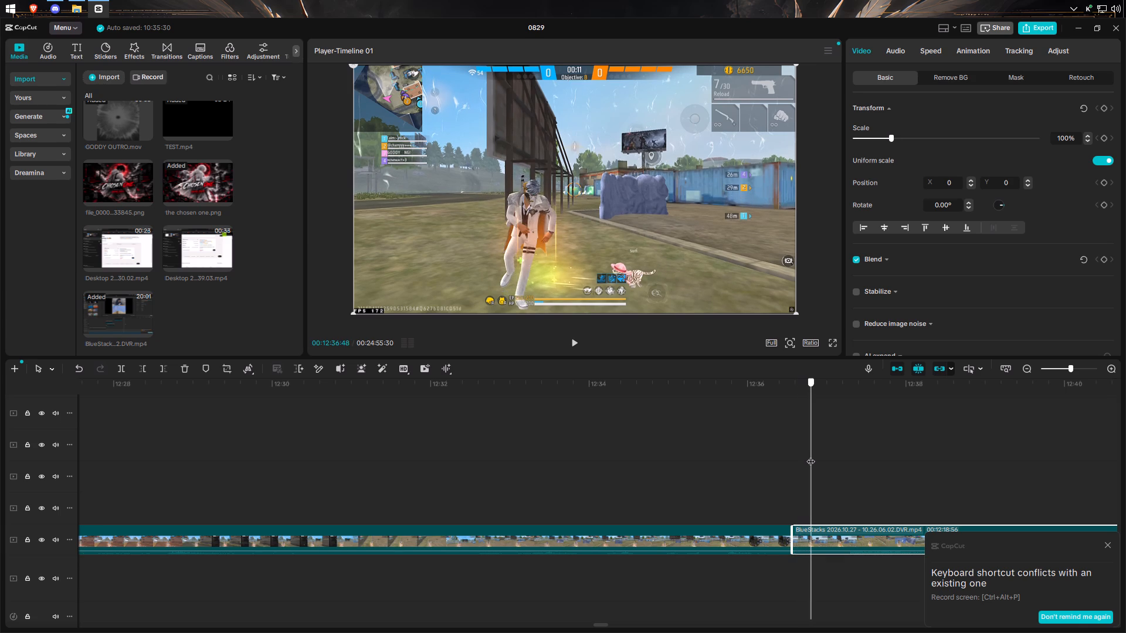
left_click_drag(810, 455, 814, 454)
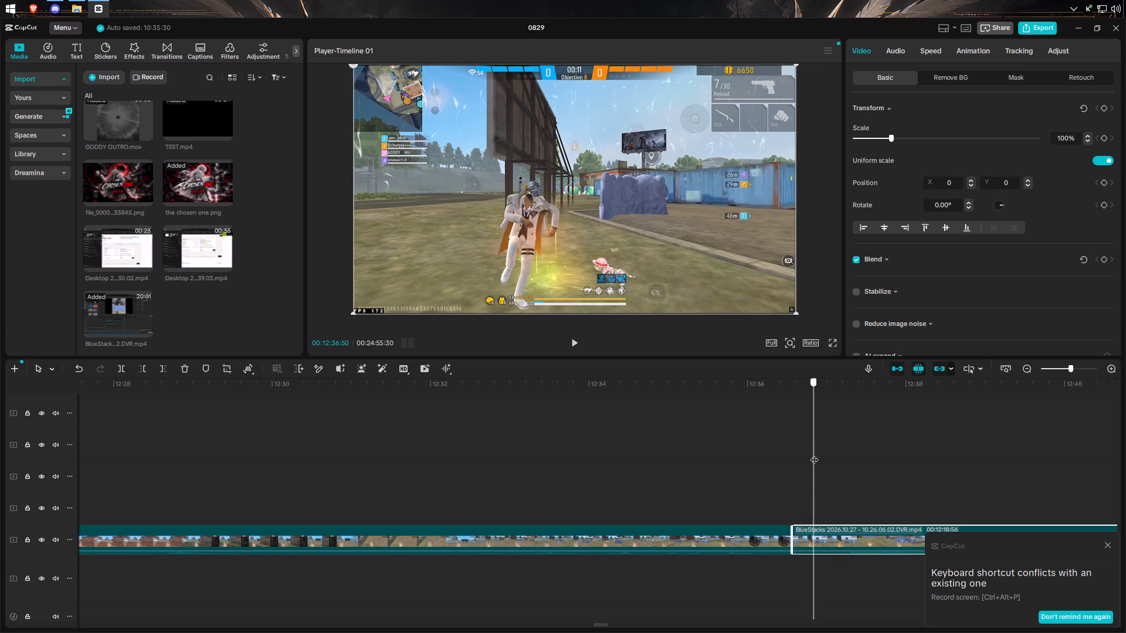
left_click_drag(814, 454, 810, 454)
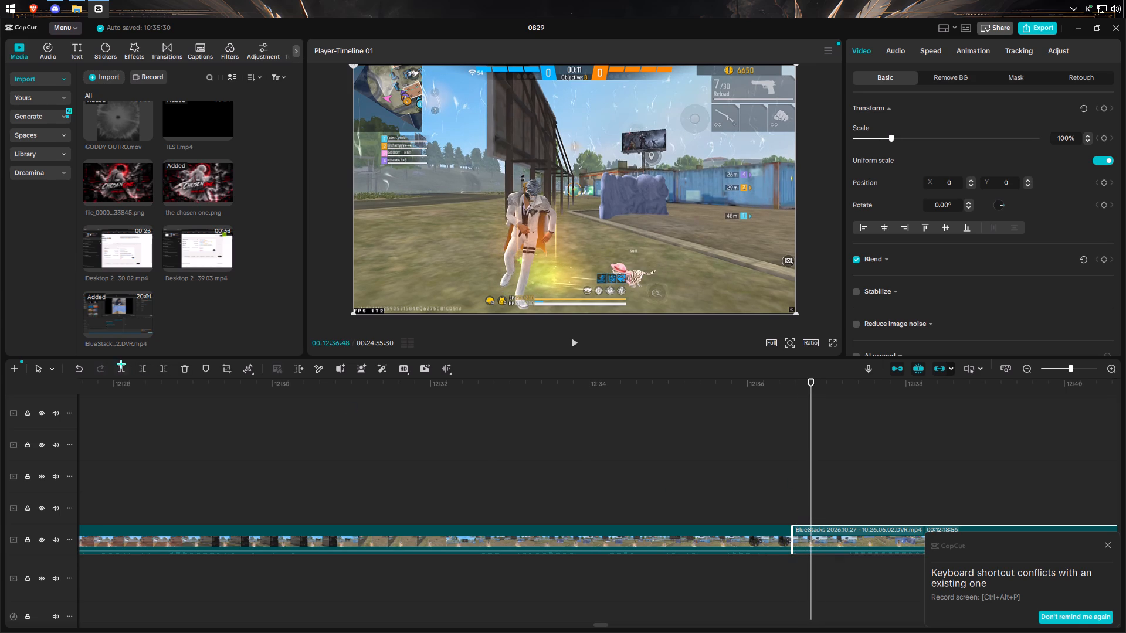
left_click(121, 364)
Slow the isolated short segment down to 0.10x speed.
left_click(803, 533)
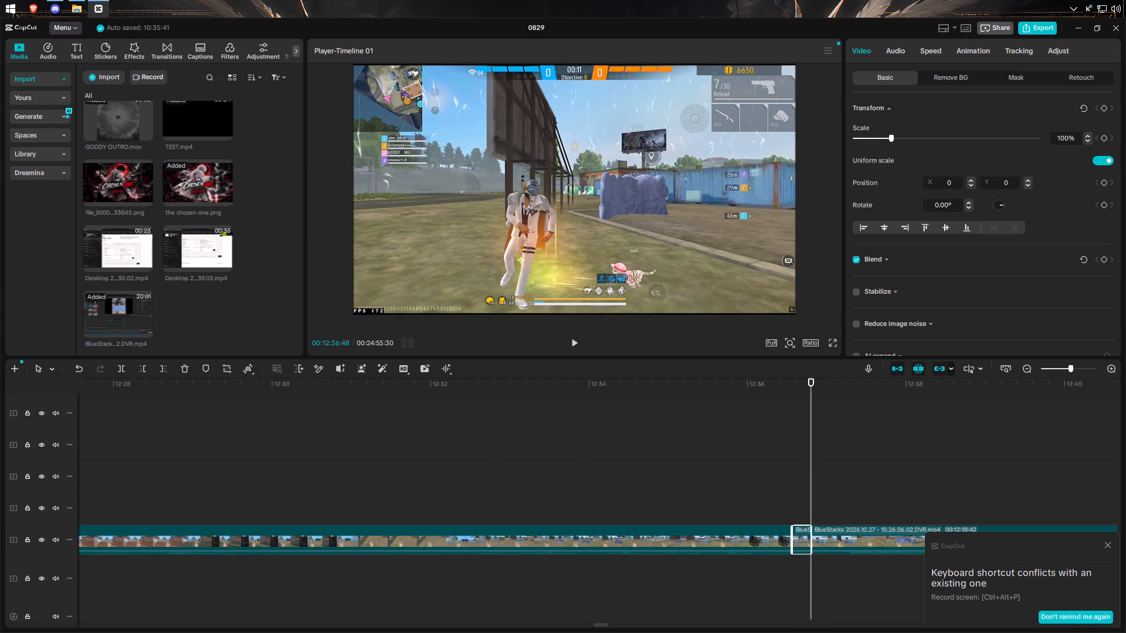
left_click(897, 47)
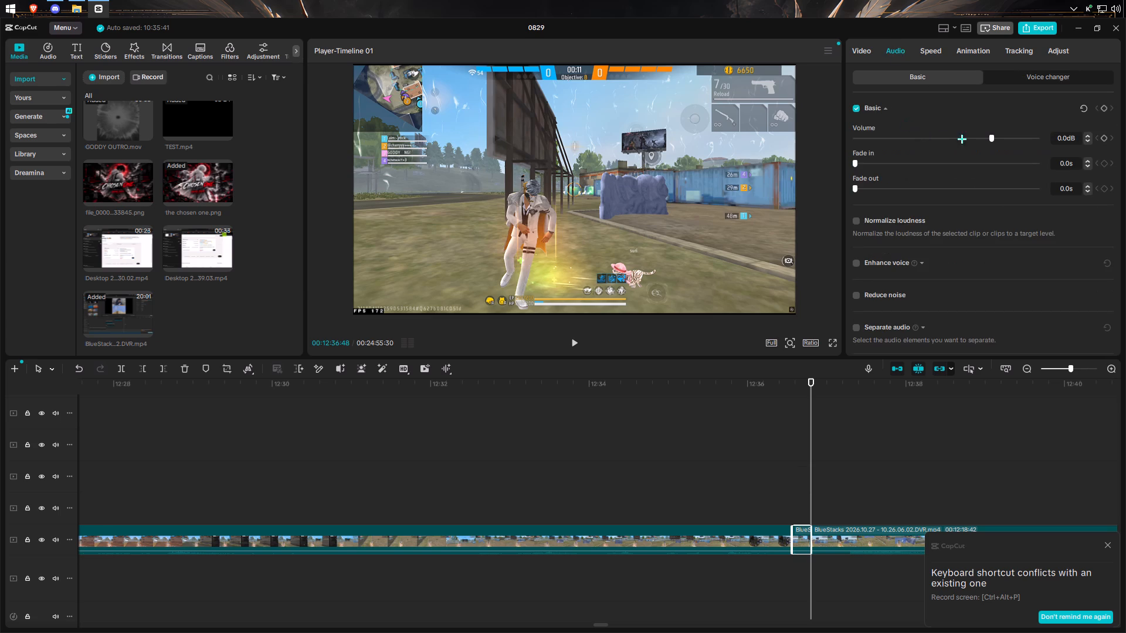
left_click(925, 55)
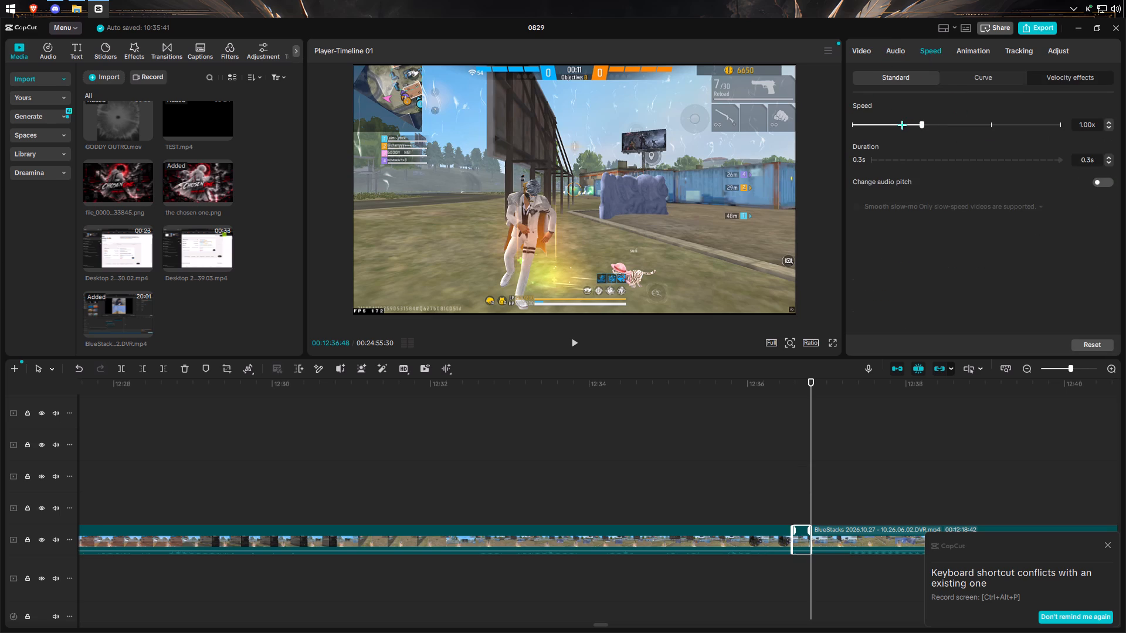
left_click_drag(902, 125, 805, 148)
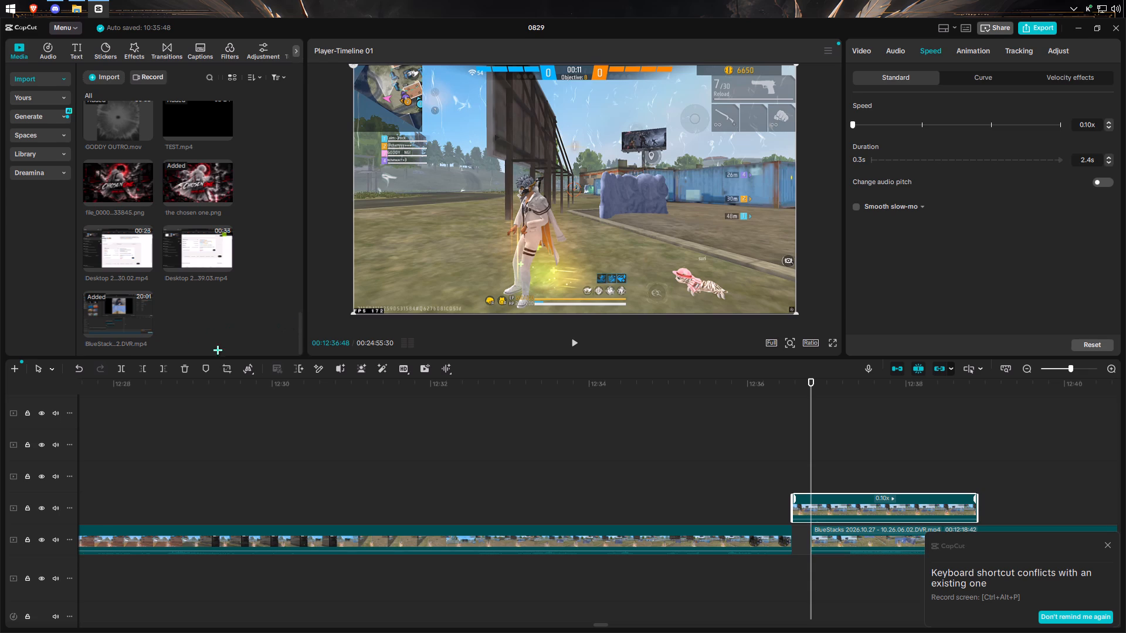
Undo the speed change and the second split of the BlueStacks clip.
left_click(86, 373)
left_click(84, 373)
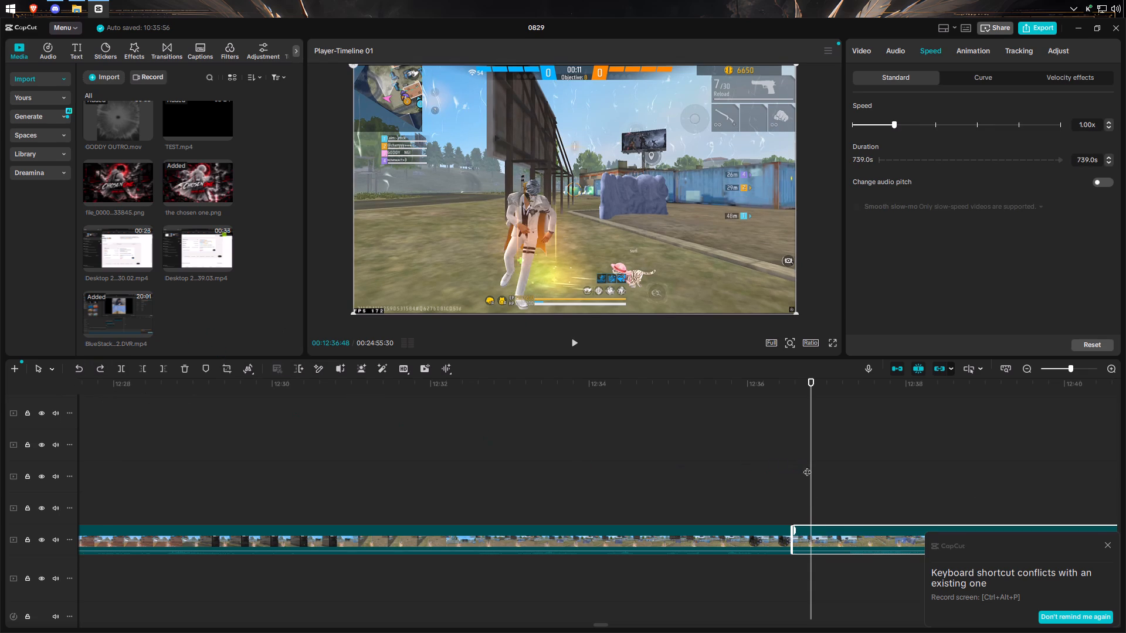
Split the BlueStacks clip at 00:12:36:41 to isolate a short segment after the first cut.
left_click_drag(809, 466, 805, 466)
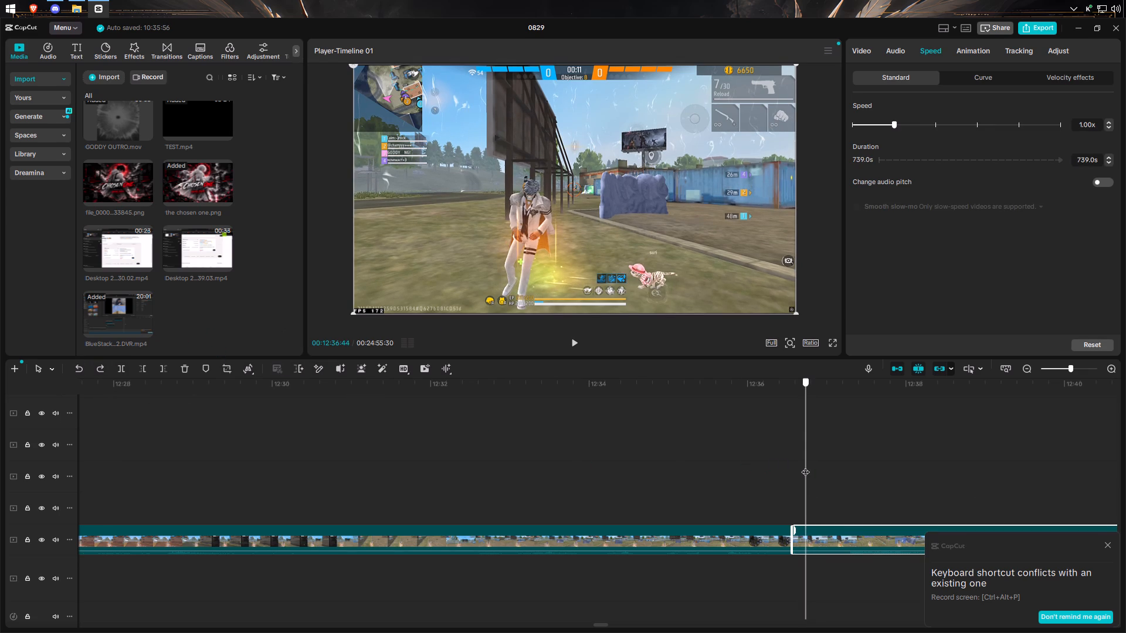
left_click_drag(805, 466, 802, 468)
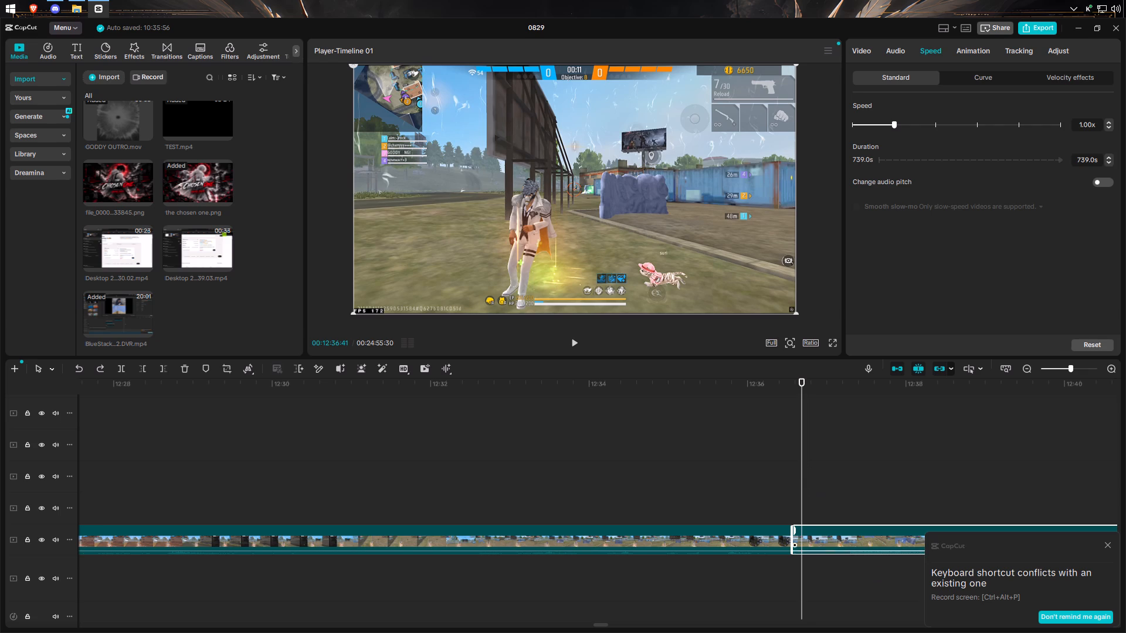
left_click(117, 367)
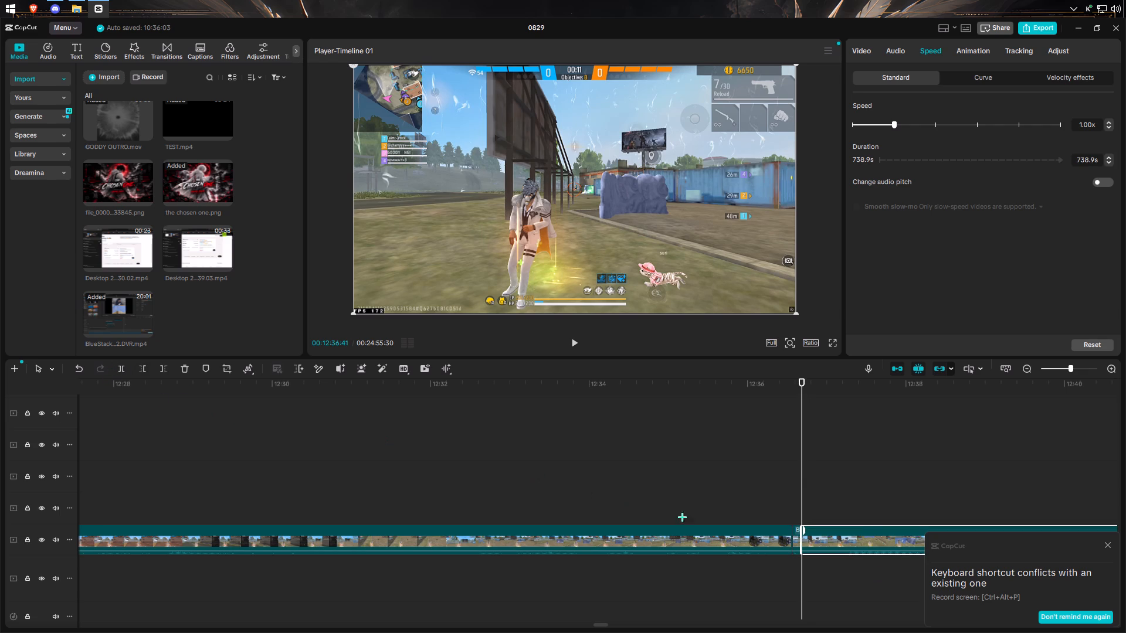
Slow the short segment between the two cuts down to 0.10x speed.
left_click(798, 540)
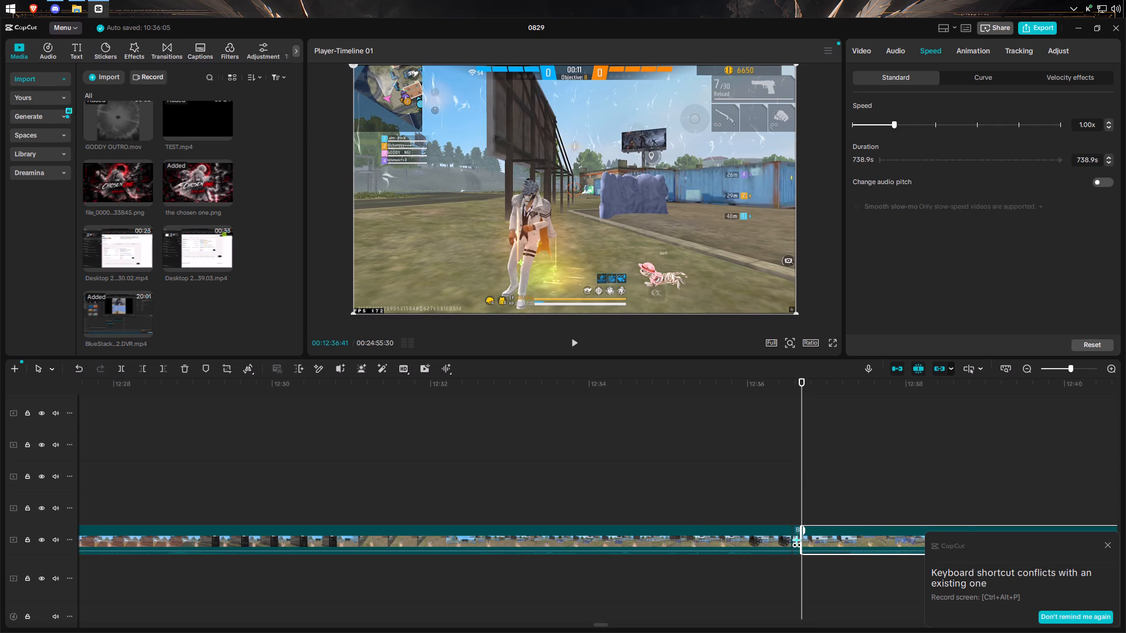
left_click(796, 540)
left_click_drag(957, 121, 881, 127)
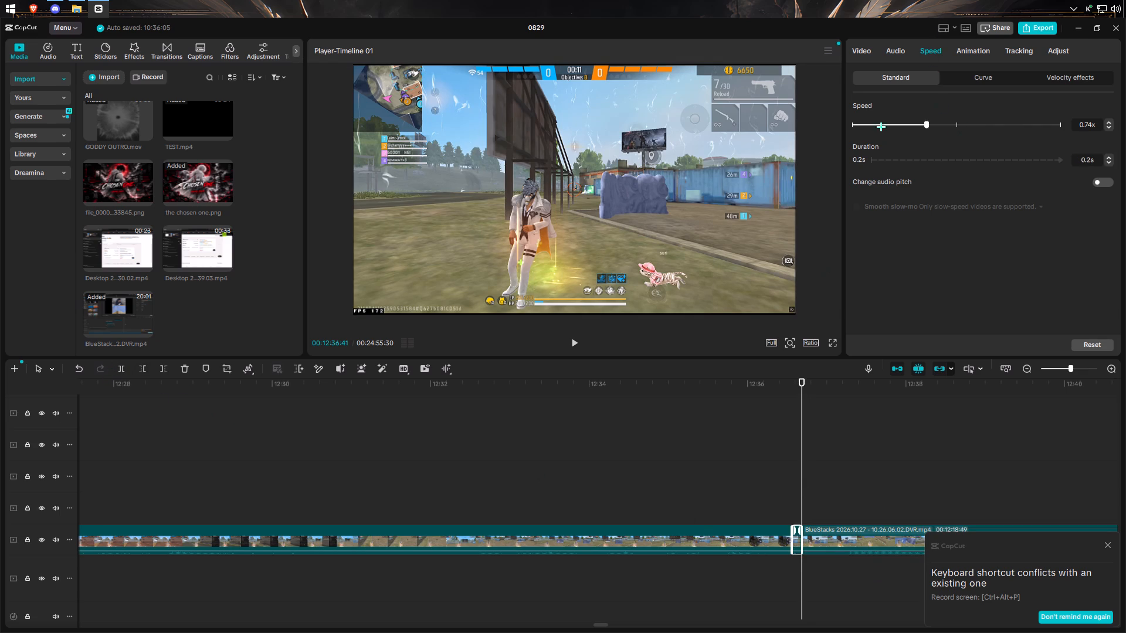
left_click_drag(881, 127, 694, 155)
Enable Smooth slow-mo with Frame blending on the slowed segment.
left_click(854, 211)
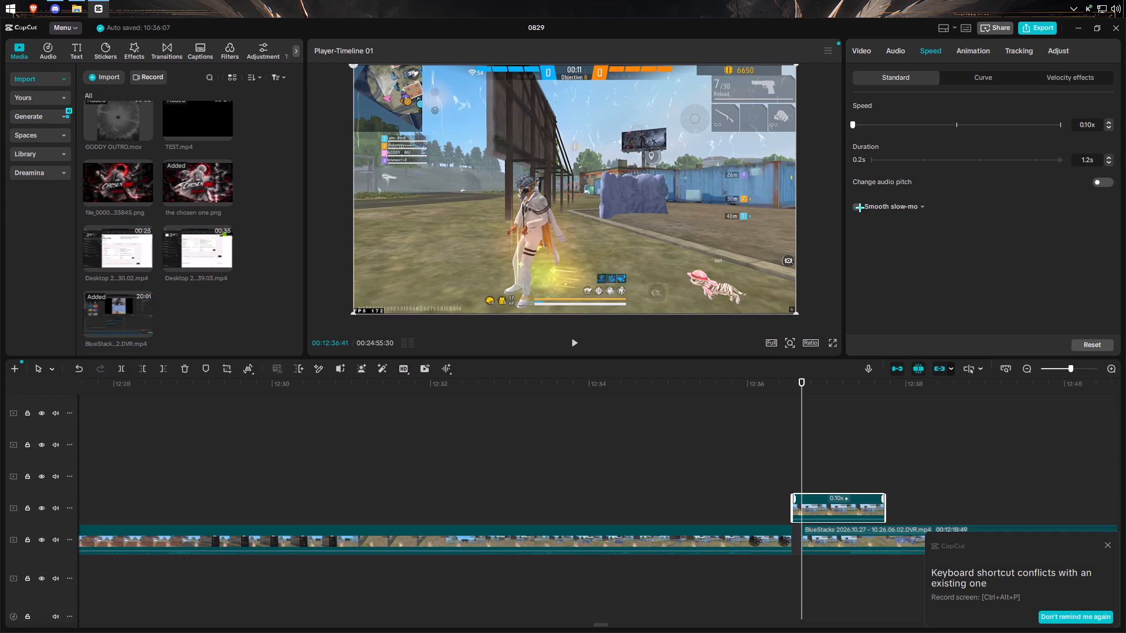
left_click(860, 207)
left_click(856, 206)
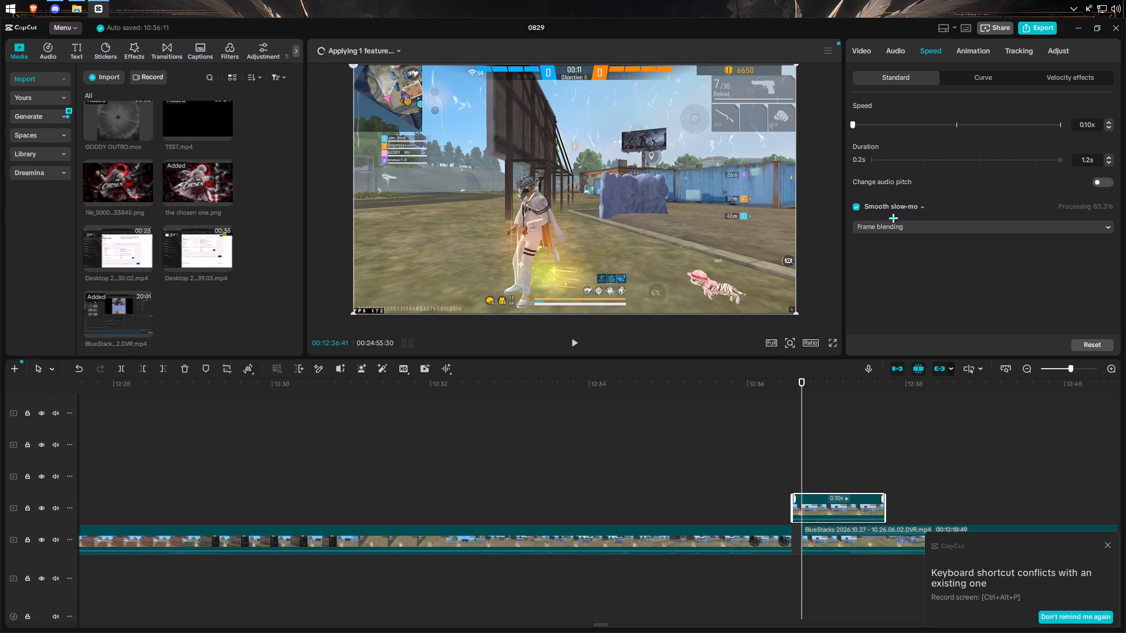
Change the Smooth slow-mo method of the slowed BlueStacks segment to Optical flow.
left_click(895, 225)
left_click(893, 274)
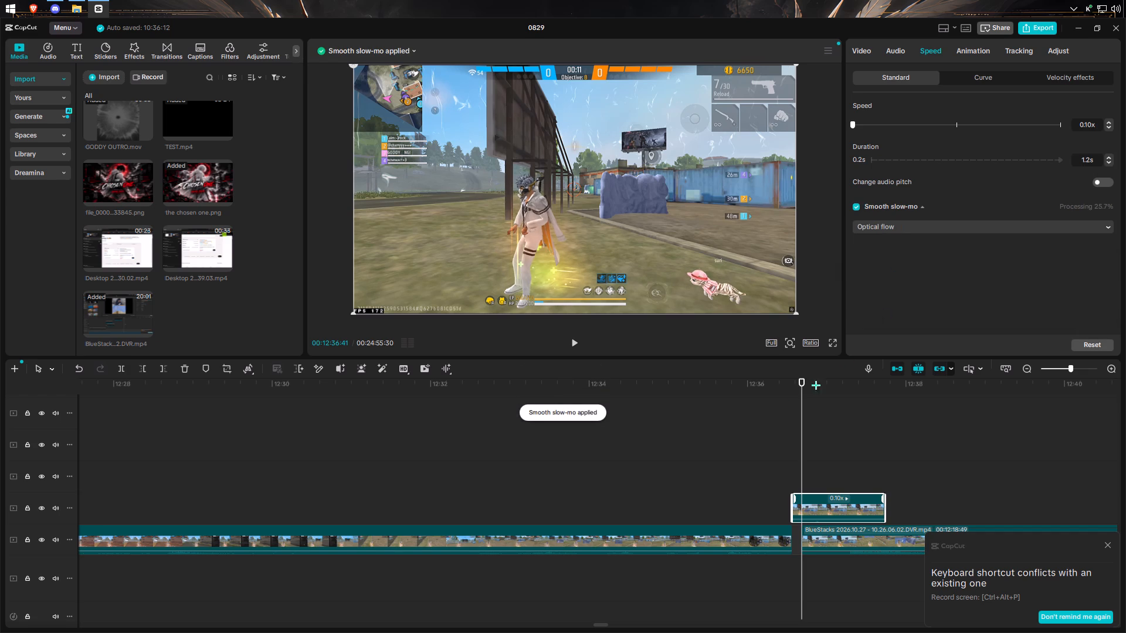
left_click_drag(819, 519, 816, 557)
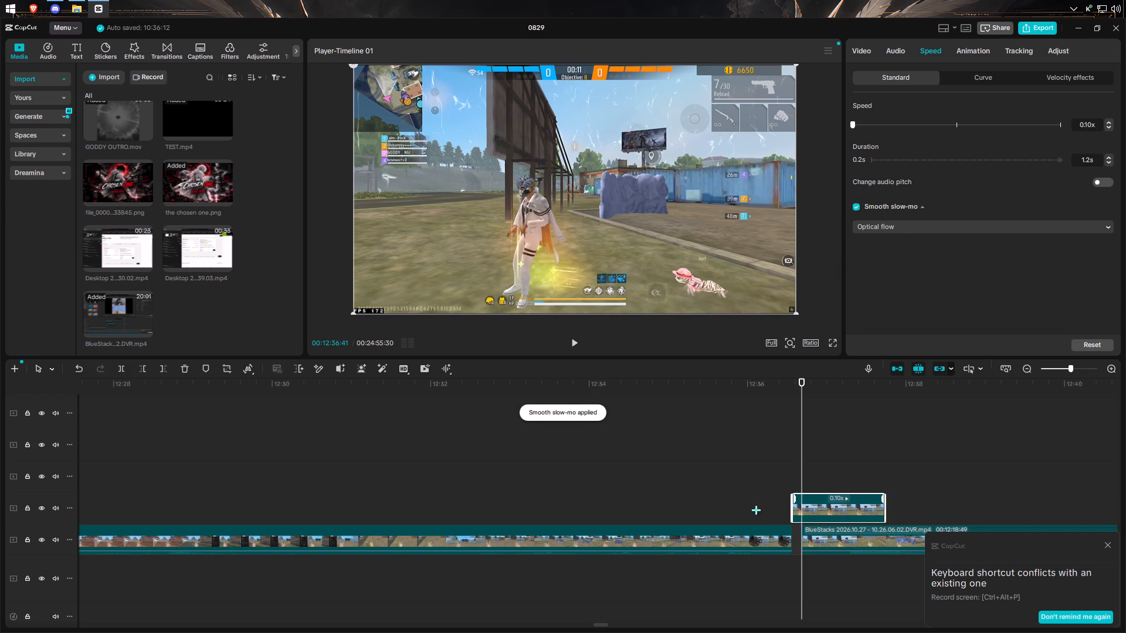
Play through the slowed BlueStacks segment to check the motion, and return to just before its start.
left_click(765, 459)
left_click(580, 345)
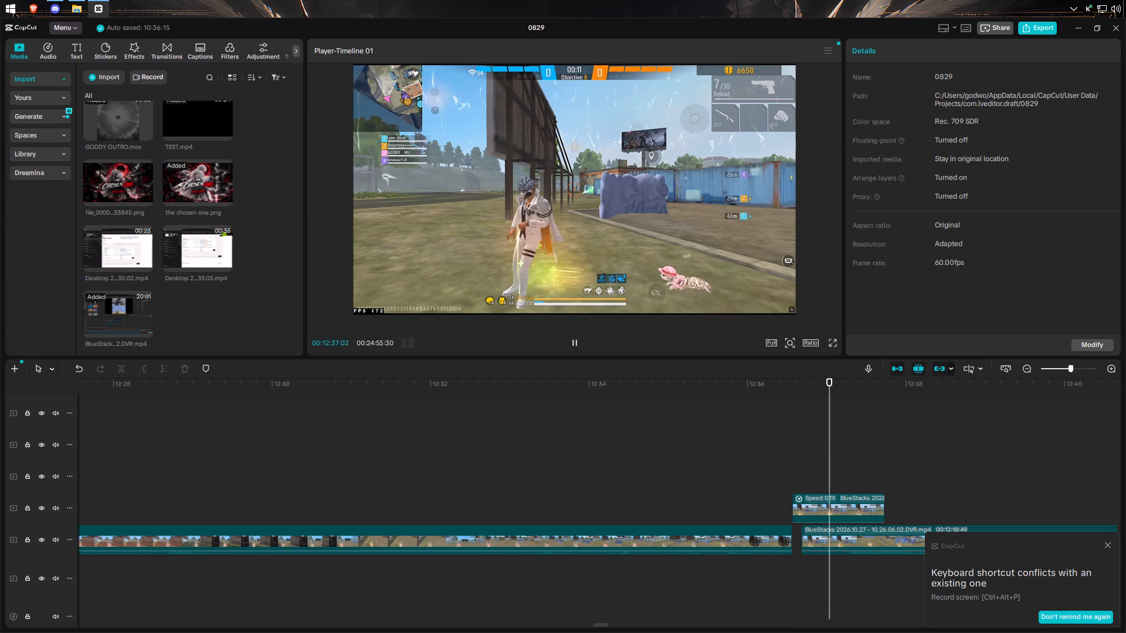
left_click(580, 345)
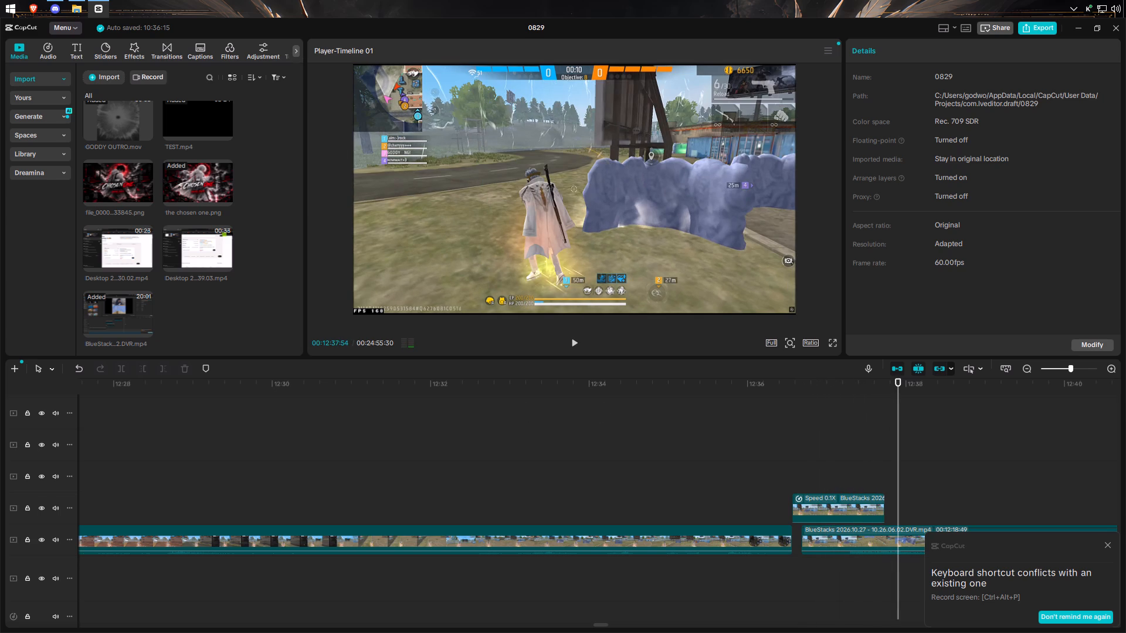
left_click(772, 478)
double_click(791, 475)
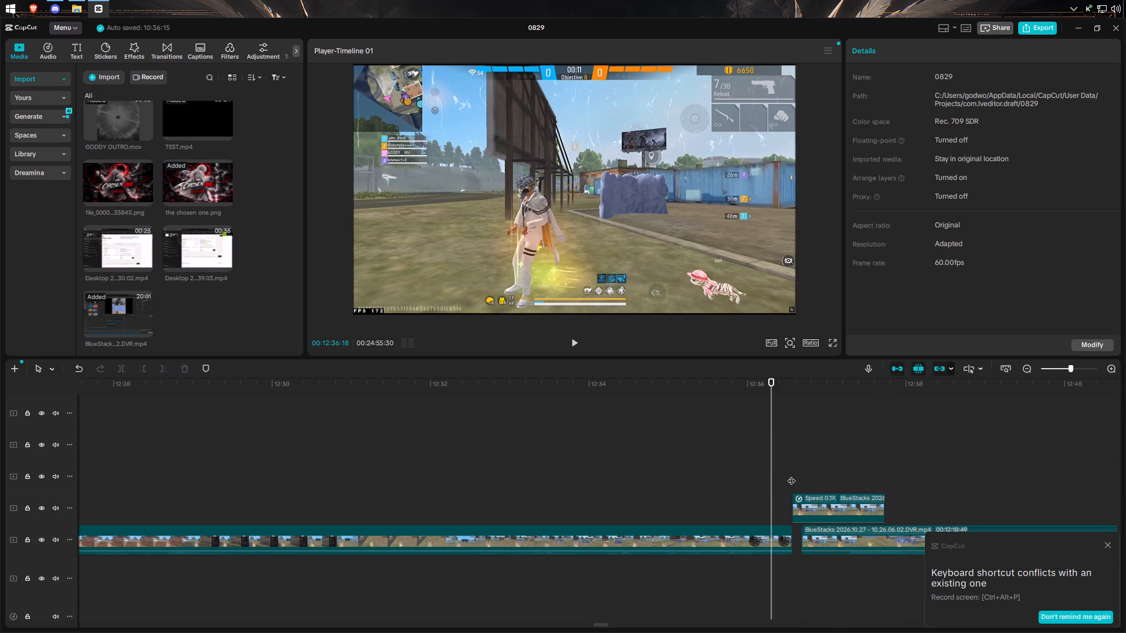
Move the slowed BlueStacks segment back along the timeline to about 02:40, on a free track below the edited clips.
left_click_drag(833, 499, 0, 510)
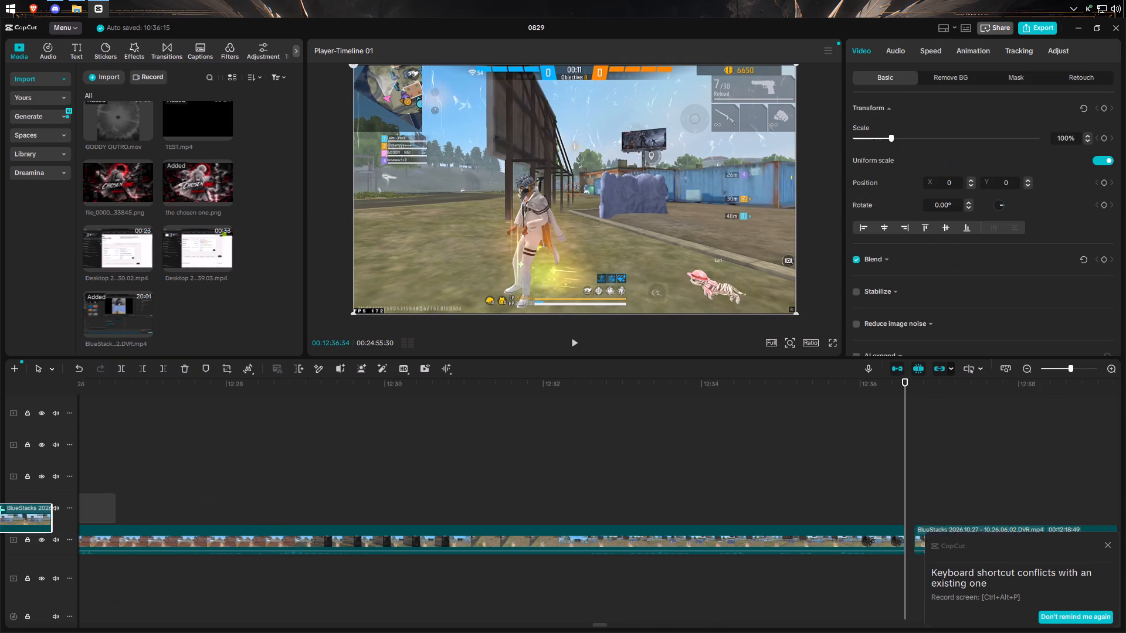
left_click_drag(0, 510, 329, 475)
left_click_drag(1054, 369, 1064, 367)
left_click_drag(577, 475, 0, 503)
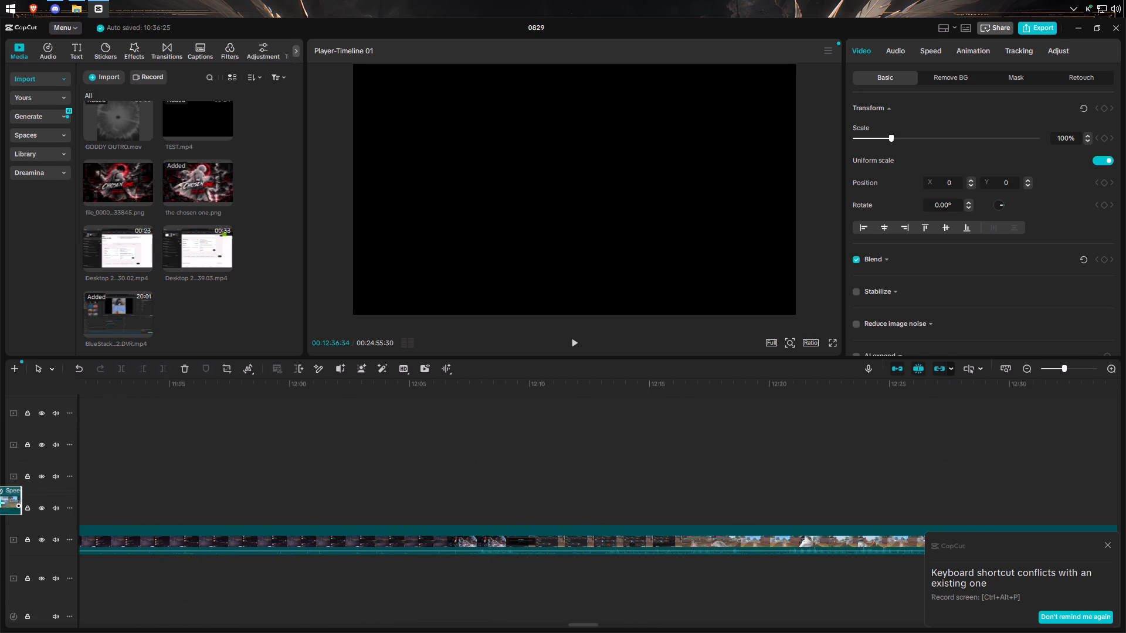
left_click_drag(0, 503, 0, 505)
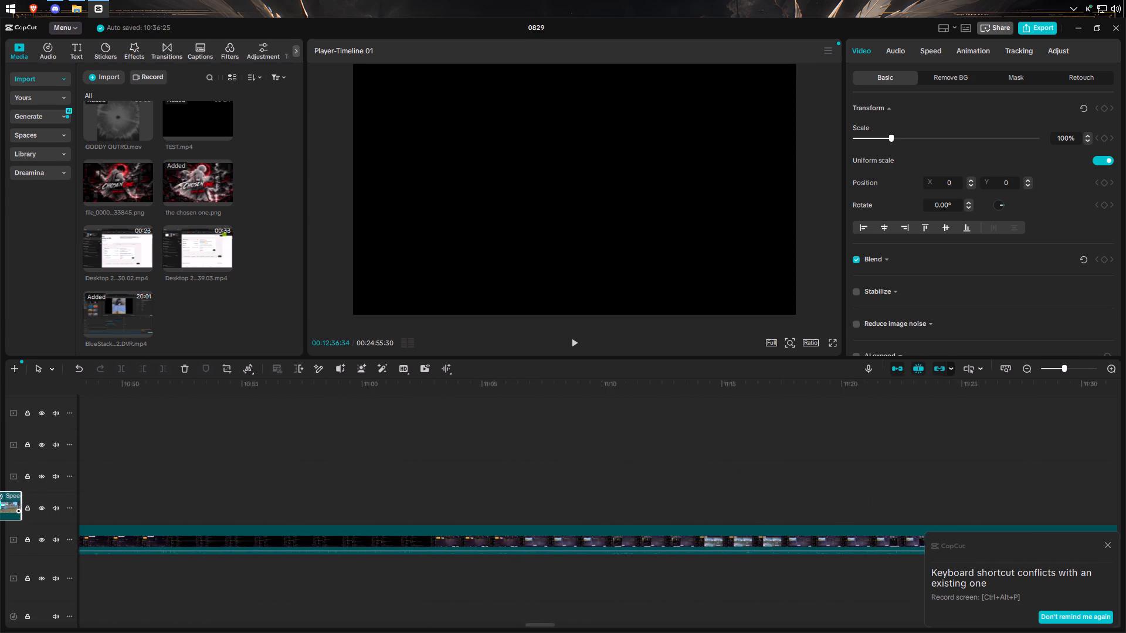
left_click_drag(0, 505, 350, 494)
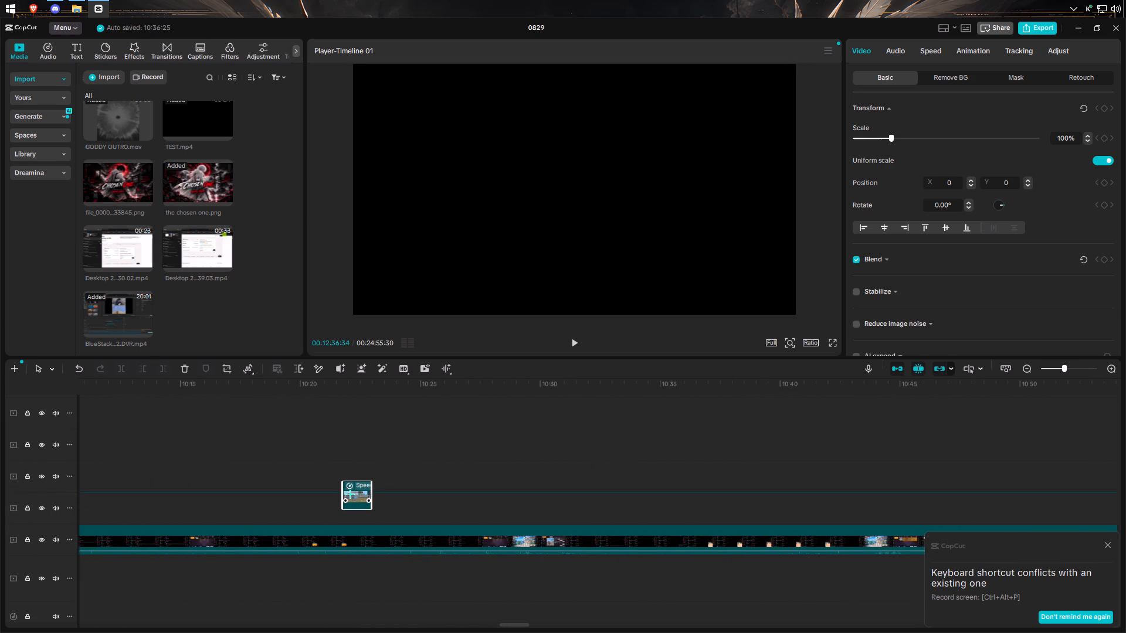
left_click_drag(350, 494, 0, 418)
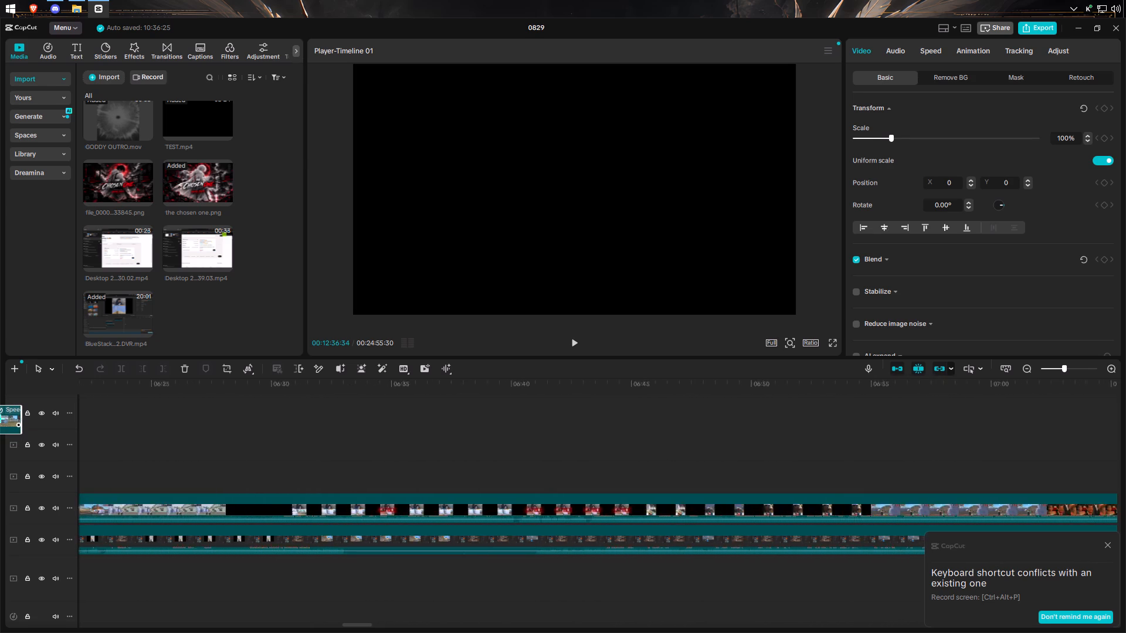
left_click_drag(0, 418, 377, 427)
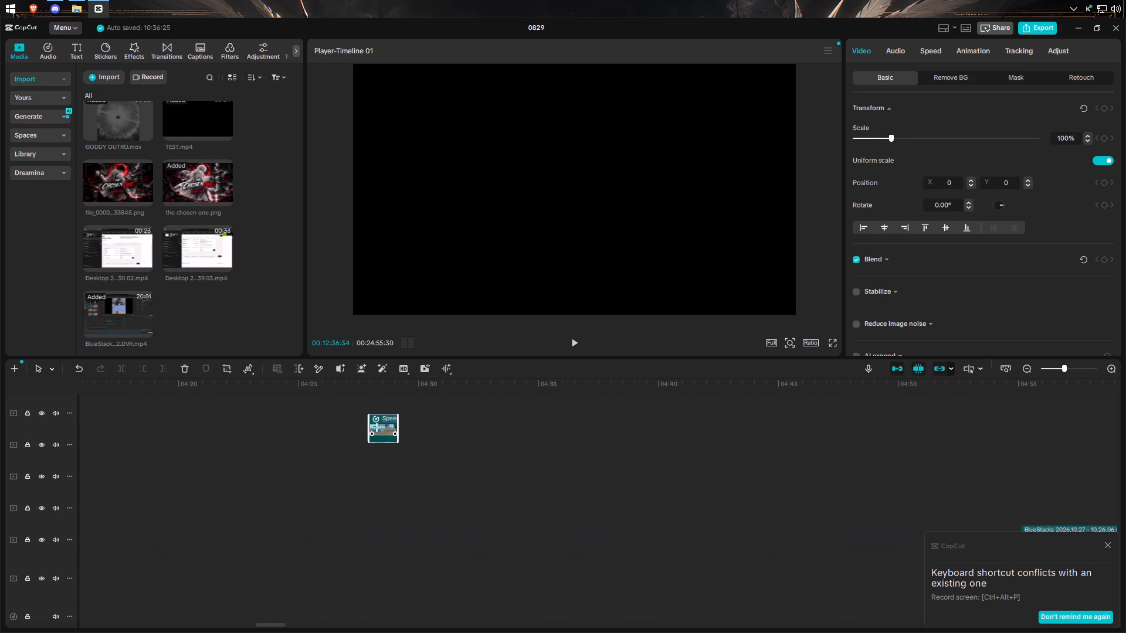
left_click_drag(377, 427, 72, 461)
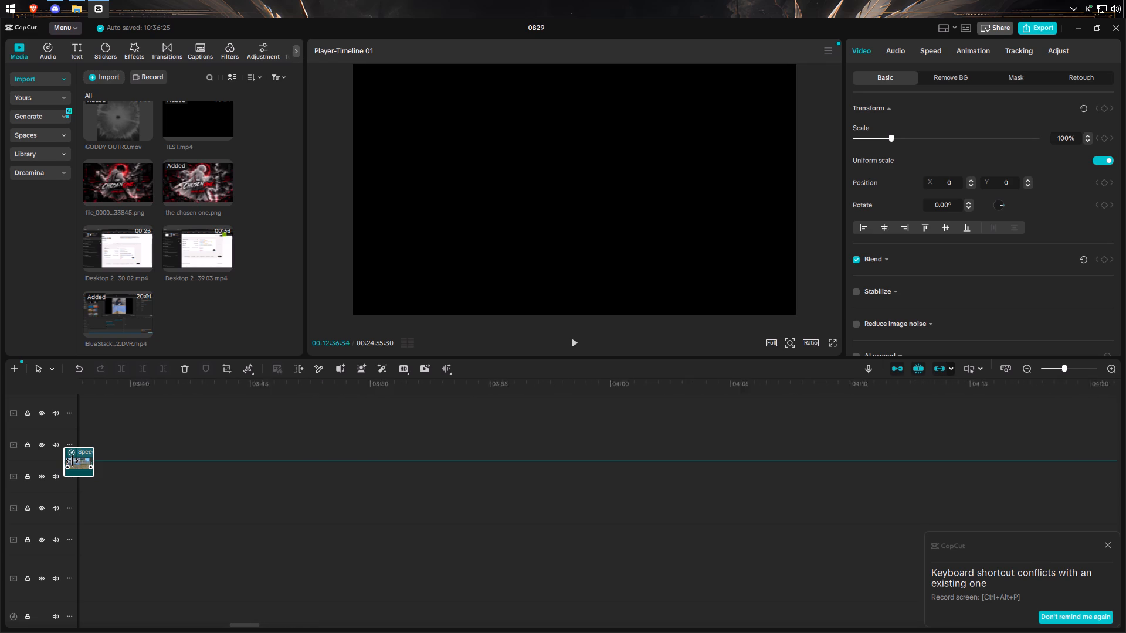
left_click_drag(72, 461, 575, 498)
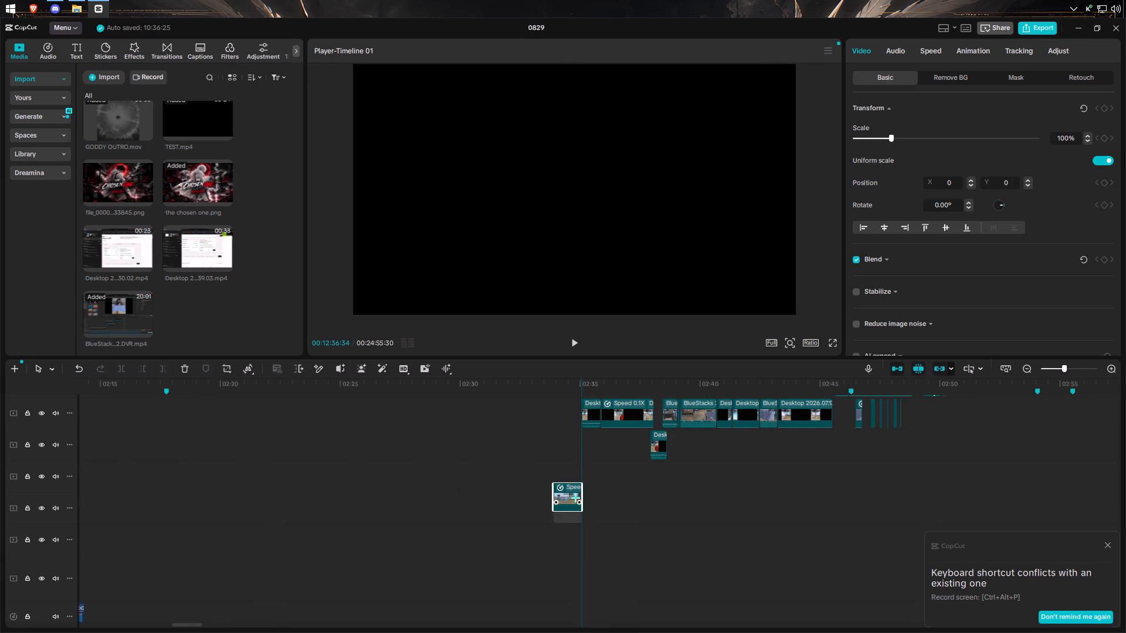
left_click_drag(575, 498, 711, 485)
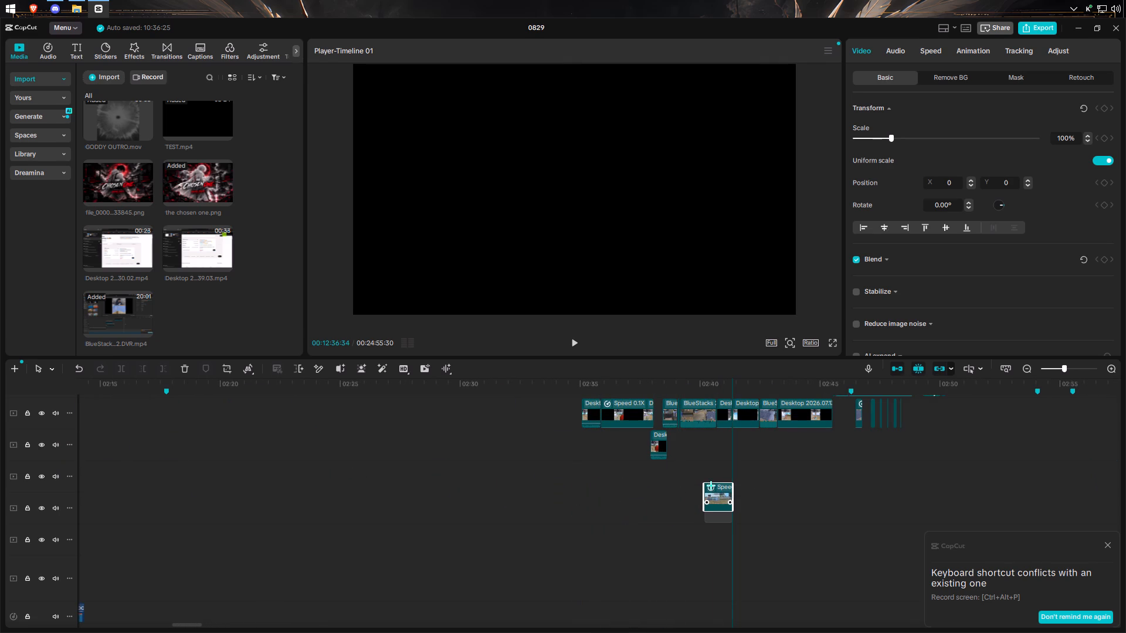
left_click_drag(711, 485, 711, 487)
Move the slowed BlueStacks segment to about 02:29 and raise it through the tracks toward the earlier gameplay edit.
left_click(667, 543)
left_click_drag(667, 542, 691, 540)
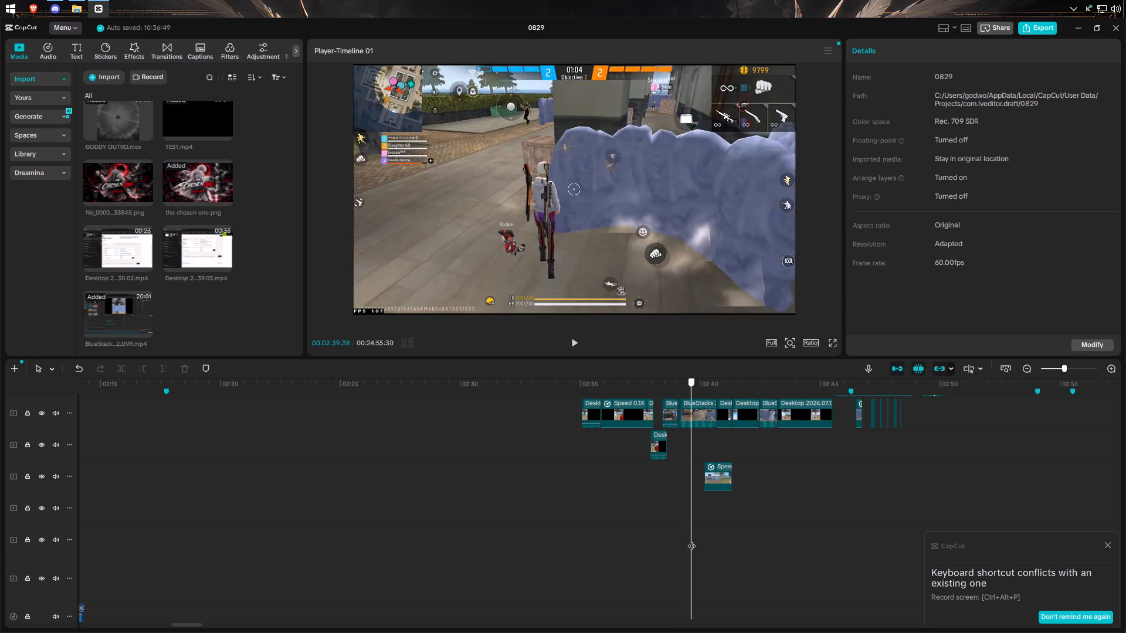
left_click_drag(691, 540, 519, 540)
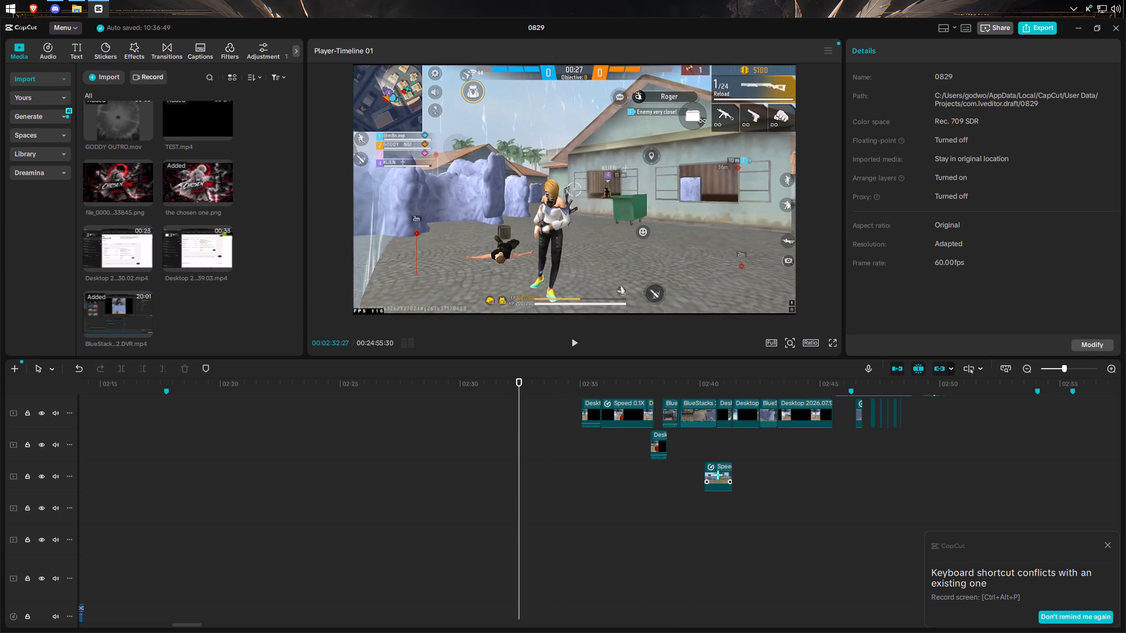
left_click_drag(713, 475, 454, 471)
scroll(473, 494, "up", 7)
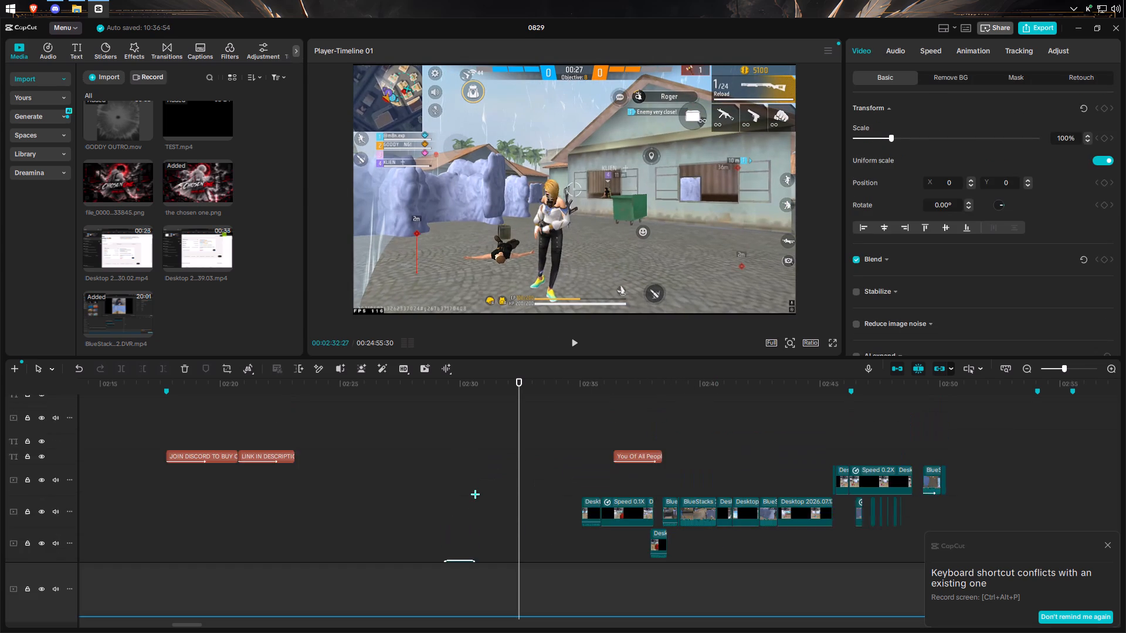
scroll(475, 494, "up", 7)
scroll(475, 496, "down", 5)
scroll(500, 542, "down", 3)
left_click_drag(461, 561, 445, 424)
scroll(456, 515, "up", 6)
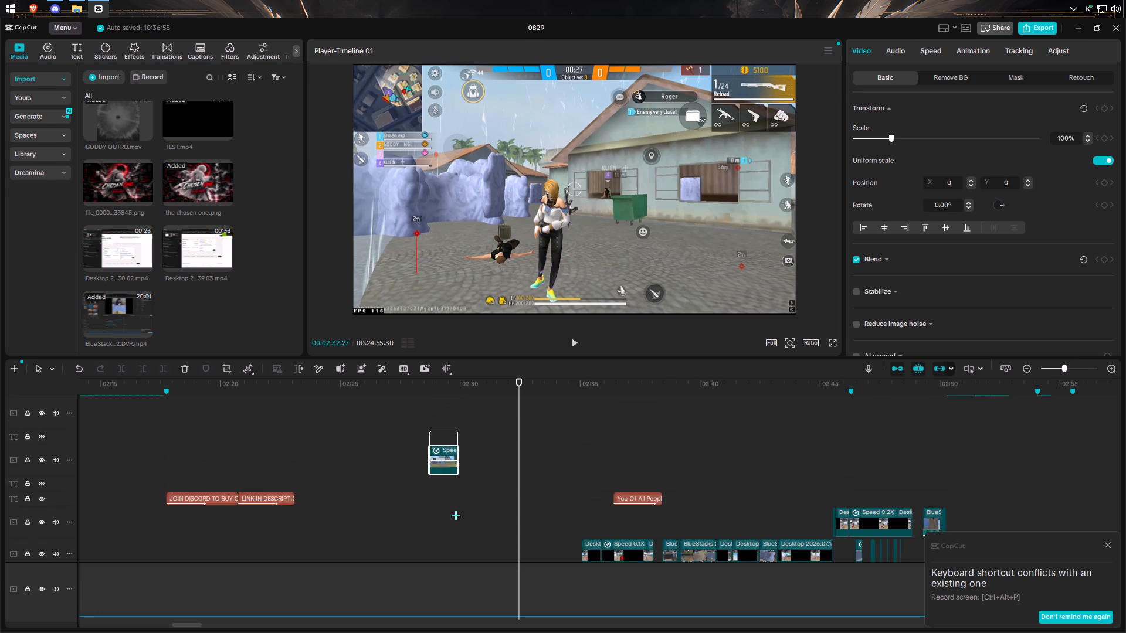
scroll(456, 515, "up", 11)
scroll(457, 515, "down", 6)
left_click_drag(445, 556, 456, 440)
scroll(450, 529, "up", 12)
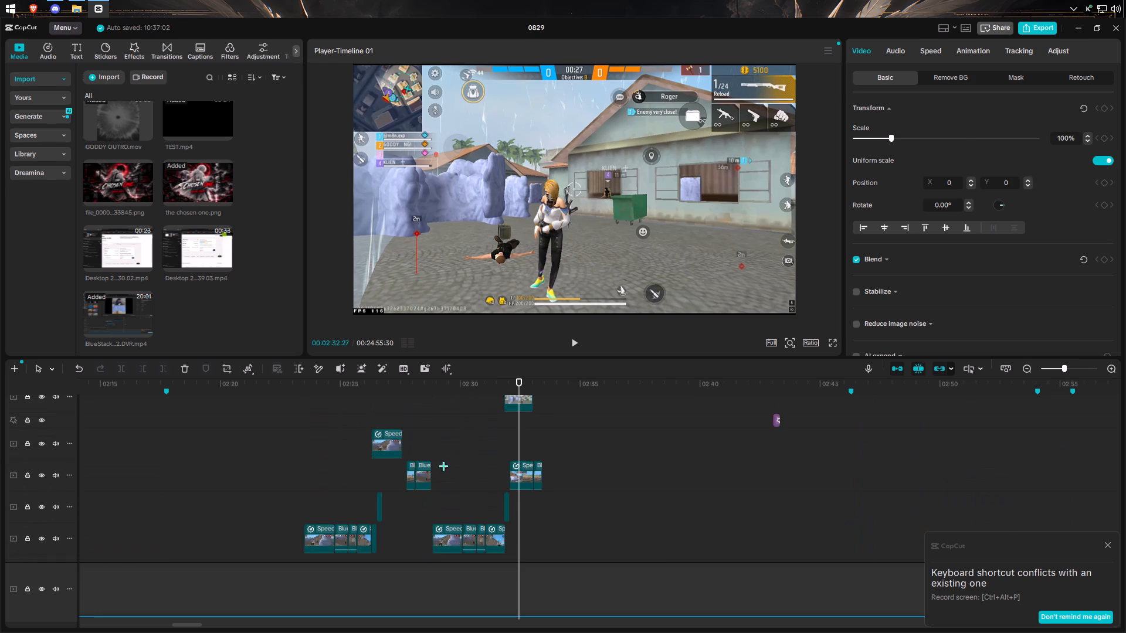
Play the edit from about 02:21 and stop at the start of the existing slowed clip at 02:26:19.
left_click(452, 459)
left_click_drag(454, 459, 369, 475)
left_click(568, 346)
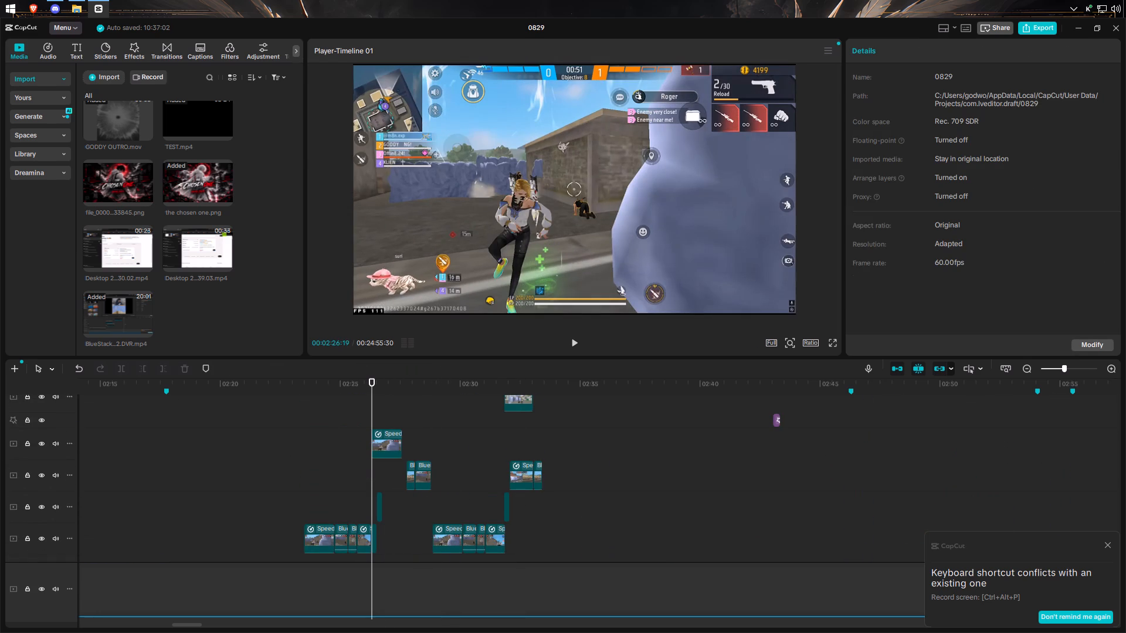
left_click(570, 346)
left_click(257, 397)
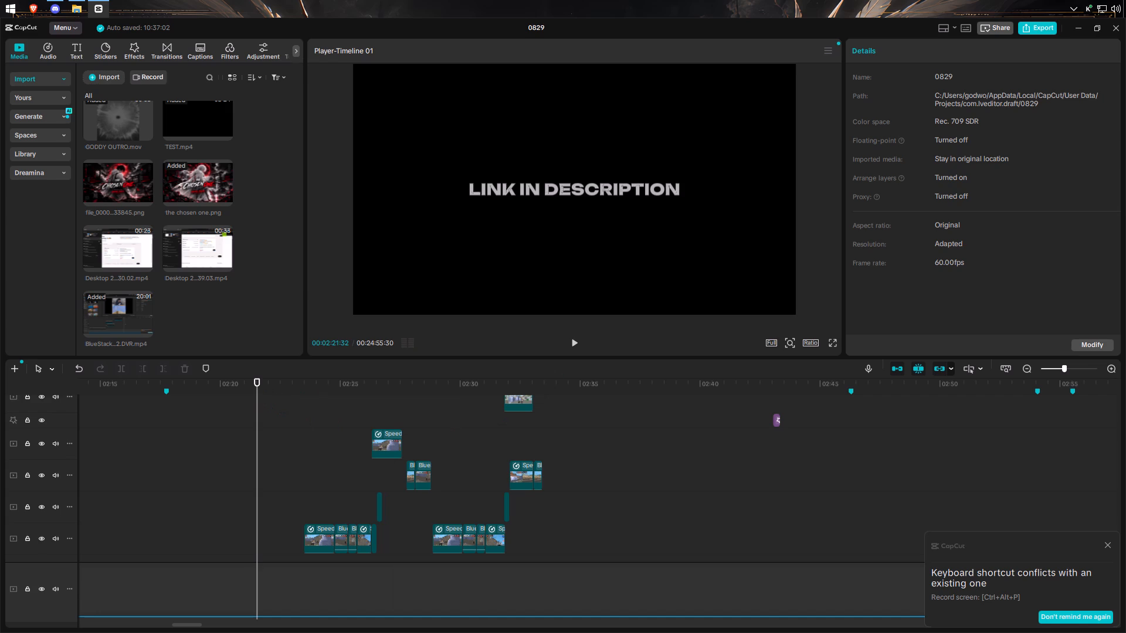
left_click(567, 338)
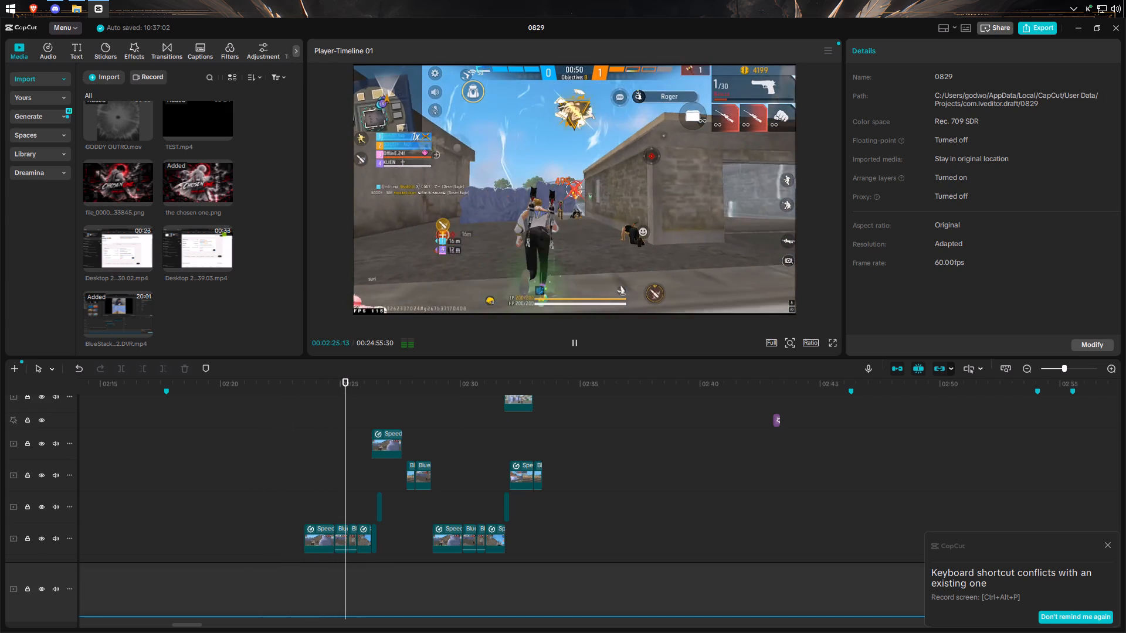
left_click(567, 338)
double_click(567, 338)
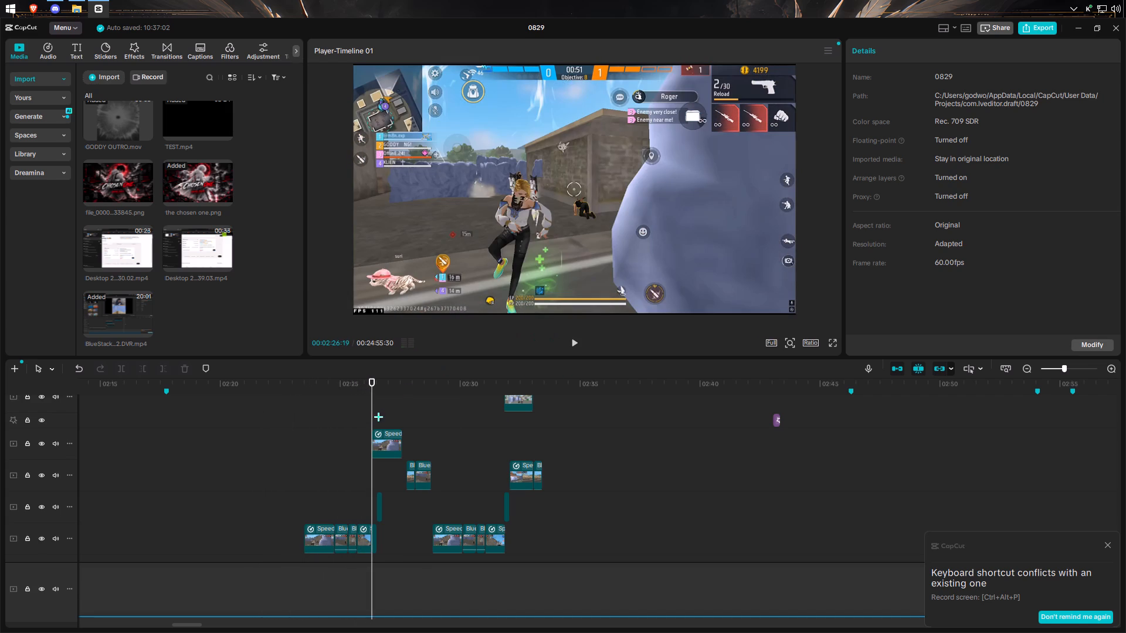
Place the new slow-motion BlueStacks segment at 02:26:19, on a track above the existing slowed clip.
scroll(417, 438, "down", 16)
scroll(420, 535, "down", 4)
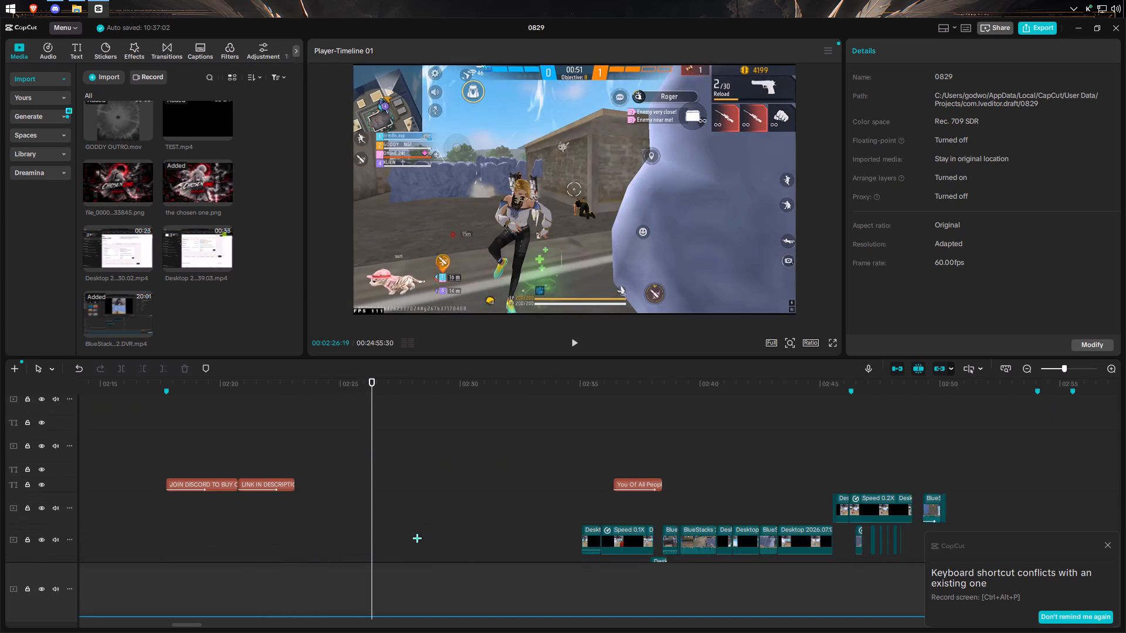
scroll(417, 538, "up", 4)
scroll(417, 538, "down", 16)
scroll(420, 529, "down", 8)
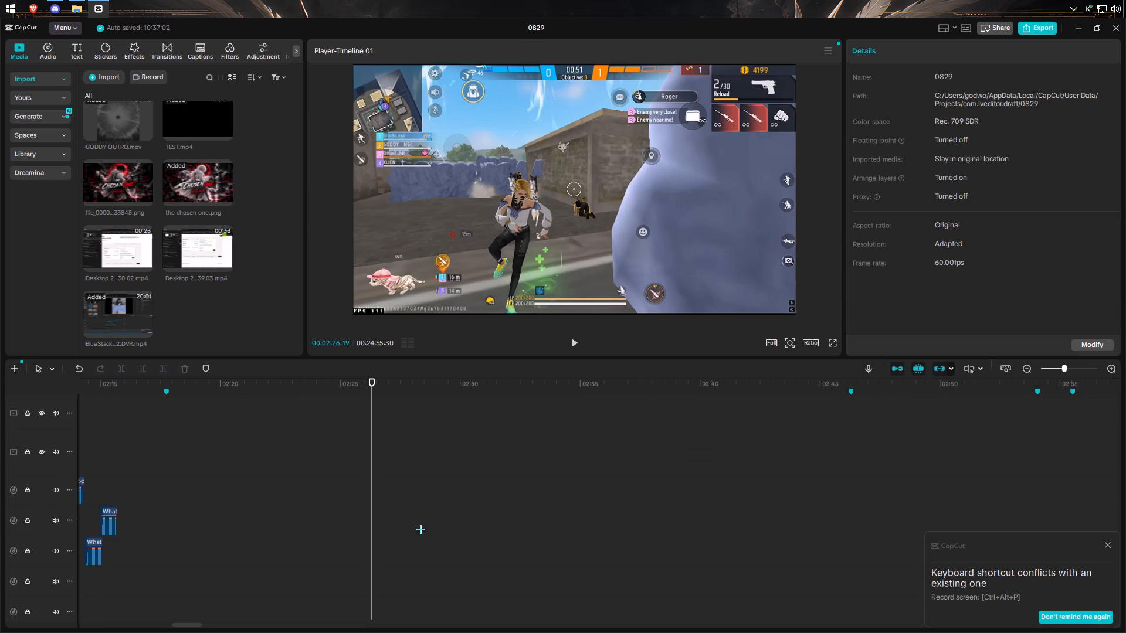
scroll(420, 529, "up", 19)
scroll(420, 529, "up", 8)
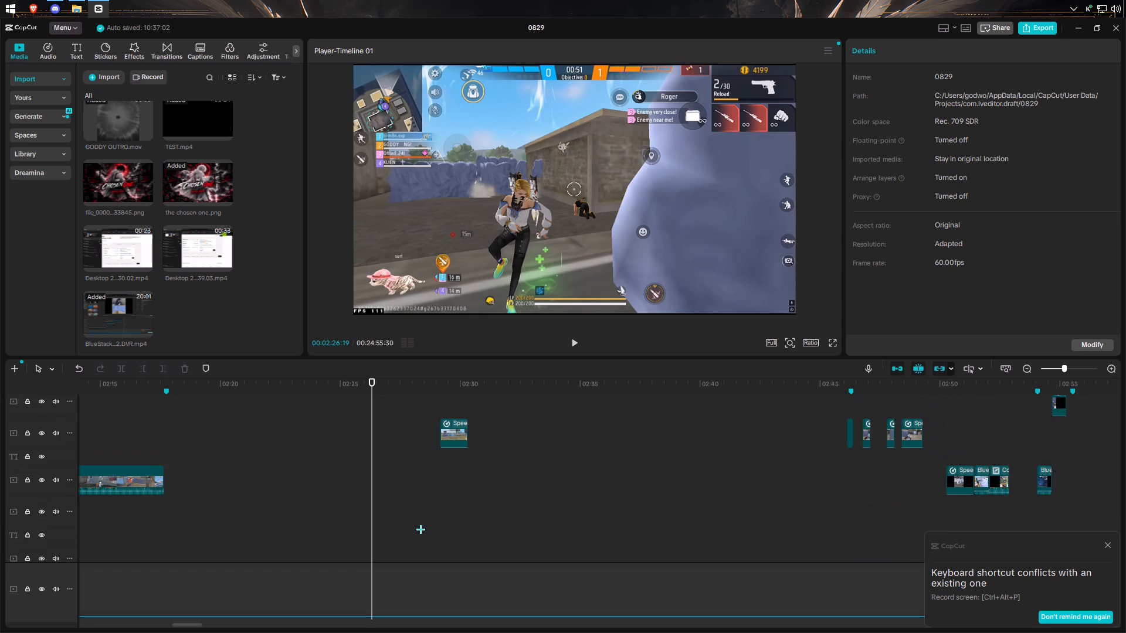
scroll(420, 529, "up", 1)
left_click_drag(456, 438, 401, 415)
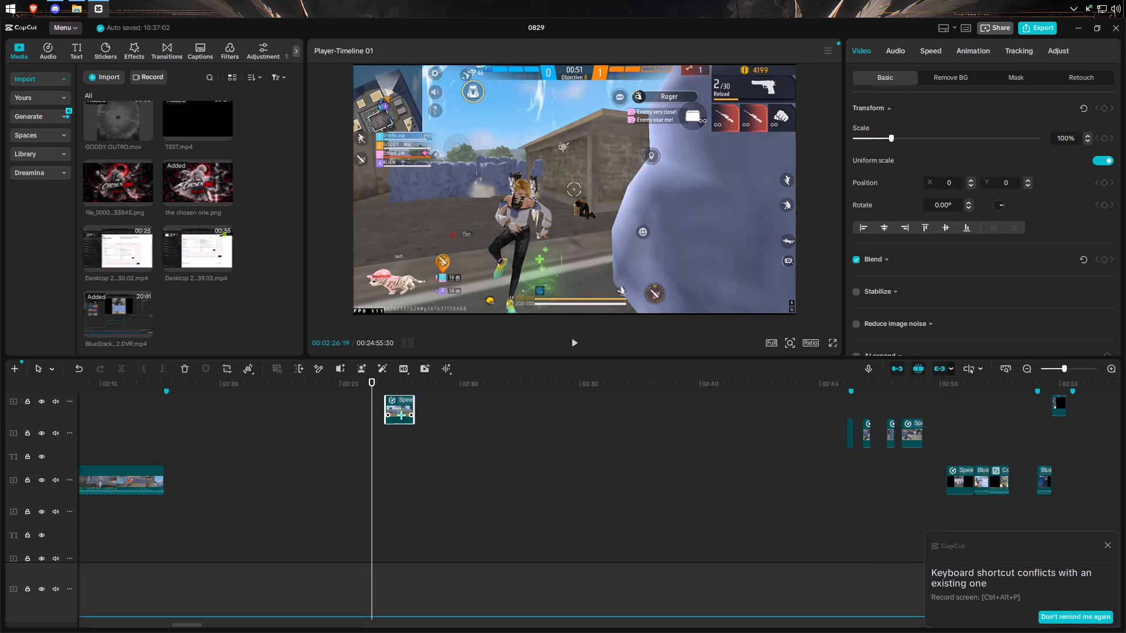
left_click_drag(401, 415, 389, 415)
scroll(401, 461, "up", 10)
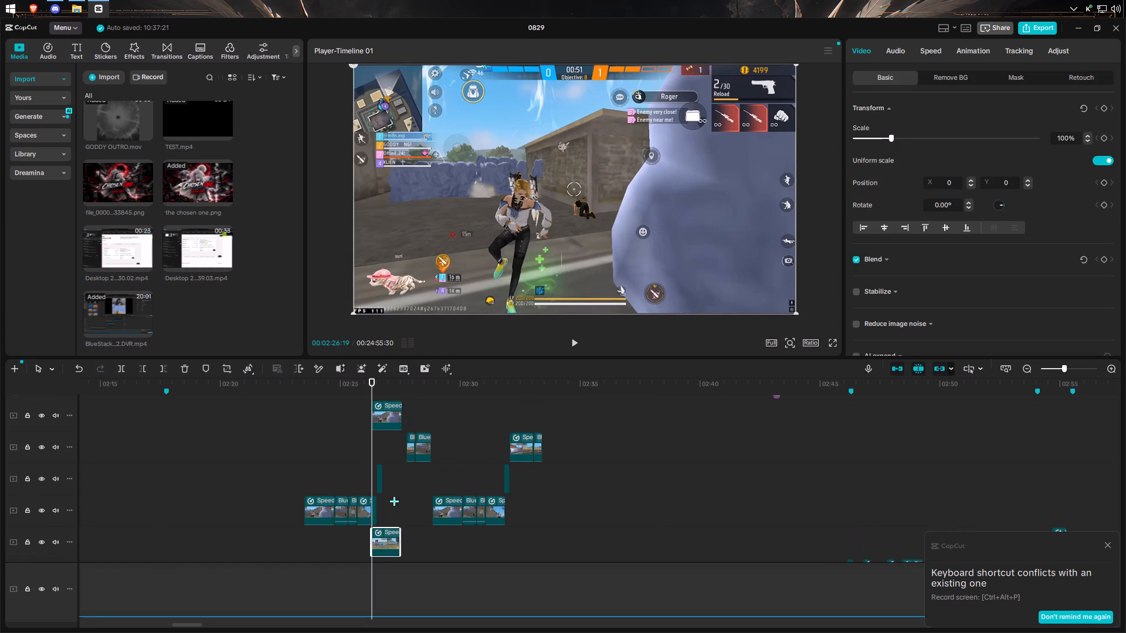
left_click_drag(382, 536, 380, 385)
Delete the old slowed clip beneath the new BlueStacks segment at 02:26:19, keeping the new segment aligned there.
left_click(384, 459)
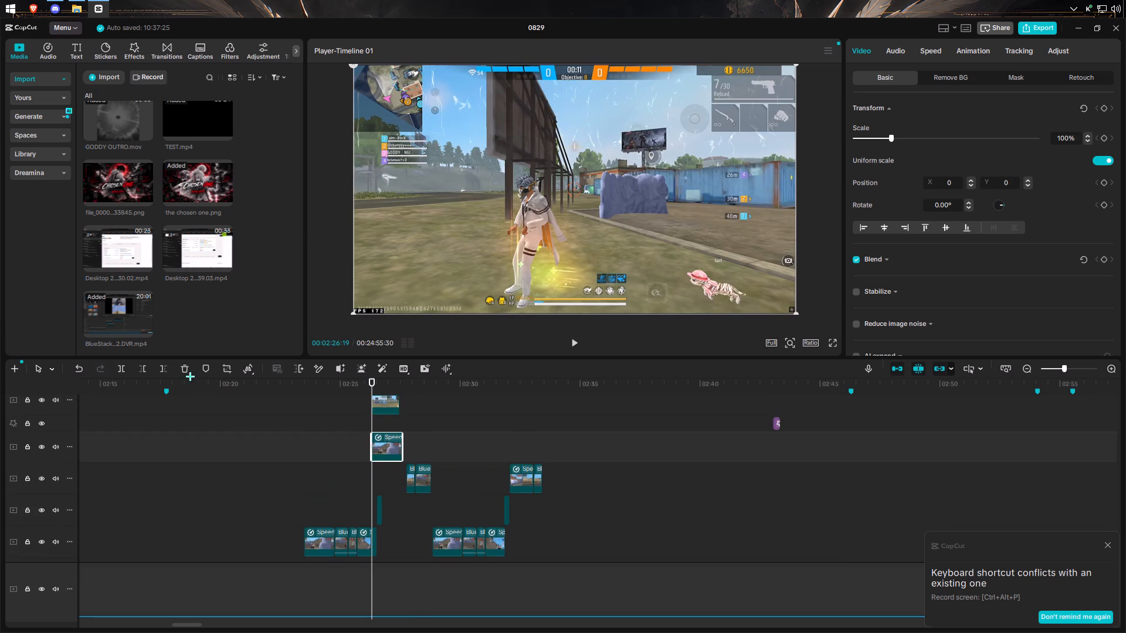
left_click(188, 375)
left_click_drag(378, 408, 378, 417)
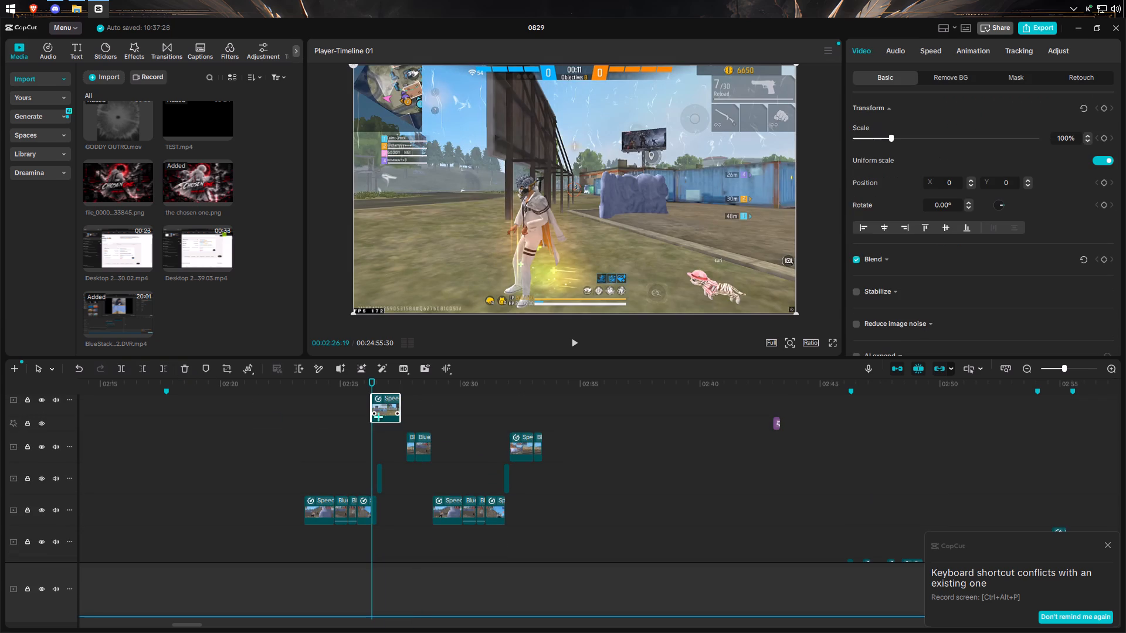
left_click_drag(378, 417, 378, 418)
Play the edit from just before the new slow-motion segment through to about 02:34 and replay it to check the replacement.
left_click(336, 426)
left_click(570, 346)
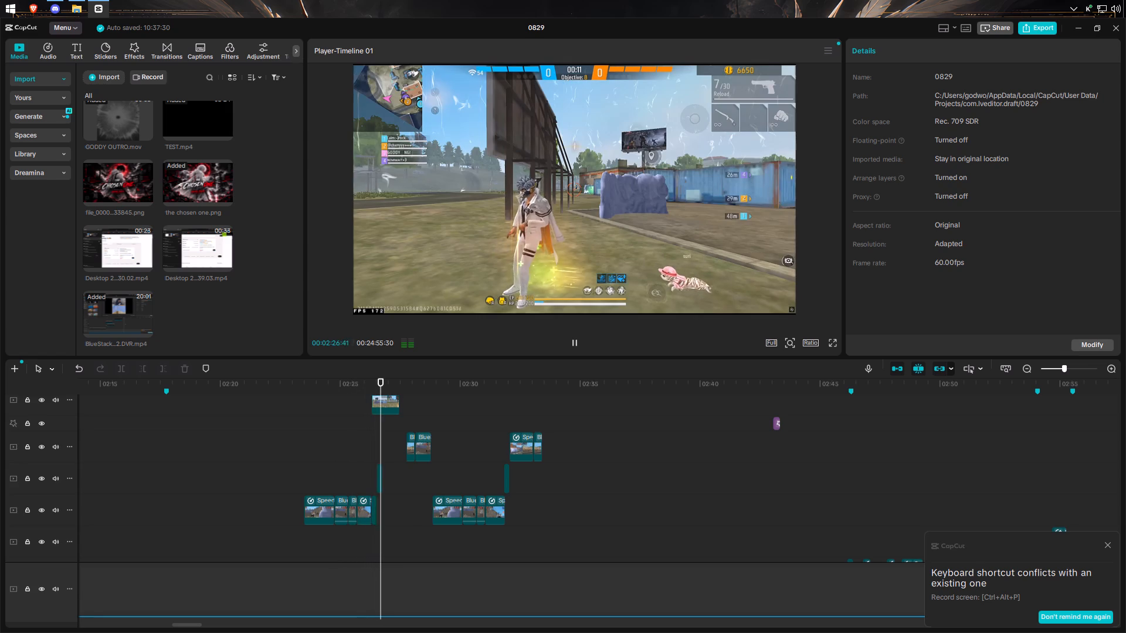
left_click(575, 343)
left_click(575, 343)
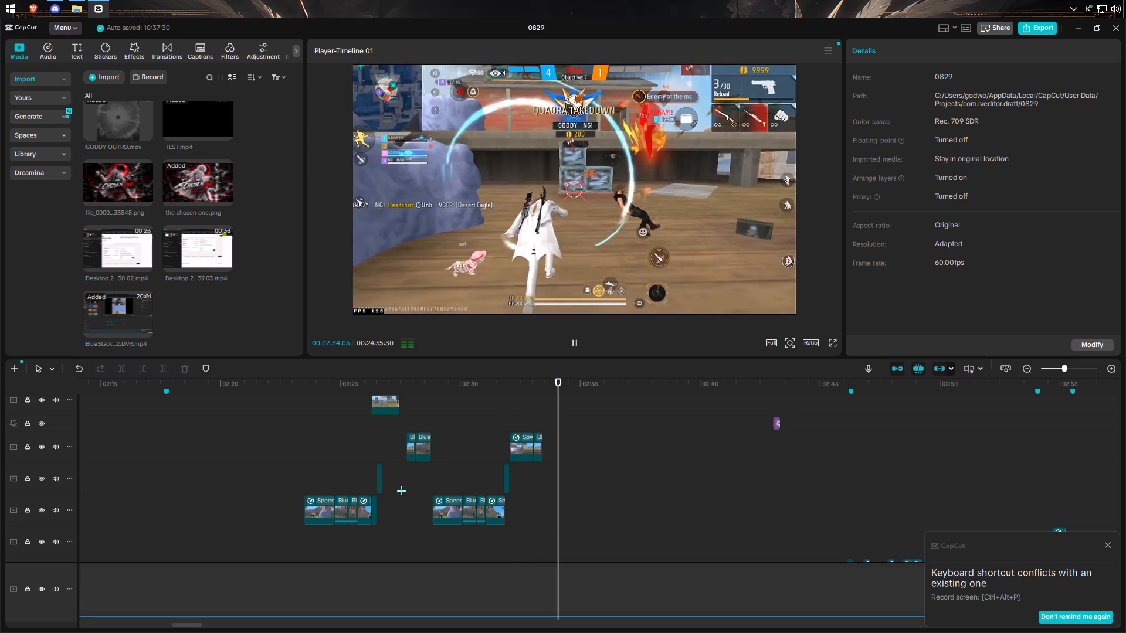
left_click(324, 436)
left_click(294, 447)
left_click(575, 336)
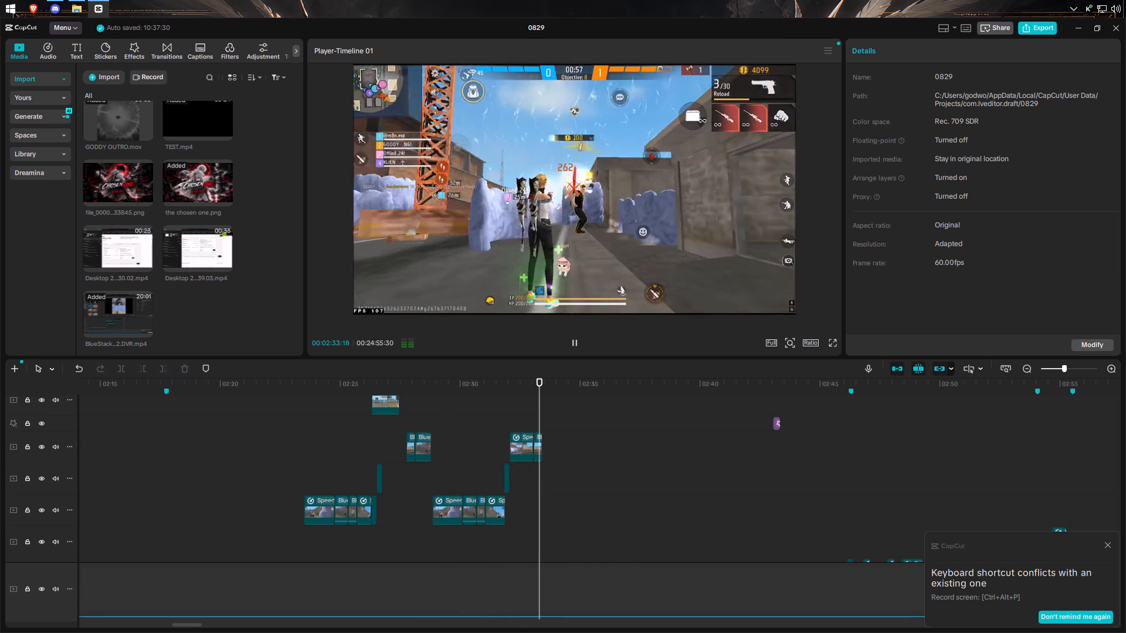
Replay the edit from about 02:22 and find the cut point at 02:26:08, just before the new slow-motion segment.
left_click(283, 496)
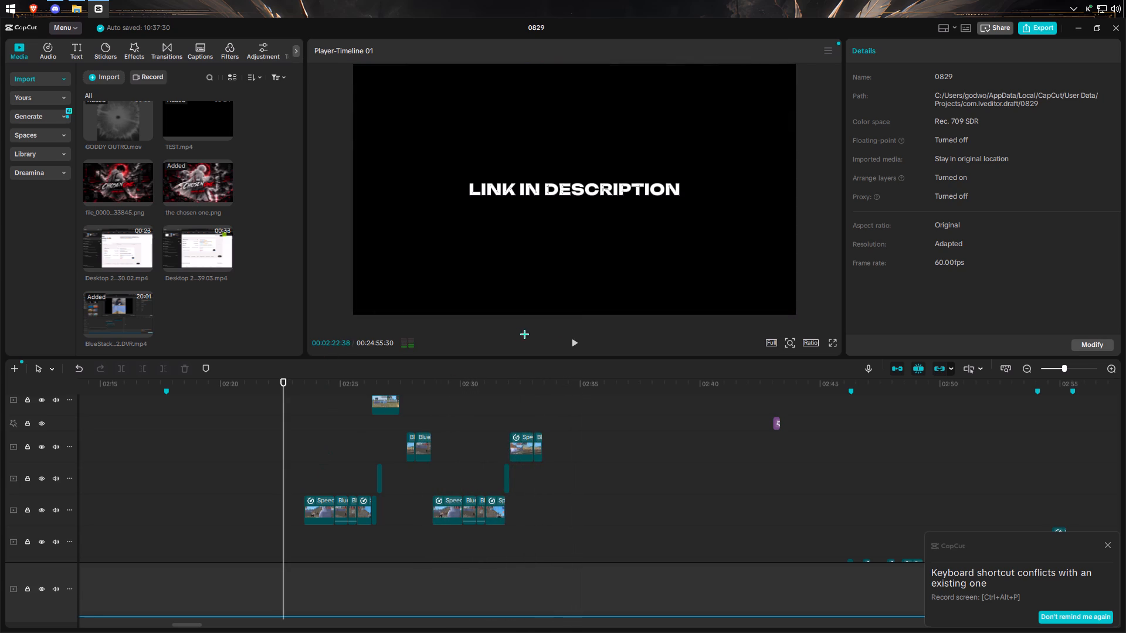
left_click(577, 343)
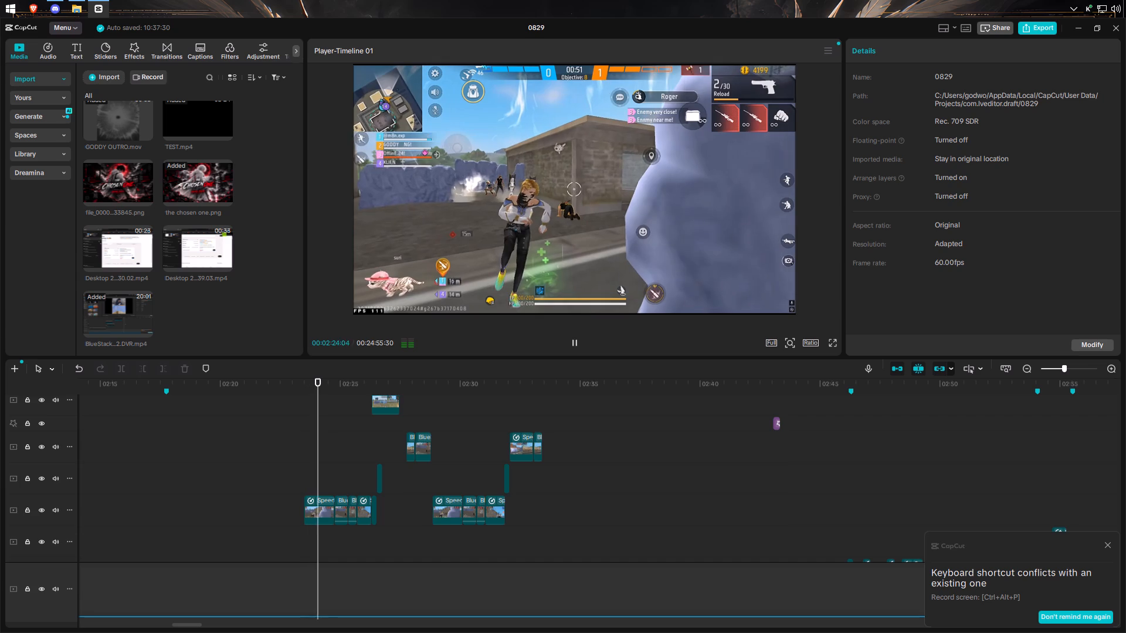
left_click(577, 343)
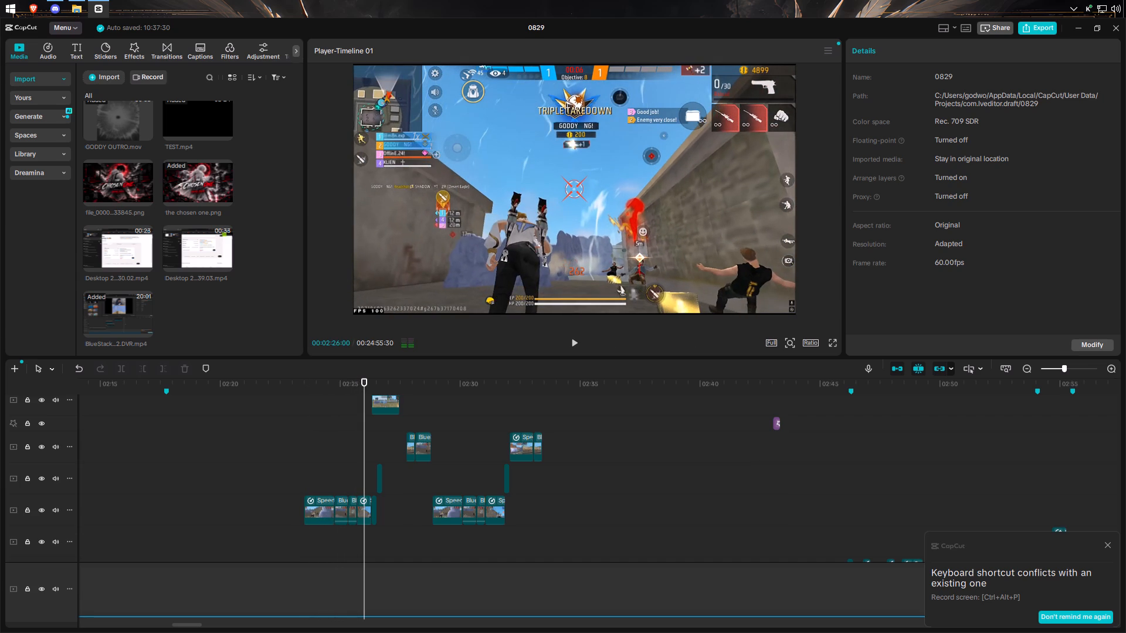
double_click(577, 343)
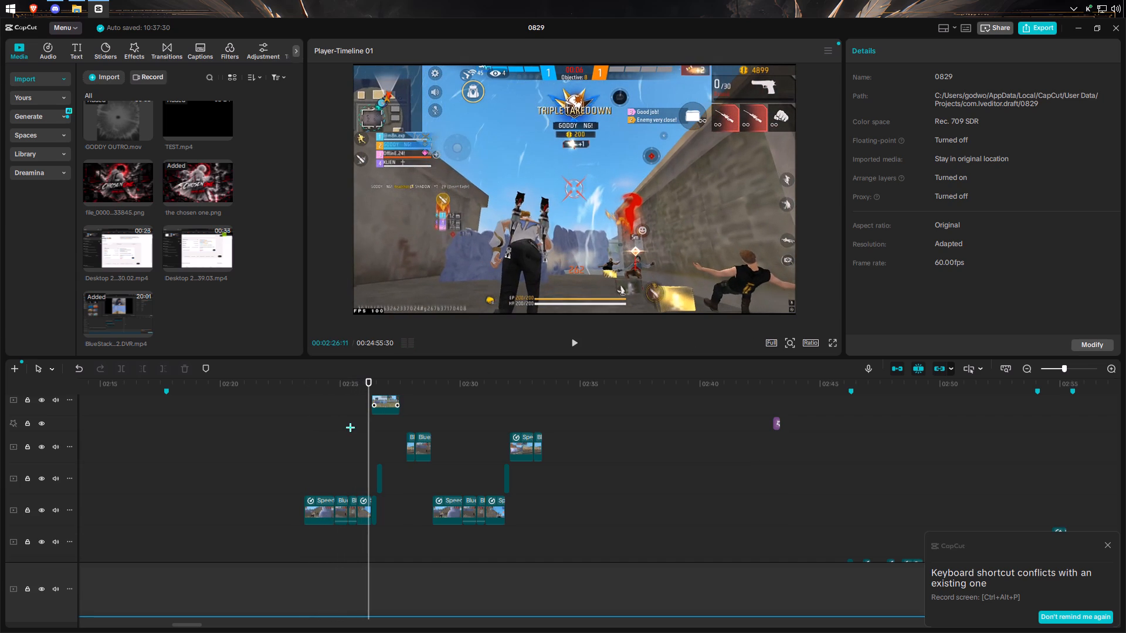
left_click(359, 503)
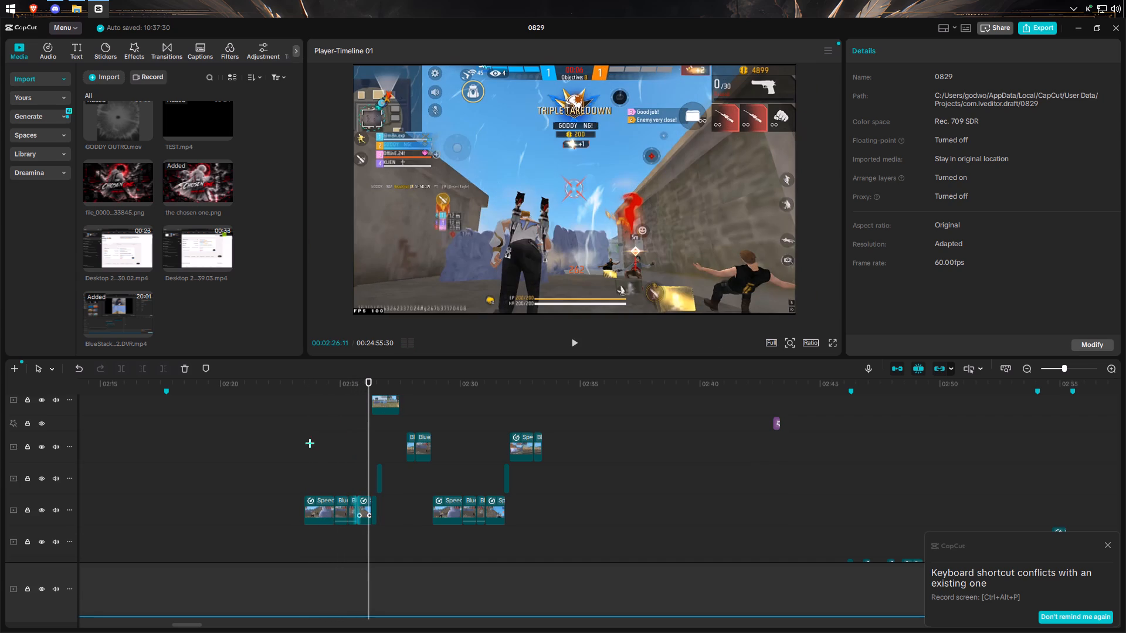
left_click(310, 443)
left_click(581, 348)
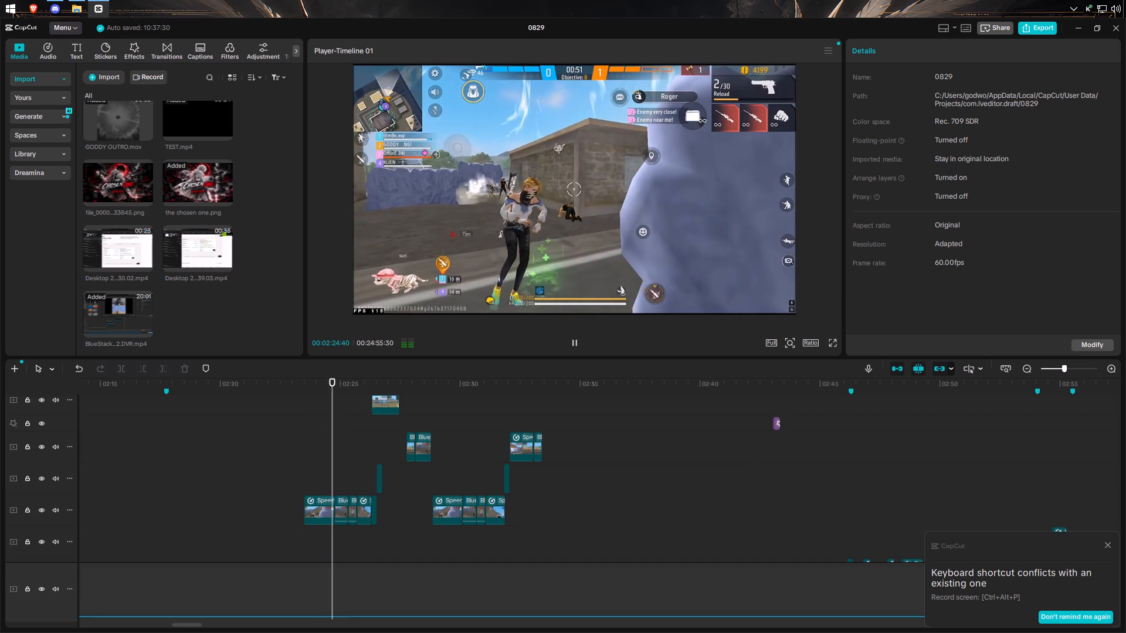
left_click(574, 345)
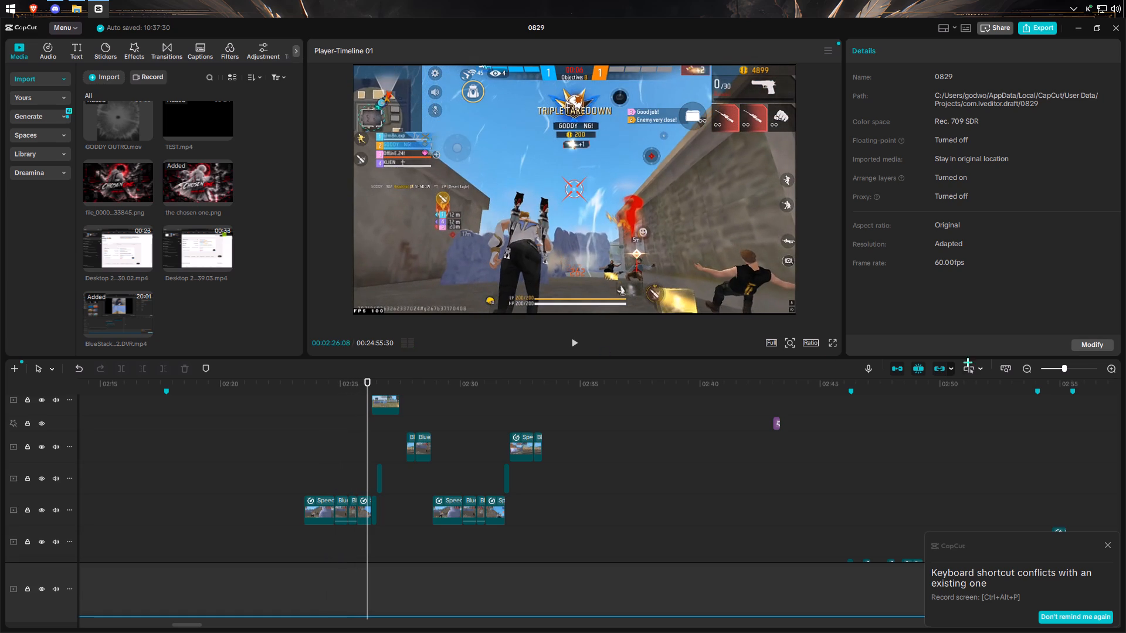
Split the slowed takedown clip at 02:26:08 and delete the short piece after the cut.
left_click(1071, 369)
left_click(361, 513)
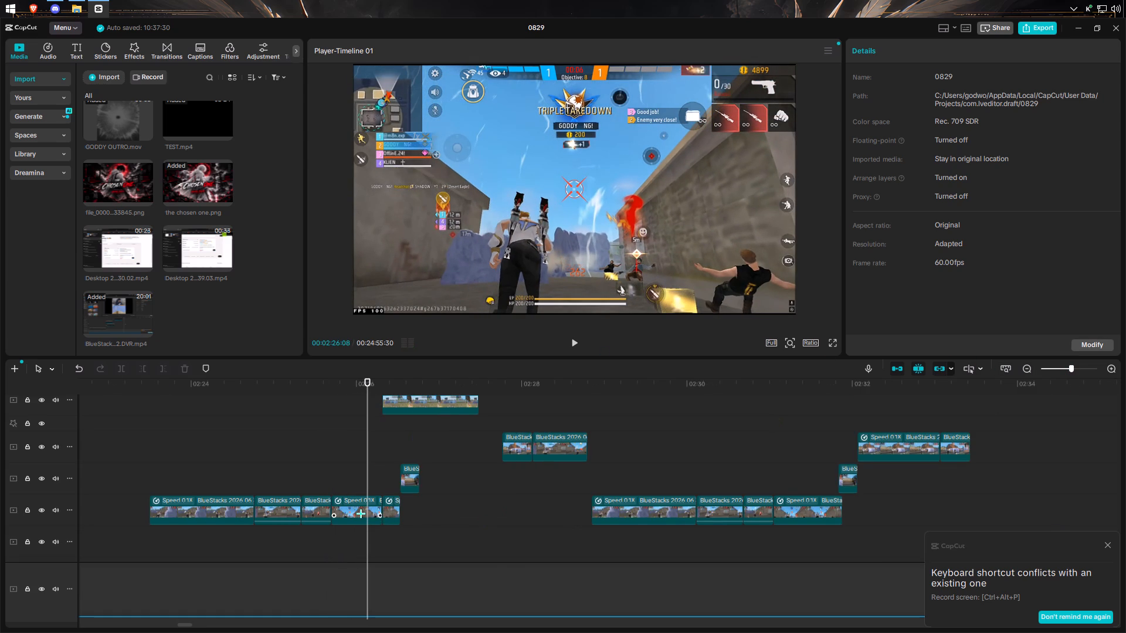
left_click(120, 367)
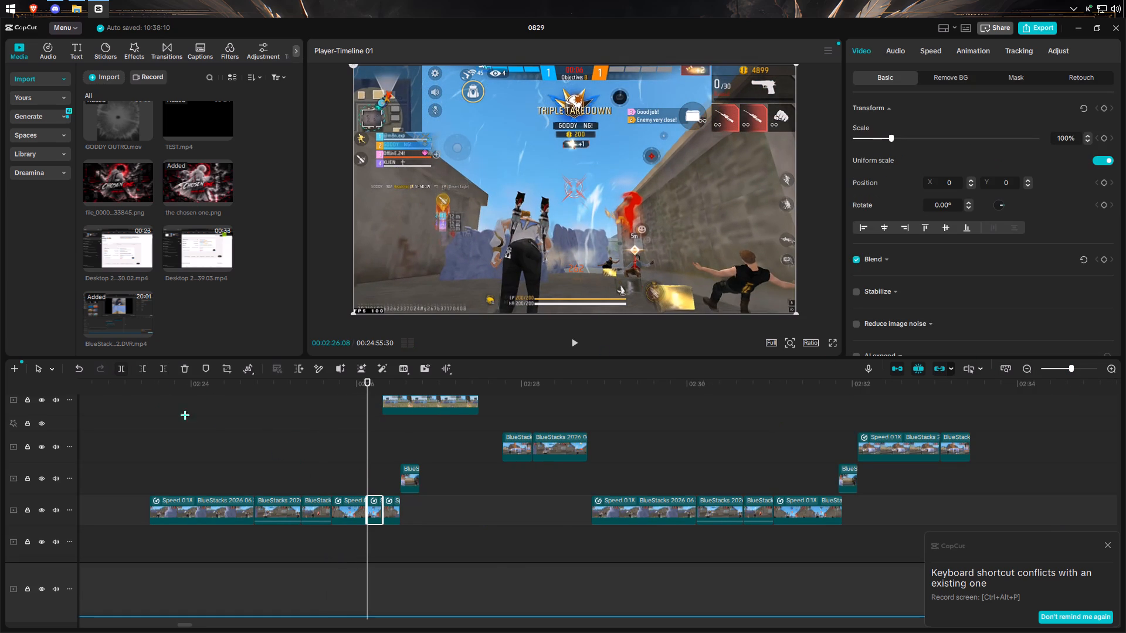
left_click(178, 369)
Add a timeline marker at 02:26:08.
left_click(206, 369)
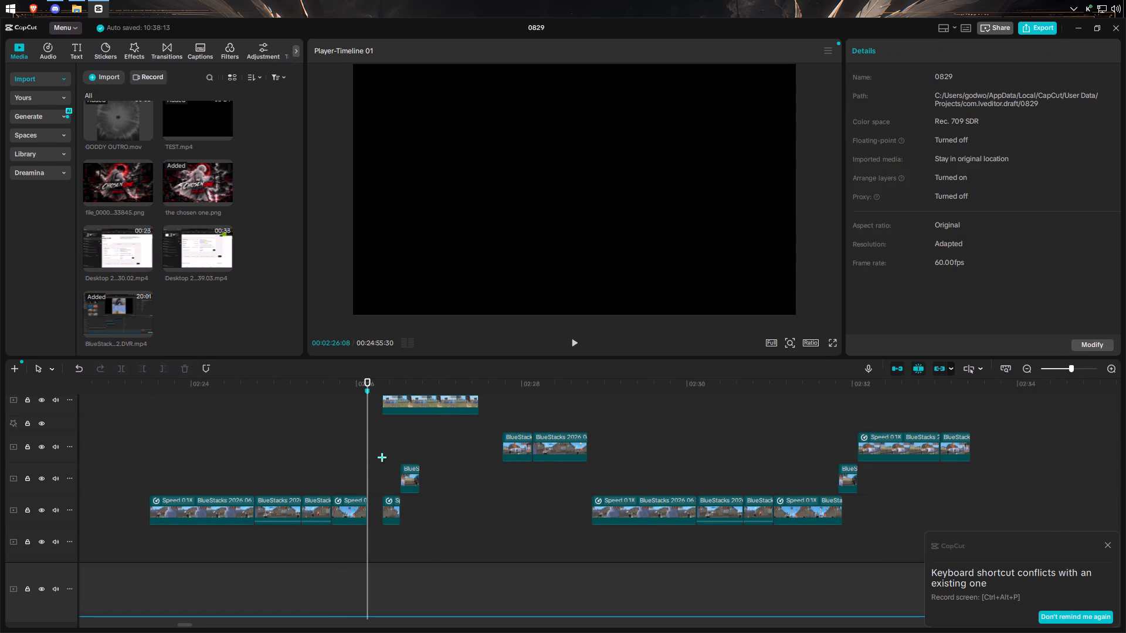
Move the new slow-motion BlueStacks segment earlier so that it starts at the 02:26:08 marker.
scroll(382, 454, "up", 5)
left_click_drag(428, 477, 410, 475)
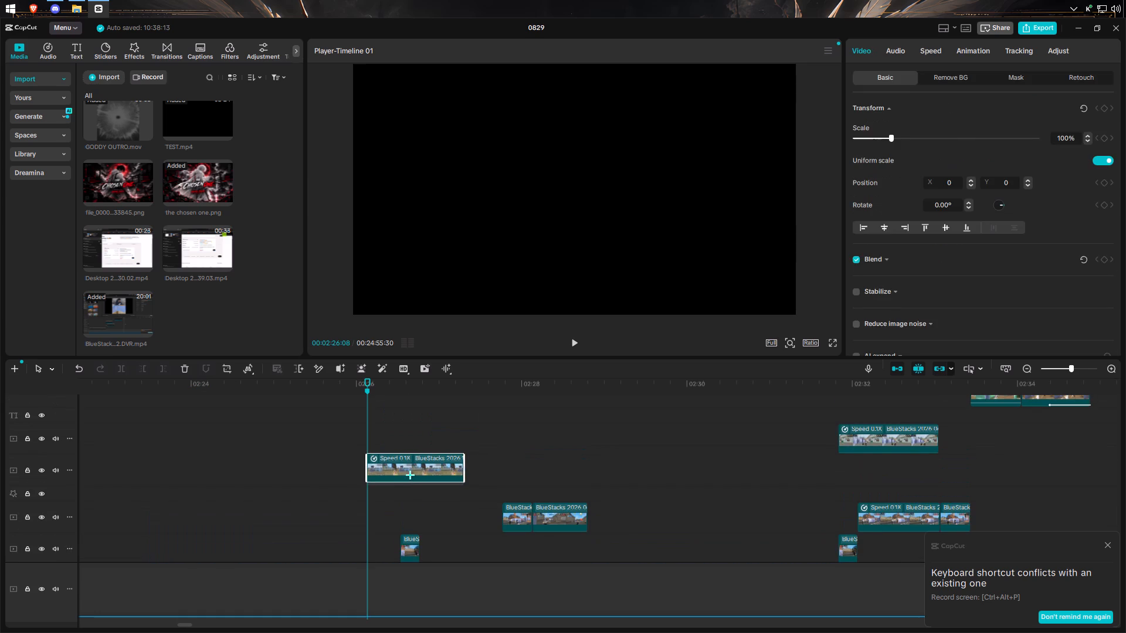
left_click_drag(410, 475, 412, 475)
Play the edit from just before 02:26:08 to about 02:34 to check the shifted slow-motion segment.
left_click(345, 466)
left_click(558, 336)
left_click(574, 343)
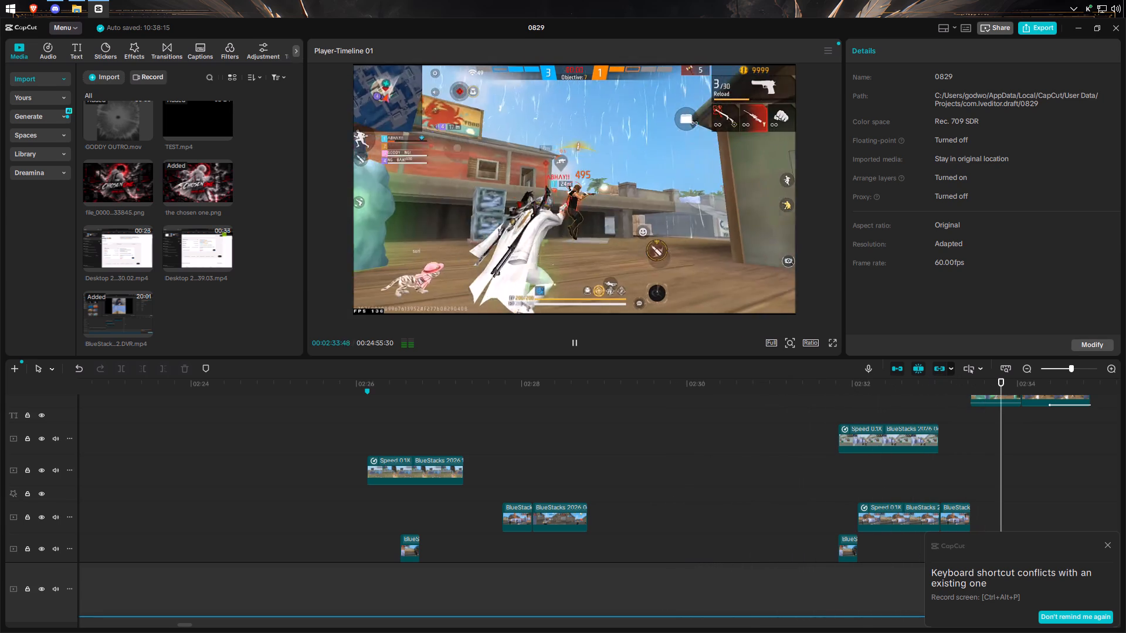
left_click(574, 343)
Skip ahead from the finished edit to the gameplay footage at about 12:23 on the timeline.
double_click(1068, 371)
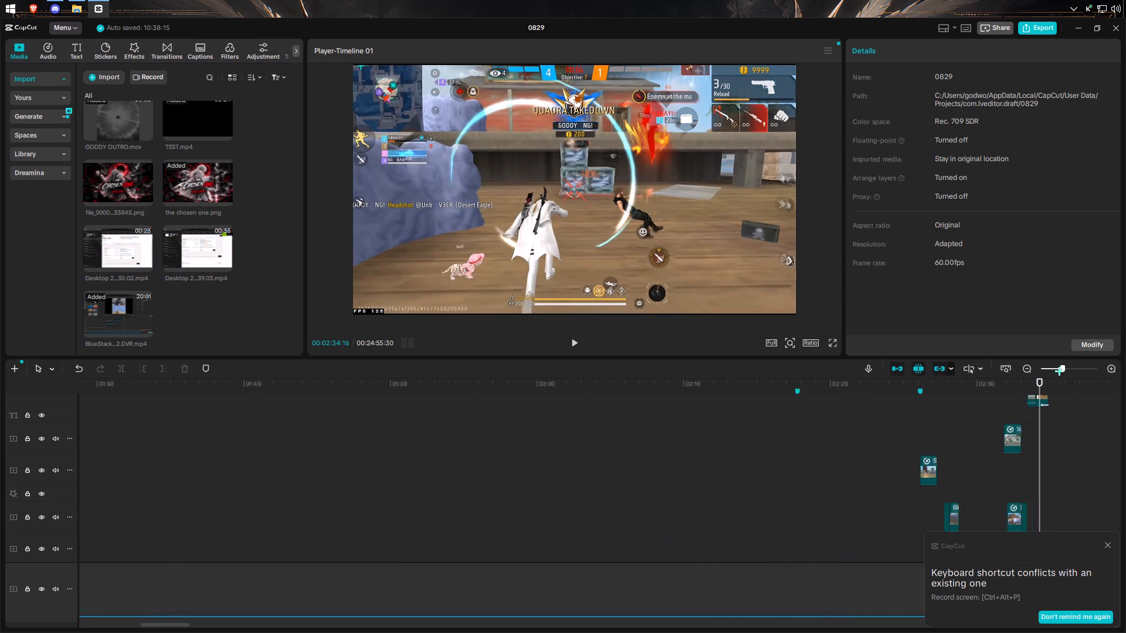
left_click(1008, 443)
left_click(888, 454)
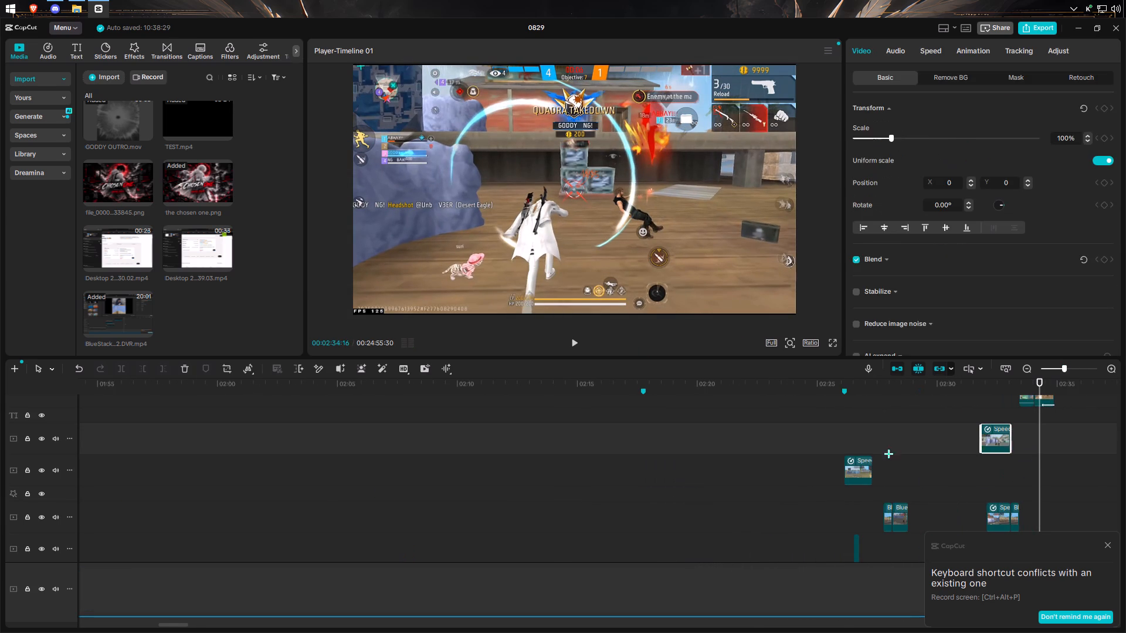
left_click_drag(888, 454, 1125, 492)
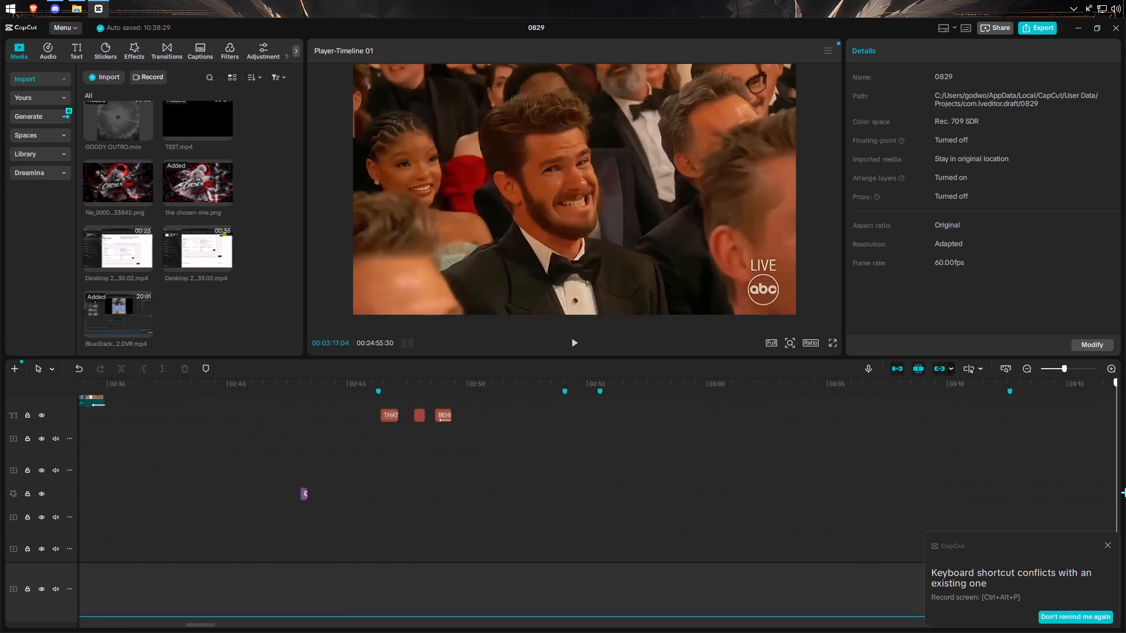
left_click_drag(1125, 492, 335, 503)
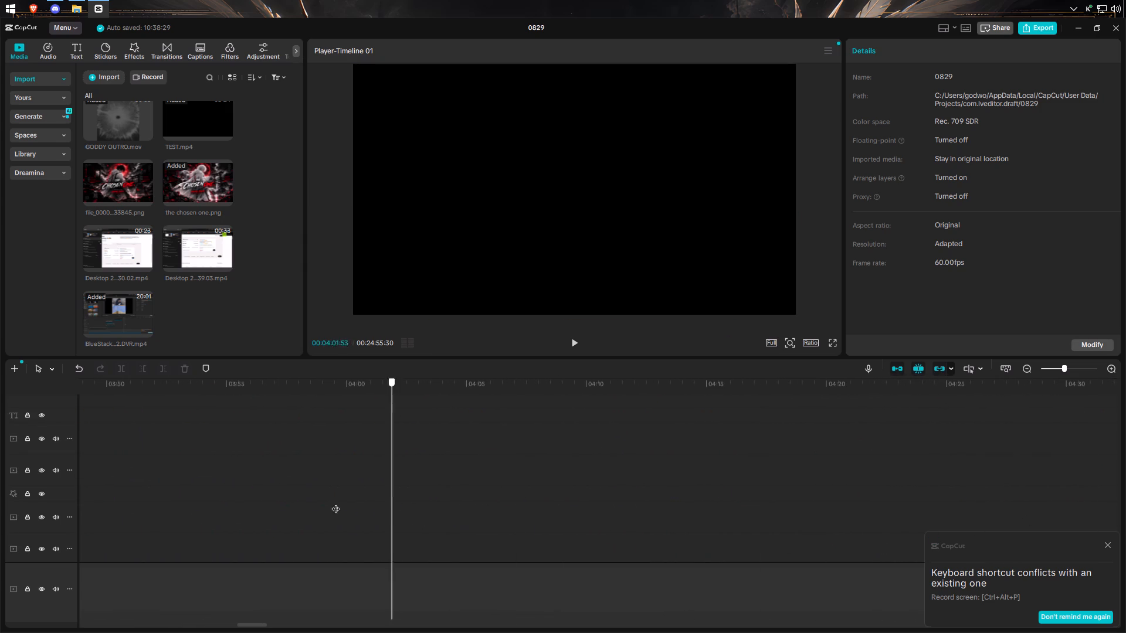
left_click_drag(335, 503, 1125, 452)
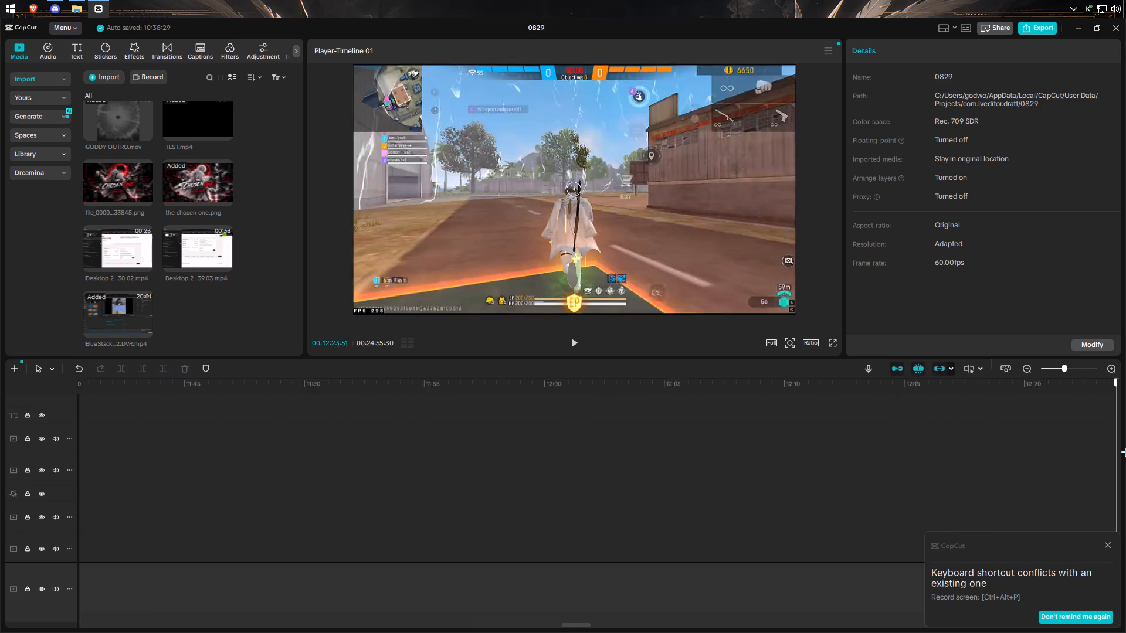
Examine the gameplay footage between about 12:38 and 12:53, going back and forth around 12:48 to 12:50 for a usable moment.
left_click_drag(1125, 452, 318, 478)
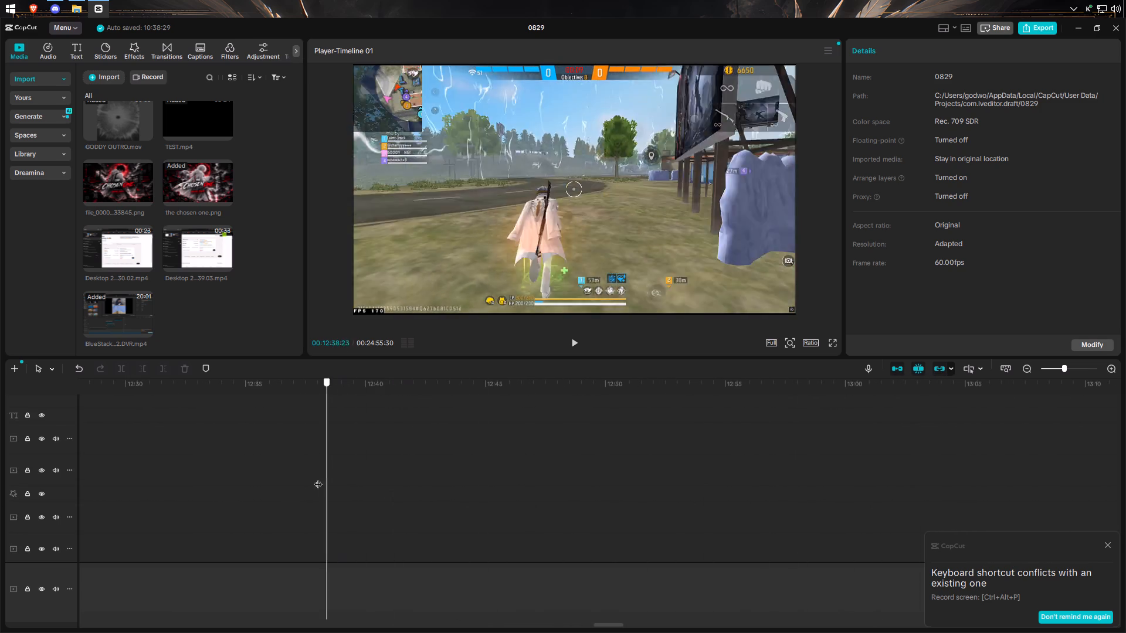
left_click_drag(318, 478, 418, 440)
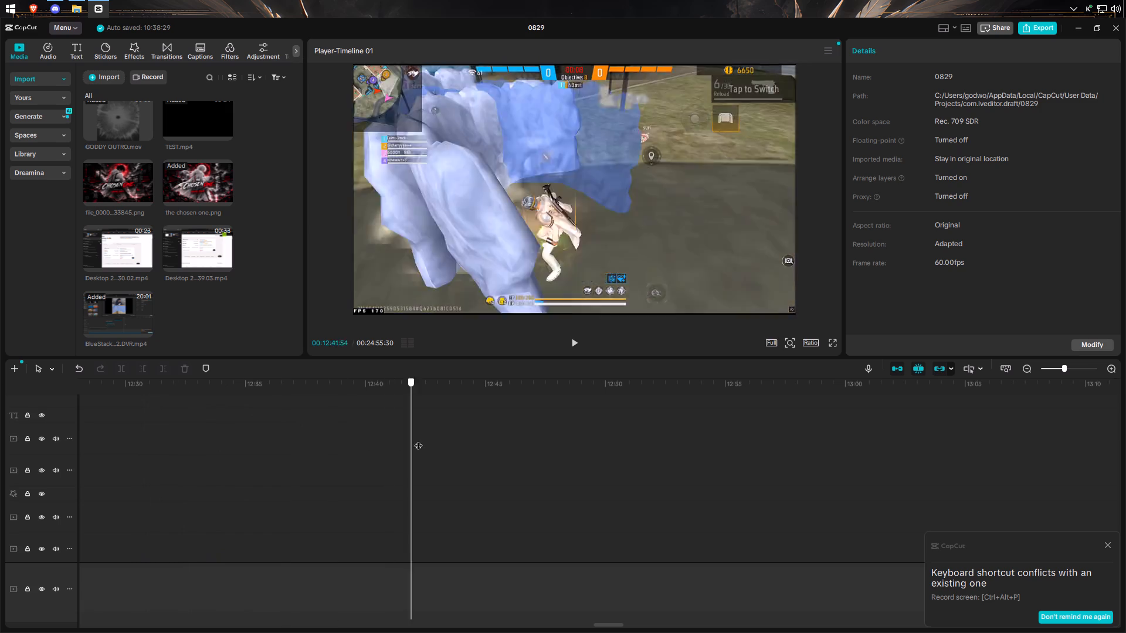
left_click_drag(418, 440, 555, 434)
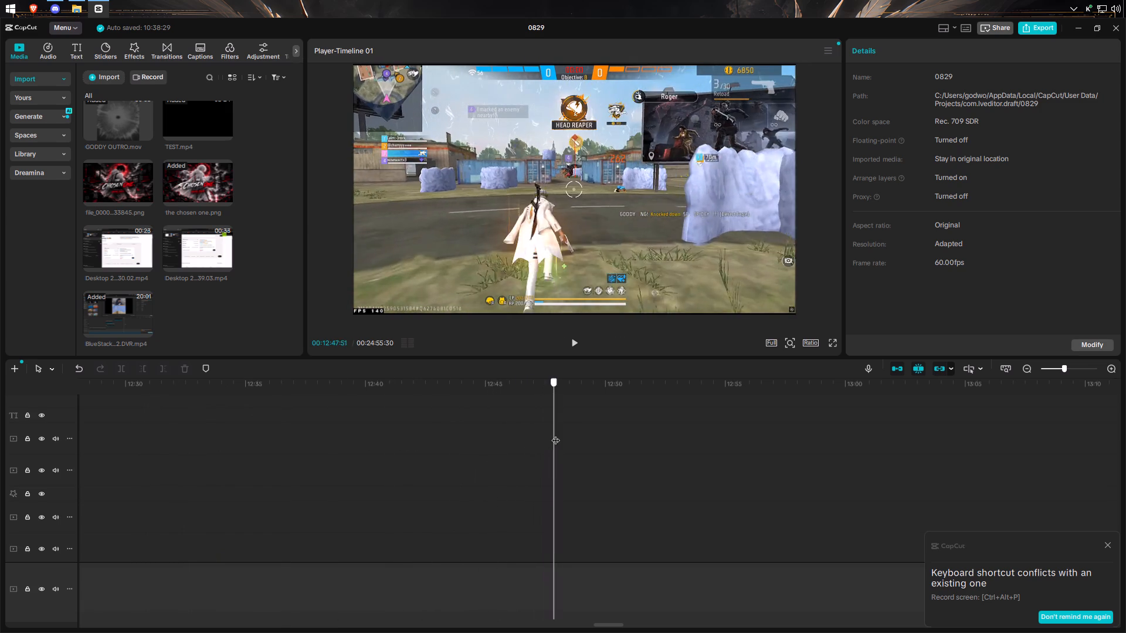
left_click_drag(555, 434, 598, 420)
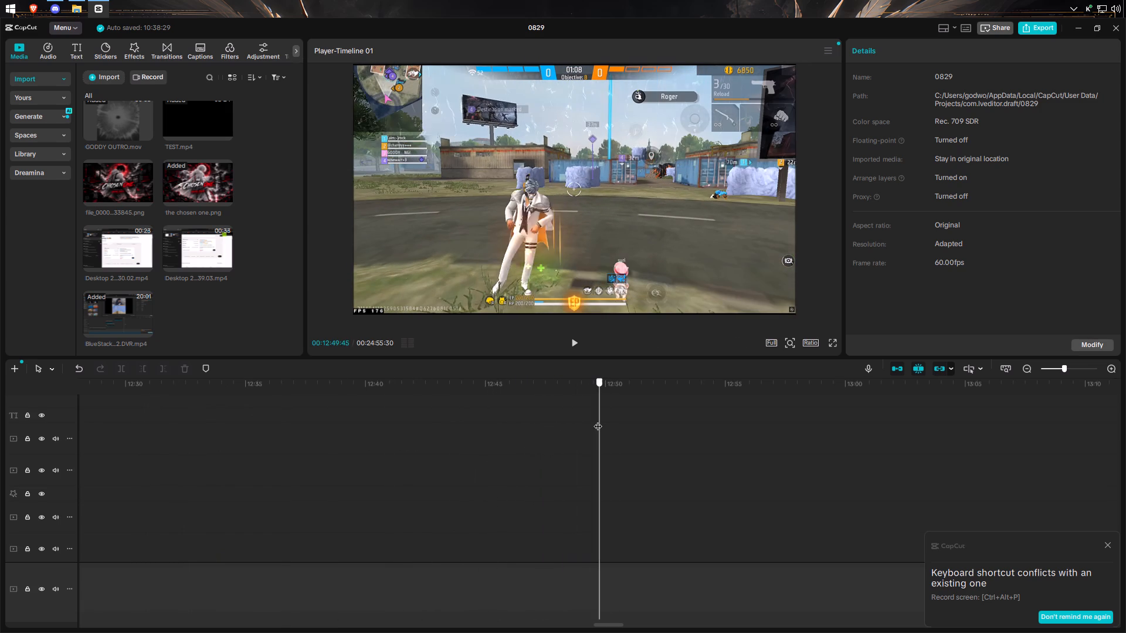
left_click_drag(598, 420, 576, 417)
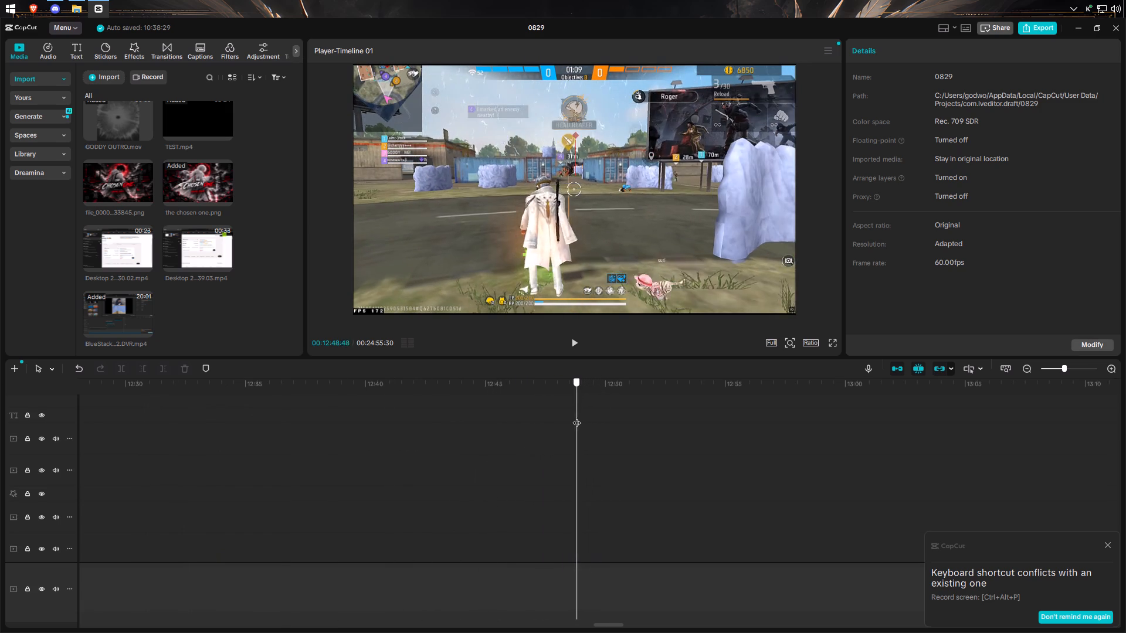
left_click_drag(576, 417, 599, 408)
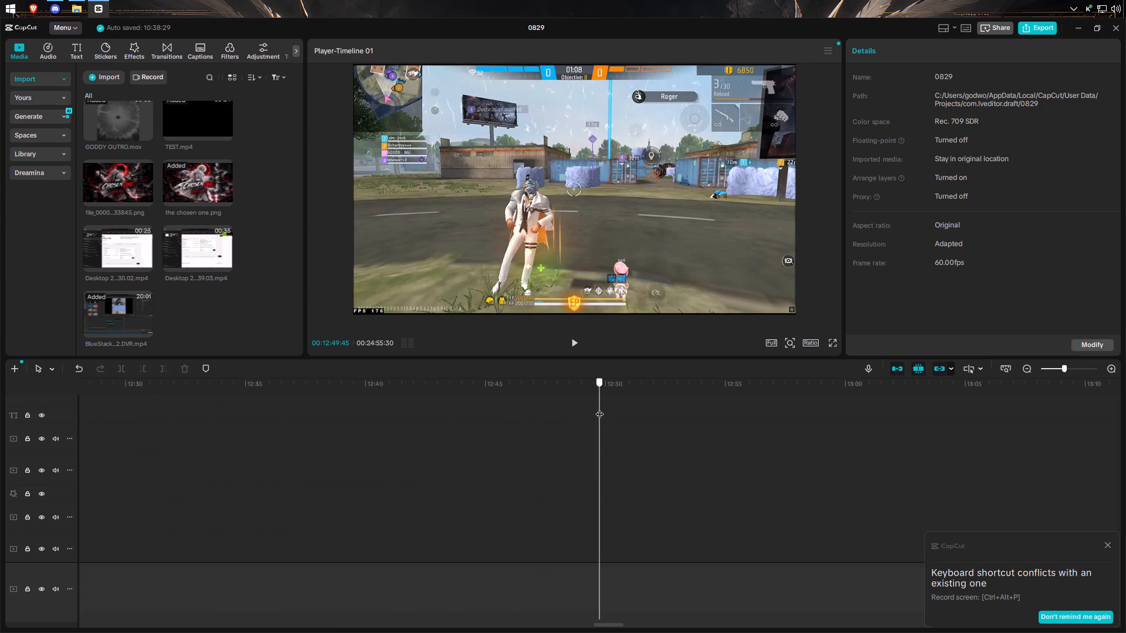
left_click_drag(599, 408, 603, 404)
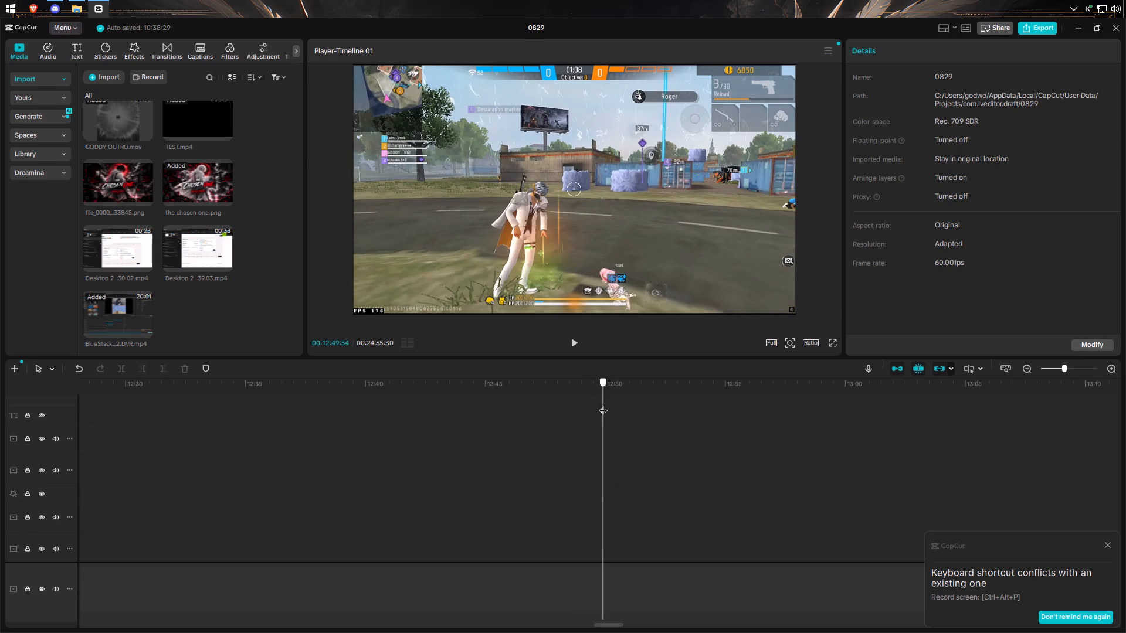
left_click_drag(603, 404, 606, 401)
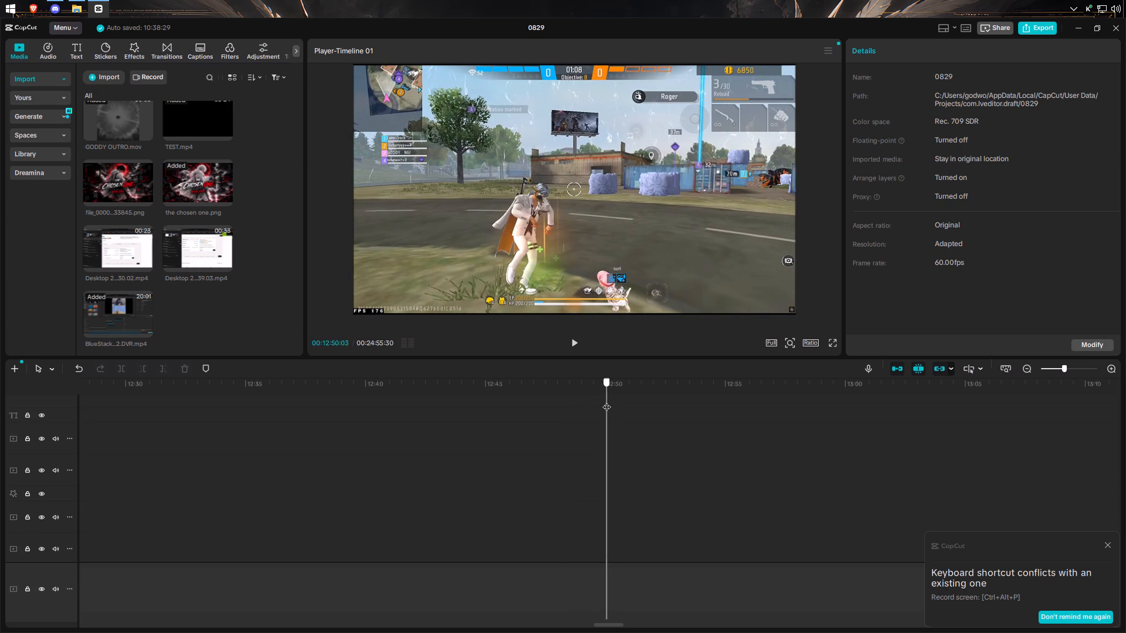
left_click_drag(606, 401, 606, 392)
left_click_drag(606, 392, 636, 380)
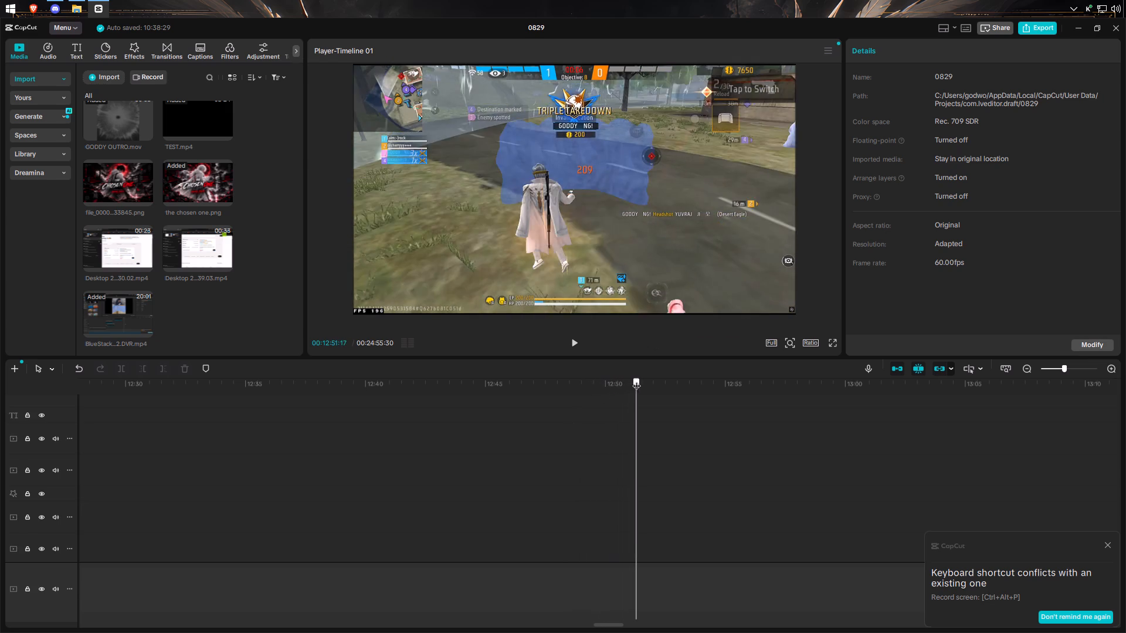
left_click_drag(636, 380, 696, 355)
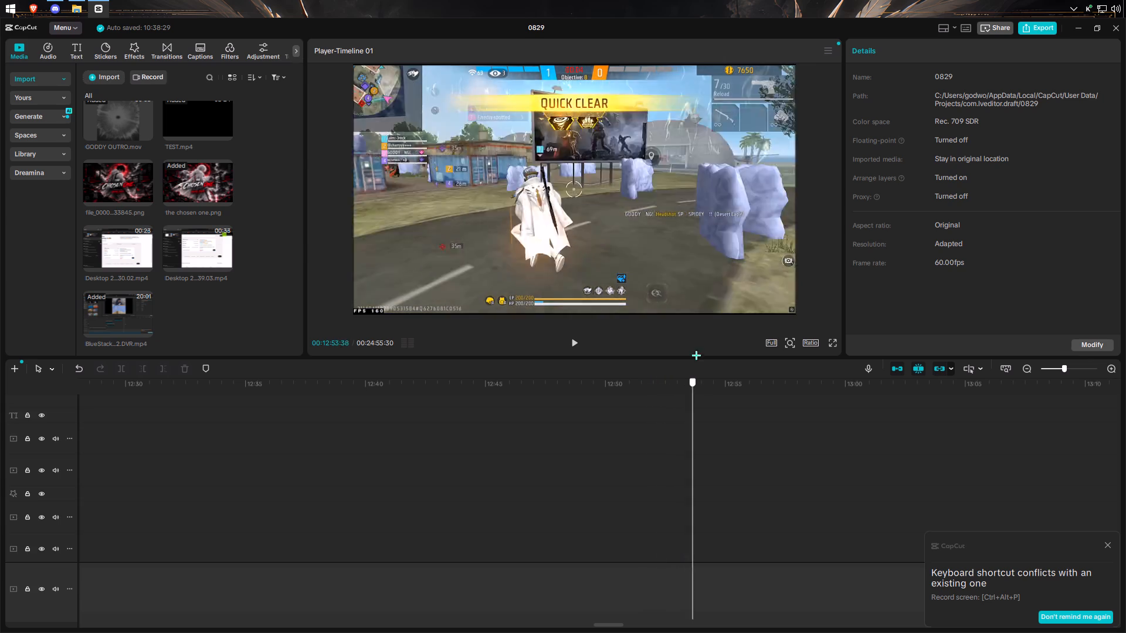
Examine the gameplay footage from about 12:53 to 14:36, going back over 14:30 to 14:34 for a usable moment.
left_click_drag(696, 355, 1036, 311)
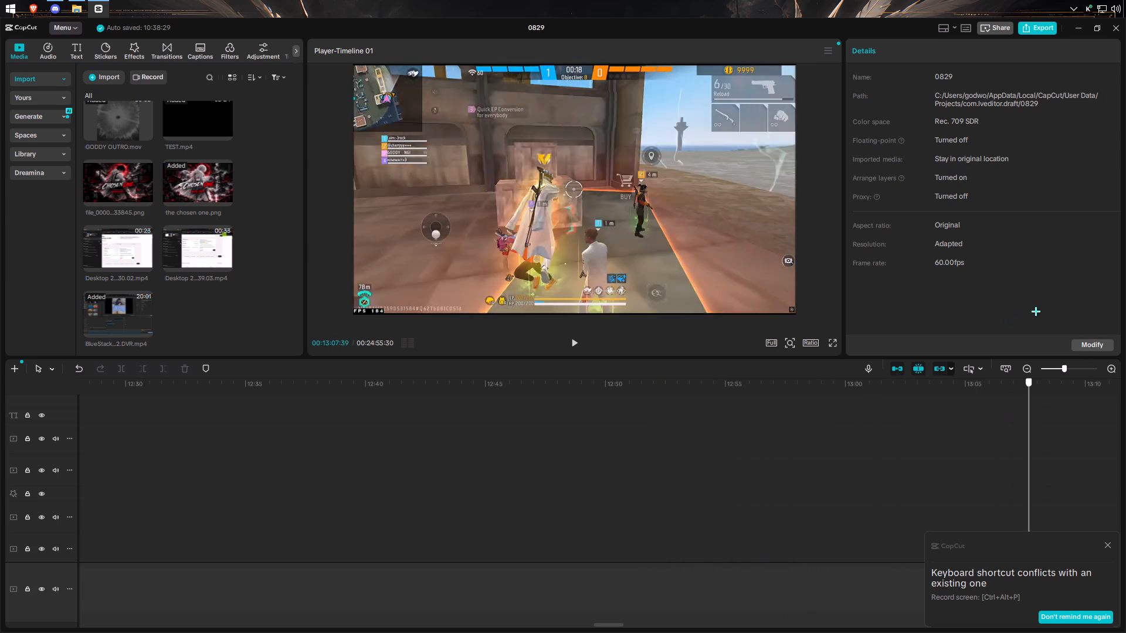
left_click_drag(1036, 311, 1125, 311)
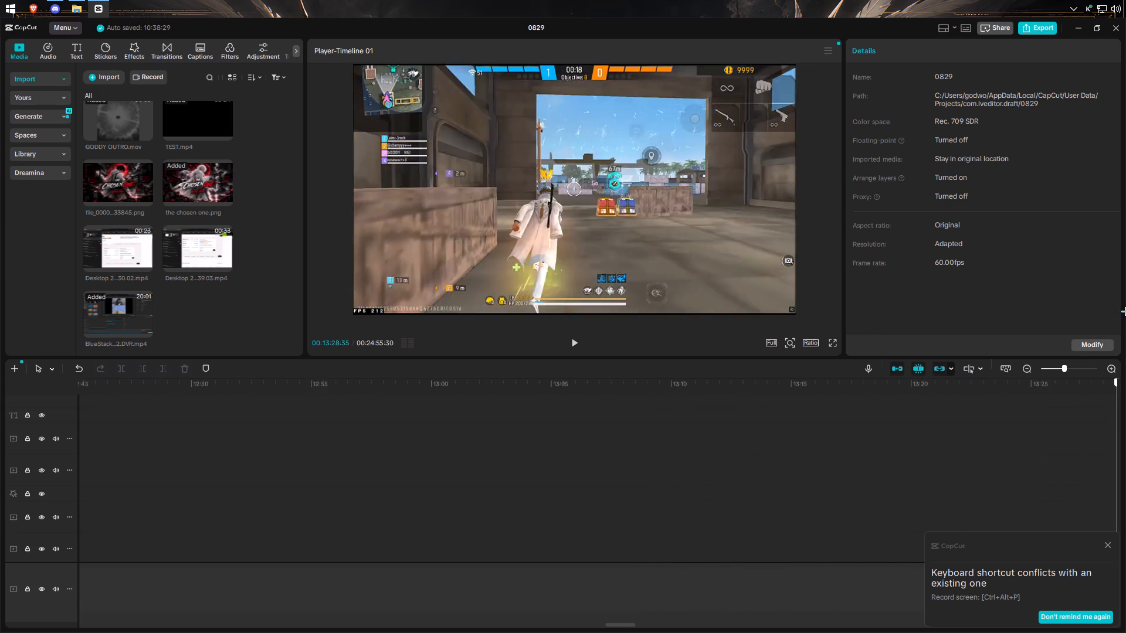
left_click_drag(1125, 311, 1106, 302)
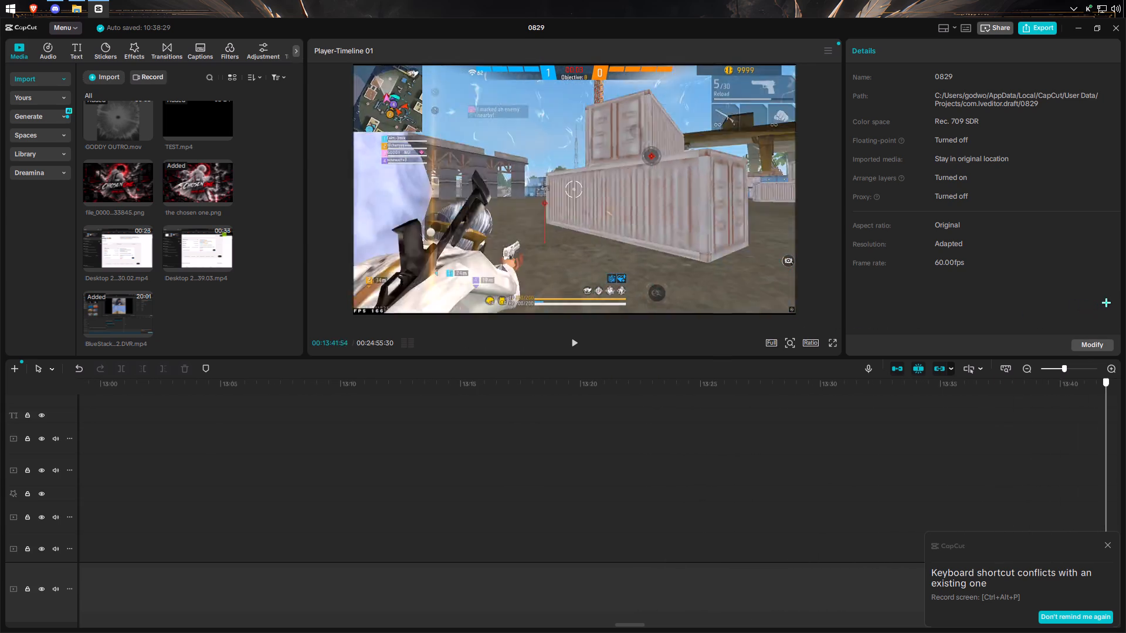
left_click_drag(1106, 302, 1018, 304)
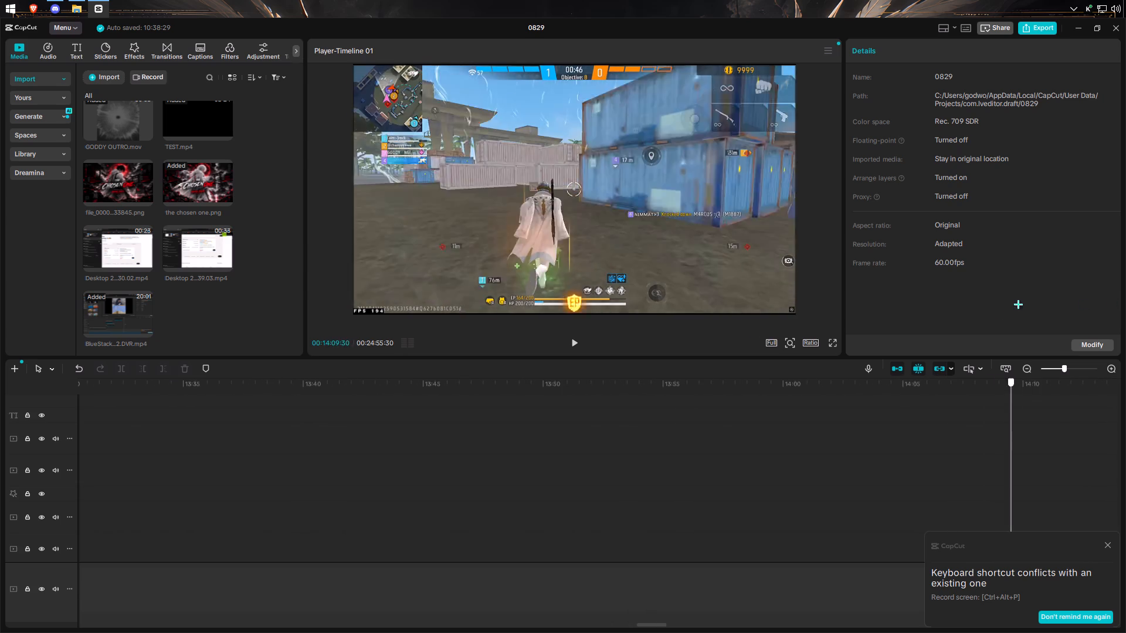
left_click_drag(1018, 304, 1097, 301)
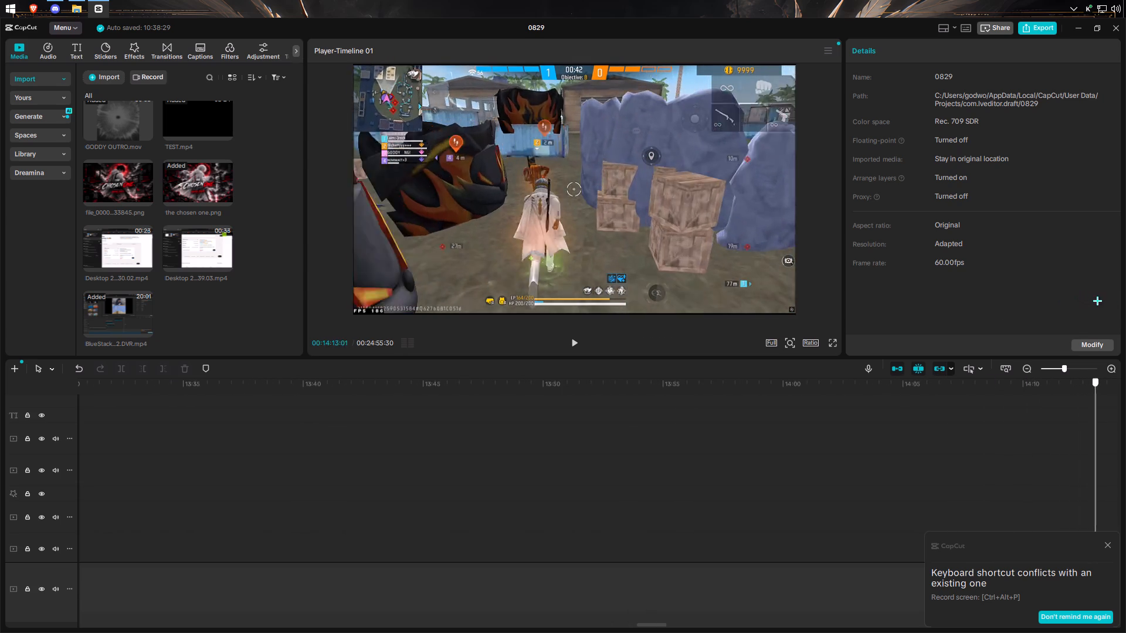
left_click_drag(1097, 301, 1027, 294)
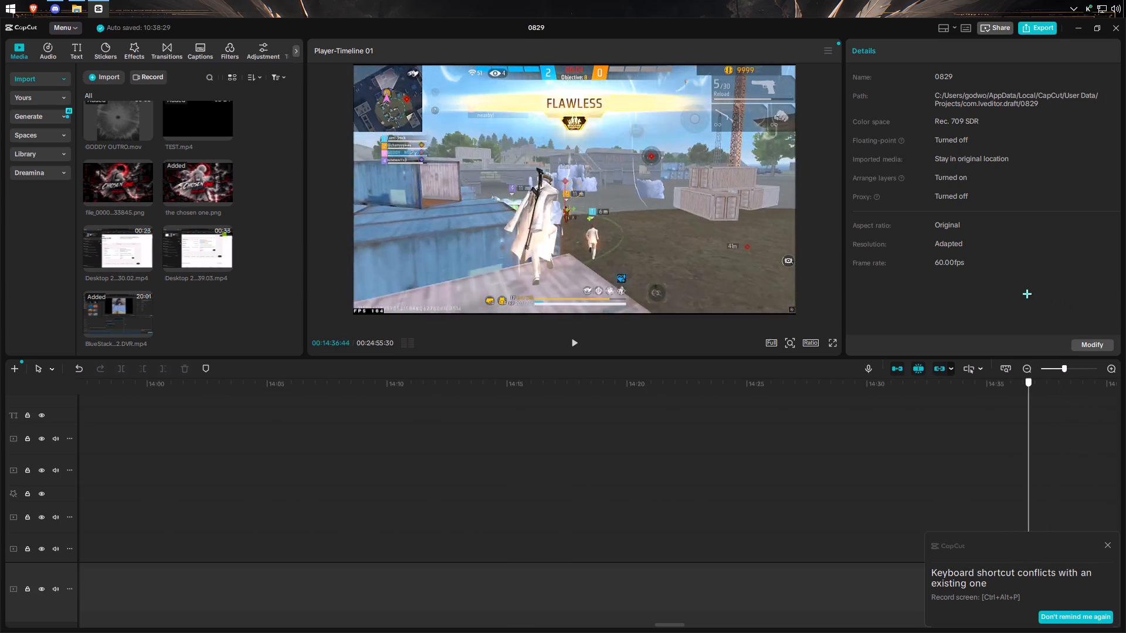
left_click_drag(1027, 294, 965, 287)
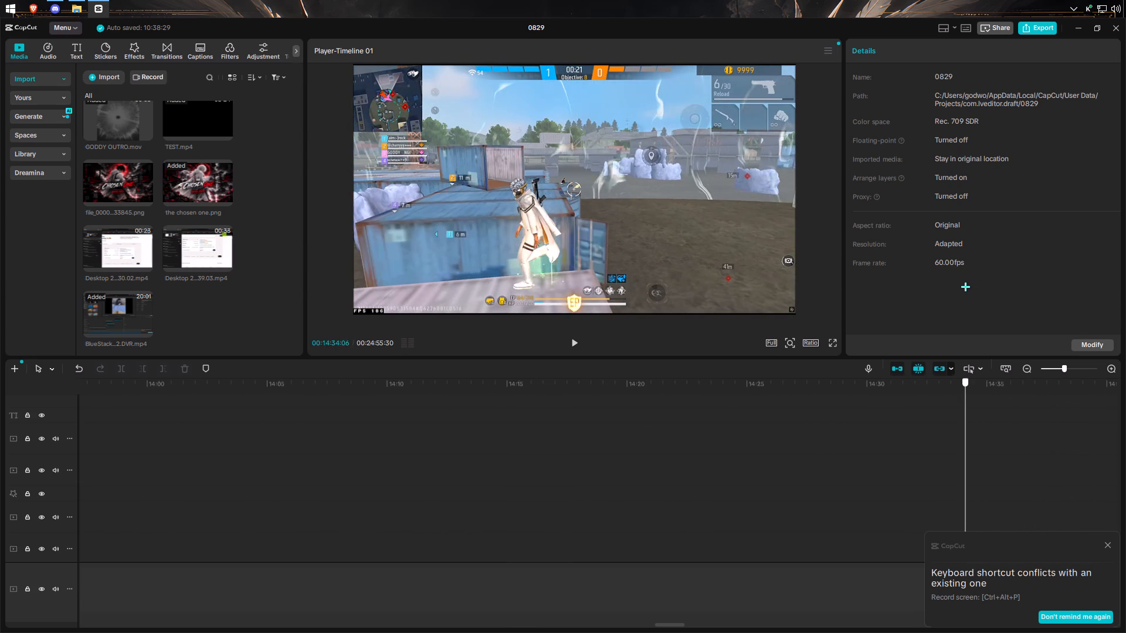
left_click_drag(965, 287, 869, 290)
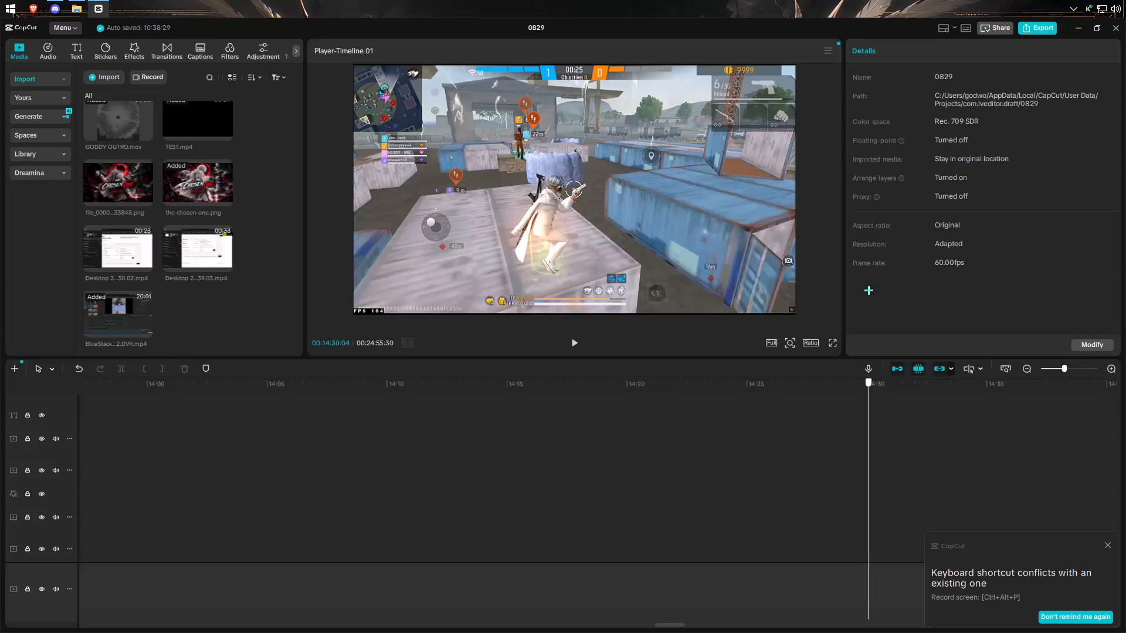
left_click_drag(869, 290, 918, 276)
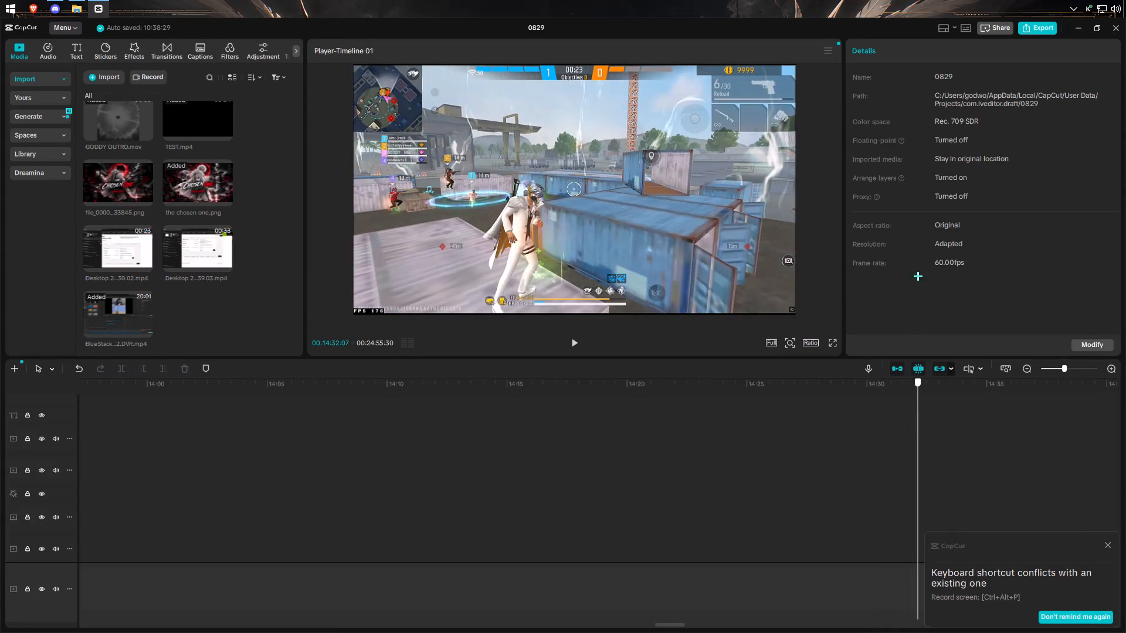
left_click_drag(918, 276, 976, 266)
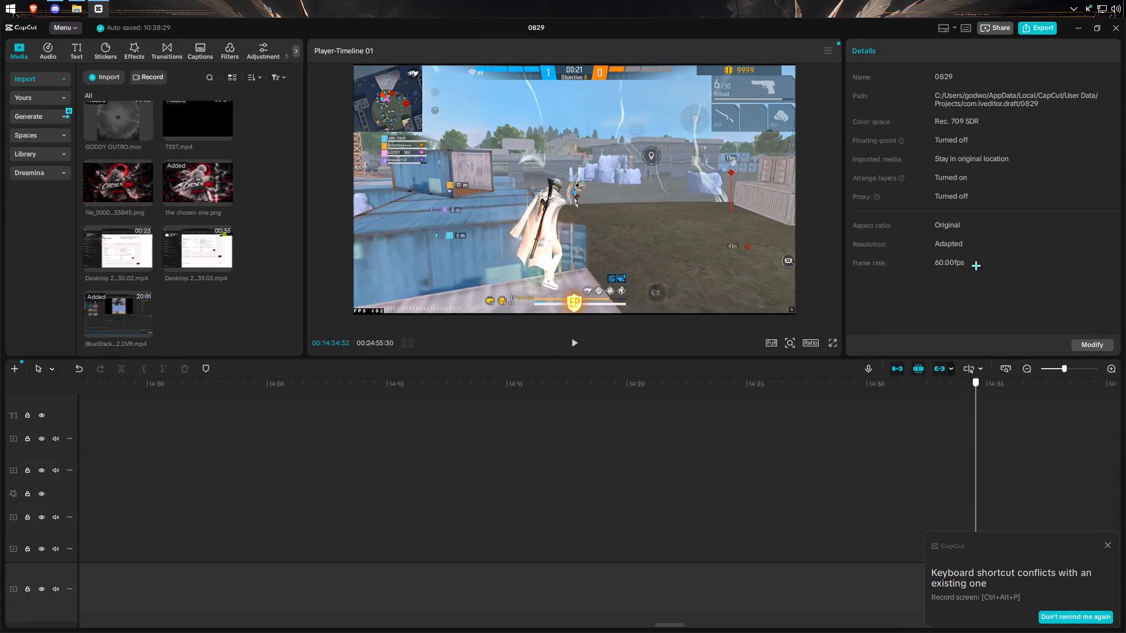
Split the BlueStacks gameplay clip at 14:34:06, where the slow-motion moment starts.
left_click_drag(976, 266, 967, 266)
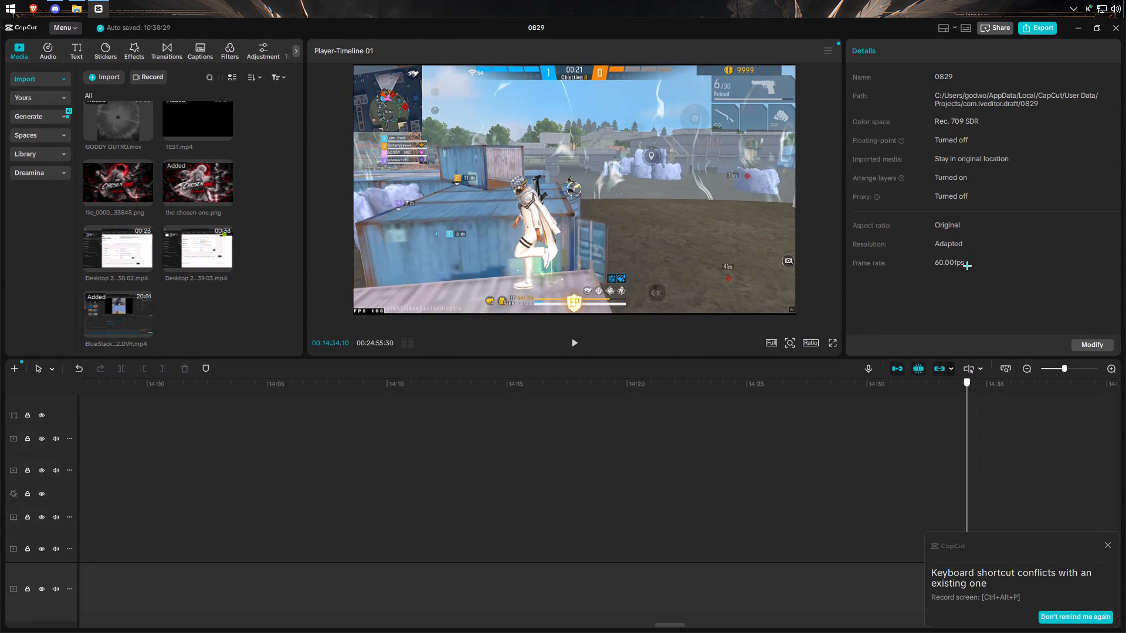
left_click_drag(967, 266, 969, 266)
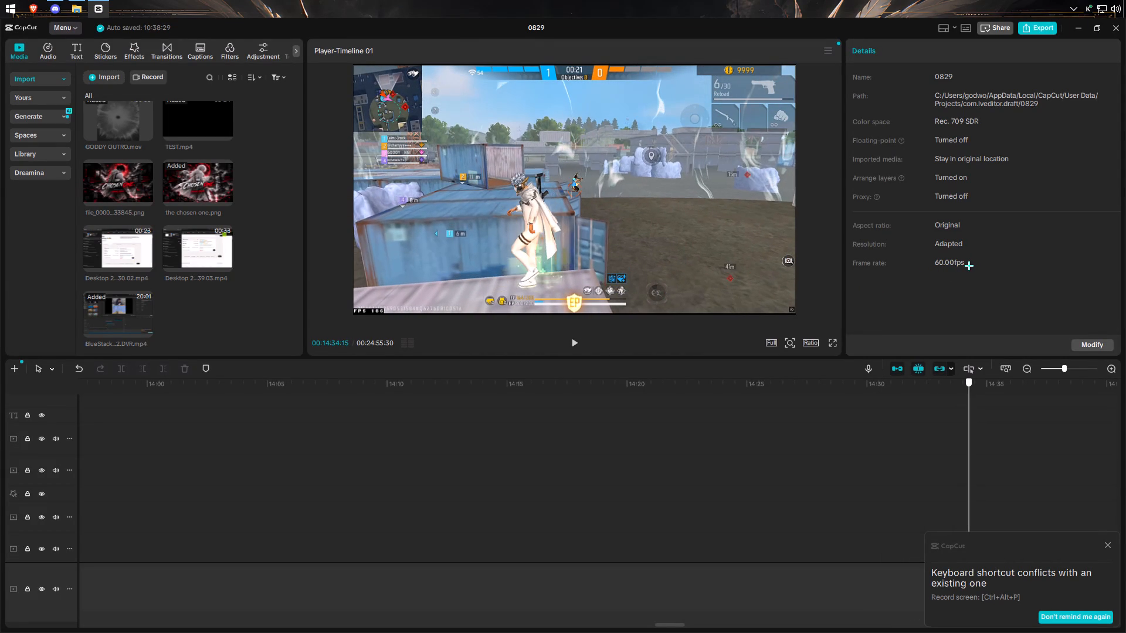
left_click_drag(969, 266, 965, 266)
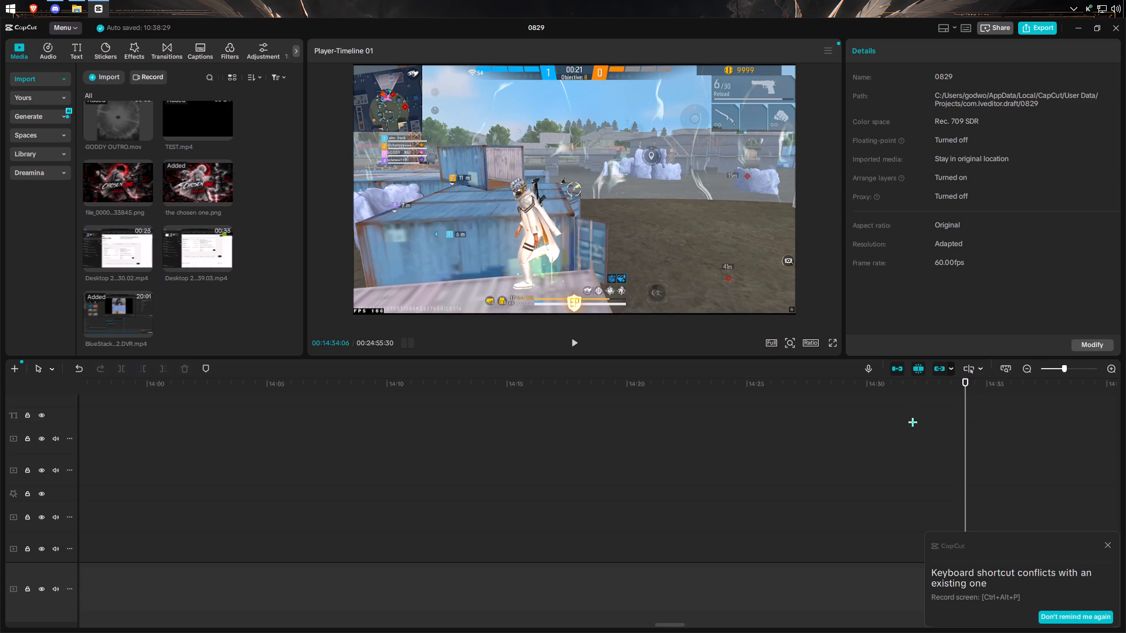
scroll(913, 426, "down", 20)
scroll(913, 426, "down", 20)
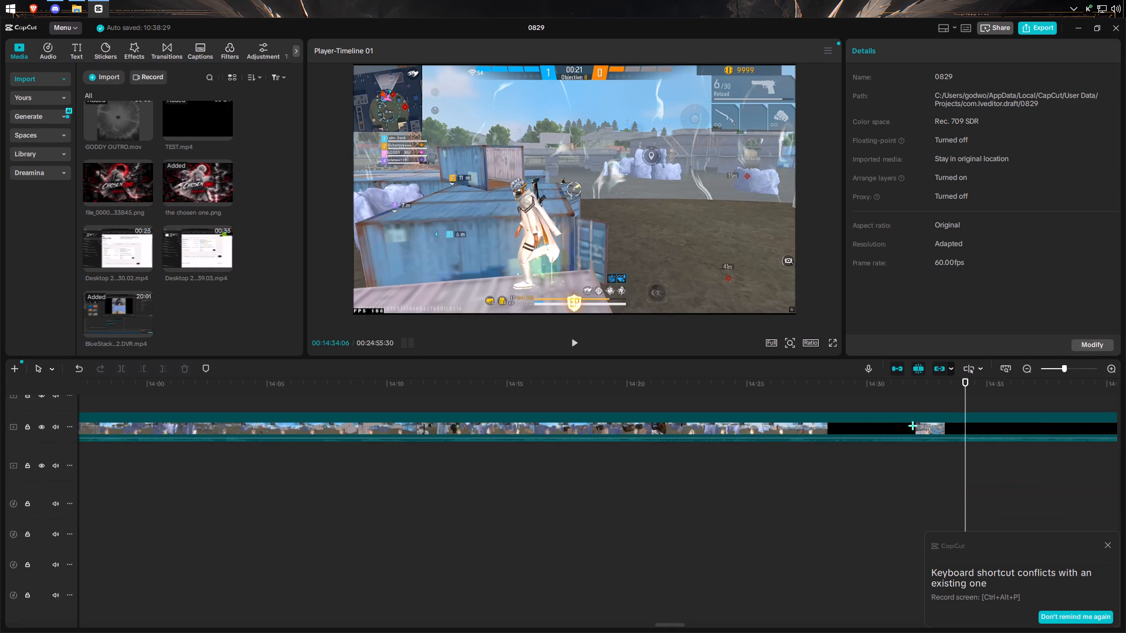
left_click(1104, 545)
left_click(1108, 545)
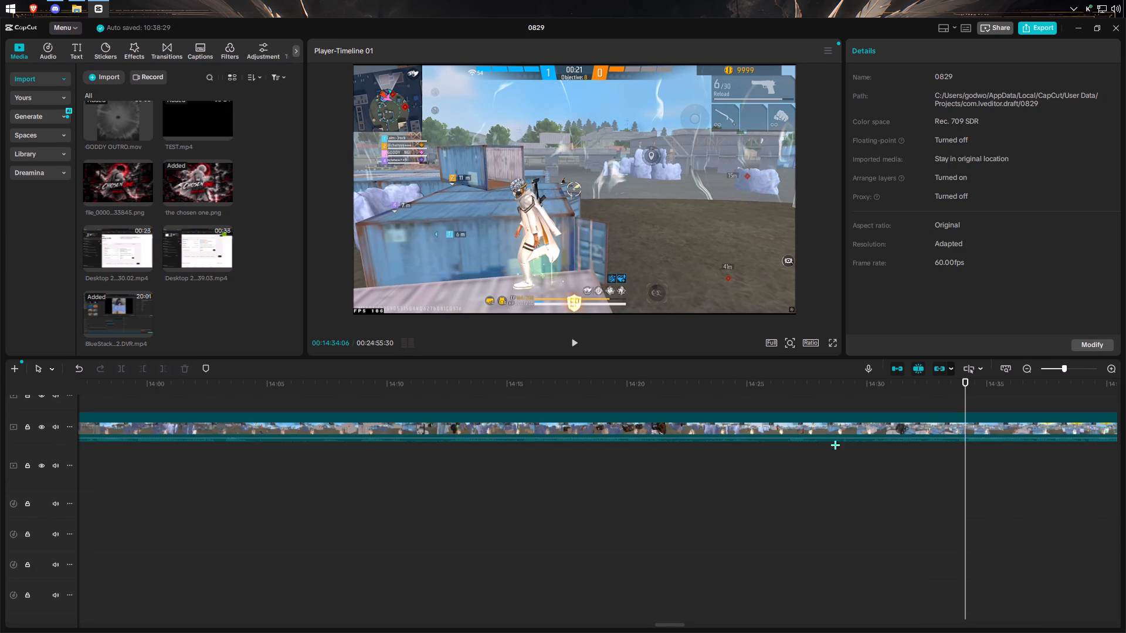
left_click(328, 433)
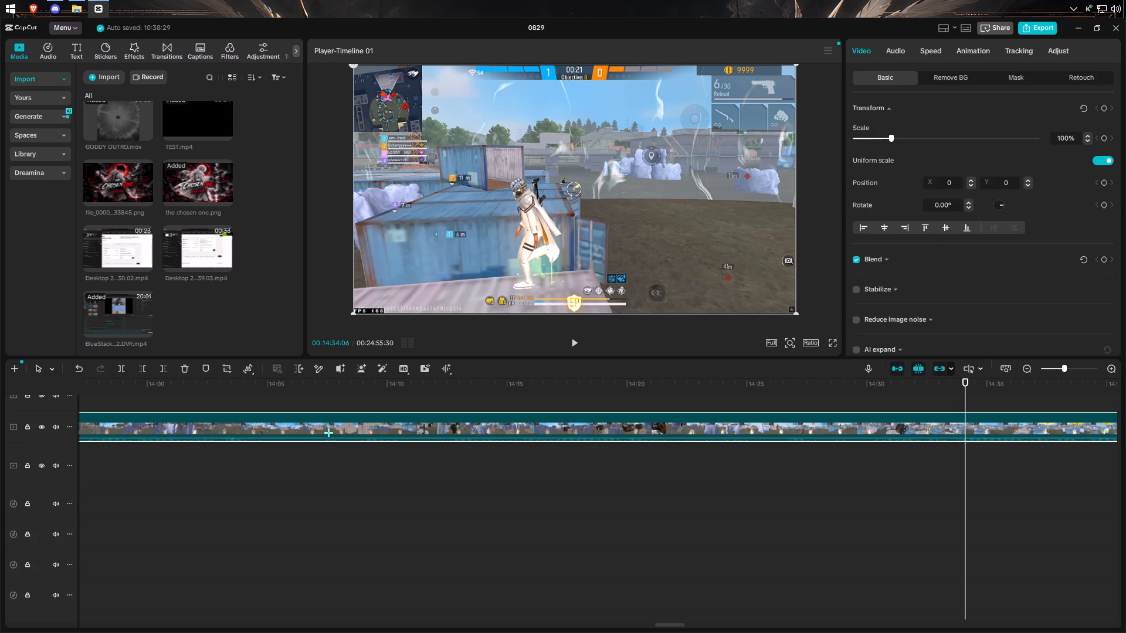
left_click(116, 369)
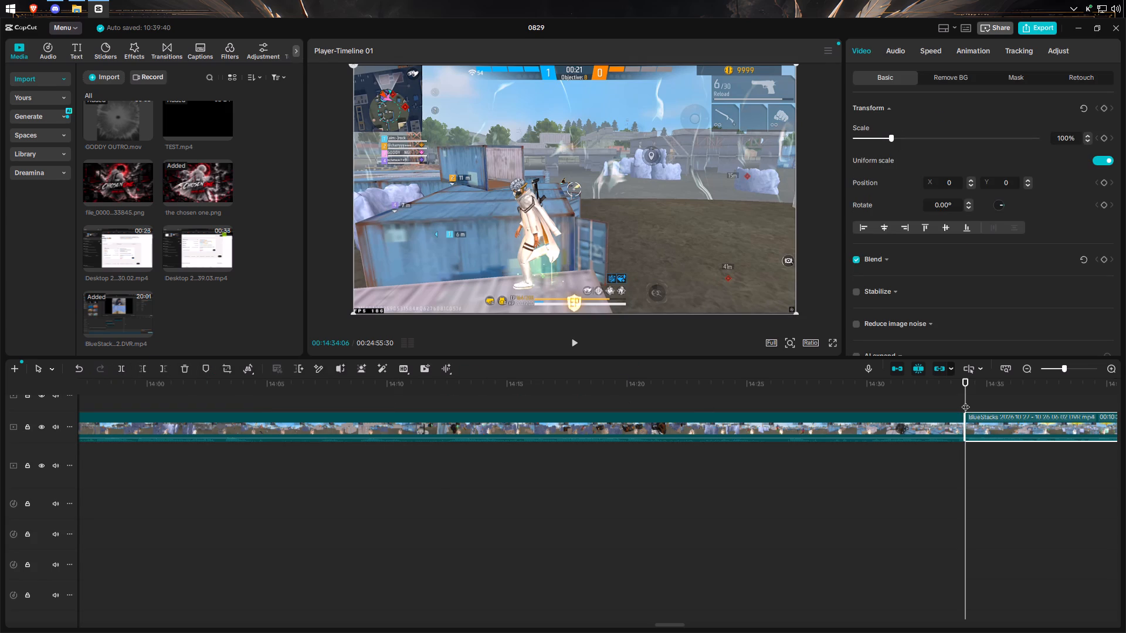
Split the BlueStacks clip again at 14:34:24 to isolate the short moment.
left_click_drag(965, 401, 972, 399)
left_click(986, 420)
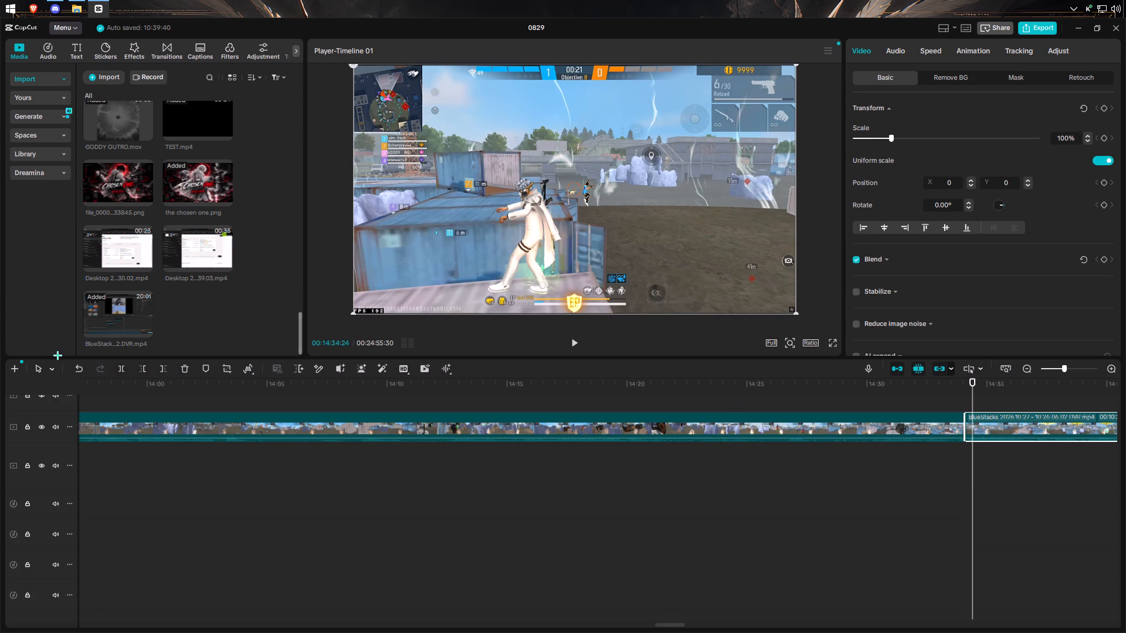
left_click(121, 364)
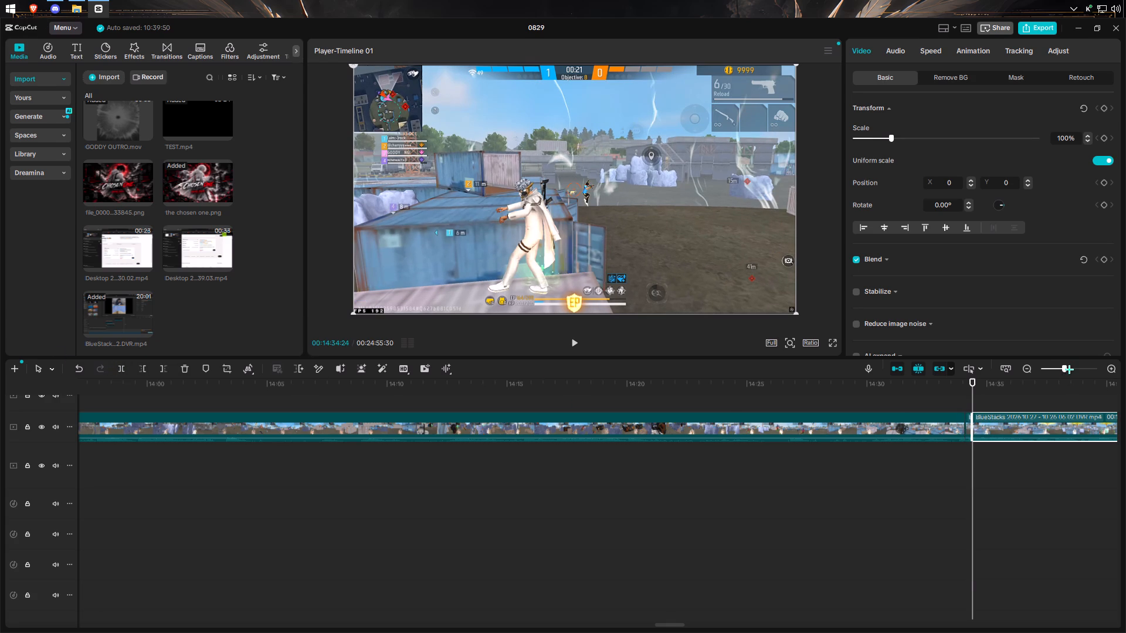
Slow the short isolated piece to 0.10x and apply Smooth slow-mo with Optical flow.
left_click(1069, 369)
left_click(965, 417)
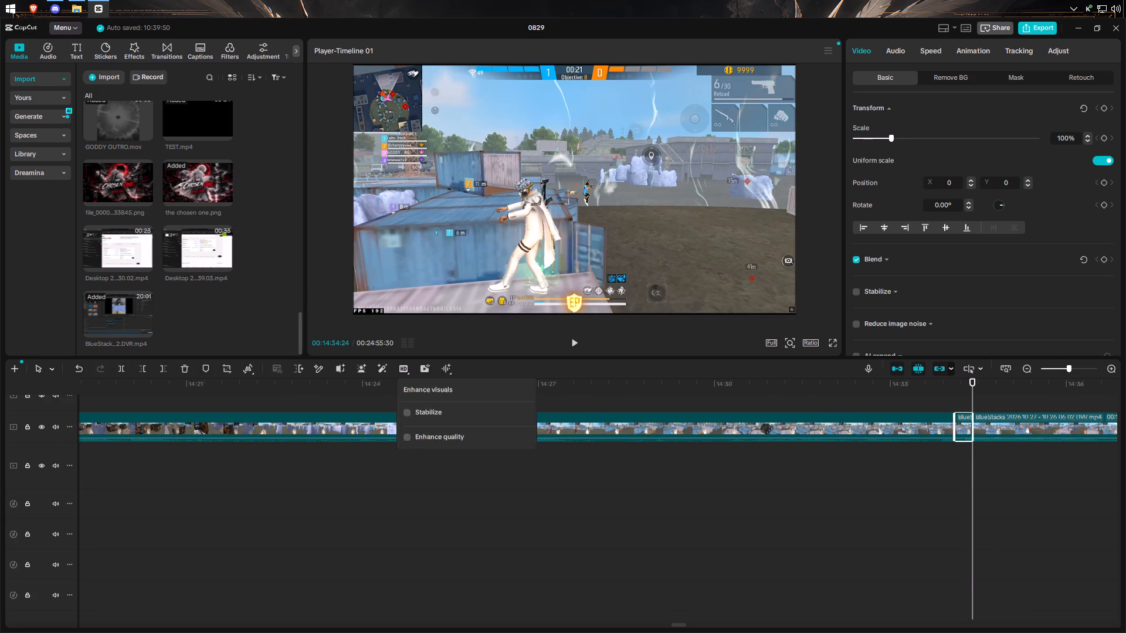
left_click(923, 51)
left_click_drag(916, 127, 805, 139)
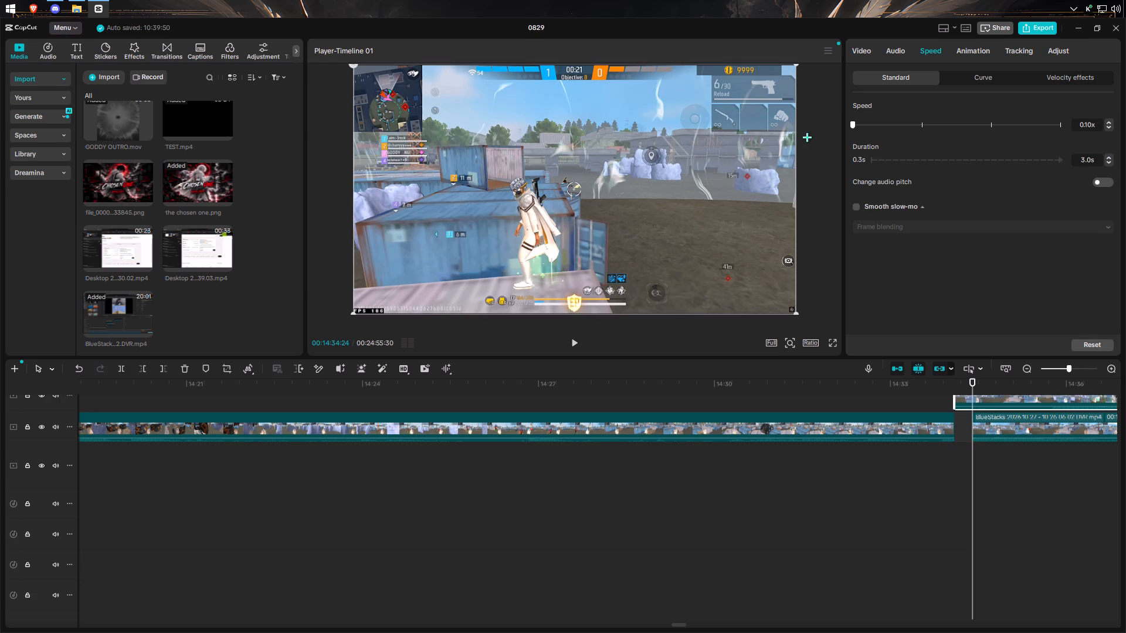
left_click(856, 204)
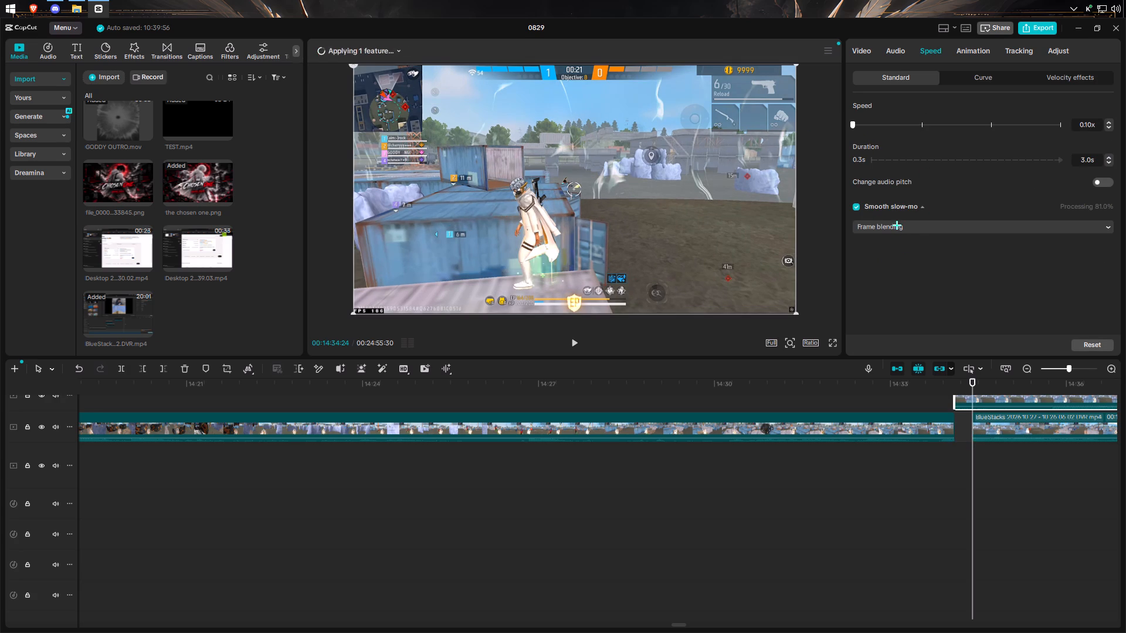
left_click(897, 225)
left_click(888, 267)
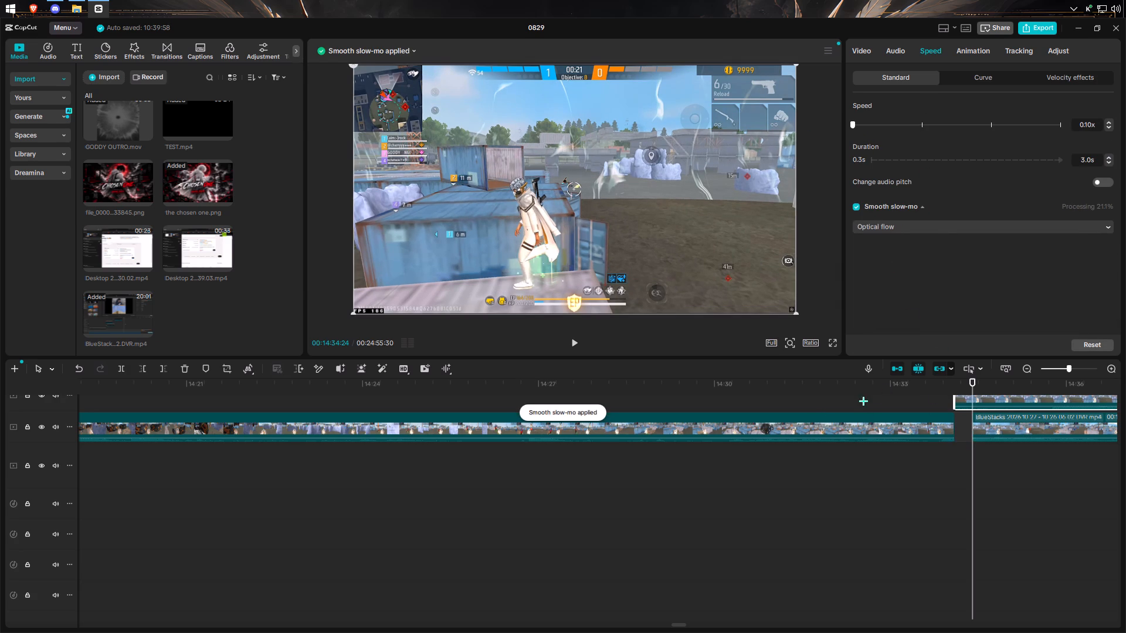
Move the remaining BlueStacks clip onto the slowed segment's track, directly after that segment.
scroll(949, 529, "up", 5)
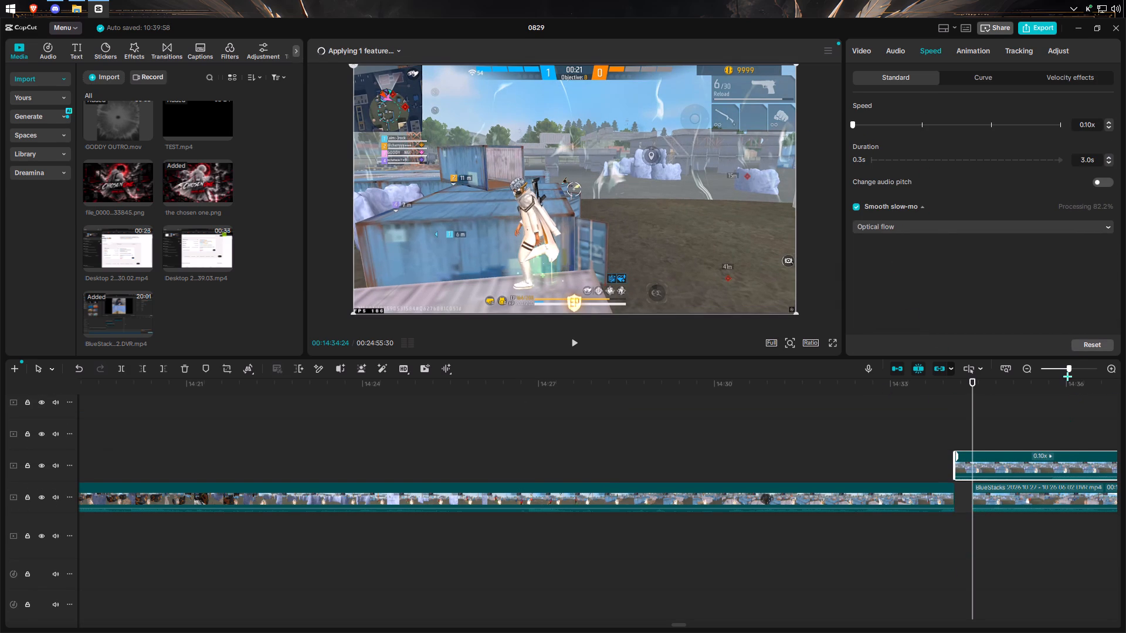
left_click(1067, 376)
left_click_drag(1069, 369, 1062, 371)
left_click_drag(1016, 494, 1041, 491)
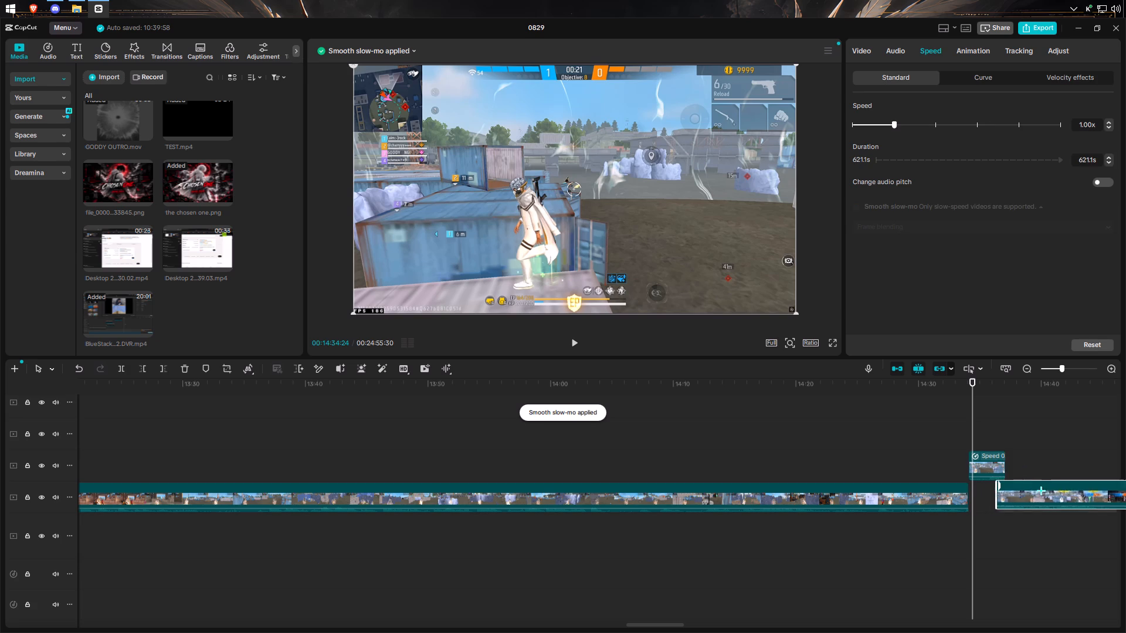
left_click_drag(1041, 491, 1050, 462)
Play from about 14:32:50 to 14:36:48 to check the slow-motion segment in context.
left_click(953, 443)
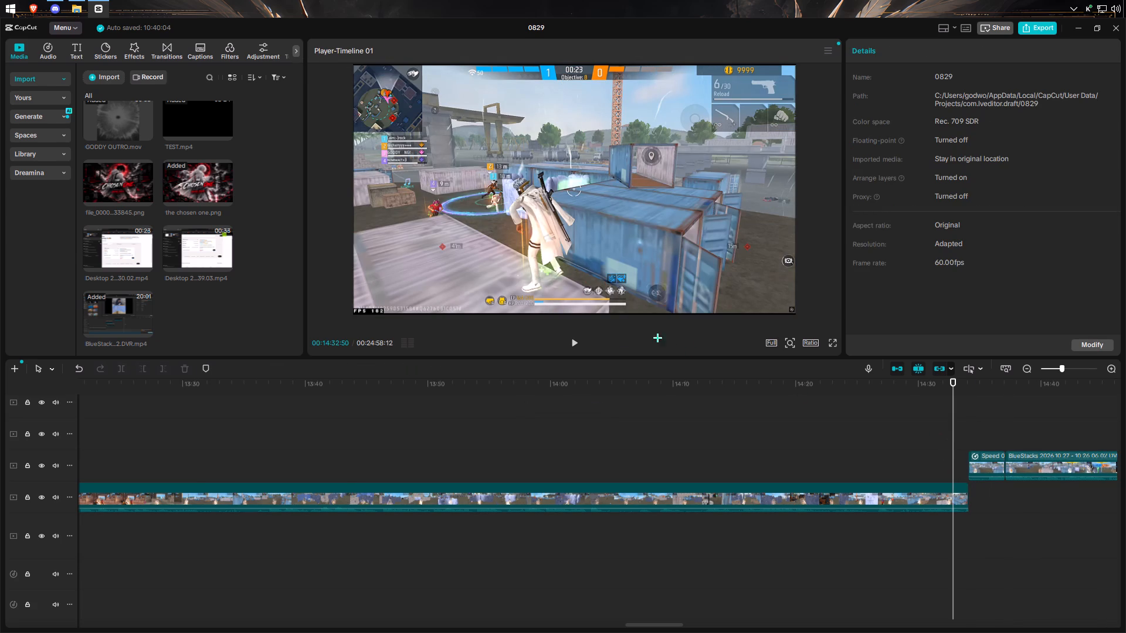
left_click(576, 346)
left_click(576, 346)
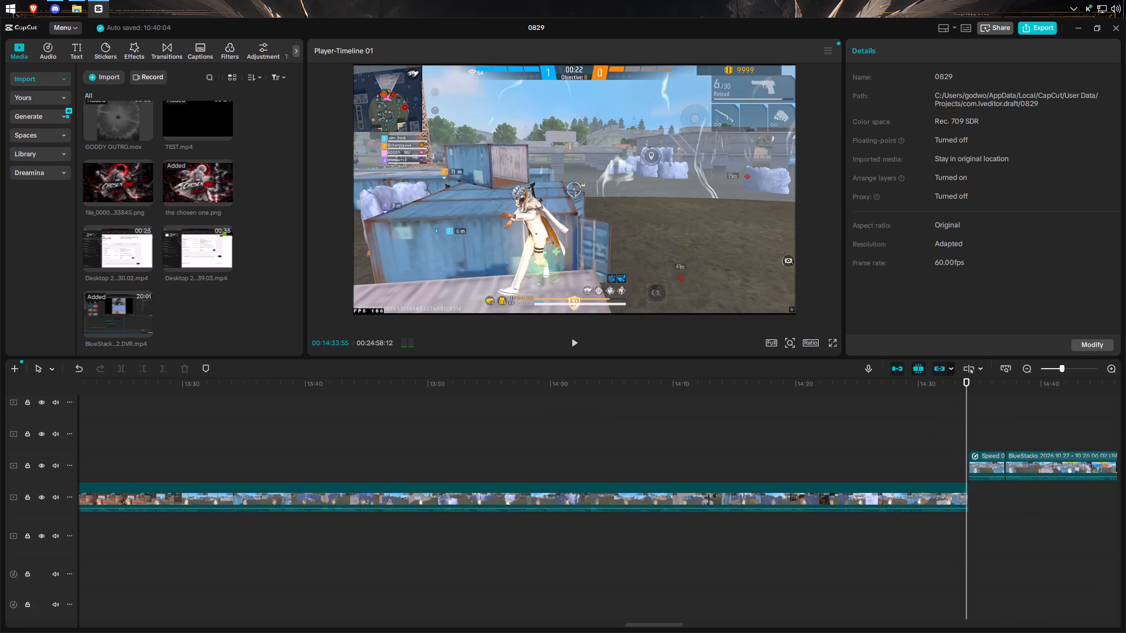
left_click(576, 346)
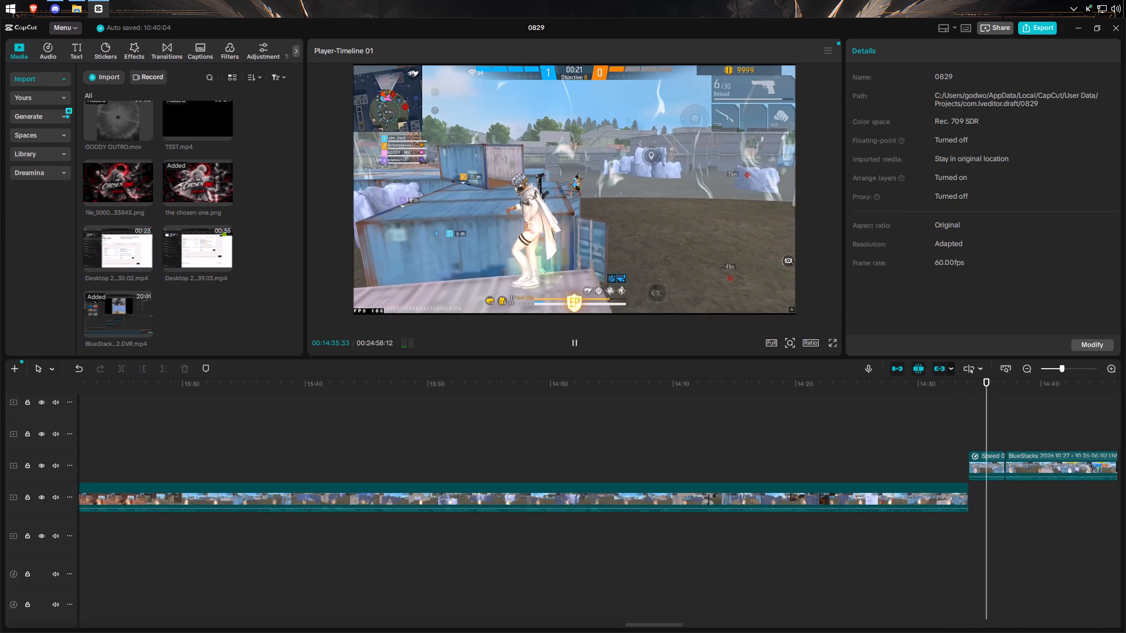
left_click(576, 346)
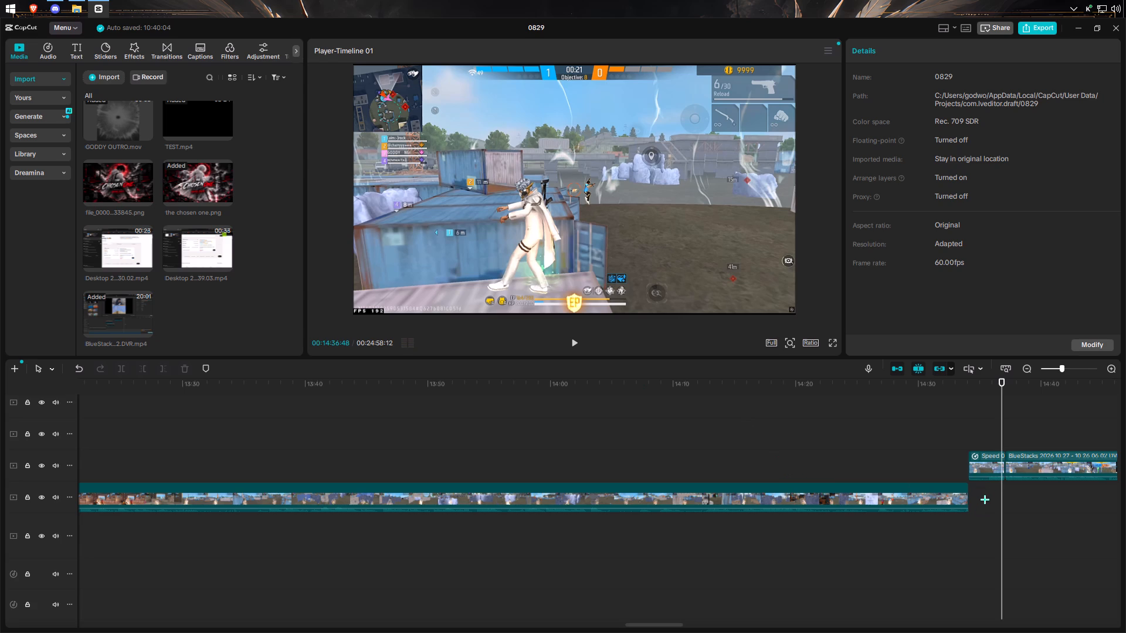
left_click_drag(988, 477, 981, 494)
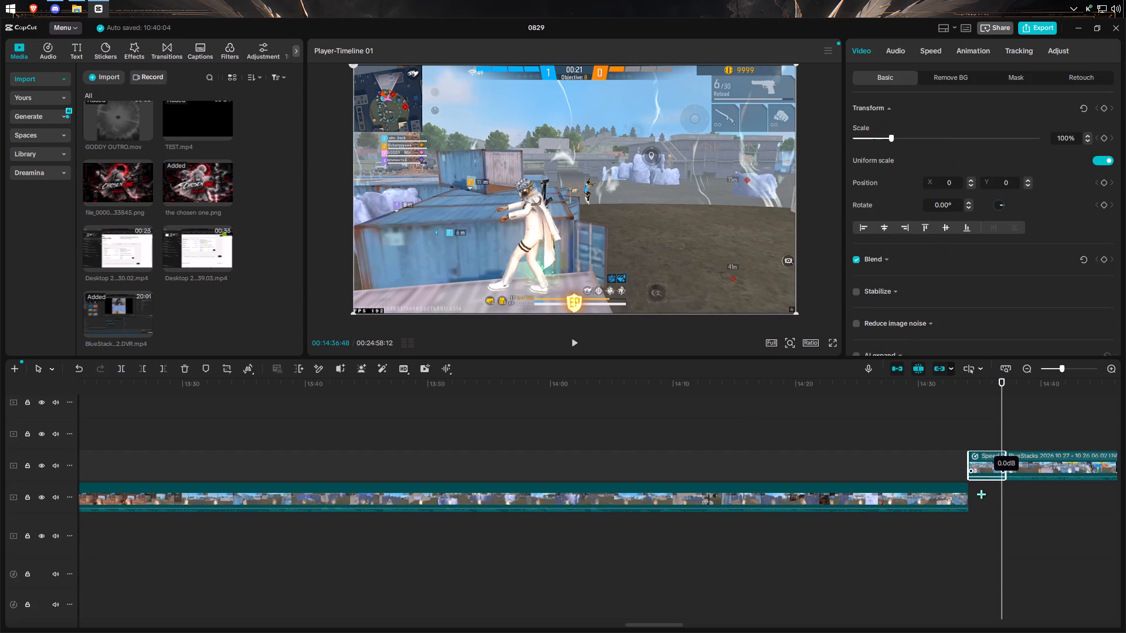
left_click_drag(981, 494, 979, 496)
Play past the slowed segment through the double takedown and split the following BlueStacks clip at 14:37:52.
left_click(575, 343)
left_click(575, 343)
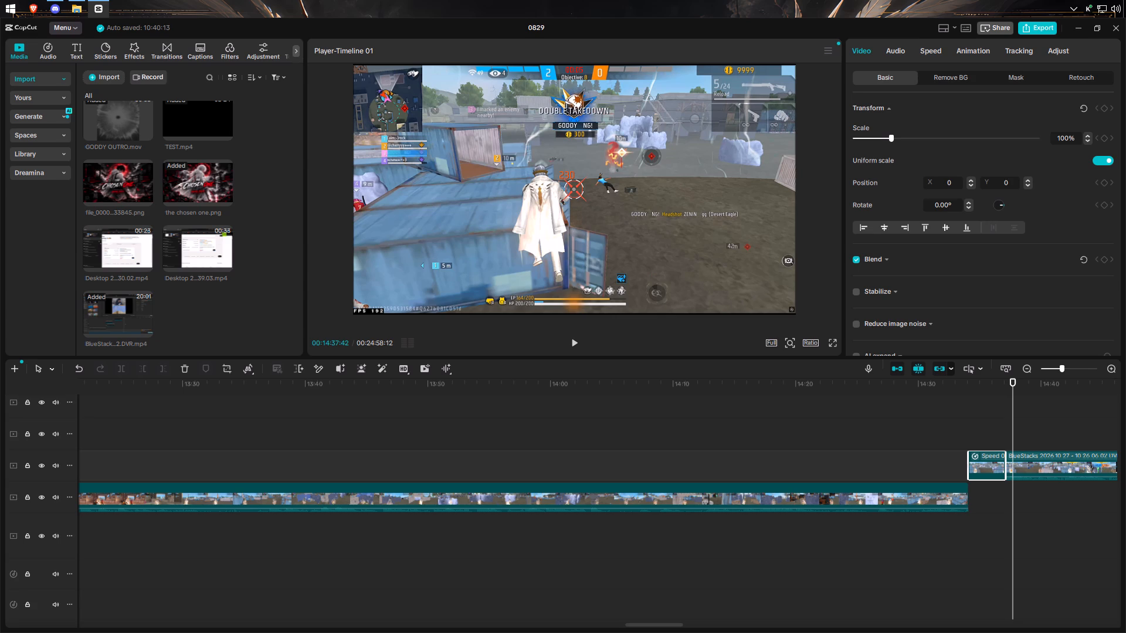
double_click(575, 343)
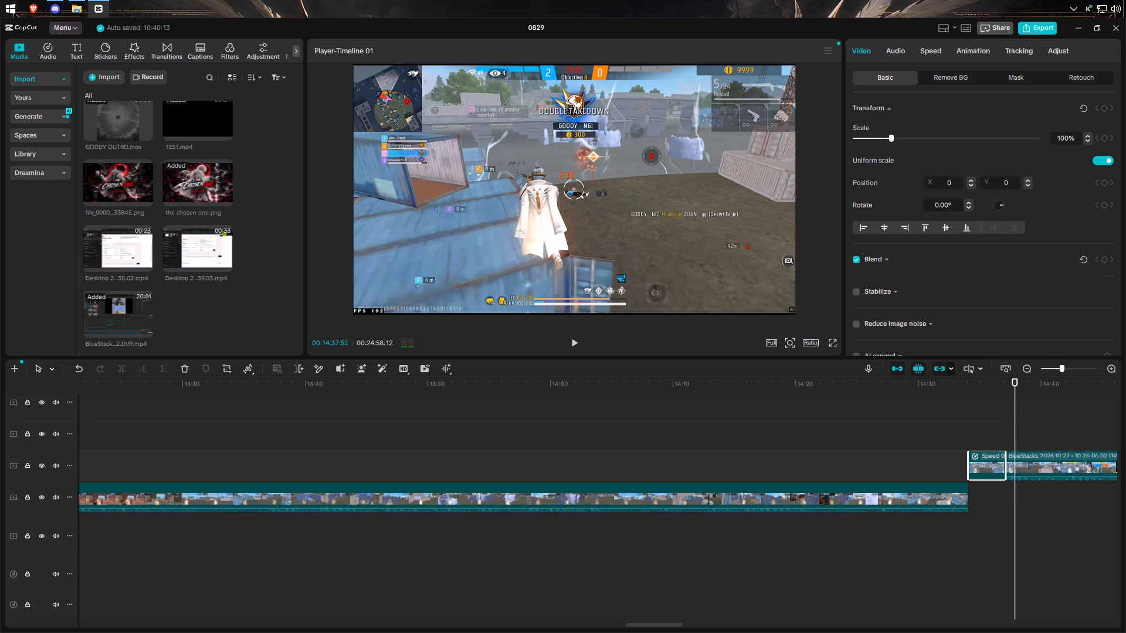
left_click(1029, 455)
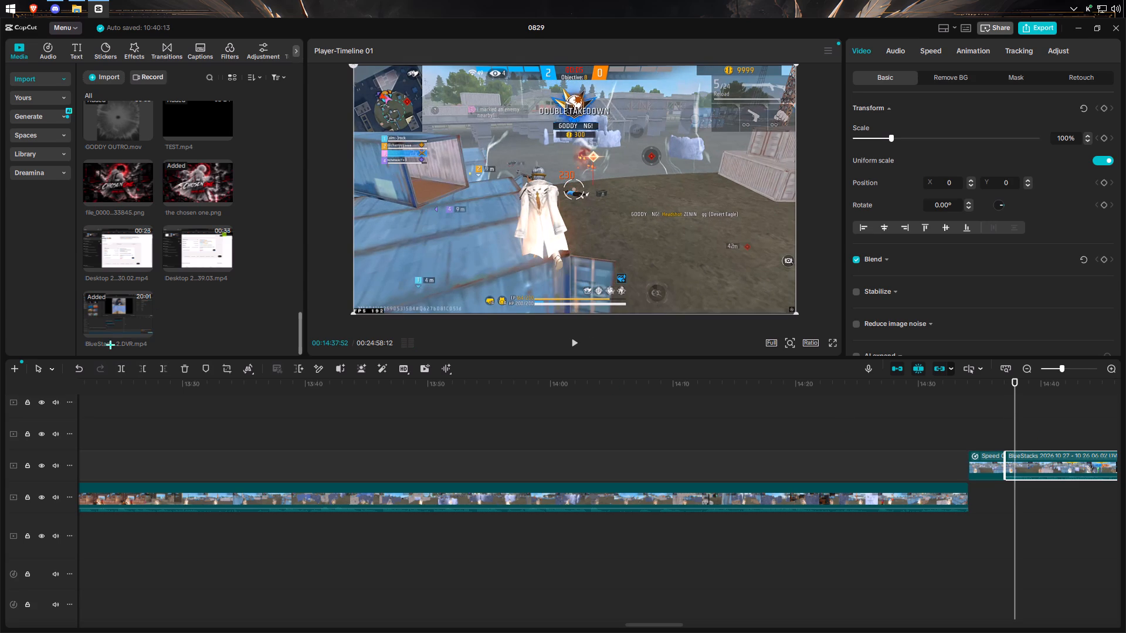
left_click(119, 366)
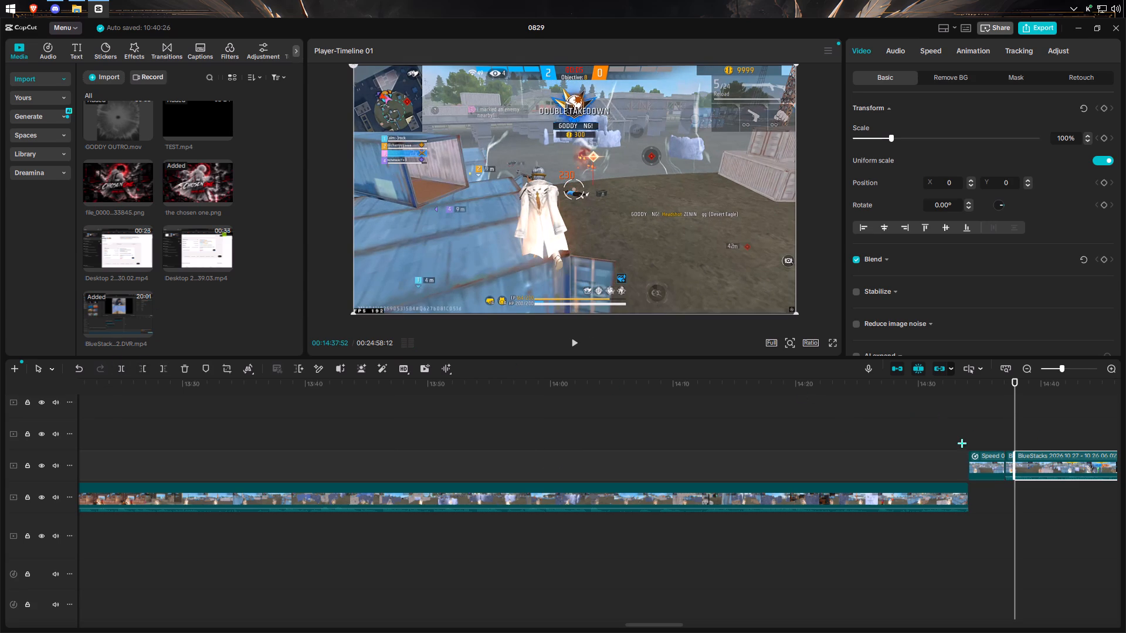
Select the slowed segment together with the short normal-speed piece right after it.
left_click_drag(976, 429, 1009, 485)
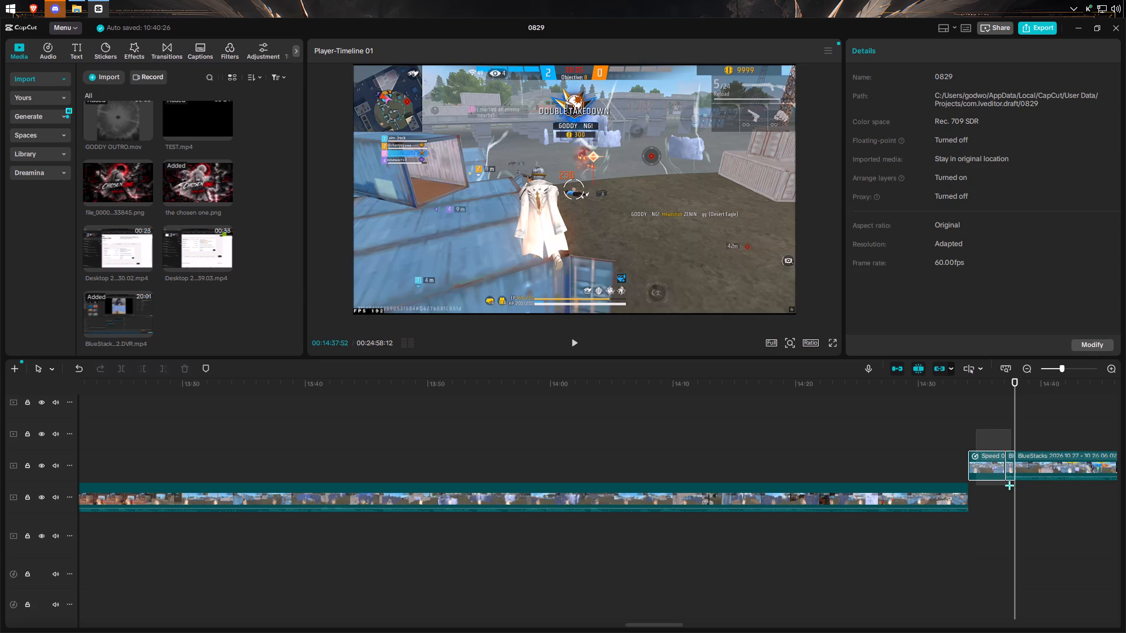
left_click_drag(1009, 485, 1008, 487)
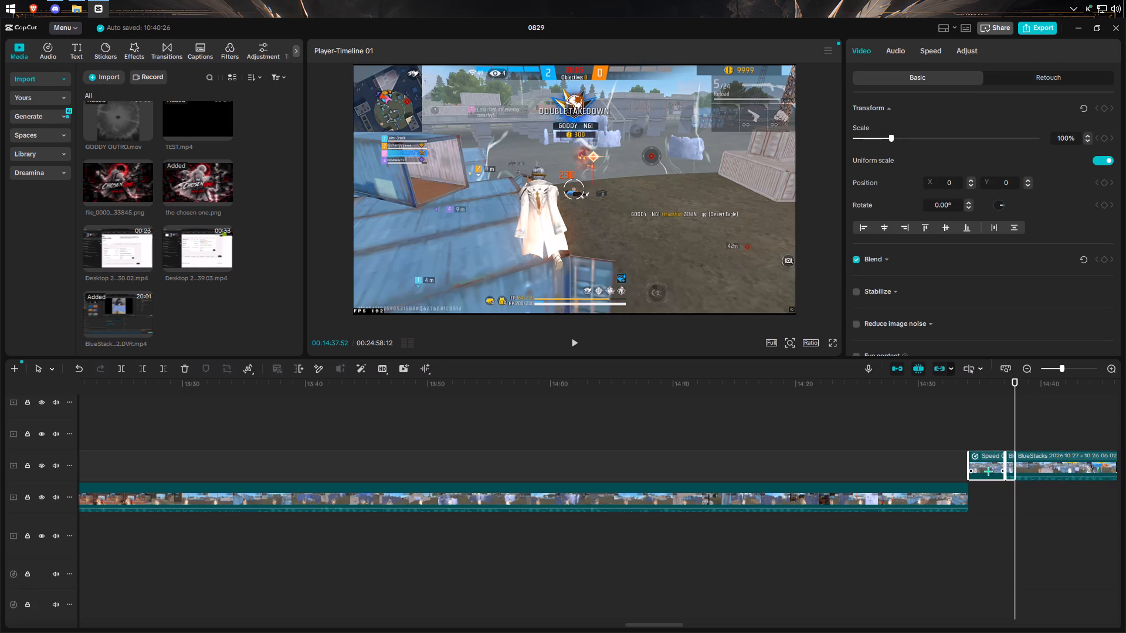
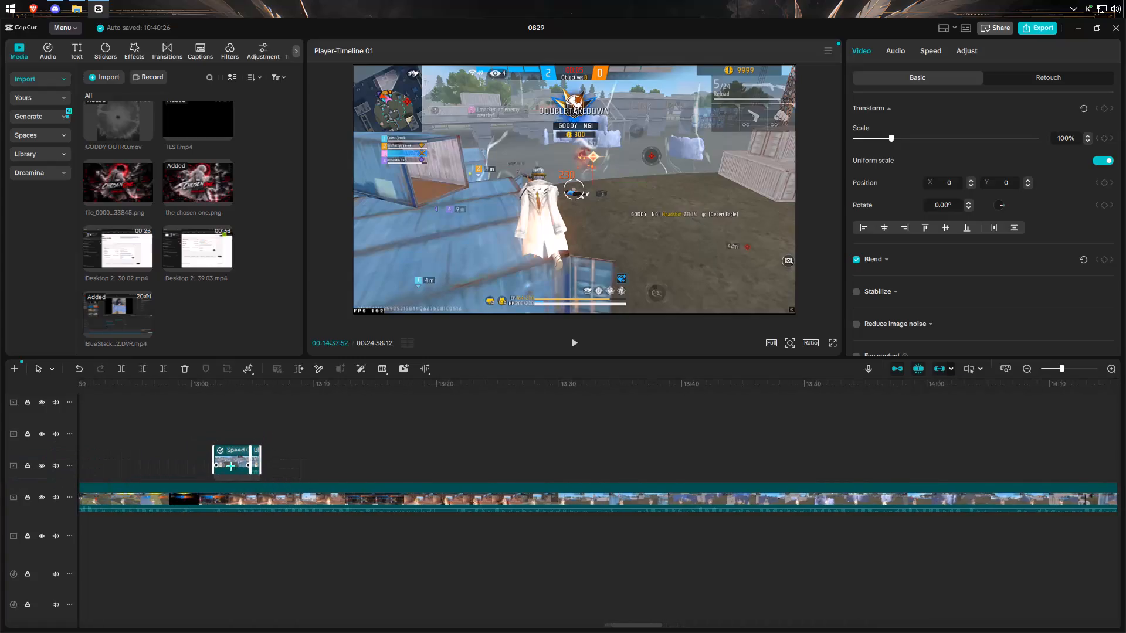
Move the slowed segment and its normal-speed piece from about 13:00 back to the marker at 02:17:45.
left_click_drag(1064, 367, 1067, 371)
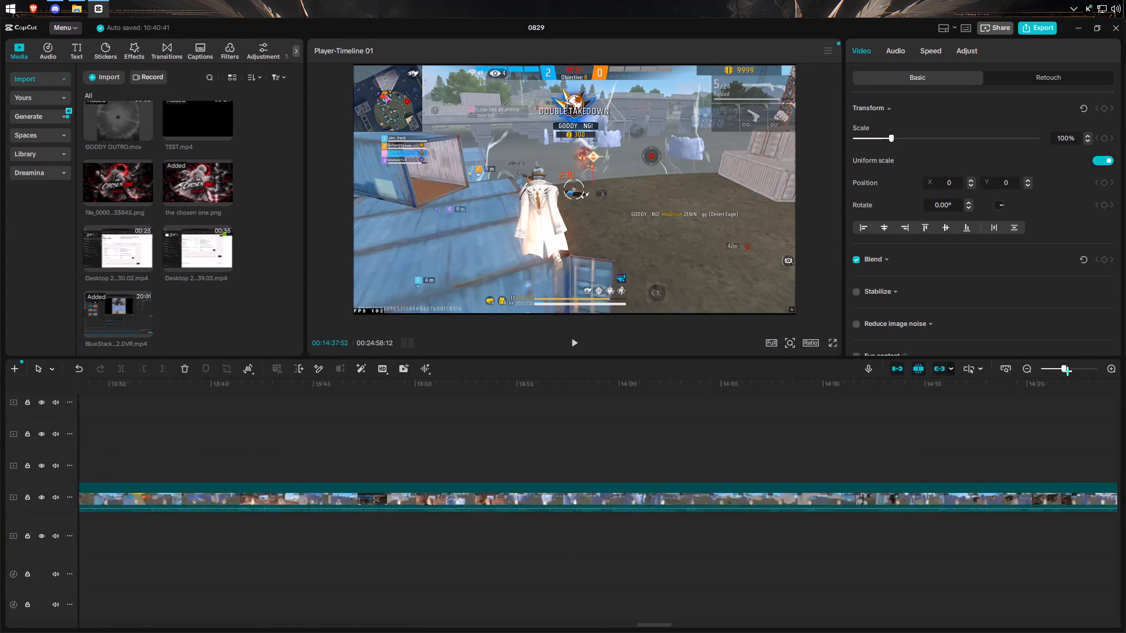
left_click_drag(1067, 371, 1064, 373)
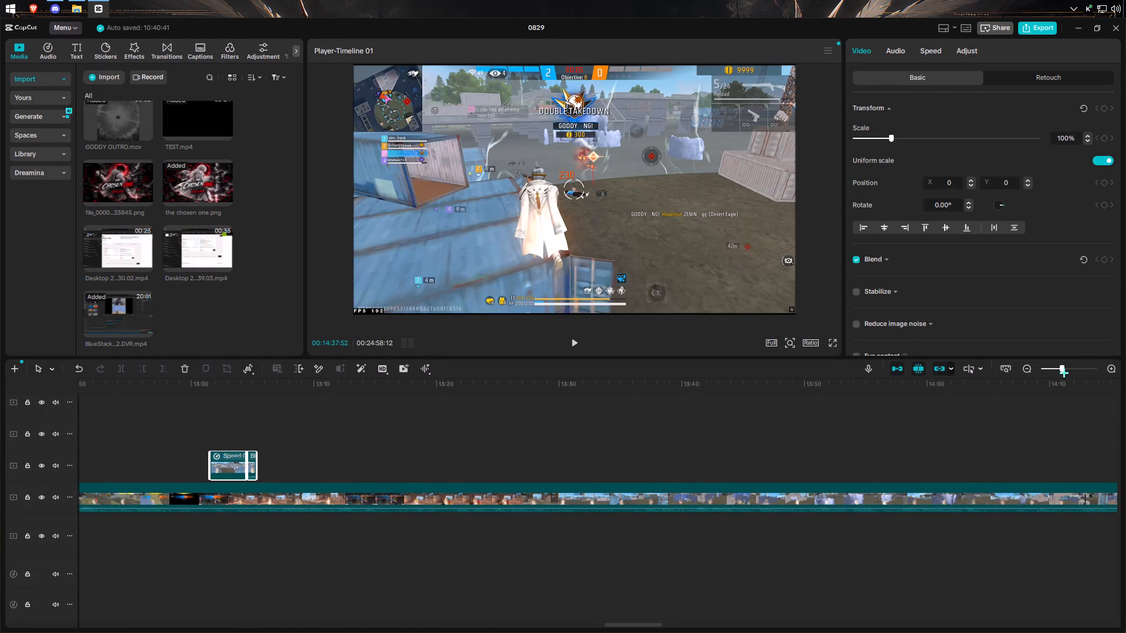
left_click_drag(1064, 373, 1060, 373)
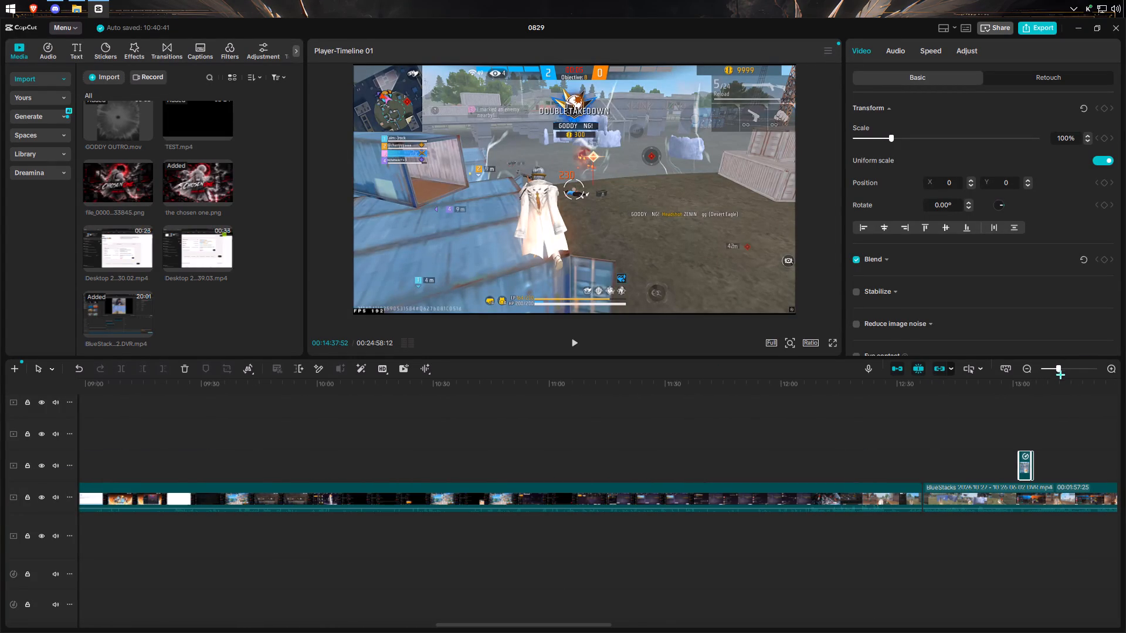
left_click_drag(1025, 464, 0, 417)
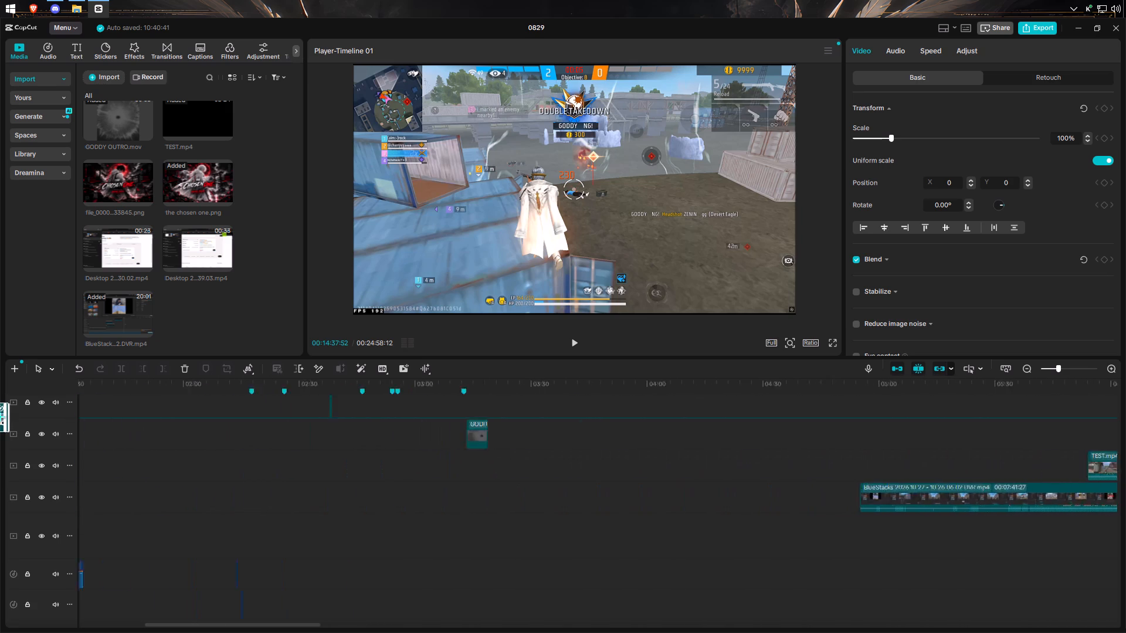
left_click_drag(0, 417, 373, 455)
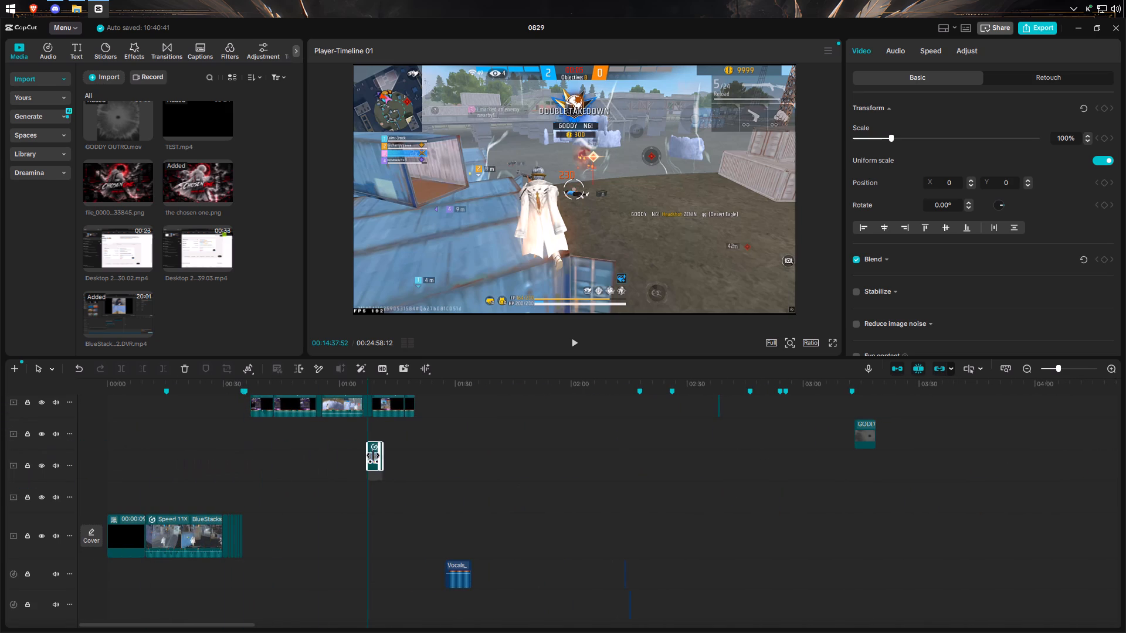
left_click_drag(373, 455, 336, 471)
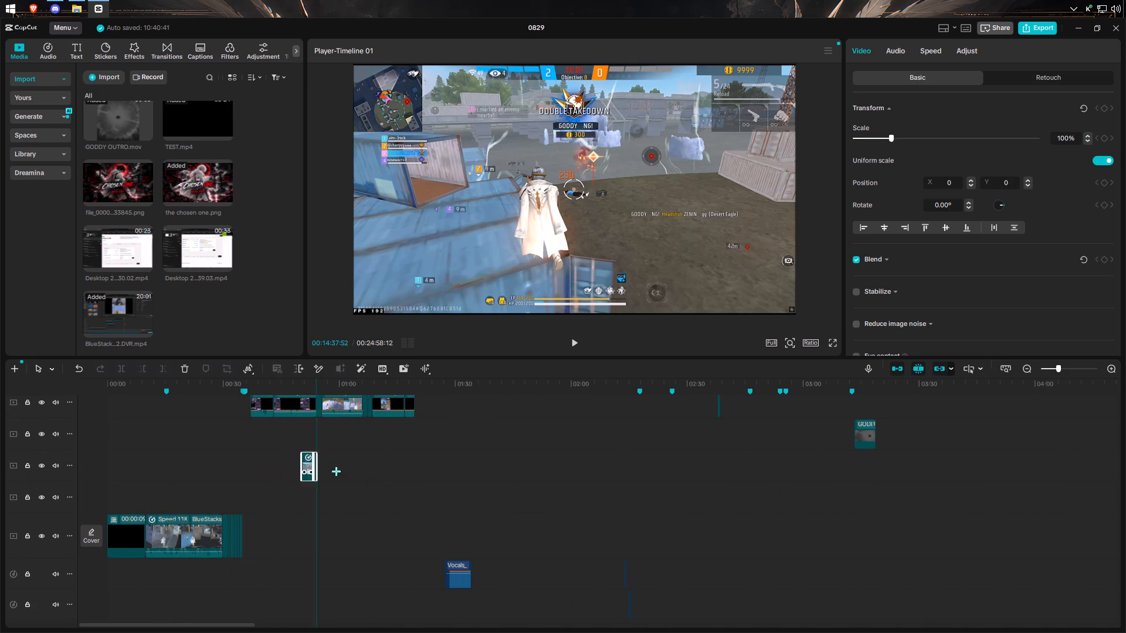
left_click_drag(336, 471, 647, 454)
Move the slowed segment and its normal-speed piece together so they start at the 02:26:08 marker.
scroll(628, 524, "up", 3)
left_click(651, 445)
left_click_drag(651, 445, 628, 457)
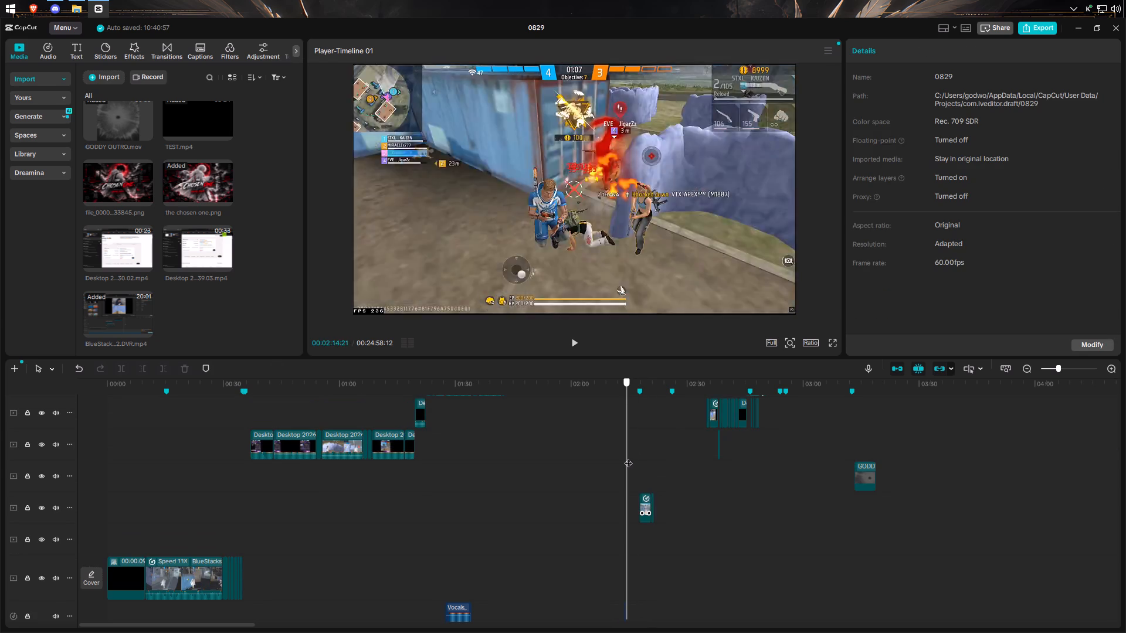
left_click_drag(628, 457, 642, 455)
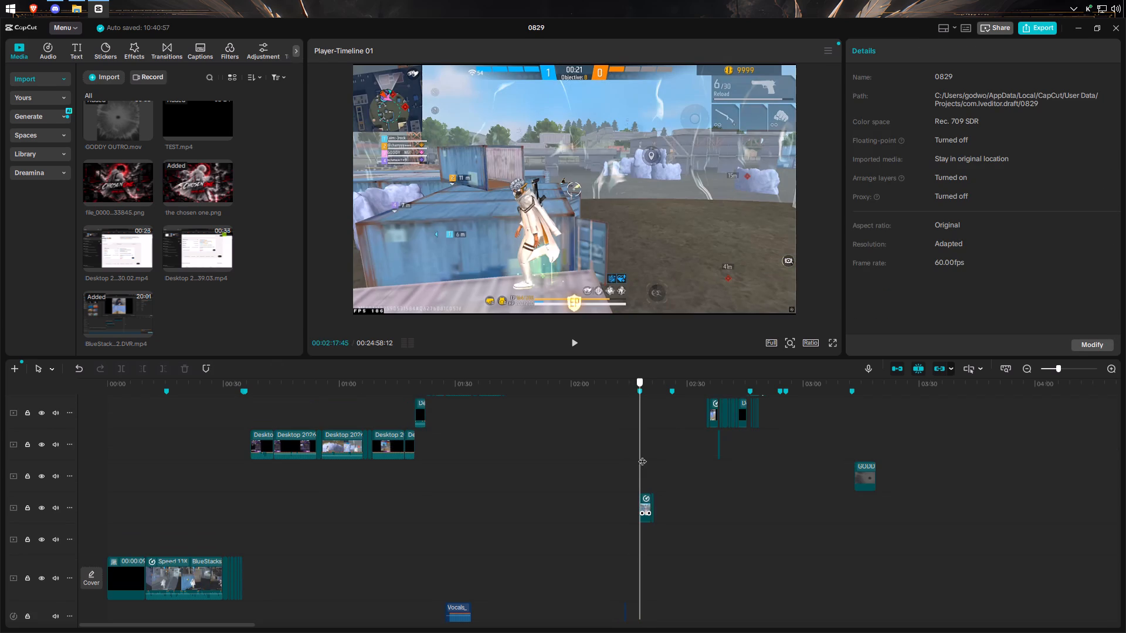
left_click_drag(642, 455, 670, 450)
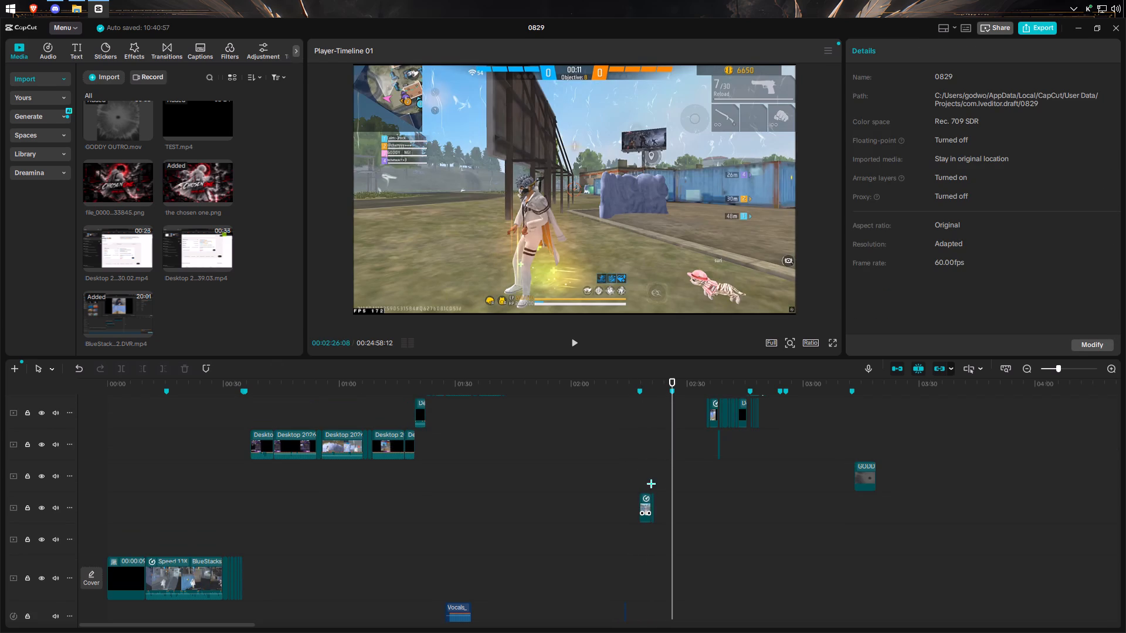
left_click(1066, 373)
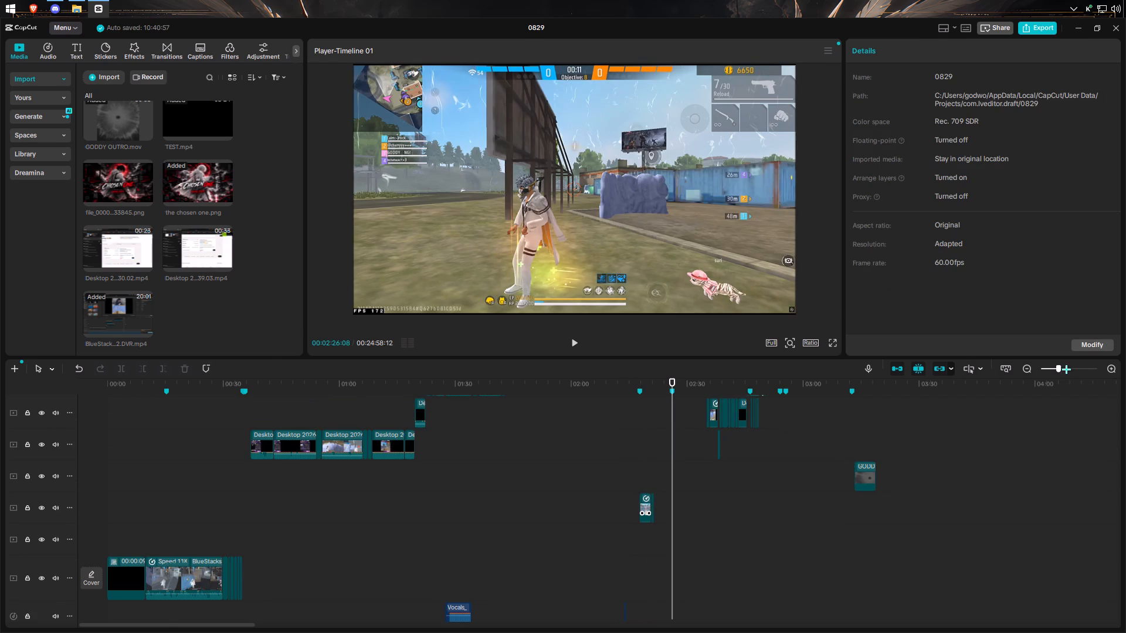
left_click(1068, 369)
left_click_drag(304, 473, 473, 517)
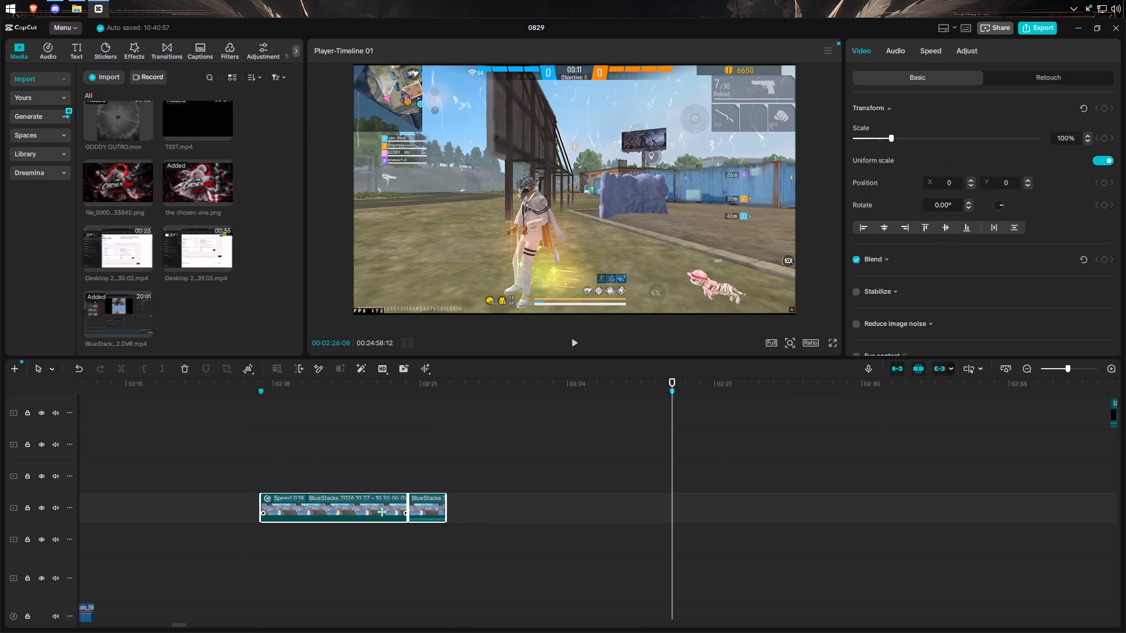
left_click_drag(343, 513, 771, 413)
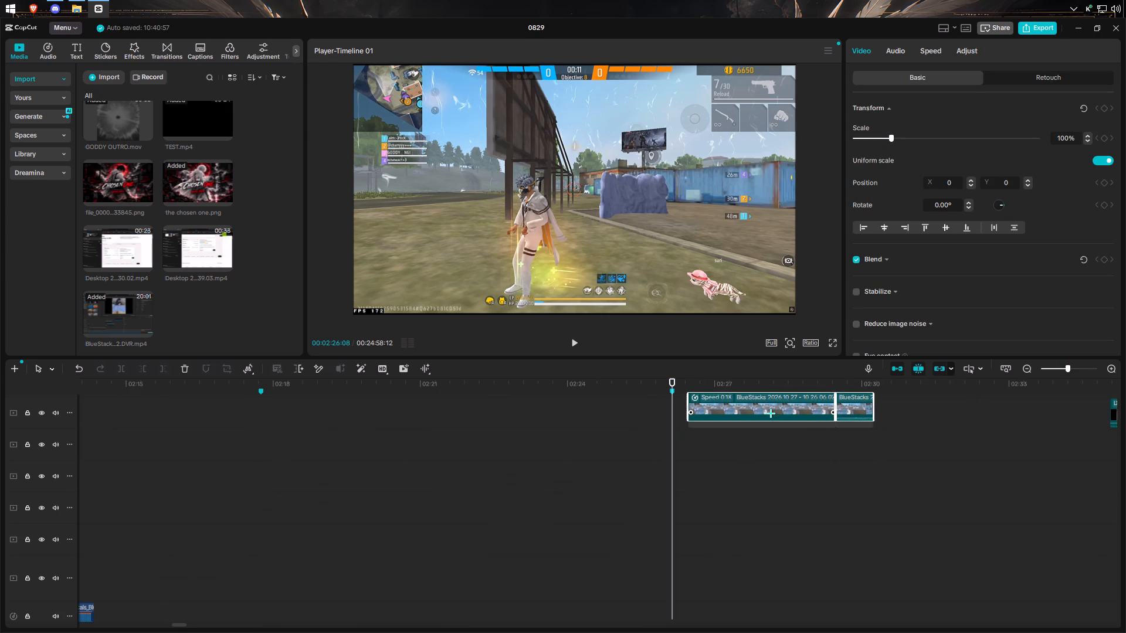
left_click_drag(771, 413, 753, 426)
Look over the surrounding tracks and play from 02:26:08 to 02:29:38 to check the relocated segment.
scroll(707, 506, "up", 9)
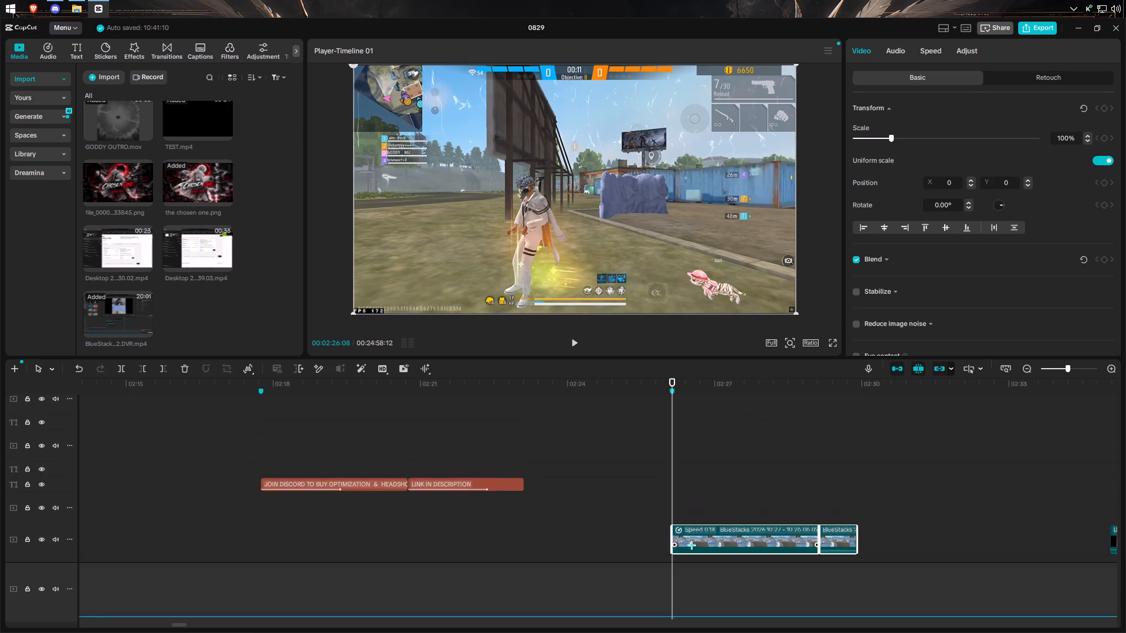
scroll(691, 545, "up", 11)
scroll(691, 545, "down", 5)
scroll(691, 545, "up", 4)
scroll(691, 545, "down", 4)
scroll(691, 545, "up", 5)
scroll(691, 545, "down", 12)
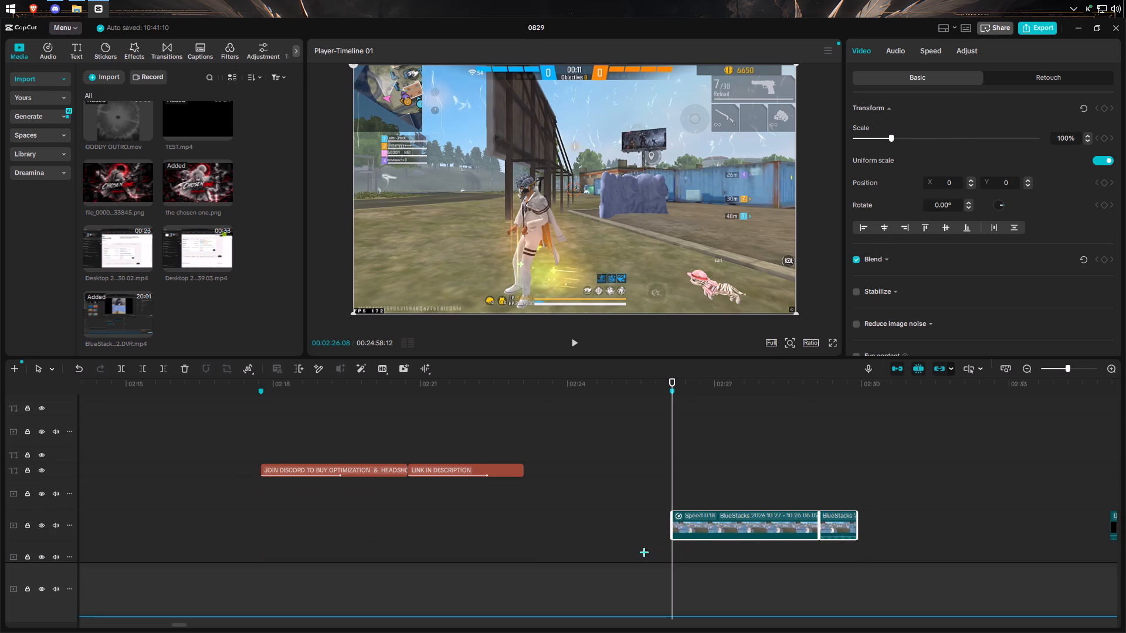
left_click(644, 552)
left_click(567, 341)
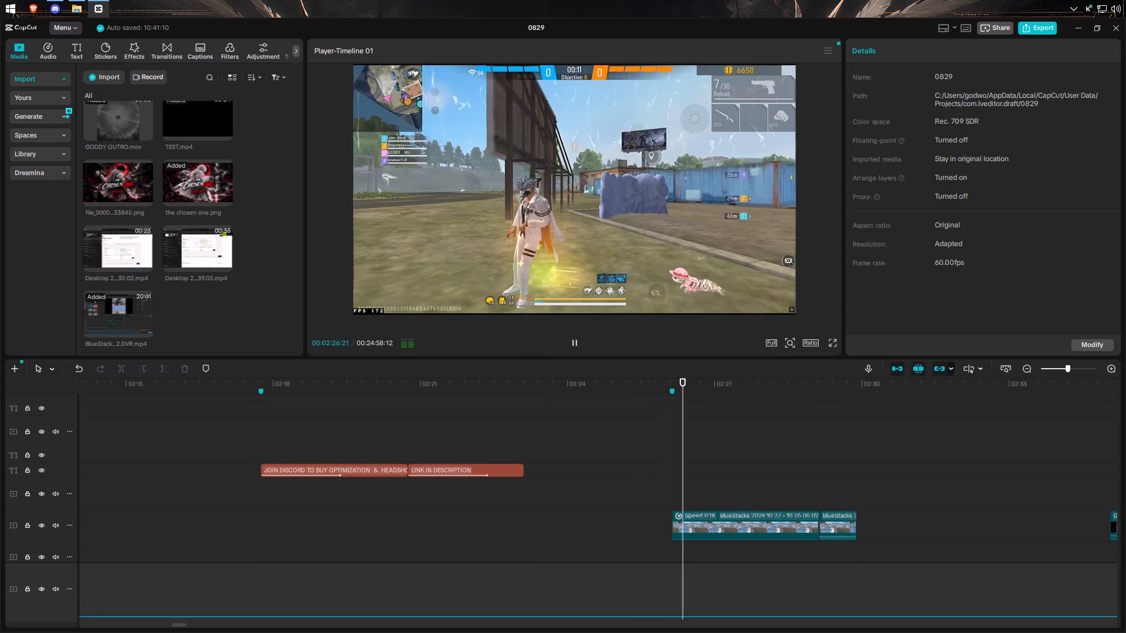
double_click(567, 341)
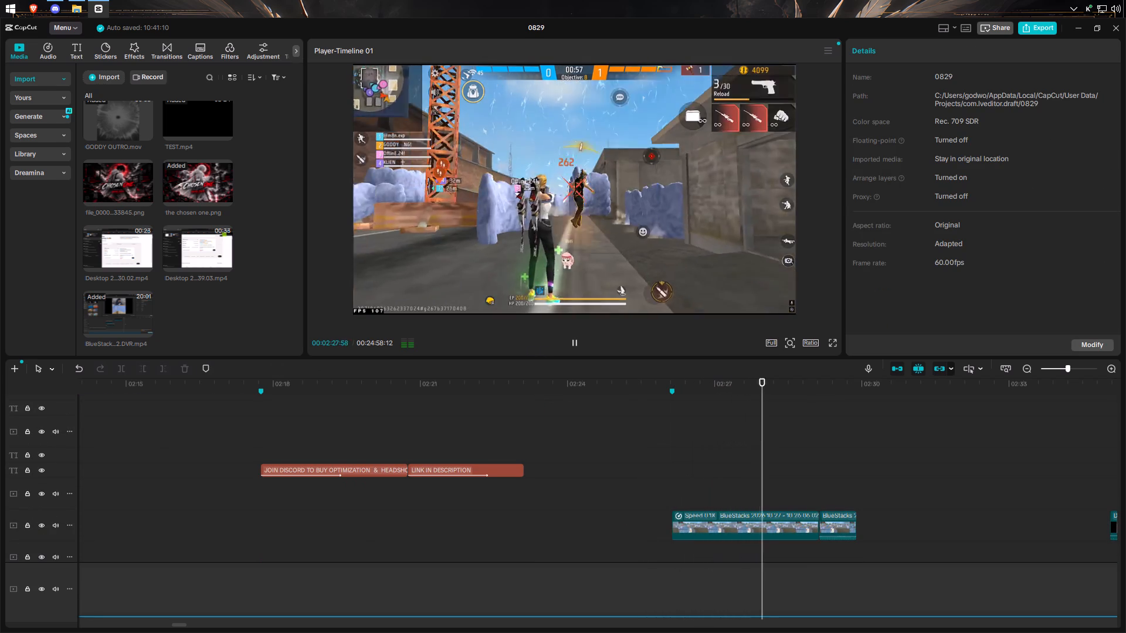
left_click(567, 341)
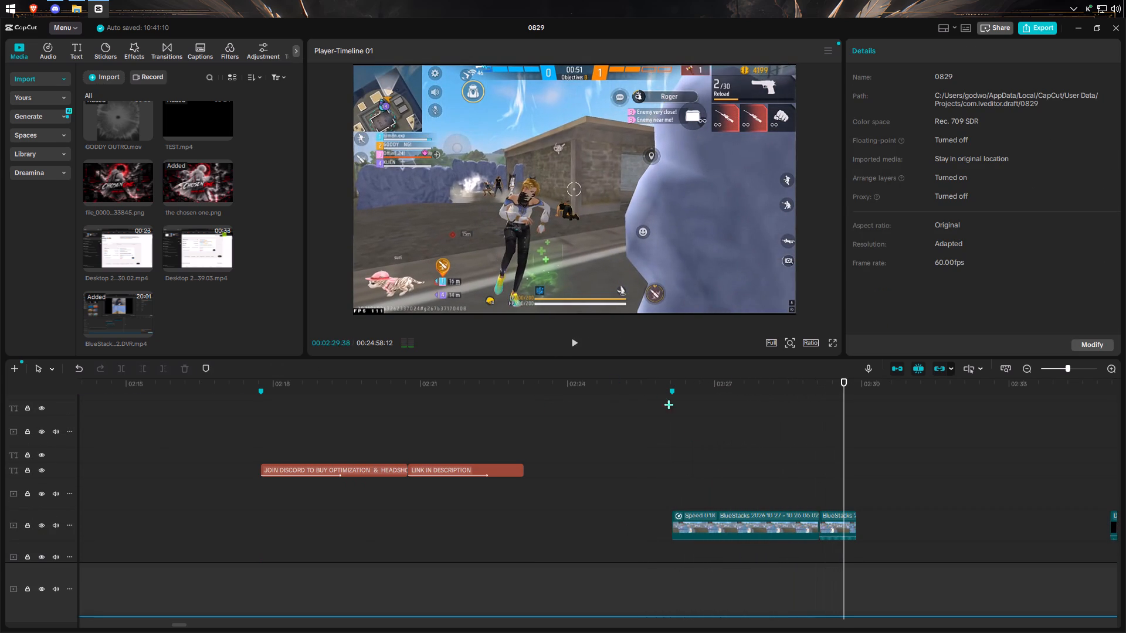
Raise both pieces to the track directly above the short BlueStacks clips, keeping their start at the 02:26:08 marker.
left_click_drag(945, 512, 732, 552)
left_click_drag(741, 524, 737, 434)
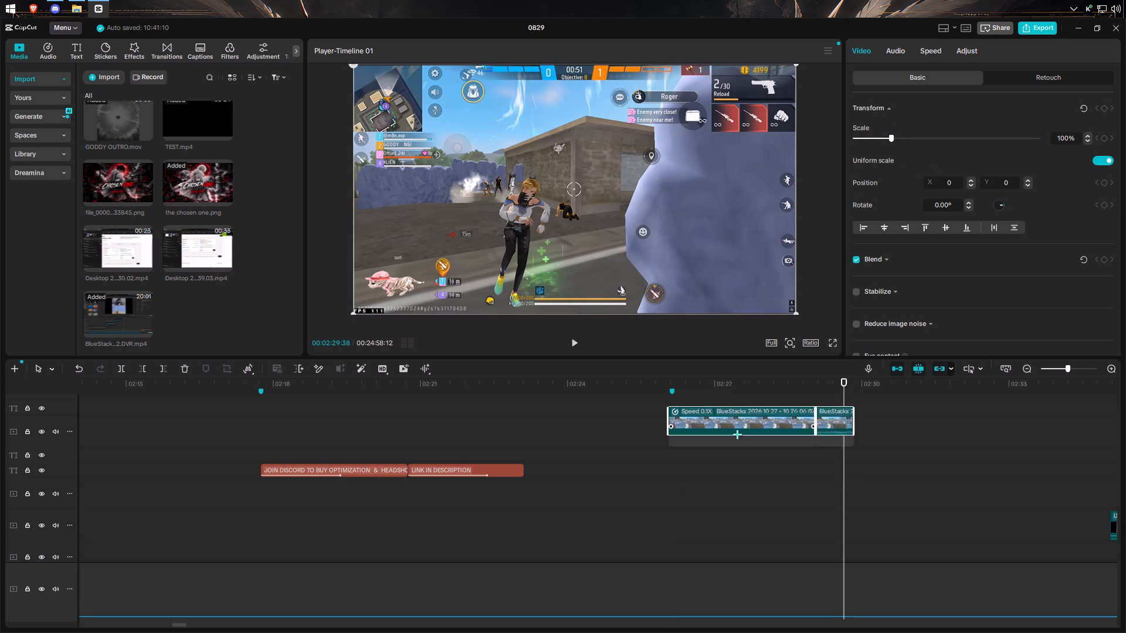
left_click_drag(737, 434, 741, 431)
scroll(679, 564, "up", 8)
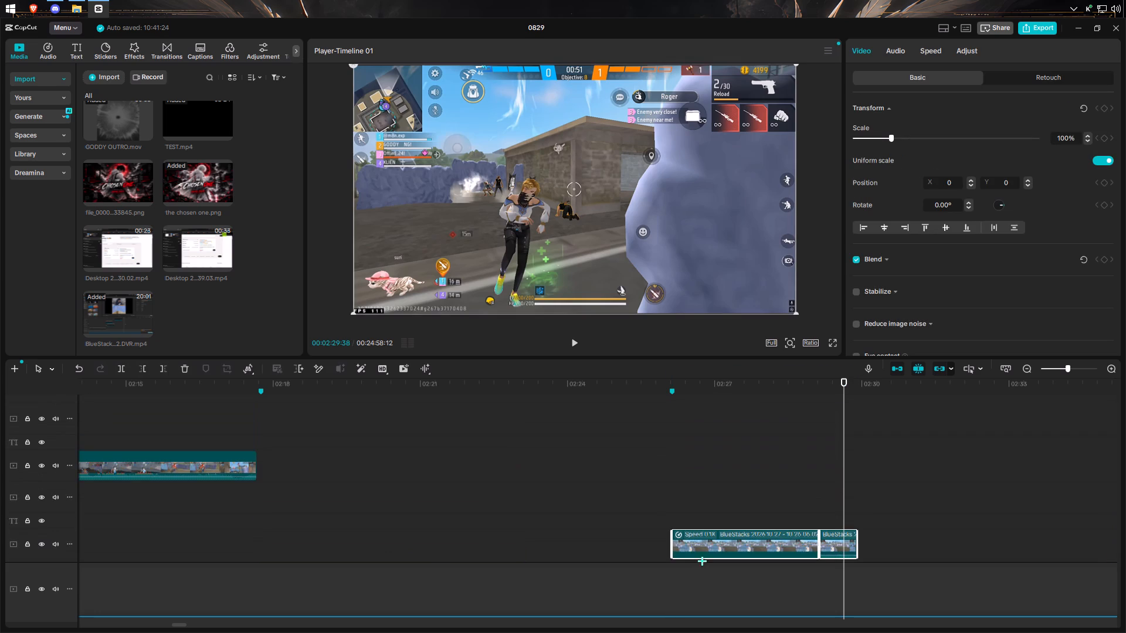
left_click_drag(707, 550, 711, 434)
scroll(697, 533, "up", 3)
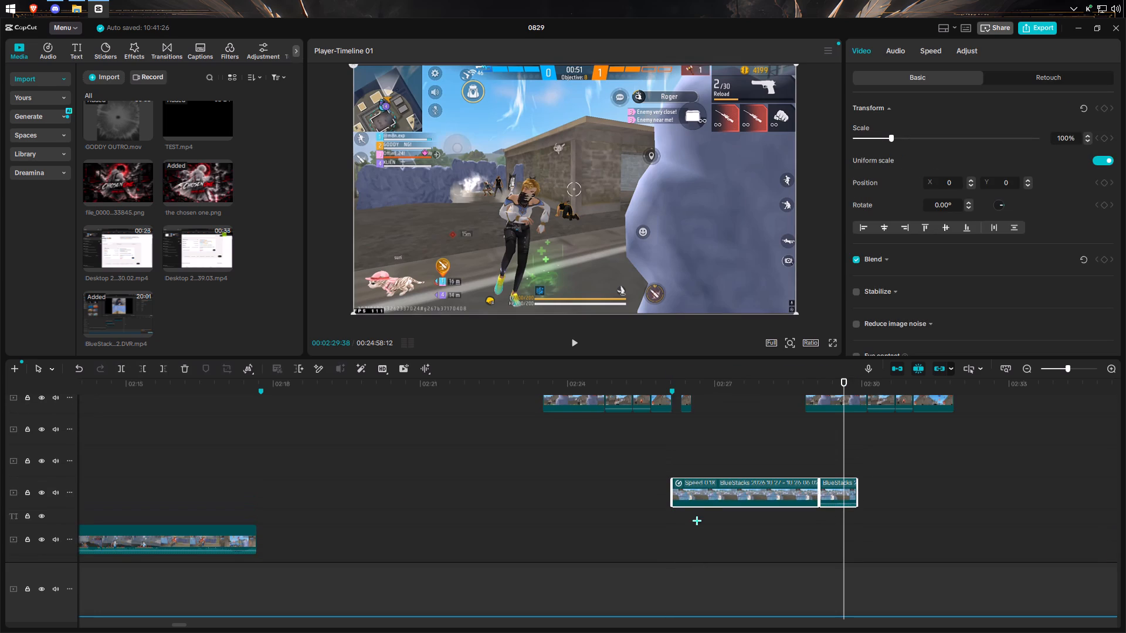
left_click_drag(711, 489, 709, 433)
scroll(681, 549, "up", 4)
scroll(677, 603, "up", 4)
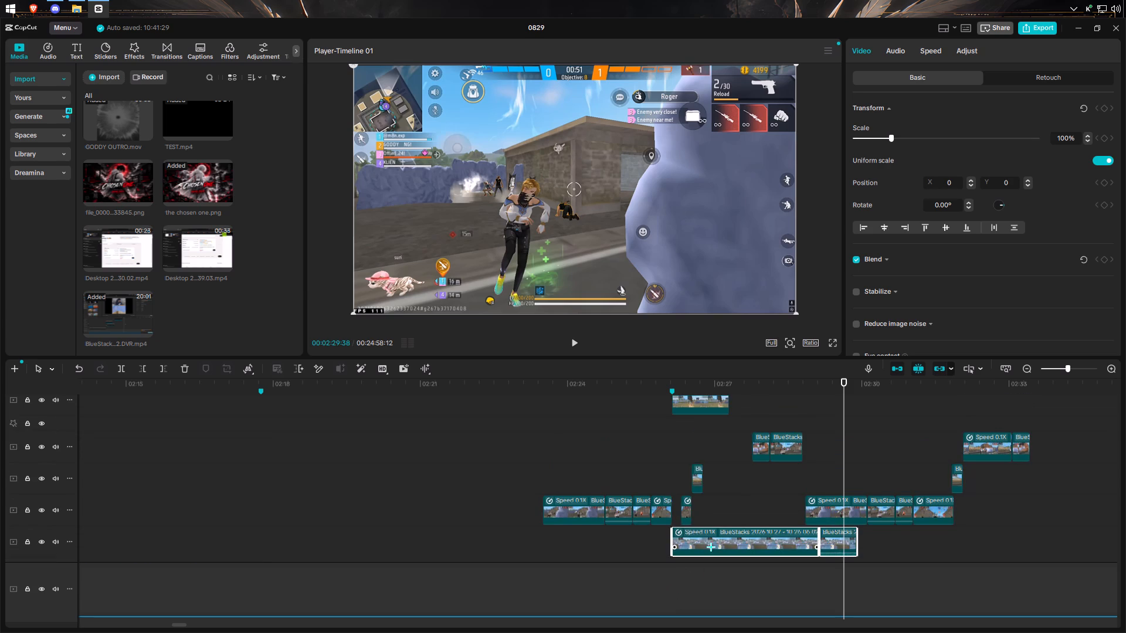
left_click_drag(711, 547, 713, 431)
scroll(707, 499, "up", 2)
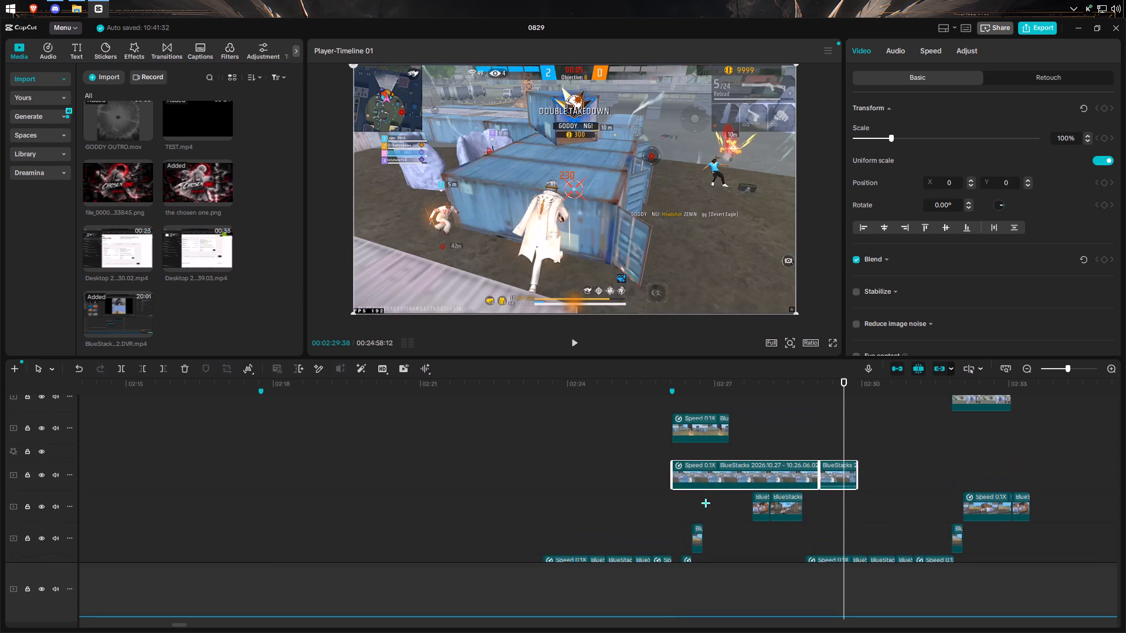
Delete the old 0.1x BlueStacks clip that starts at the 02:26:08 marker, above the new segment.
left_click(695, 427)
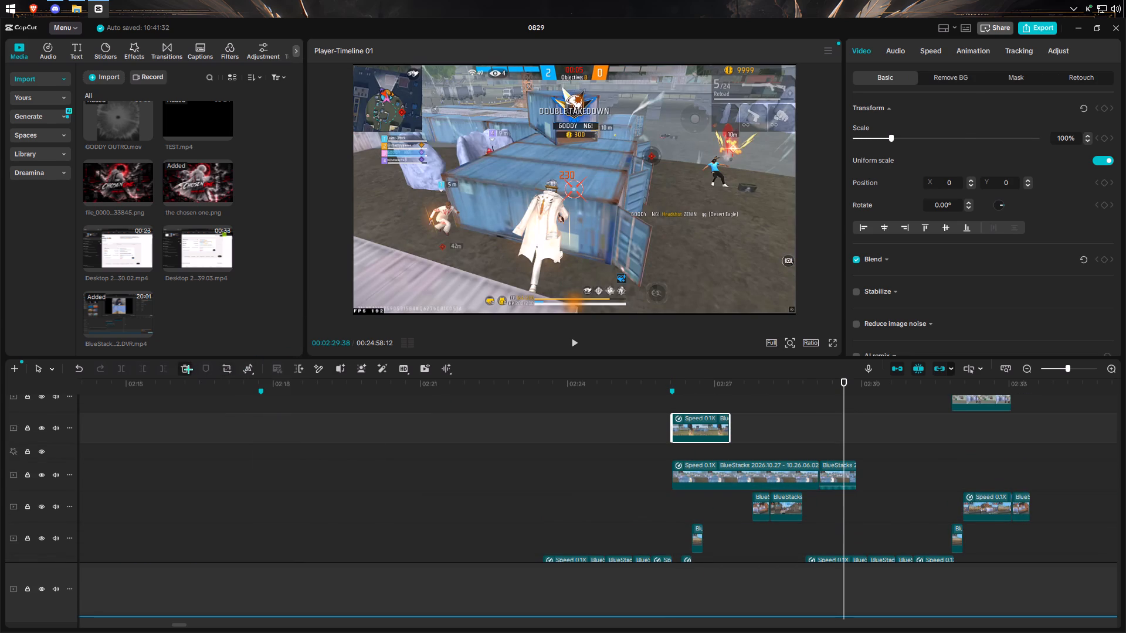
left_click(188, 369)
left_click(663, 459)
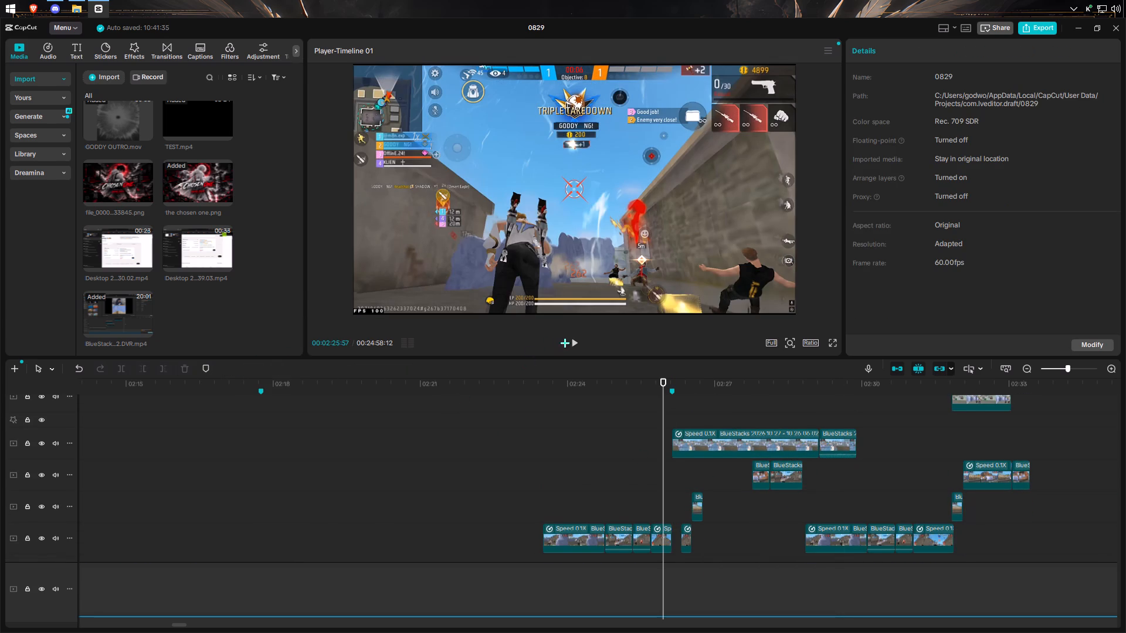
left_click(567, 343)
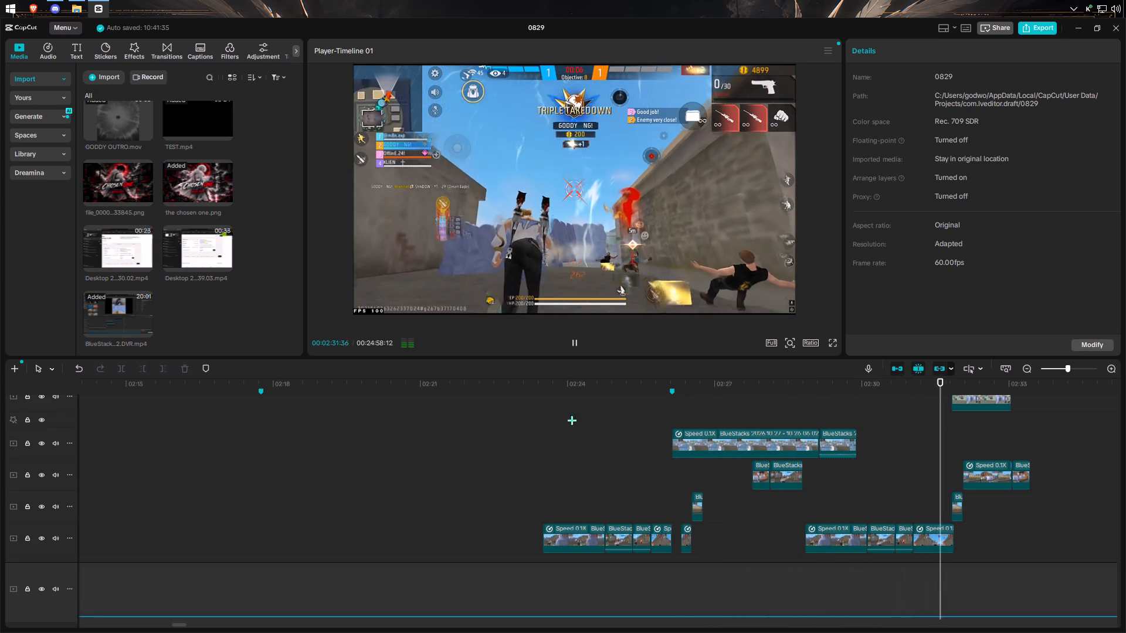
left_click(572, 450)
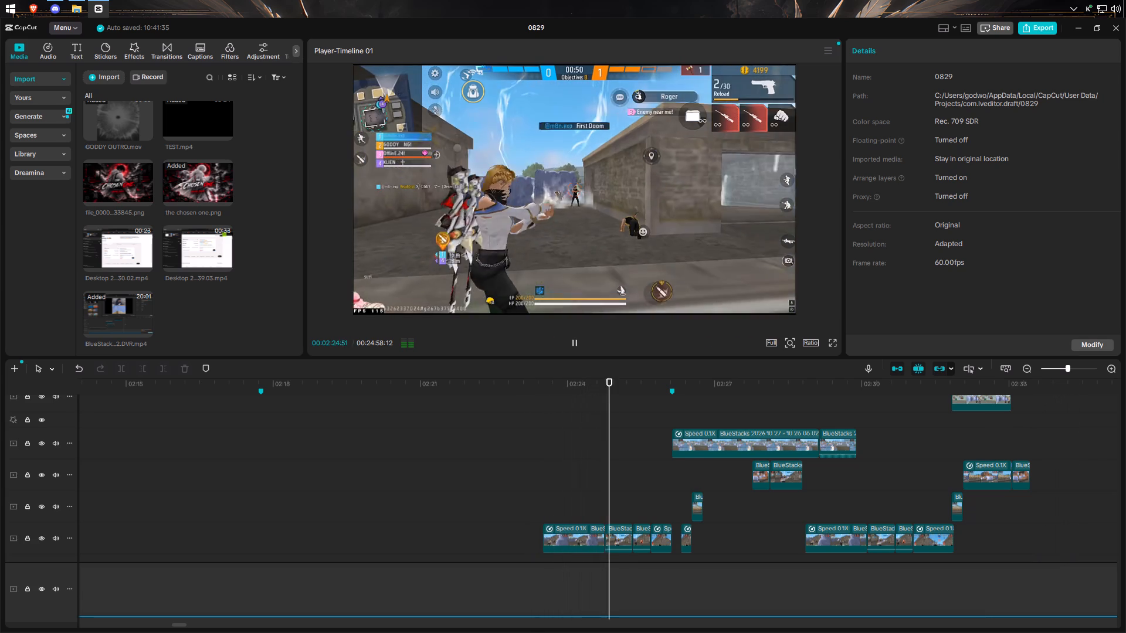
left_click(574, 341)
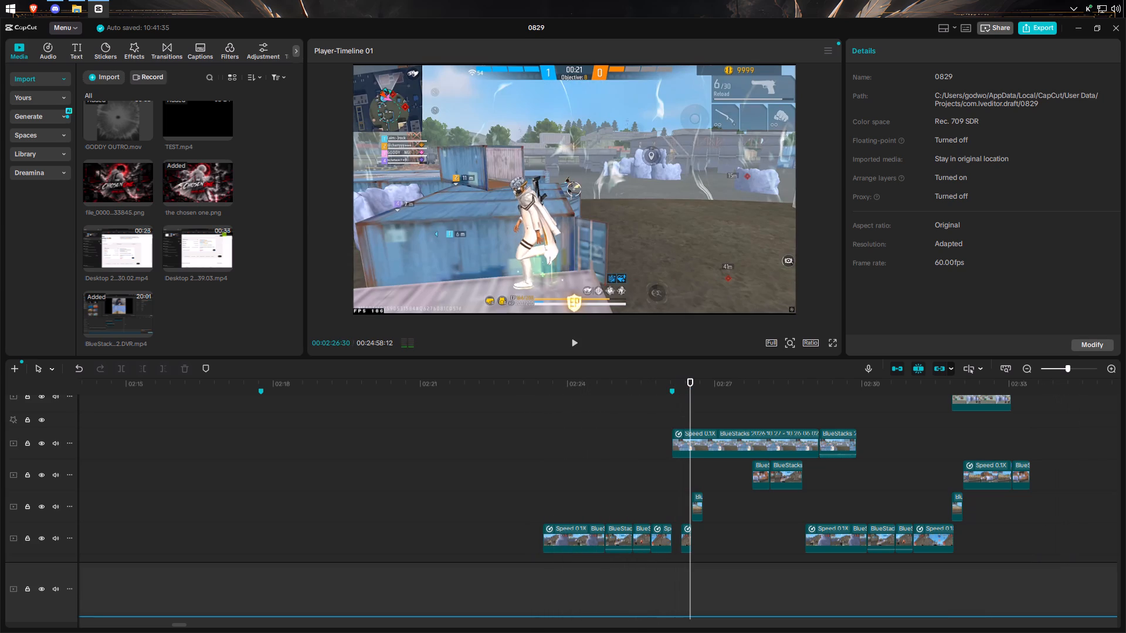
Examine the new double-takedown segment by checking frames between about 02:25:20 and 02:28:34.
scroll(628, 480, "up", 2)
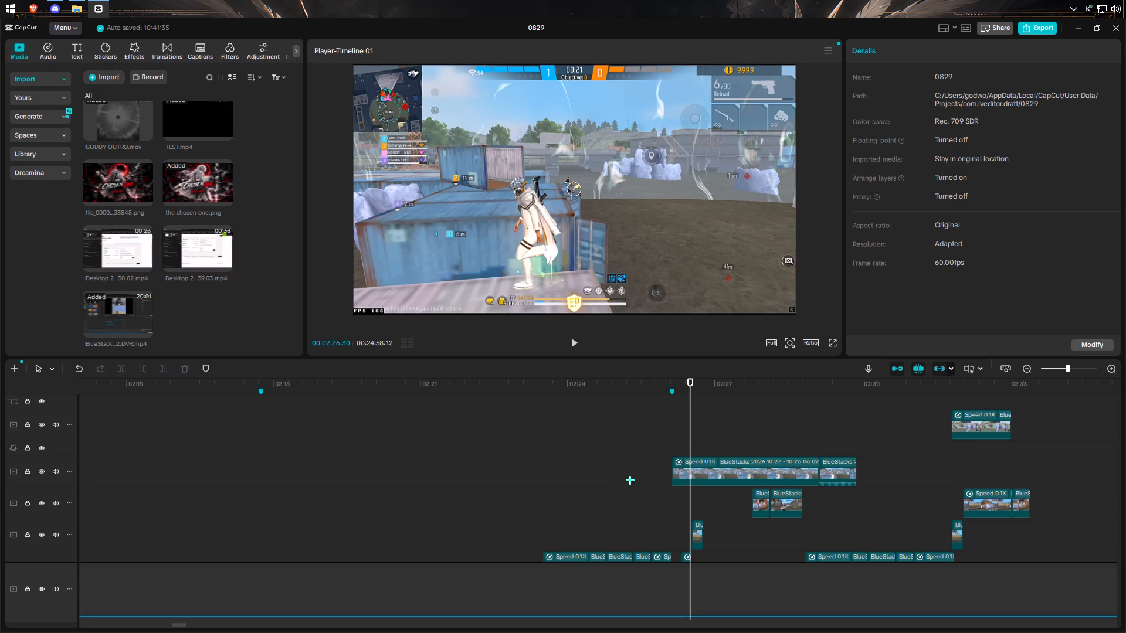
left_click(674, 461)
left_click(630, 427)
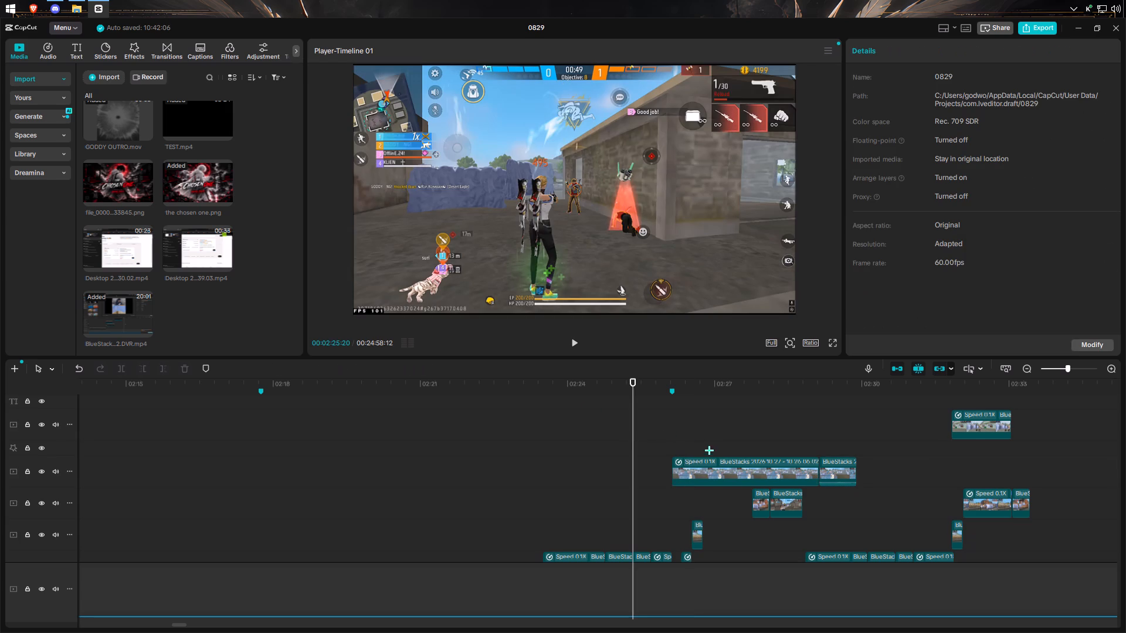
left_click(792, 443)
left_click(801, 436)
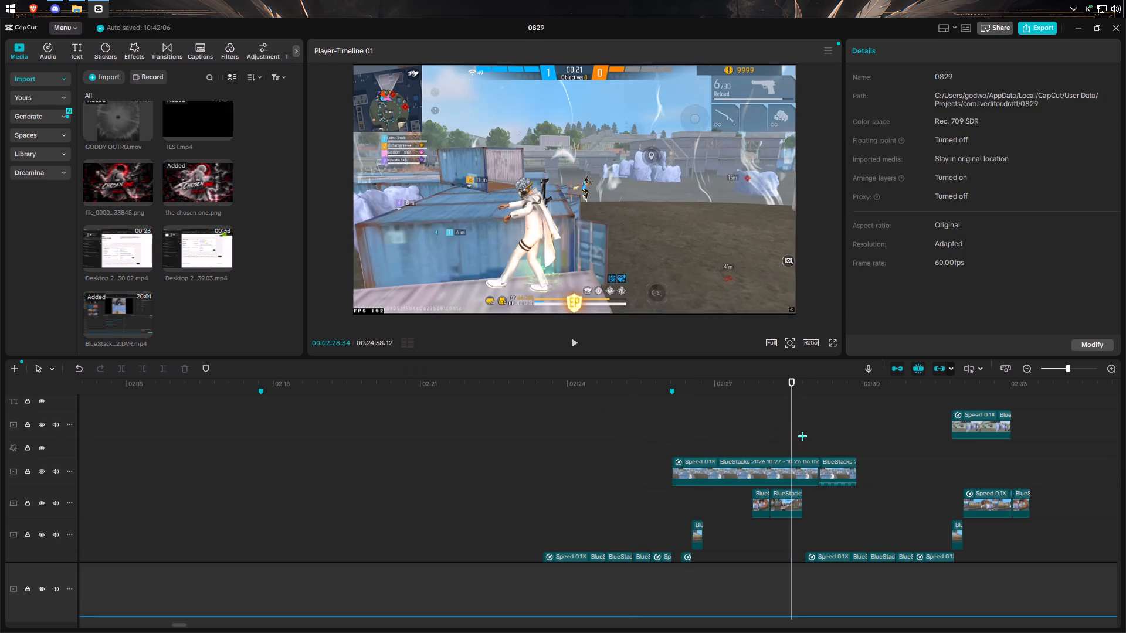
left_click(806, 436)
left_click(737, 459)
left_click(734, 443)
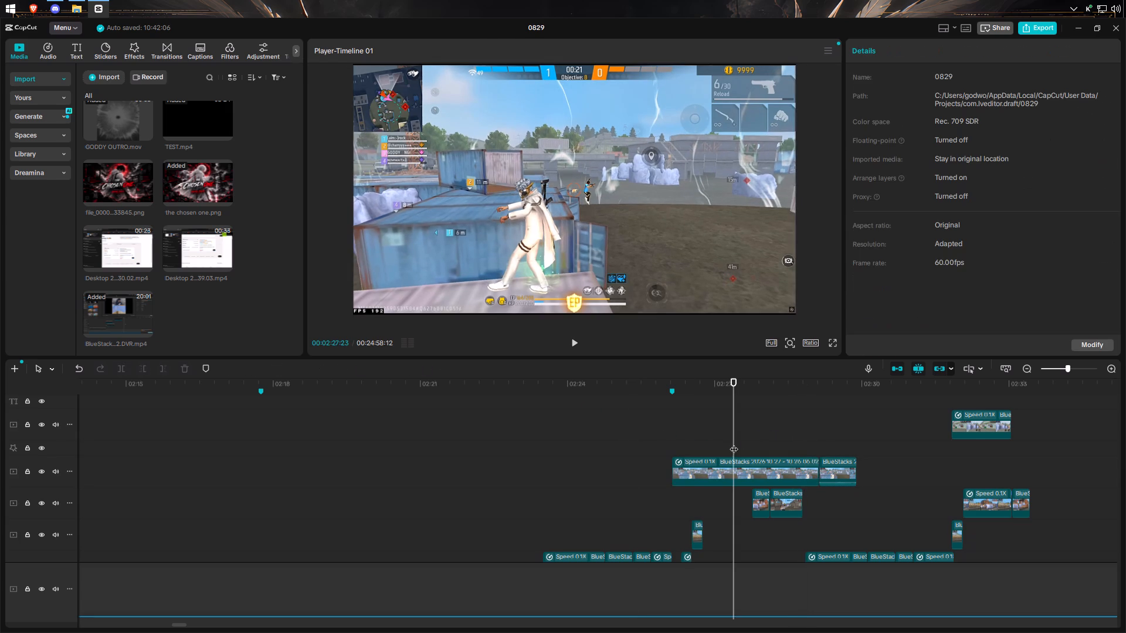
left_click(735, 462)
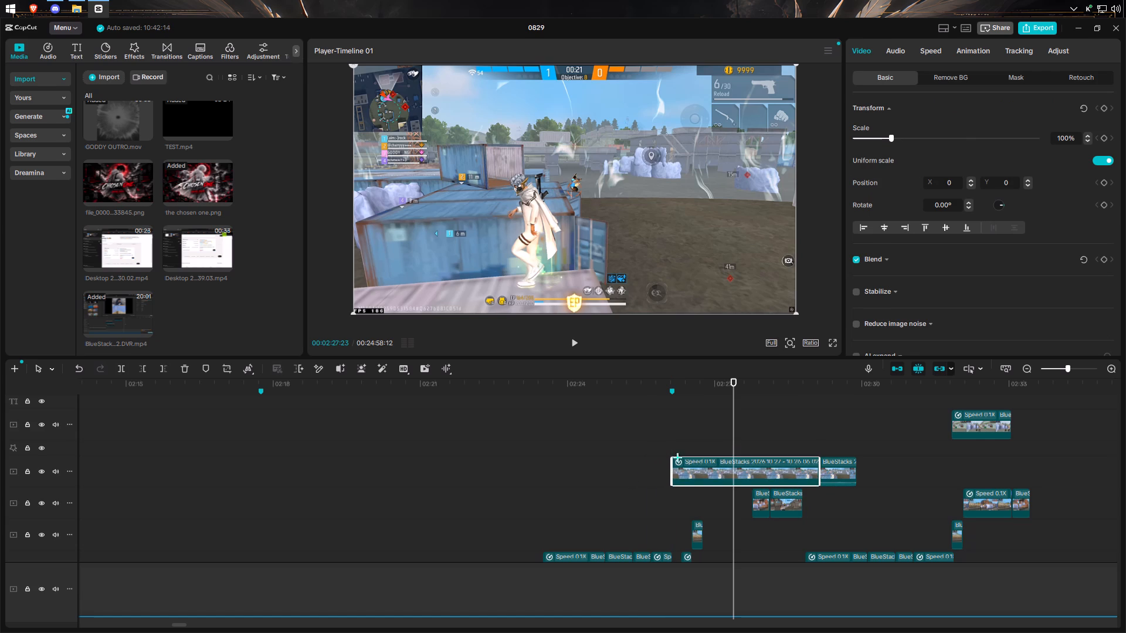
left_click(637, 447)
Split the 0.1x BlueStacks clip at 02:27:39 and move its first part aside to about 02:21–02:23 on the track below.
left_click(561, 339)
left_click(568, 339)
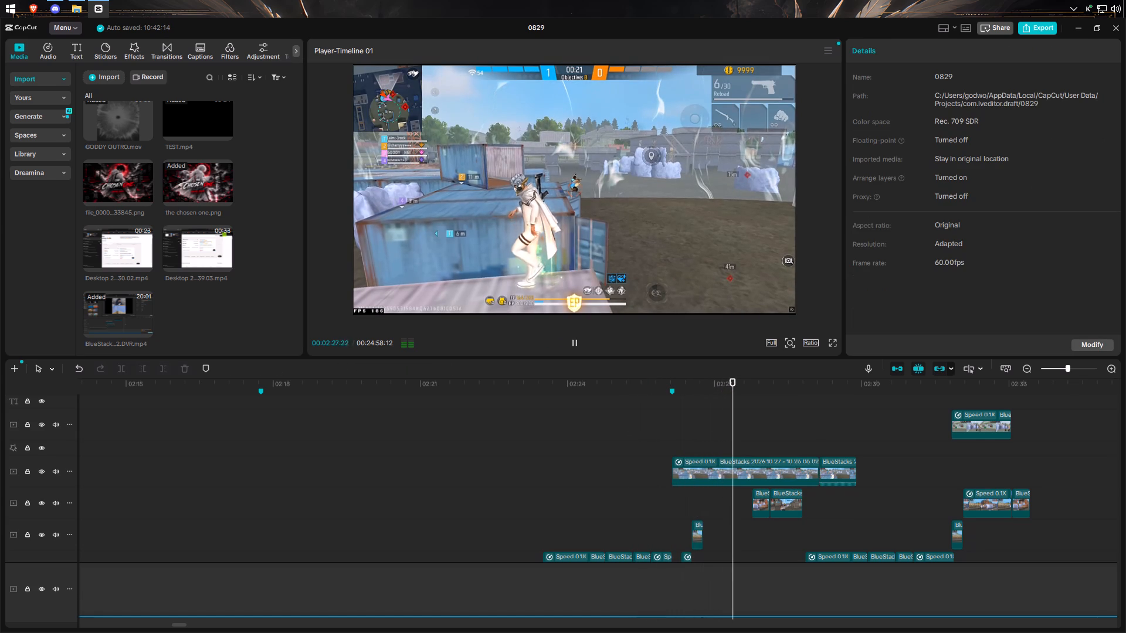
left_click(568, 339)
left_click(741, 468)
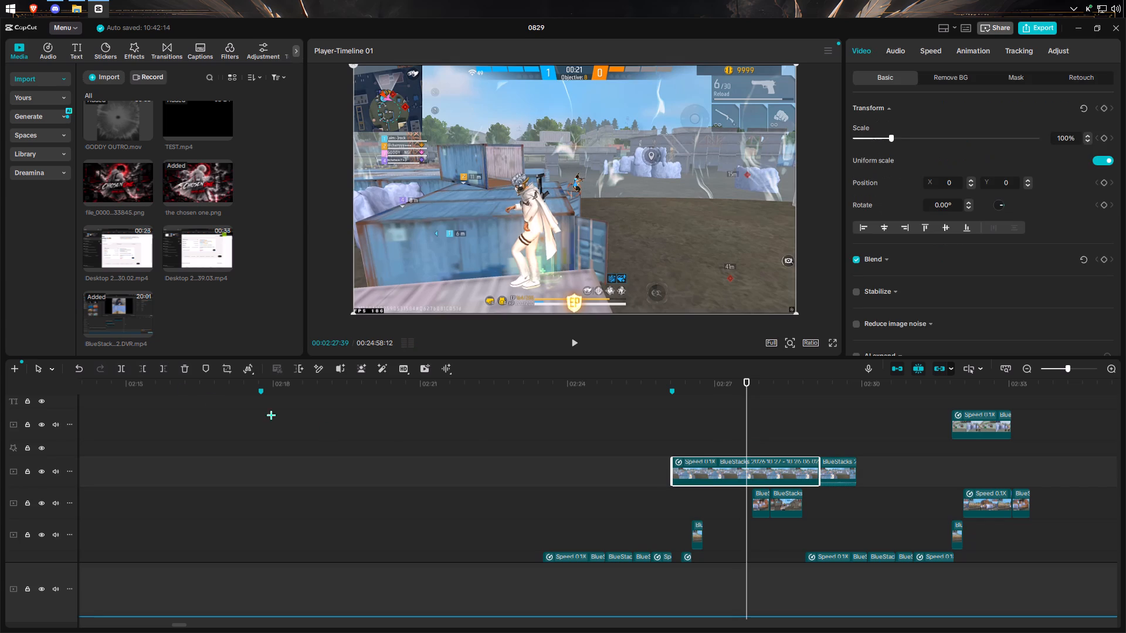
left_click(123, 366)
left_click_drag(732, 469, 508, 510)
Move the remaining 0.1x part and the normal-speed piece after it together so they start at the 02:26:08 marker.
left_click_drag(809, 429, 866, 473)
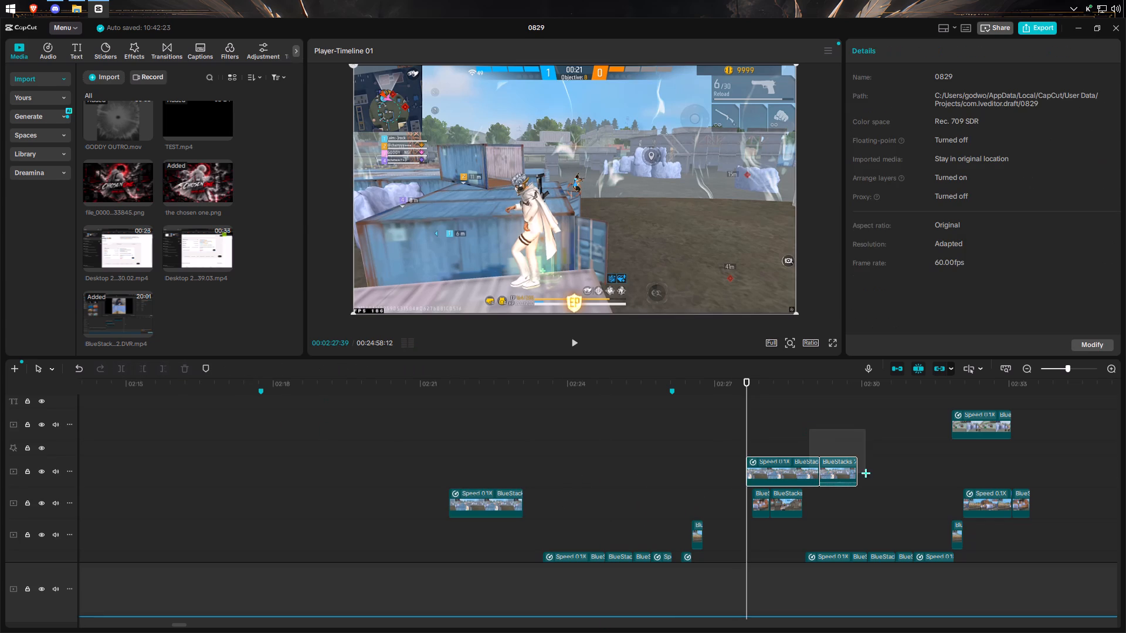
left_click_drag(866, 473, 834, 484)
left_click_drag(767, 471, 697, 482)
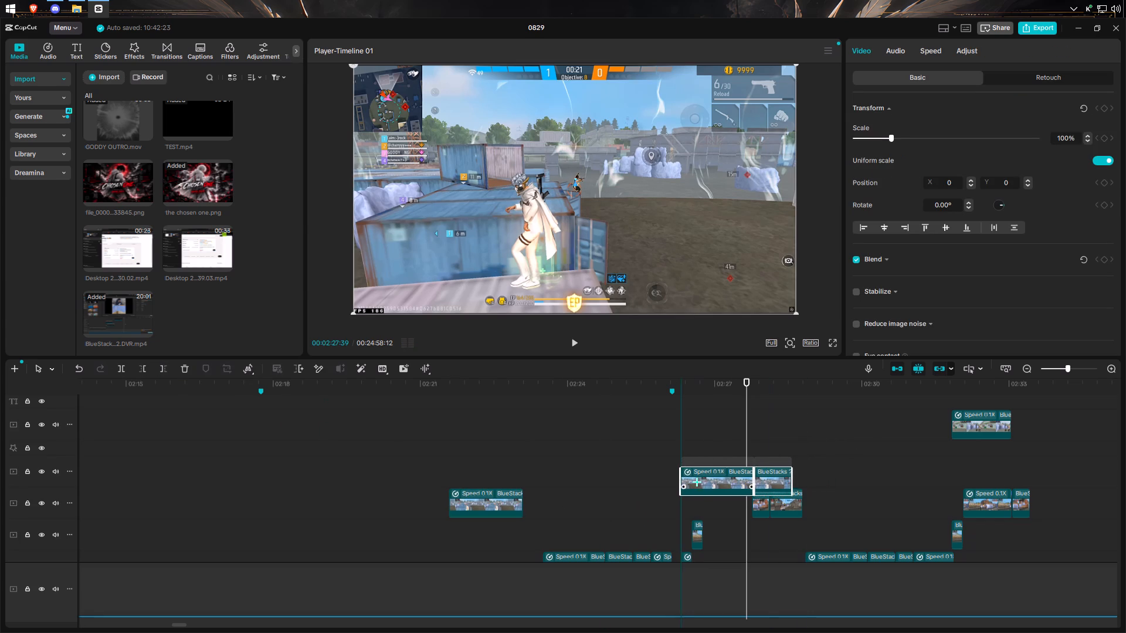
left_click_drag(697, 482, 695, 482)
Play the shortened slow-motion segment from 02:25:20 to about 02:28:21 to check its timing.
left_click(628, 473)
left_click(568, 345)
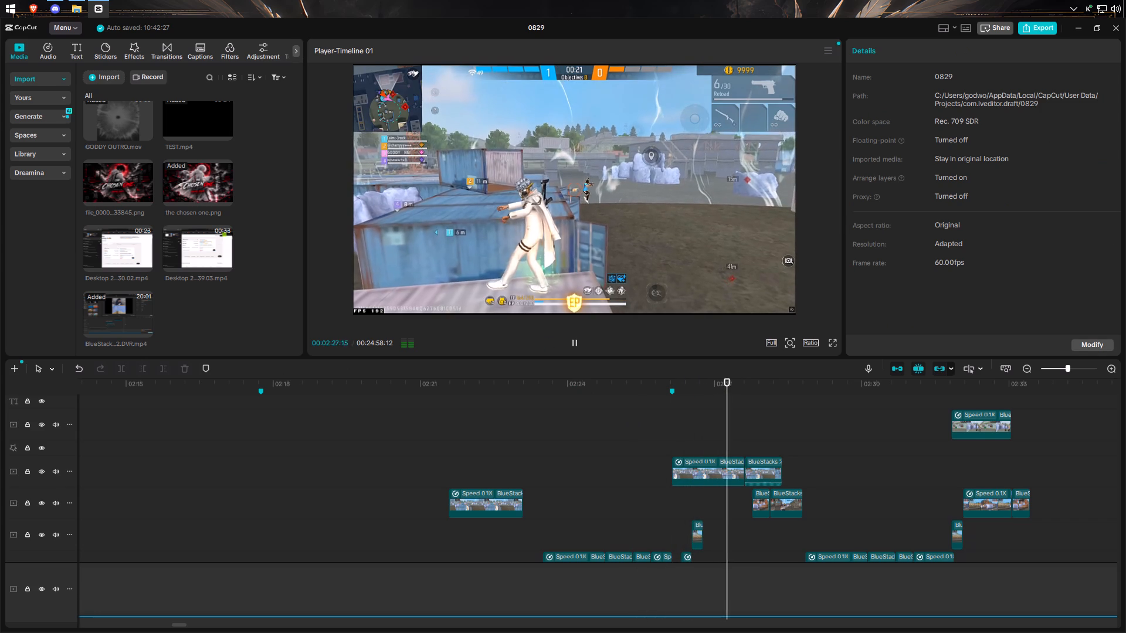
left_click(568, 343)
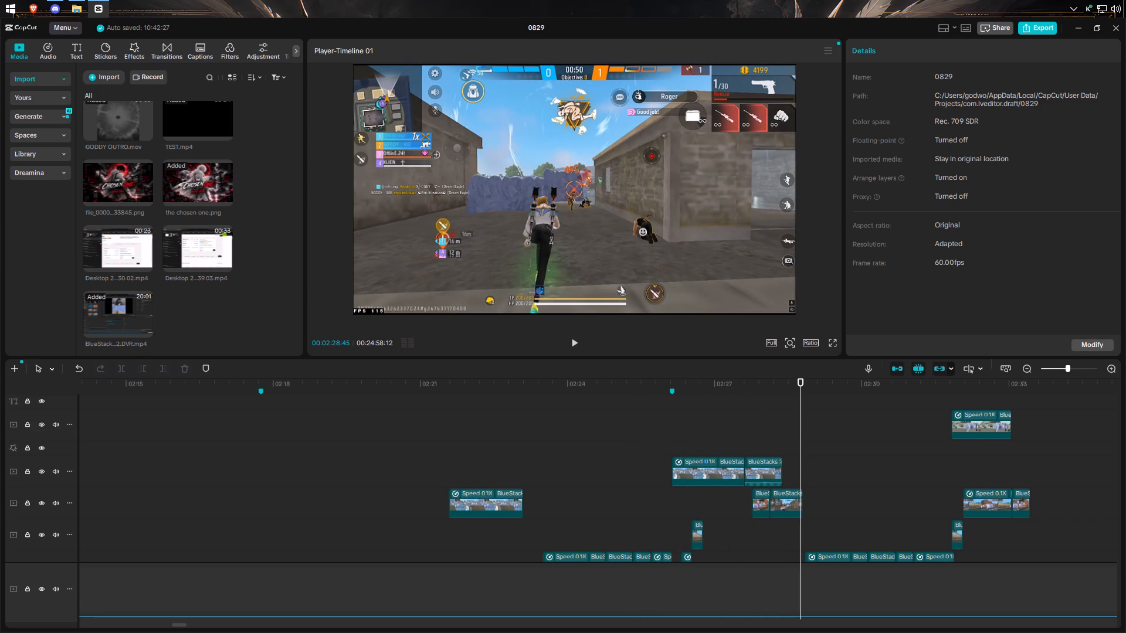
left_click(633, 450)
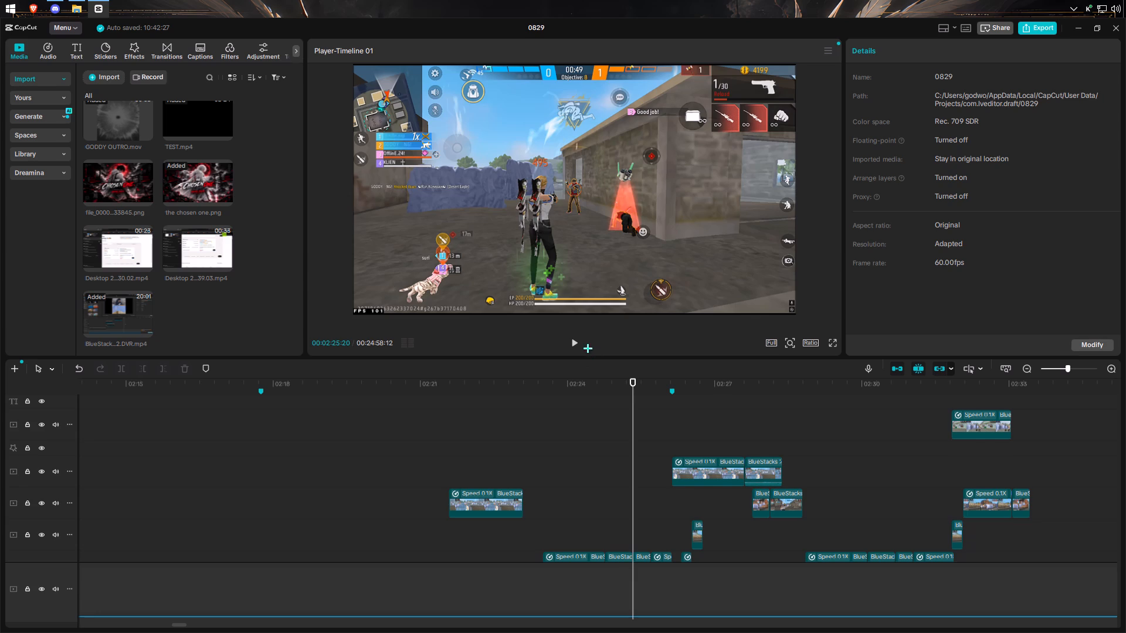
left_click(574, 343)
left_click(574, 343)
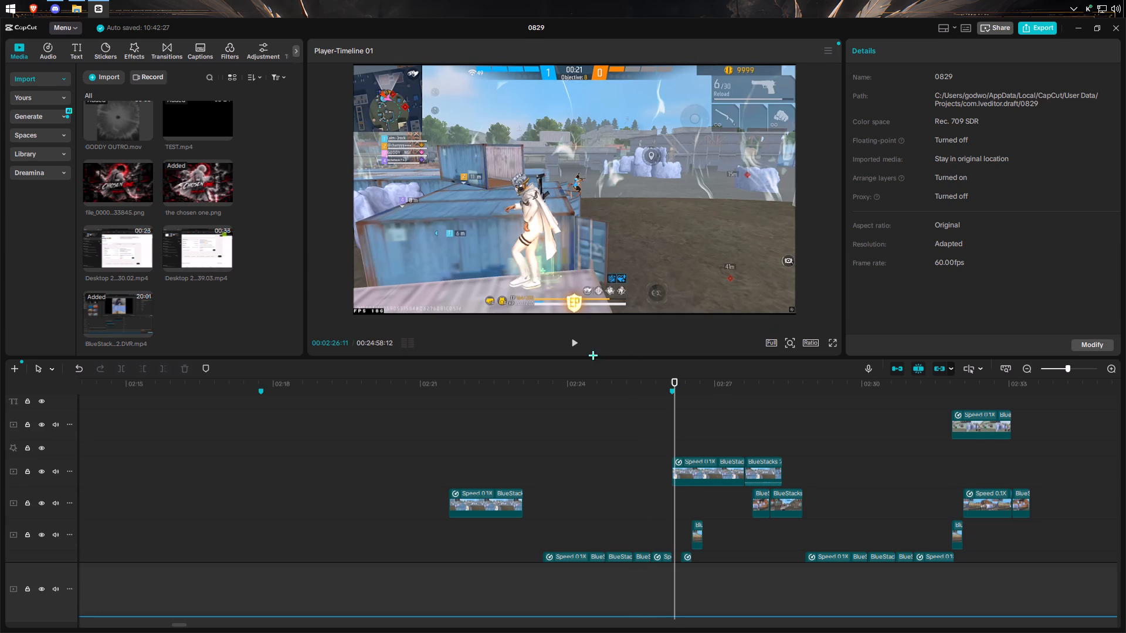
left_click(574, 343)
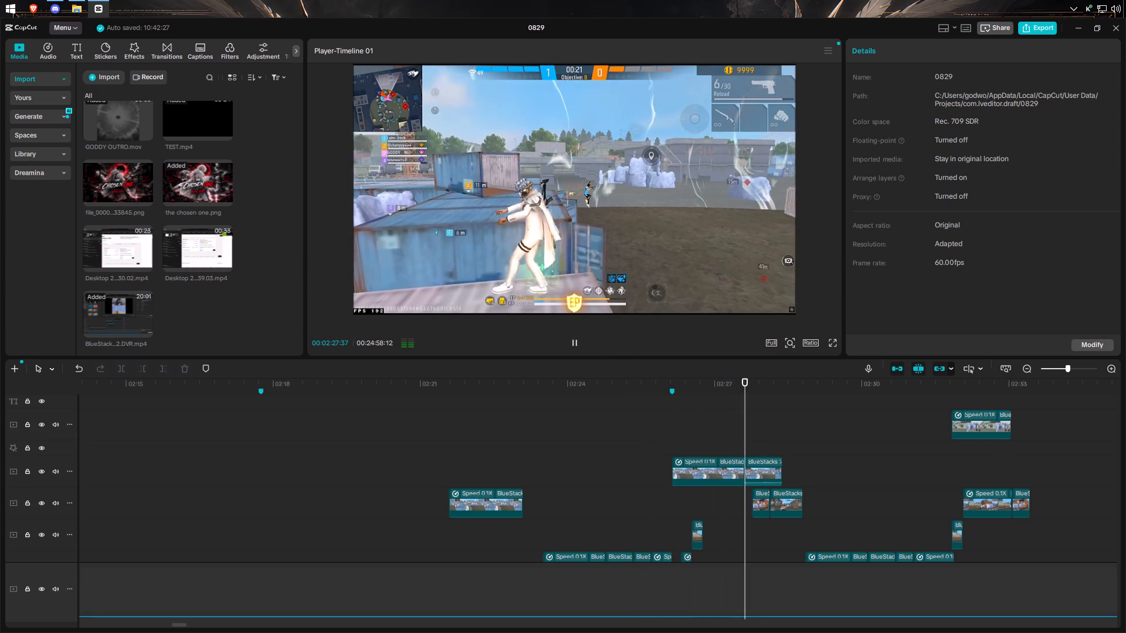
left_click(574, 343)
double_click(574, 343)
double_click(574, 343)
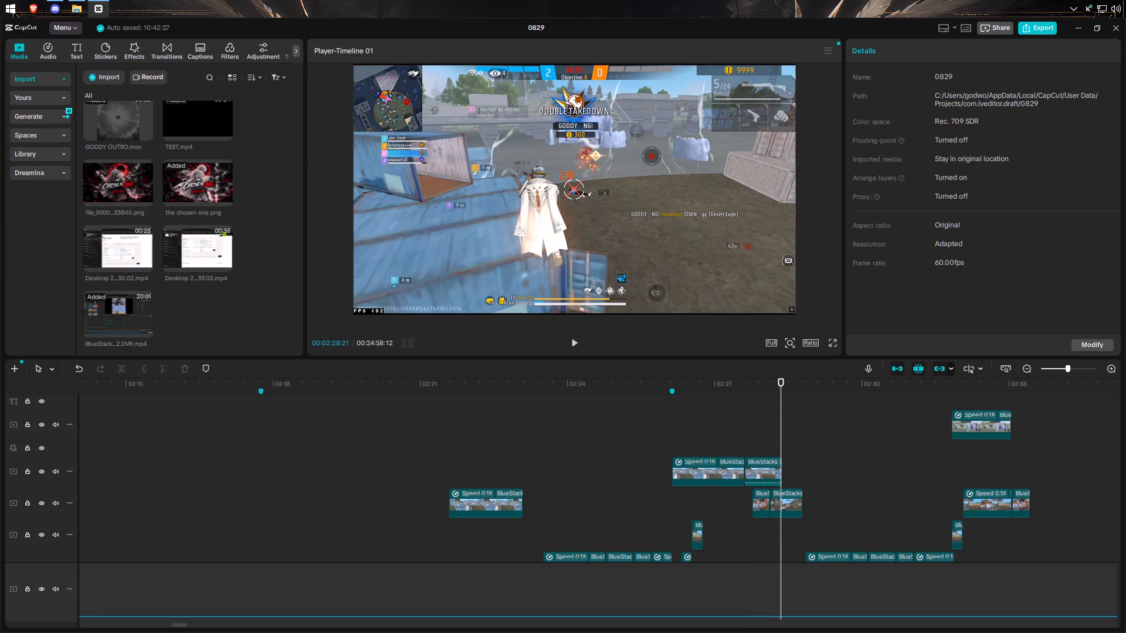
Copy the normal-speed BlueStacks piece at the segment's end and paste the copy at 02:28:21.
left_click(764, 468)
right_click(764, 468)
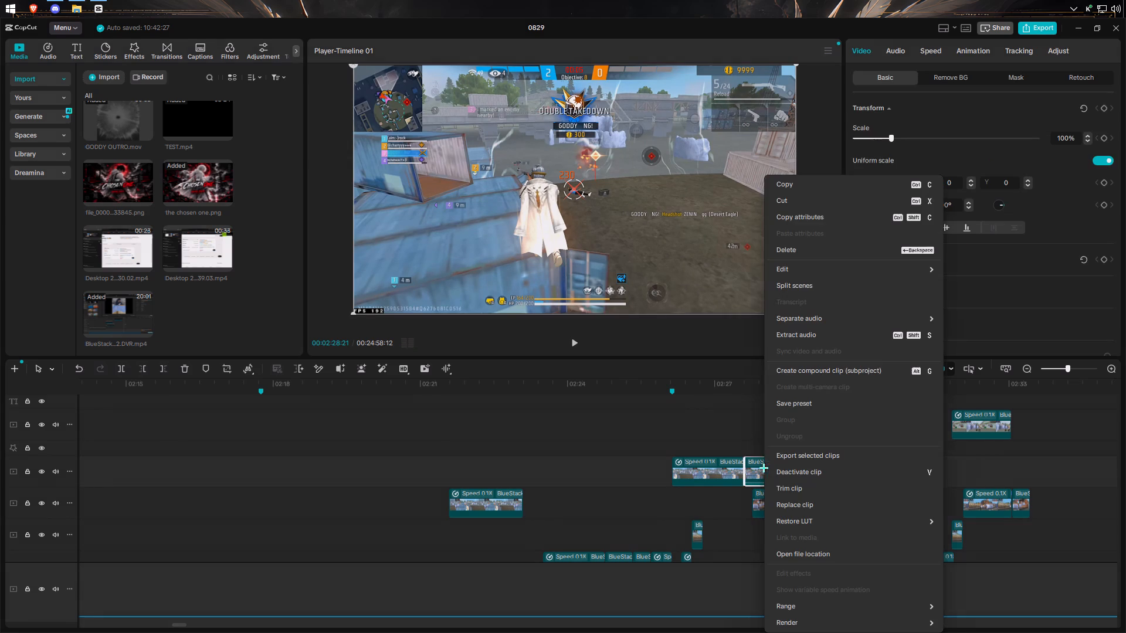
left_click(825, 190)
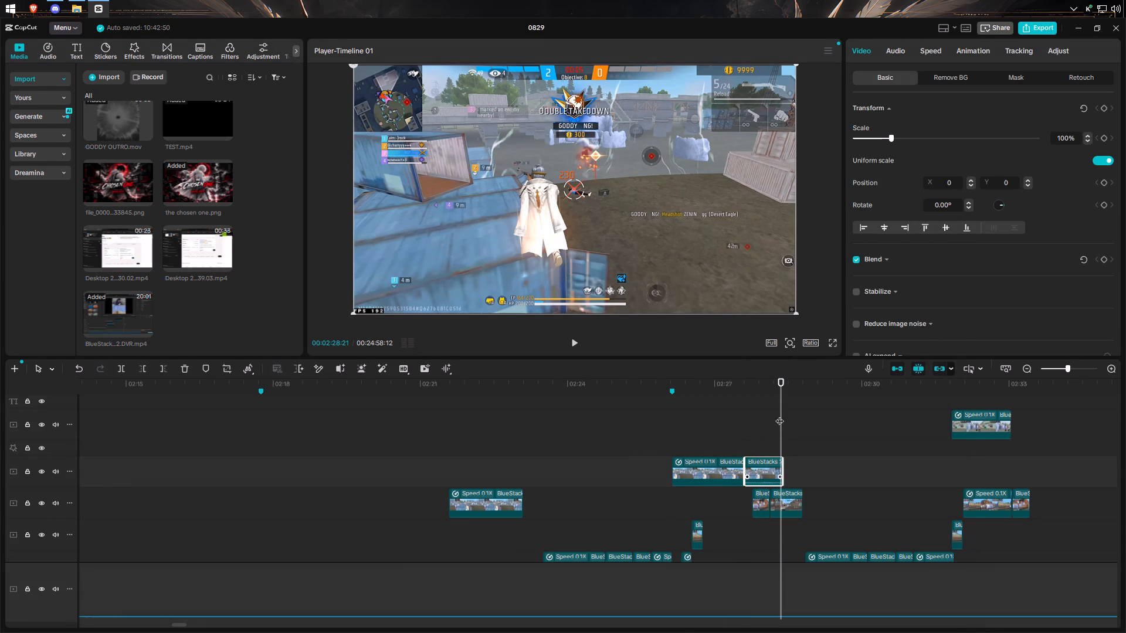
right_click(785, 418)
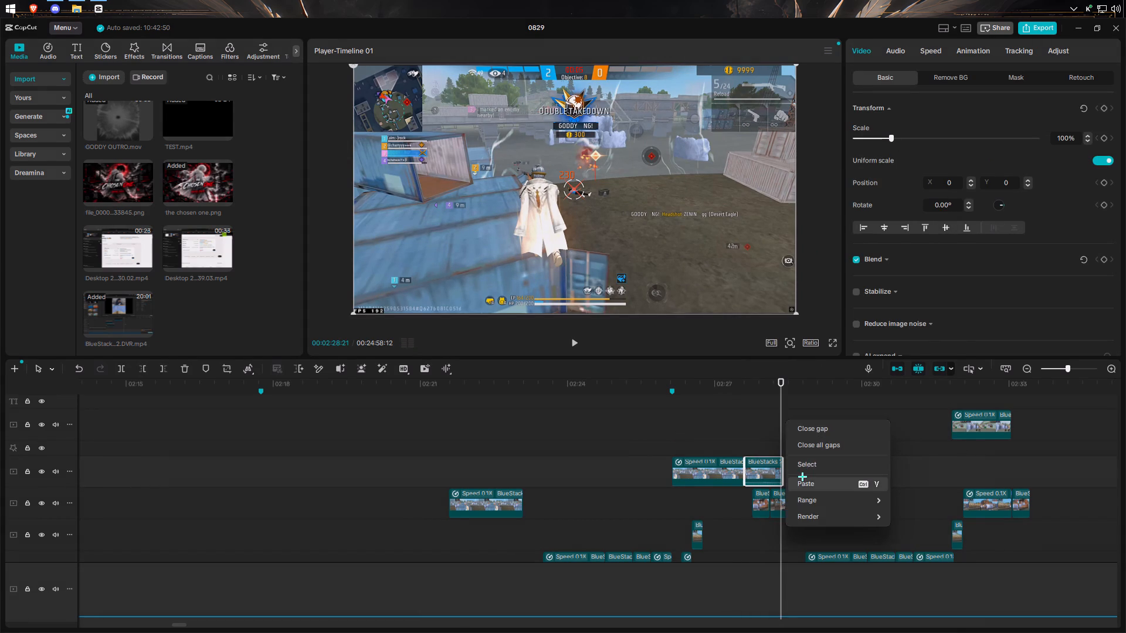
left_click(802, 477)
Extend the pasted clip's start back to 01:57:00, just before the earlier knockdown with 00:52 on the game clock.
left_click_drag(778, 469, 772, 468)
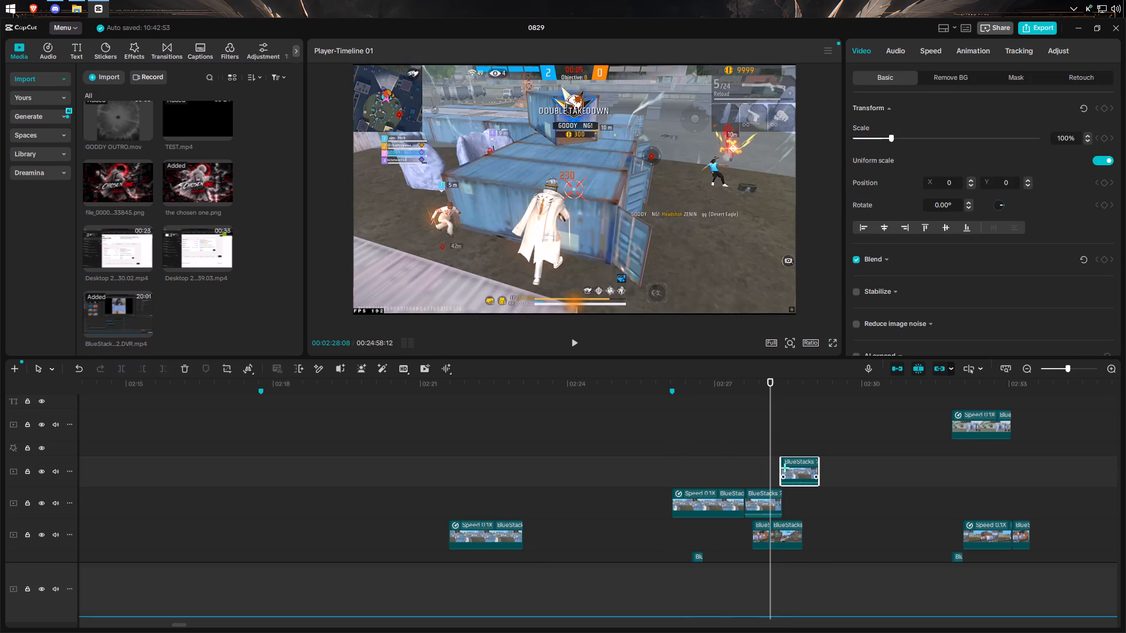
left_click_drag(779, 468, 259, 394)
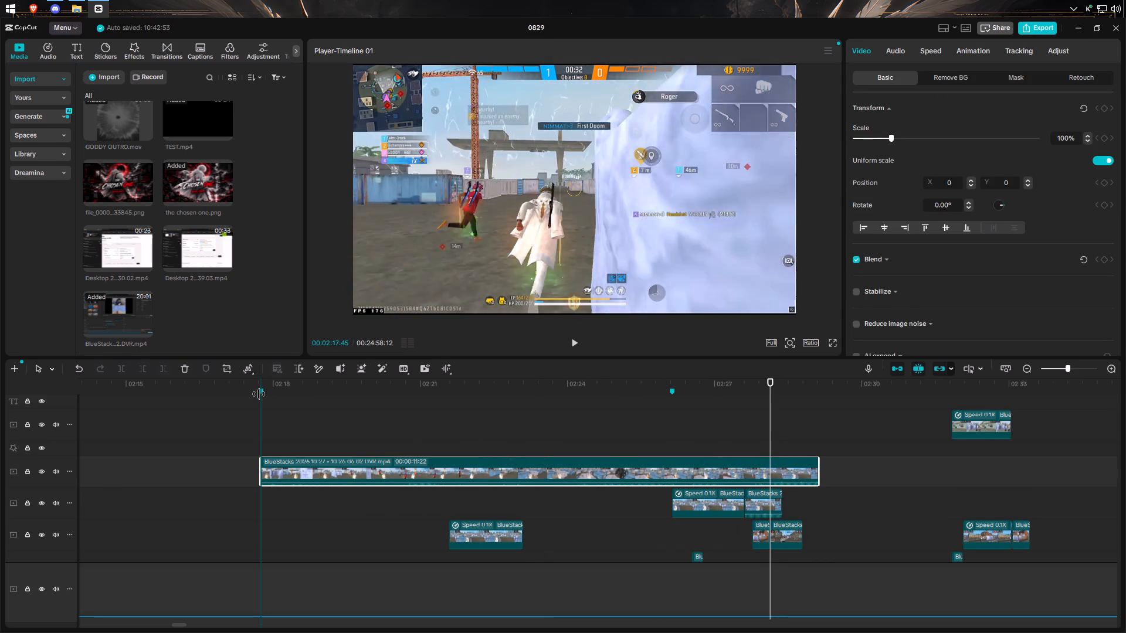
left_click_drag(259, 394, 76, 422)
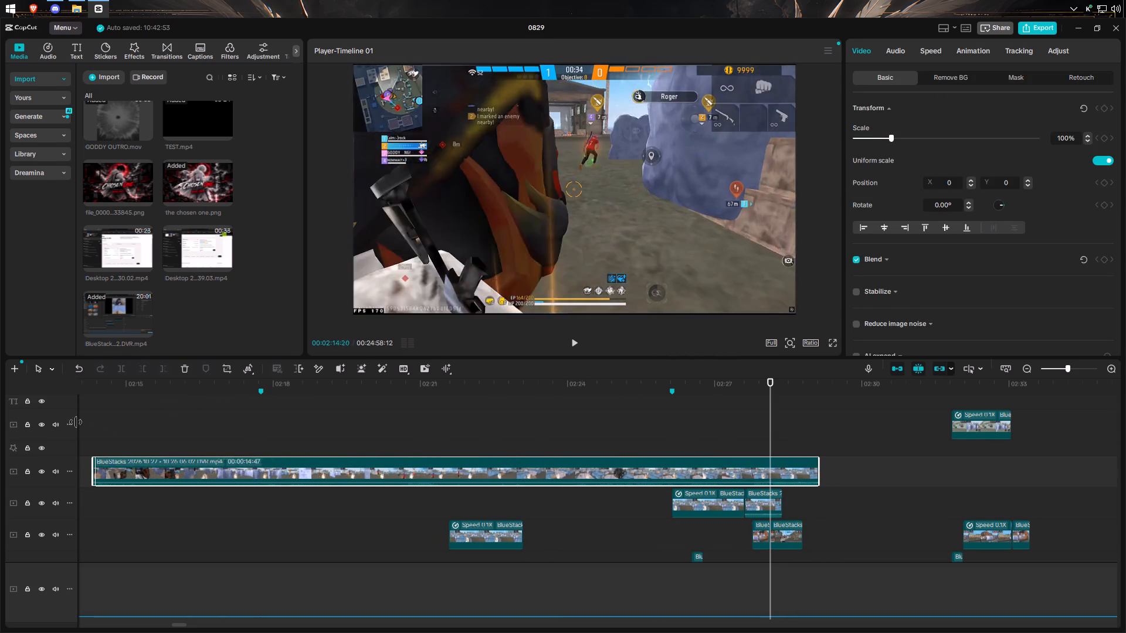
left_click_drag(76, 422, 561, 401)
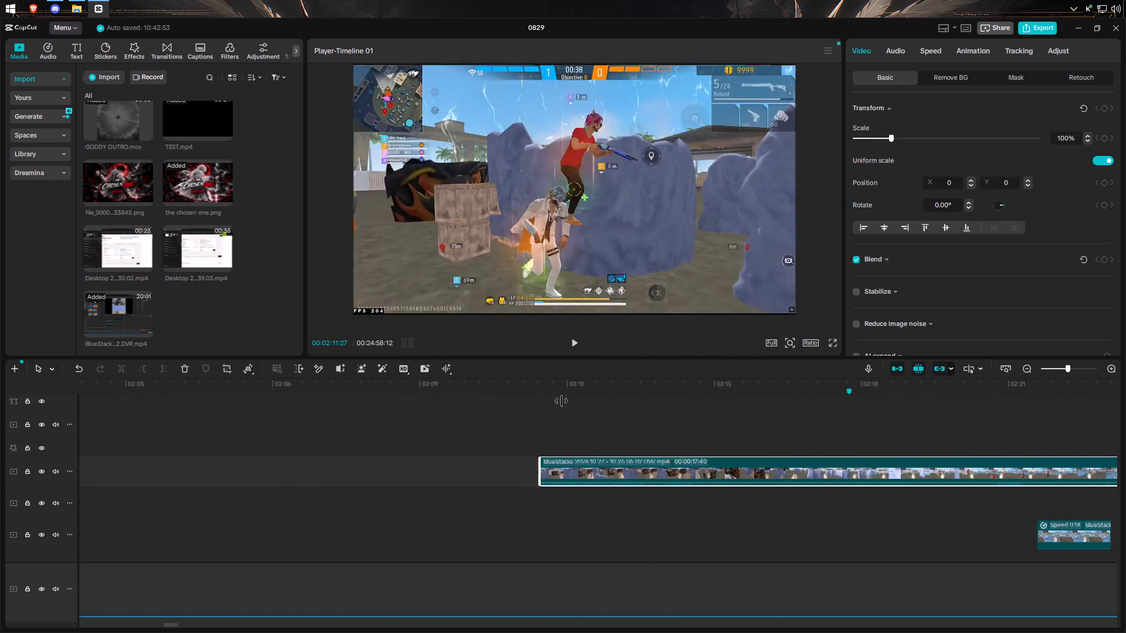
left_click_drag(561, 401, 1061, 431)
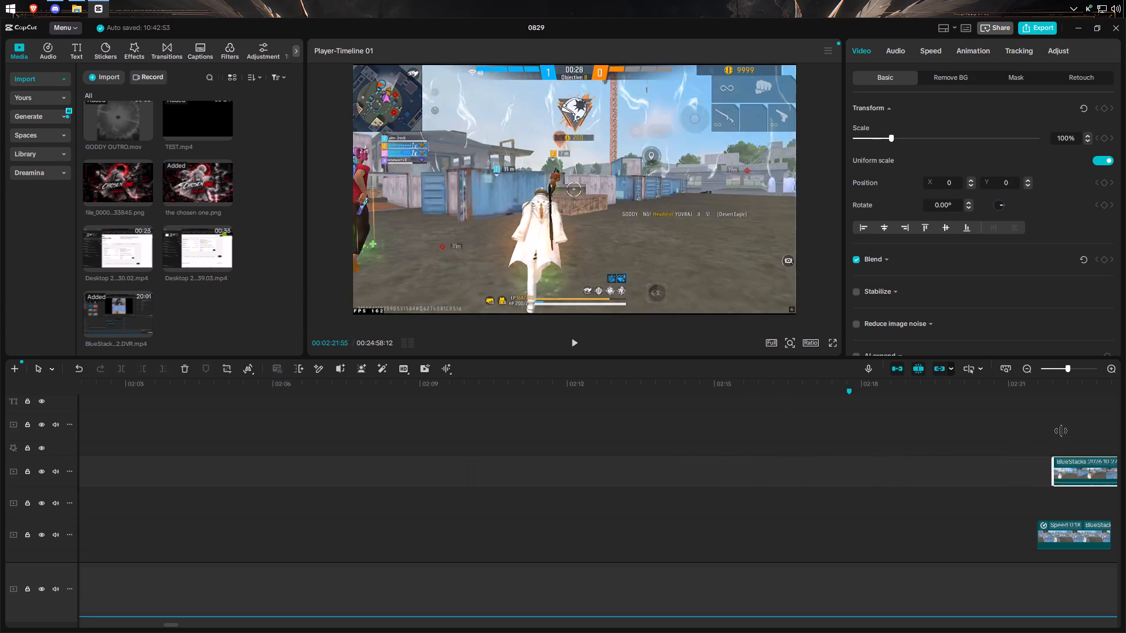
left_click_drag(1061, 431, 185, 434)
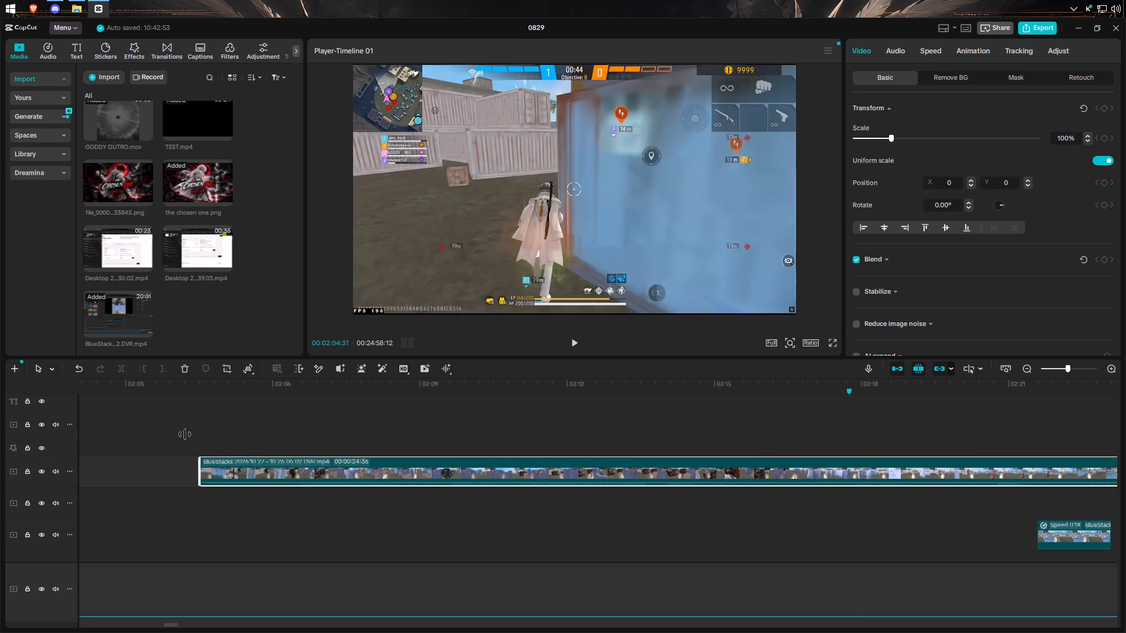
left_click_drag(185, 434, 213, 410)
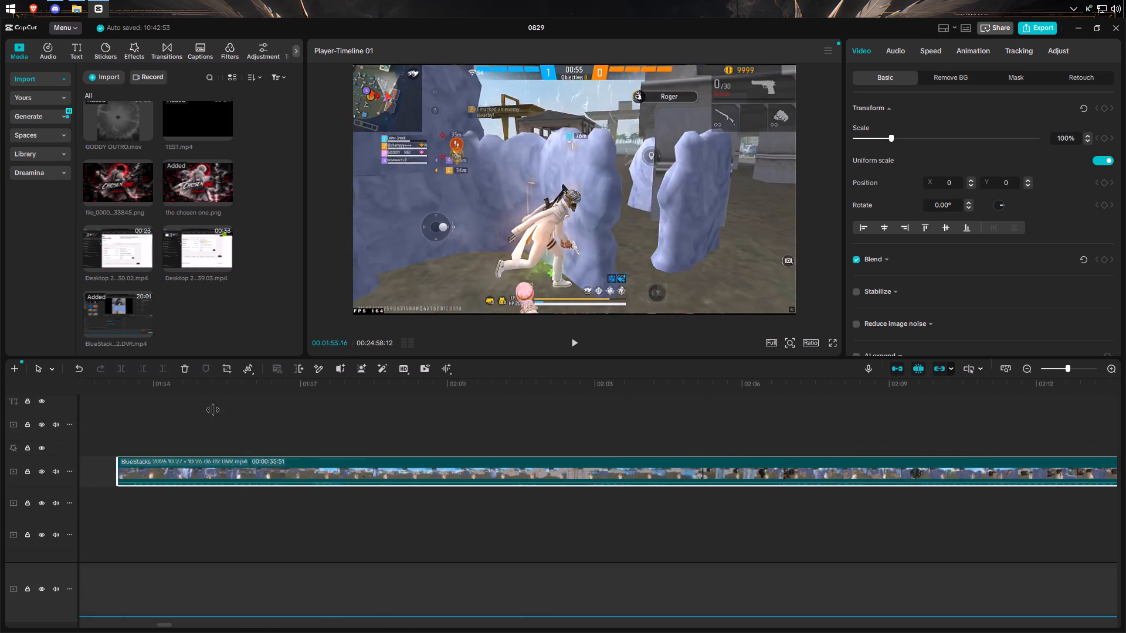
left_click_drag(213, 410, 320, 411)
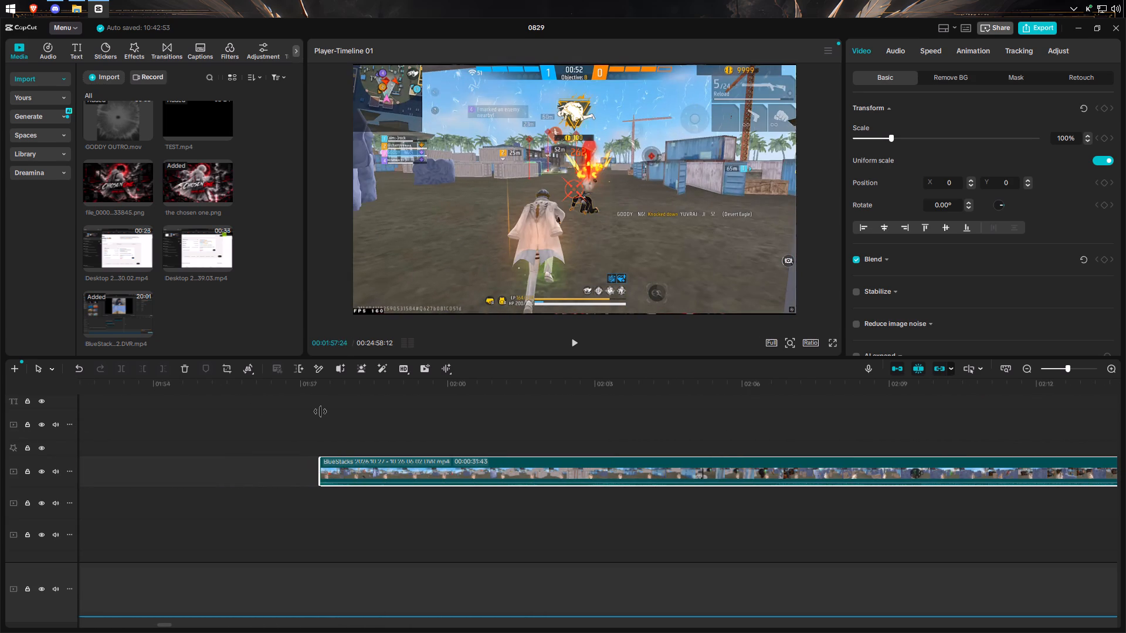
left_click_drag(320, 411, 310, 413)
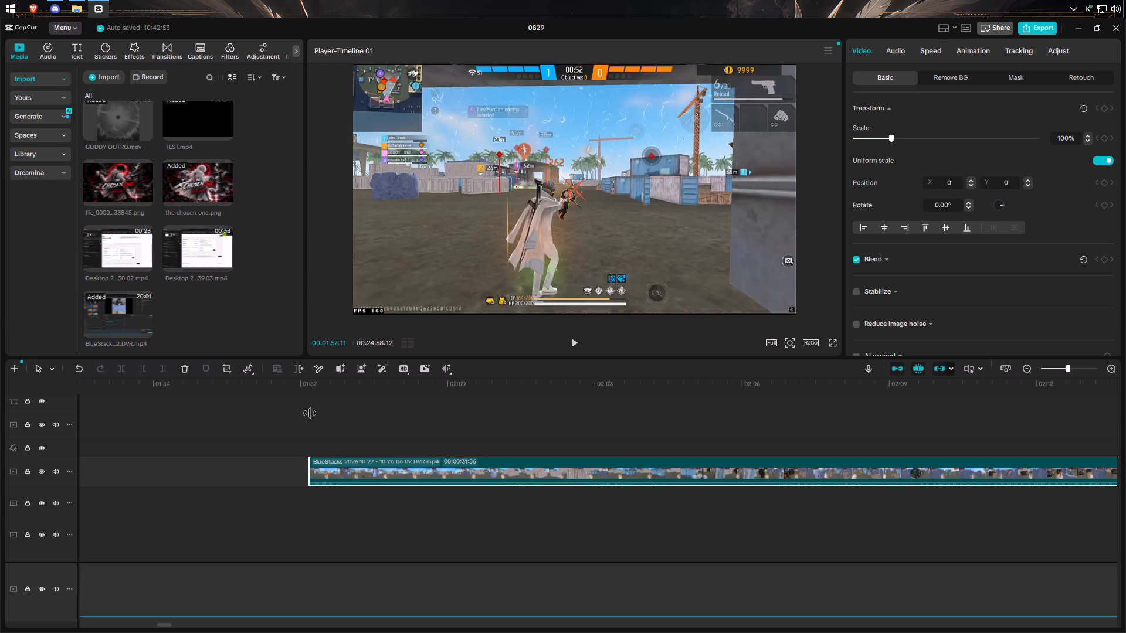
left_click_drag(310, 413, 294, 417)
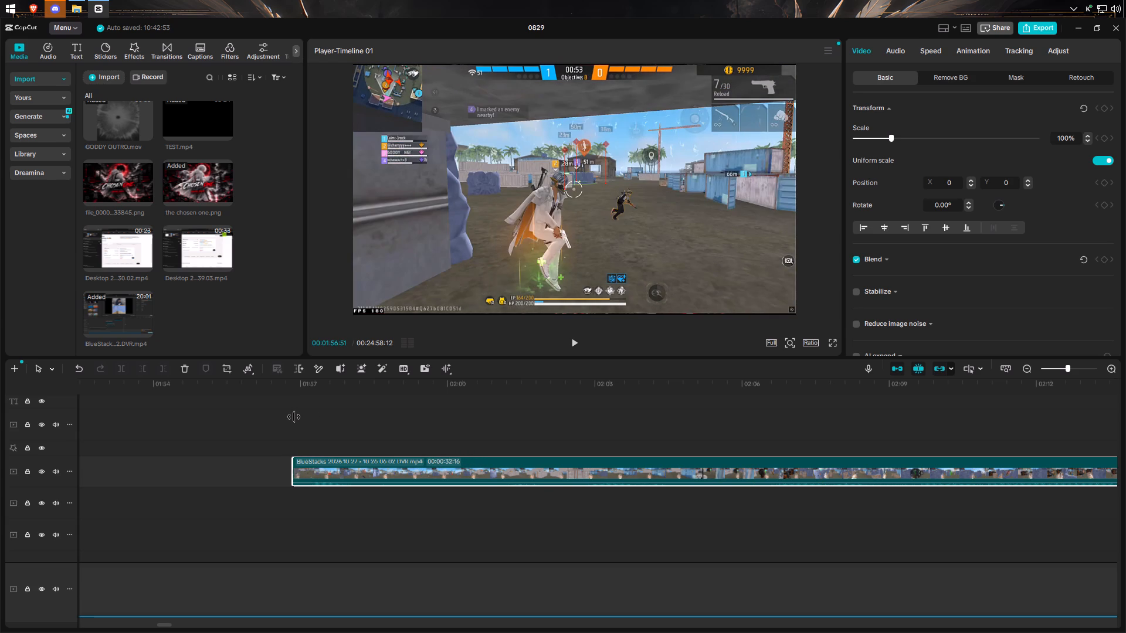
left_click_drag(294, 417, 301, 417)
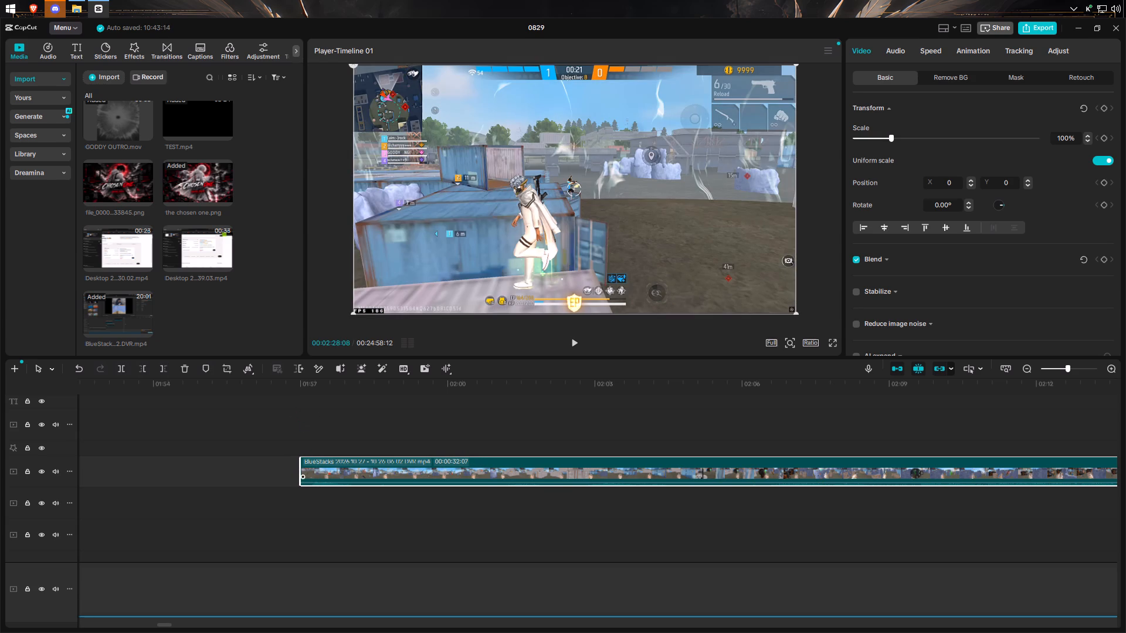
Play the extended clip from 01:57:00 through the knockdown, split it at 01:57:32 and delete the part after the cut.
left_click(297, 501)
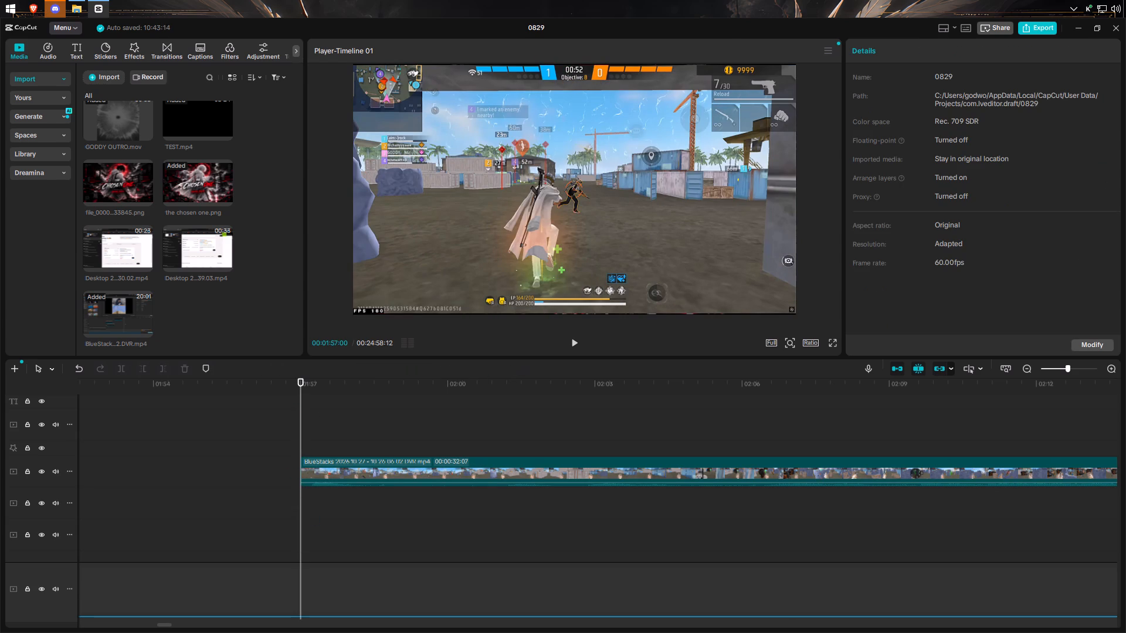
left_click(575, 348)
left_click(577, 338)
double_click(577, 338)
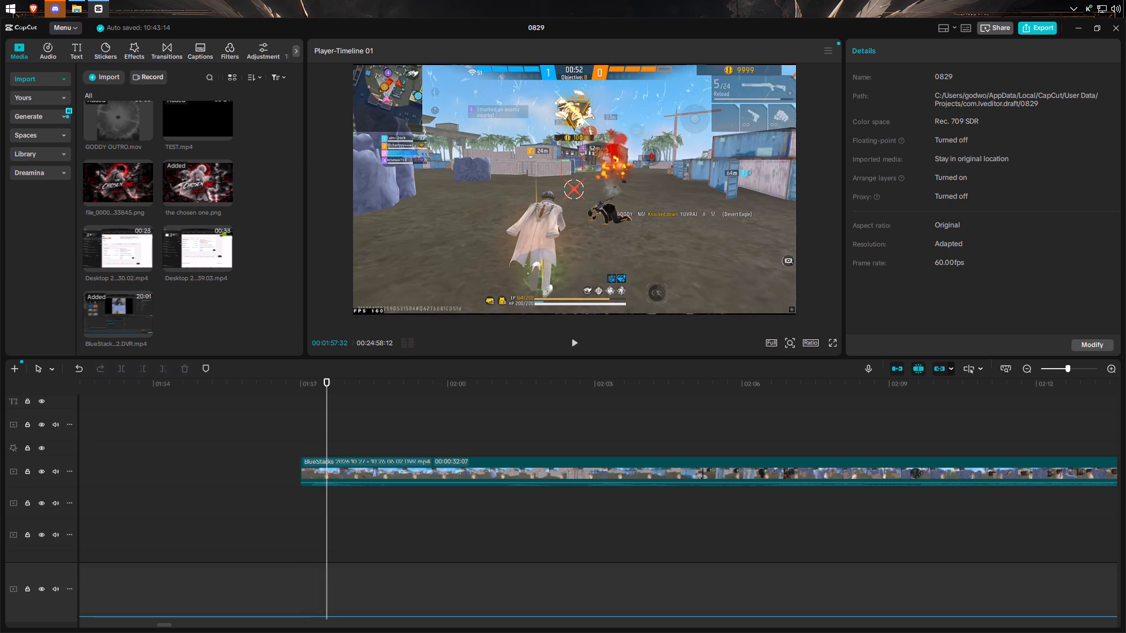
left_click(443, 478)
left_click(121, 373)
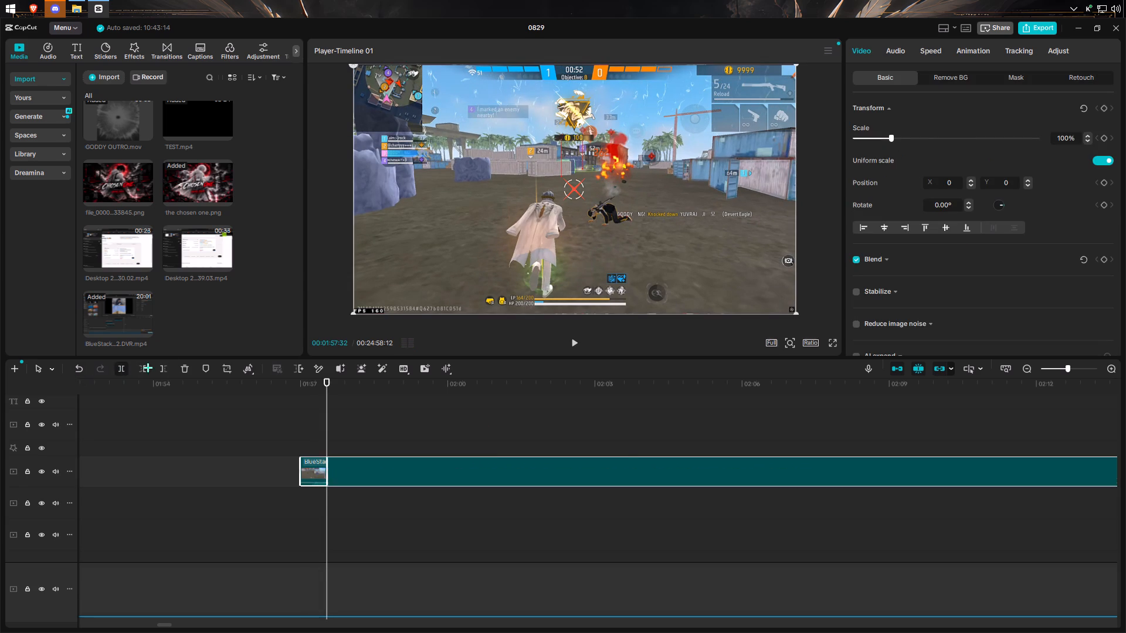
left_click(190, 364)
Move the short knockdown piece to the 02:26:08 marker, on the upper video track above the slow-motion segment.
left_click_drag(311, 471, 1125, 473)
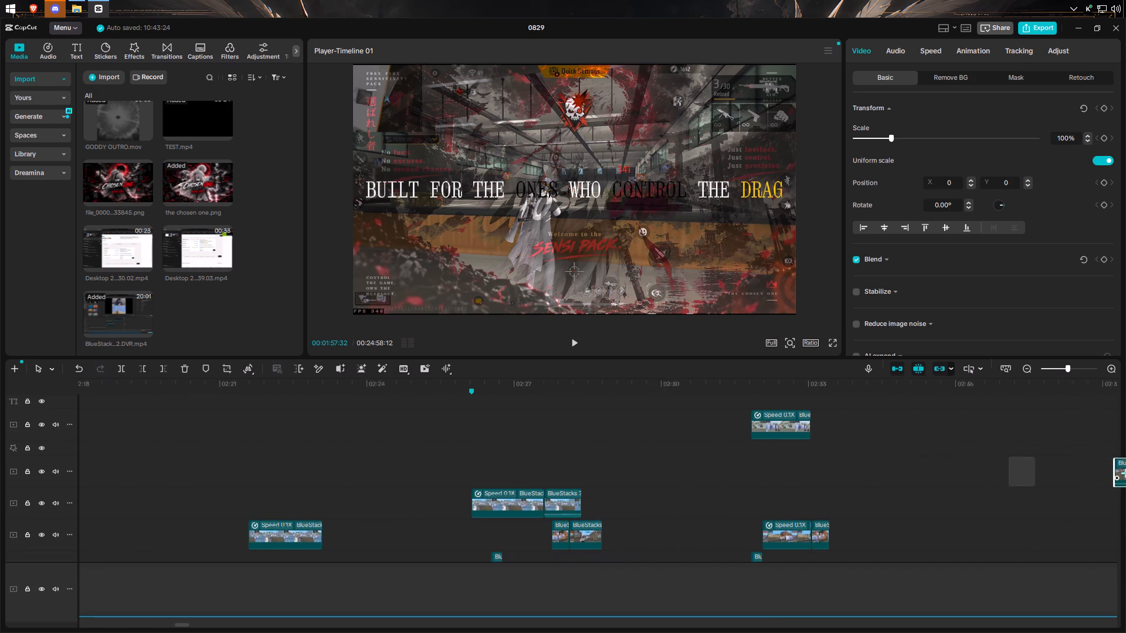
left_click_drag(1125, 473, 457, 452)
Play from 02:25:26 to about 02:26:28 to check how the knockdown piece cuts in at the marker.
left_click(409, 455)
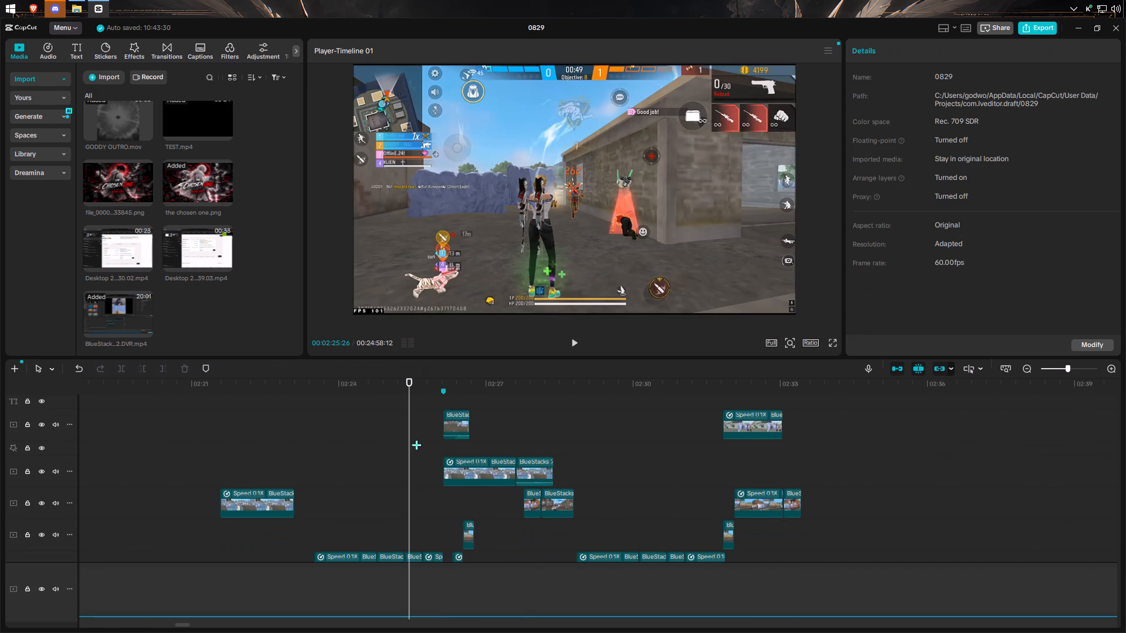
left_click(568, 345)
left_click(568, 345)
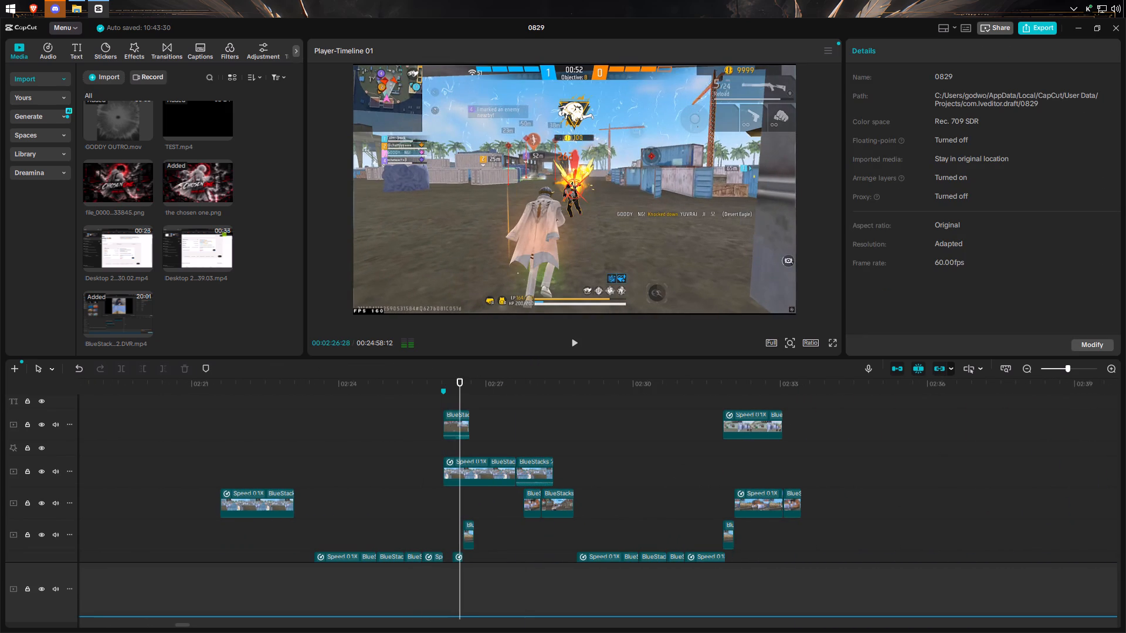
Move the knockdown piece onto the slow-motion track, directly after its last clip, and play the sequence from 02:25:20.
left_click_drag(455, 422, 566, 468)
left_click(408, 443)
left_click(562, 348)
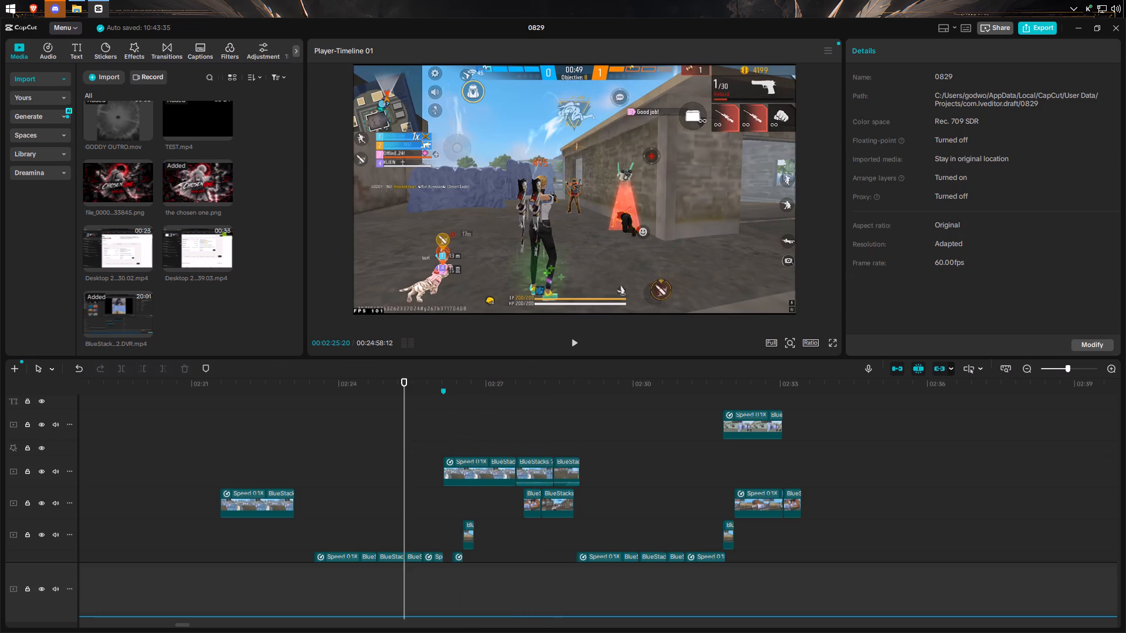
left_click(569, 348)
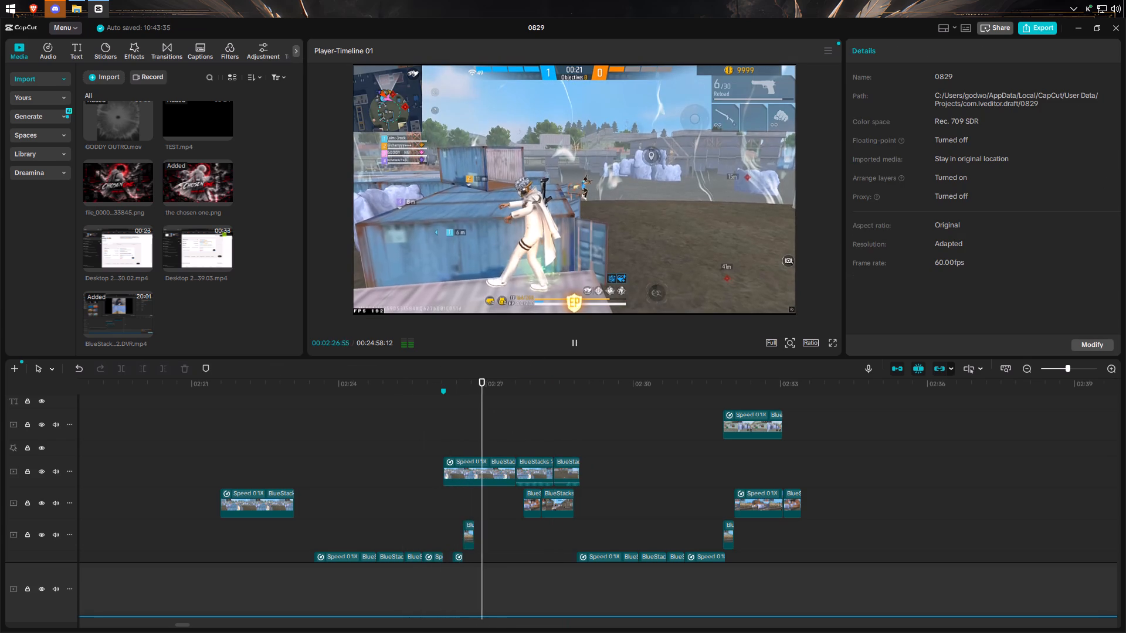
left_click(578, 343)
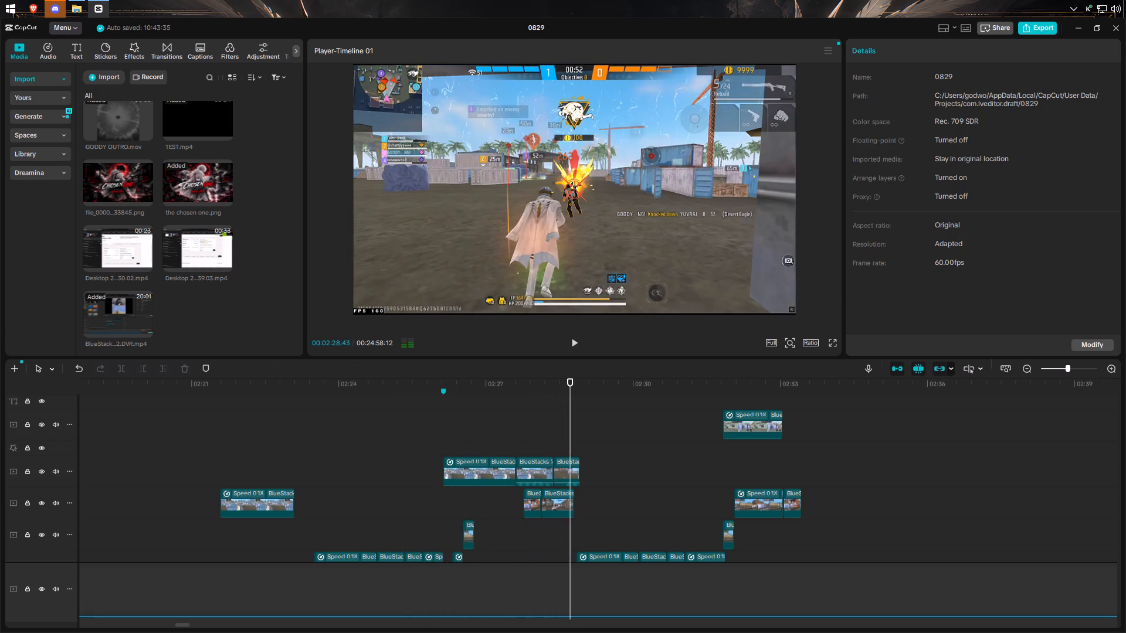
Trim the clip before the knockdown piece to end at 02:28:03 and move the knockdown piece up against the cut.
left_click(533, 441)
left_click_drag(533, 440, 536, 441)
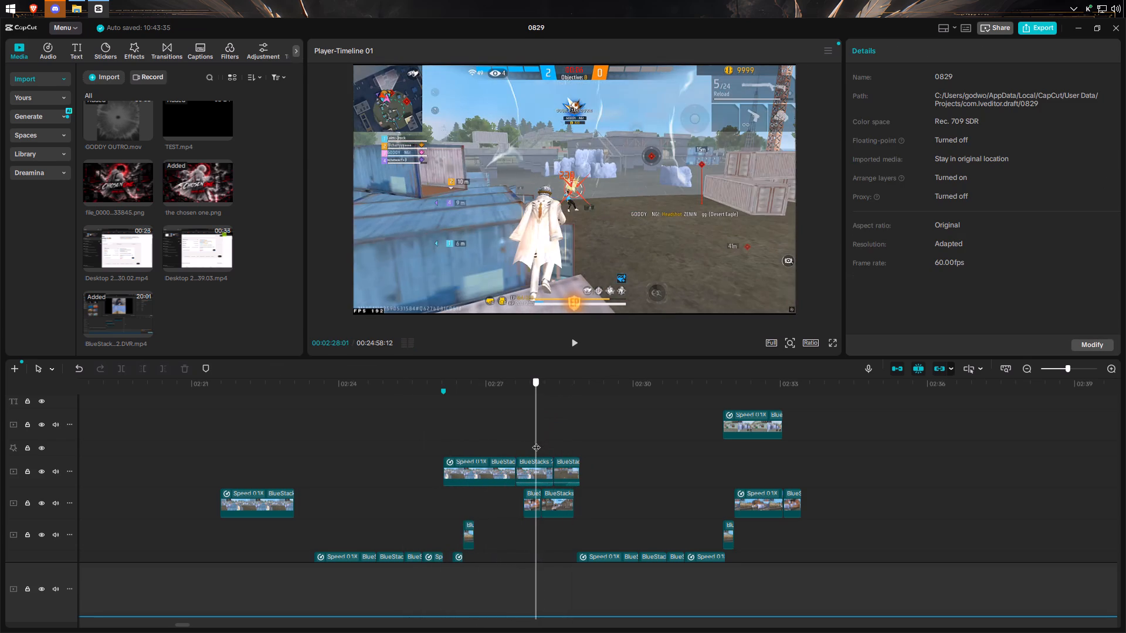
left_click_drag(536, 441, 538, 441)
left_click(536, 471)
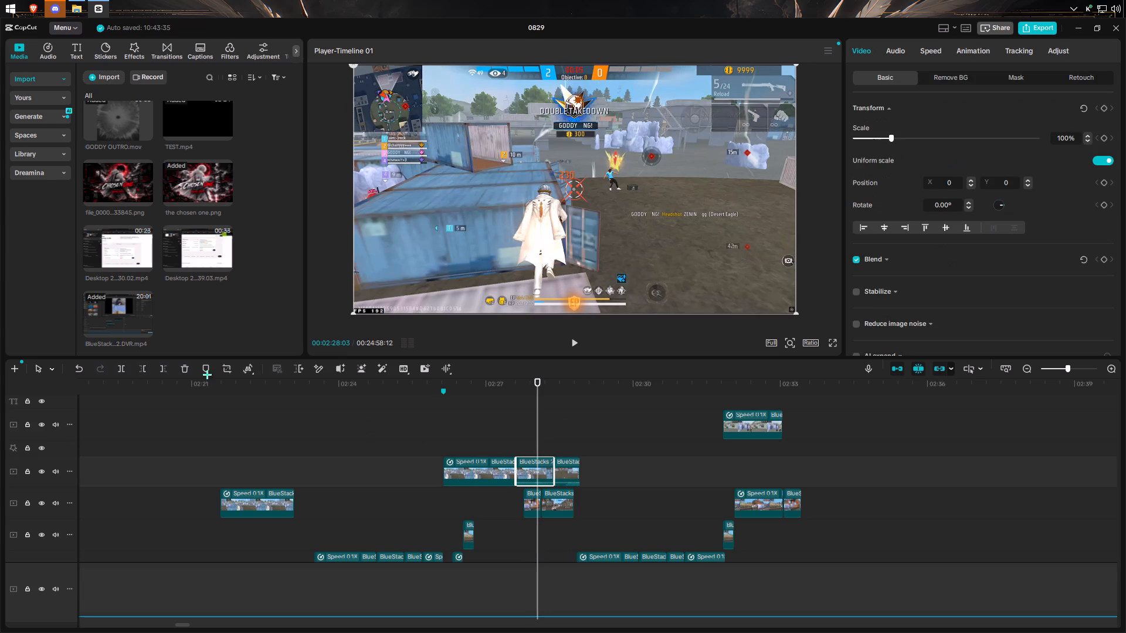
left_click(128, 371)
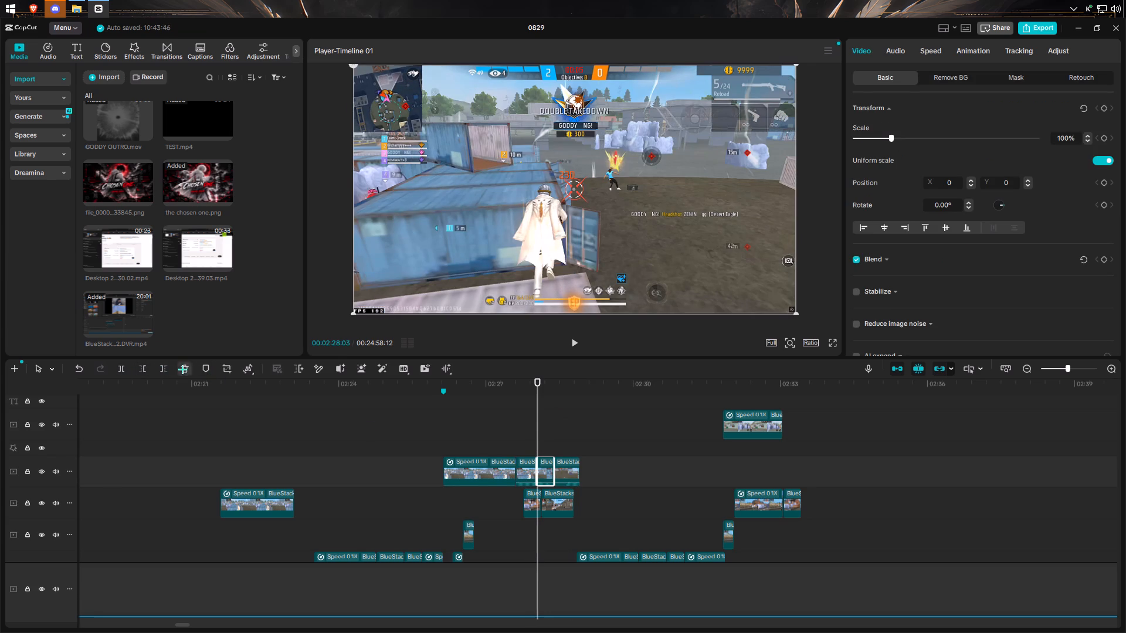
left_click(182, 369)
left_click_drag(566, 468, 547, 469)
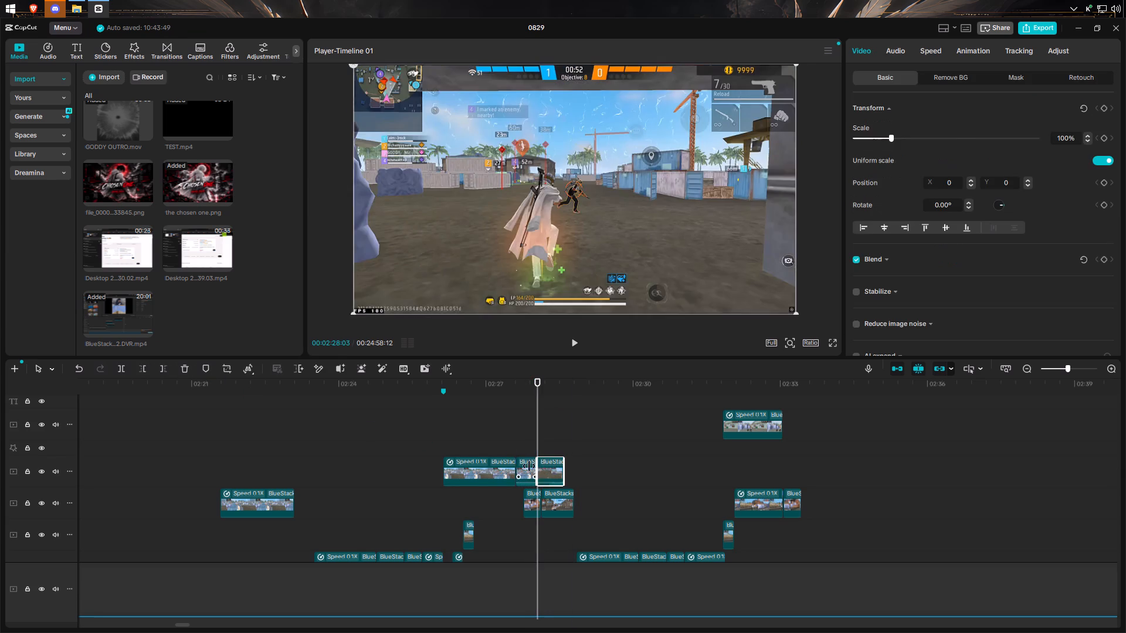
Play the re-cut sequence from about 02:27 and again from the earlier slowed clips to check the join into the knockdown piece.
left_click(497, 441)
left_click(578, 338)
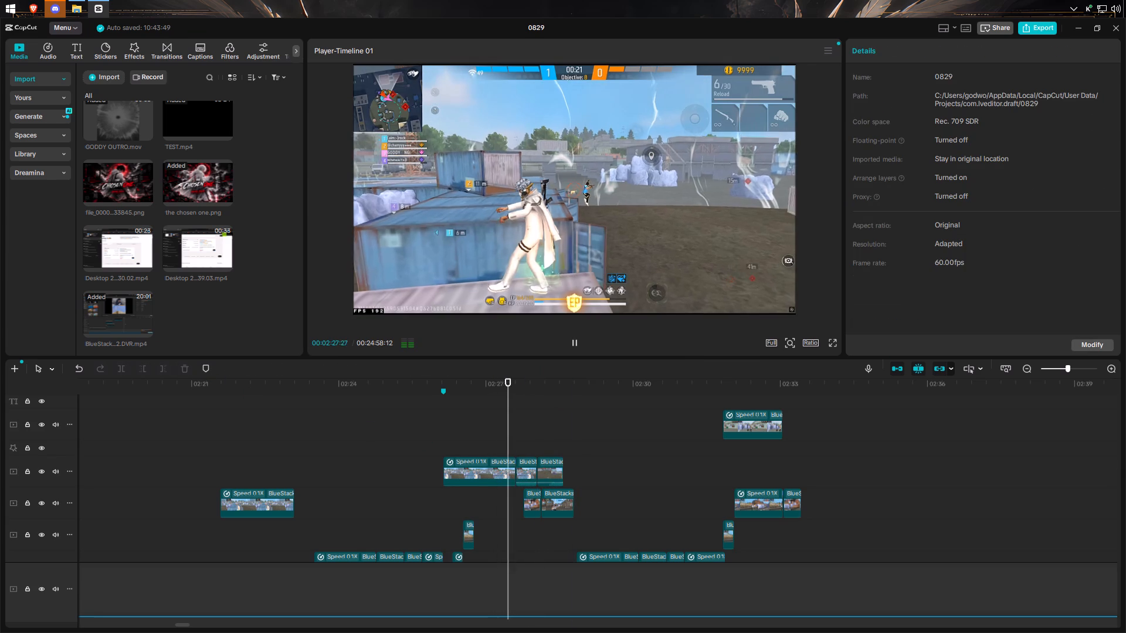
left_click(578, 338)
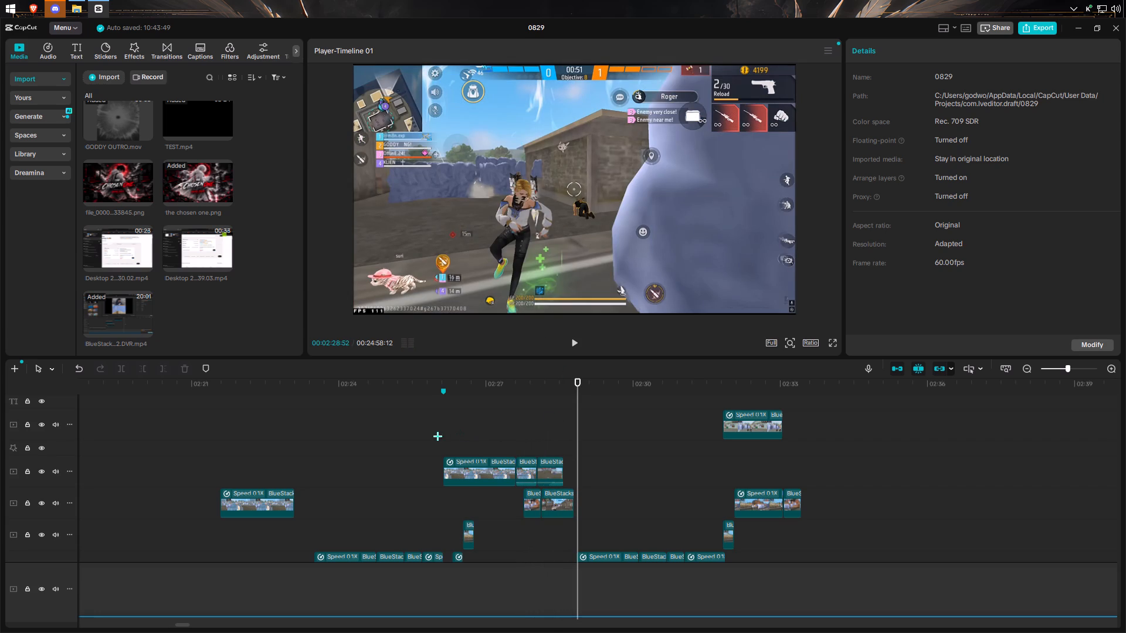
left_click(321, 447)
left_click(573, 341)
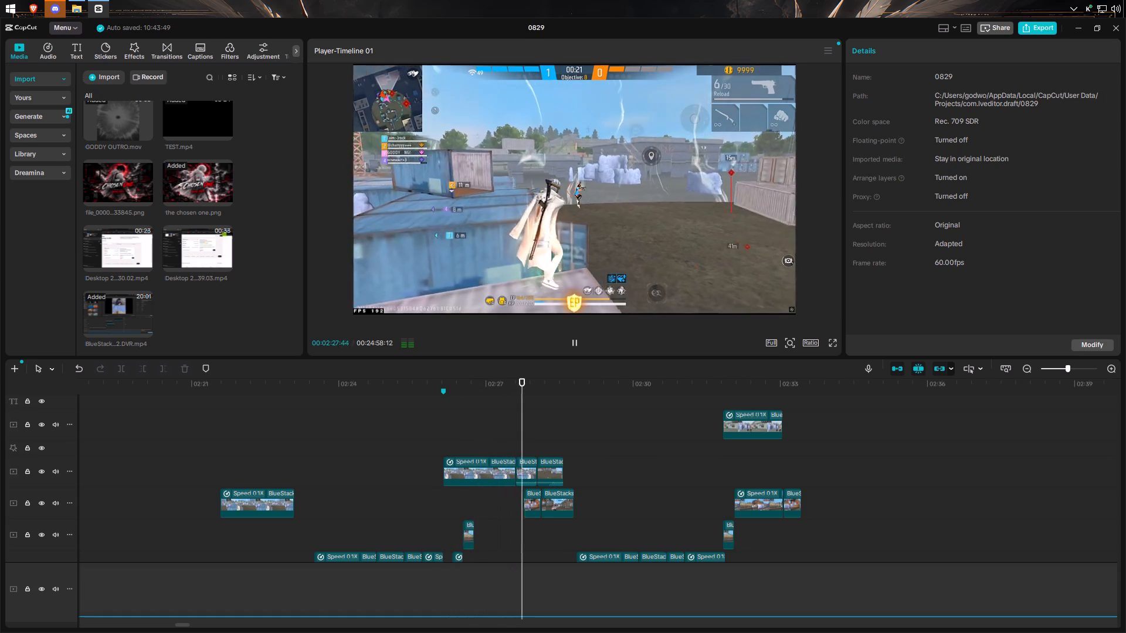
left_click(573, 341)
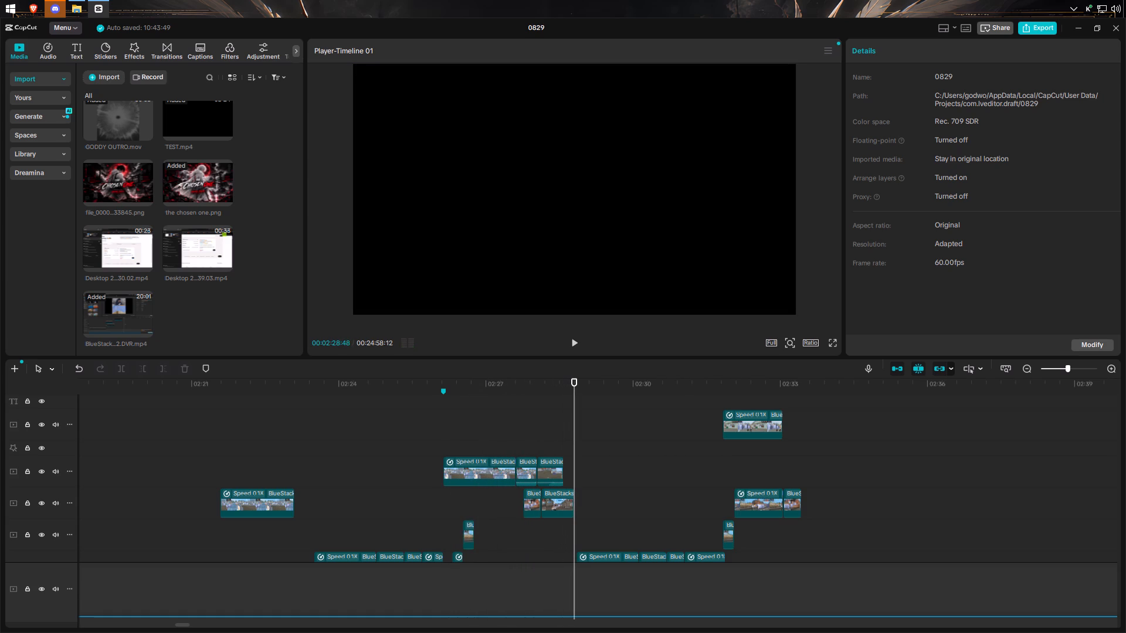
left_click(573, 341)
left_click(573, 341)
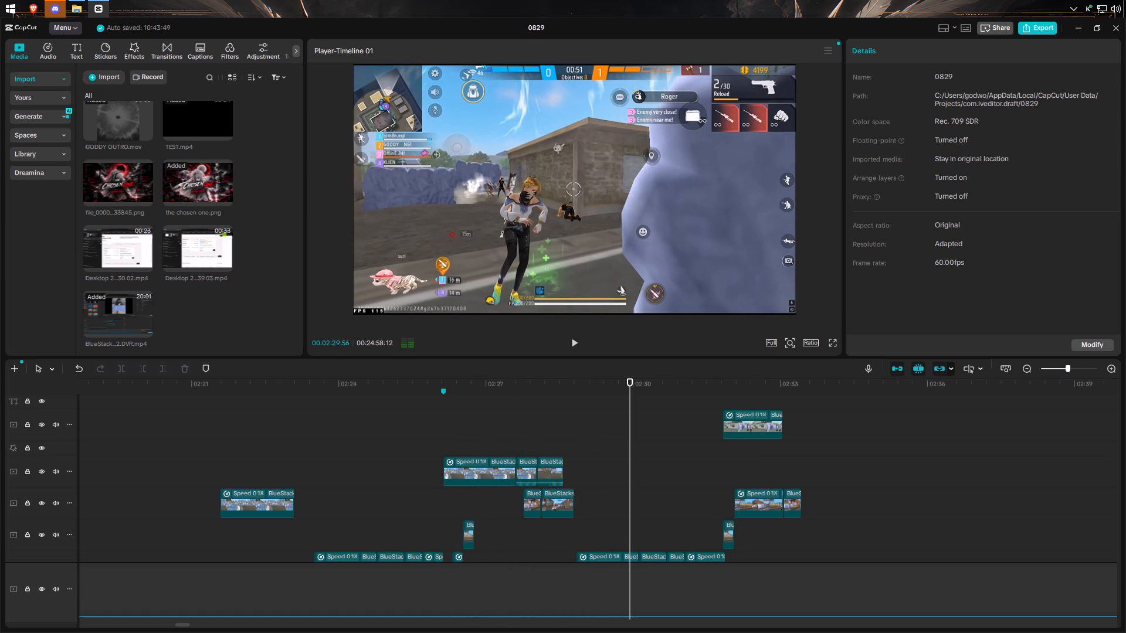
Extend the knockdown piece's end to line up with the old clips below it, and play on from 02:27:50.
left_click(552, 469)
left_click_drag(566, 469, 571, 469)
left_click(529, 438)
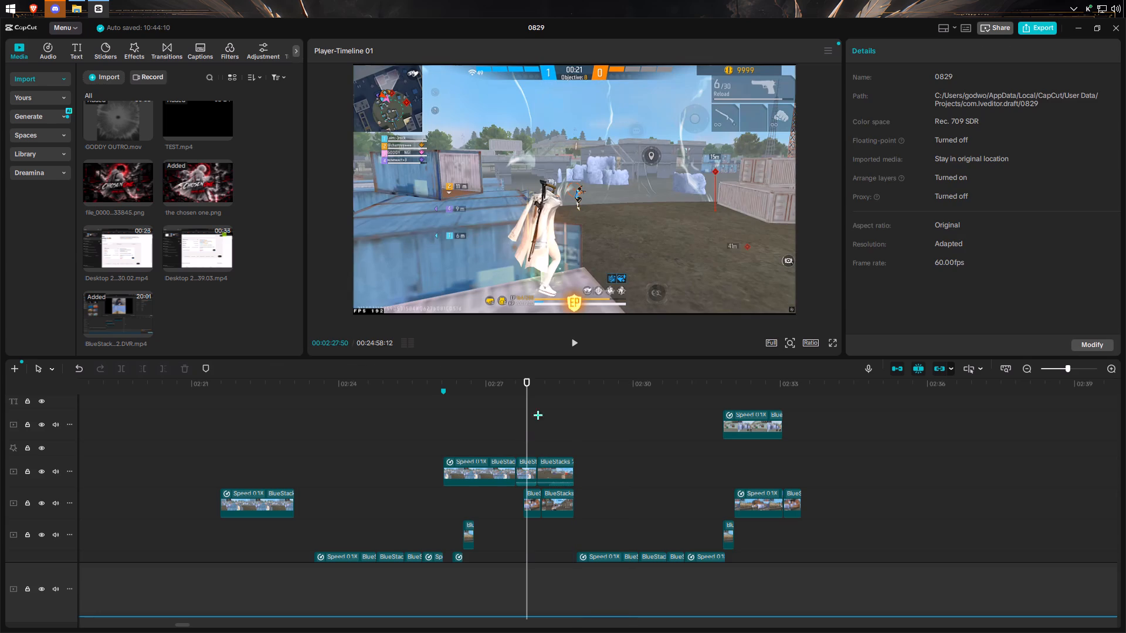
left_click(571, 348)
left_click(571, 348)
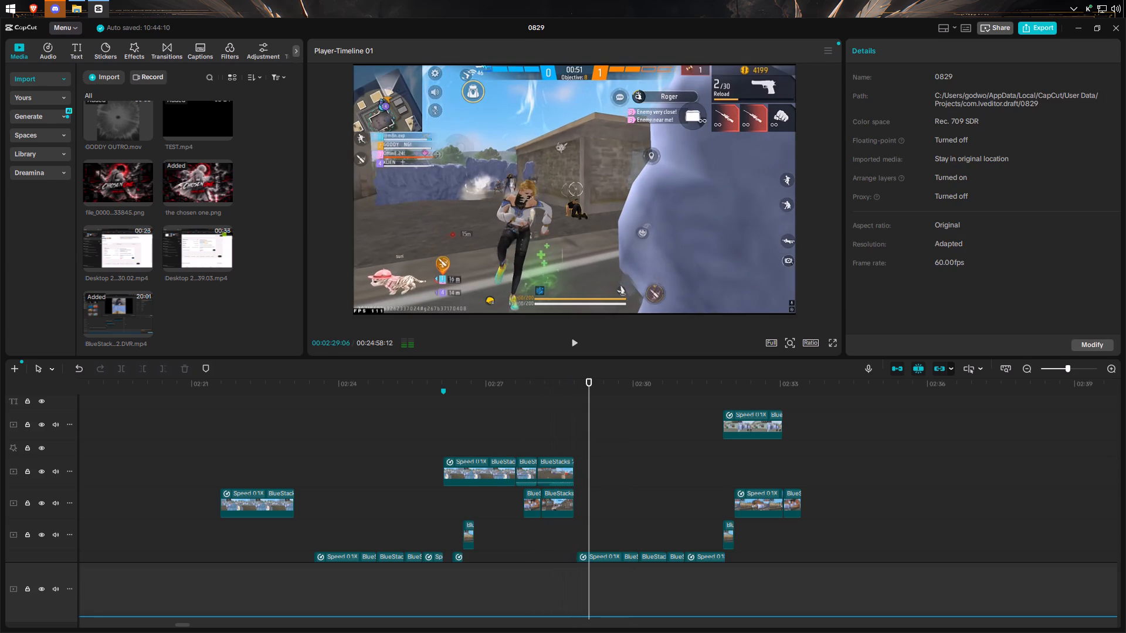
left_click(571, 348)
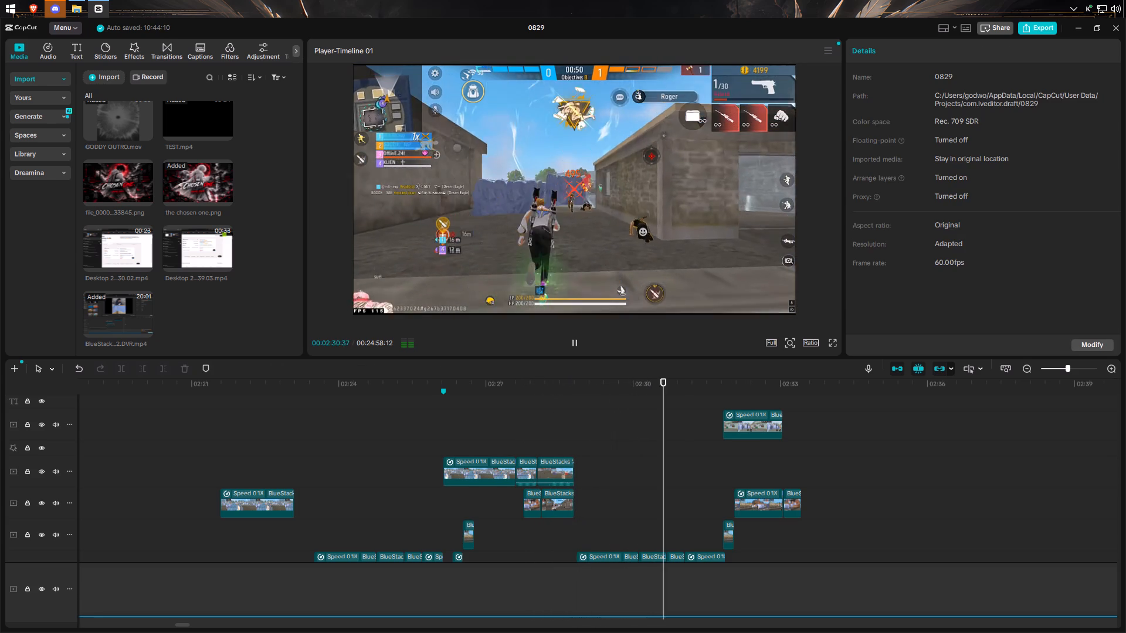
left_click(571, 348)
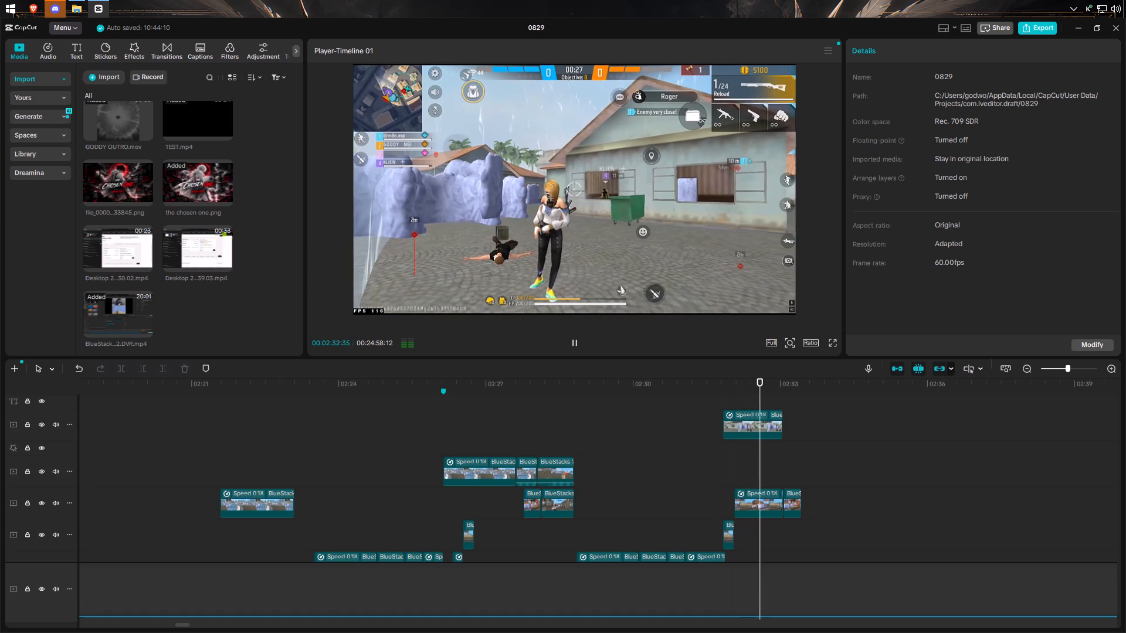
Delete the two old clips lying directly beneath the slow-motion and knockdown sequence.
left_click_drag(587, 498, 529, 506)
left_click(189, 371)
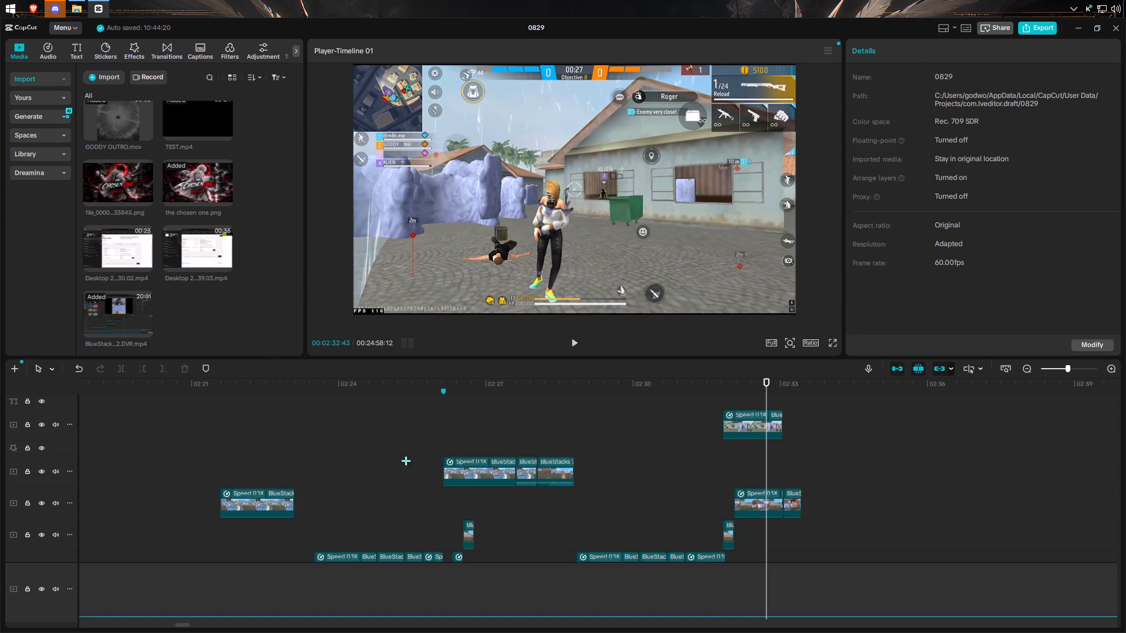
Play the sequence around the marker, split the slow-motion clip at 02:26:19 and delete the part before the cut.
left_click(406, 461)
left_click(582, 355)
left_click(580, 345)
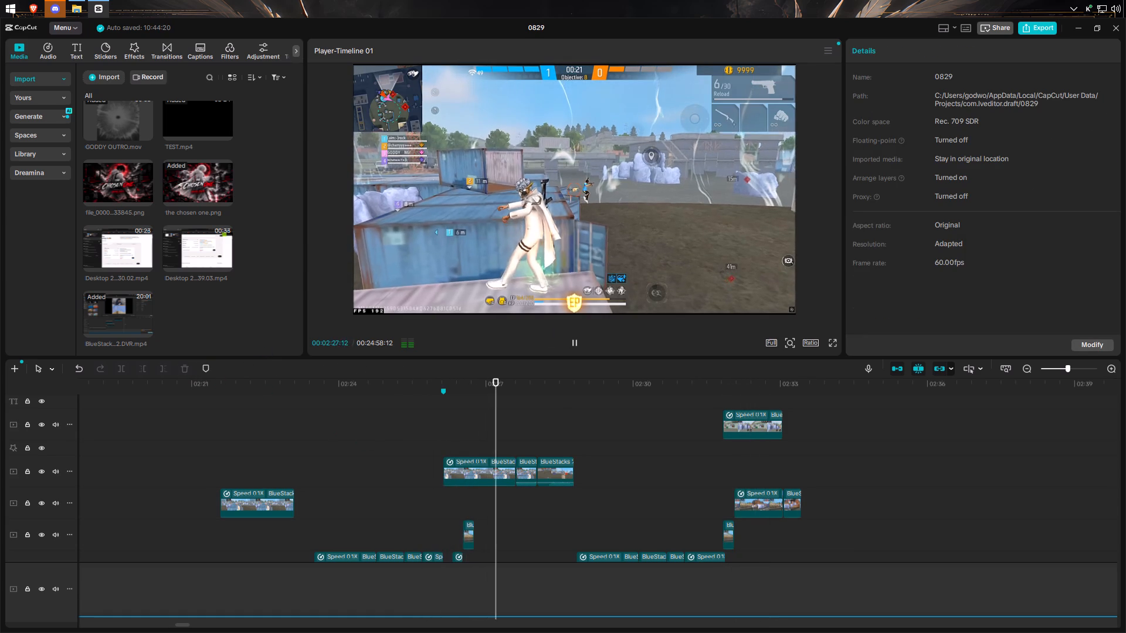
left_click(580, 345)
double_click(580, 345)
double_click(580, 345)
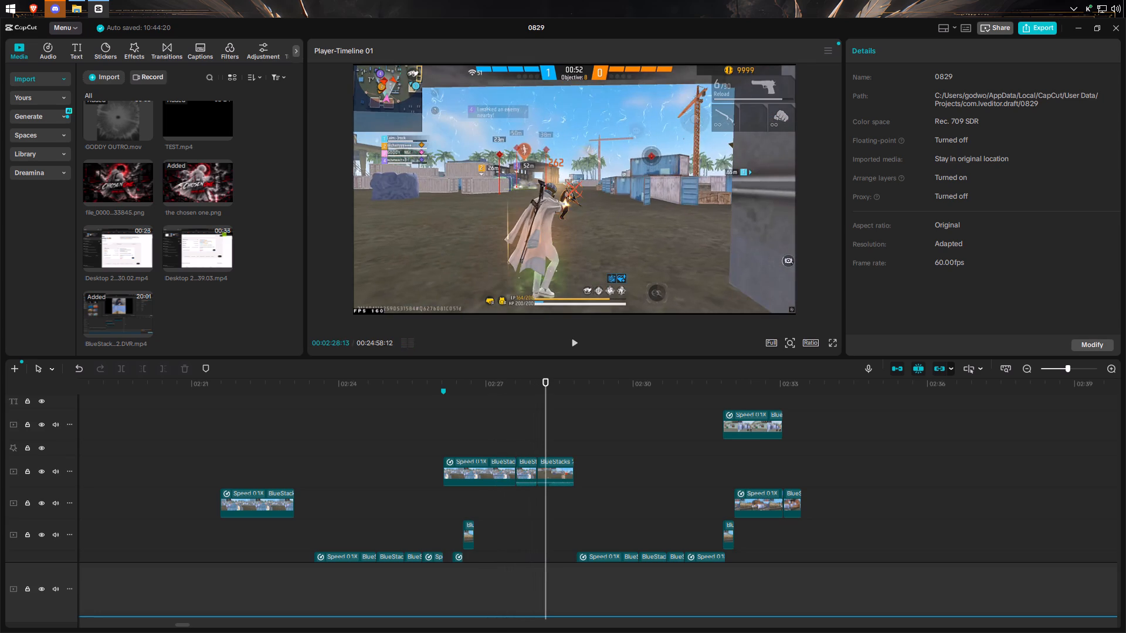
double_click(452, 454)
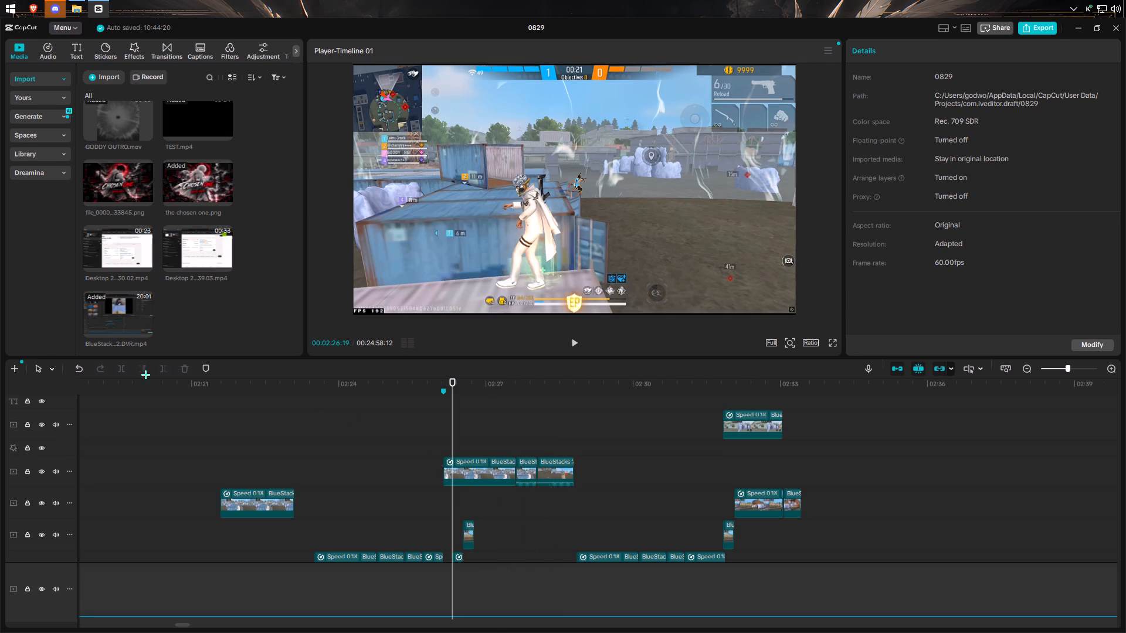
left_click(497, 478)
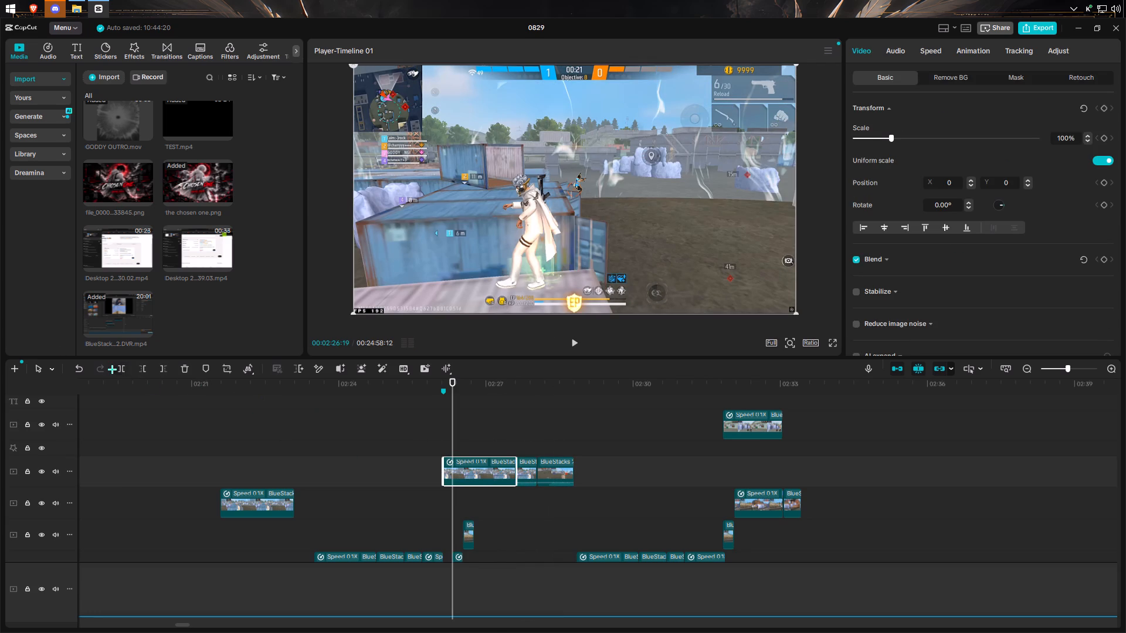
left_click(119, 367)
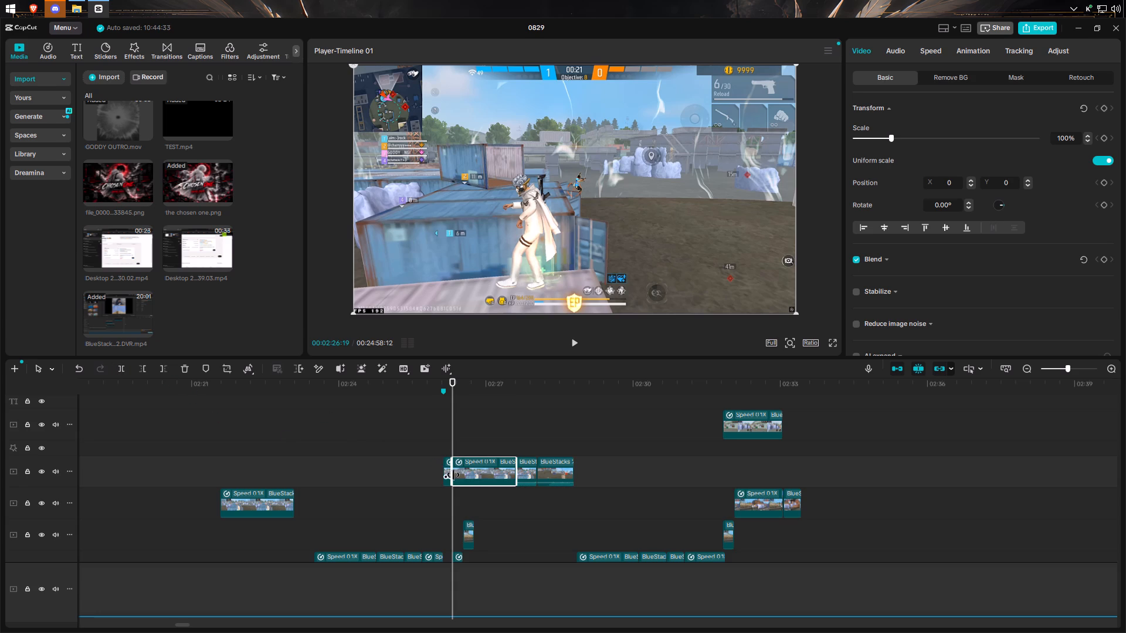
left_click_drag(448, 471, 425, 473)
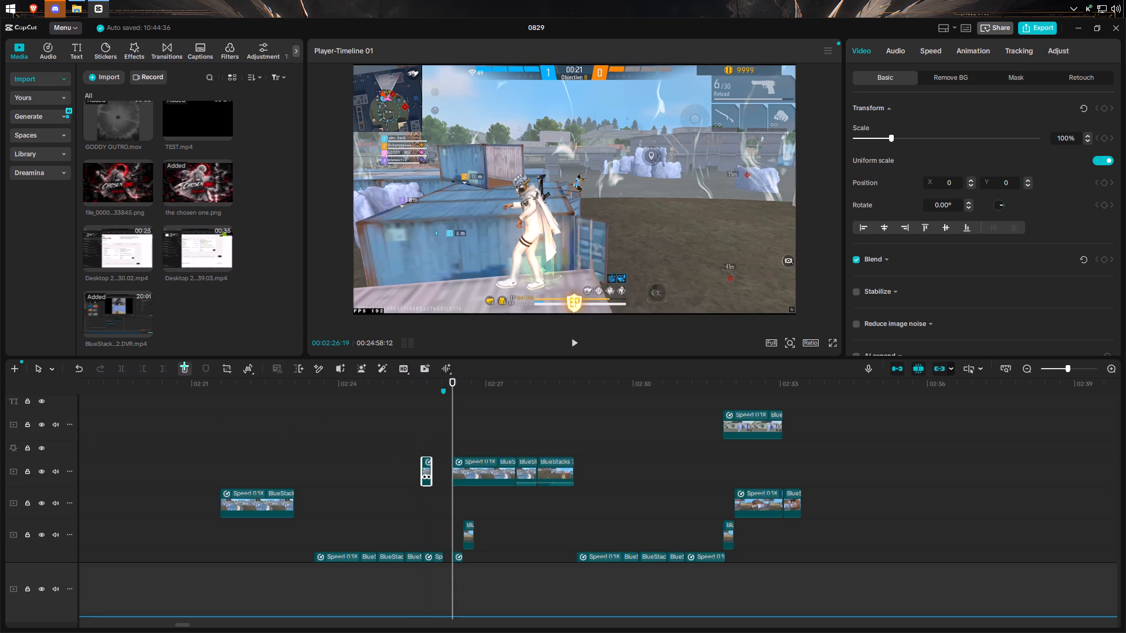
left_click(184, 366)
Move the slow-motion clip and the two clips after it together to the 02:26:08 marker, and play from 02:25:52.
left_click_drag(460, 426, 576, 480)
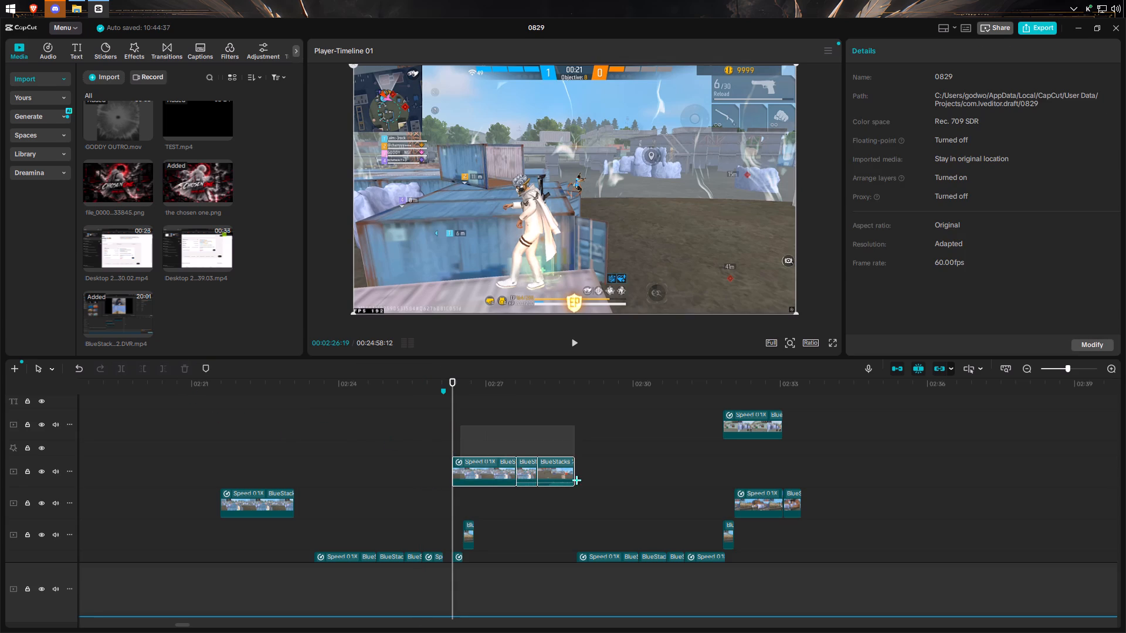
left_click_drag(576, 480, 576, 478)
left_click_drag(499, 468, 487, 468)
left_click(430, 457)
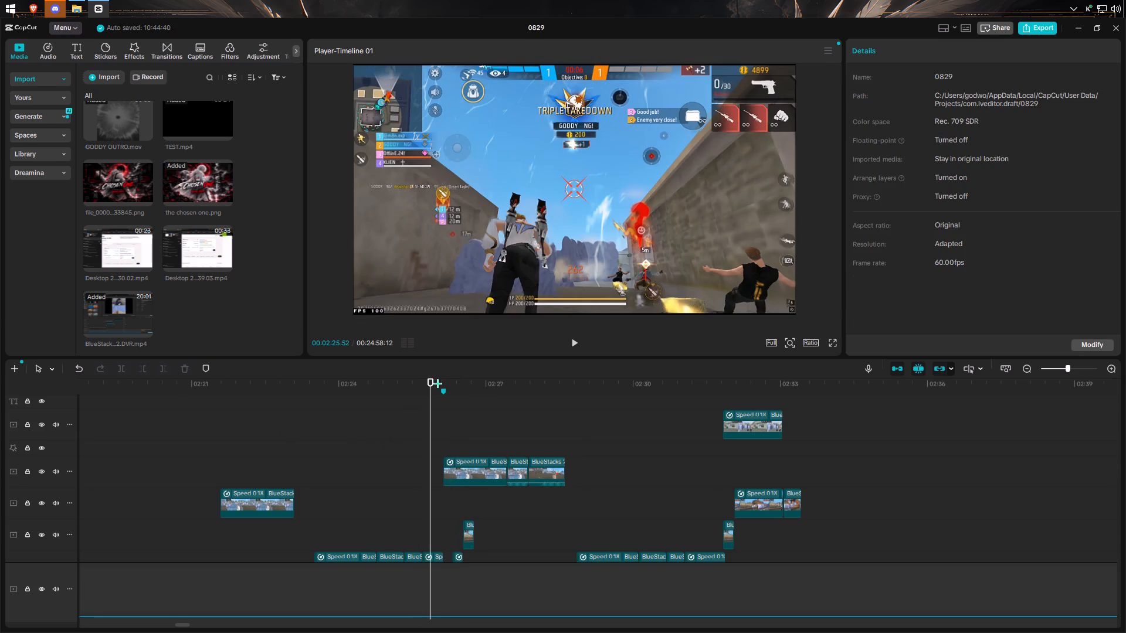
left_click(575, 346)
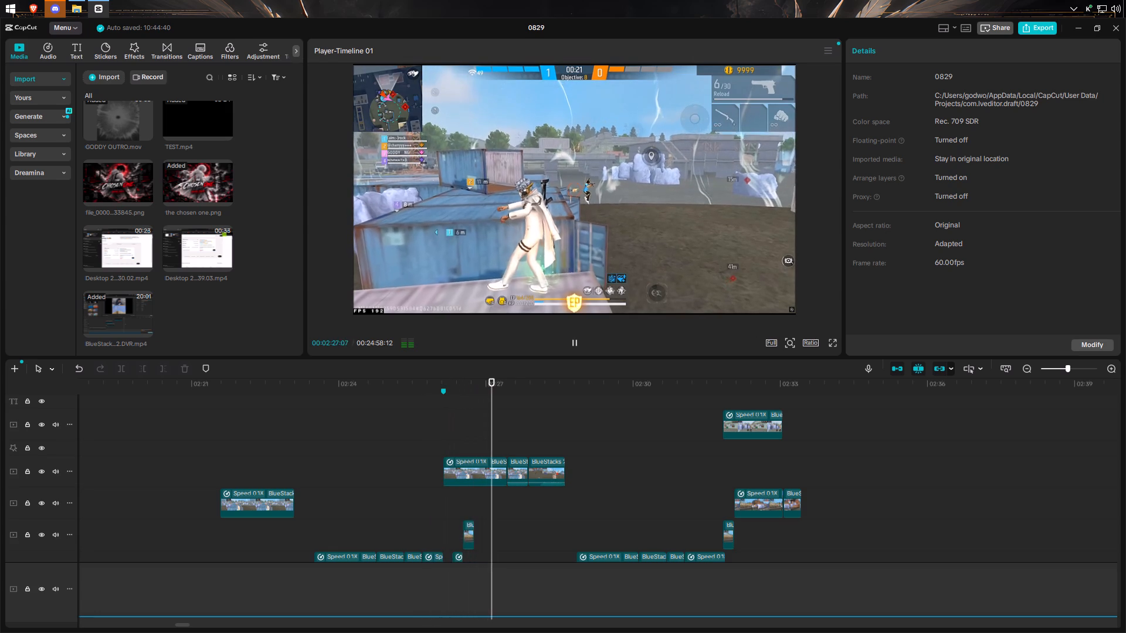
left_click(575, 346)
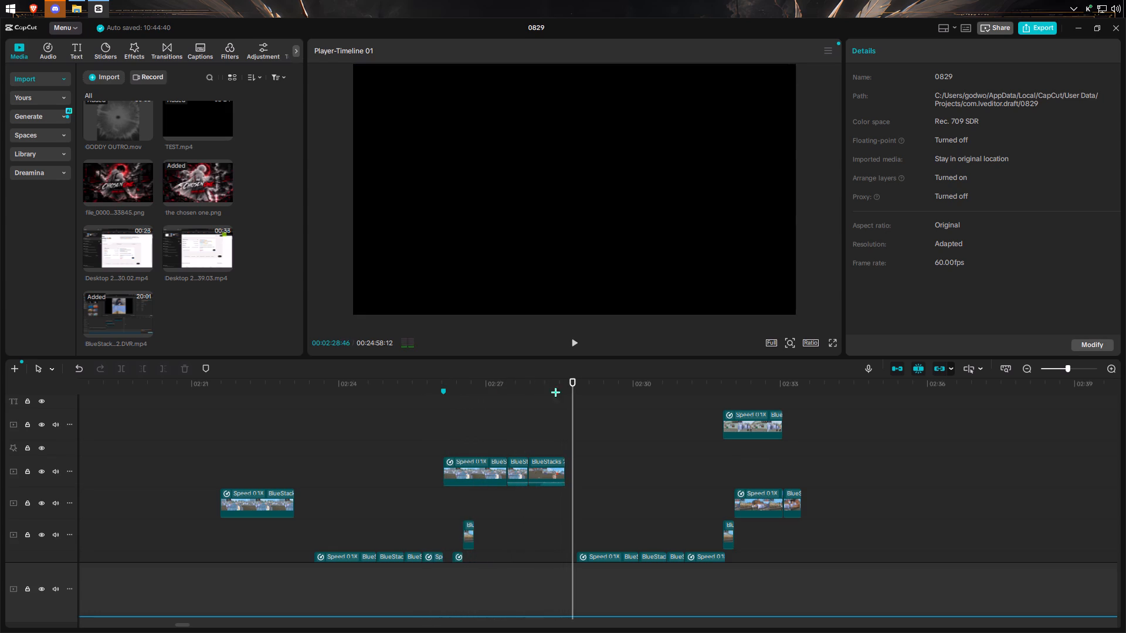
Replay from 02:27:26 through the knockdown, split the knockdown piece at 02:28:20 and delete the part after the cut.
left_click(538, 441)
left_click_drag(538, 441, 504, 452)
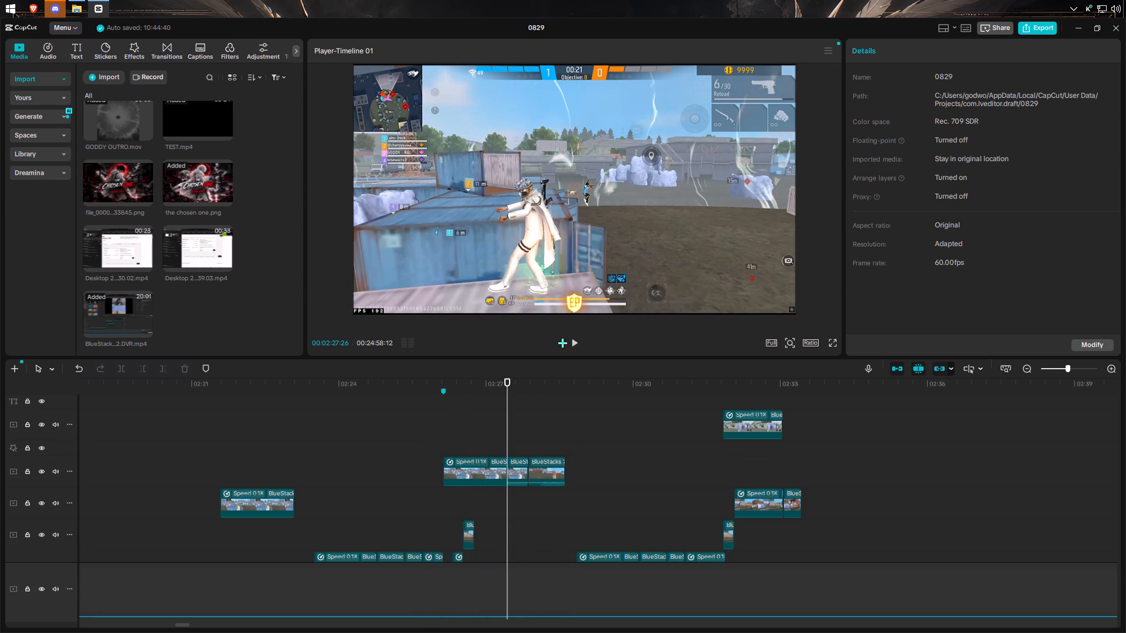
left_click(575, 339)
left_click(575, 339)
double_click(575, 339)
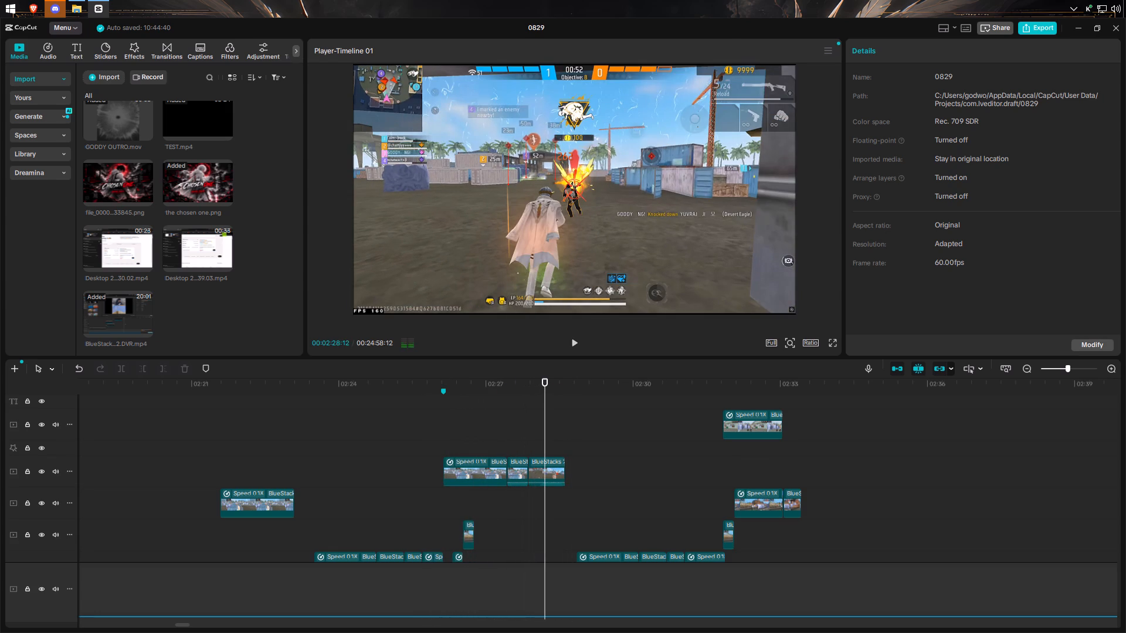
double_click(575, 339)
left_click(540, 462)
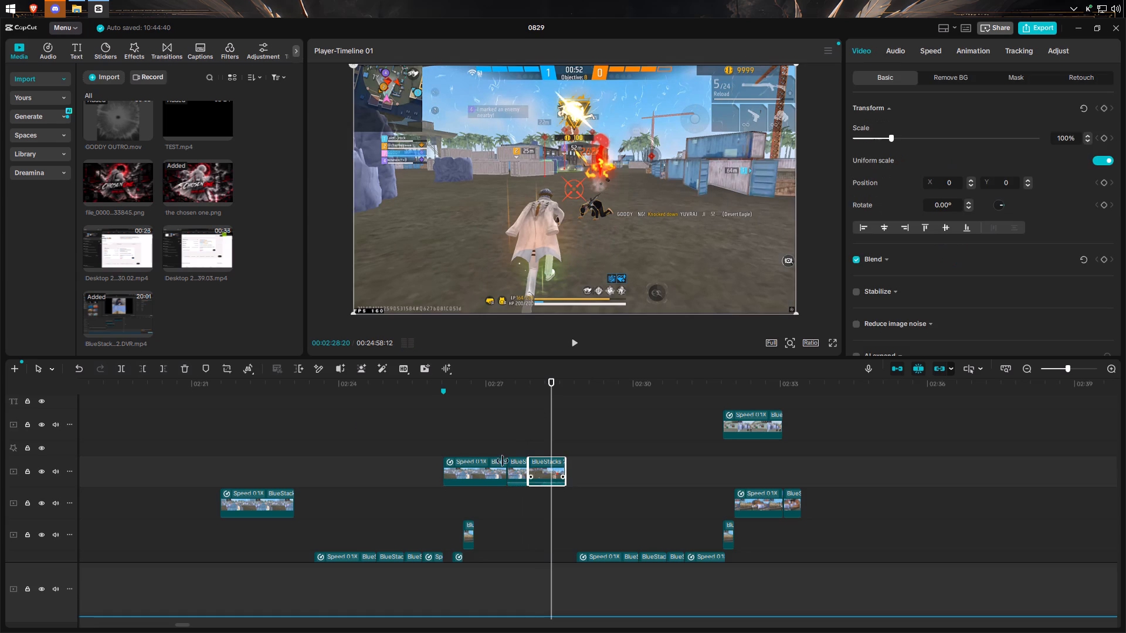
left_click(126, 373)
left_click(184, 373)
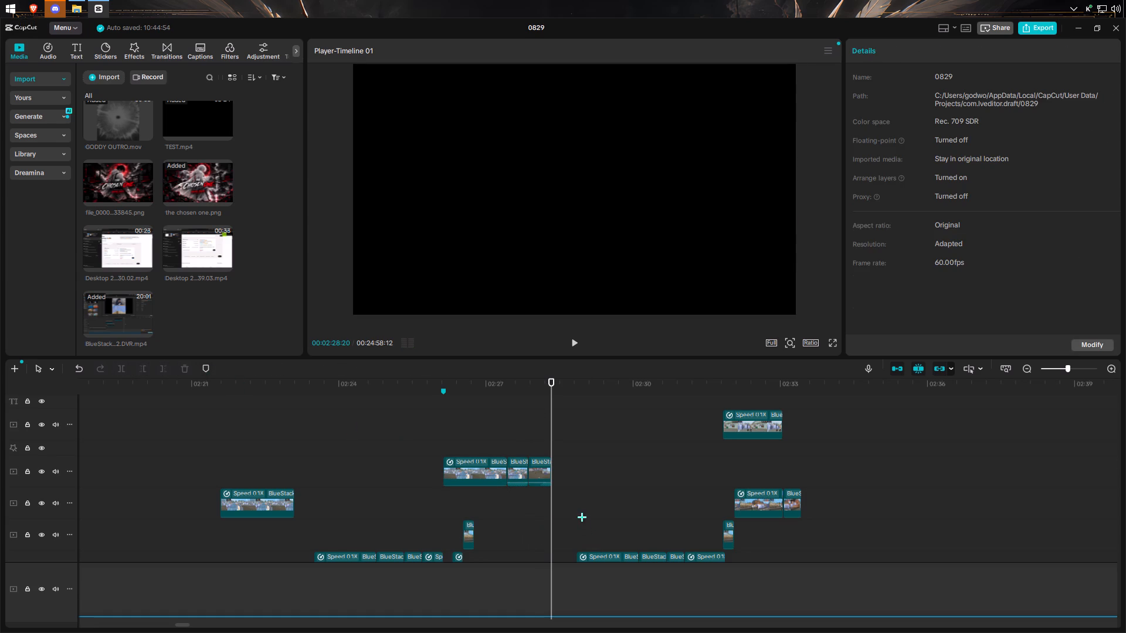
Move the first slowed clip of the following group to 02:28:20, one track below the knockdown piece's end, and replay the knockdown section.
scroll(582, 517, "down", 3)
left_click_drag(605, 520, 582, 462)
left_click(510, 473)
left_click(575, 345)
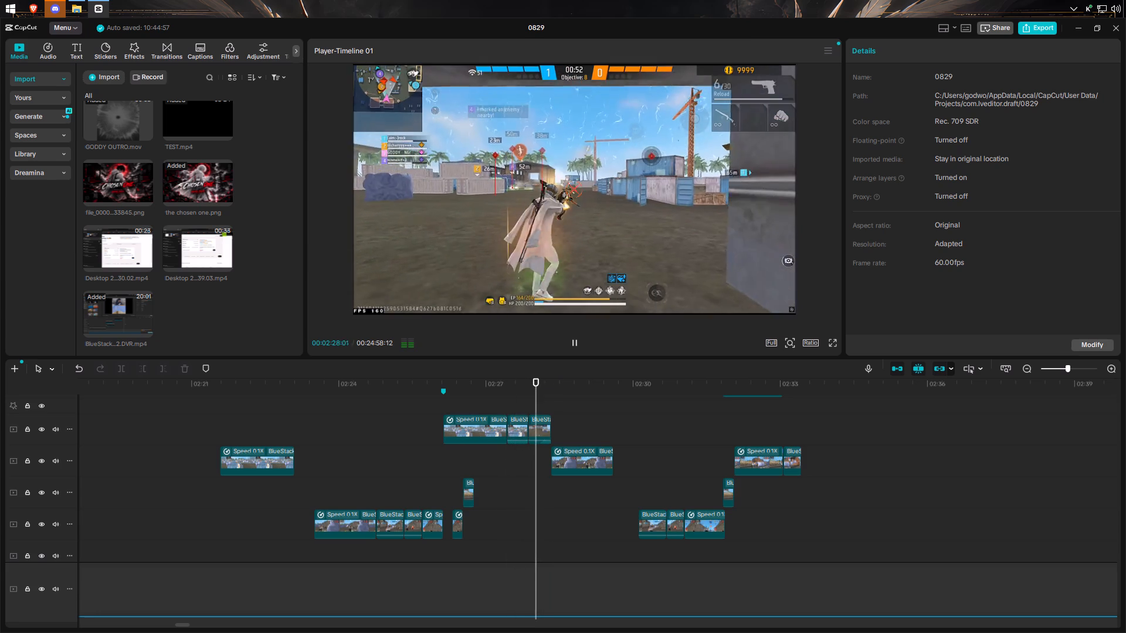
left_click(575, 345)
left_click(497, 471)
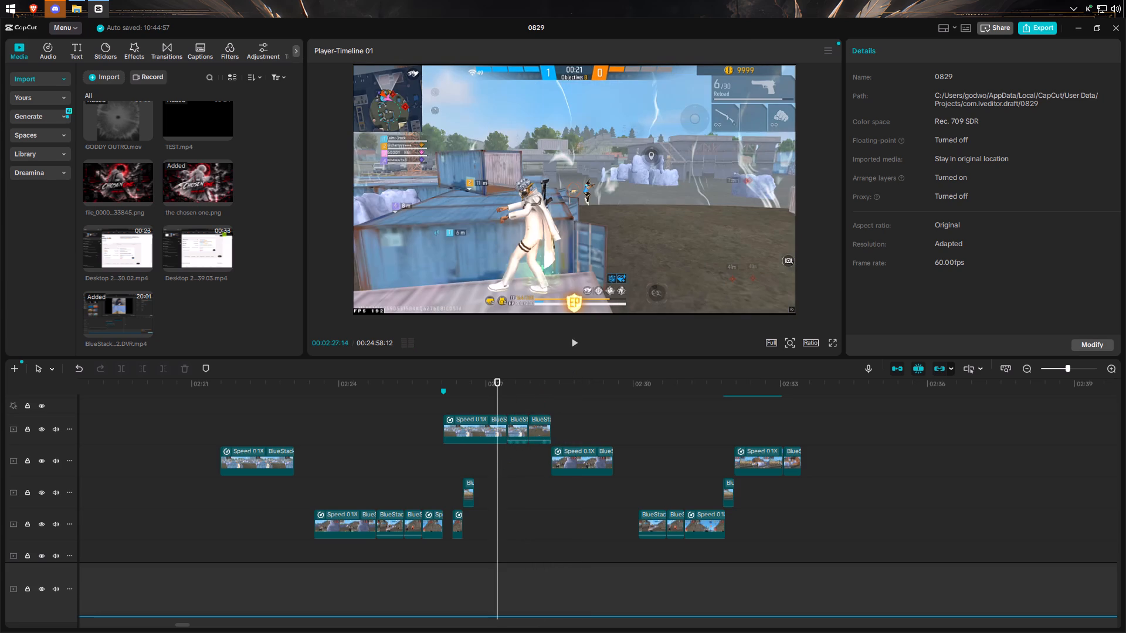
left_click(576, 346)
triple_click(576, 346)
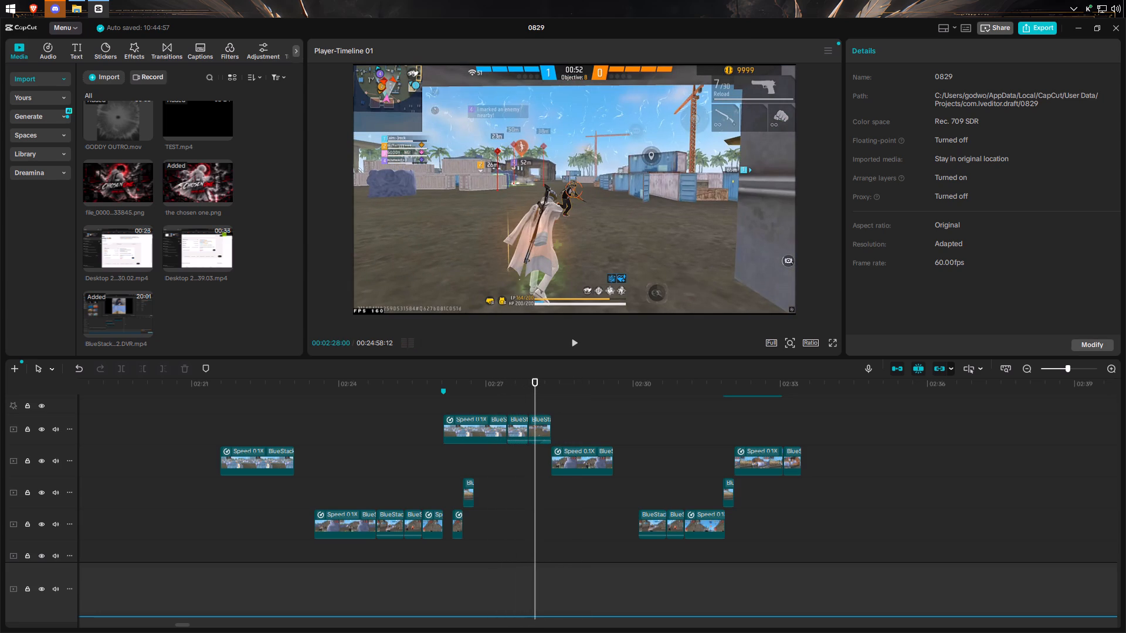
Move the slowed clip after the knockdown slightly later, extend the knockdown piece's end to meet it, and play the following clips.
double_click(576, 346)
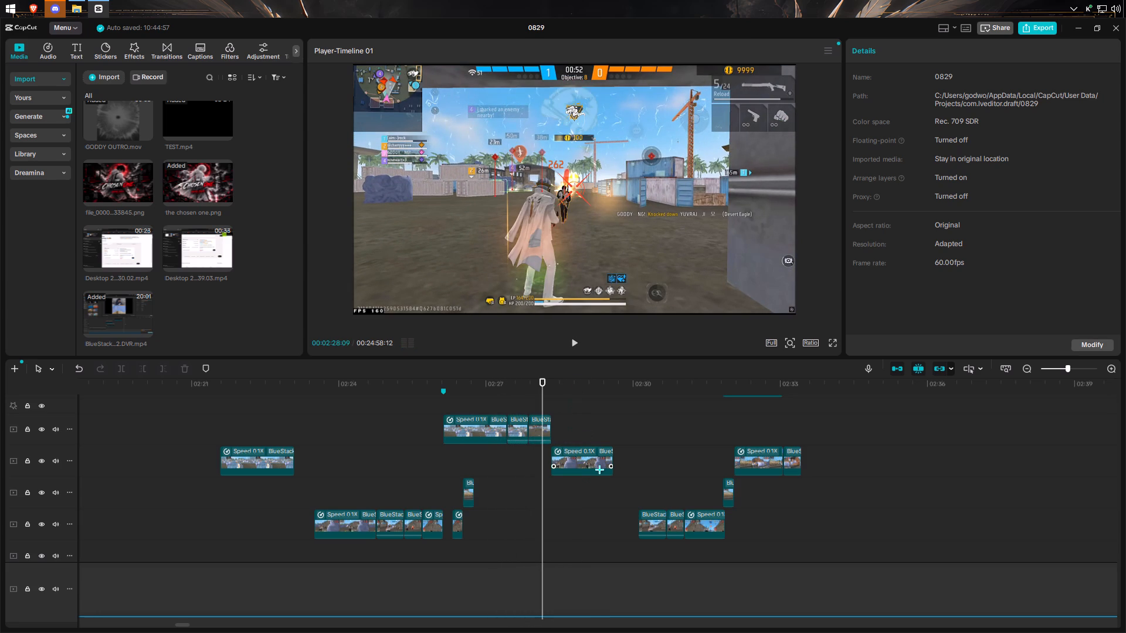
left_click_drag(592, 466, 601, 466)
left_click(548, 431)
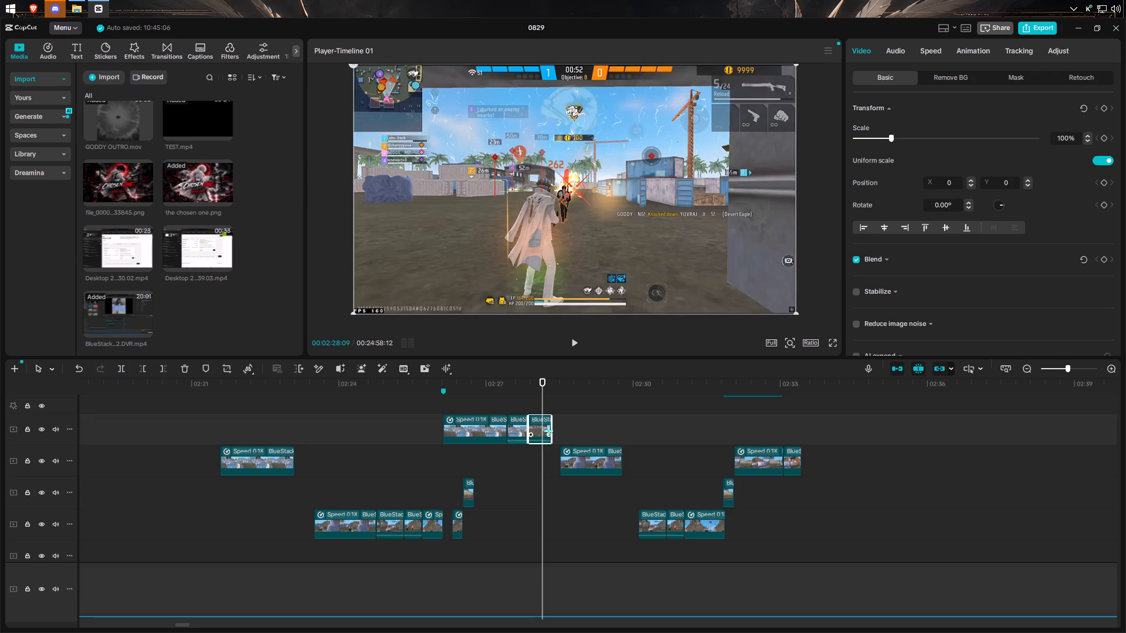
left_click_drag(548, 431, 557, 429)
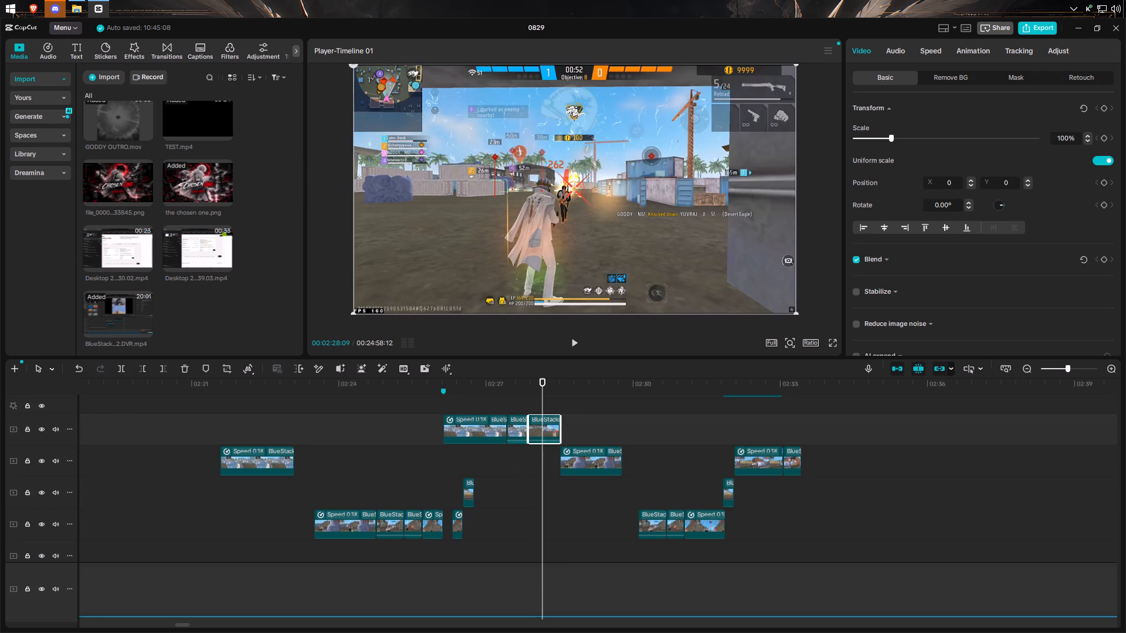
left_click(578, 339)
left_click(578, 338)
left_click(578, 338)
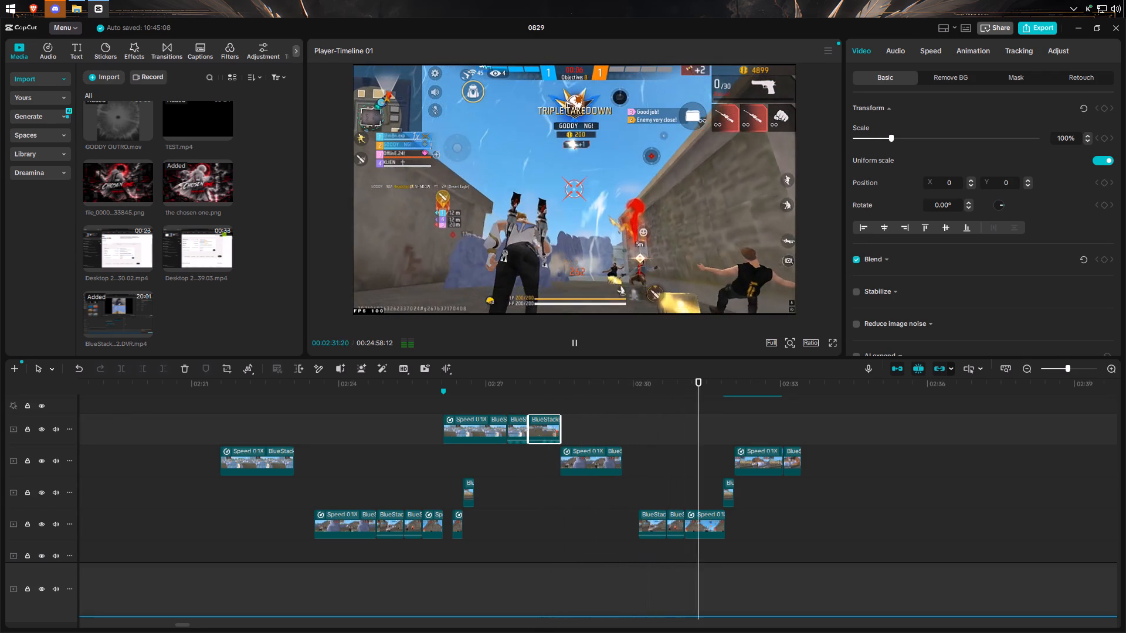
double_click(578, 338)
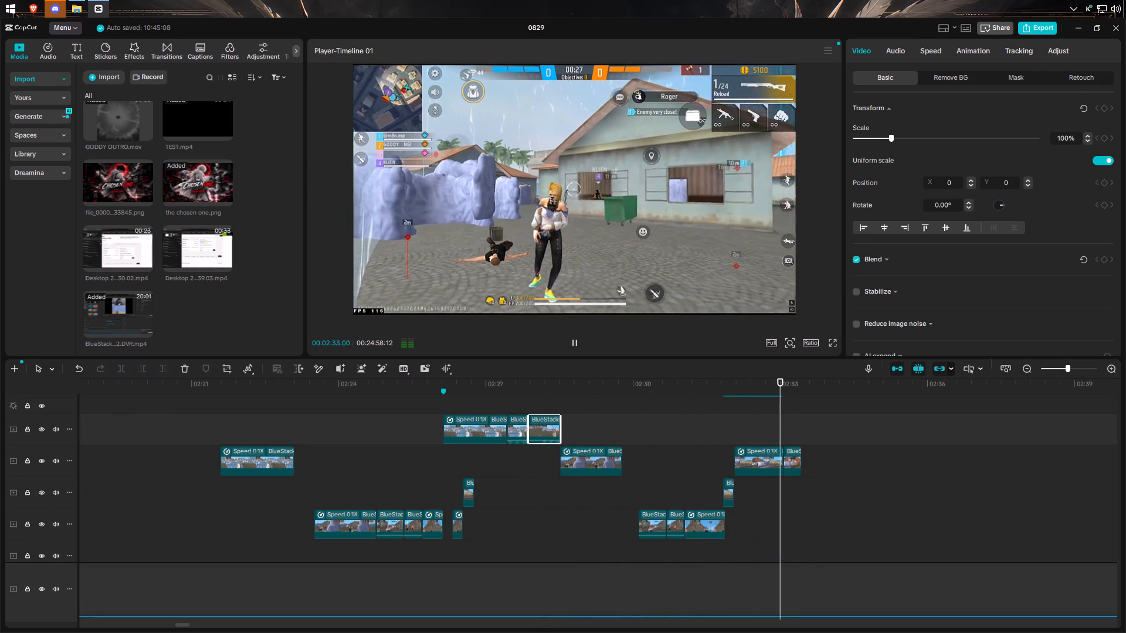
Play from 02:20:42 and delete the leftover slowed clip that starts at 02:21:35.
left_click(177, 508)
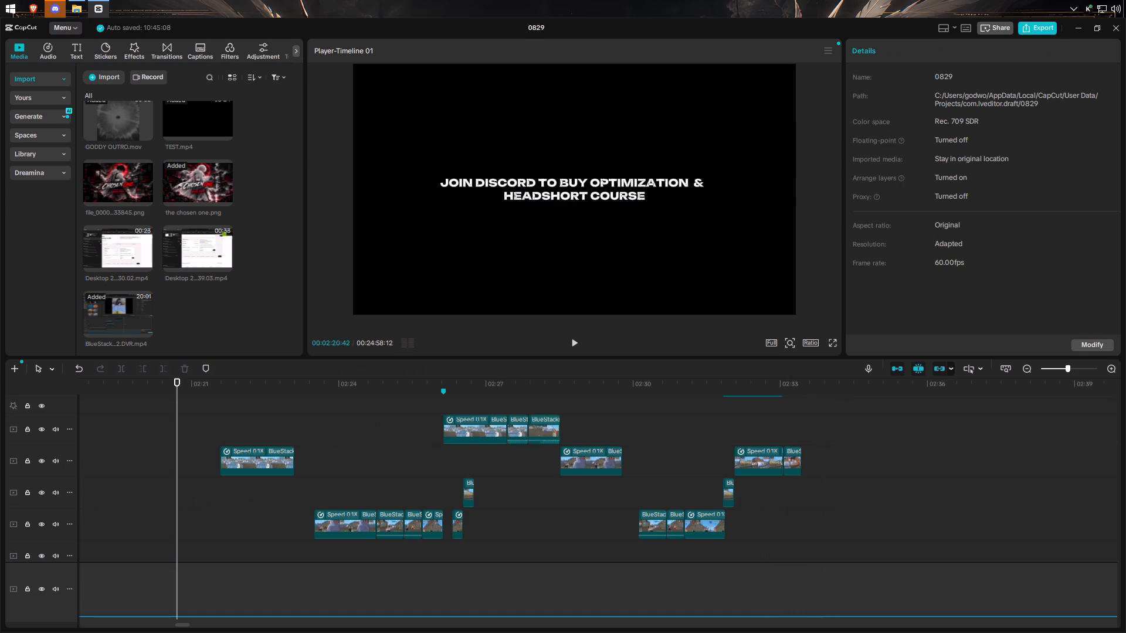
left_click(568, 345)
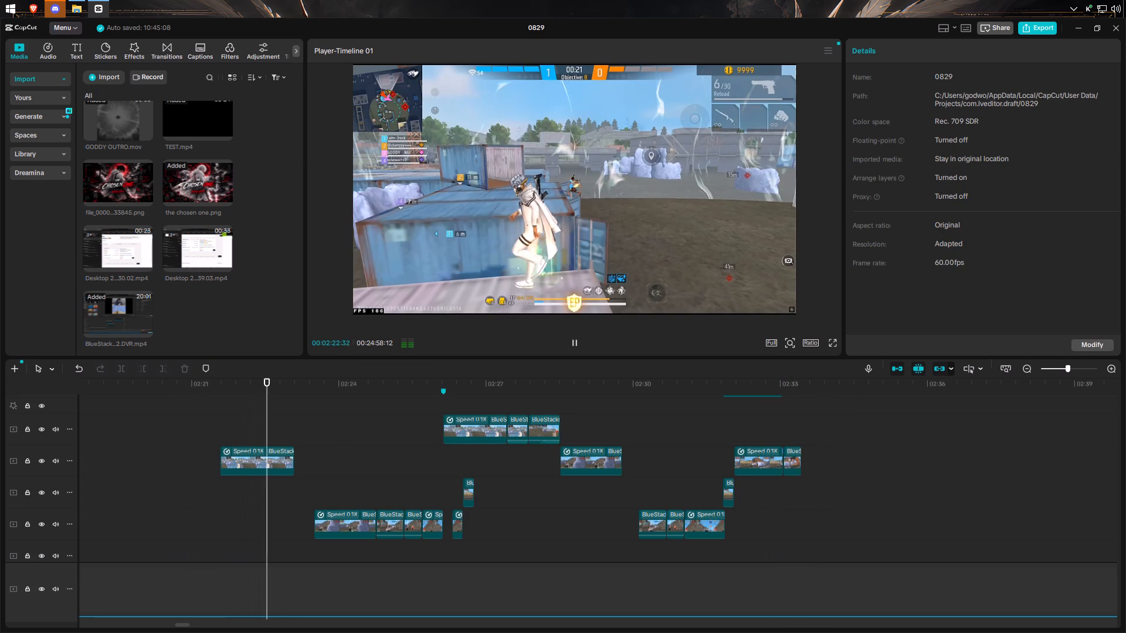
left_click(218, 471)
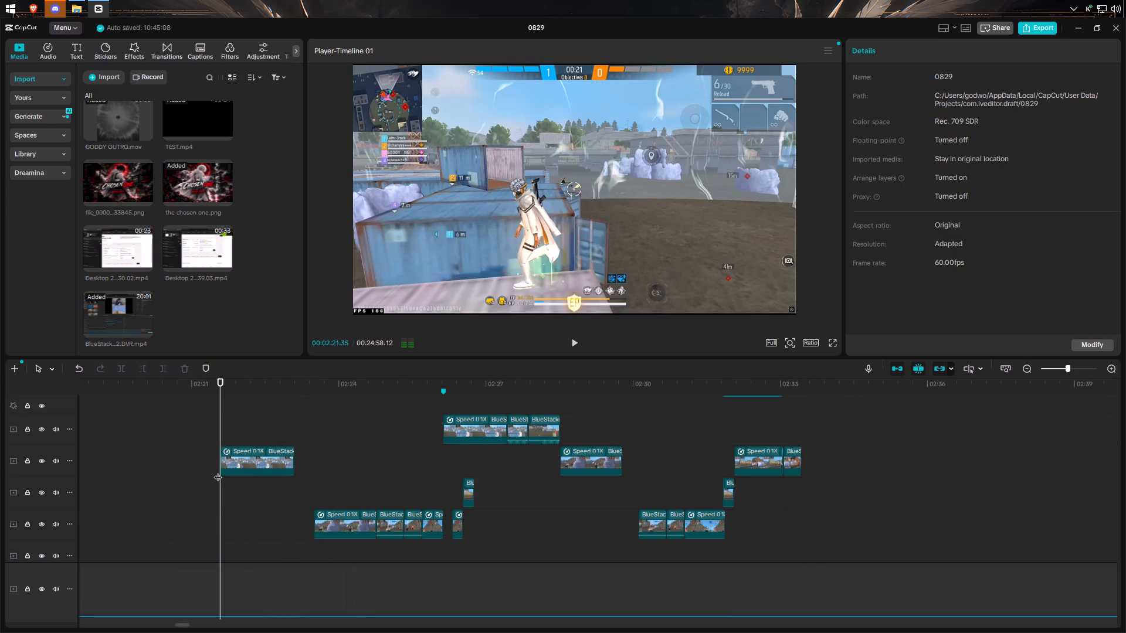
left_click(258, 455)
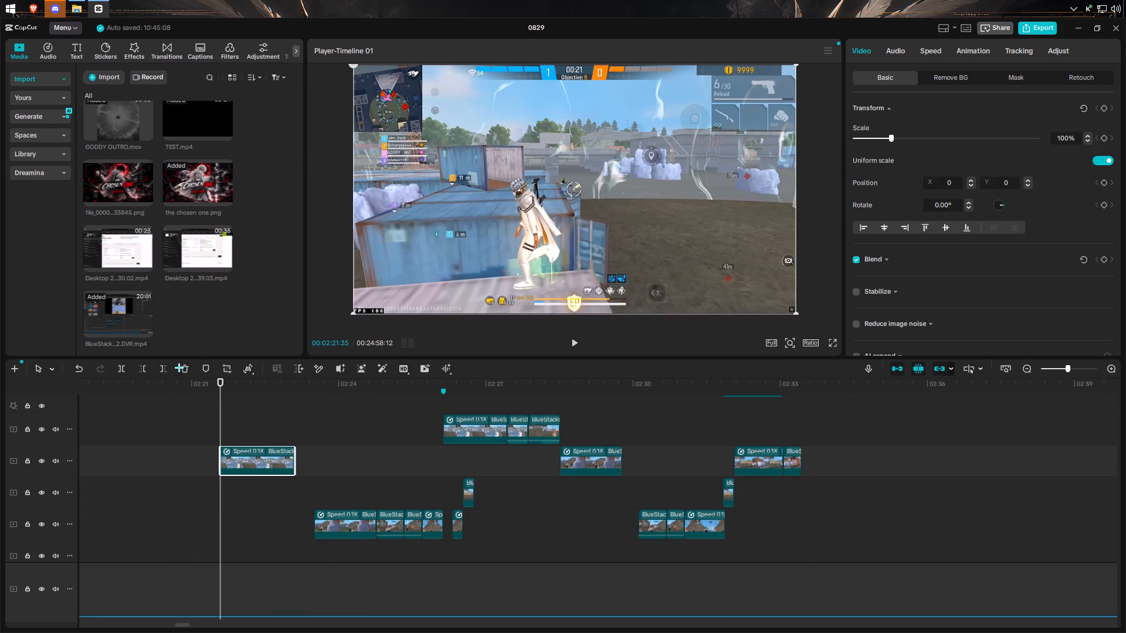
left_click(181, 367)
Replay the sequence from 02:21:10, then repeatedly around the 02:26:08 marker, checking the cuts and timing through the knockdown.
left_click(200, 440)
left_click(571, 352)
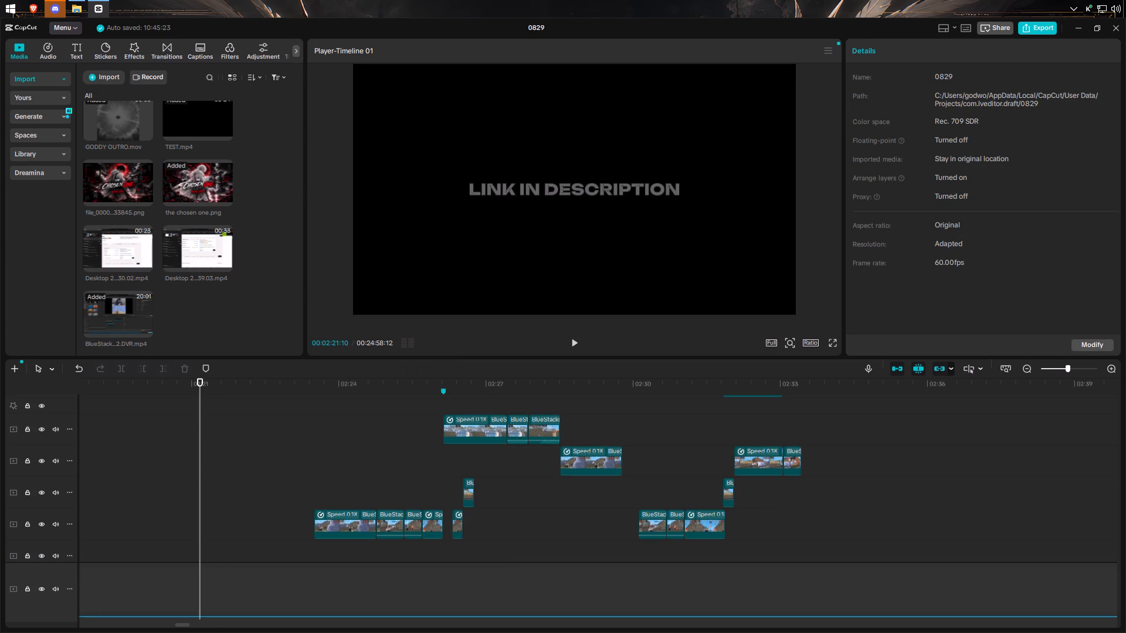
left_click(573, 346)
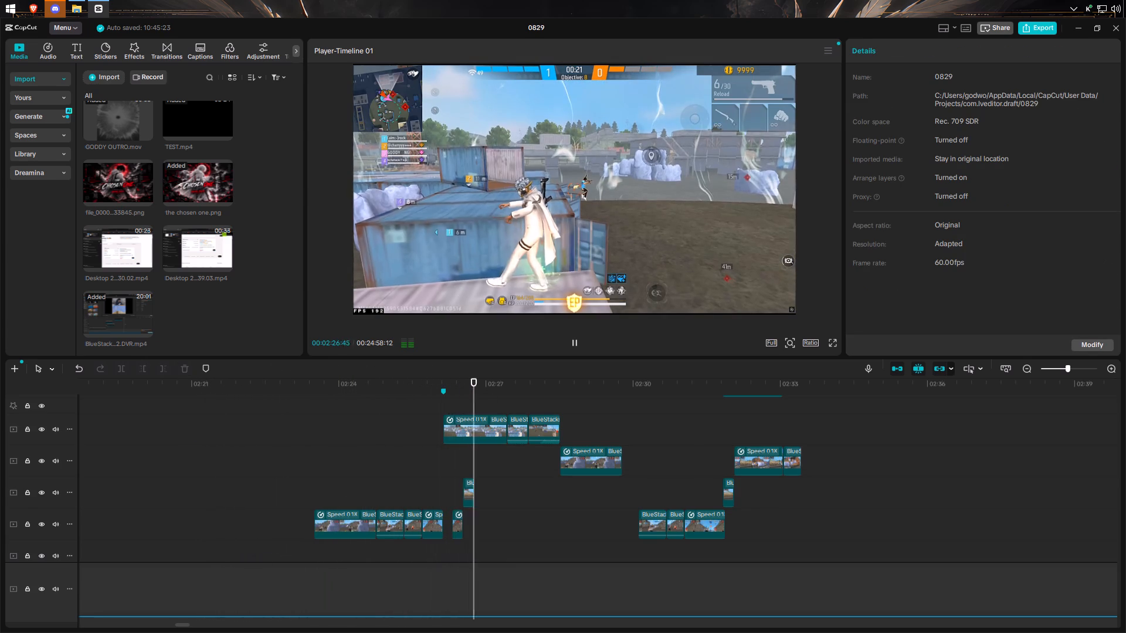
left_click(573, 346)
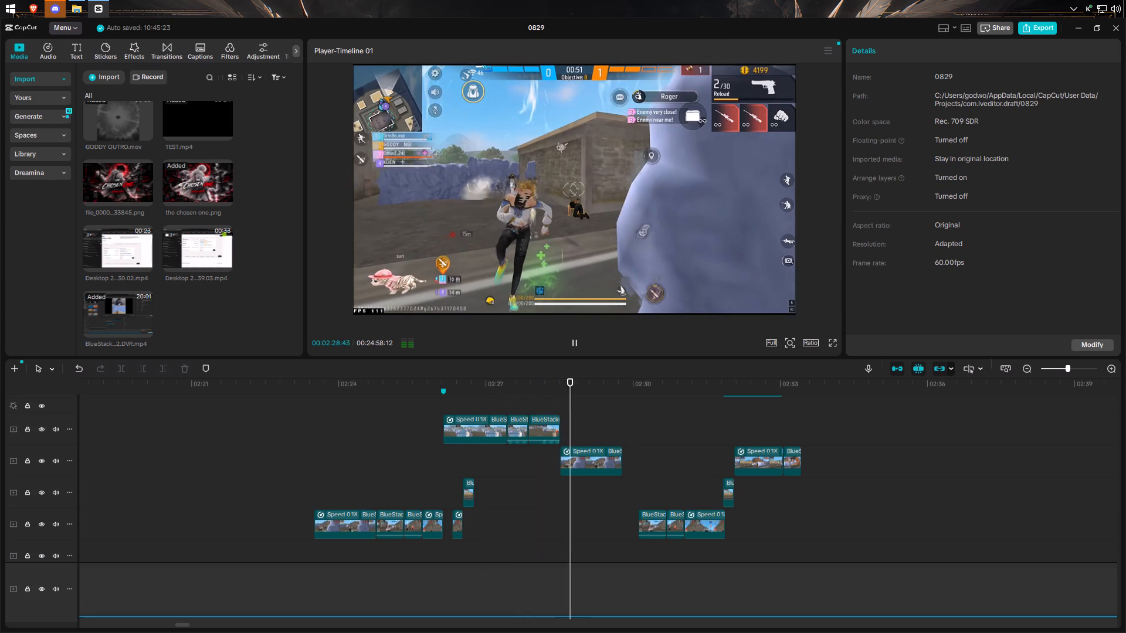
left_click(520, 464)
left_click(402, 482)
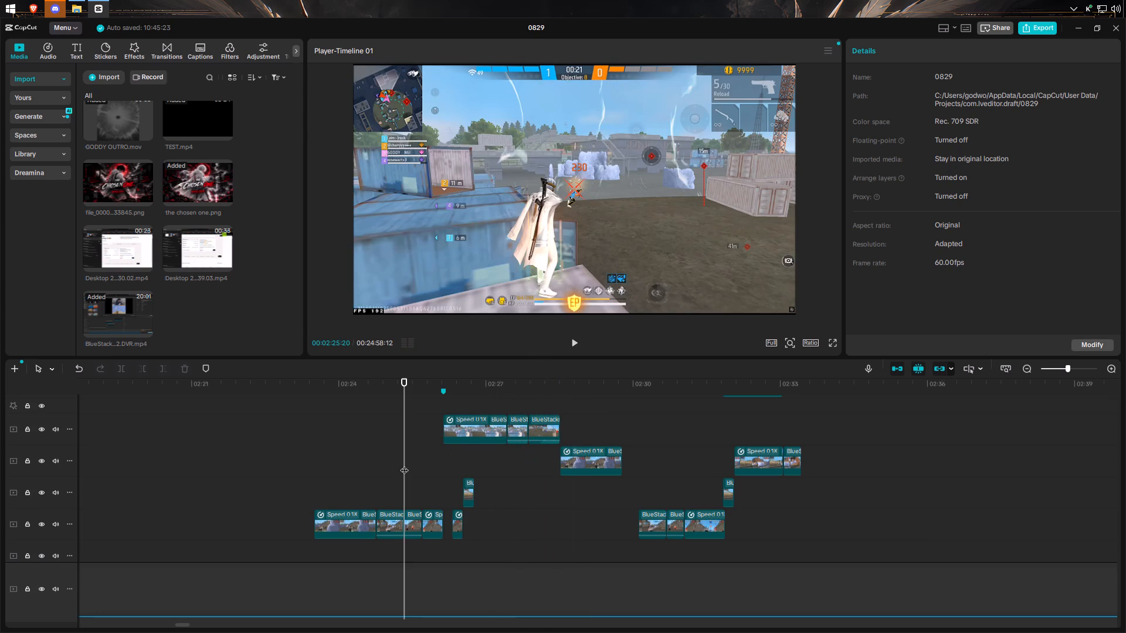
left_click(580, 348)
left_click(580, 348)
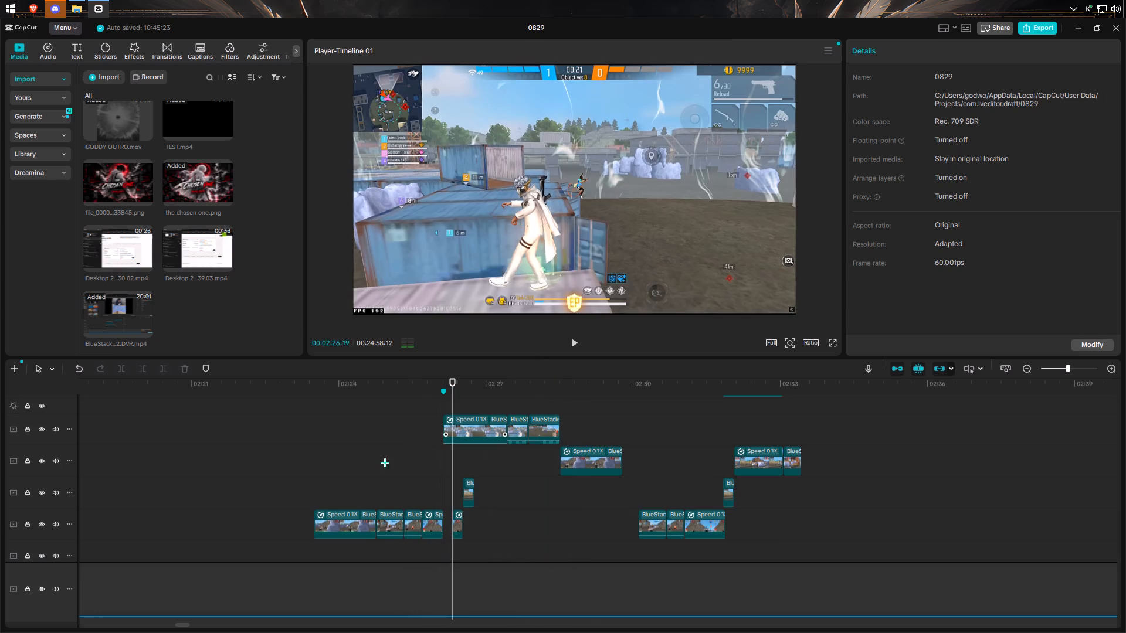
left_click(342, 471)
left_click(569, 338)
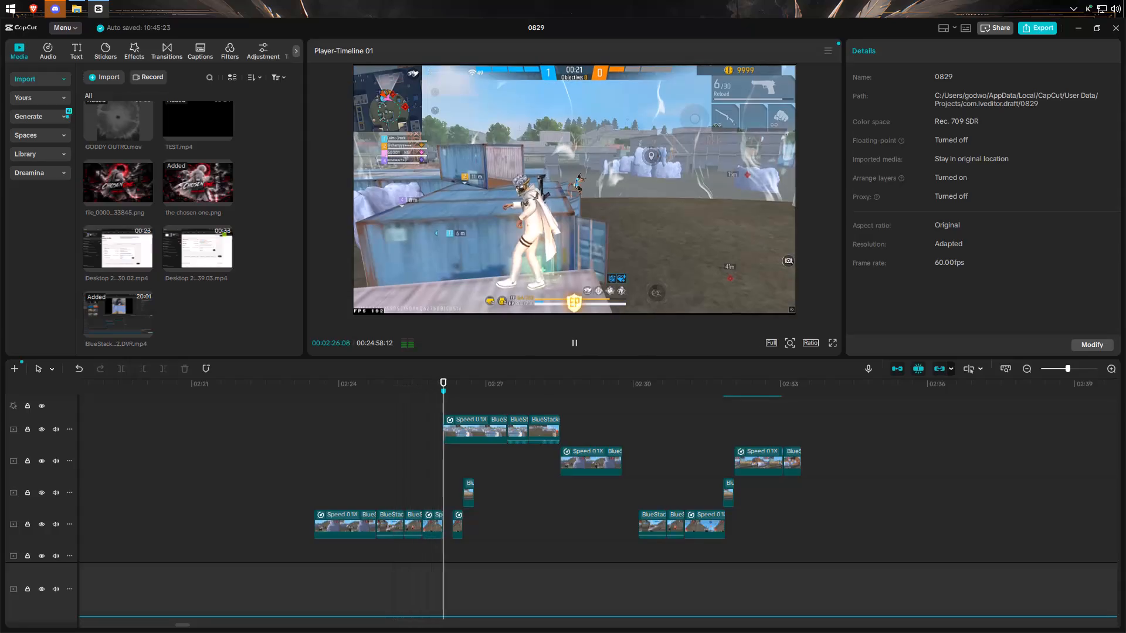
double_click(569, 338)
left_click(569, 338)
left_click(402, 452)
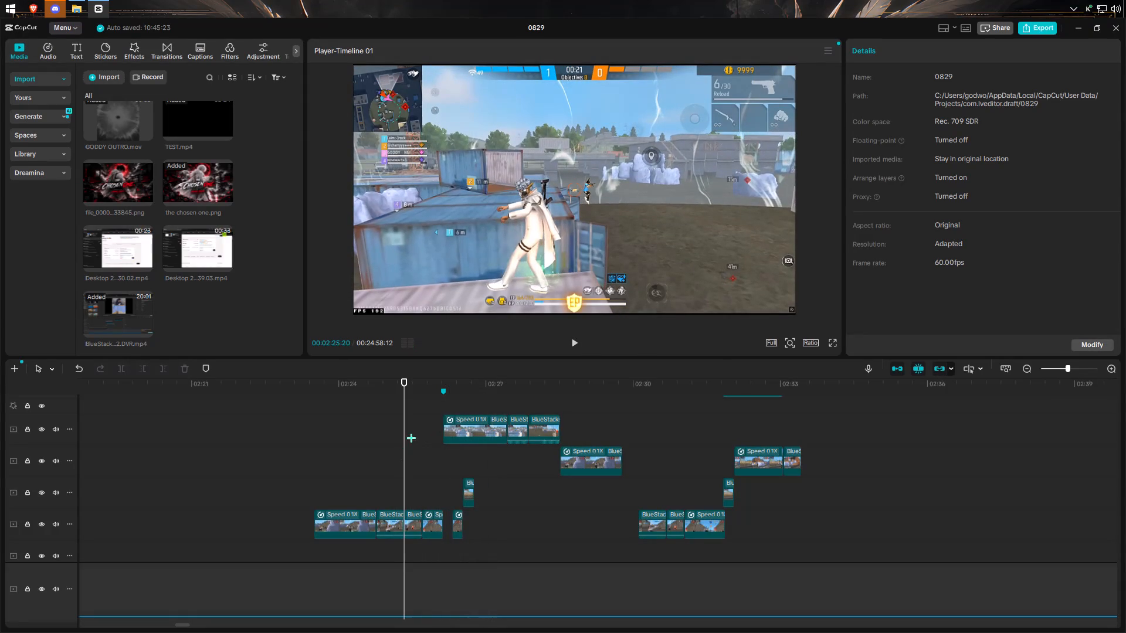
left_click(573, 334)
left_click(573, 334)
left_click(573, 343)
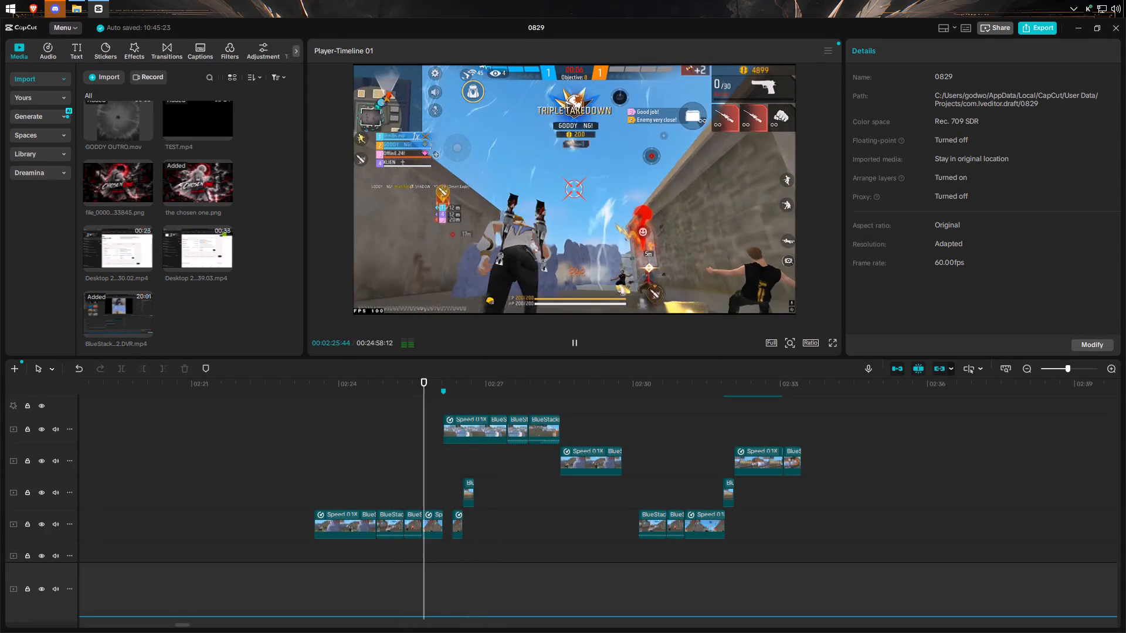
left_click(573, 343)
left_click(573, 343)
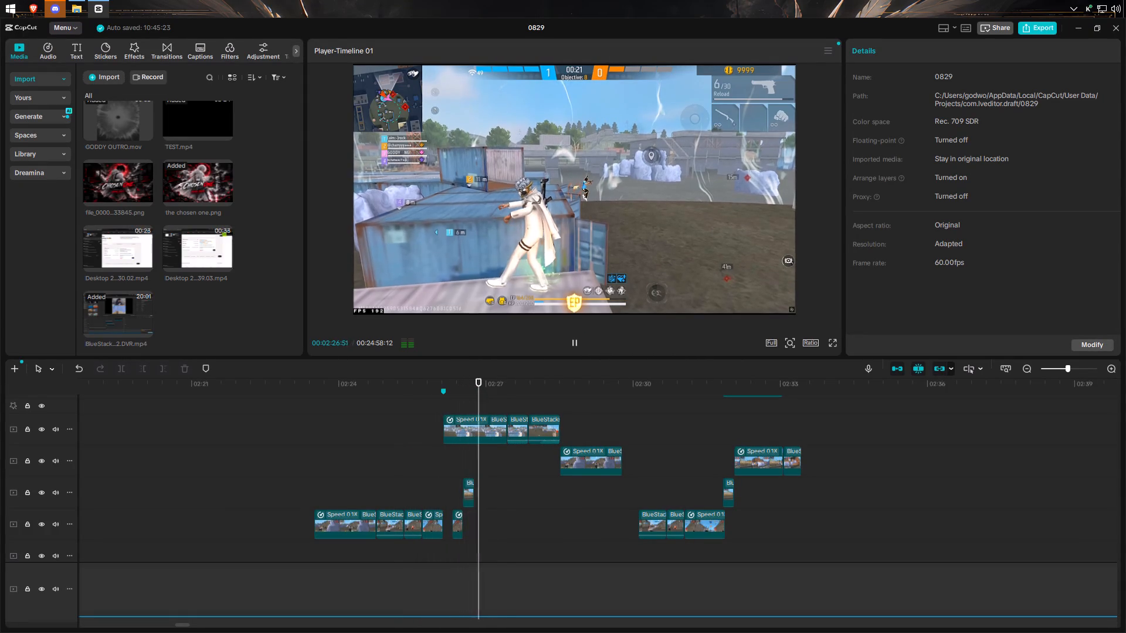
left_click(573, 343)
double_click(573, 343)
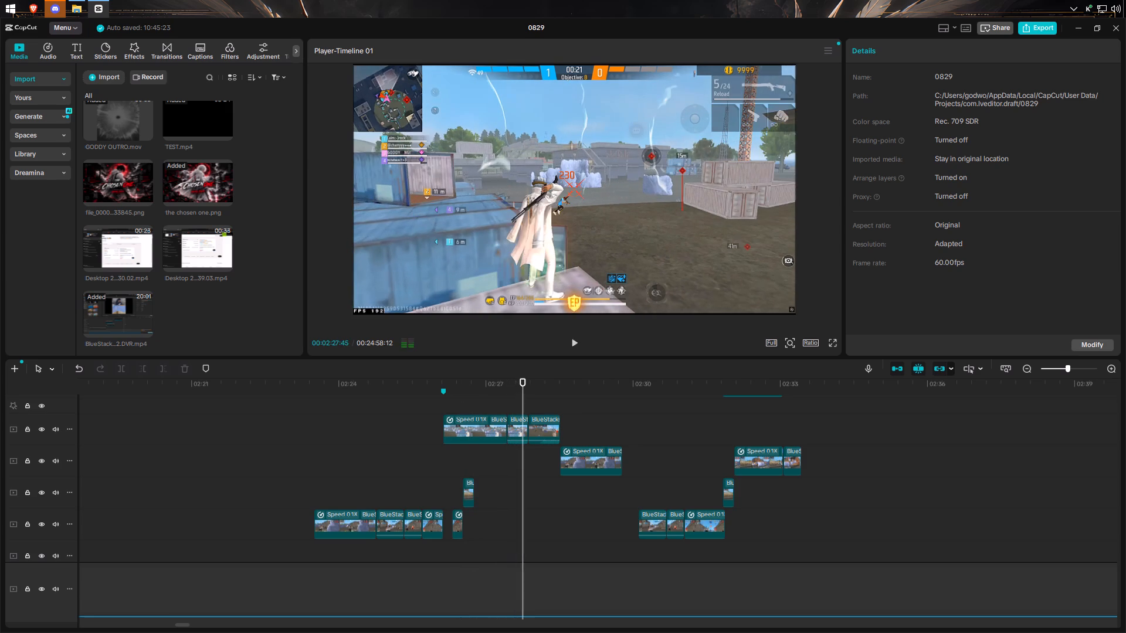
double_click(573, 343)
double_click(573, 343)
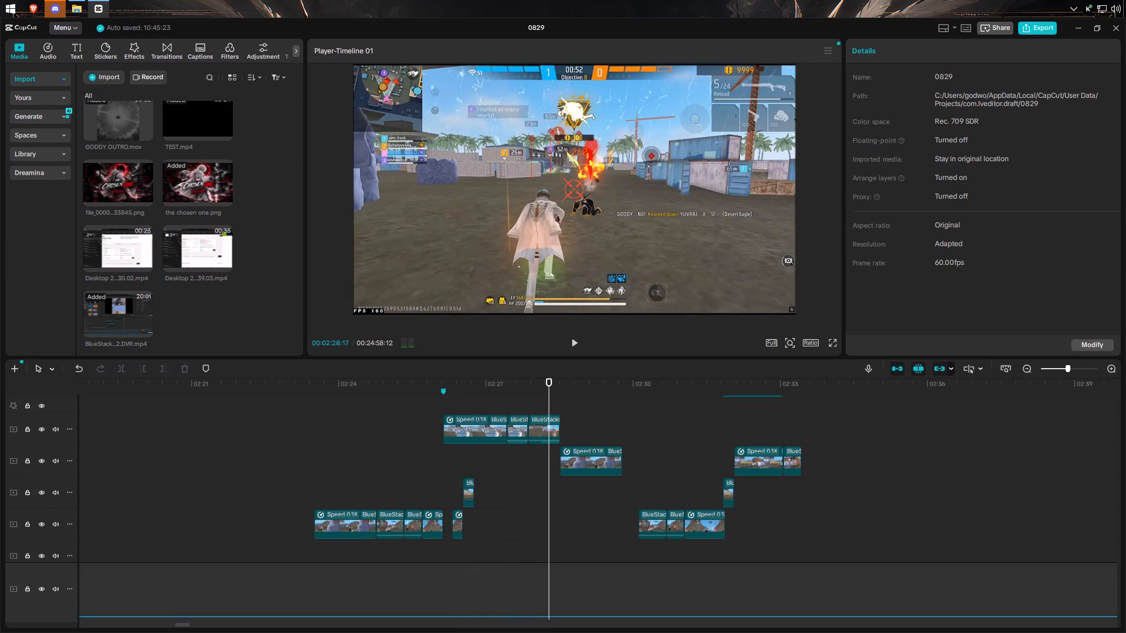
Split the knockdown piece at 02:28:16 and split its earlier part again at 02:28:12.
left_click(552, 429)
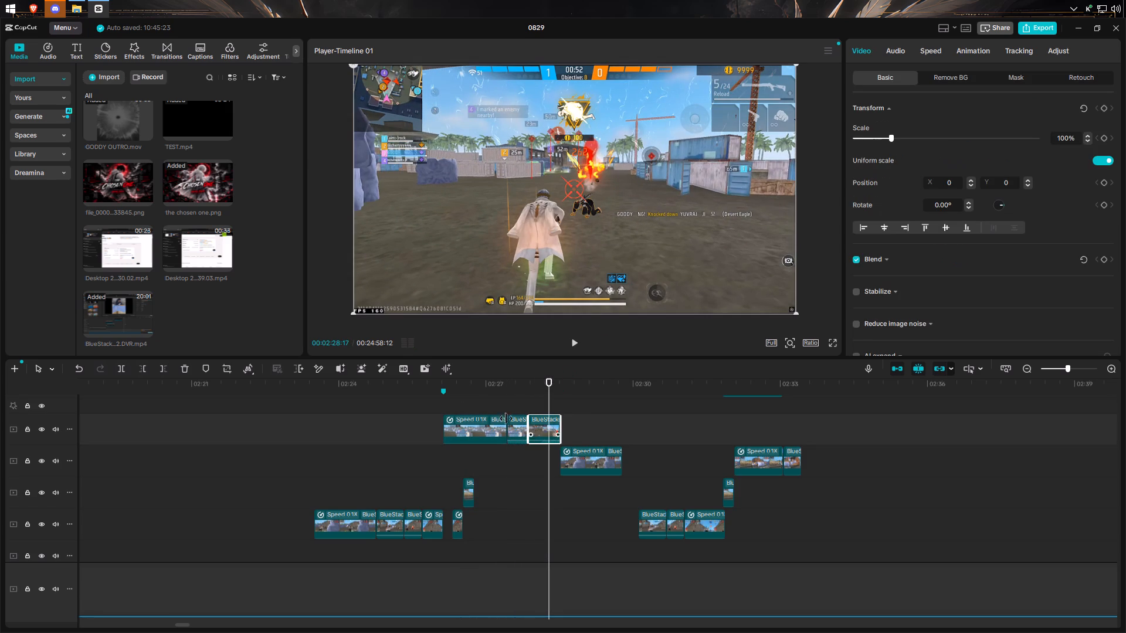
left_click(547, 464)
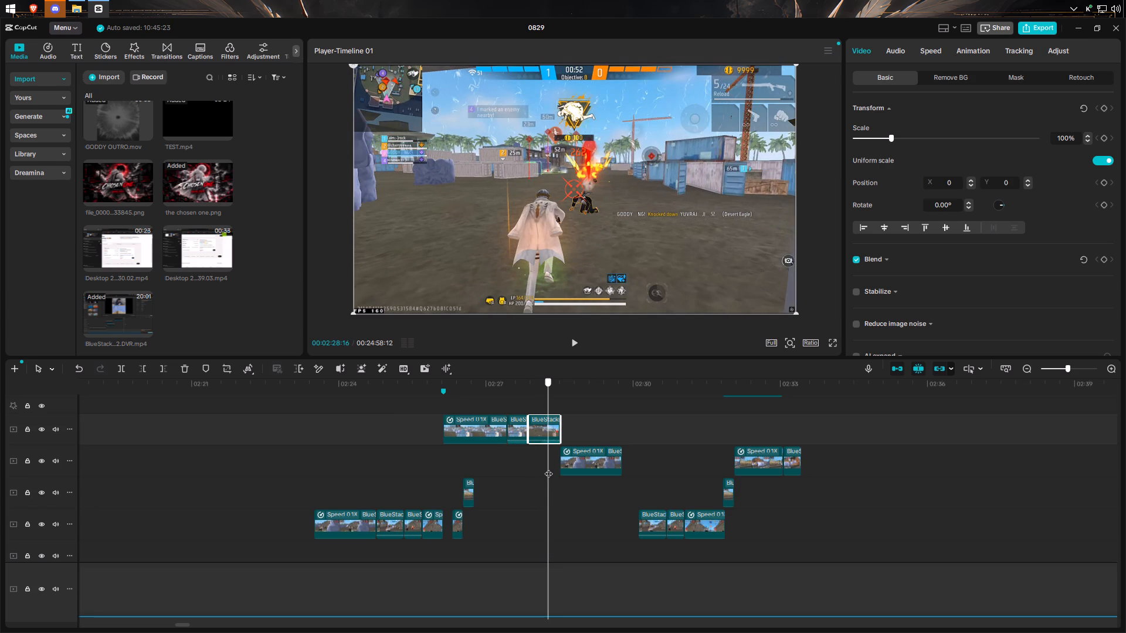
left_click(123, 366)
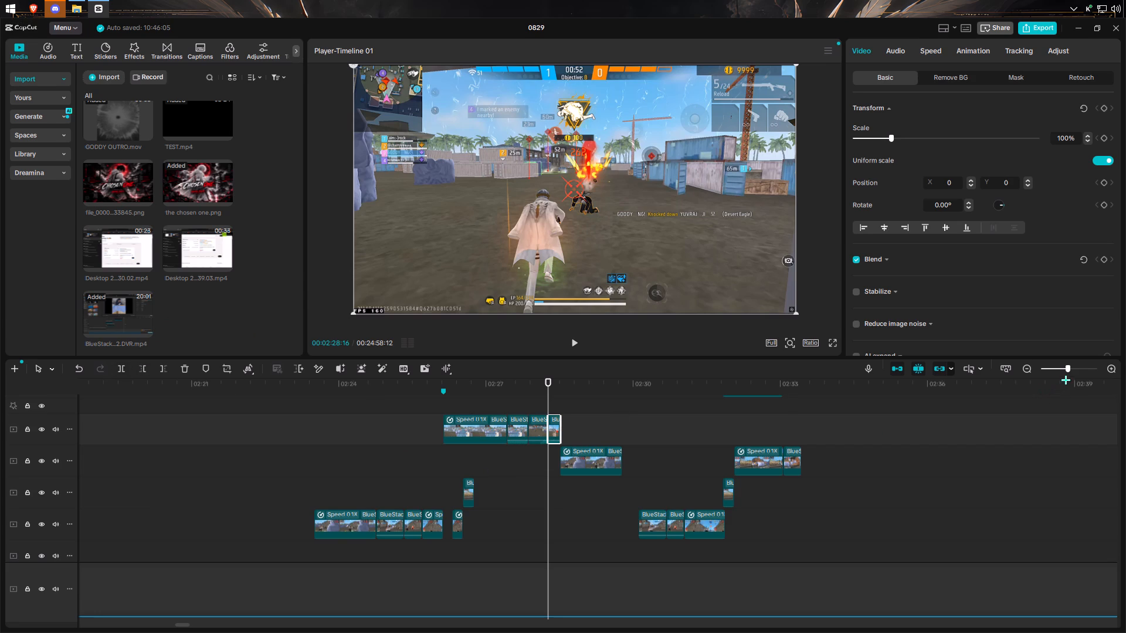
left_click(1073, 371)
left_click_drag(547, 461, 540, 462)
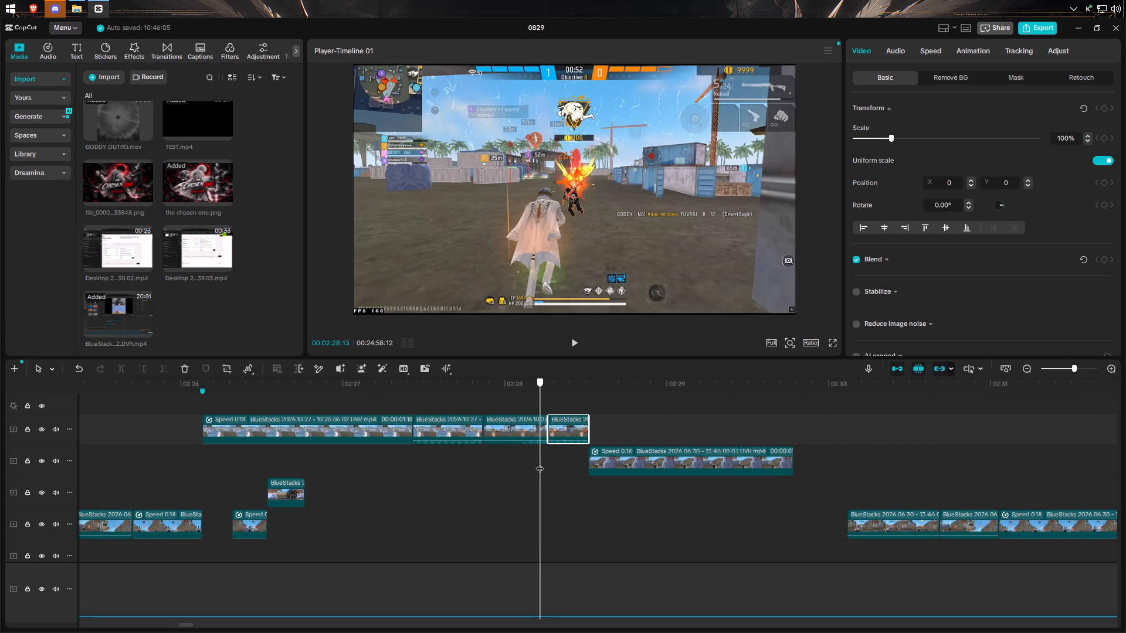
left_click_drag(540, 462, 533, 464)
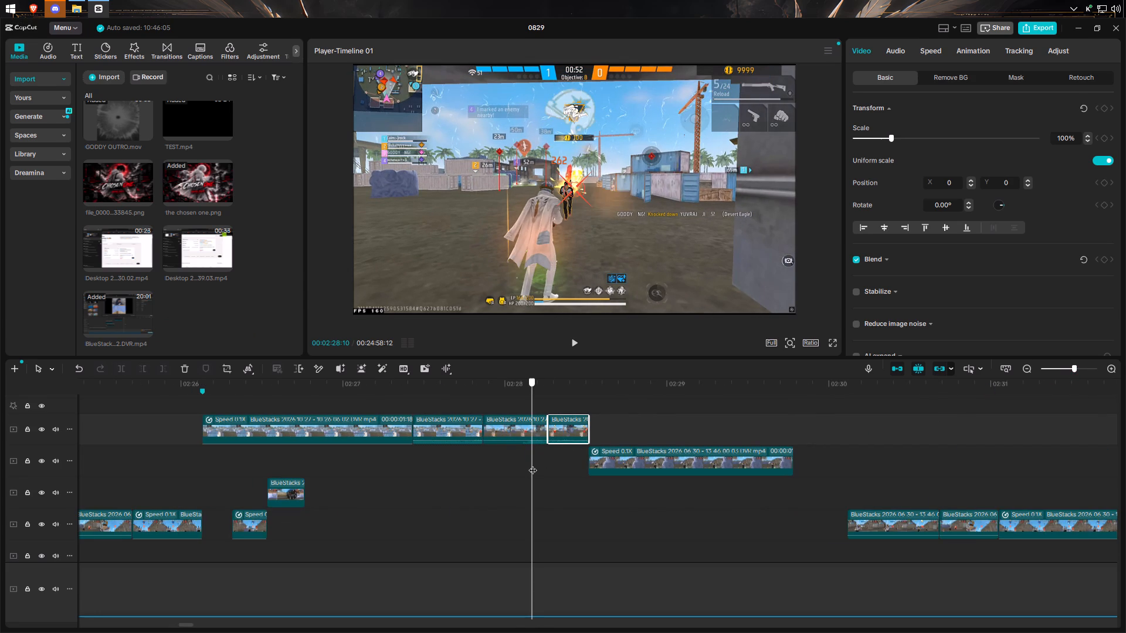
left_click_drag(533, 464, 536, 462)
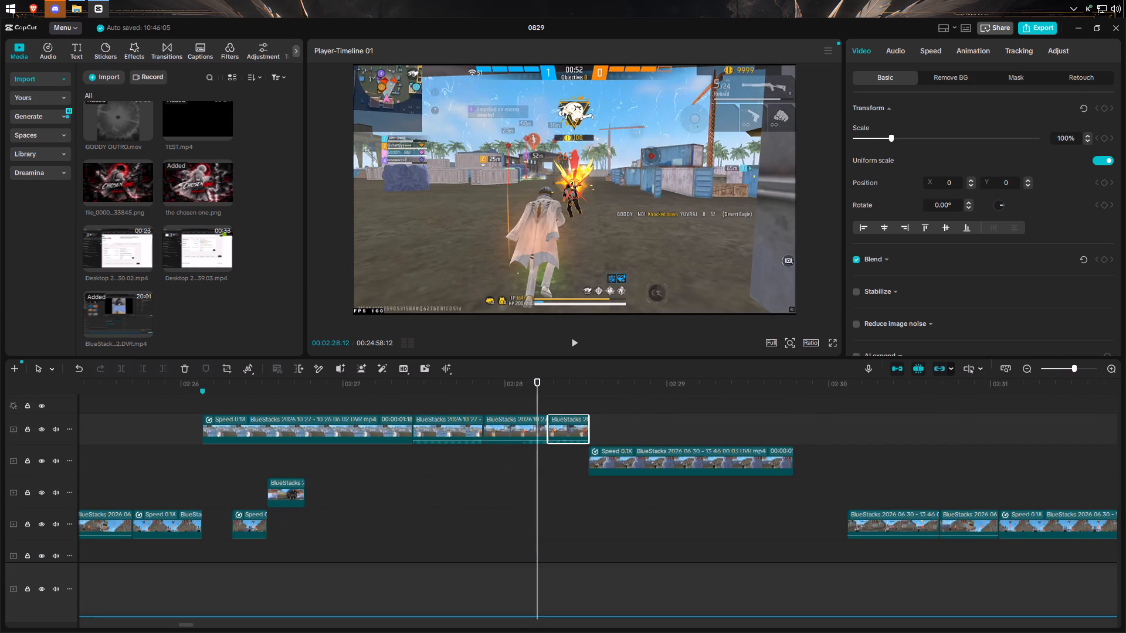
left_click(517, 440)
left_click(119, 362)
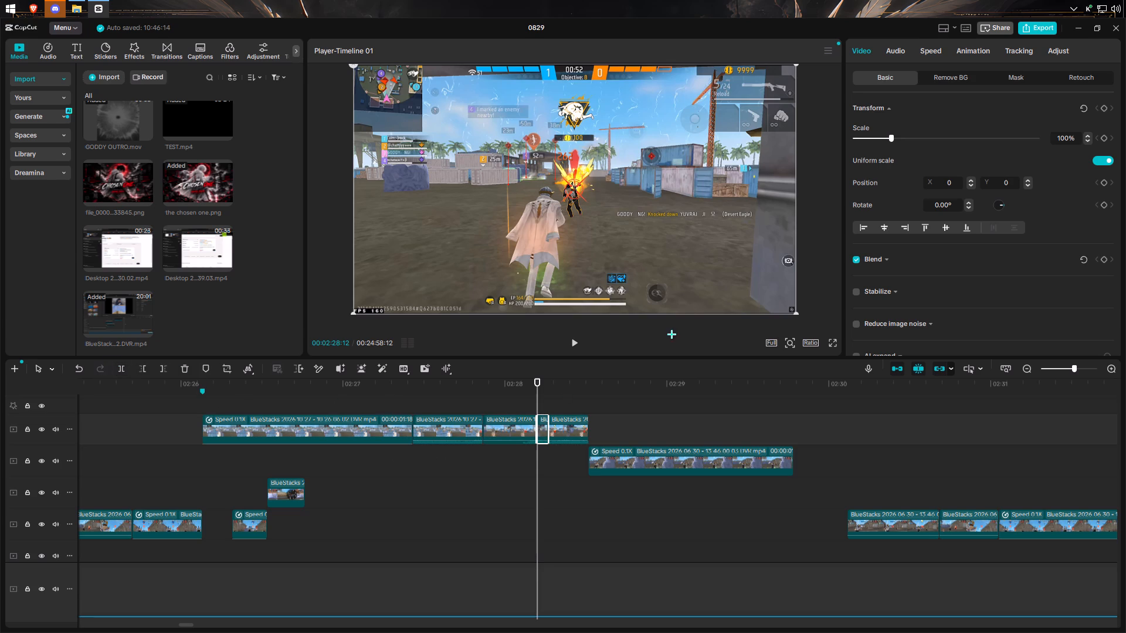
Slow the short knockdown piece between the two cuts to 0.10x and apply smooth slow-mo with Optical flow.
double_click(937, 56)
left_click_drag(891, 135, 823, 137)
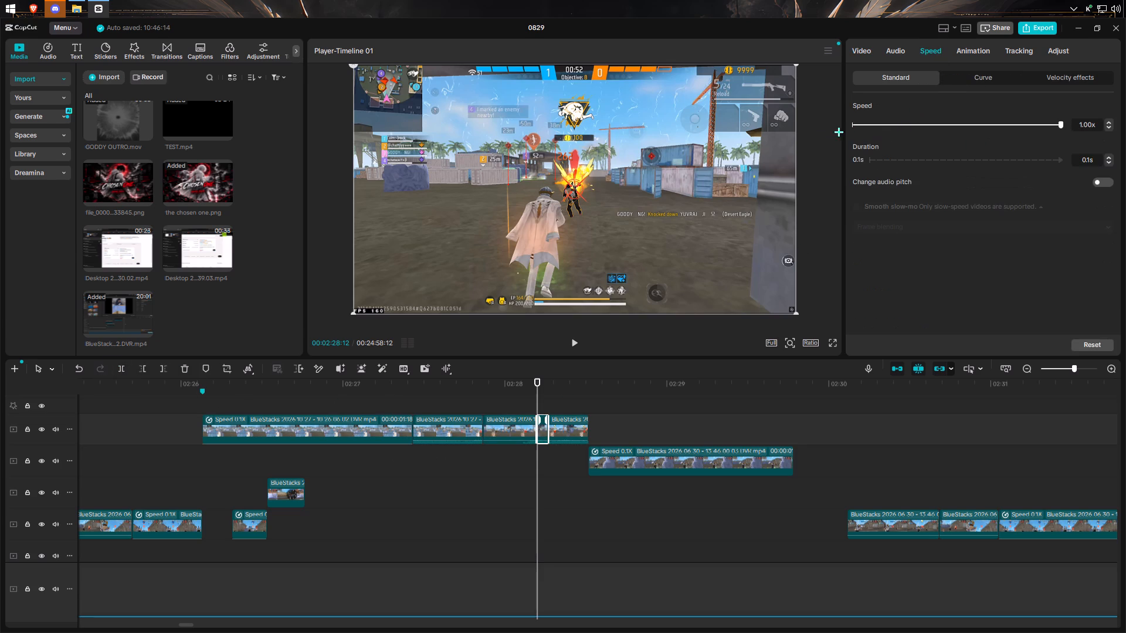
left_click_drag(879, 125, 805, 130)
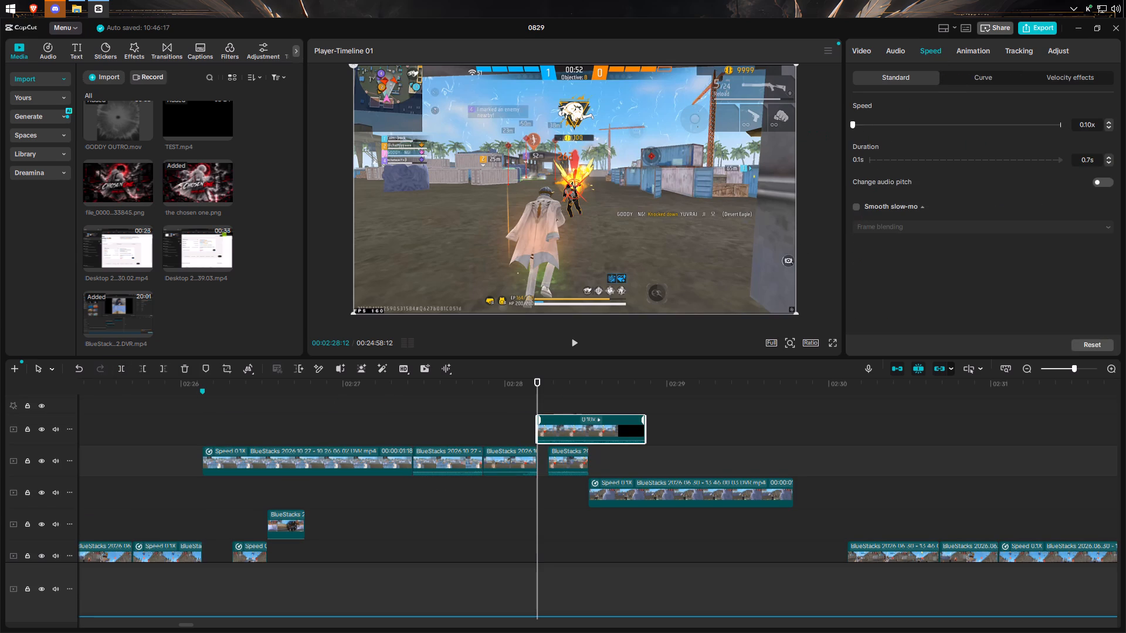
left_click(856, 207)
left_click(872, 232)
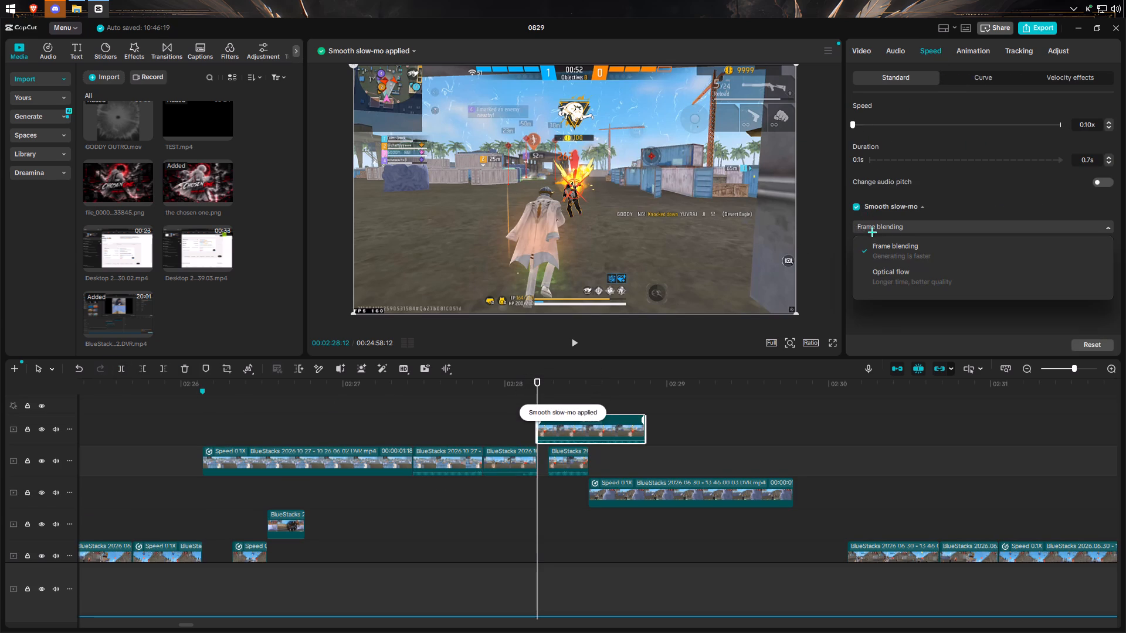
left_click(881, 267)
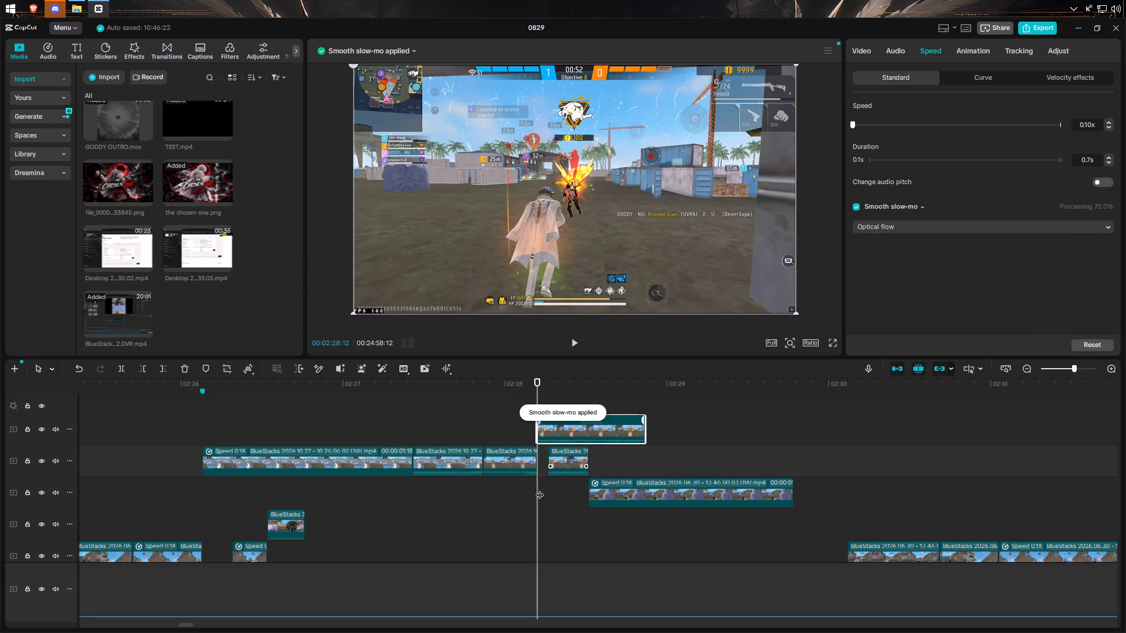
Delete the remaining normal-speed knockdown piece after the 02:28:16 cut and replay the new slow motion from 02:27:39.
left_click(557, 455)
left_click(181, 367)
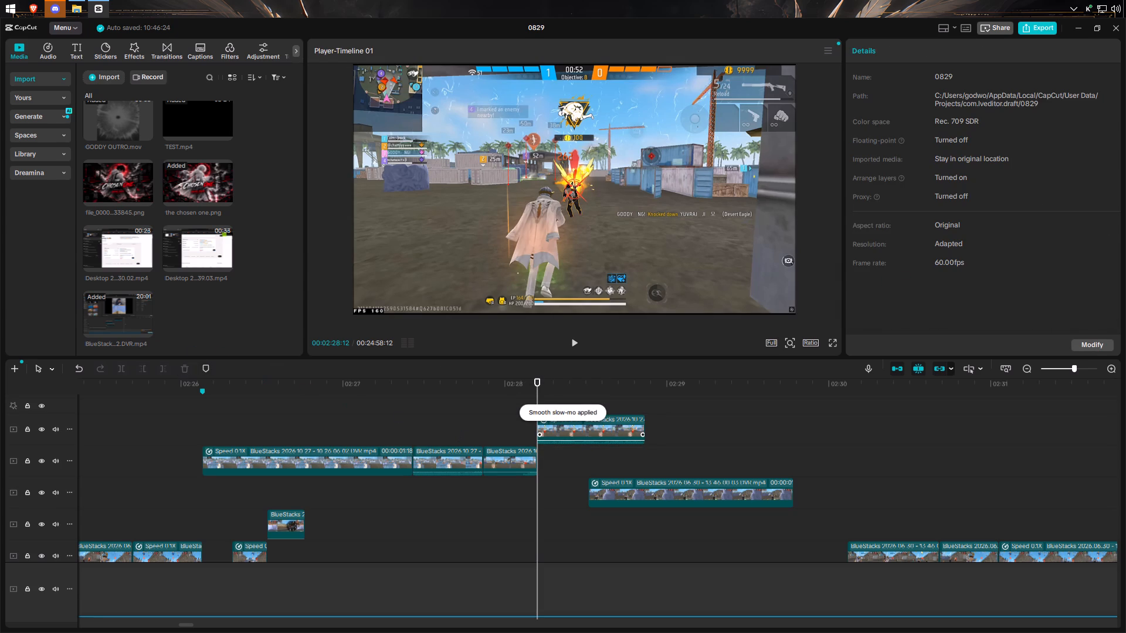
left_click_drag(589, 440, 603, 522)
left_click(448, 426)
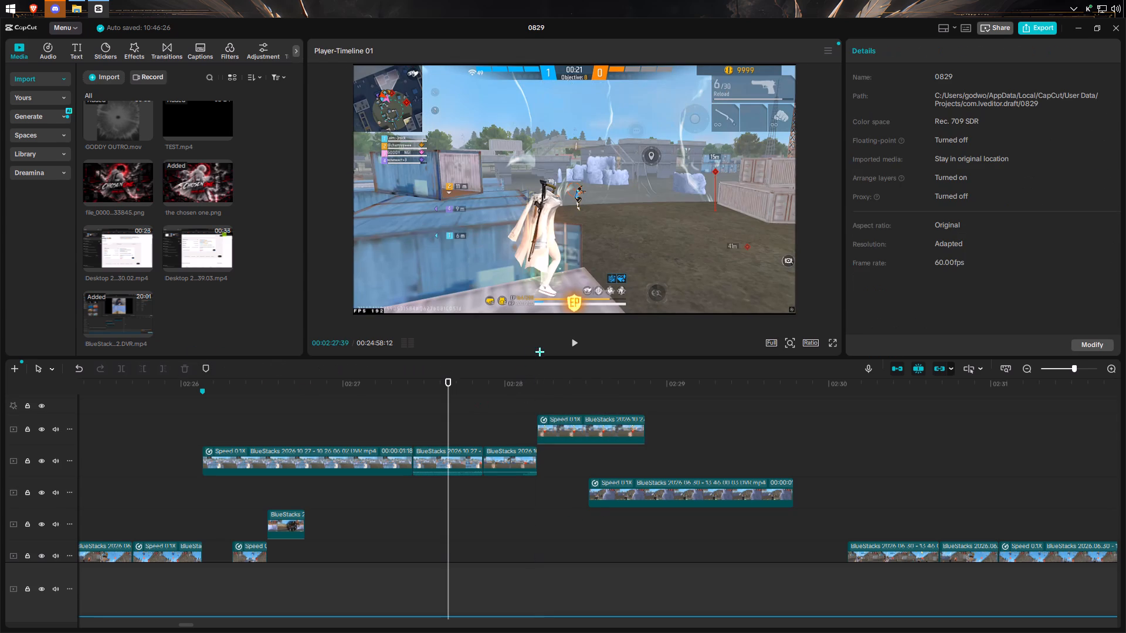
left_click(578, 345)
left_click(578, 345)
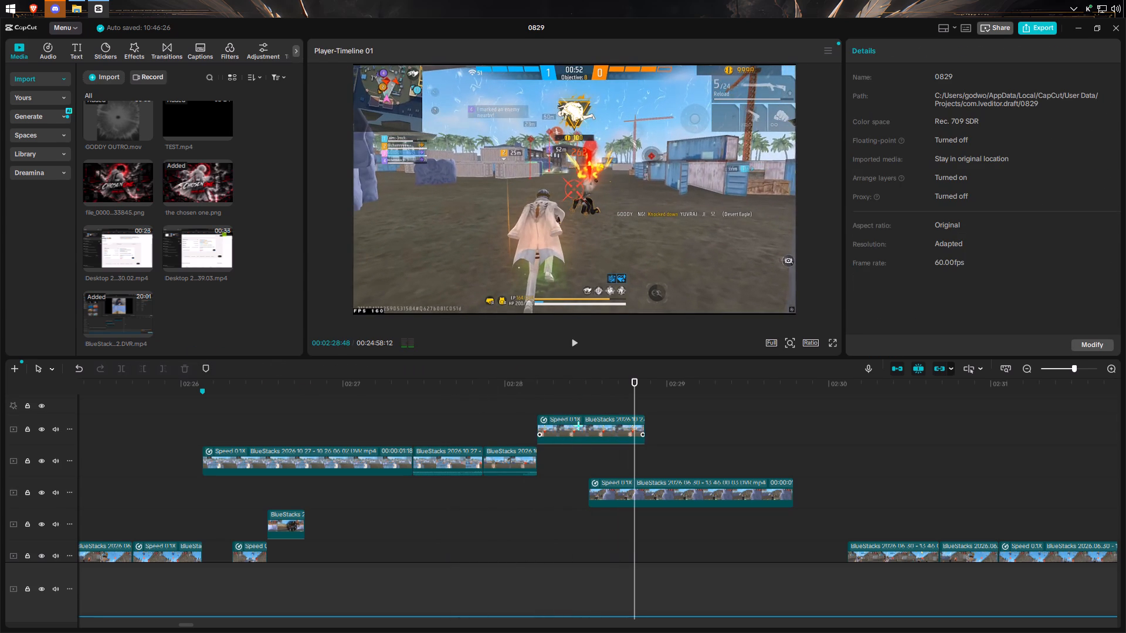
Check the slow knockdown clip's speed settings, and replay from 02:27:10 through the knockdown to about 02:29:05.
left_click(578, 426)
left_click(928, 51)
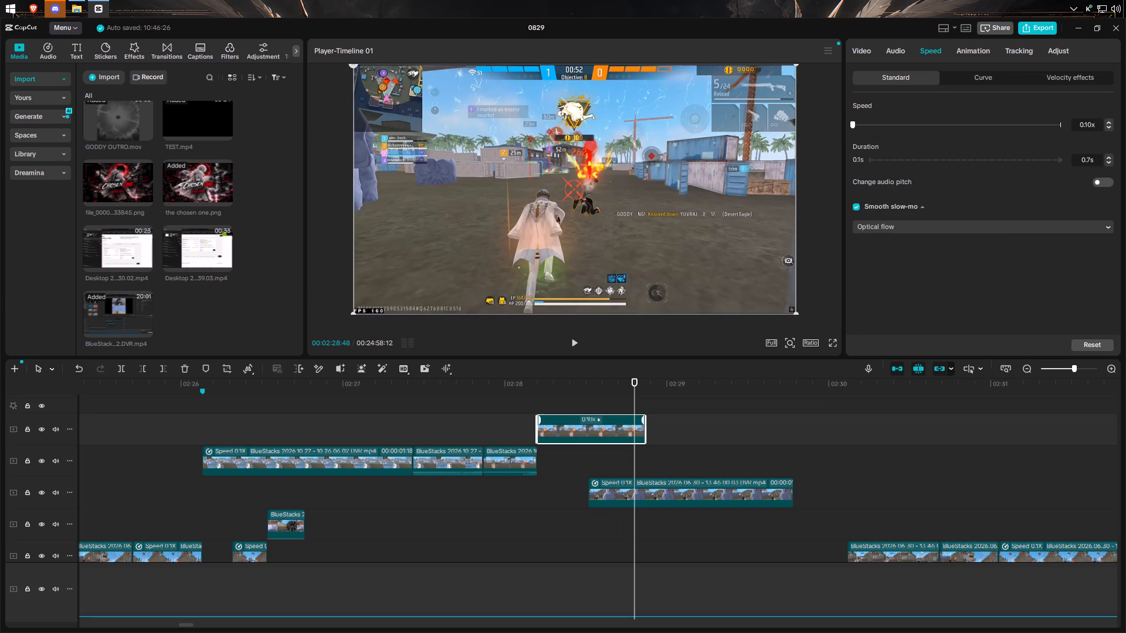
left_click(448, 422)
left_click(575, 338)
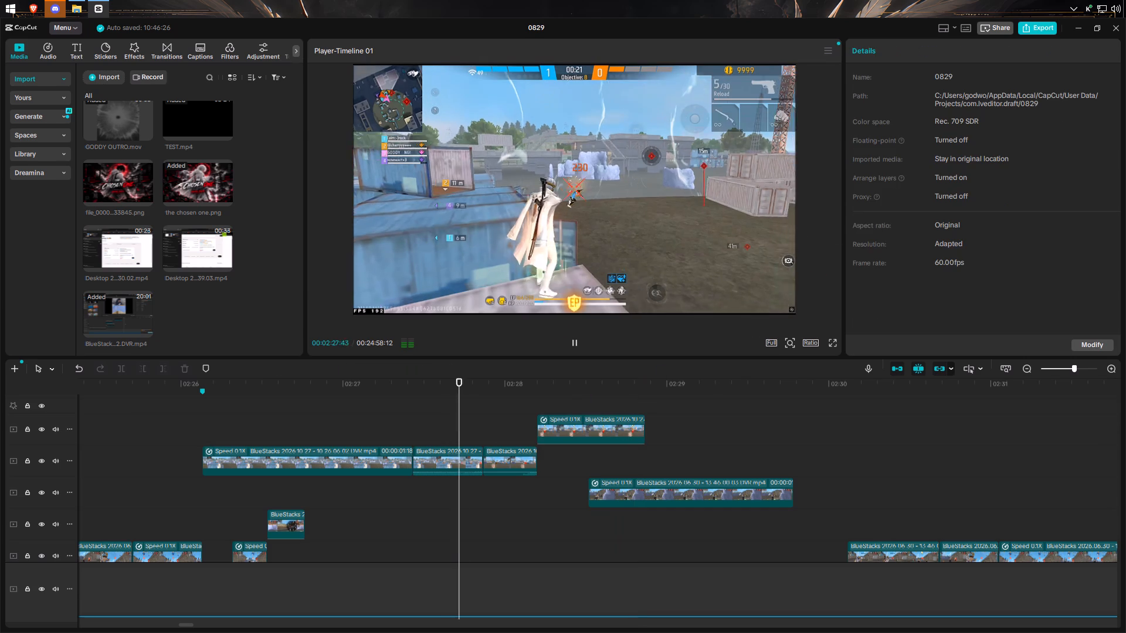
left_click(575, 338)
left_click(369, 426)
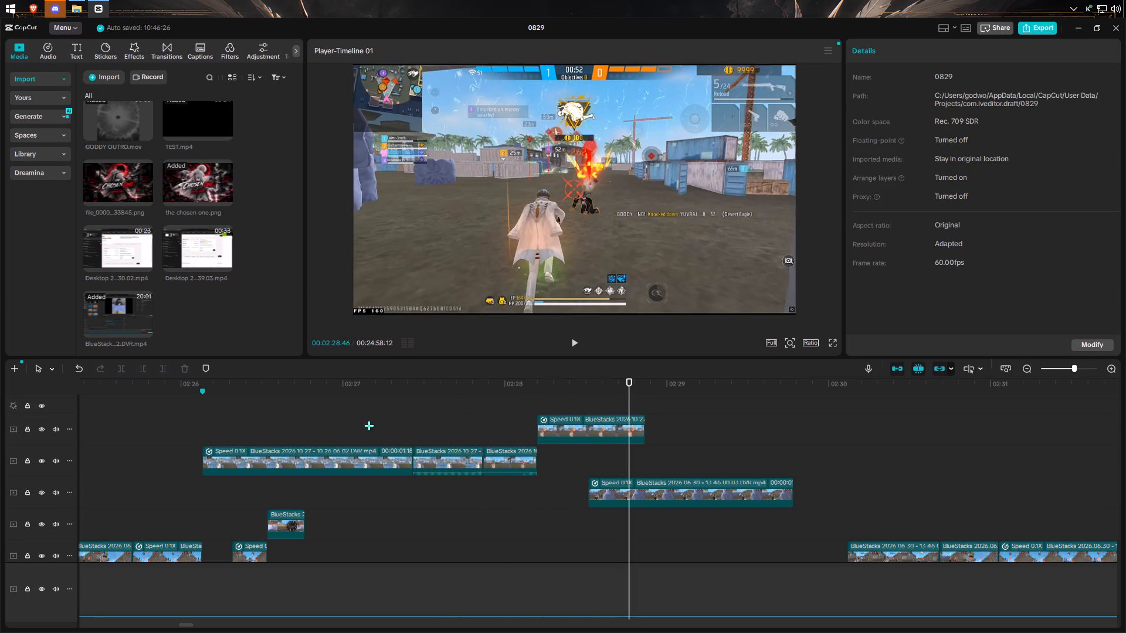
left_click(566, 348)
left_click(585, 343)
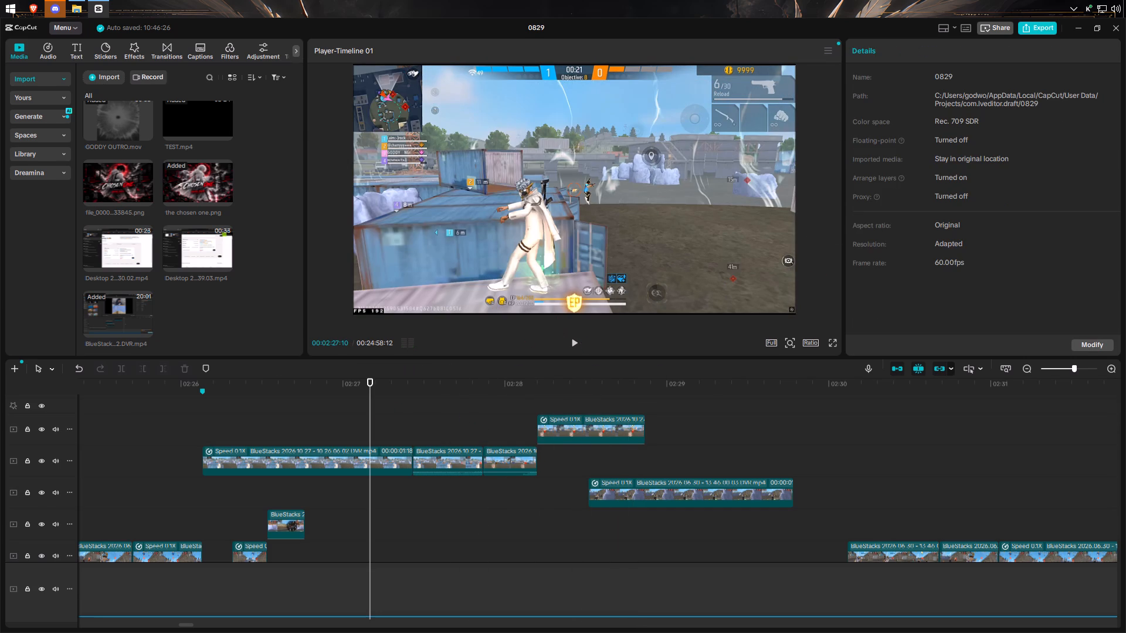
left_click(582, 346)
left_click(582, 346)
double_click(582, 346)
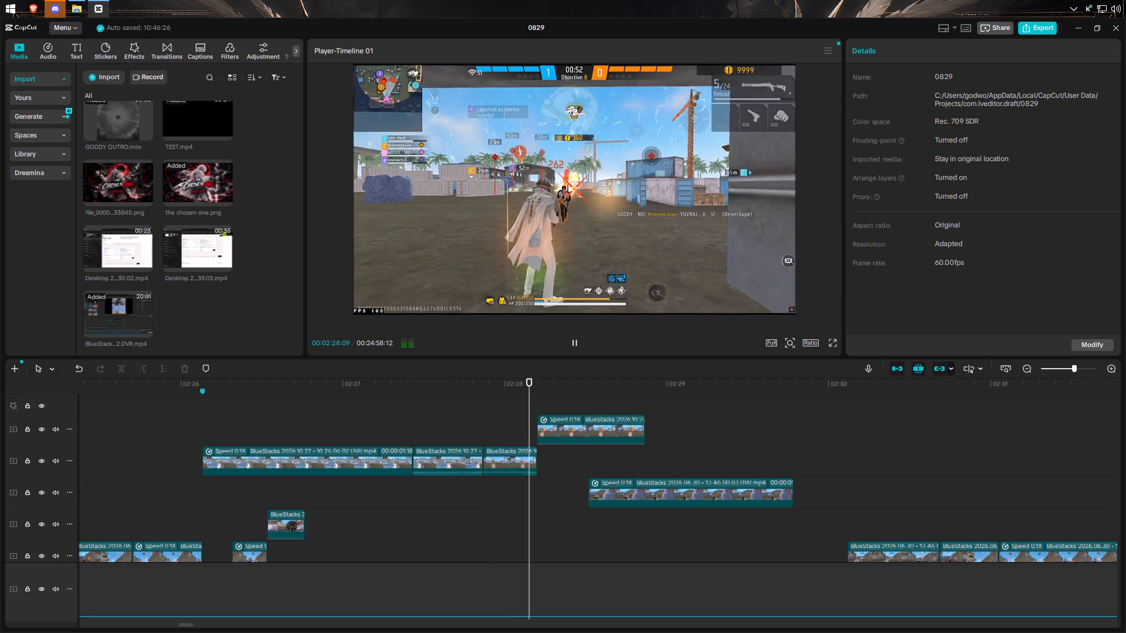
double_click(582, 346)
left_click(582, 346)
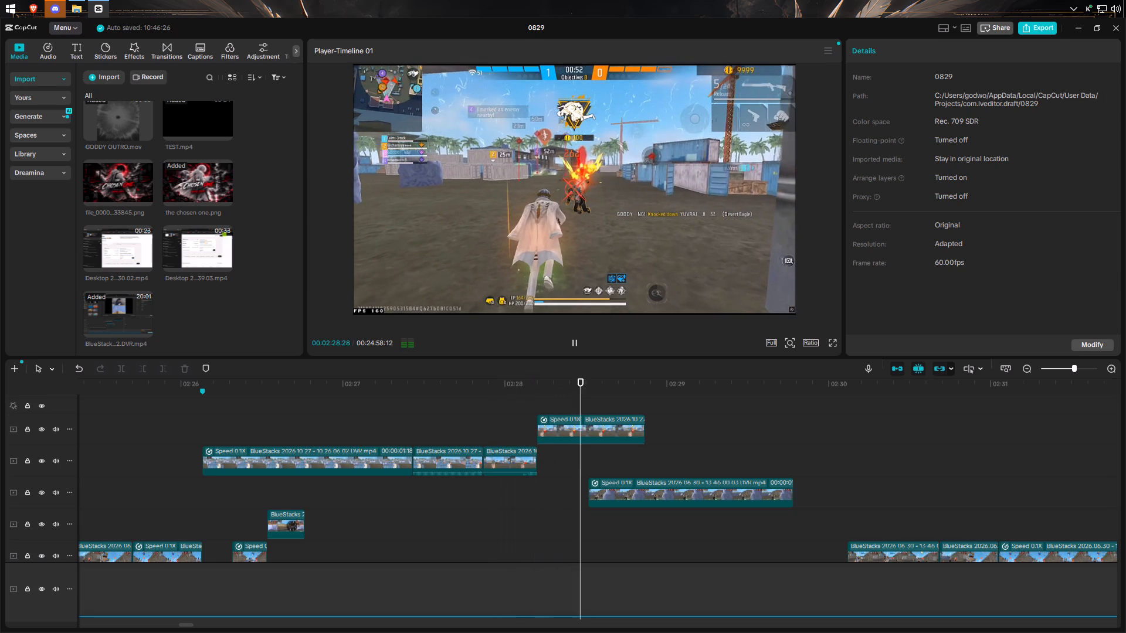
left_click(582, 346)
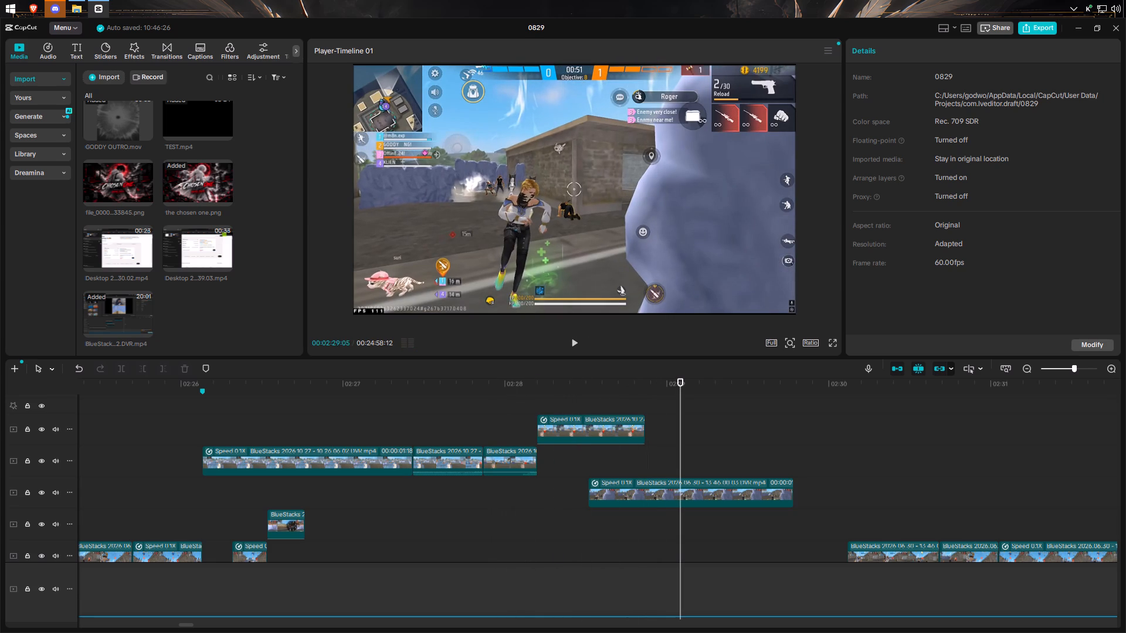
Move the slow-motion BlueStacks 2026.06.30 clip later so it starts exactly where the slow knockdown clip ends, at about 02:28:52.
left_click_drag(687, 496, 751, 489)
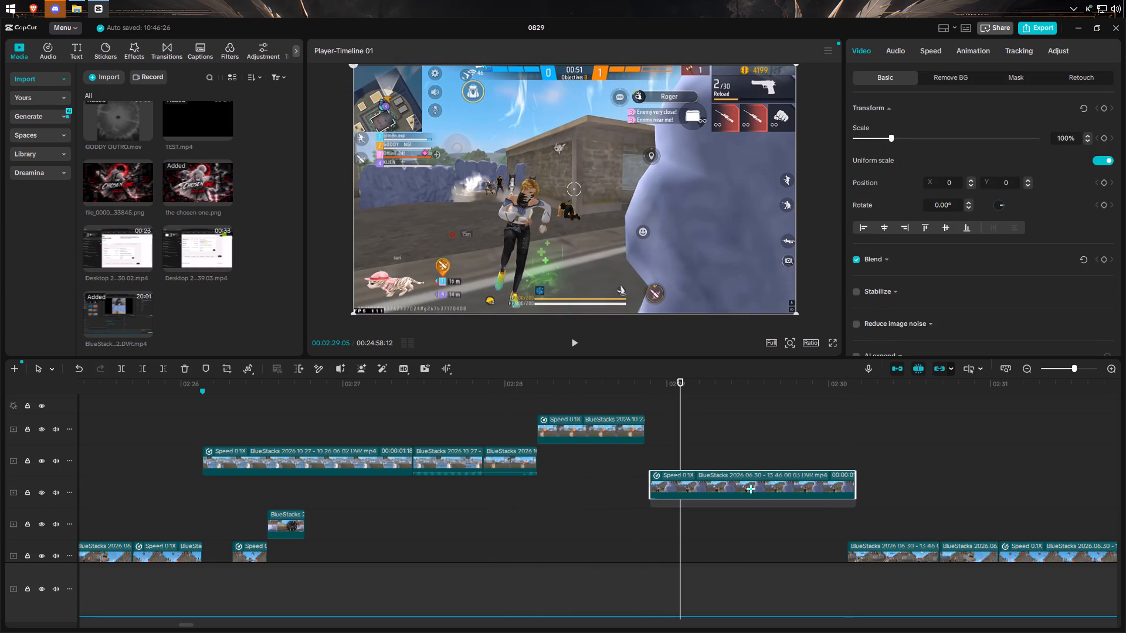
left_click_drag(751, 489, 745, 492)
Replay the edit from 02:28:38 past its end, and again from 02:25:15, to review the join after the knockdown.
left_click(608, 491)
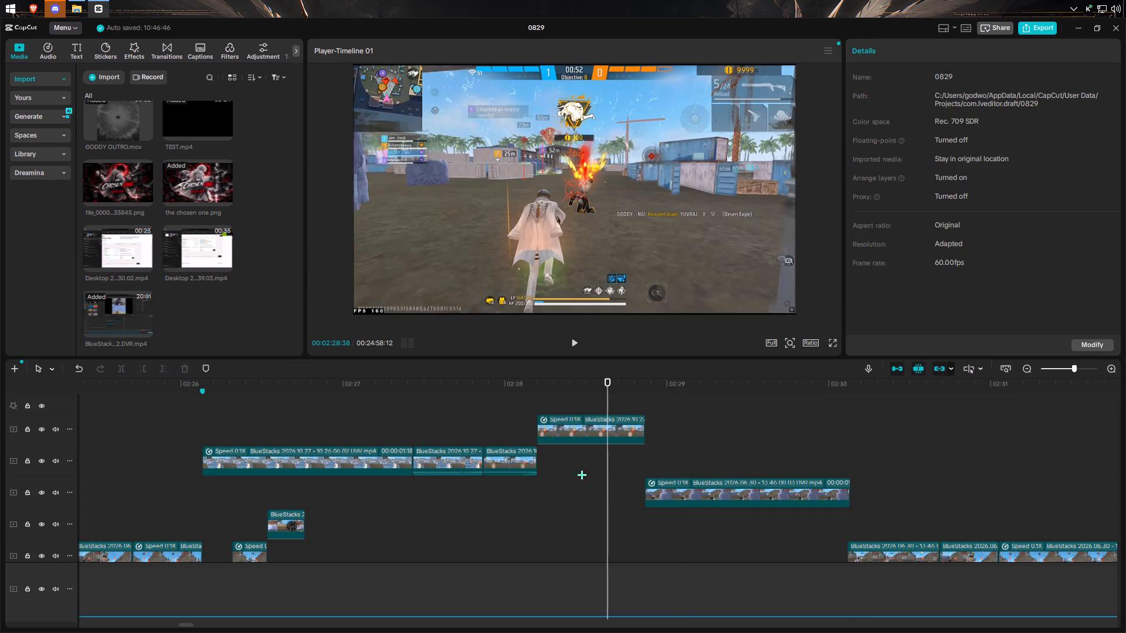
left_click(566, 339)
left_click(569, 339)
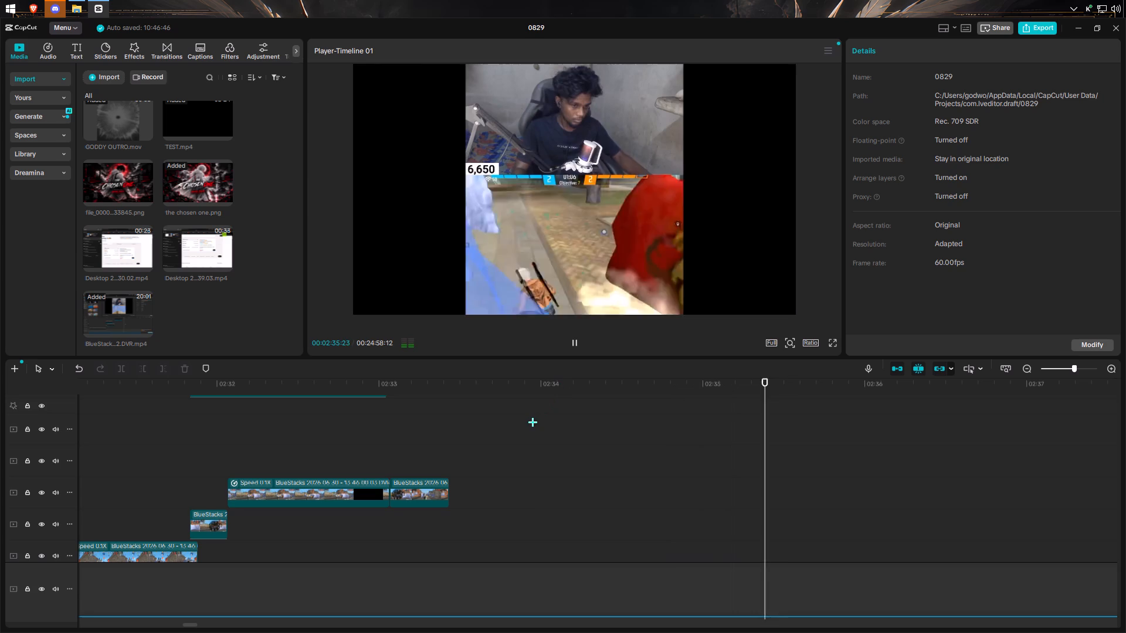
left_click(529, 429)
left_click_drag(522, 411, 233, 448)
left_click(226, 445)
left_click_drag(218, 441, 0, 542)
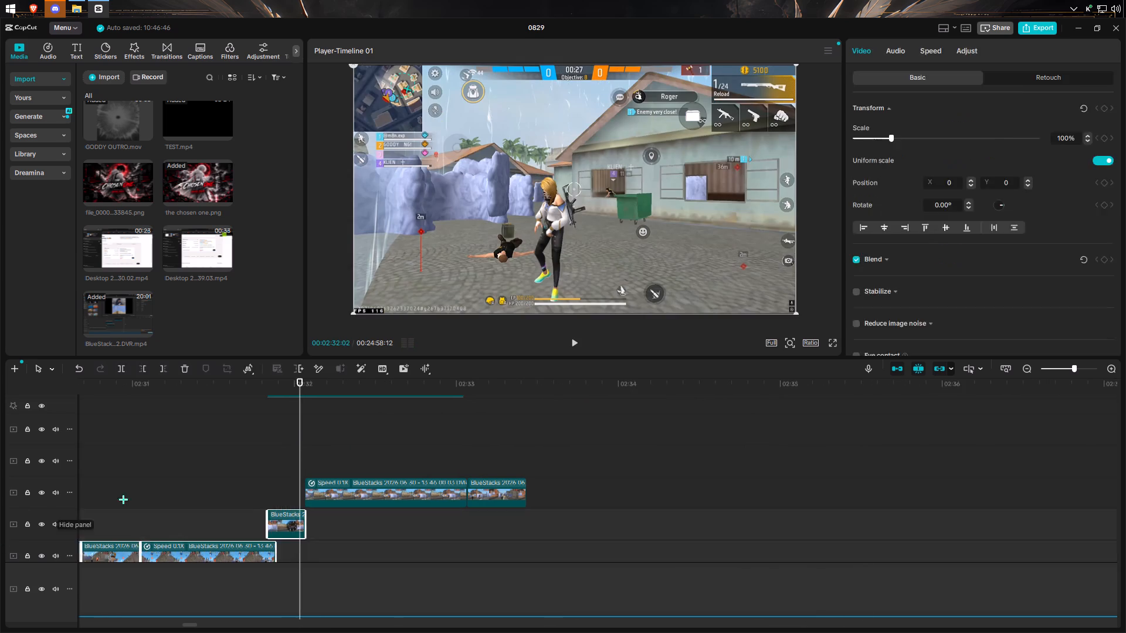
left_click(257, 492)
left_click_drag(257, 492, 62, 499)
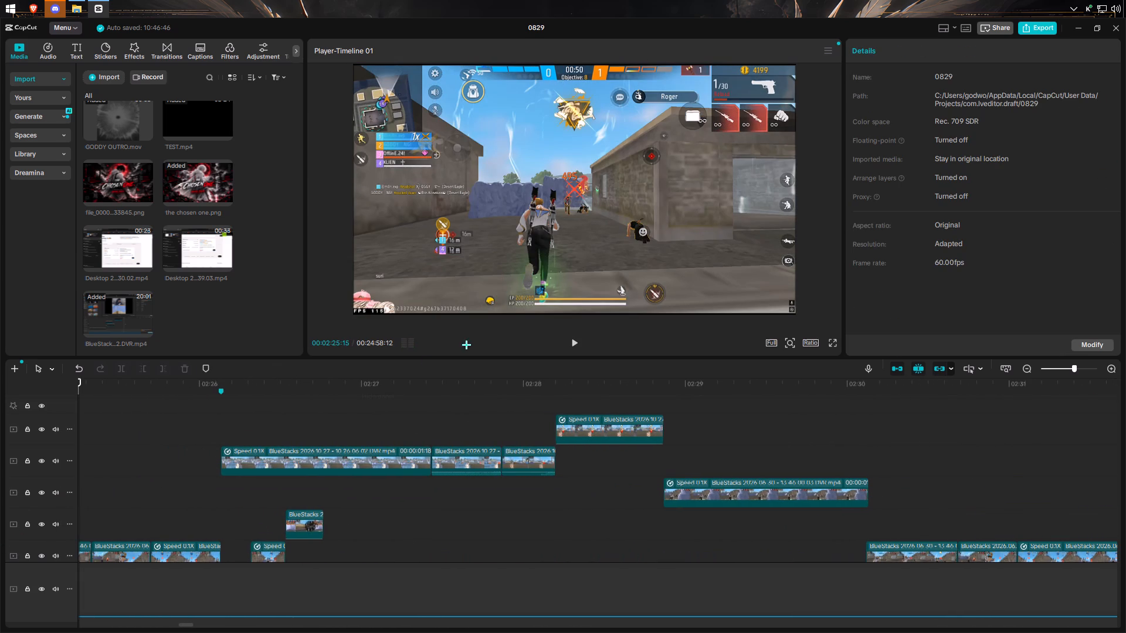
left_click(572, 345)
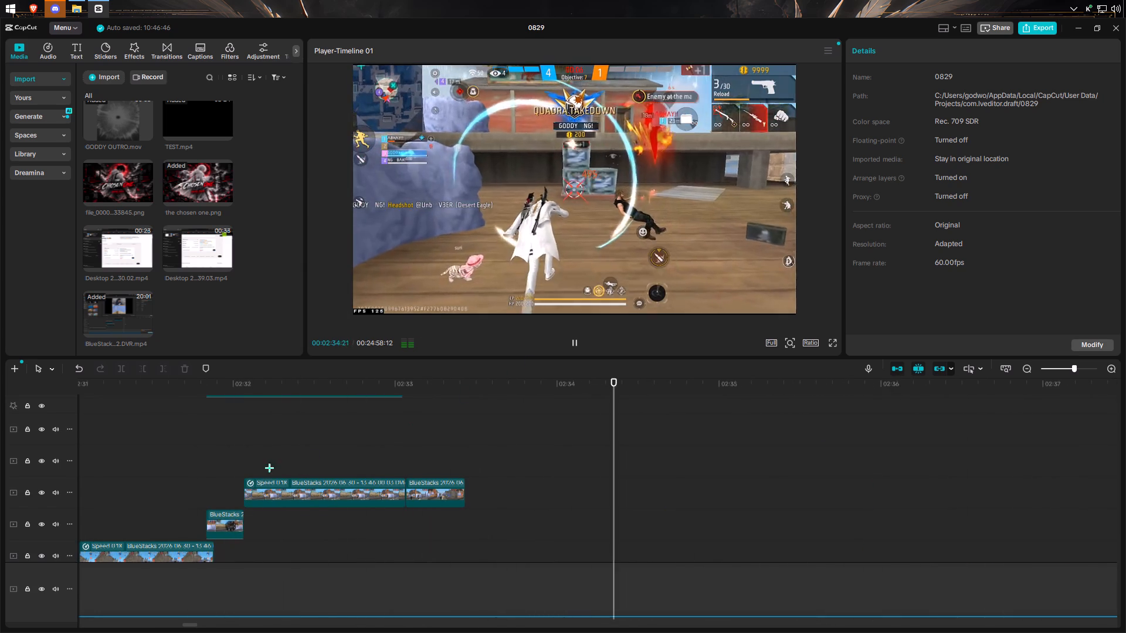
Replay the knockdown from about 02:27 to 02:28:52, and play again from about 02:25 to review the lead-in and cuts.
left_click(201, 468)
left_click_drag(201, 468, 58, 494)
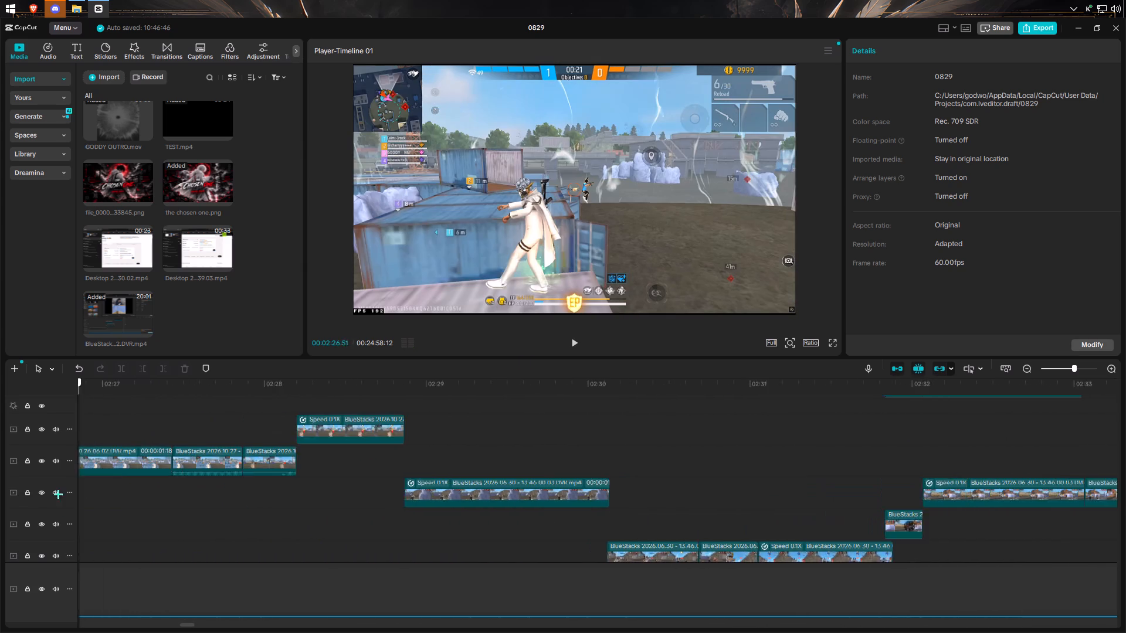
left_click_drag(58, 494, 135, 457)
left_click(570, 346)
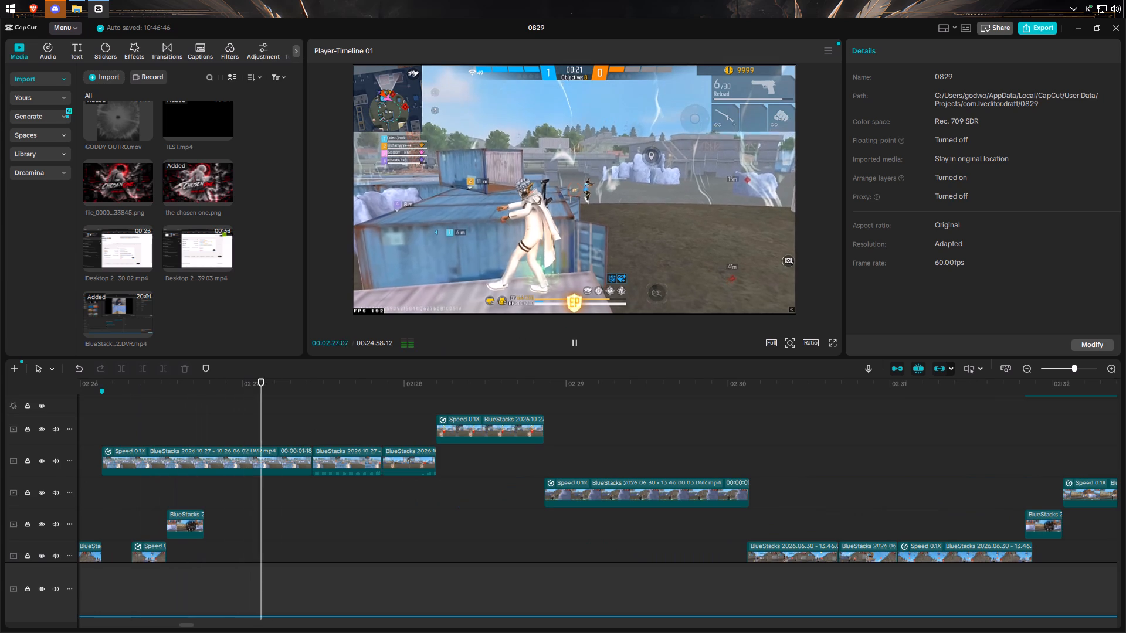
left_click(570, 346)
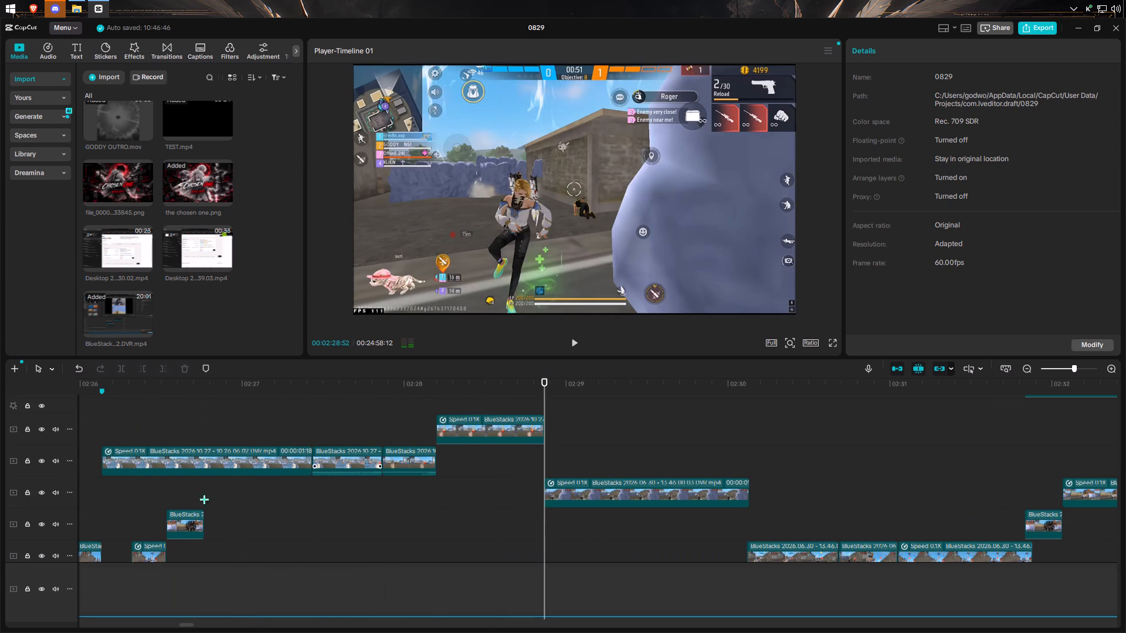
left_click(69, 492)
left_click(123, 496)
double_click(296, 501)
left_click_drag(296, 501, 72, 515)
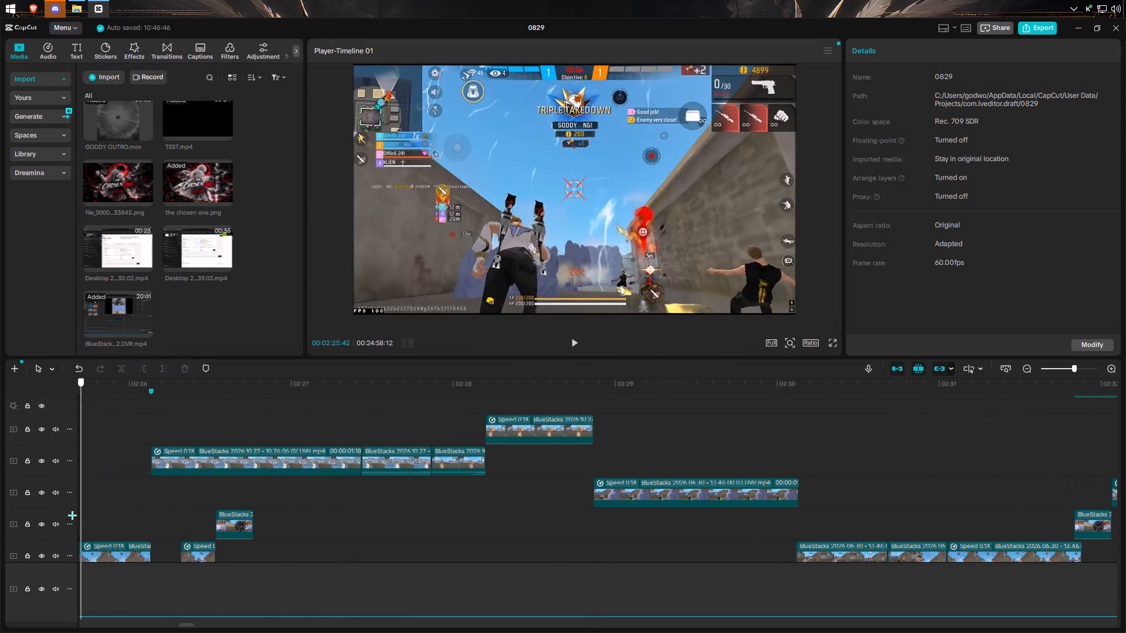
left_click_drag(72, 515, 158, 485)
left_click(572, 341)
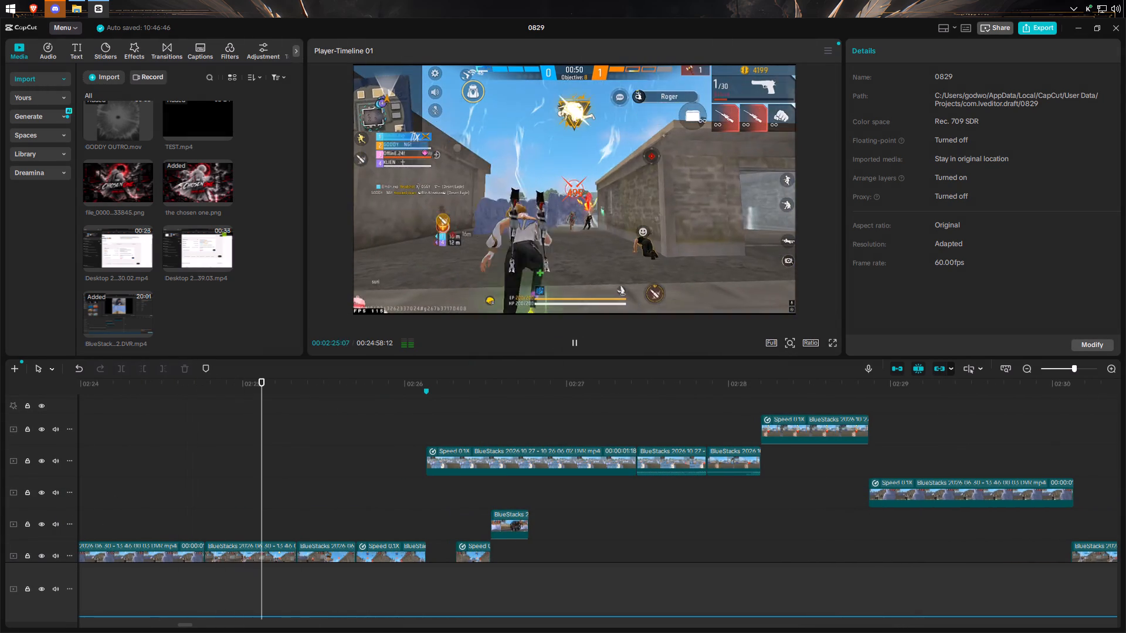
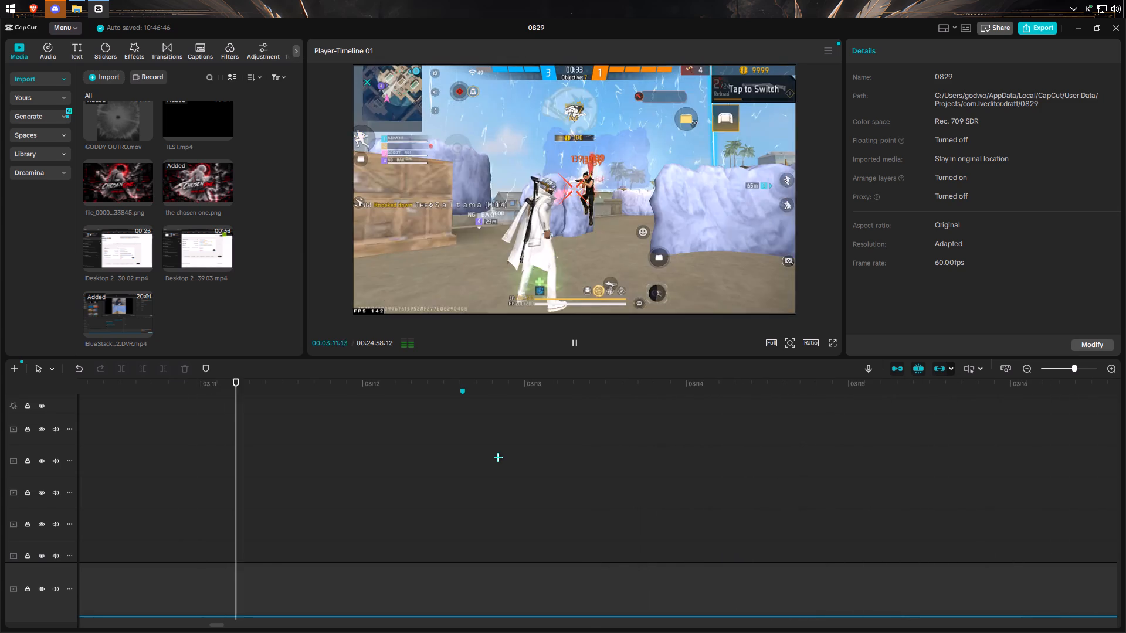
Return from 03:11 to the BlueStacks edit around 02:26, and replay it from about 02:25:05.
left_click(498, 457)
left_click_drag(498, 457, 44, 445)
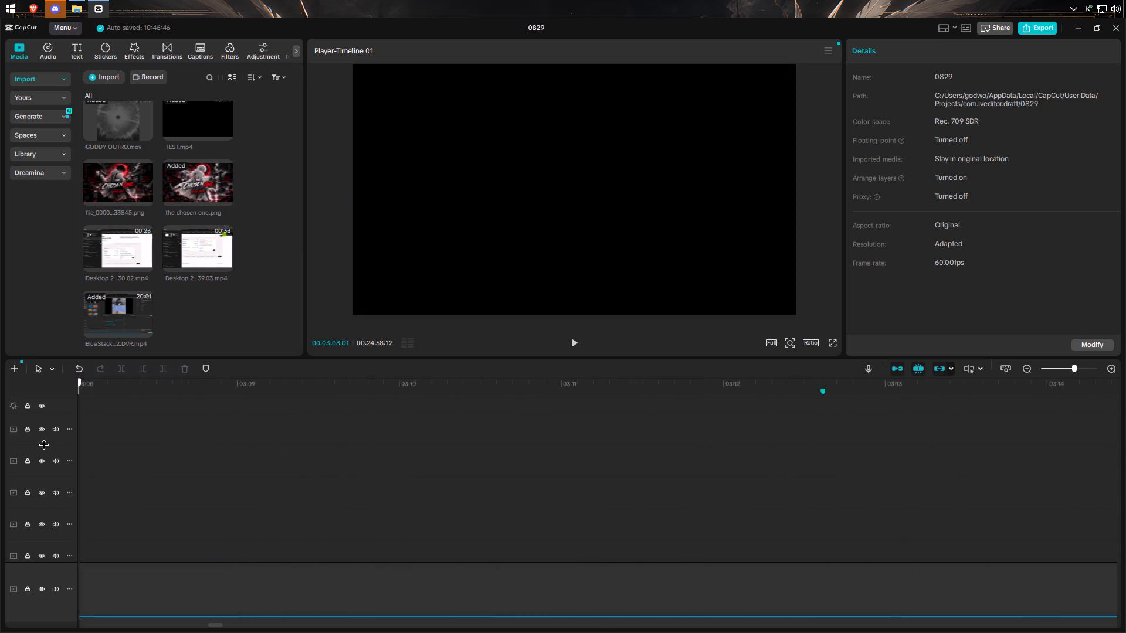
left_click_drag(44, 445, 146, 424)
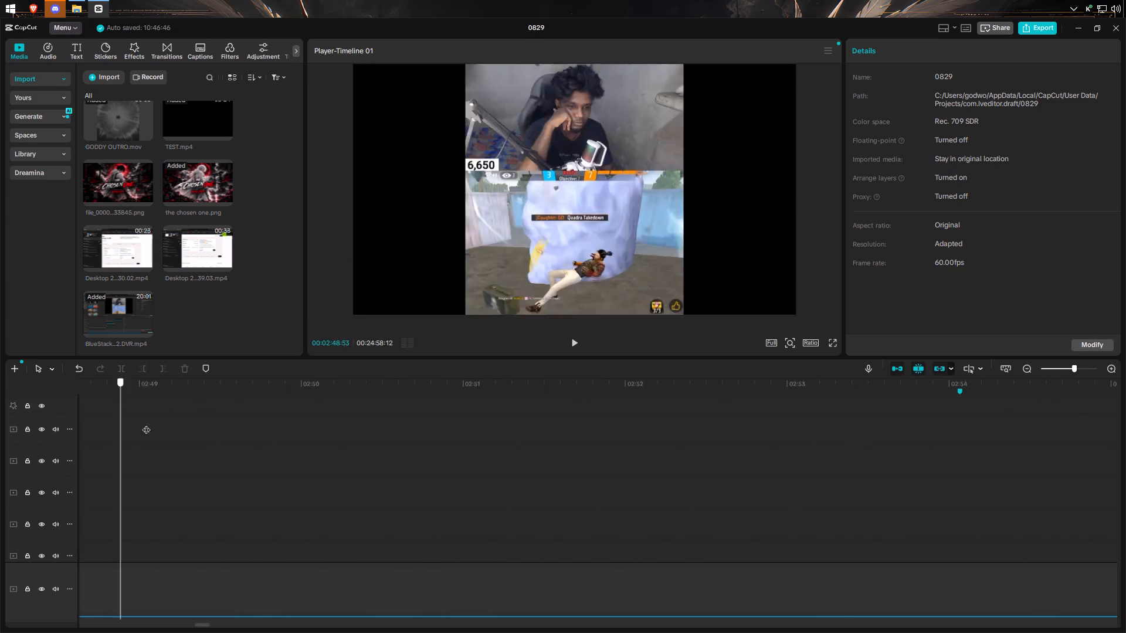
left_click_drag(146, 424, 42, 454)
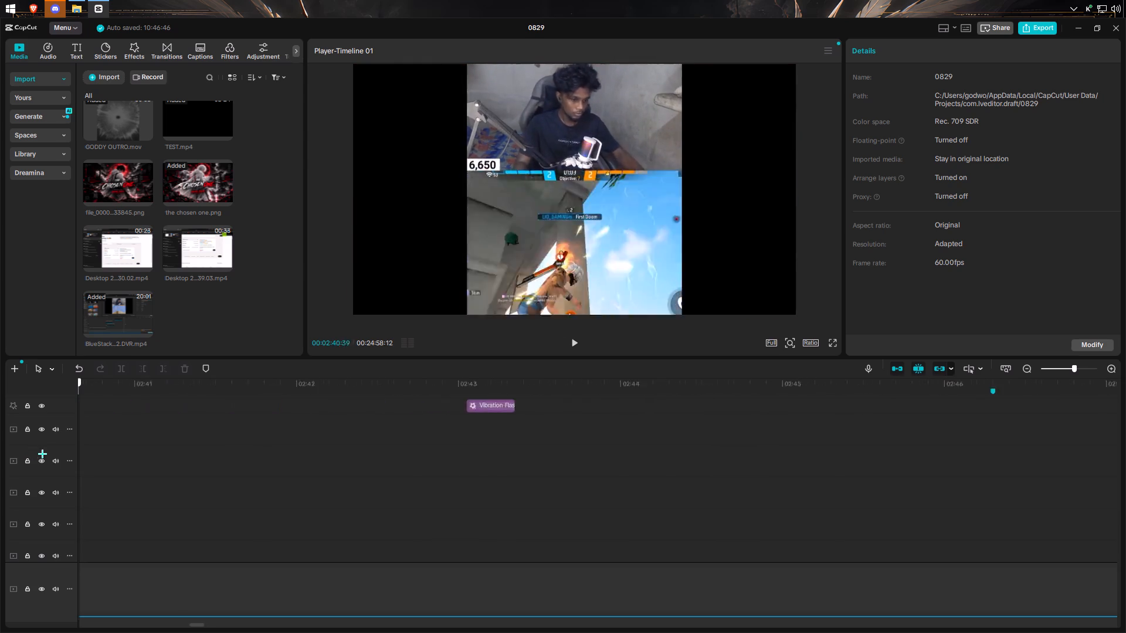
left_click_drag(42, 454, 69, 464)
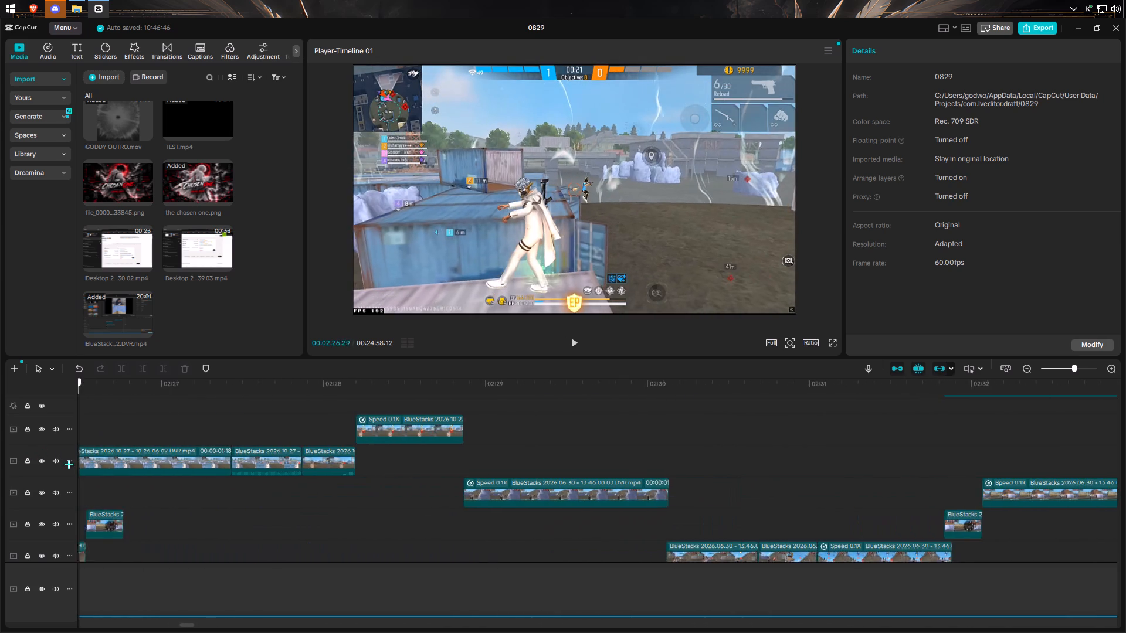
left_click_drag(69, 464, 292, 448)
left_click(575, 343)
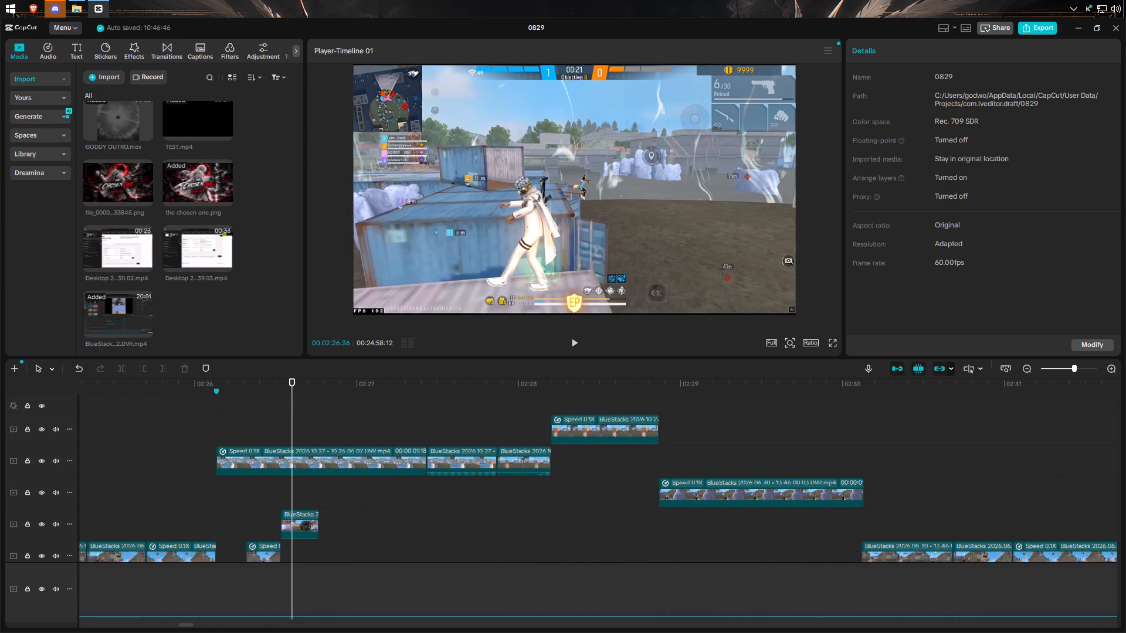
left_click(209, 440)
left_click_drag(209, 440, 90, 475)
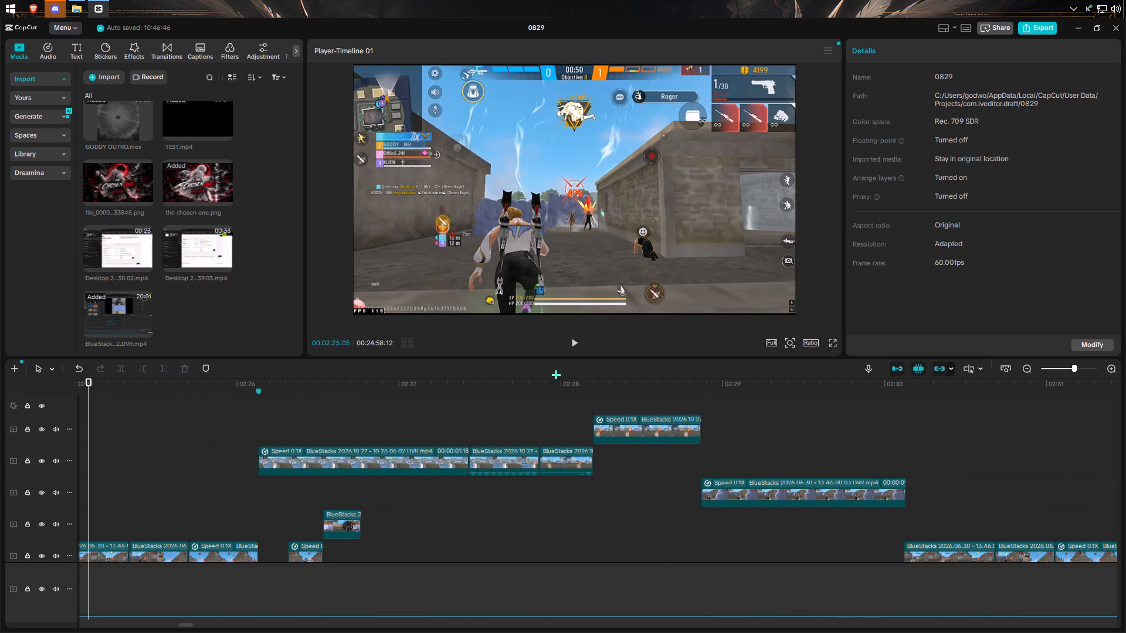
left_click(567, 343)
left_click(567, 343)
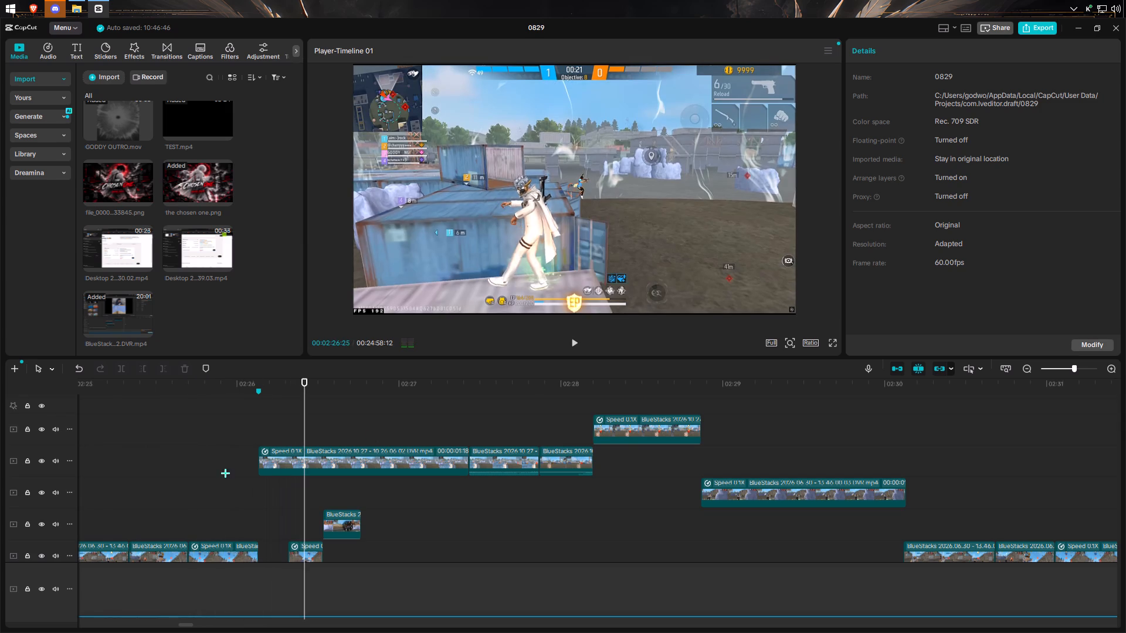
left_click(225, 473)
left_click_drag(204, 464, 53, 496)
double_click(167, 487)
left_click_drag(158, 494, 111, 508)
left_click(123, 494)
left_click_drag(123, 494, 84, 508)
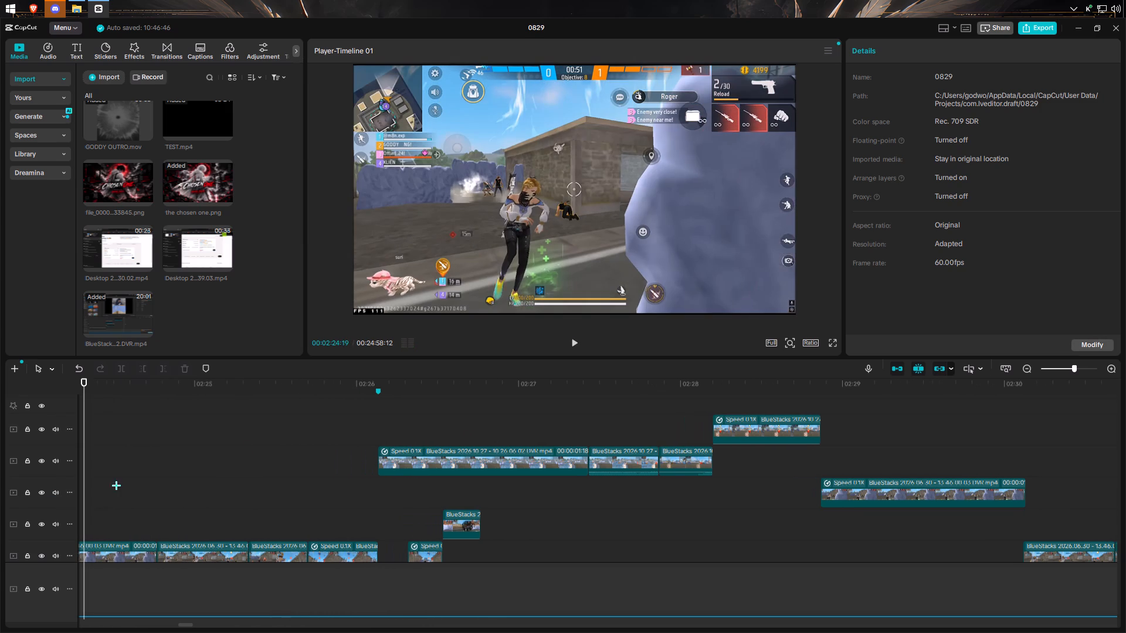
left_click(572, 341)
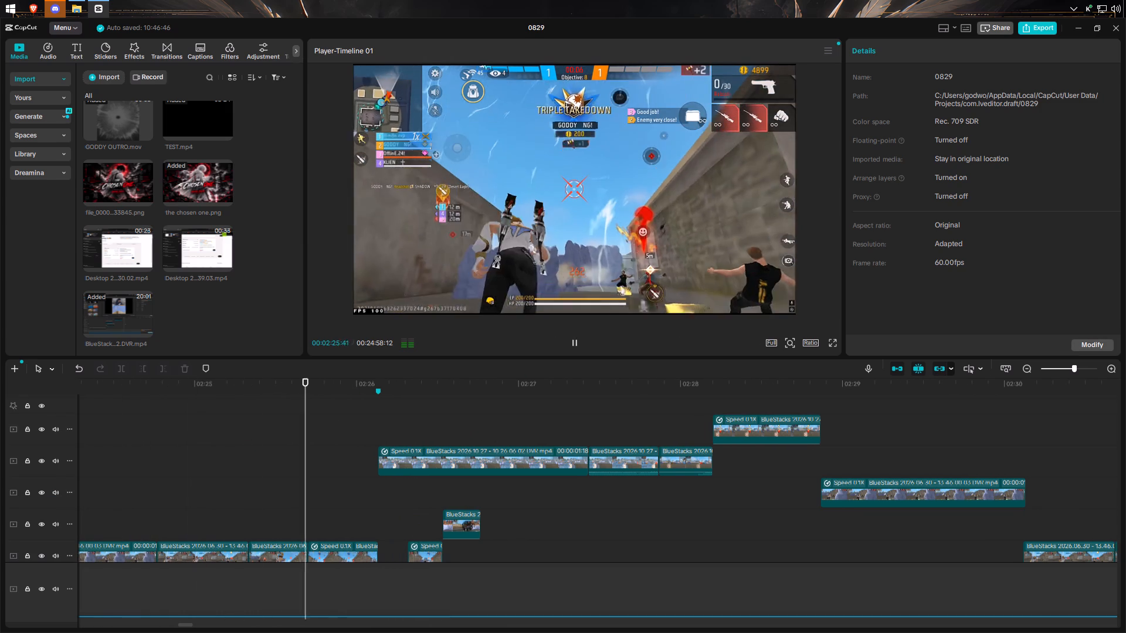
left_click(572, 341)
left_click(572, 341)
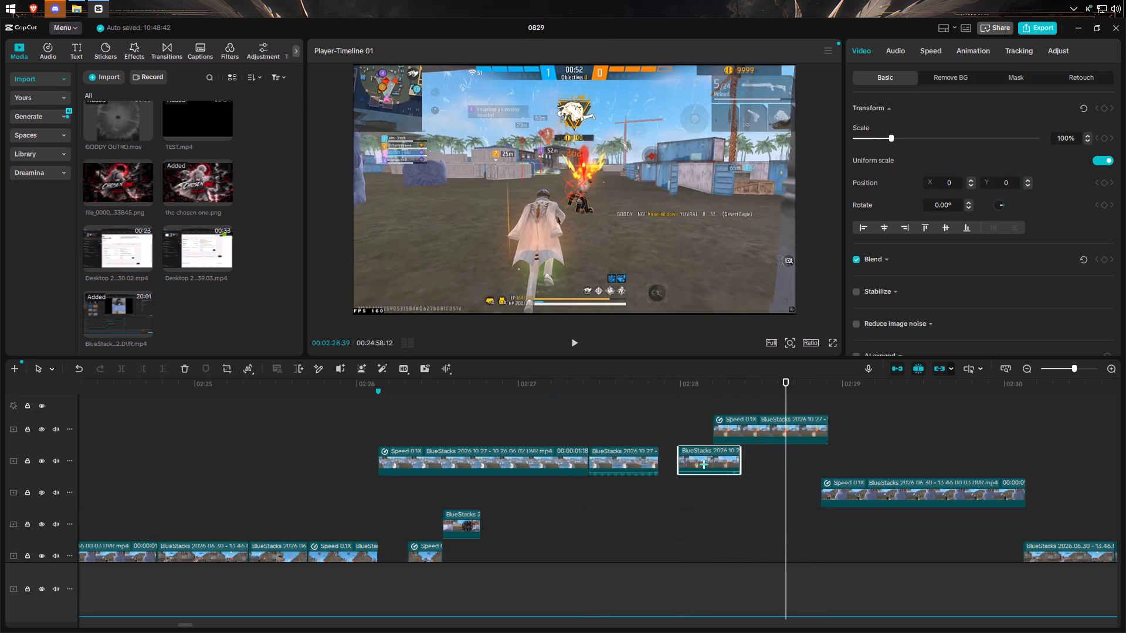
left_click_drag(704, 464, 702, 464)
left_click_drag(746, 426, 771, 427)
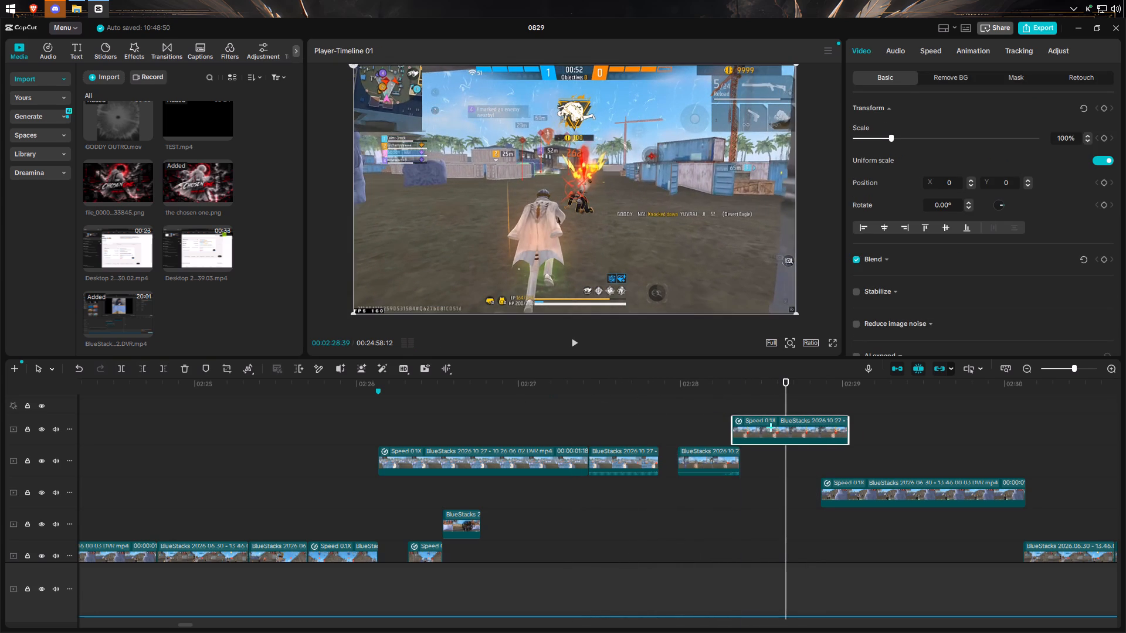
left_click_drag(771, 427, 772, 429)
left_click(690, 462)
left_click_drag(677, 457, 663, 457)
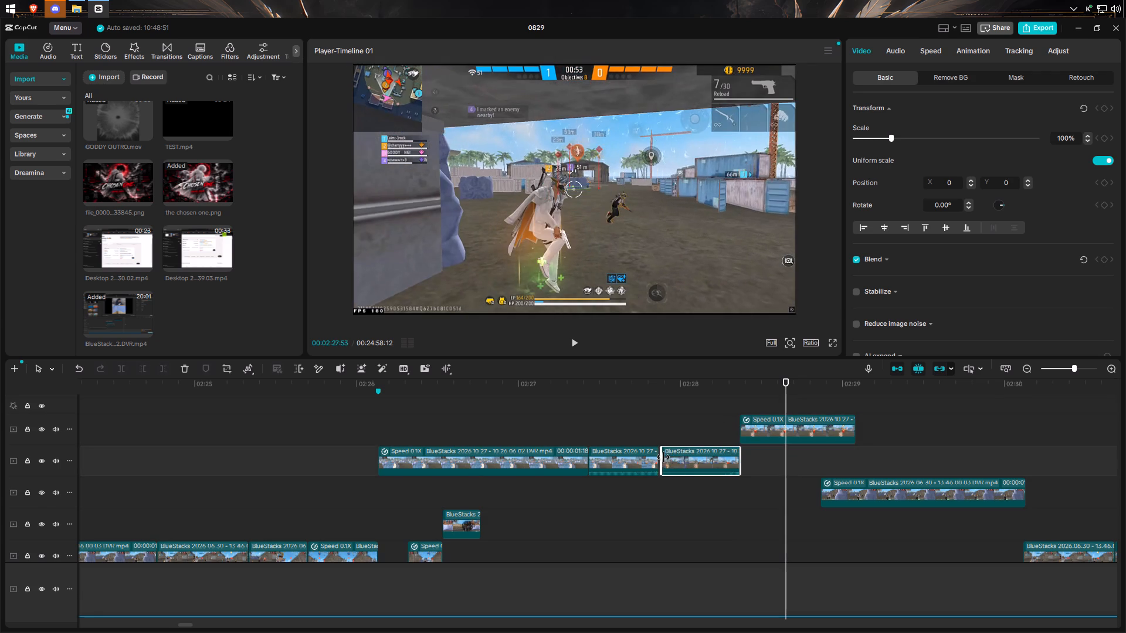
left_click_drag(663, 457, 662, 459)
Replay the extended lead-in and slow knockdown through 02:29:10, and again from before 02:28:12, checking the knockdown moment.
left_click(637, 503)
left_click(572, 341)
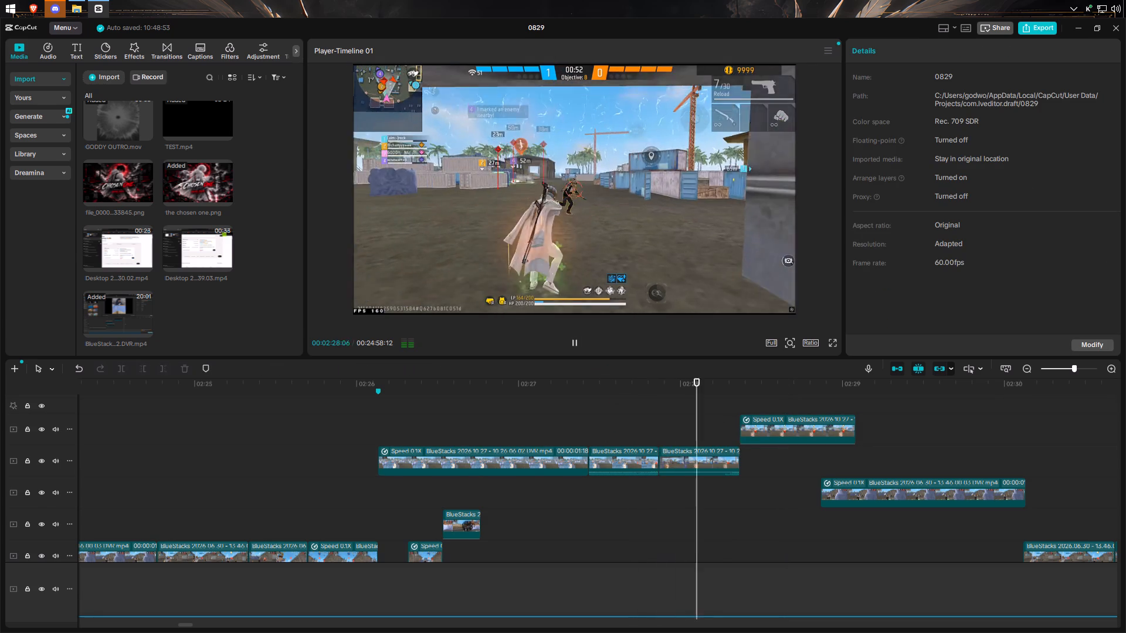
left_click(572, 341)
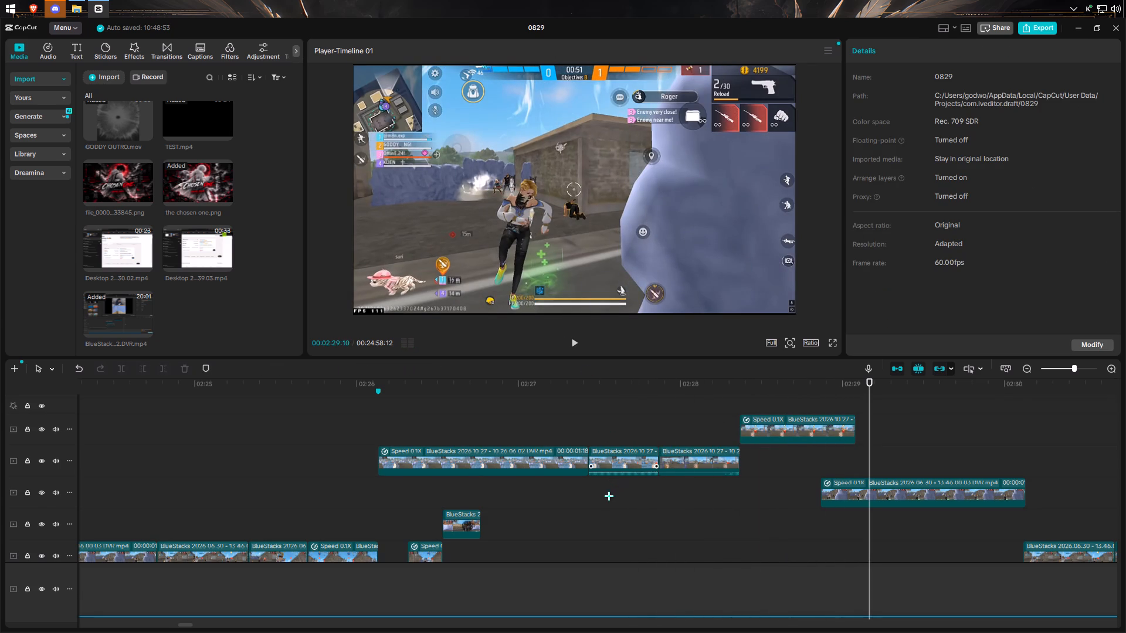
left_click(605, 499)
left_click(575, 346)
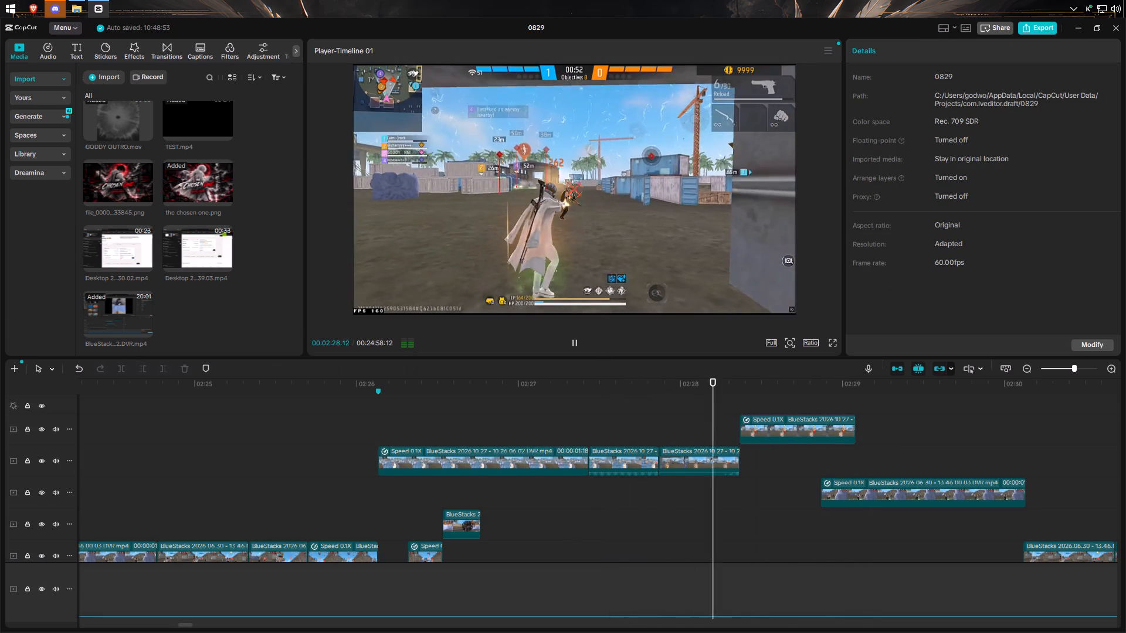
left_click(575, 345)
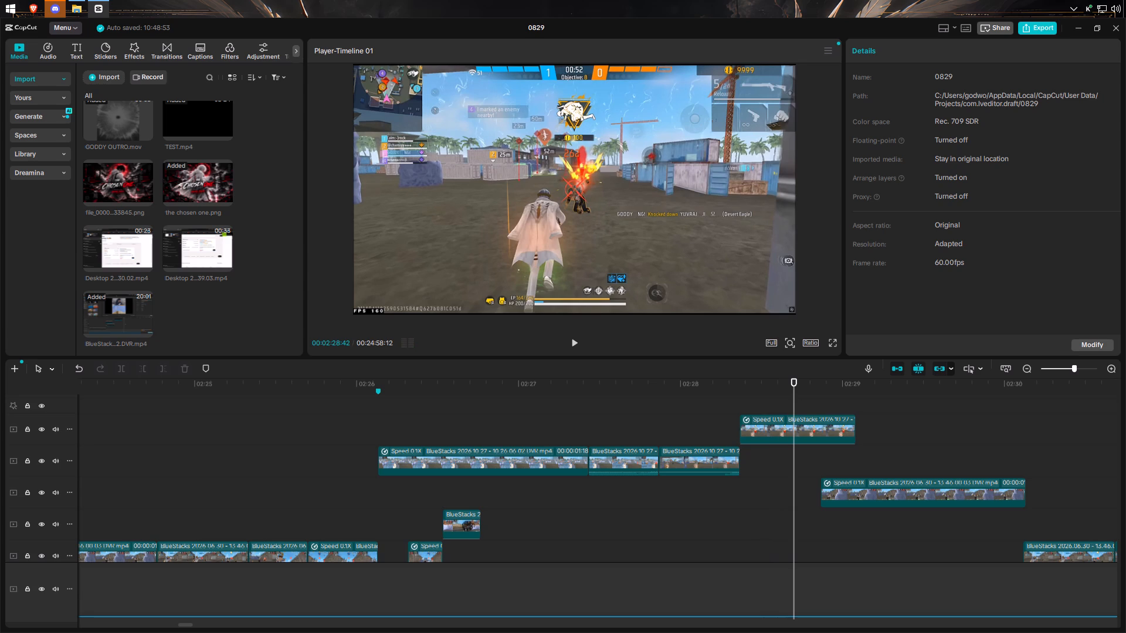
double_click(575, 345)
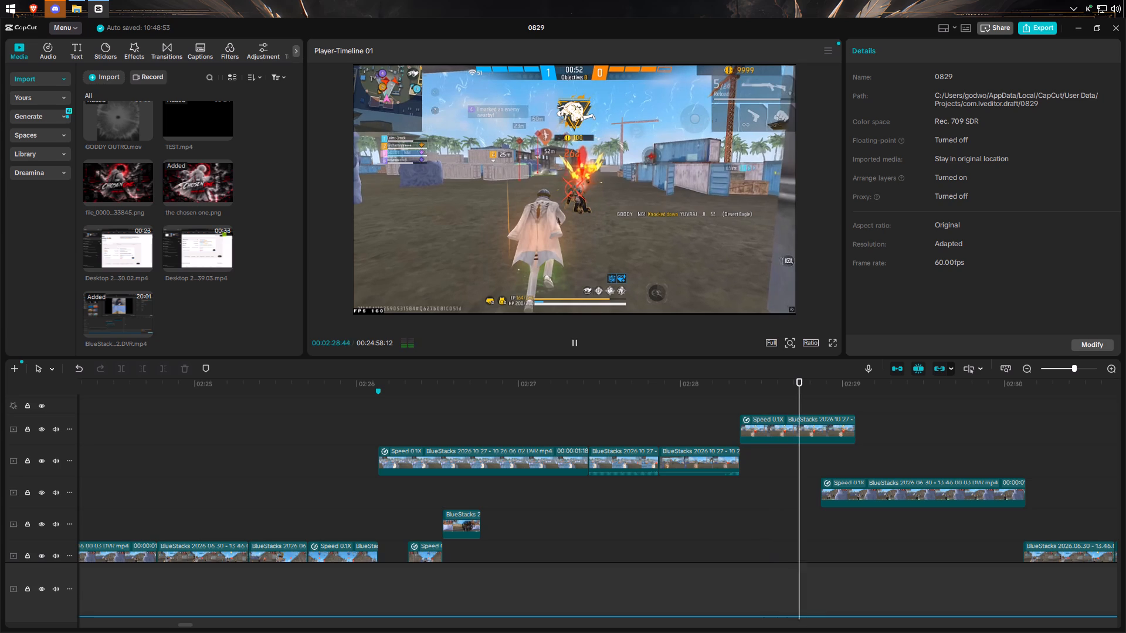
left_click(575, 345)
Replay the knockdown from 02:27:31, and again from 02:27:16 to 02:29:04, to review the cuts and slow motion.
left_click(602, 503)
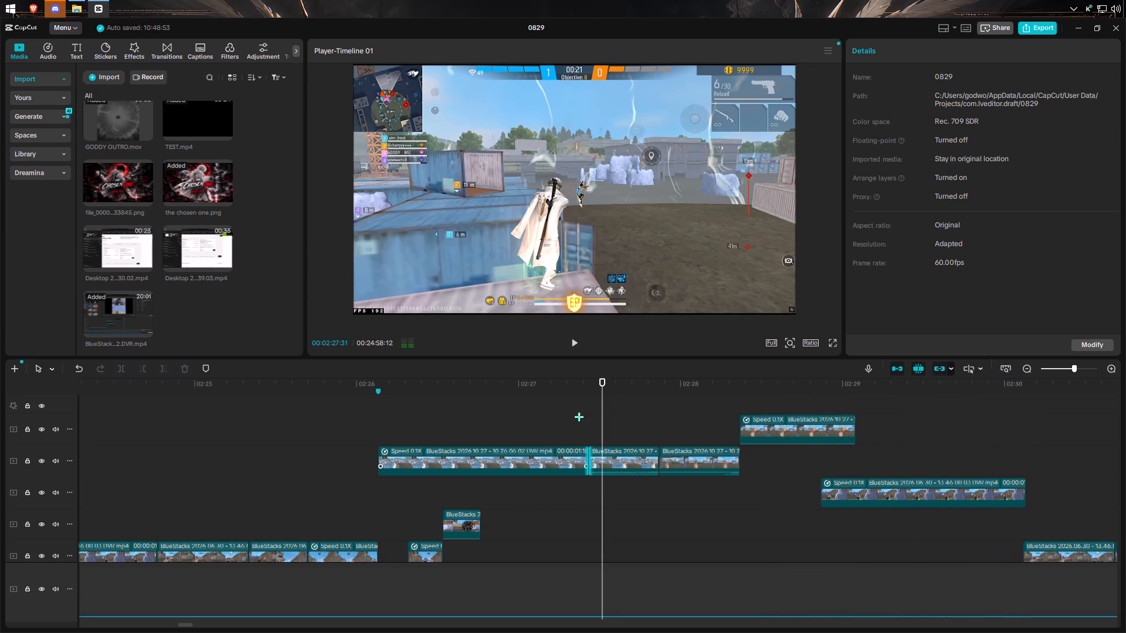
left_click(579, 343)
left_click(579, 343)
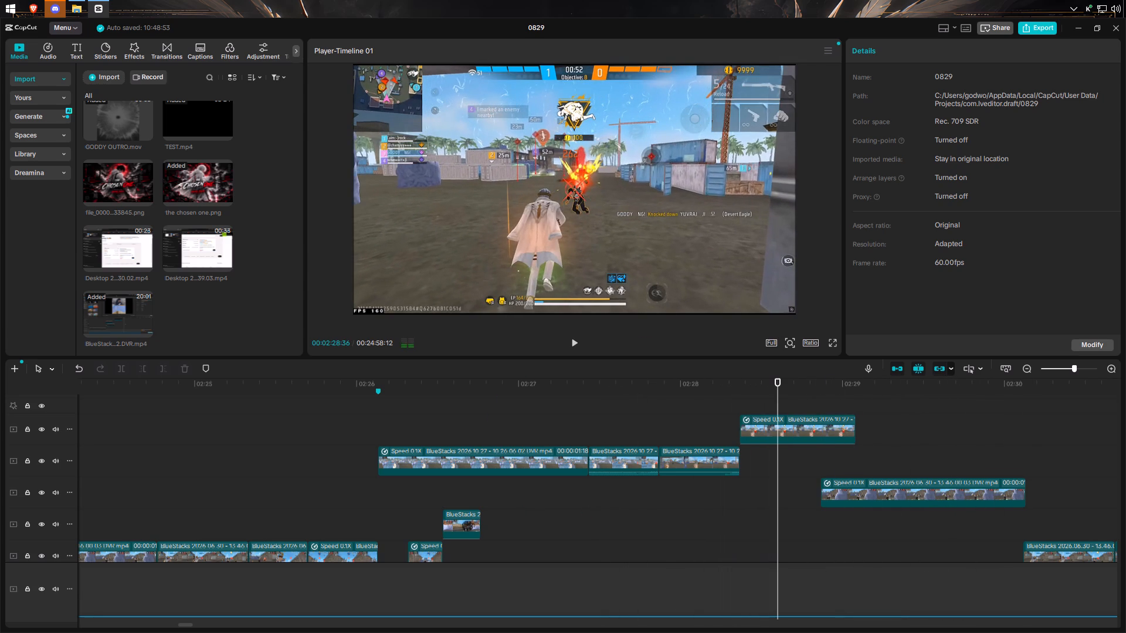
left_click(561, 503)
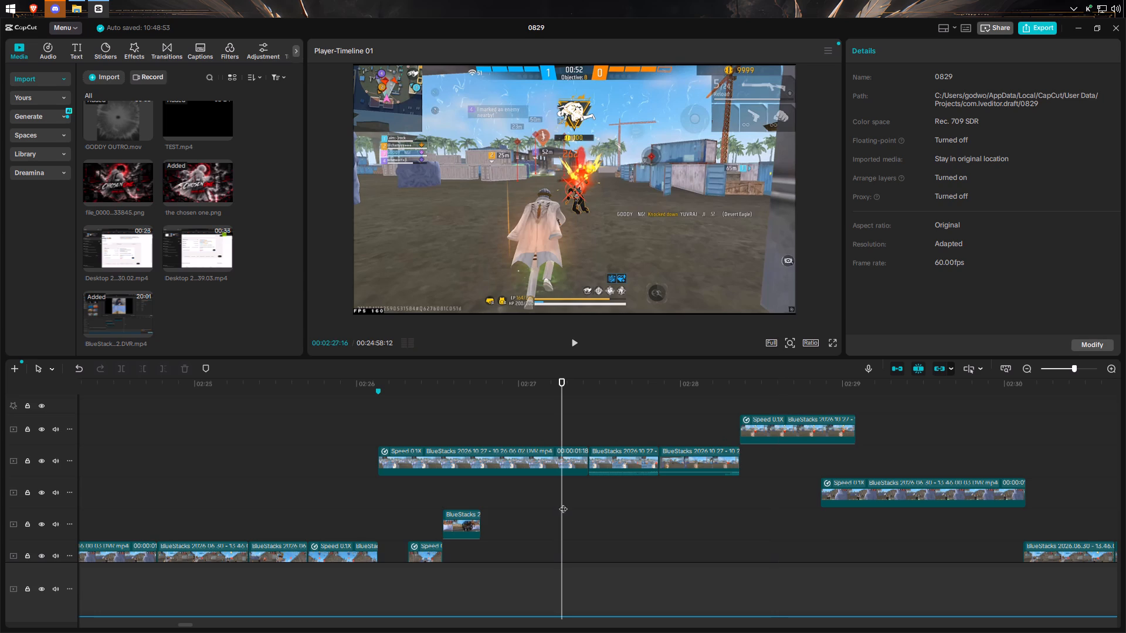
left_click(575, 343)
left_click(575, 343)
double_click(575, 341)
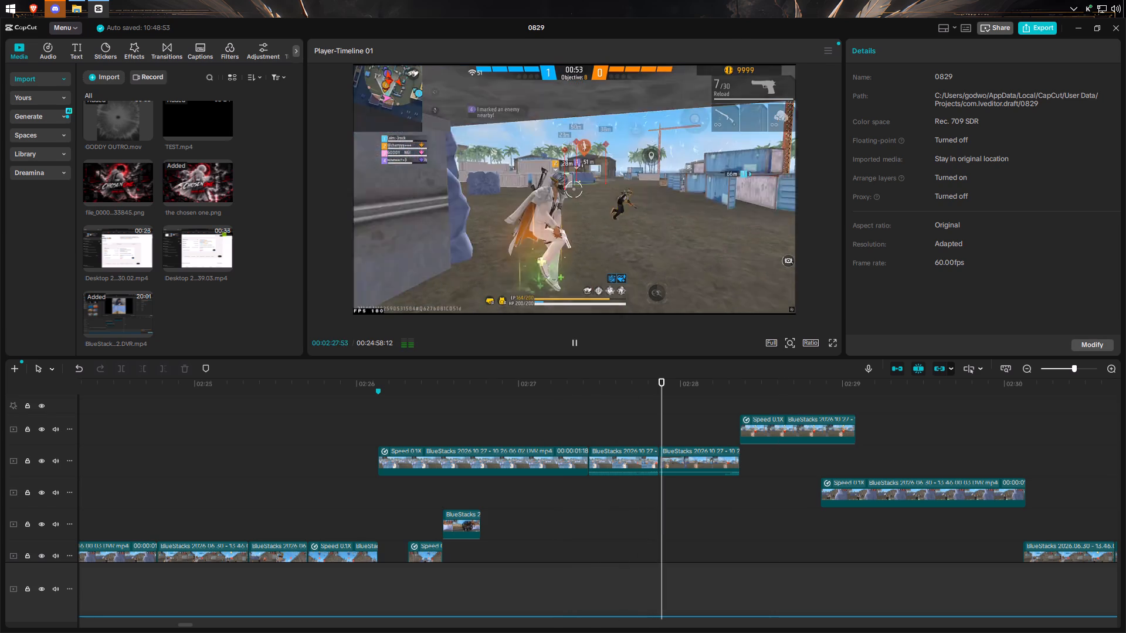
double_click(575, 341)
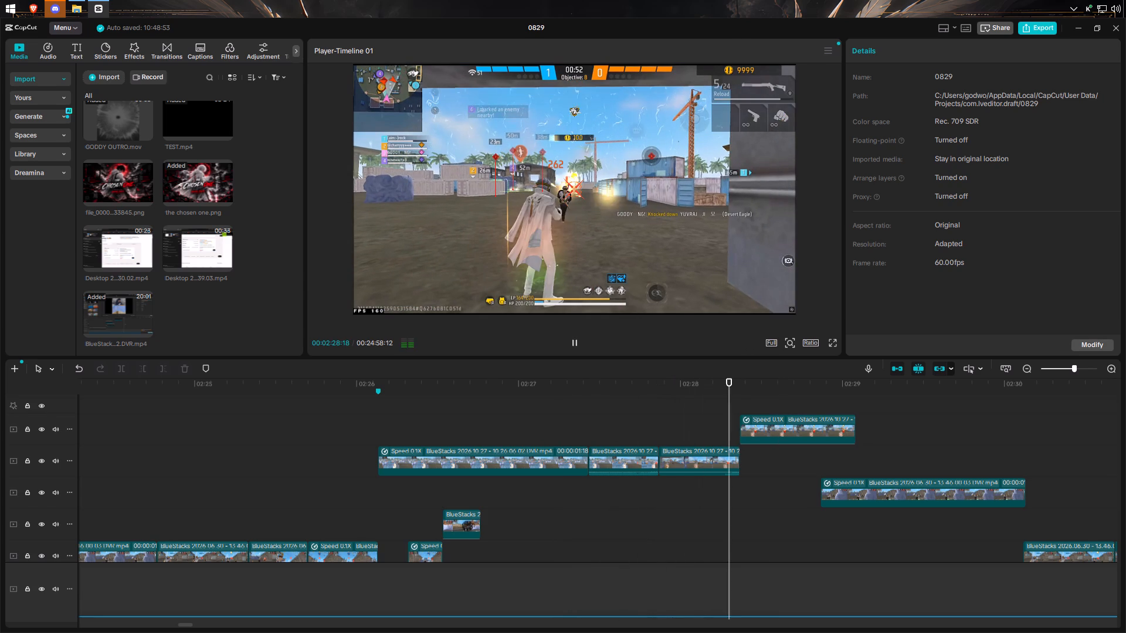
left_click(575, 341)
left_click(575, 341)
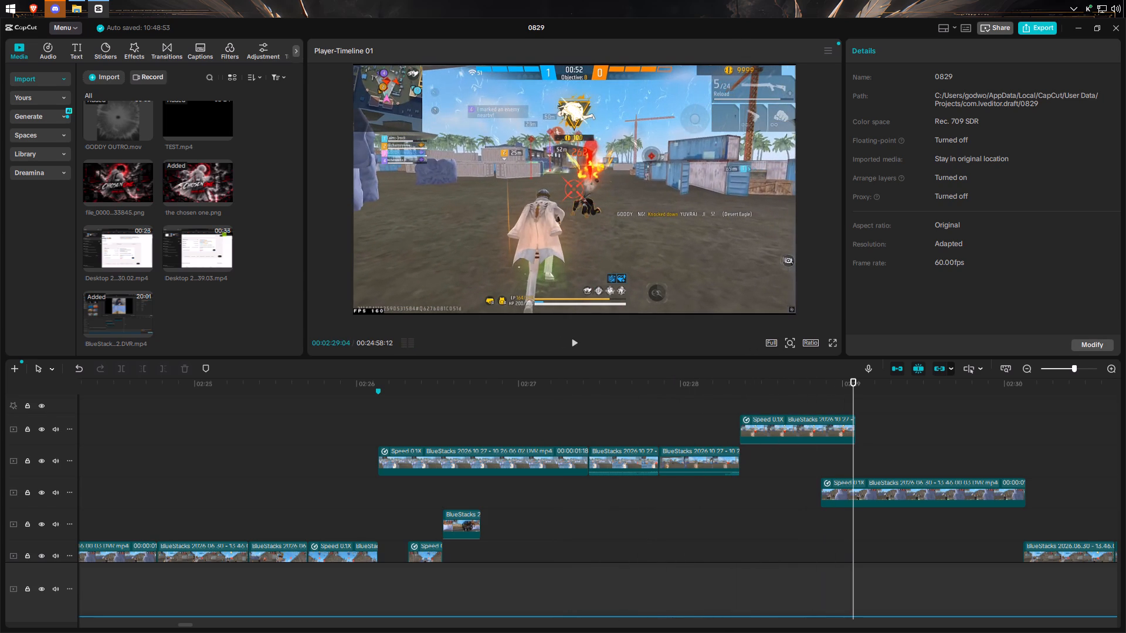
Split the slow knockdown clip at 02:28:52, where the next slow-motion clip starts, and delete the part after the cut.
left_click(772, 468)
left_click_drag(772, 468, 797, 471)
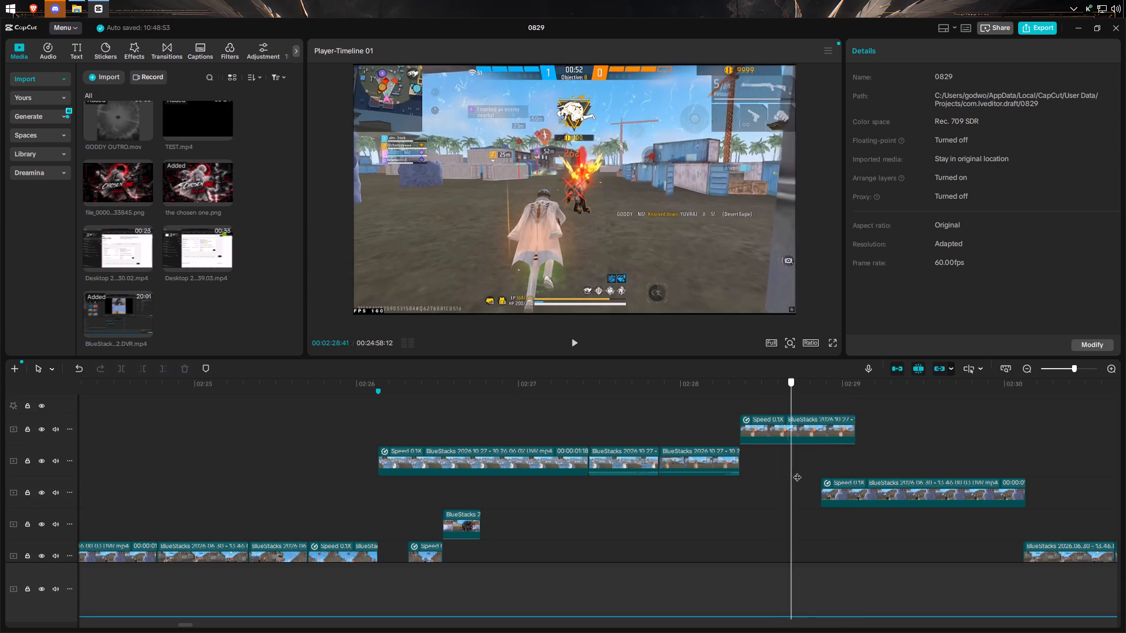
left_click_drag(797, 471, 820, 473)
left_click(818, 434)
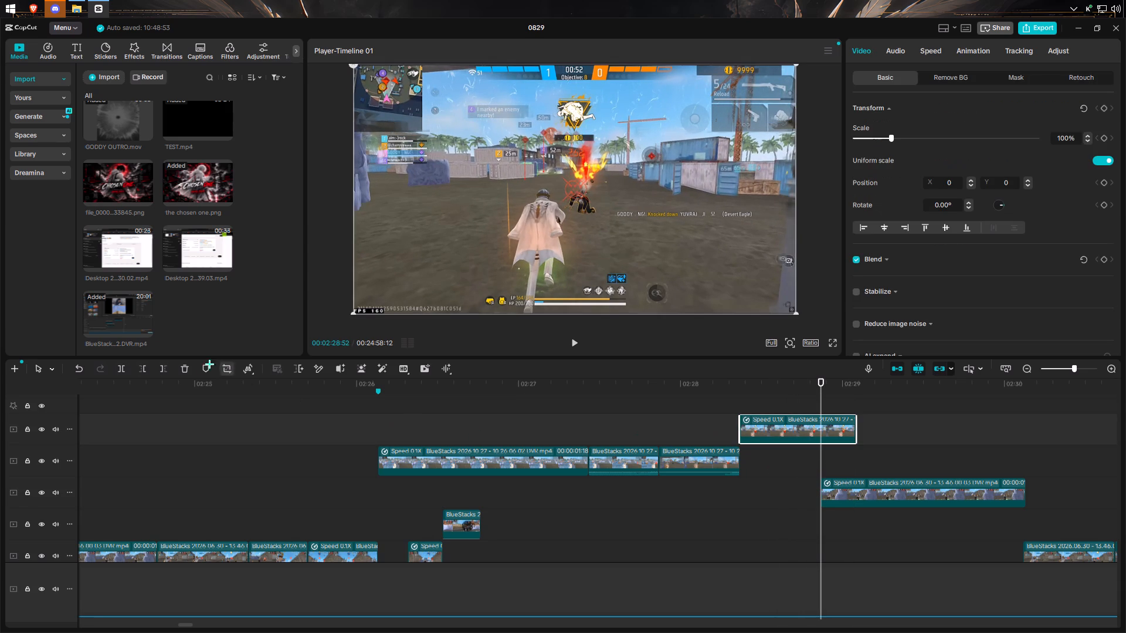
left_click(118, 373)
left_click(188, 371)
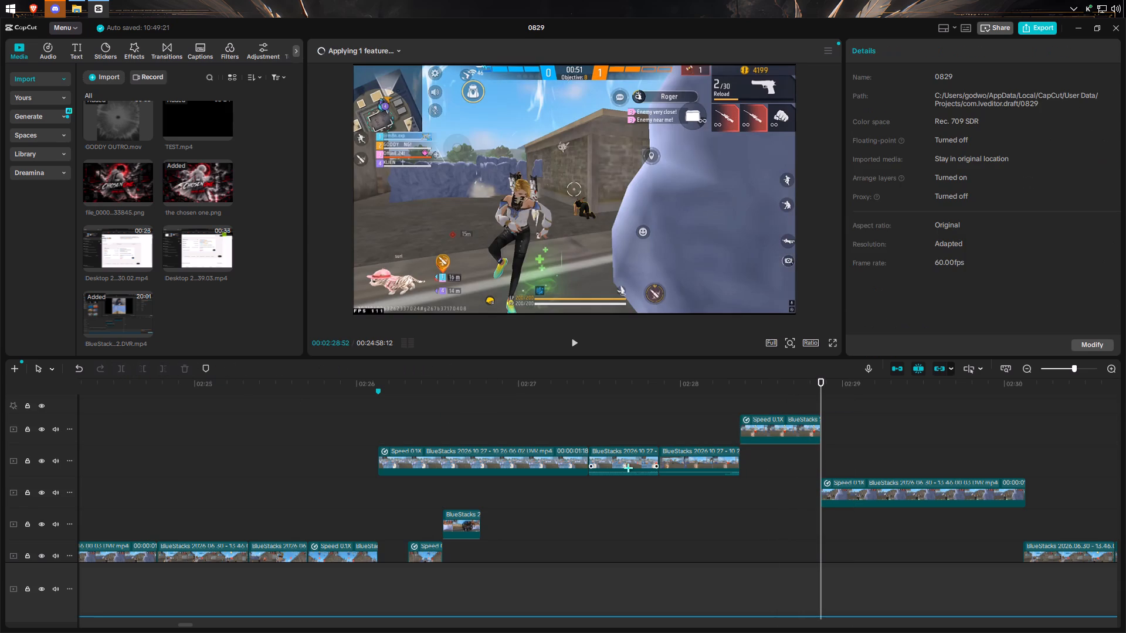
Replay the trimmed knockdown from before 02:28 through 02:33:53, and again from 02:26:17, to check the flow between clips.
left_click(568, 348)
left_click(665, 403)
left_click(575, 348)
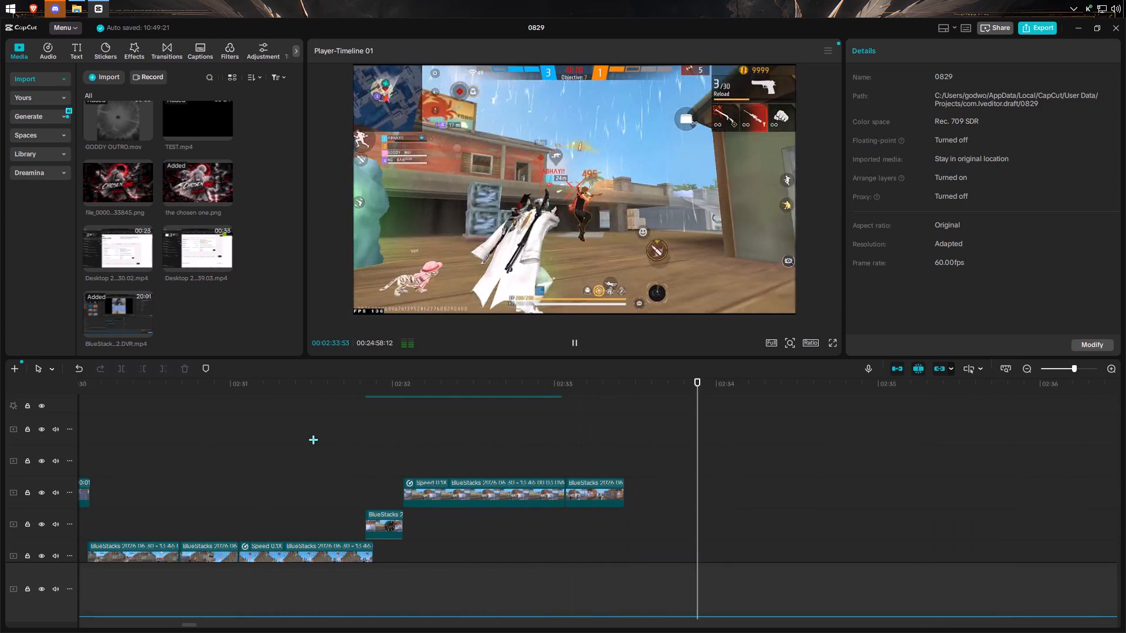
left_click(285, 478)
left_click_drag(285, 478, 49, 503)
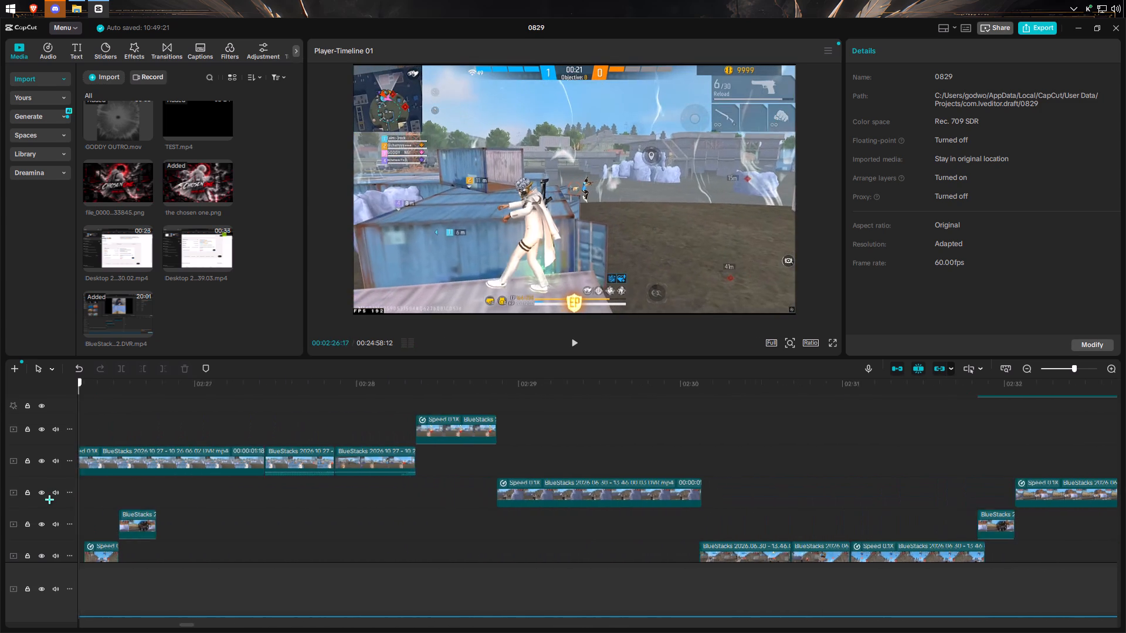
left_click_drag(574, 332, 570, 346)
left_click(570, 346)
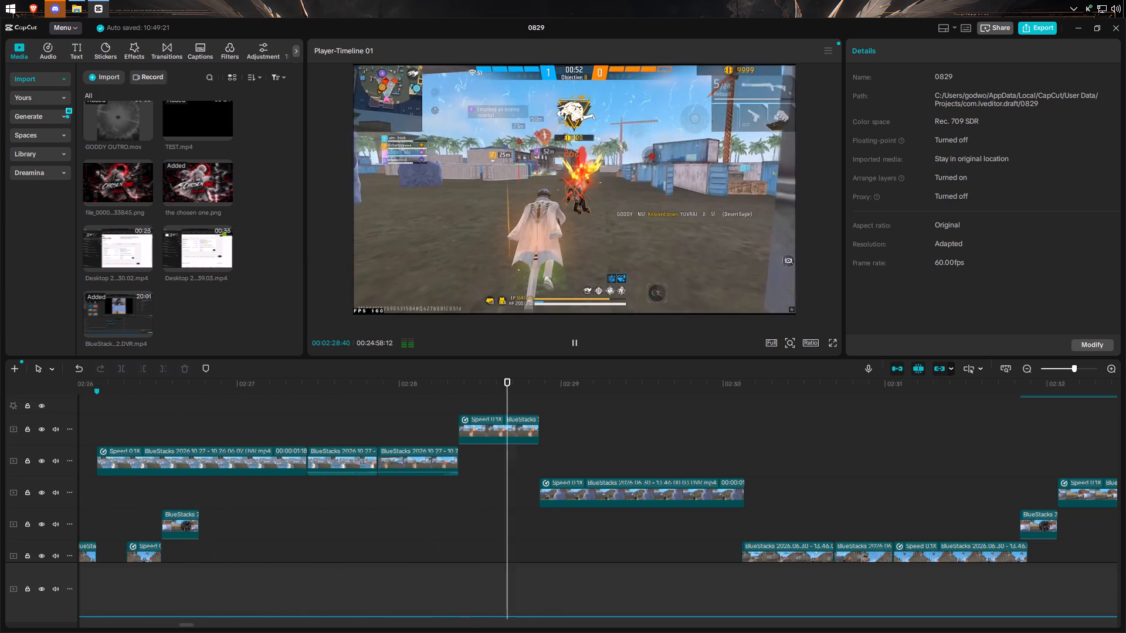
left_click(570, 346)
Replay the knockdown from 02:28:12 and again from 02:27:08, checking the cut to the following clip at 02:28:52.
left_click(431, 427)
left_click(575, 336)
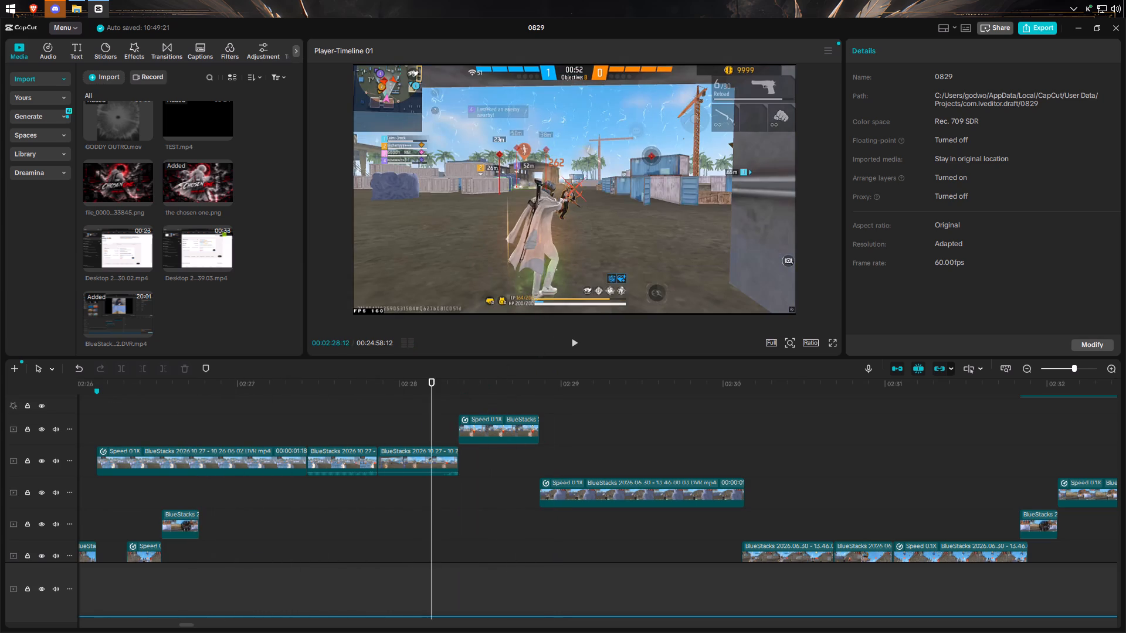
left_click(575, 336)
left_click(259, 426)
left_click(561, 338)
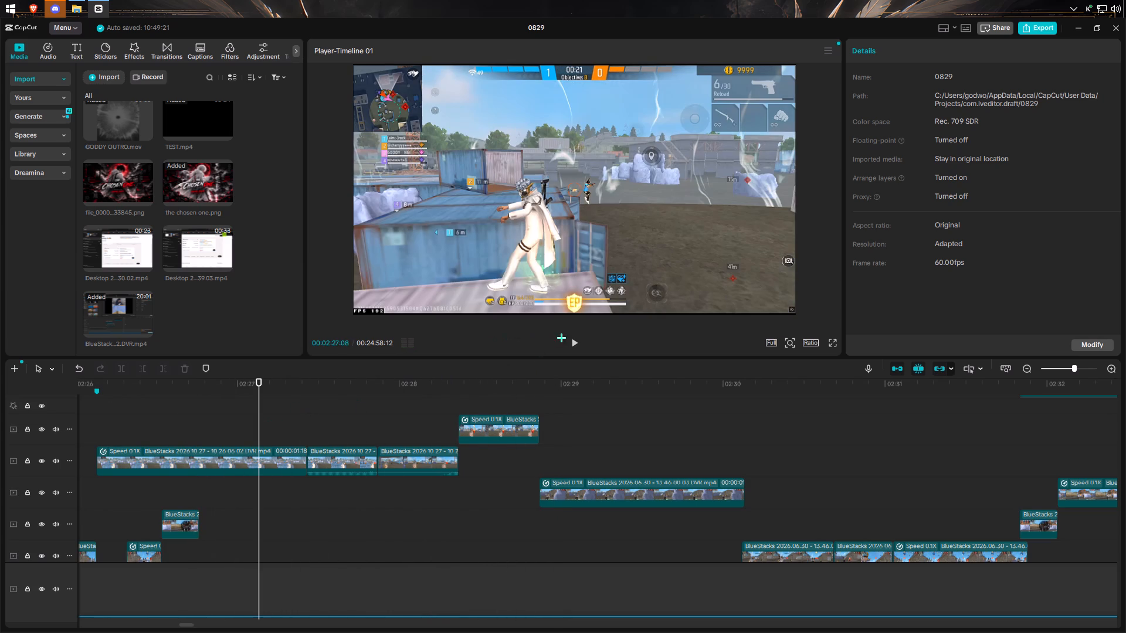
left_click(584, 339)
left_click(572, 339)
left_click(572, 339)
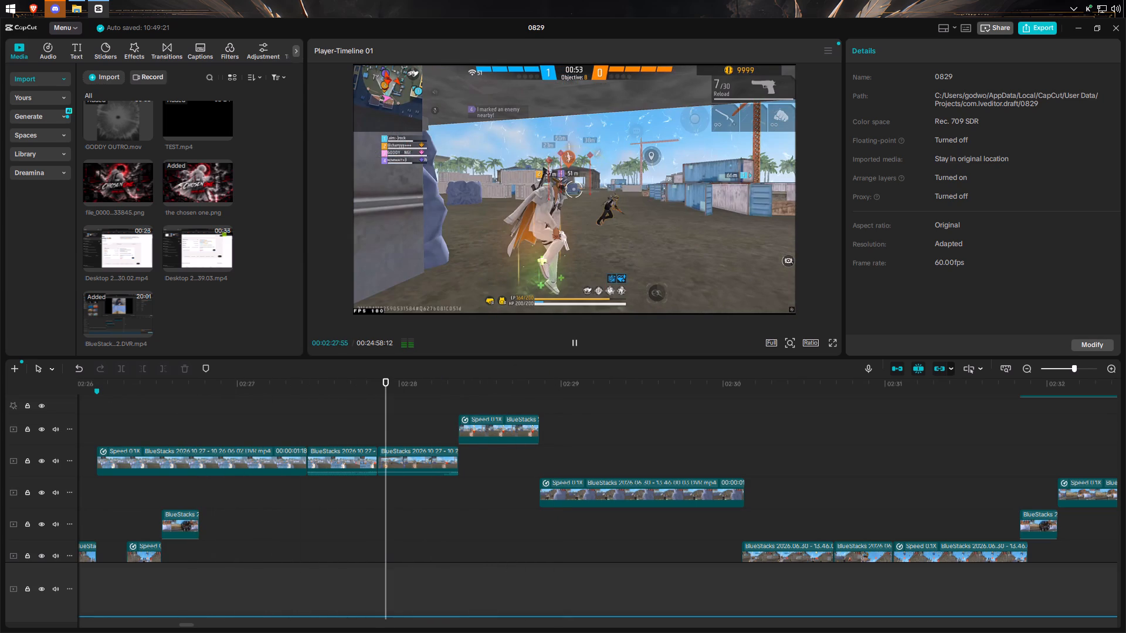
left_click(572, 339)
left_click(572, 339)
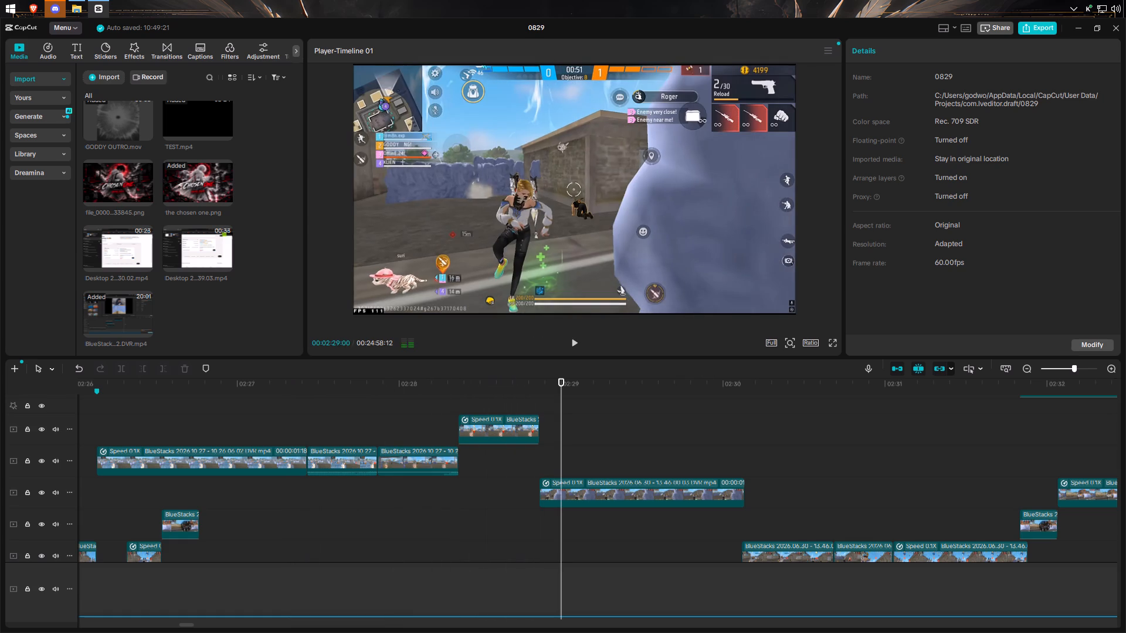
left_click(572, 339)
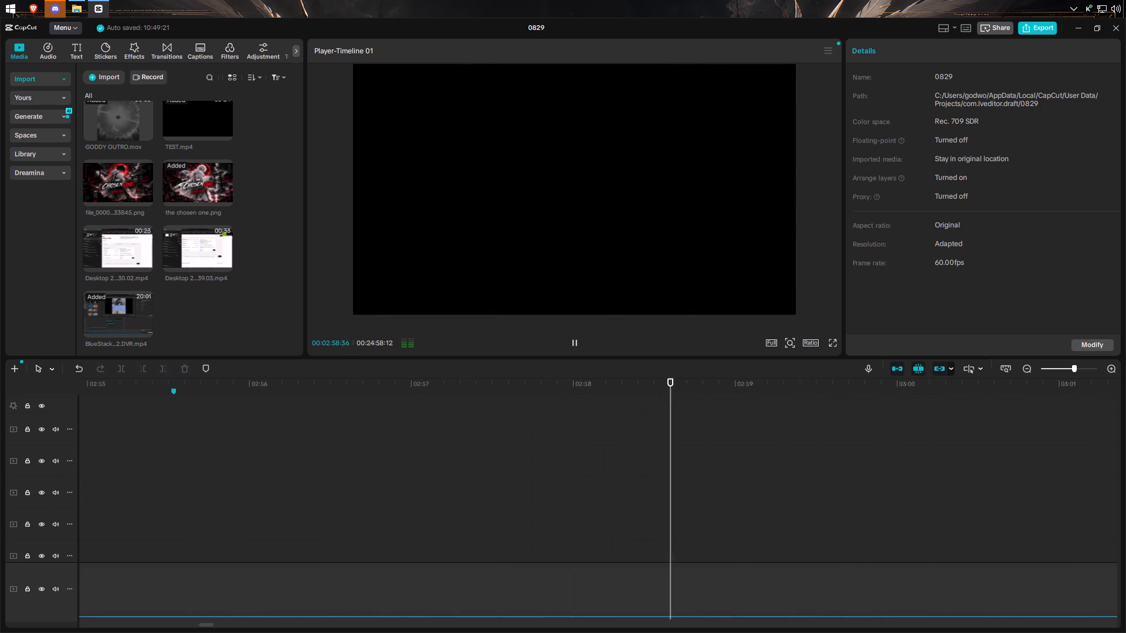
Go back from the empty stretch near 02:58 and replay the end of the edited sequence through 02:34:45.
left_click(616, 455)
left_click_drag(616, 455, 486, 480)
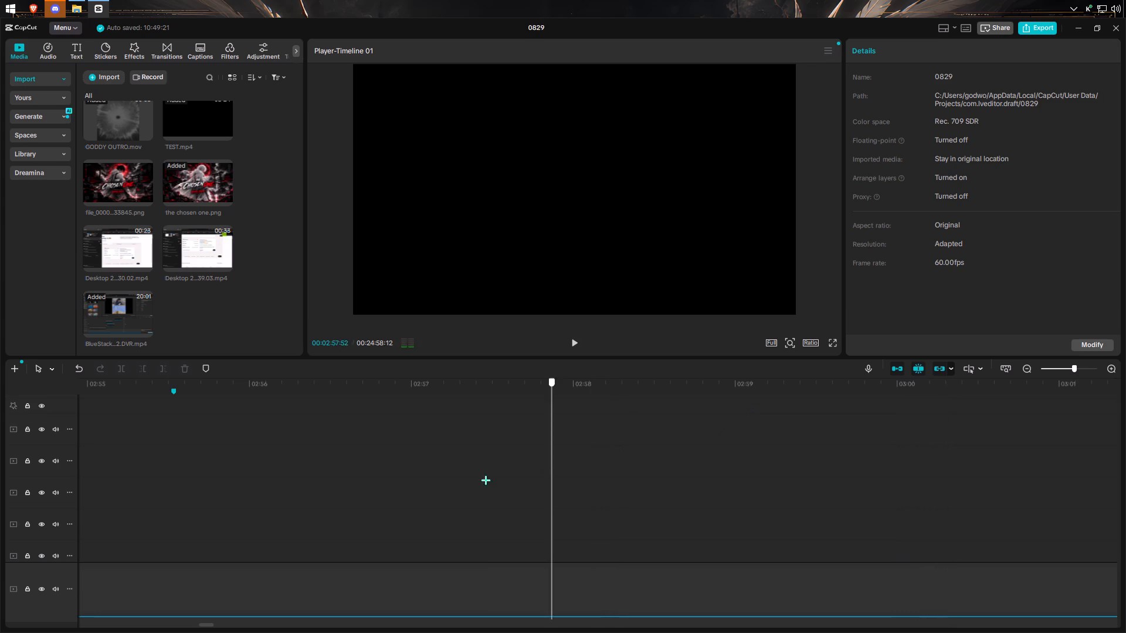
left_click_drag(486, 480, 33, 484)
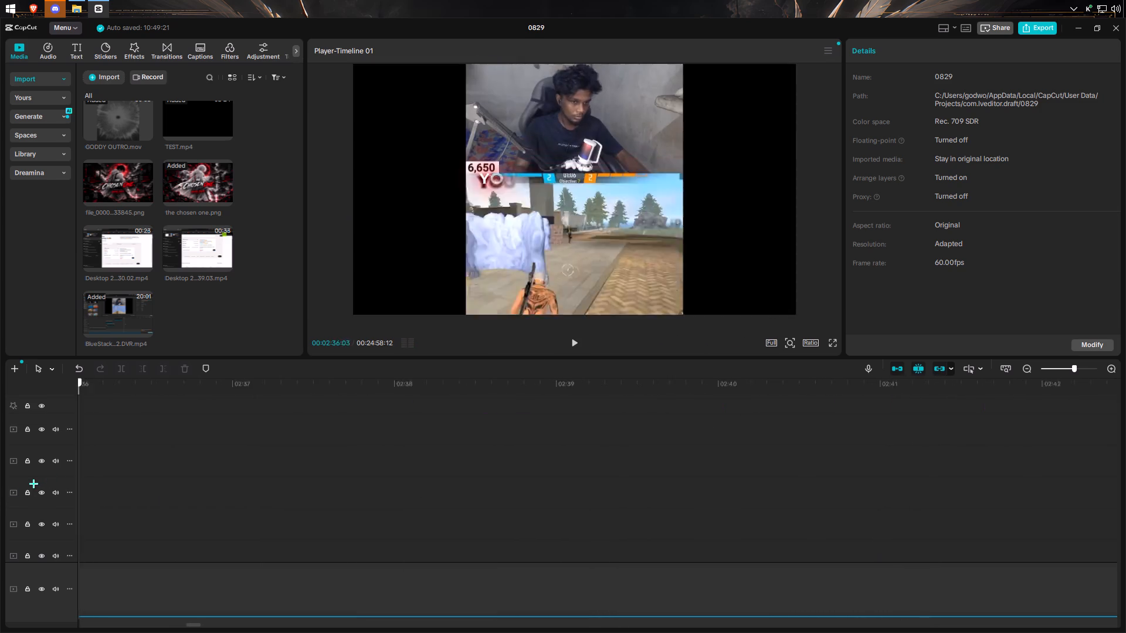
left_click_drag(33, 484, 429, 417)
left_click_drag(589, 341, 582, 343)
left_click(579, 343)
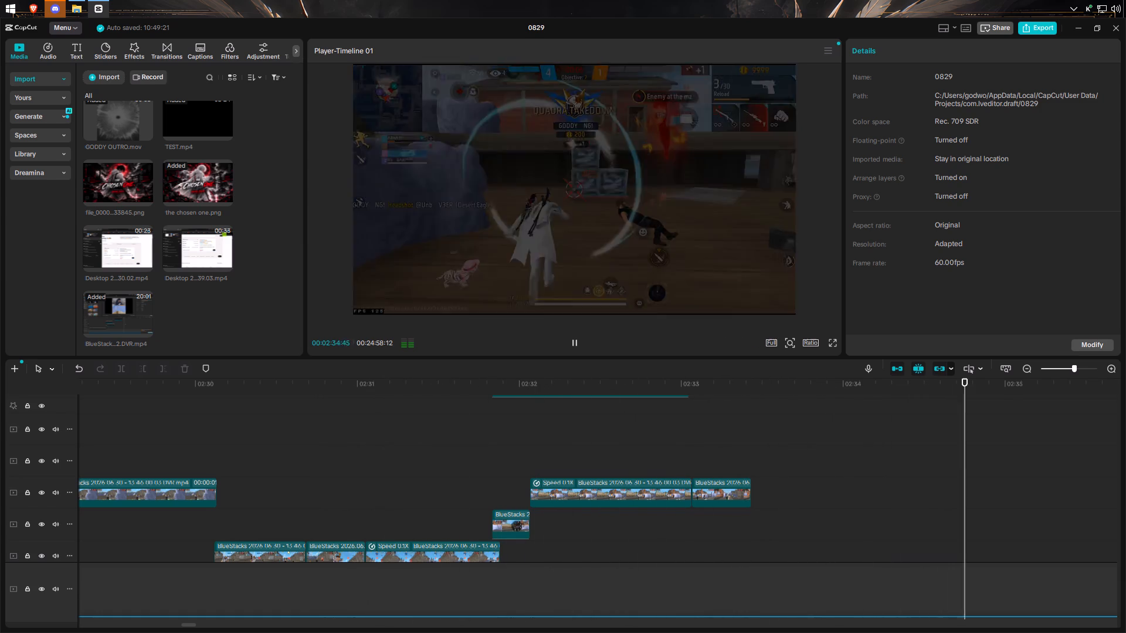
Skim the BlueStacks source footage farther along the timeline, and play it from 12:41:41 to 13:03:04, looking for usable gameplay.
left_click(915, 445)
left_click(1059, 367)
left_click(938, 445)
left_click_drag(938, 445, 1125, 417)
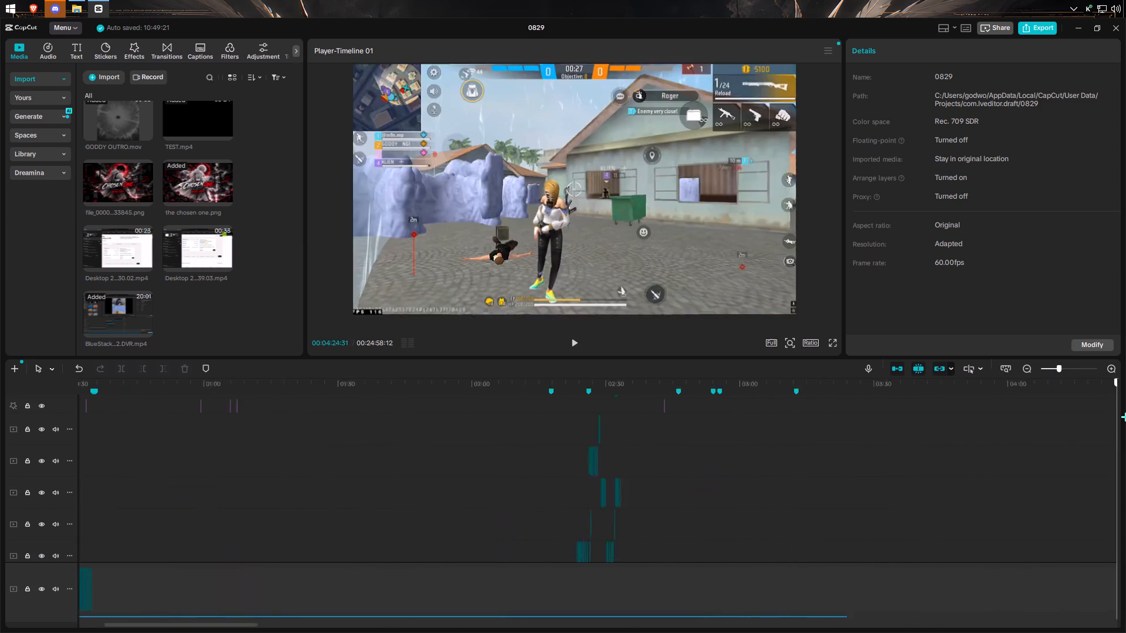
left_click_drag(1125, 417, 1071, 406)
left_click(1050, 367)
left_click(981, 436)
left_click_drag(981, 436, 1125, 448)
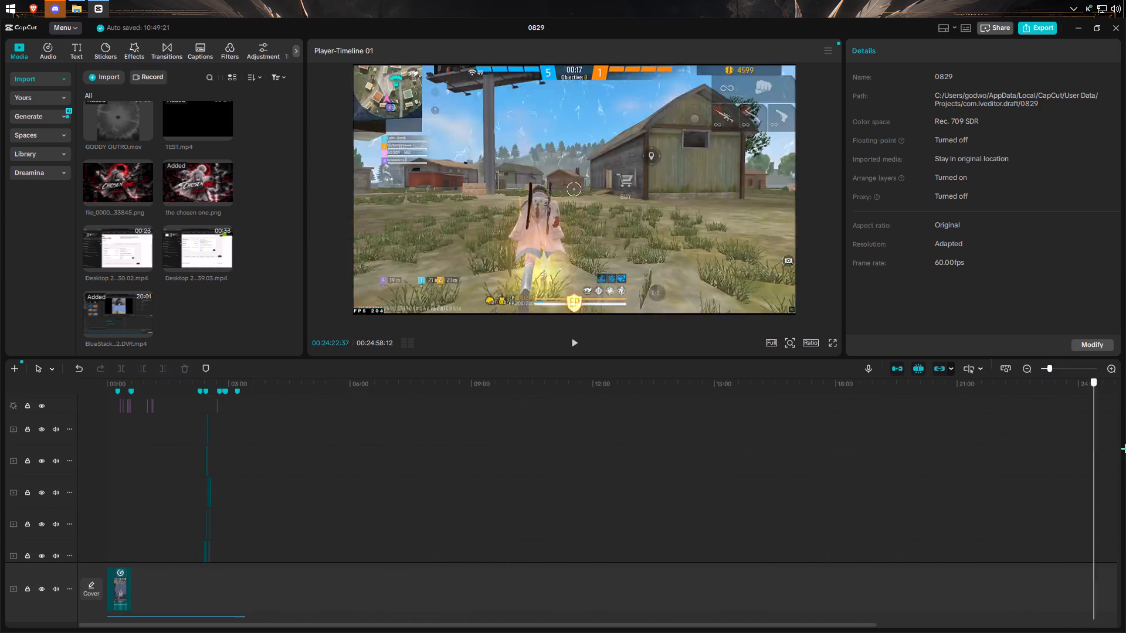
left_click_drag(1125, 448, 559, 473)
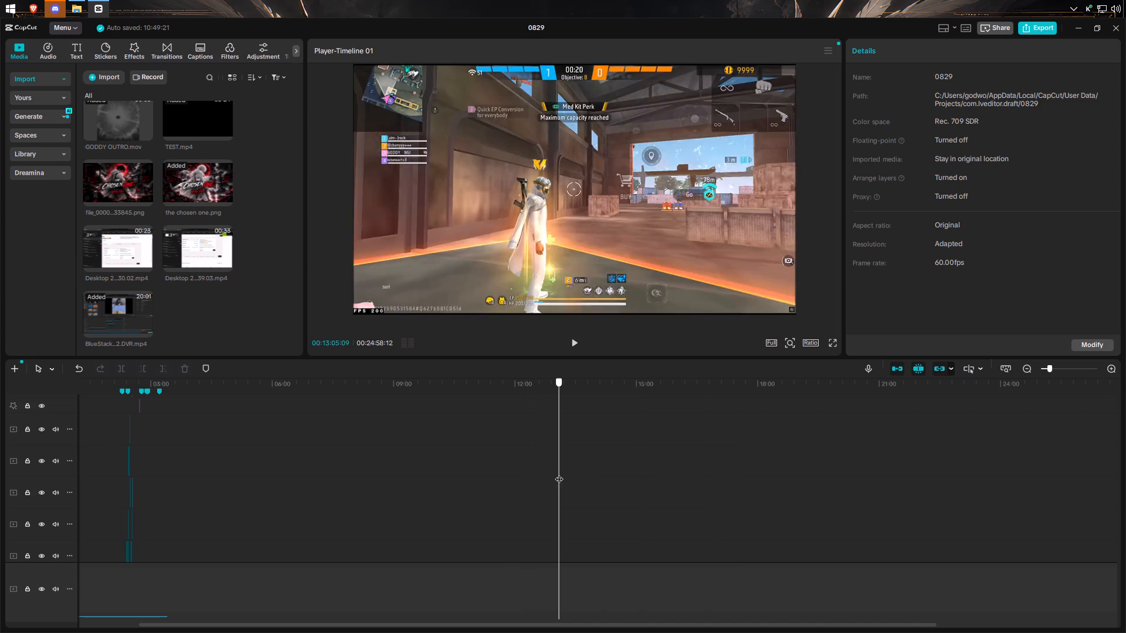
left_click_drag(559, 473, 529, 485)
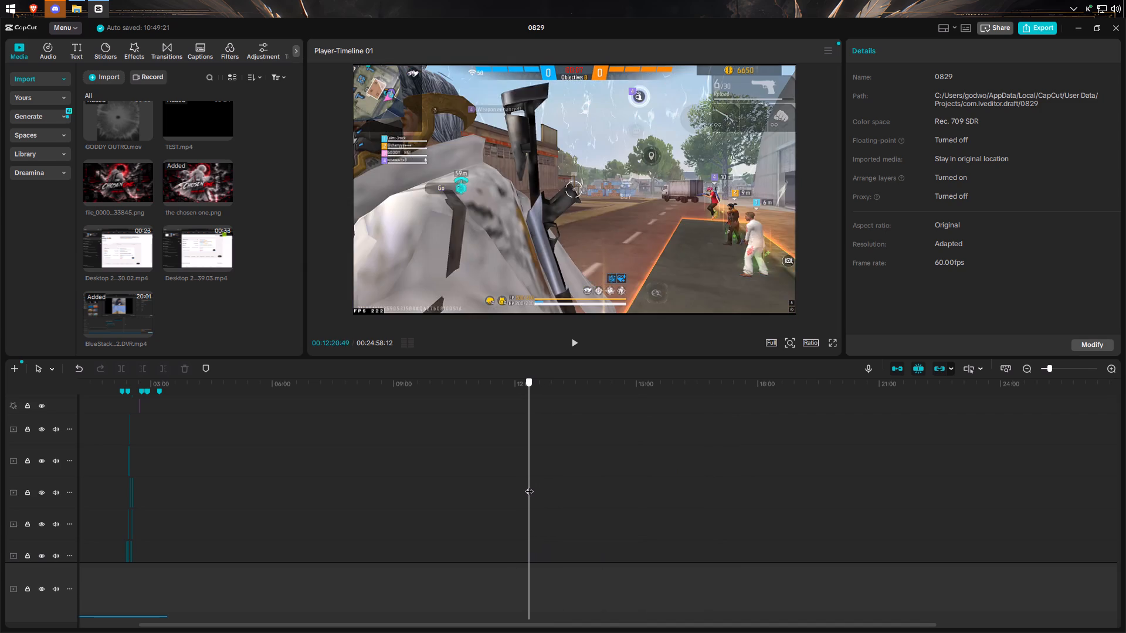
left_click_drag(529, 485, 543, 478)
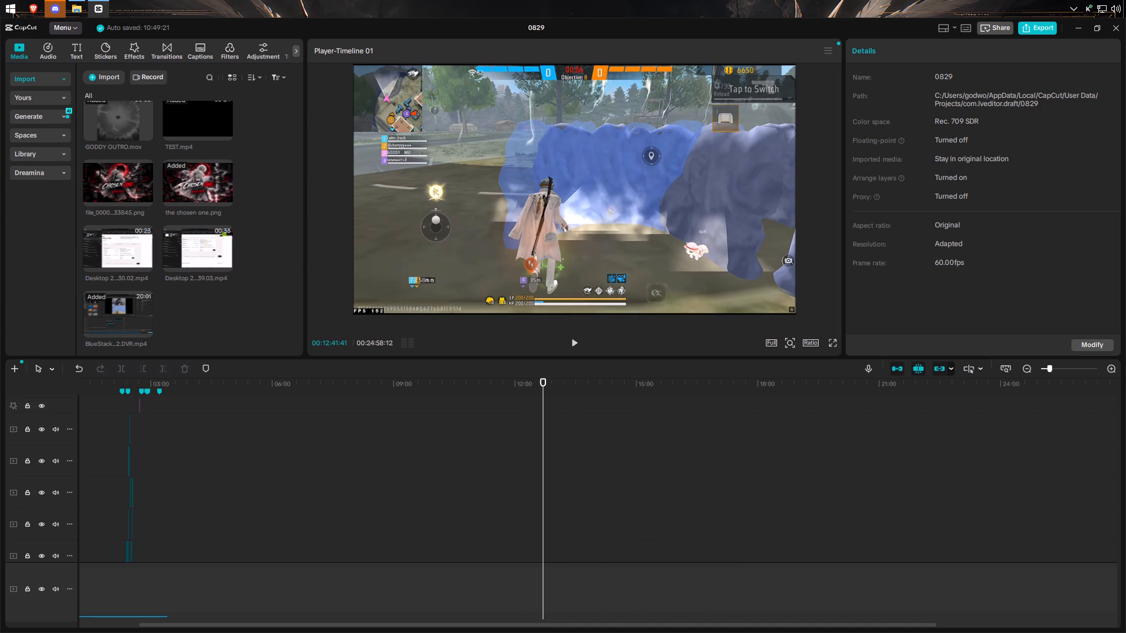
left_click(576, 334)
left_click(576, 339)
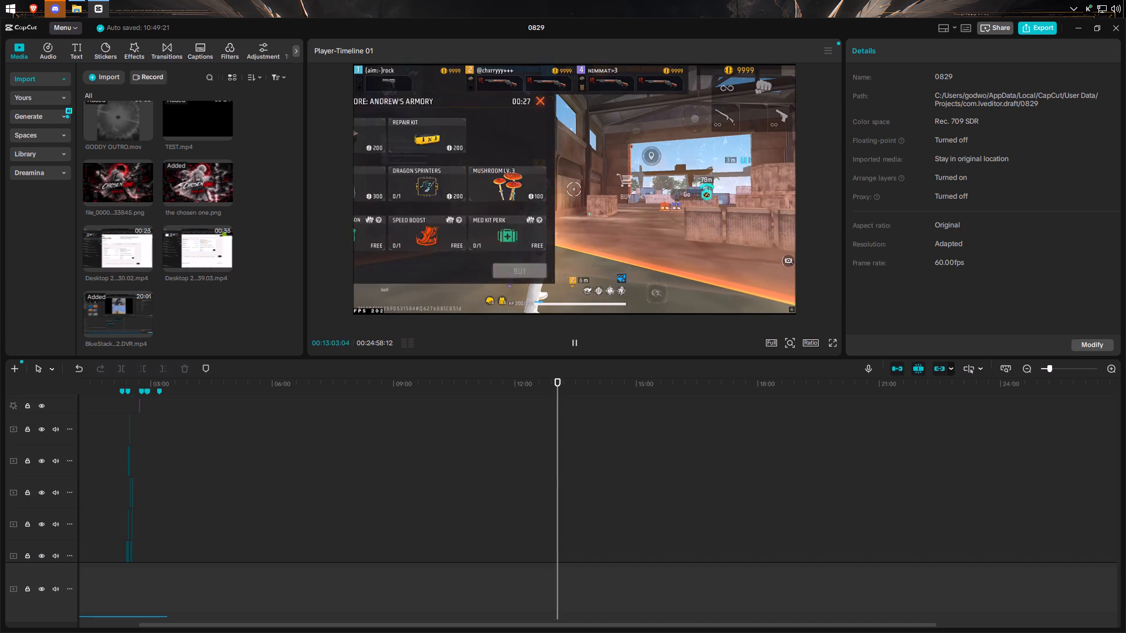
Skim the source footage between 11:18 and 15:54, and play from 15:44:17 through 15:52:01 to examine the fight.
left_click(517, 422)
left_click_drag(517, 422, 487, 431)
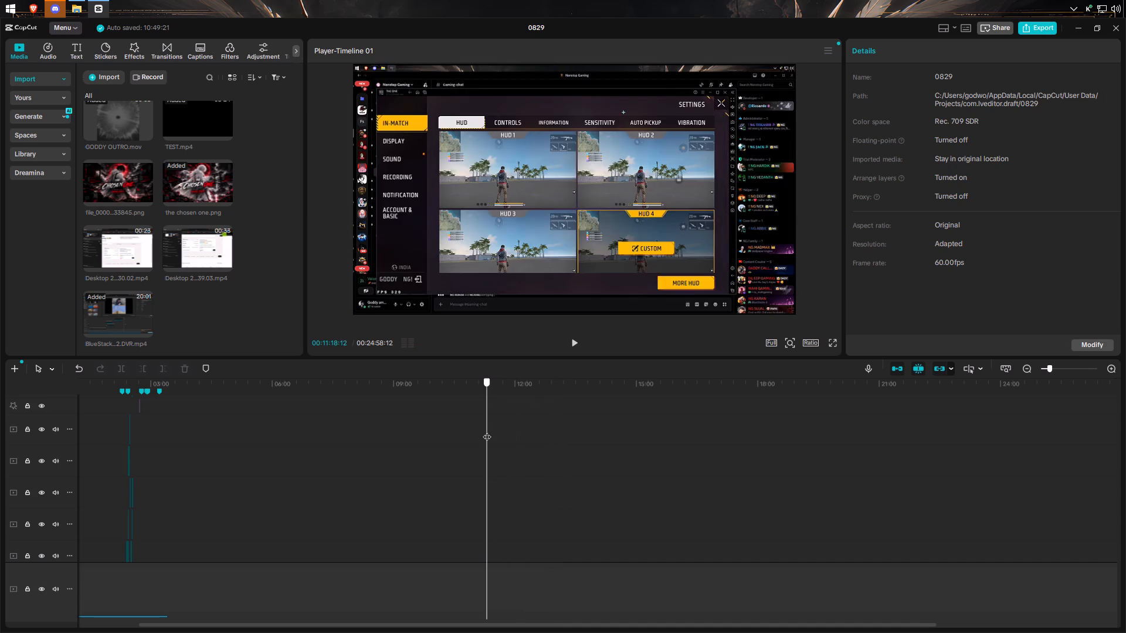
left_click_drag(487, 431, 585, 396)
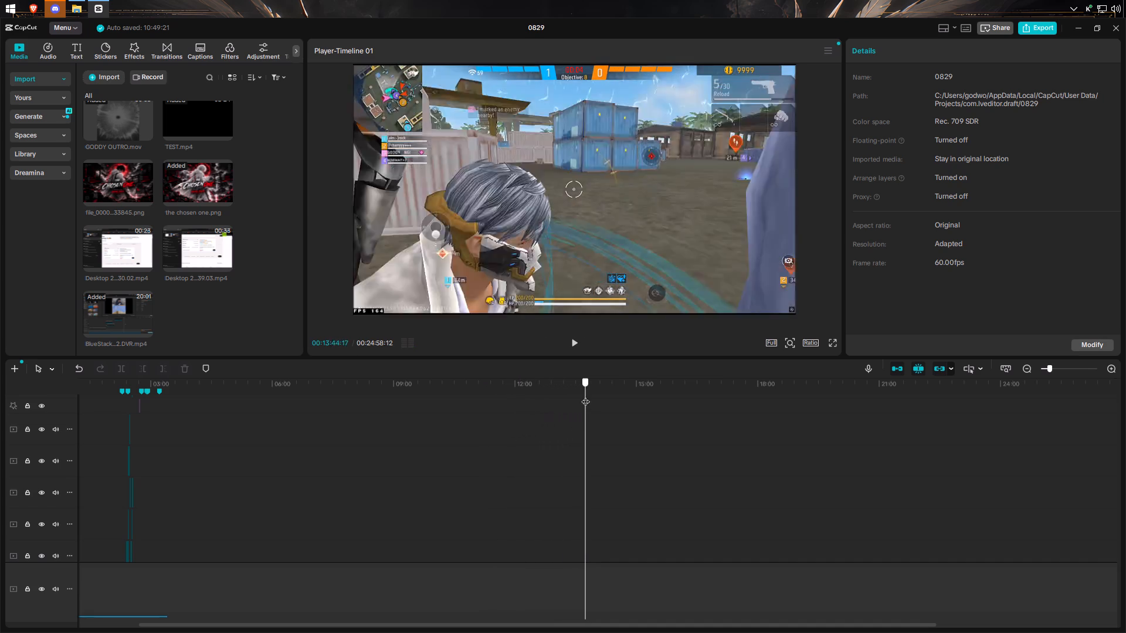
left_click_drag(585, 396, 640, 382)
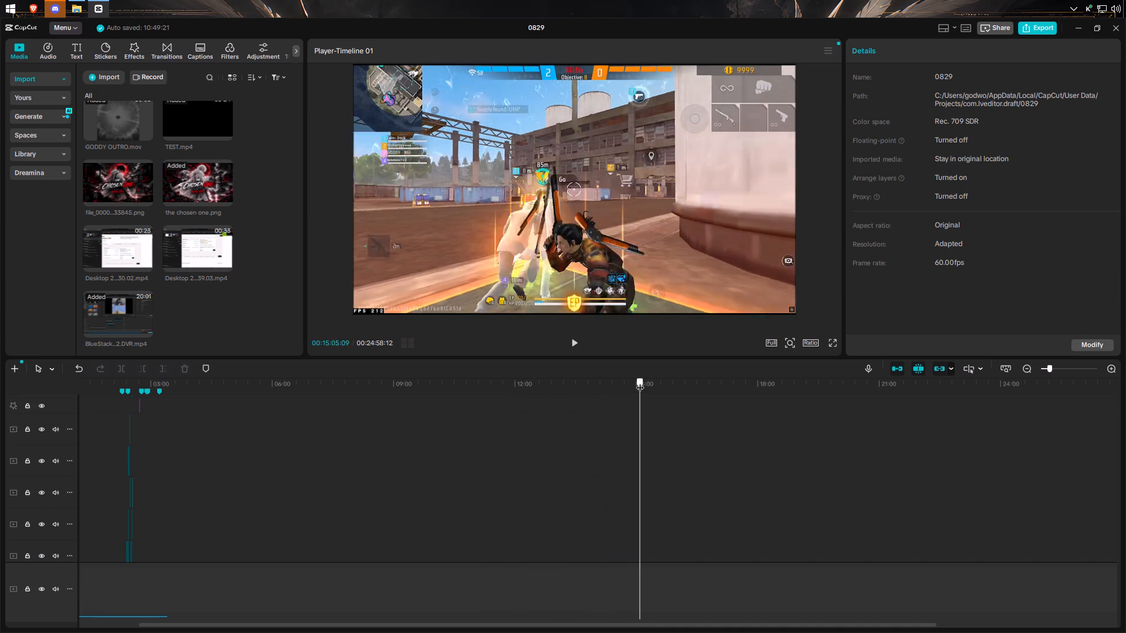
left_click_drag(640, 382, 663, 380)
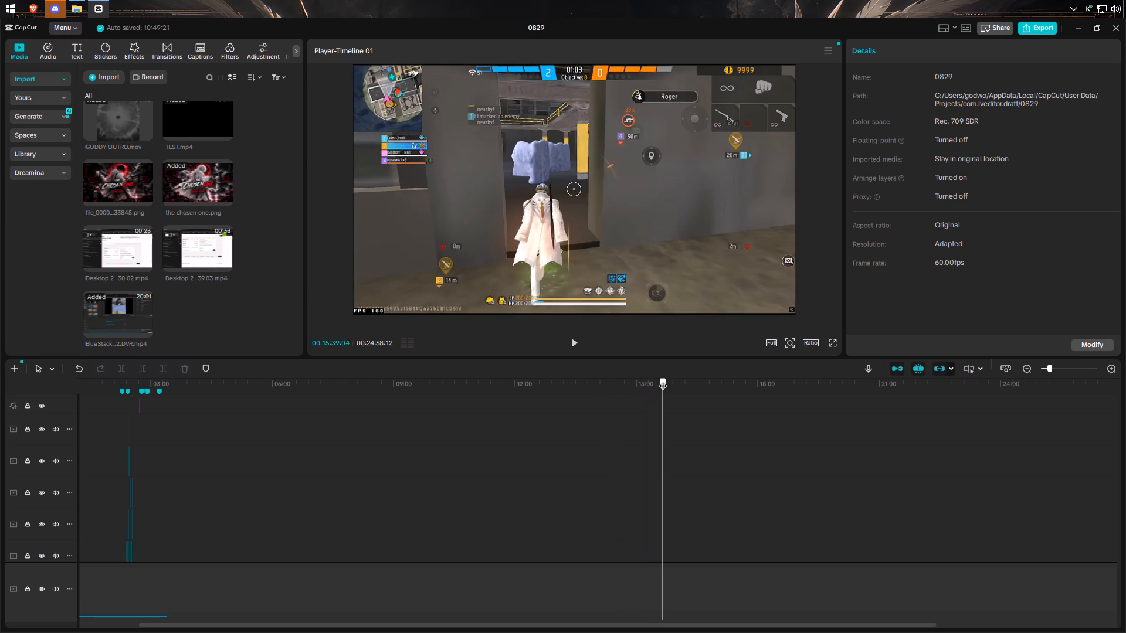
left_click_drag(663, 380, 654, 380)
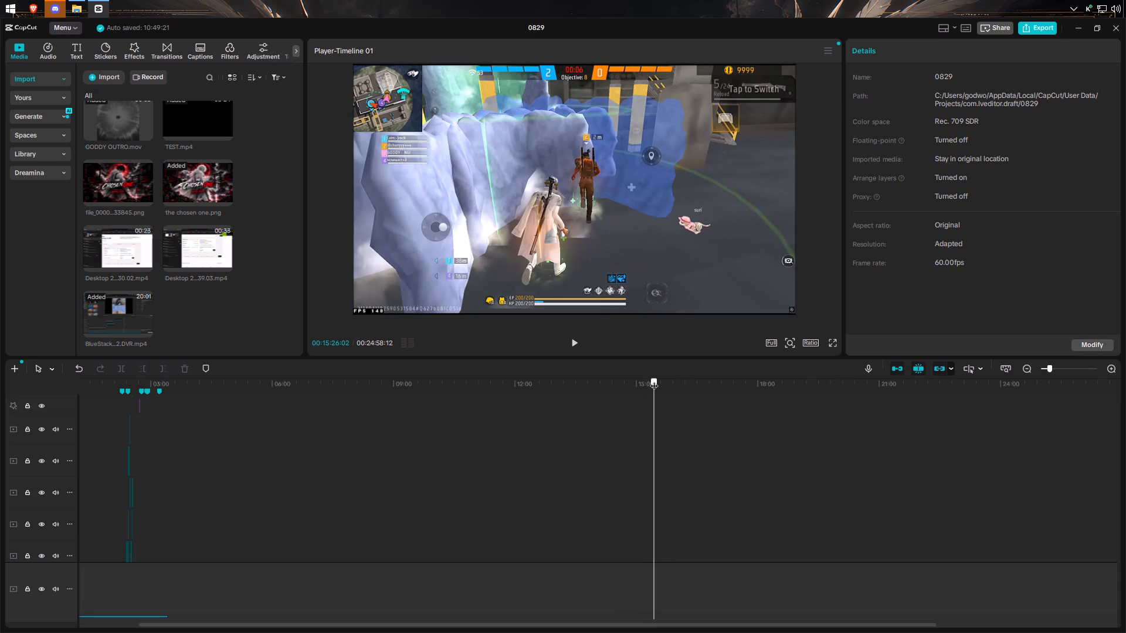
left_click_drag(654, 380, 671, 380)
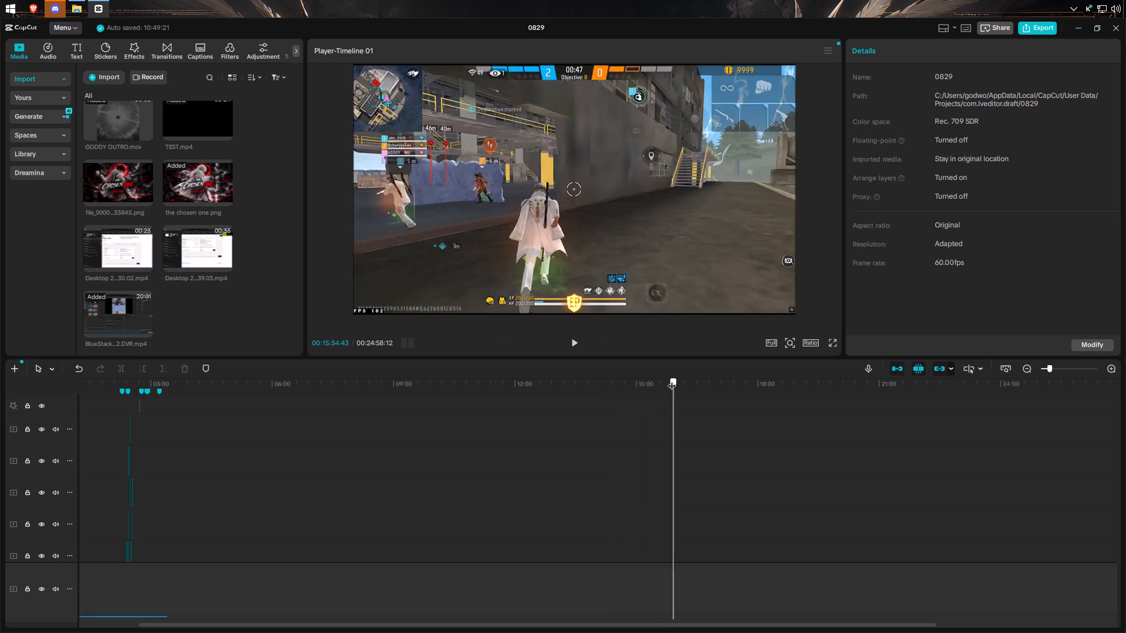
left_click_drag(671, 380, 666, 380)
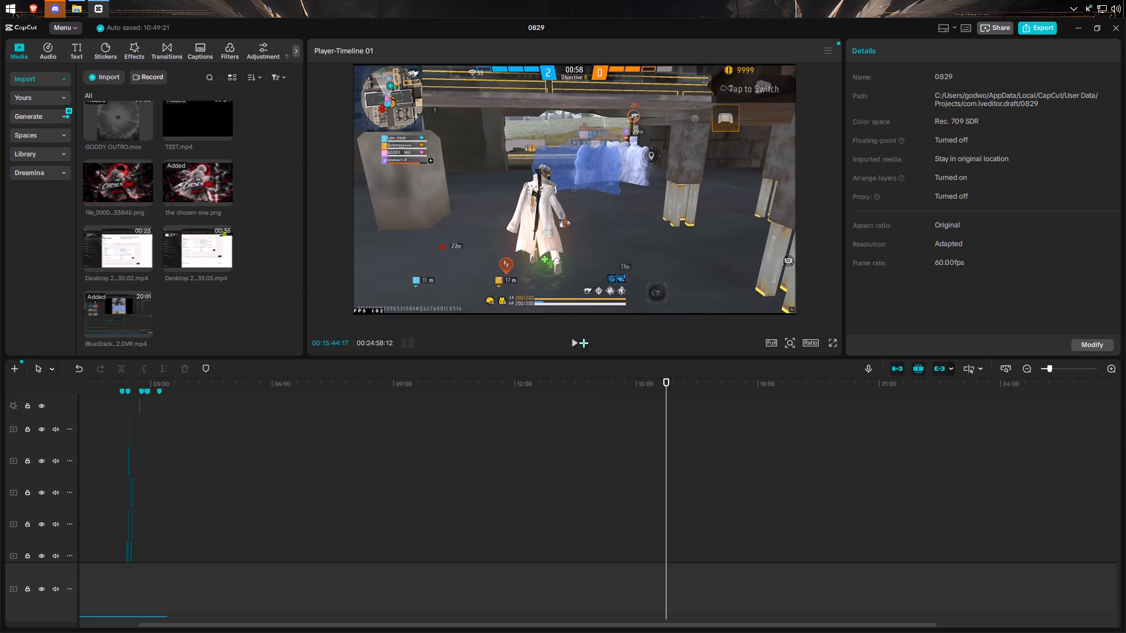
left_click(576, 341)
left_click(1060, 367)
scroll(675, 461, "up", 5)
scroll(671, 471, "down", 20)
scroll(671, 471, "down", 15)
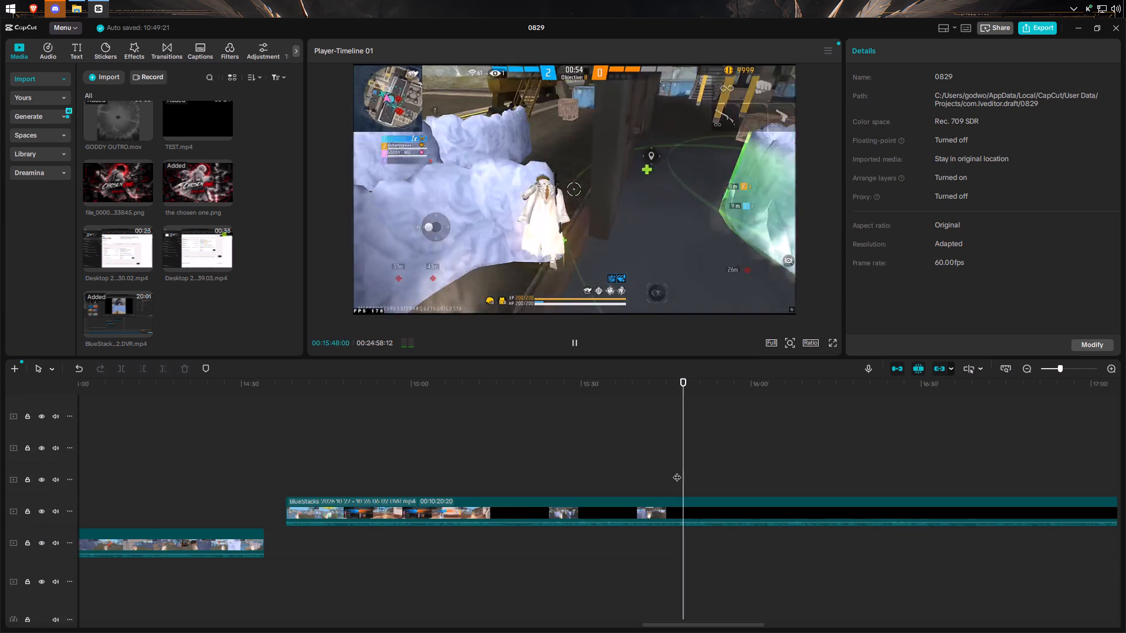
scroll(677, 471, "down", 1)
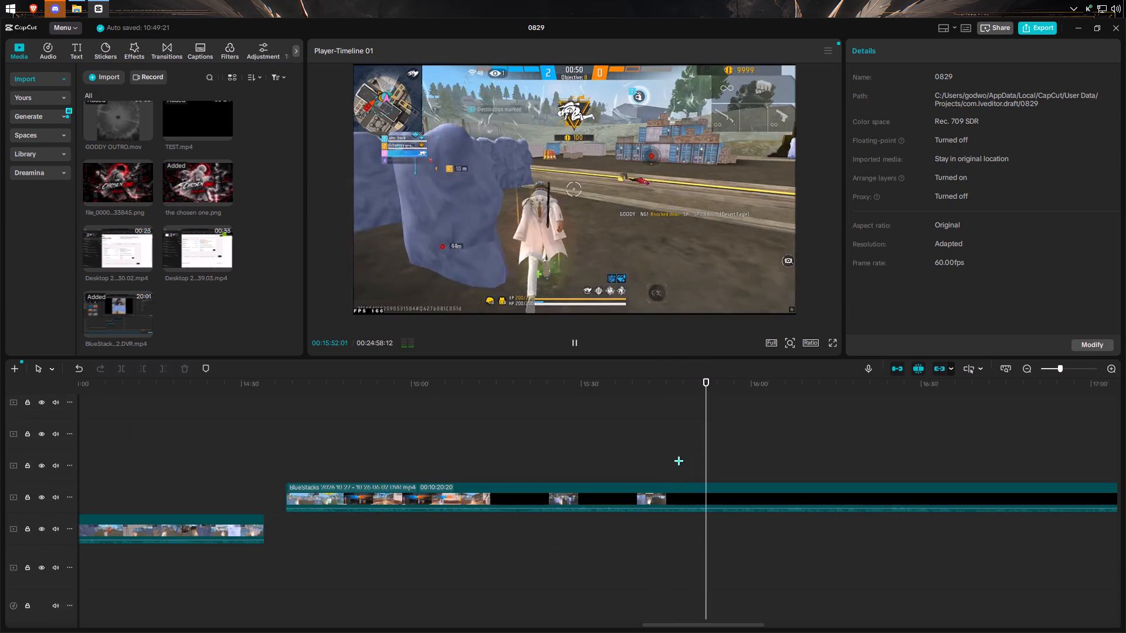
Skim the BlueStacks source footage from 15:52 to about 20:20, and back to around 19:19, looking for knockdown footage.
left_click(701, 454)
left_click_drag(703, 454, 781, 431)
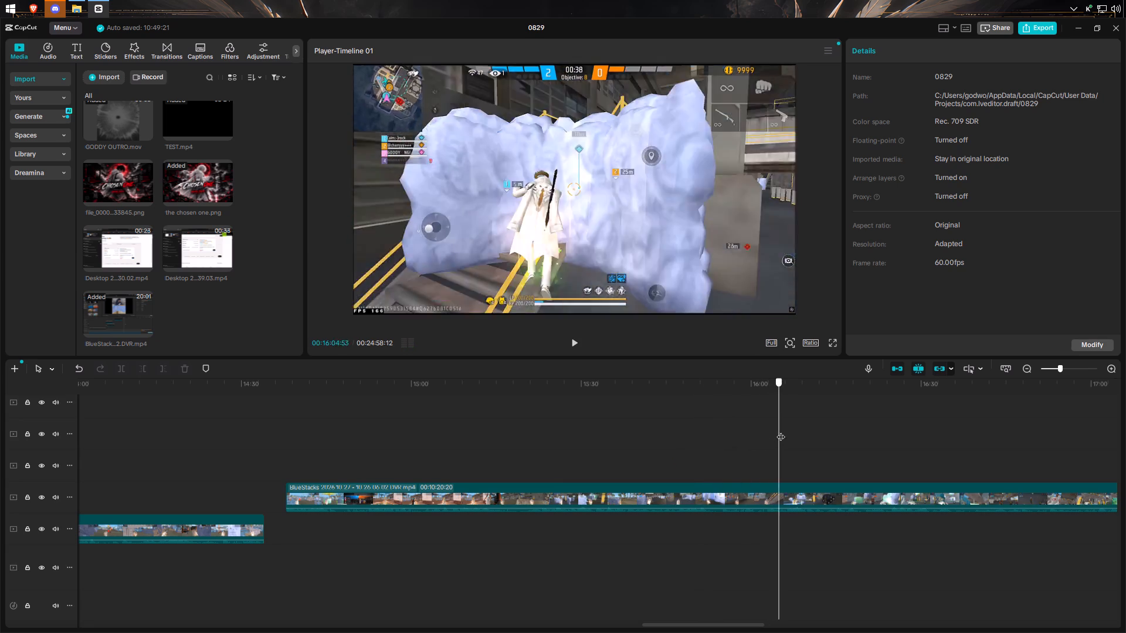
left_click_drag(781, 431, 976, 401)
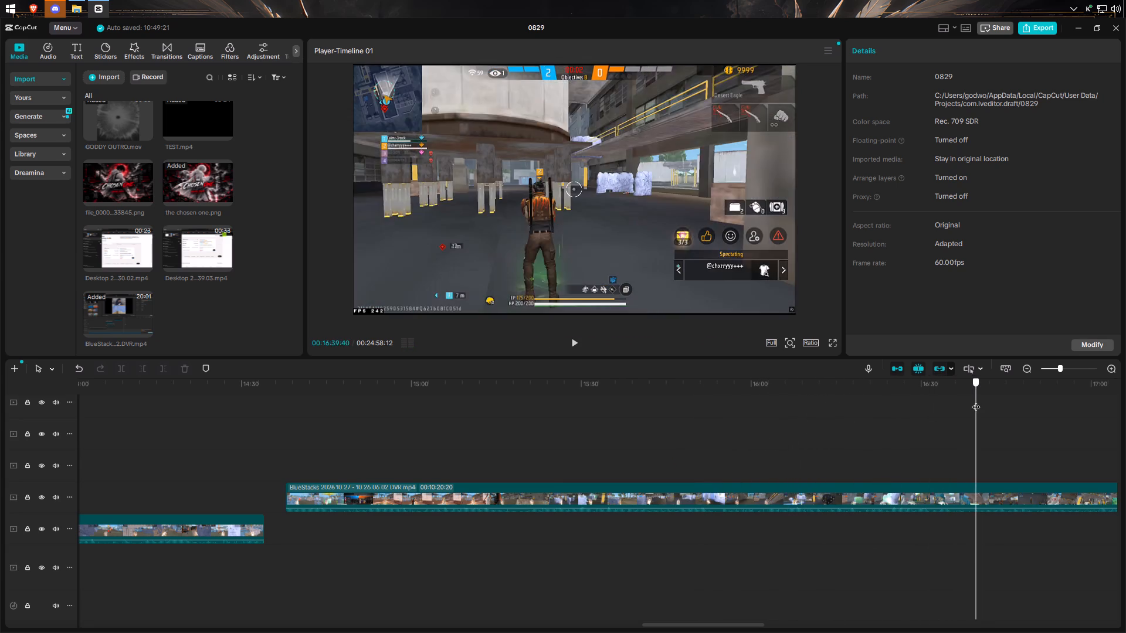
left_click_drag(976, 401, 1125, 382)
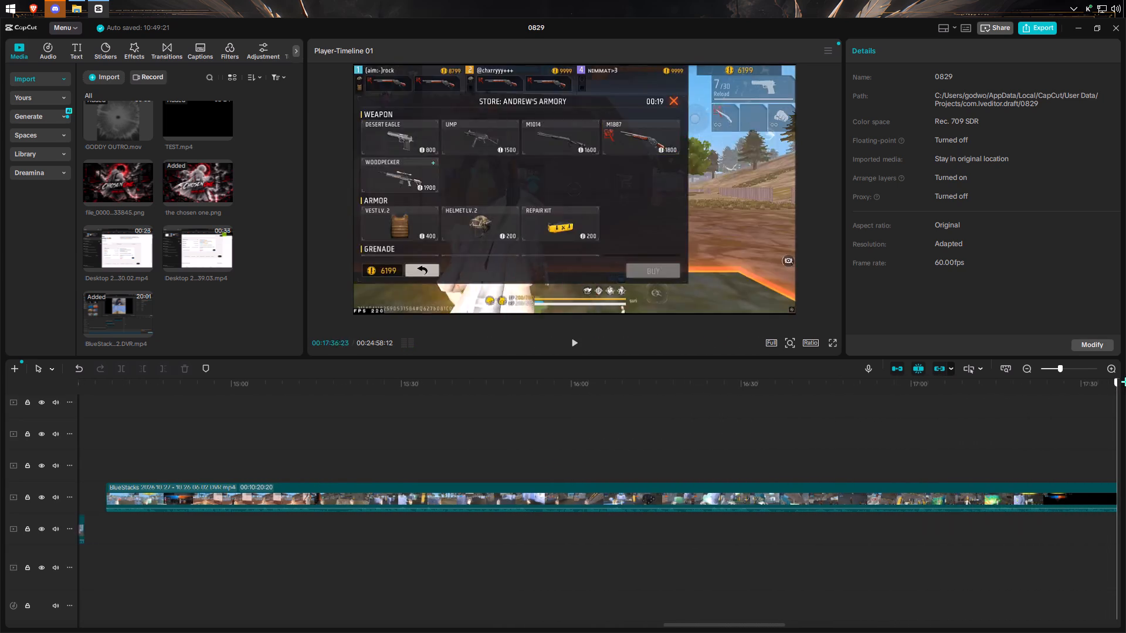
left_click_drag(1125, 382, 1094, 392)
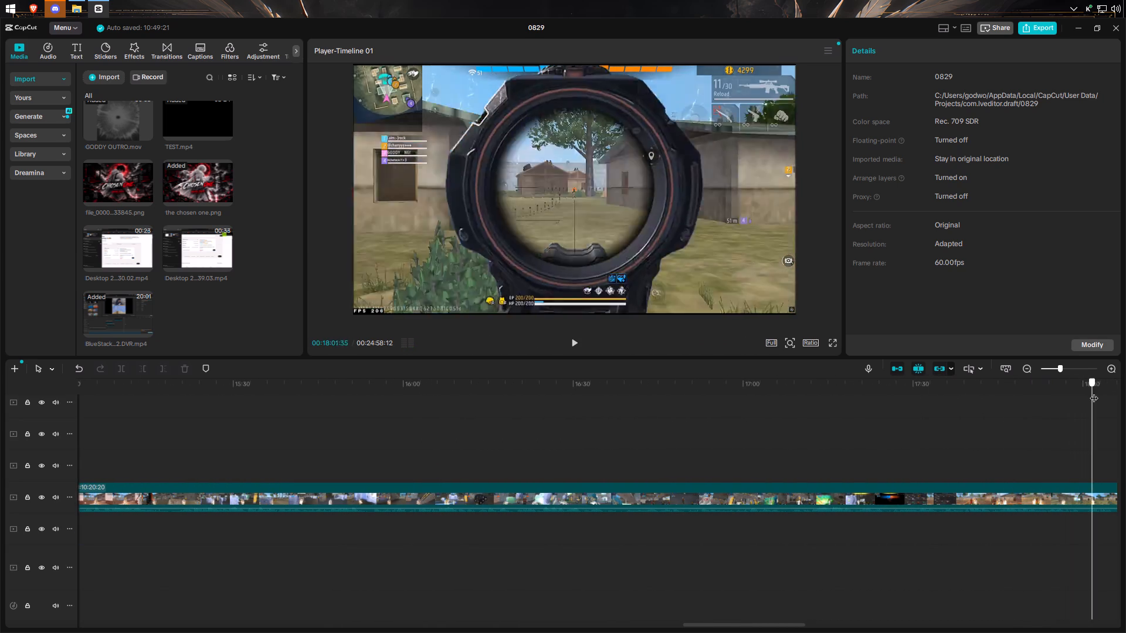
left_click_drag(1094, 392, 1006, 390)
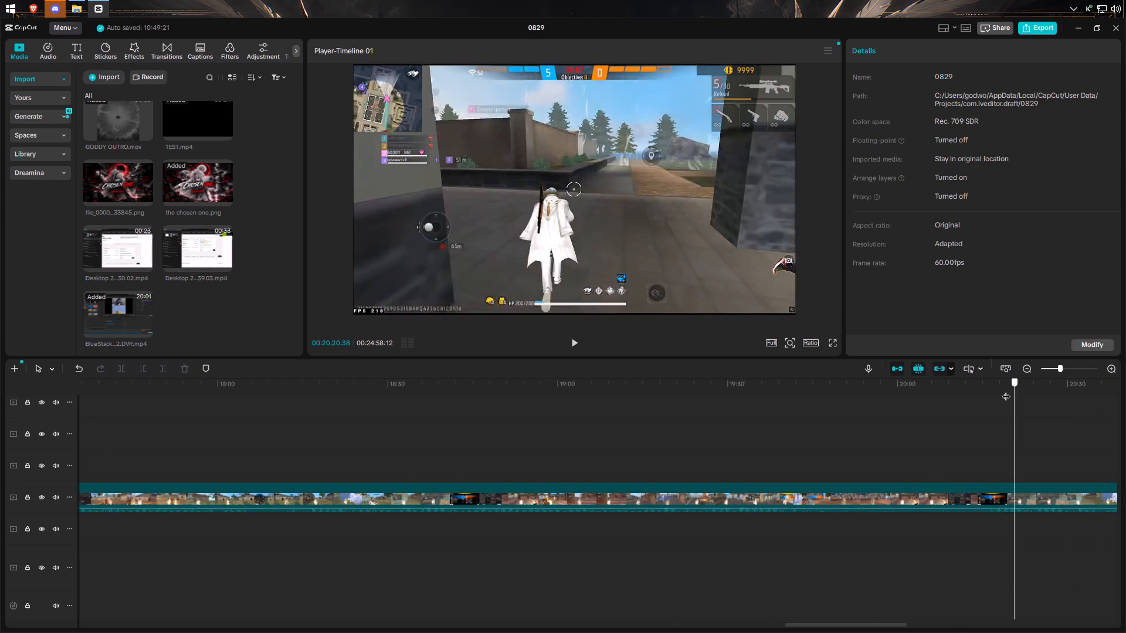
left_click_drag(1006, 390, 698, 383)
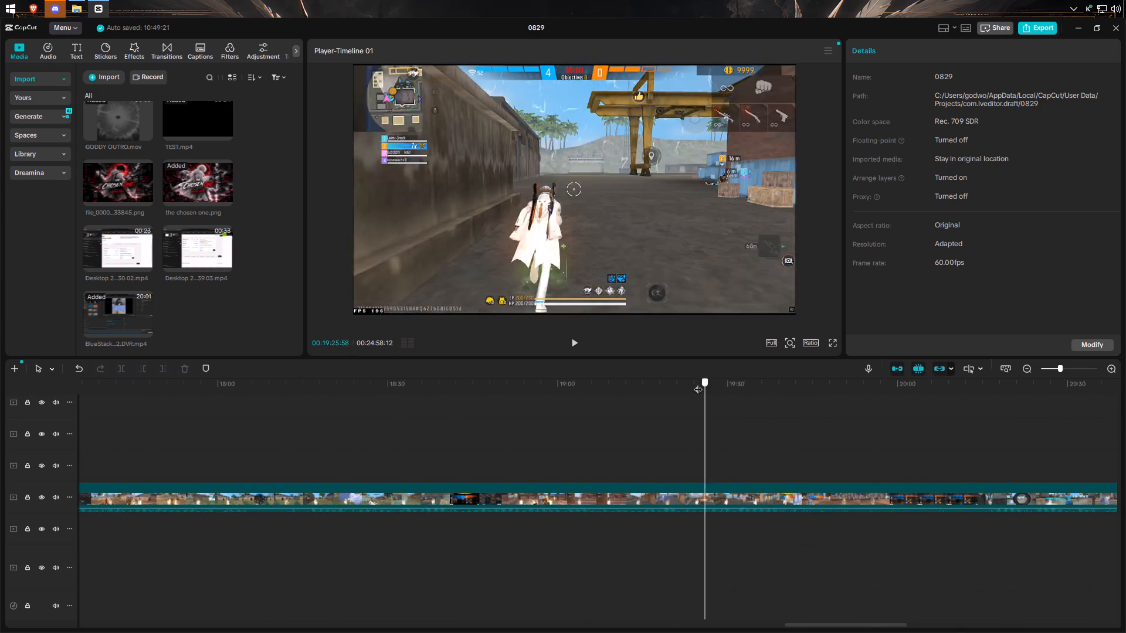
left_click_drag(698, 383, 647, 383)
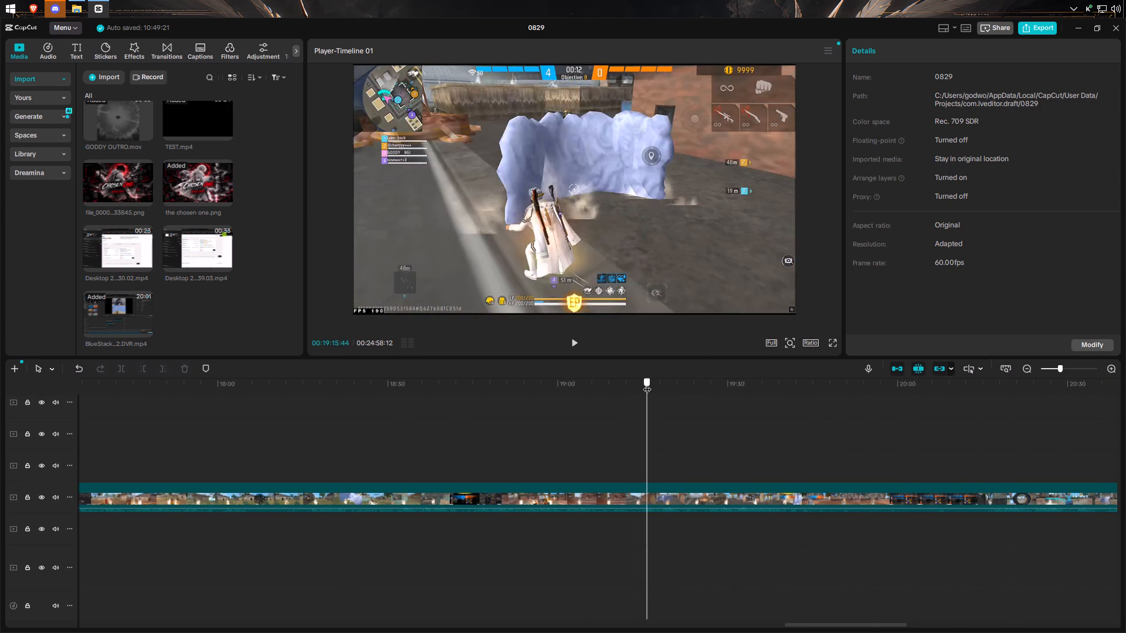
left_click_drag(647, 383, 668, 378)
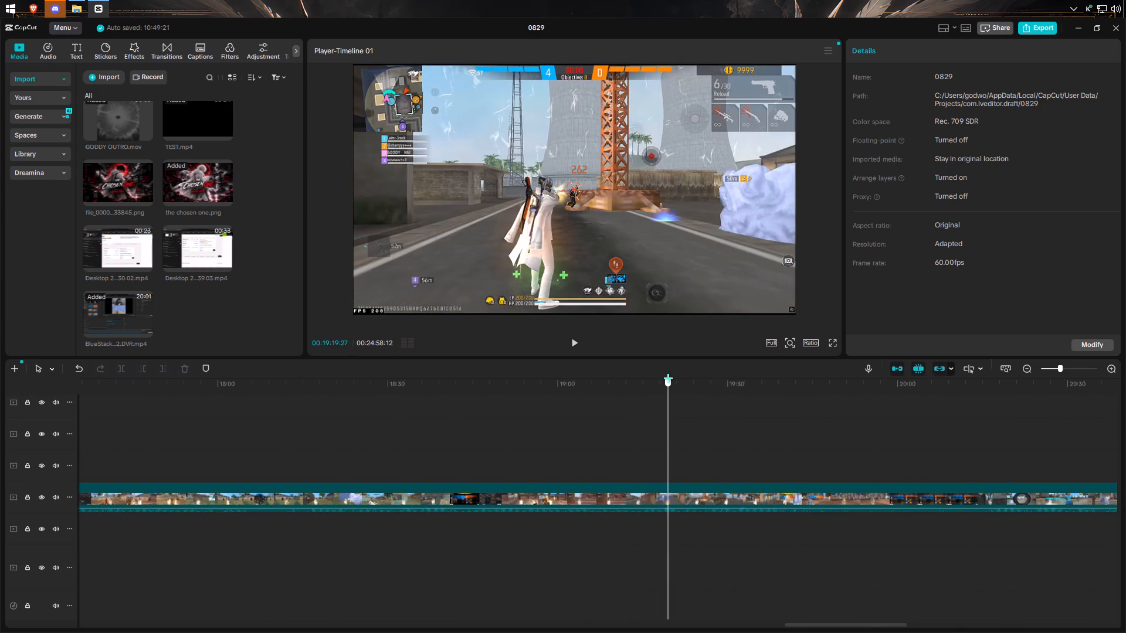
Play the footage in short bursts from about 19:16 through 19:23 to examine the knockdown near the orange tower.
left_click_drag(668, 378, 652, 380)
left_click(573, 346)
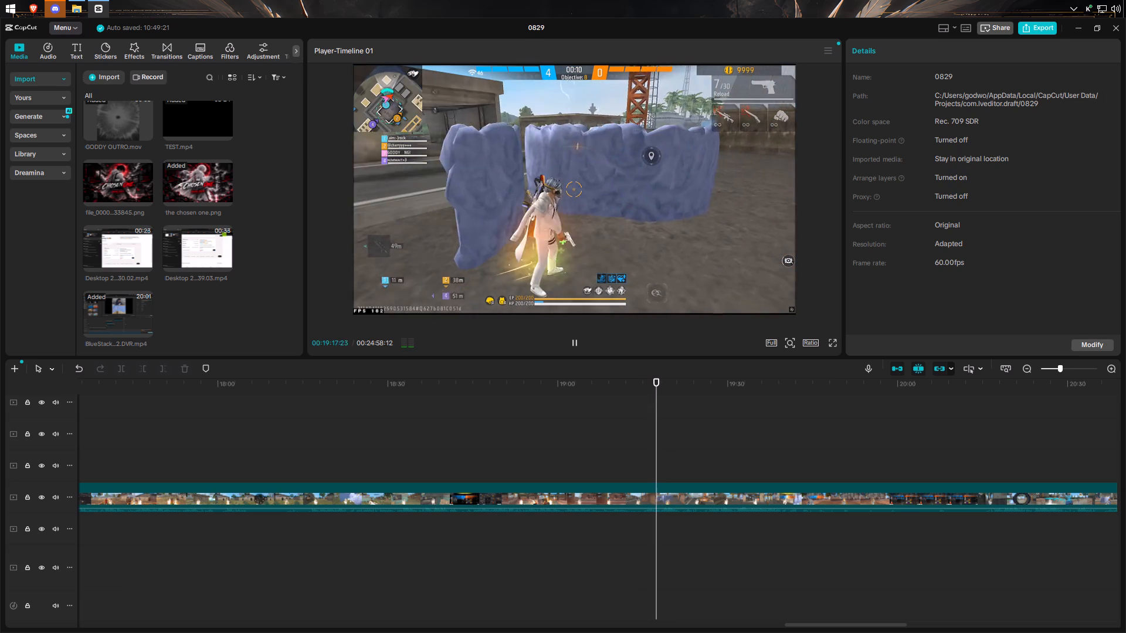
left_click(573, 346)
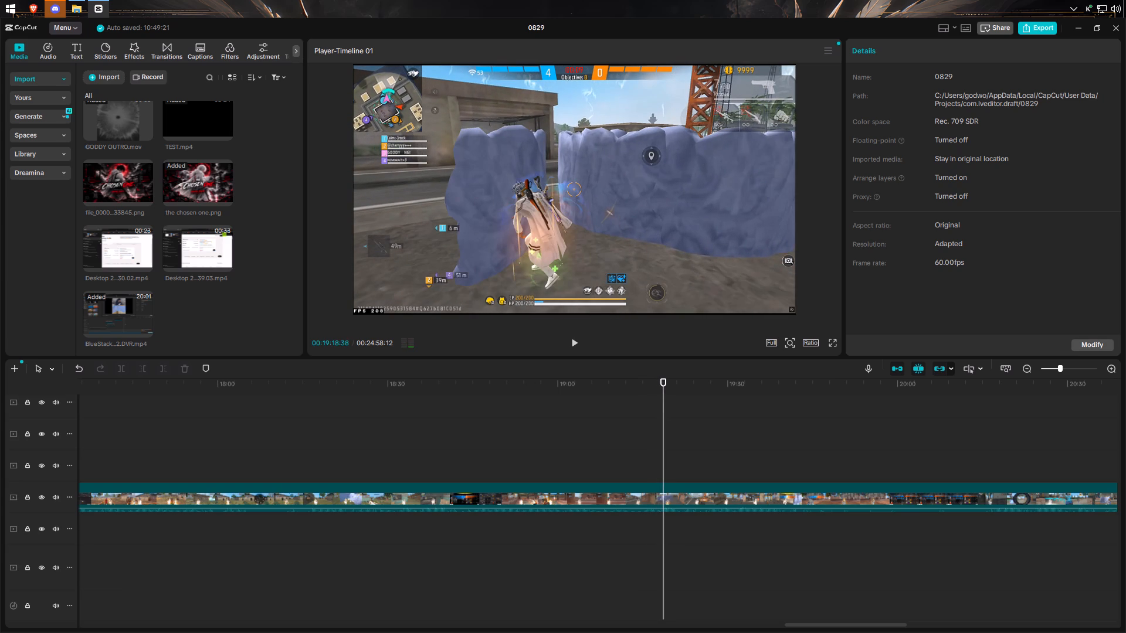
left_click(573, 346)
left_click(573, 346)
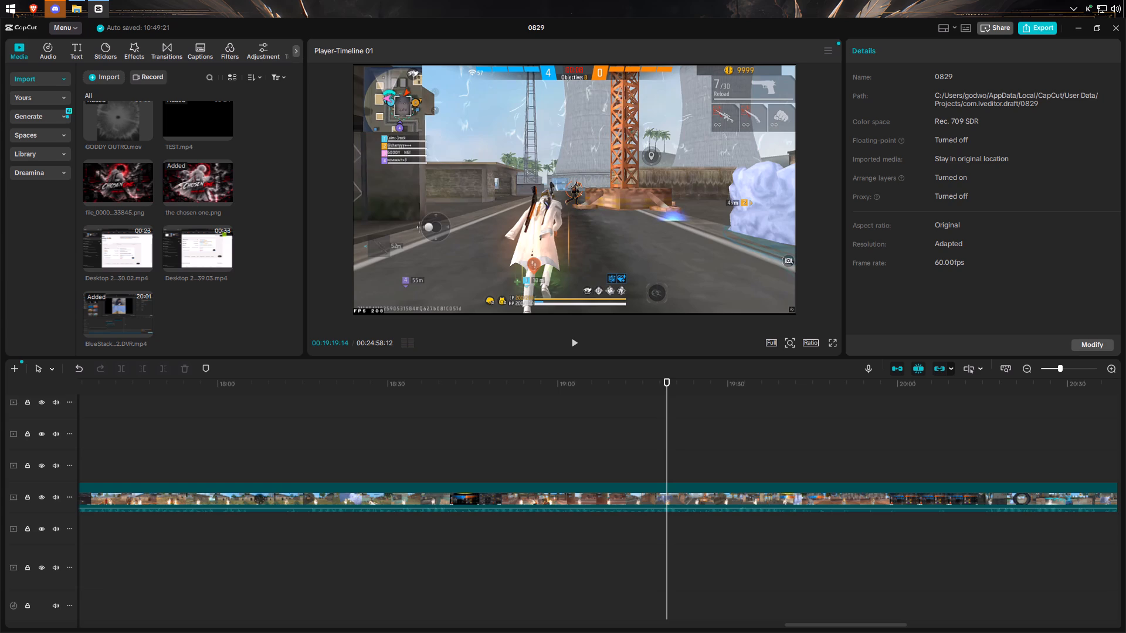
left_click(573, 346)
left_click(573, 346)
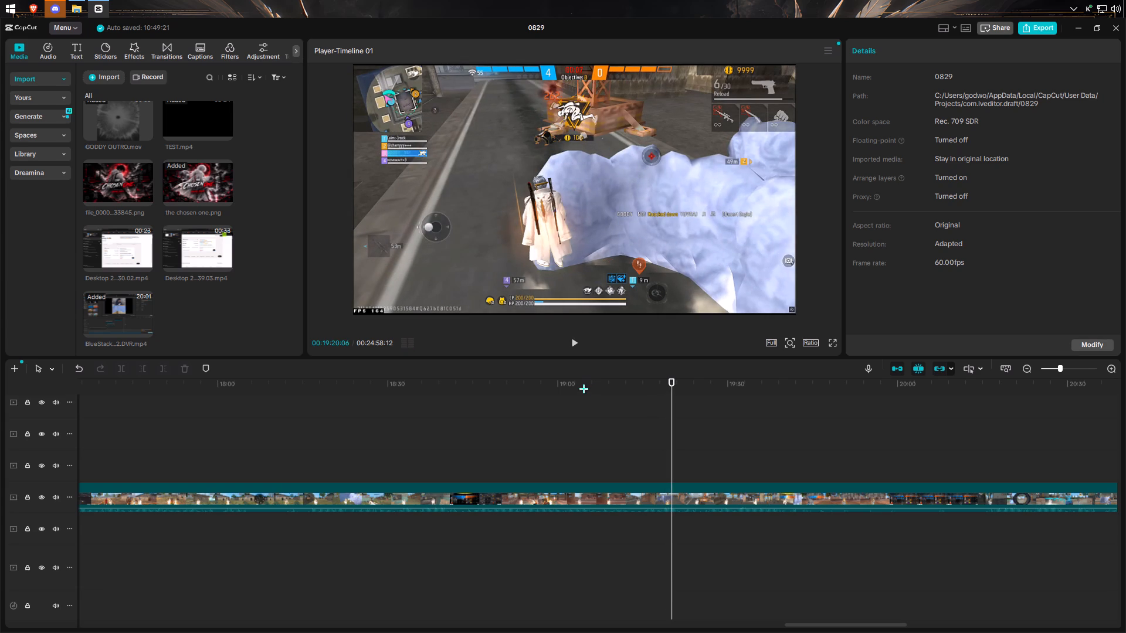
left_click(569, 350)
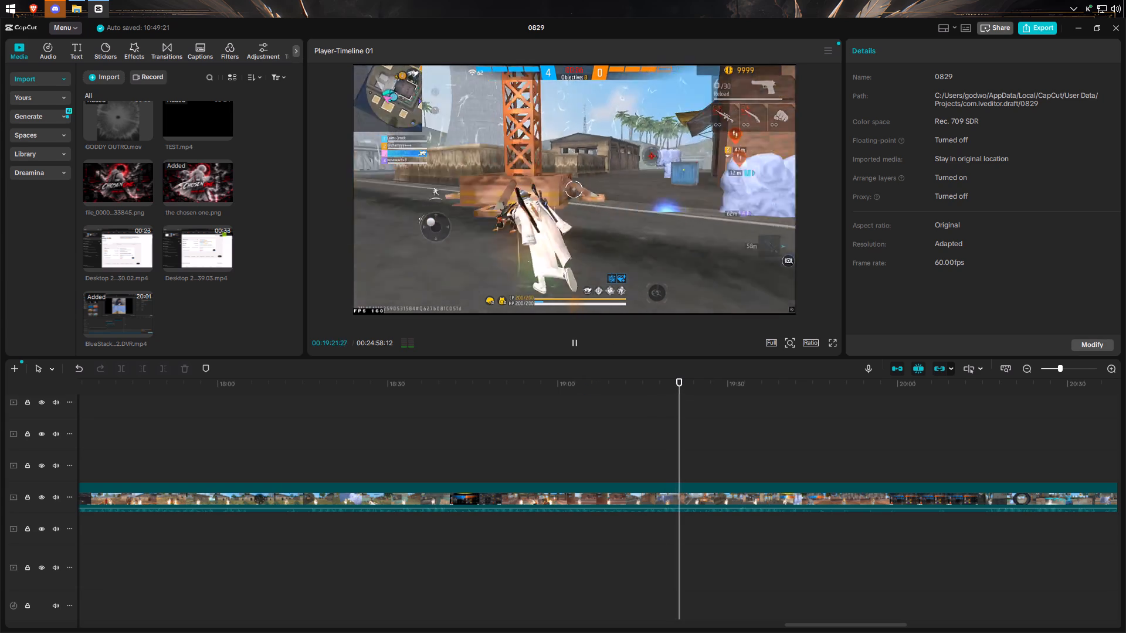
left_click(578, 343)
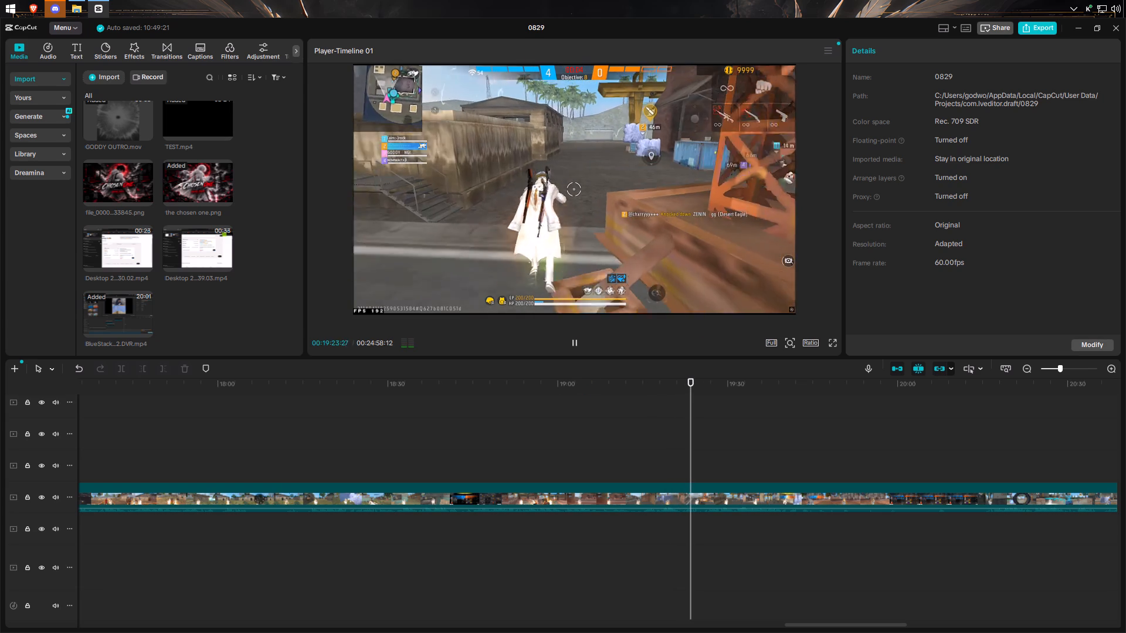
Replay the lead-up to the knockdown and split the BlueStacks clip at 19:17:38.
left_click(594, 424)
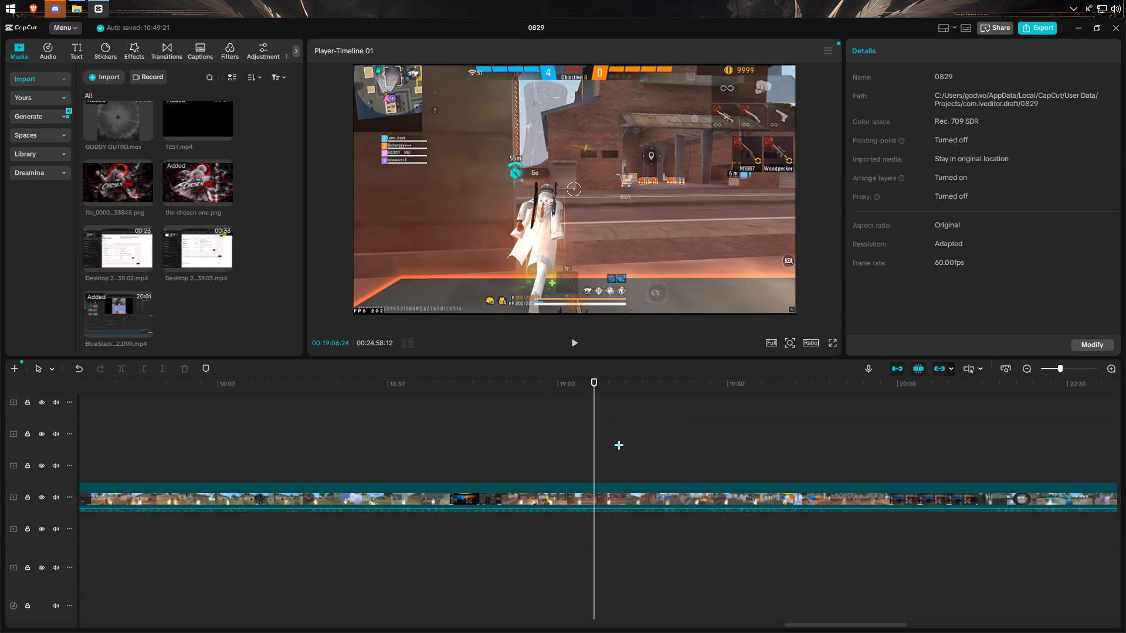
left_click(619, 445)
left_click(578, 346)
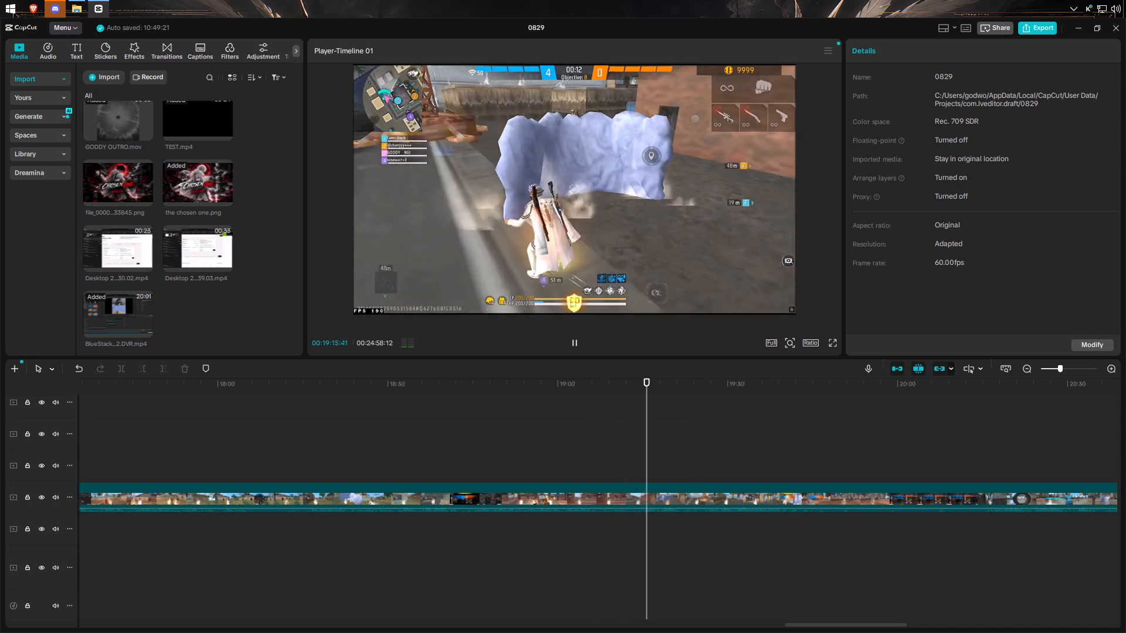
left_click(578, 346)
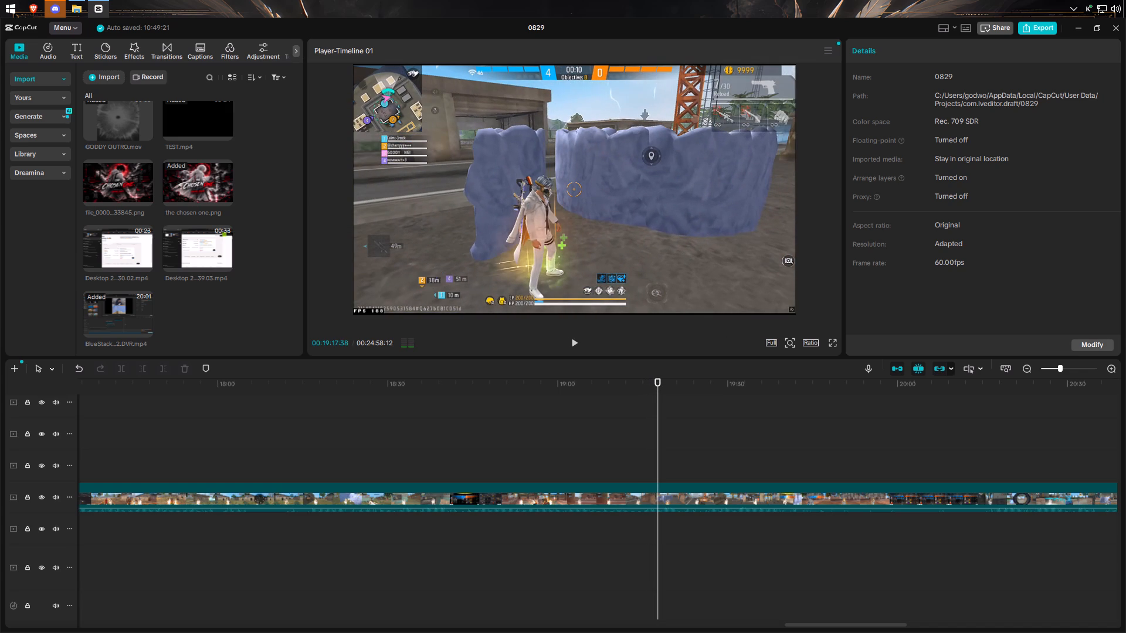
left_click(629, 496)
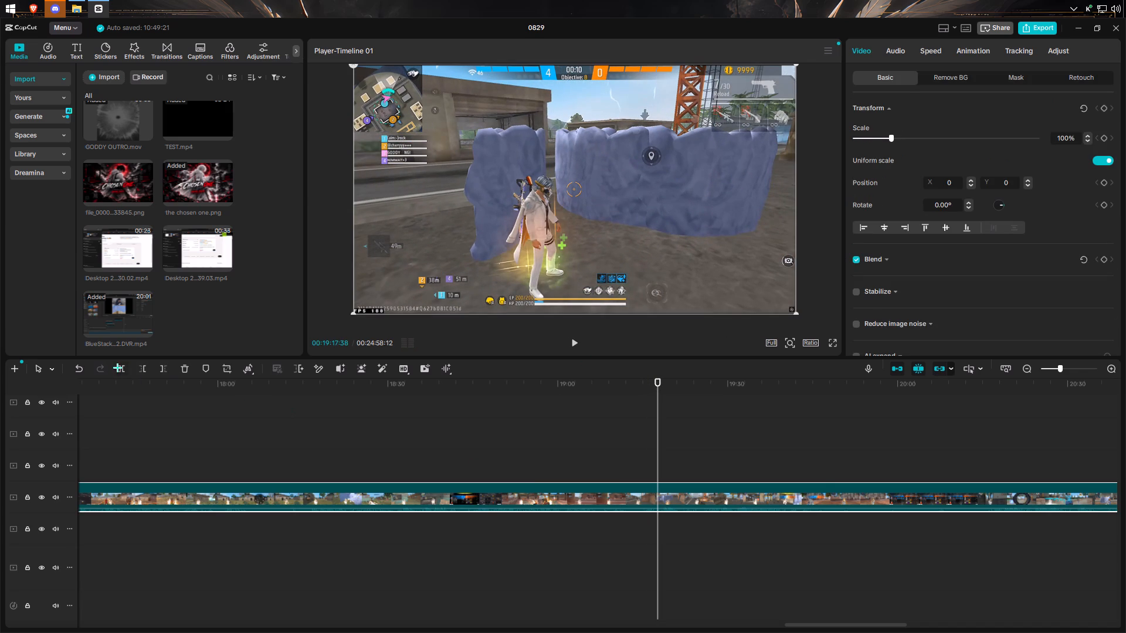
left_click(117, 367)
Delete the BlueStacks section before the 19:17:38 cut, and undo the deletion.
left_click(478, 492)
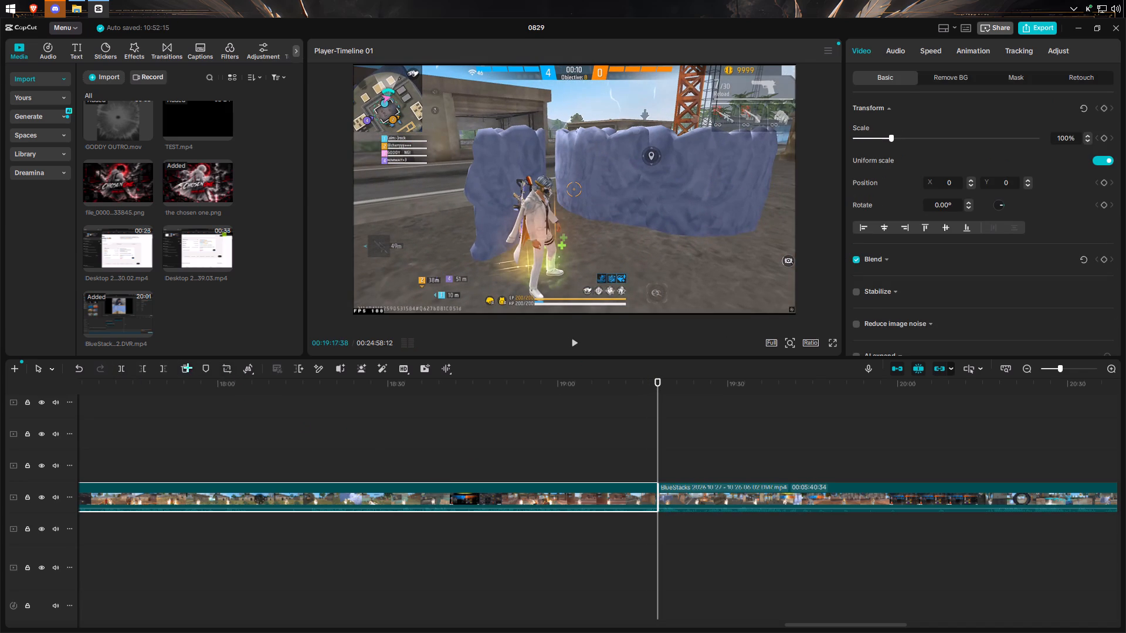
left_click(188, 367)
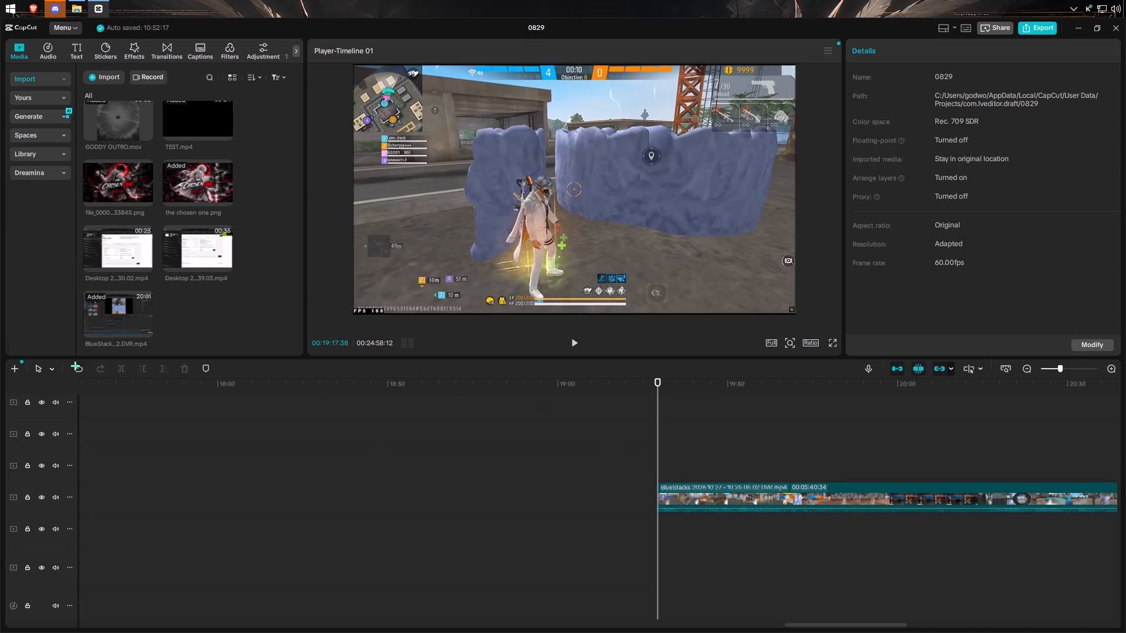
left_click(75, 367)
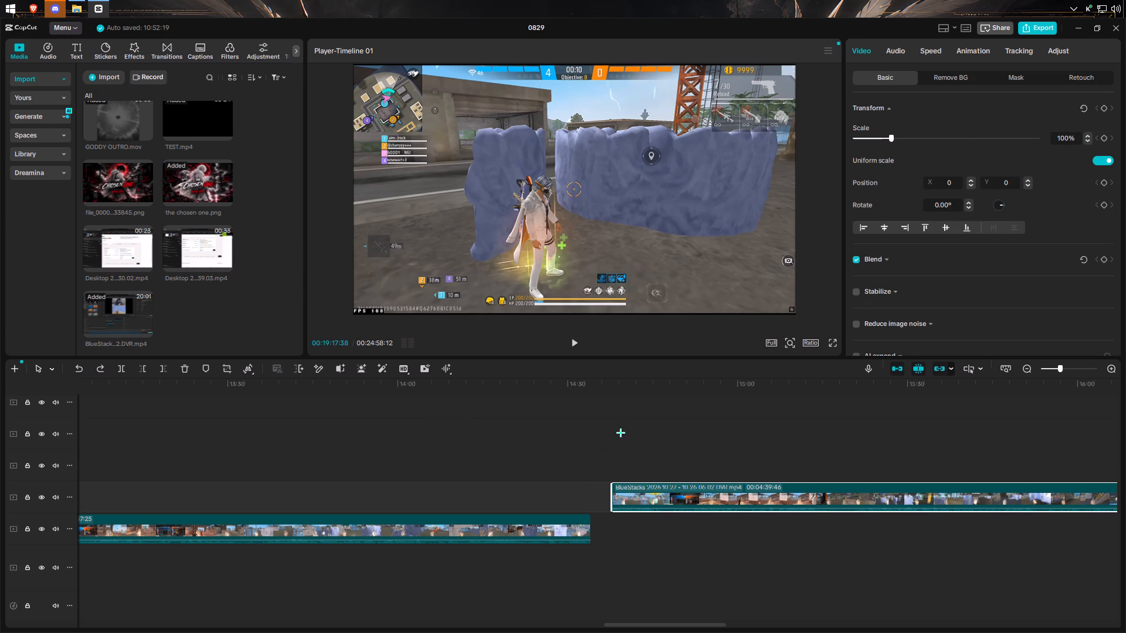
Skim forward through the source footage and return to the cut at 19:17:38.
left_click(626, 441)
left_click(626, 441)
left_click_drag(626, 441, 1125, 461)
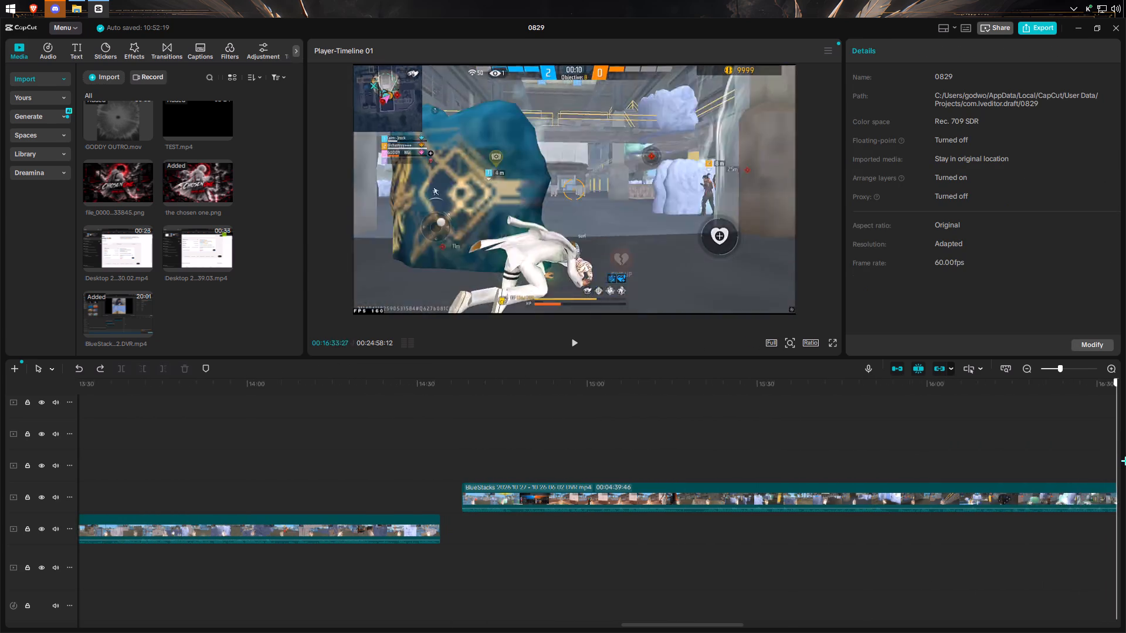
left_click_drag(1125, 461, 1125, 482)
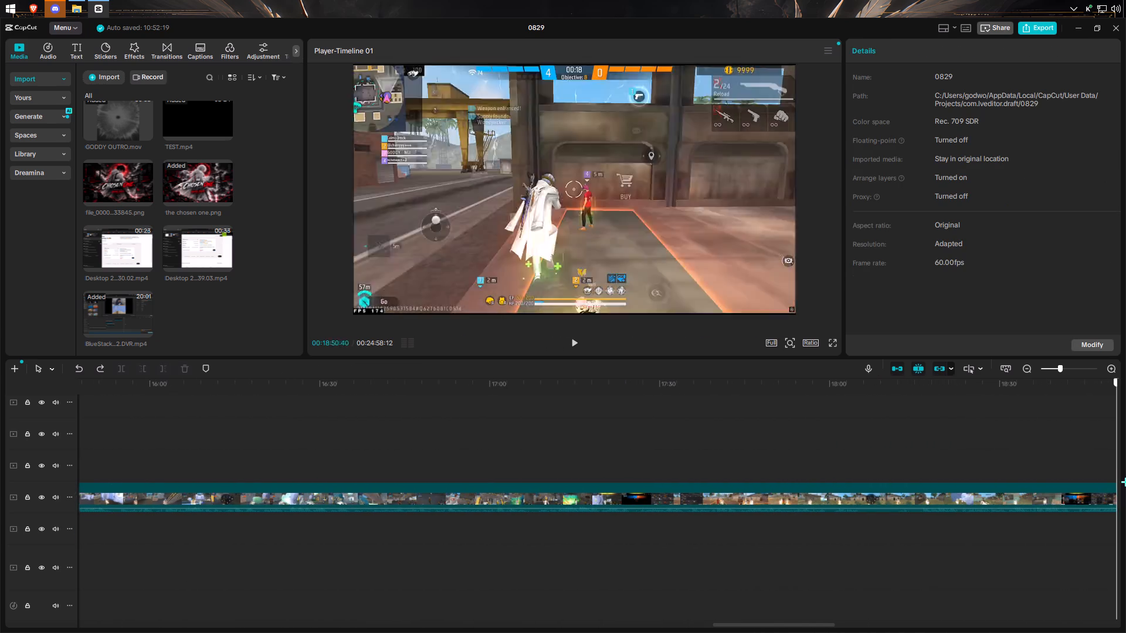
left_click_drag(1125, 482, 353, 441)
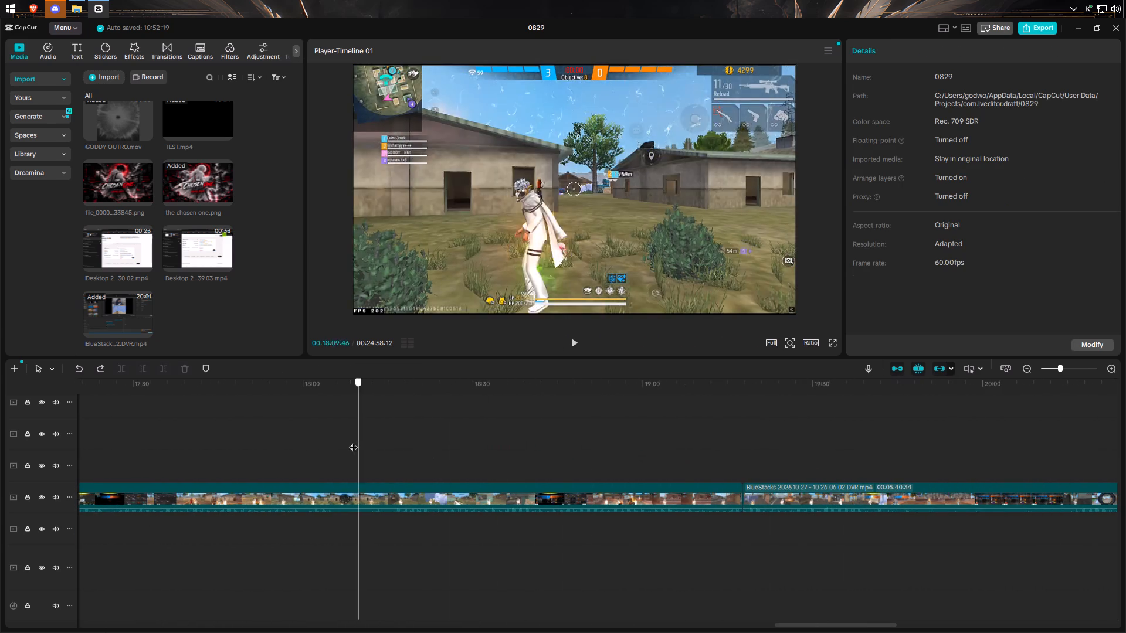
left_click_drag(353, 441, 689, 396)
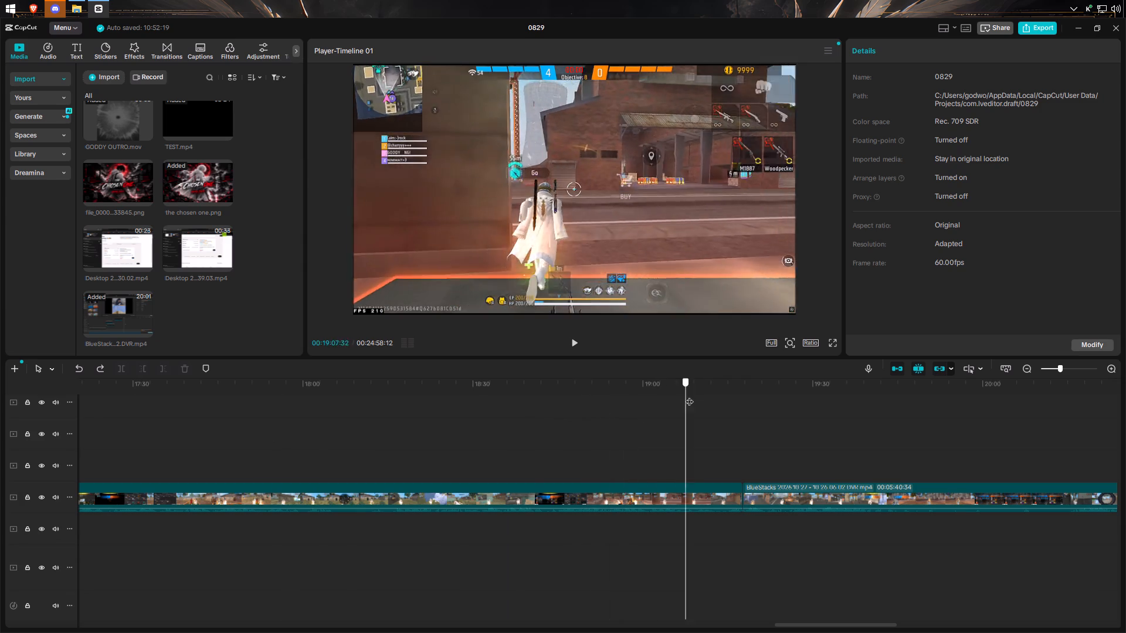
left_click_drag(689, 396, 752, 401)
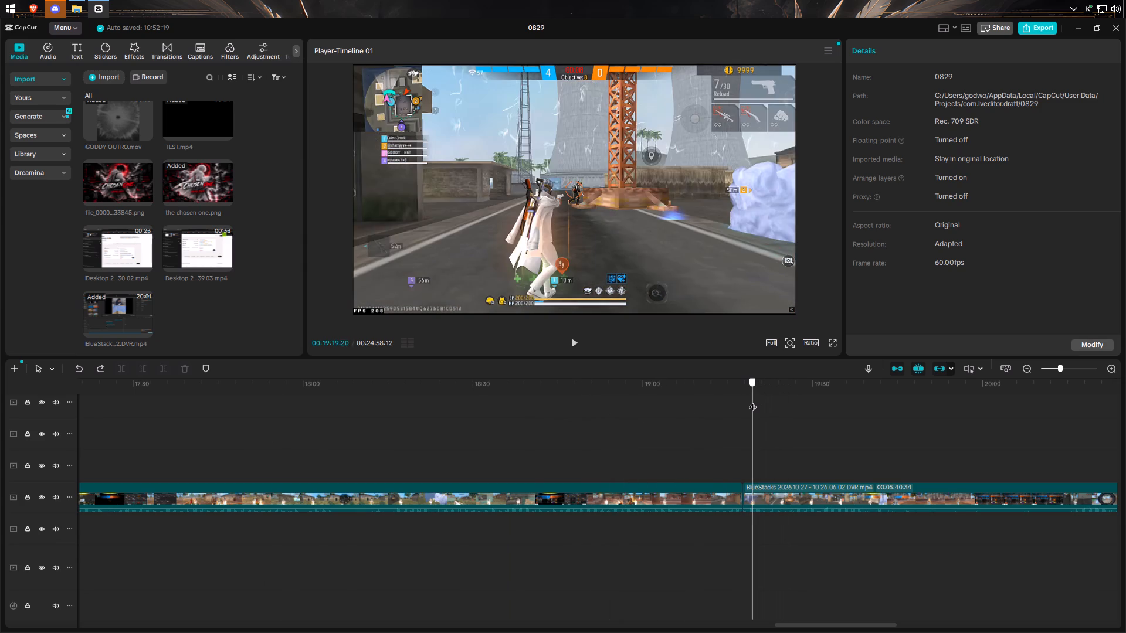
left_click_drag(752, 401, 742, 404)
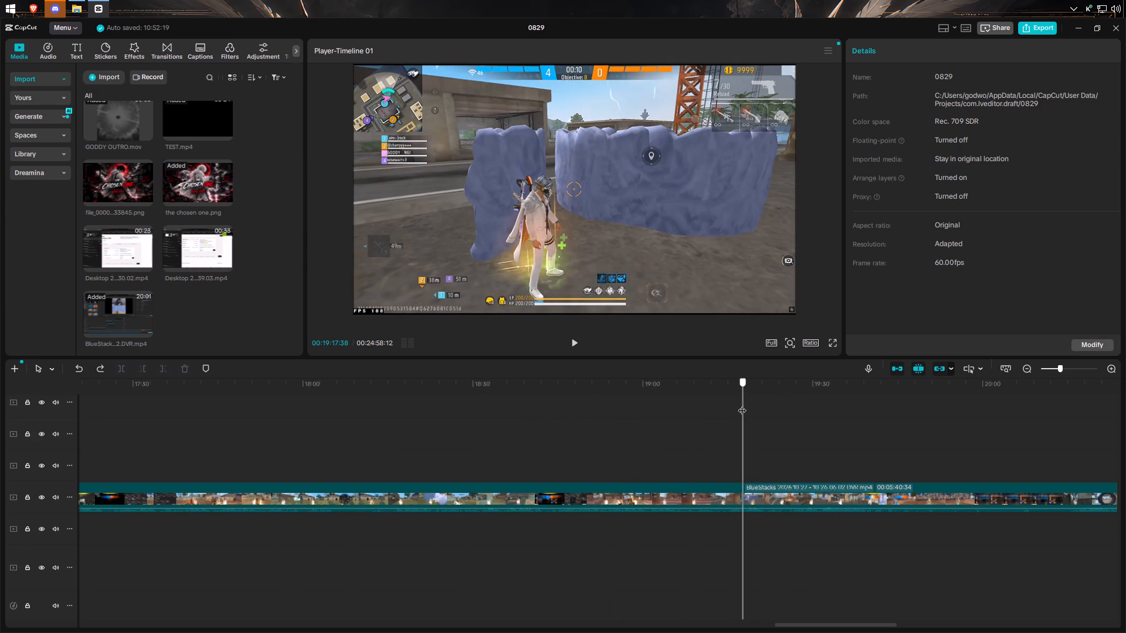
left_click_drag(742, 404, 740, 404)
Play past the knockdown in short bursts and split the clip after the cut again at 19:20:21.
double_click(569, 339)
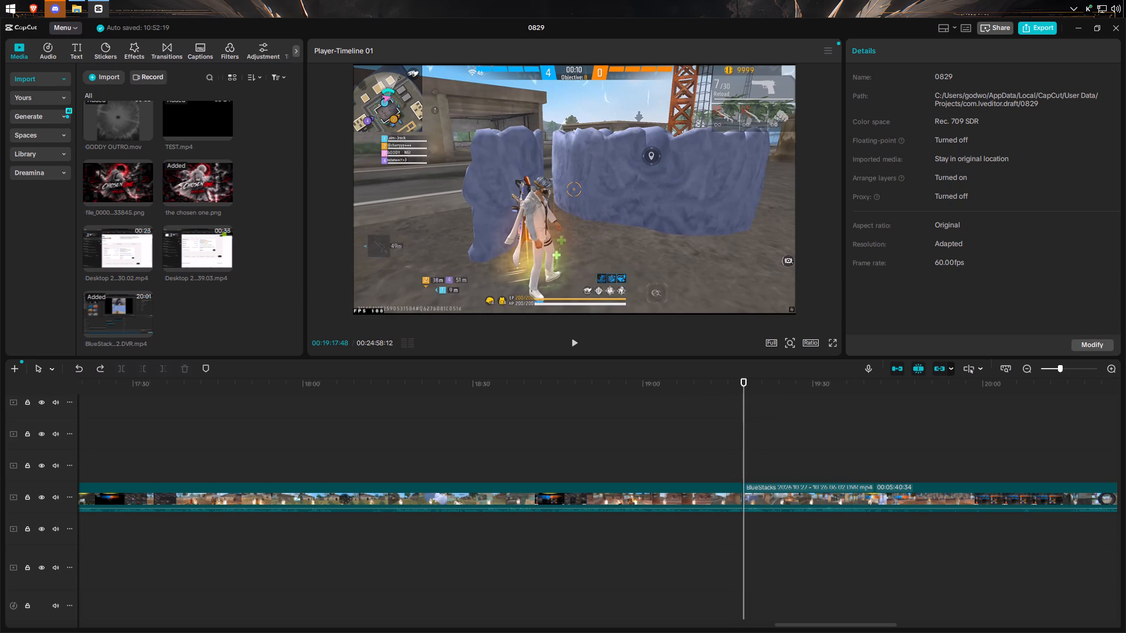
left_click(775, 494)
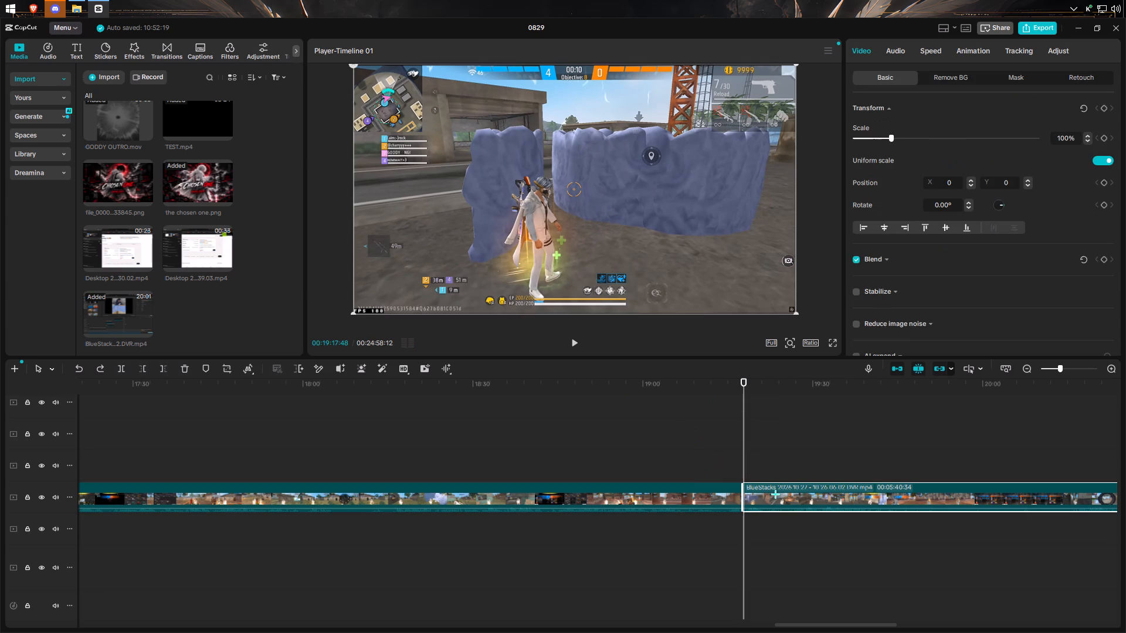
left_click(573, 345)
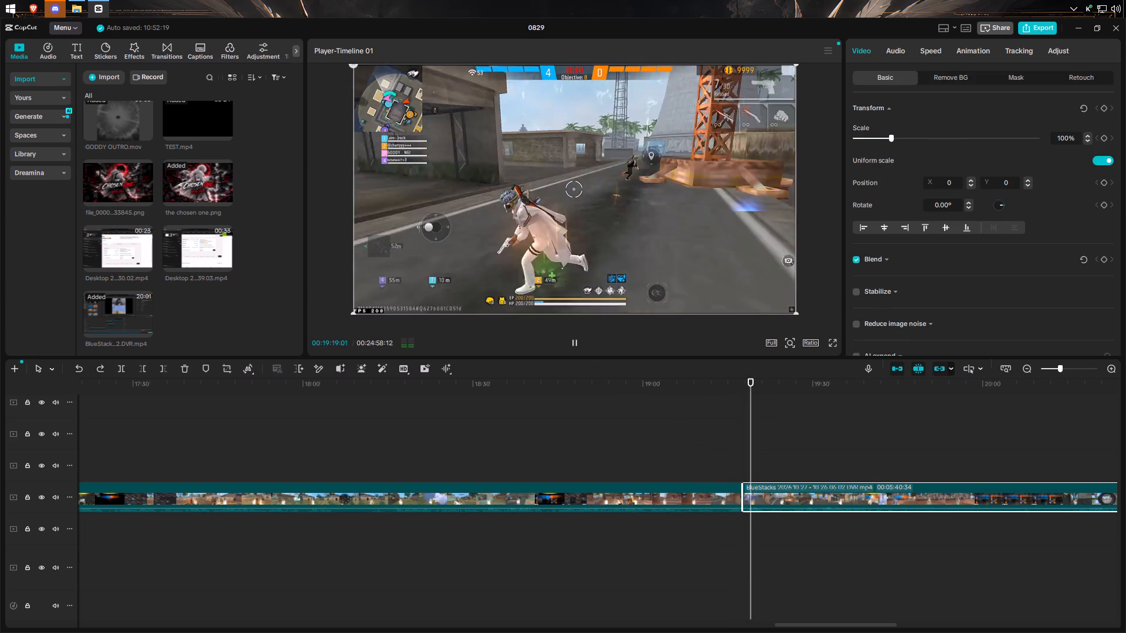
left_click(573, 345)
left_click(573, 345)
left_click(573, 345)
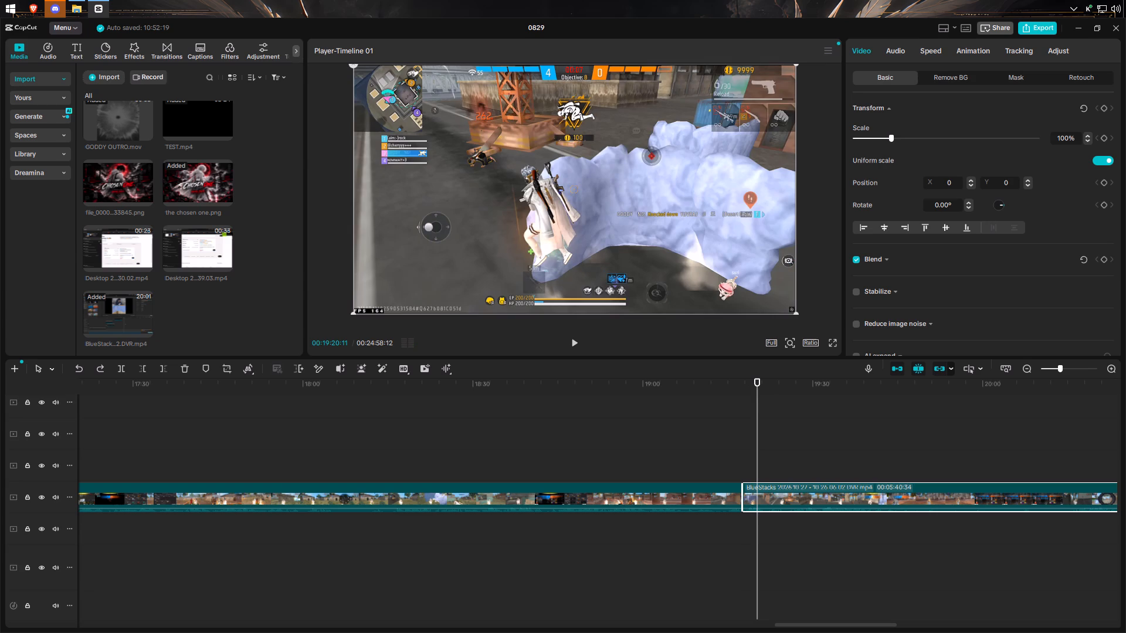
double_click(573, 345)
left_click(833, 489)
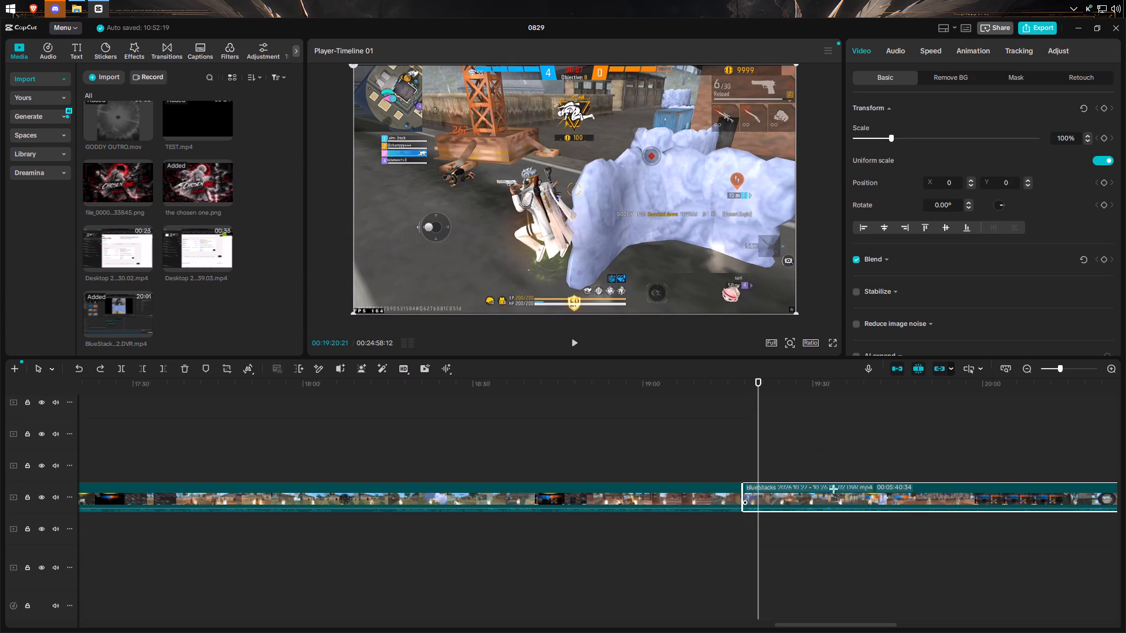
left_click(128, 367)
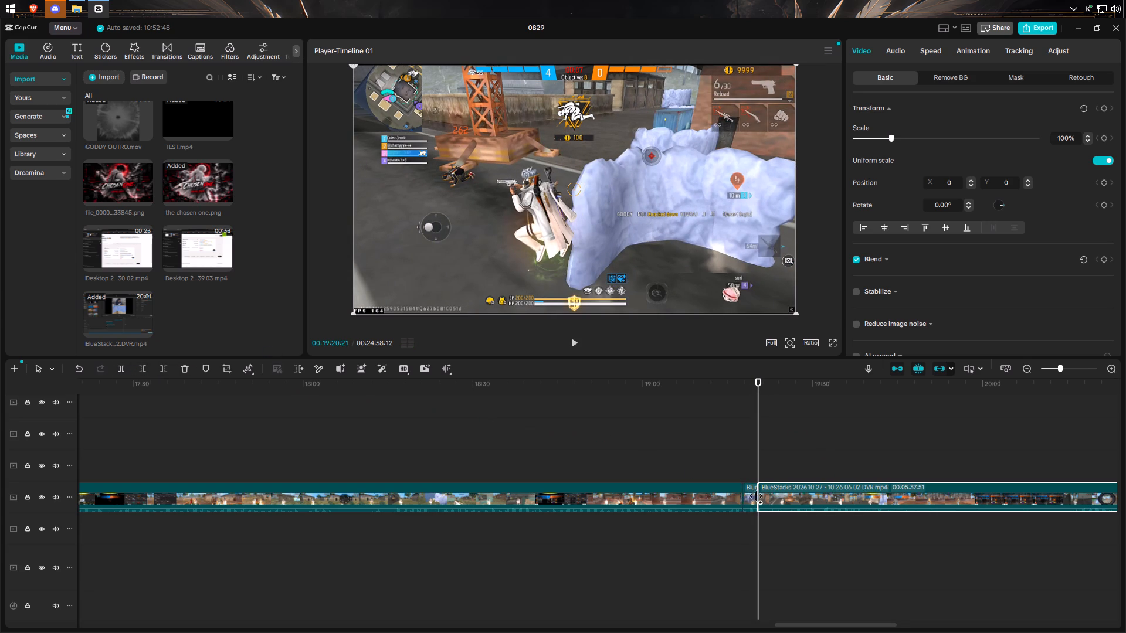
Move the short knockdown clip cut at 19:17:38 back to the early part of the sequence, around 01:20.
left_click(751, 499)
left_click_drag(751, 498, 0, 441)
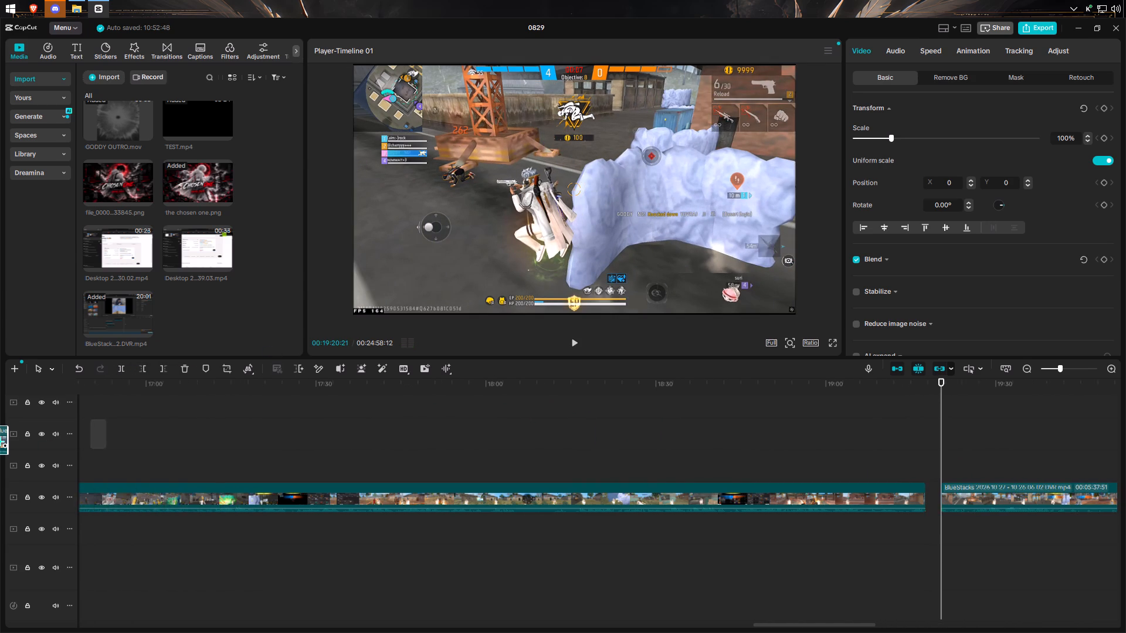
left_click_drag(0, 441, 0, 443)
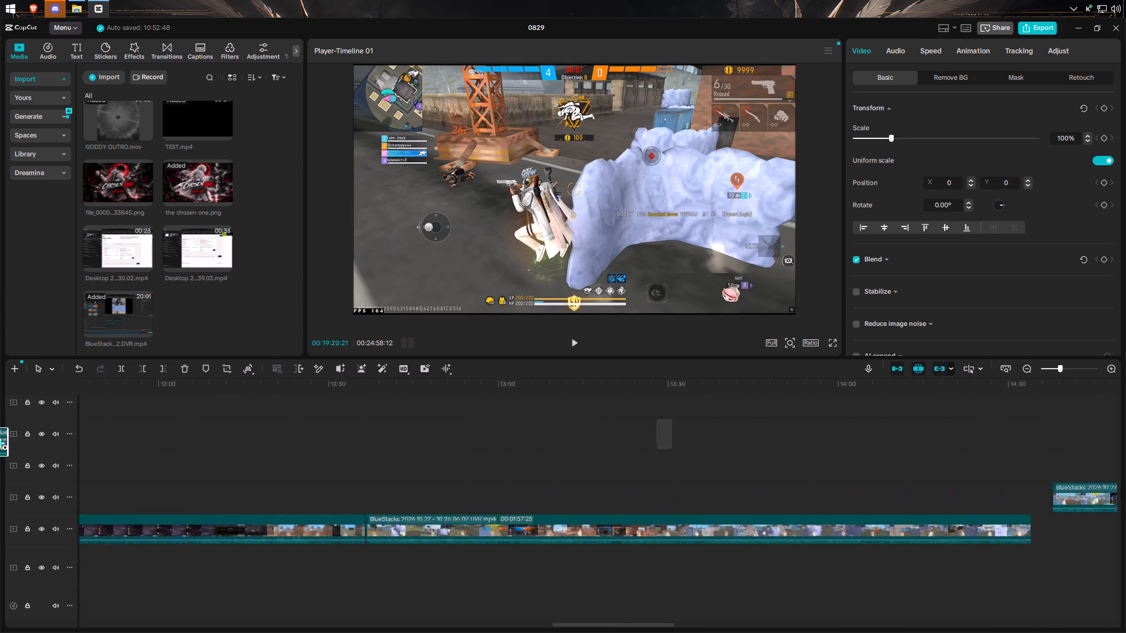
left_click_drag(0, 443, 2, 443)
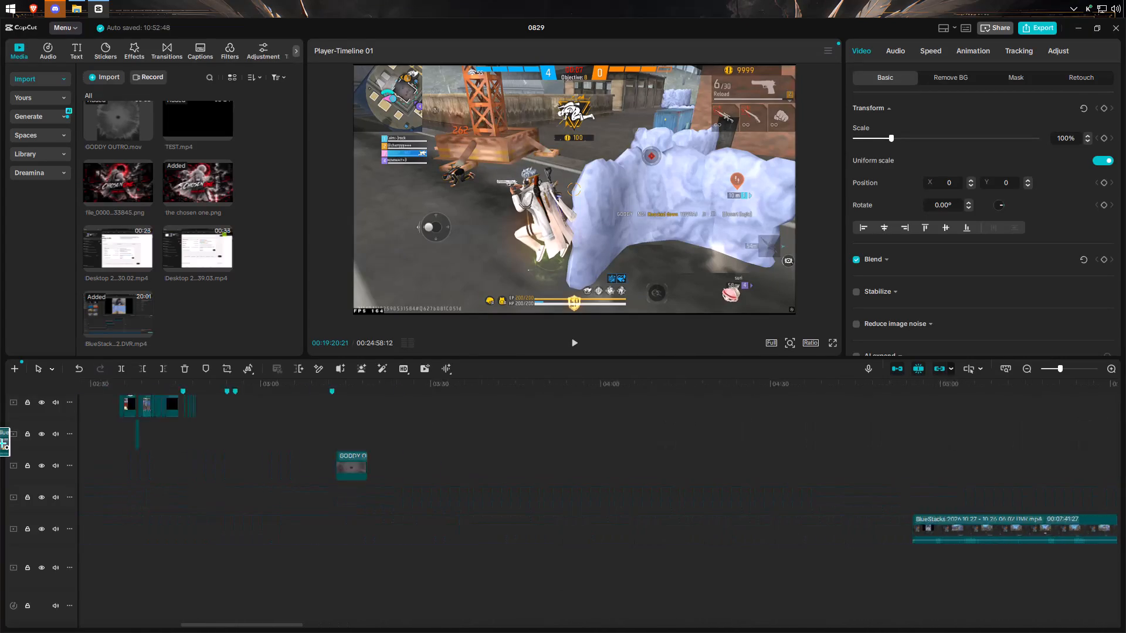
left_click_drag(2, 443, 581, 508)
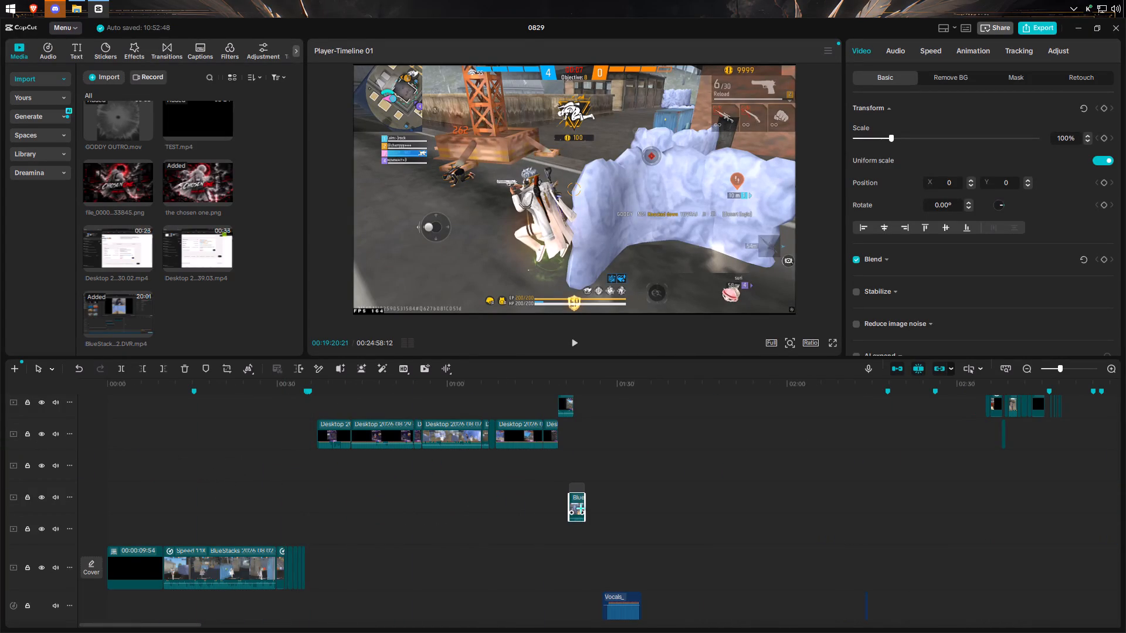
left_click_drag(581, 508, 581, 506)
Raise the knockdown clip through the tracks and place it among the slow-motion clips at about 02:30.
scroll(582, 533, "up", 5)
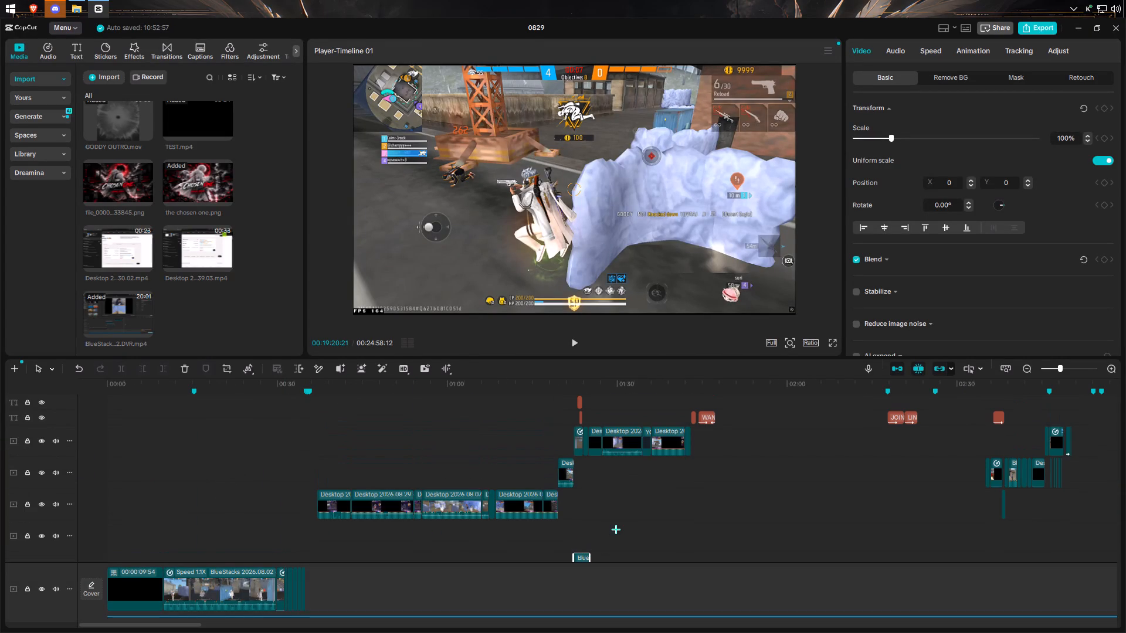
scroll(574, 510, "down", 2)
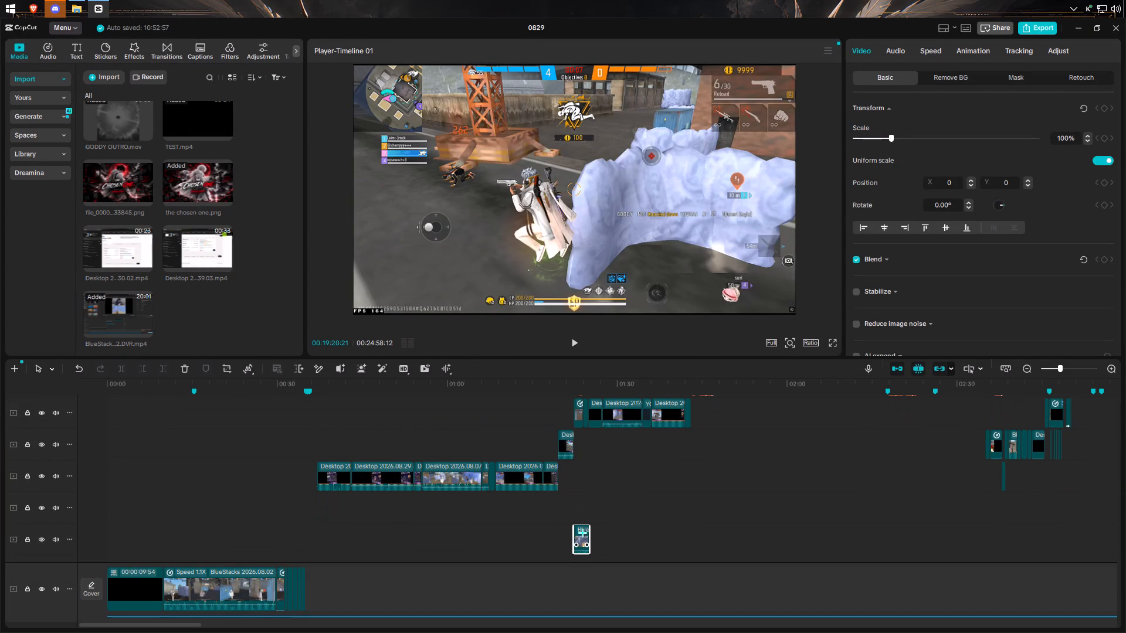
left_click_drag(582, 535, 846, 454)
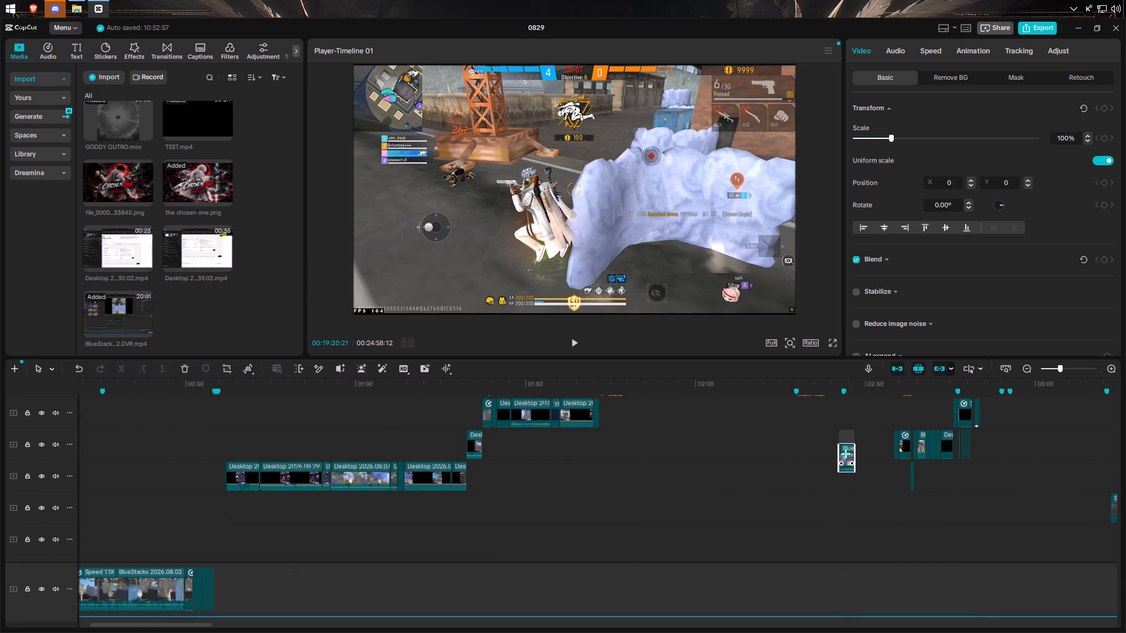
left_click_drag(846, 454, 851, 454)
scroll(840, 554, "up", 7)
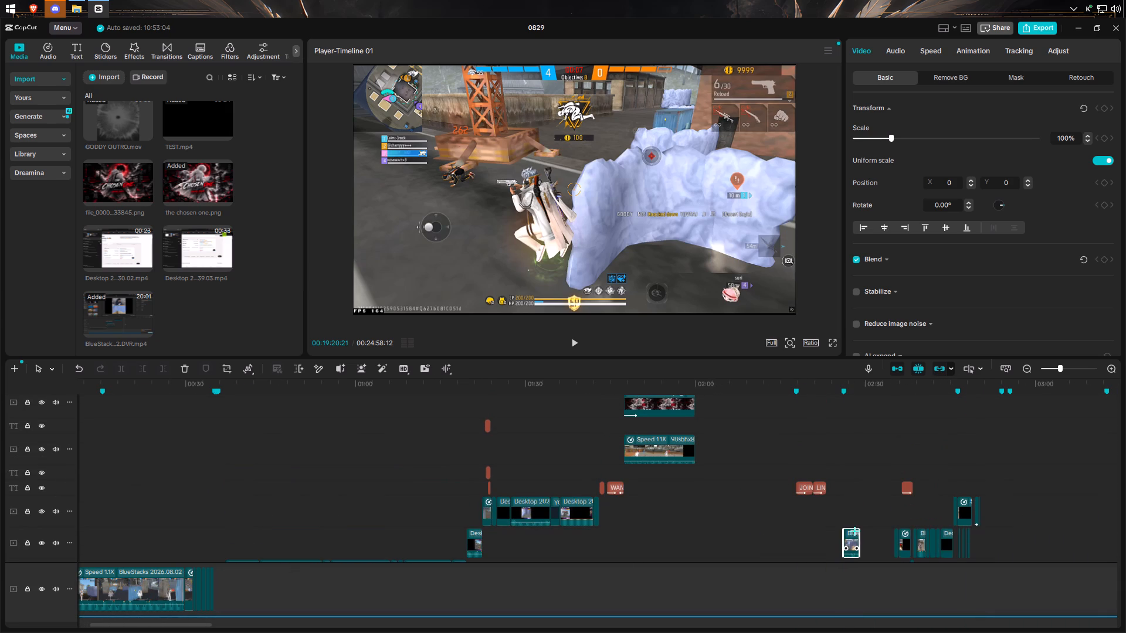
left_click_drag(849, 533, 851, 404)
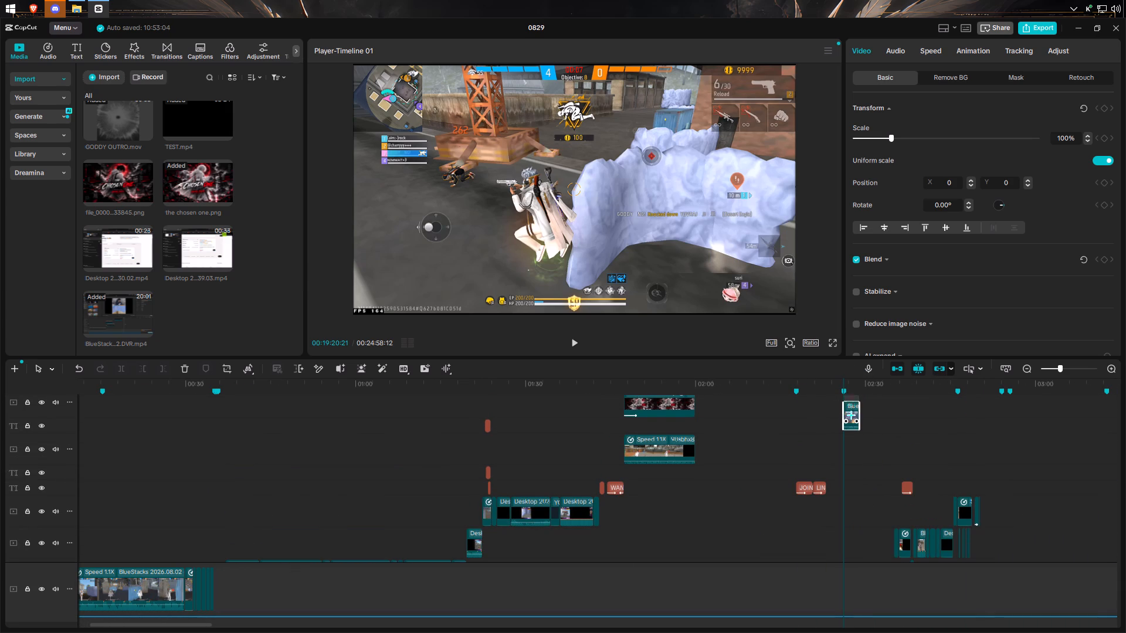
scroll(832, 538, "up", 8)
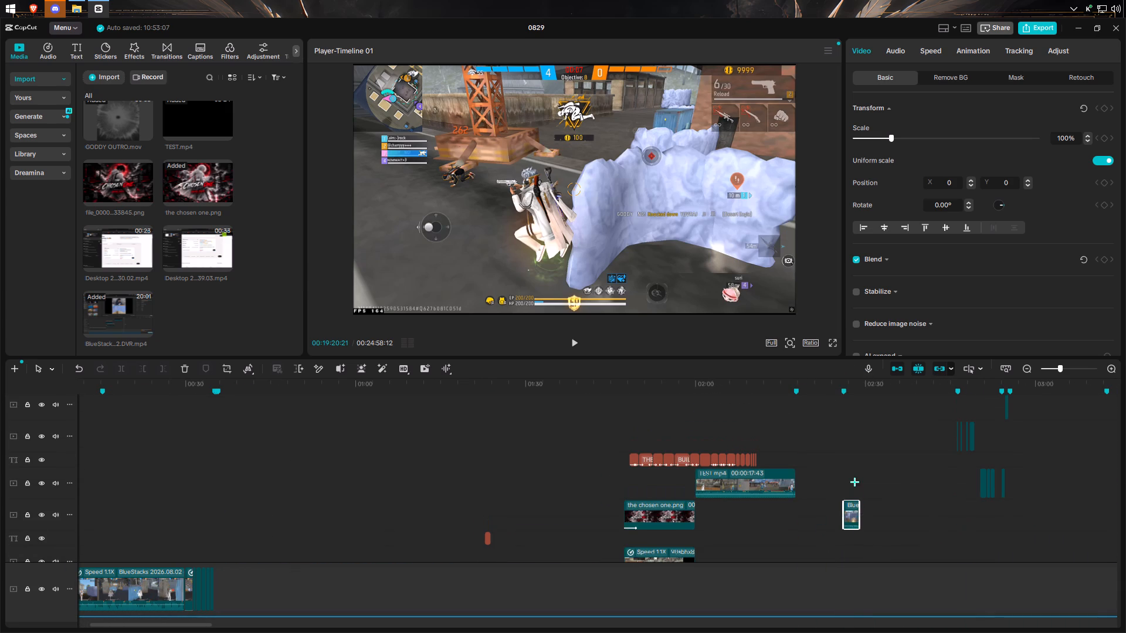
scroll(856, 477, "up", 3)
scroll(862, 508, "down", 1)
left_click_drag(853, 536, 860, 513)
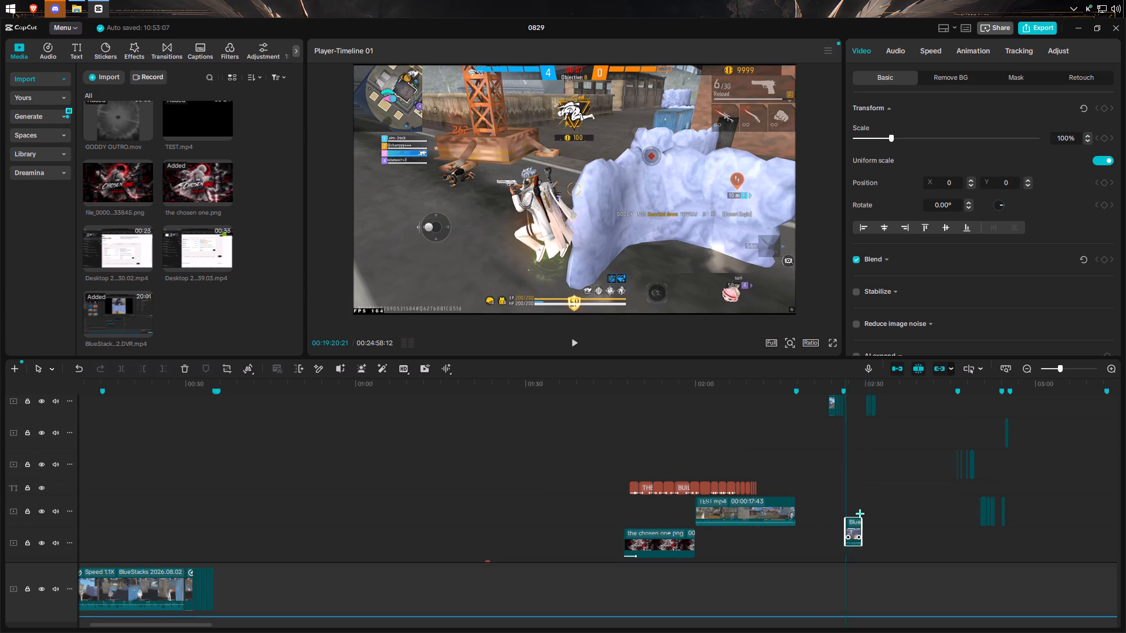
left_click_drag(860, 513, 872, 445)
scroll(837, 526, "up", 7)
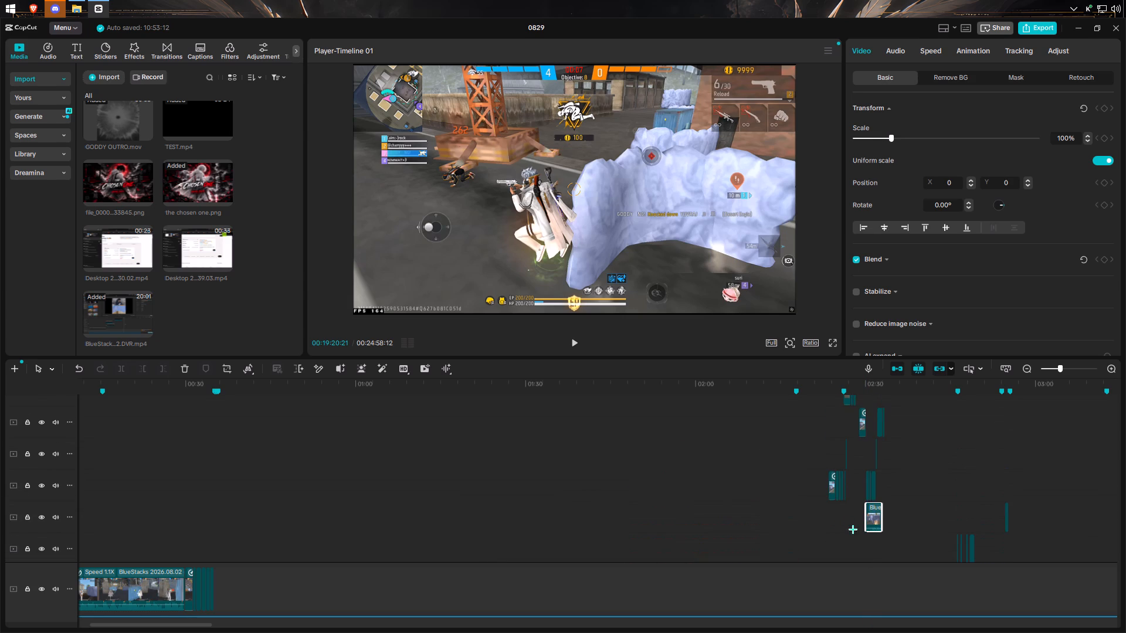
left_click_drag(874, 531, 872, 408)
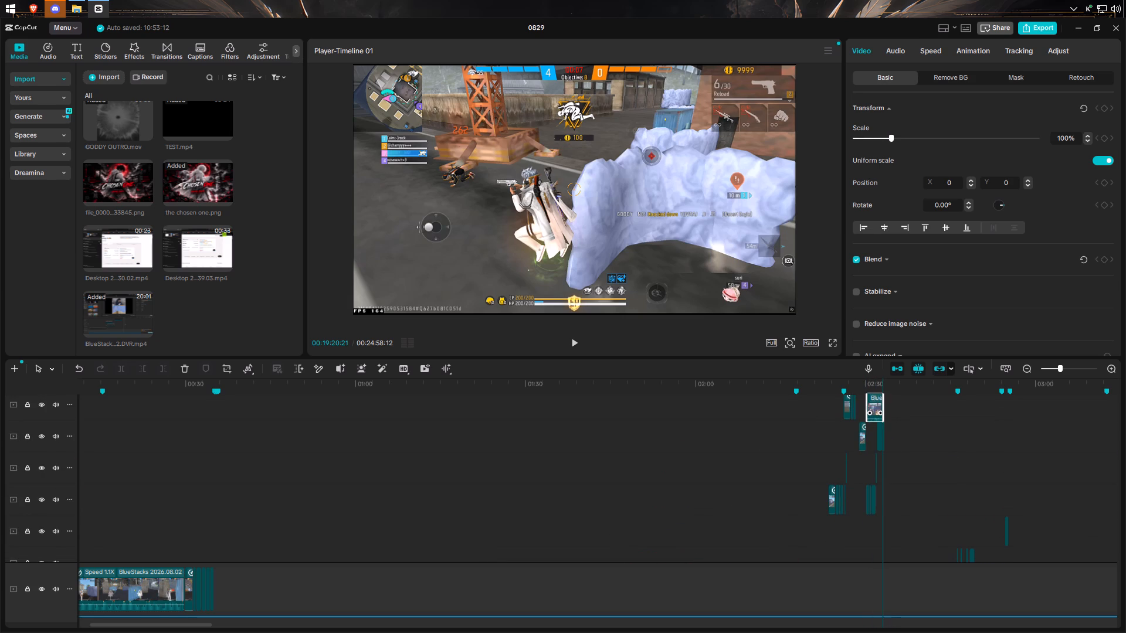
left_click_drag(872, 408, 872, 406)
Play the slow-motion section in short bursts, from before its first clip to 02:33:16, with the timeline zoomed in.
scroll(818, 517, "up", 3)
left_click(810, 459)
left_click(573, 339)
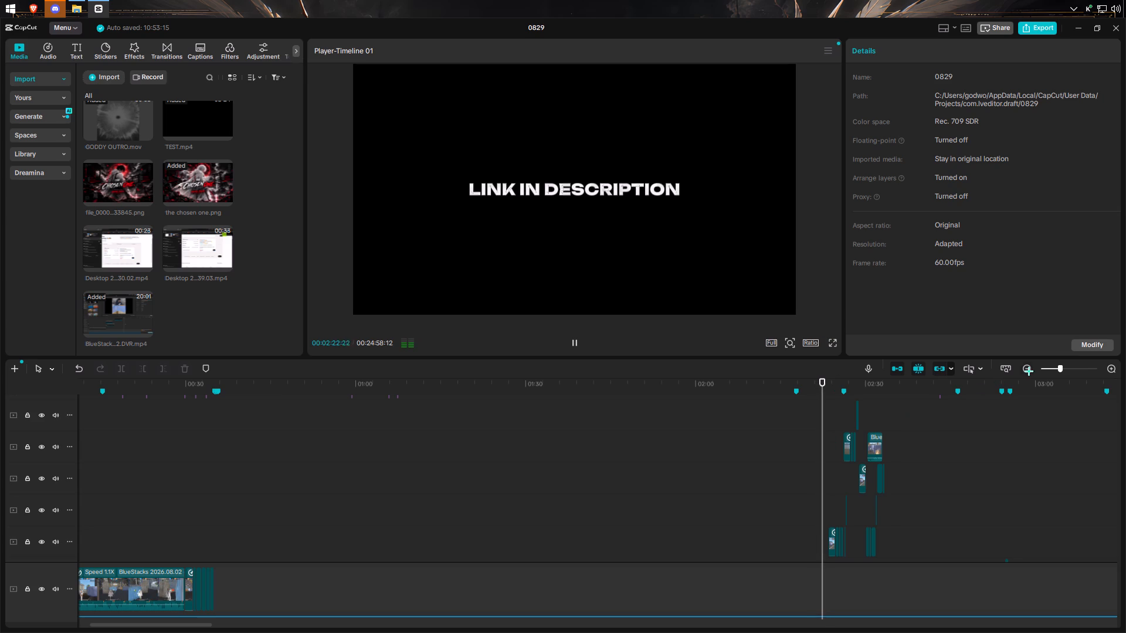
left_click_drag(1064, 369, 1069, 367)
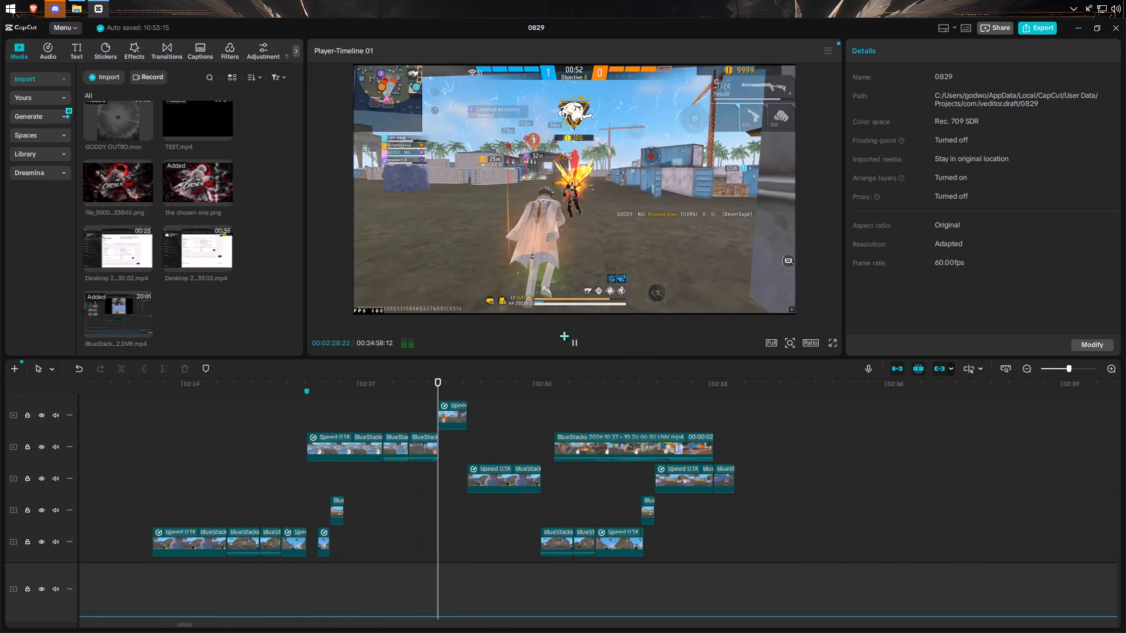
left_click(575, 345)
left_click(575, 345)
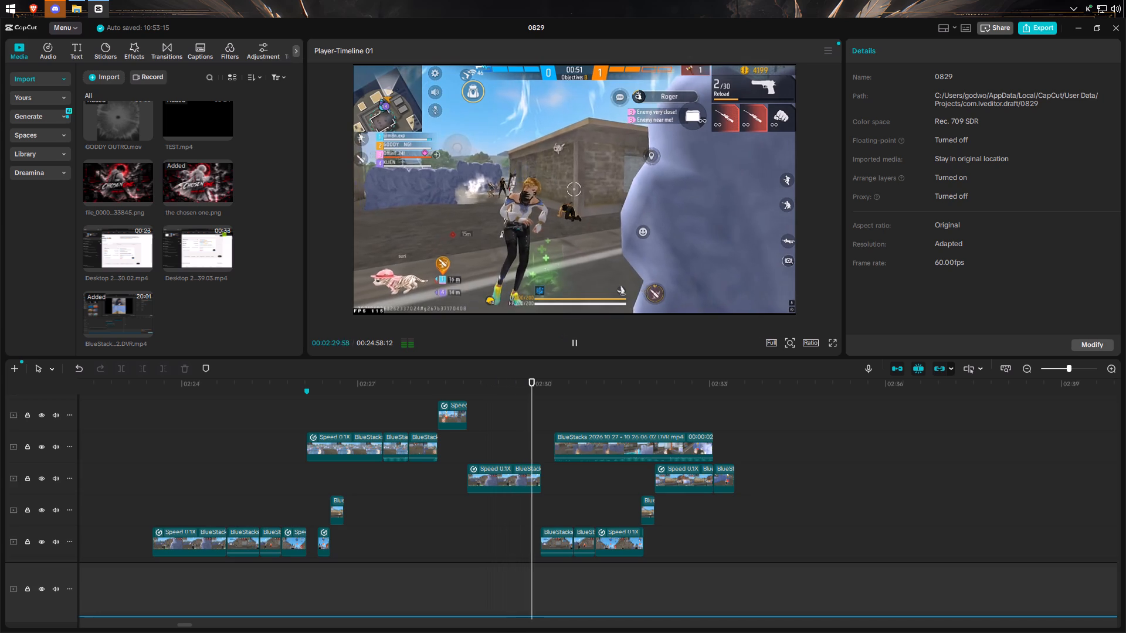
left_click(575, 345)
left_click(575, 345)
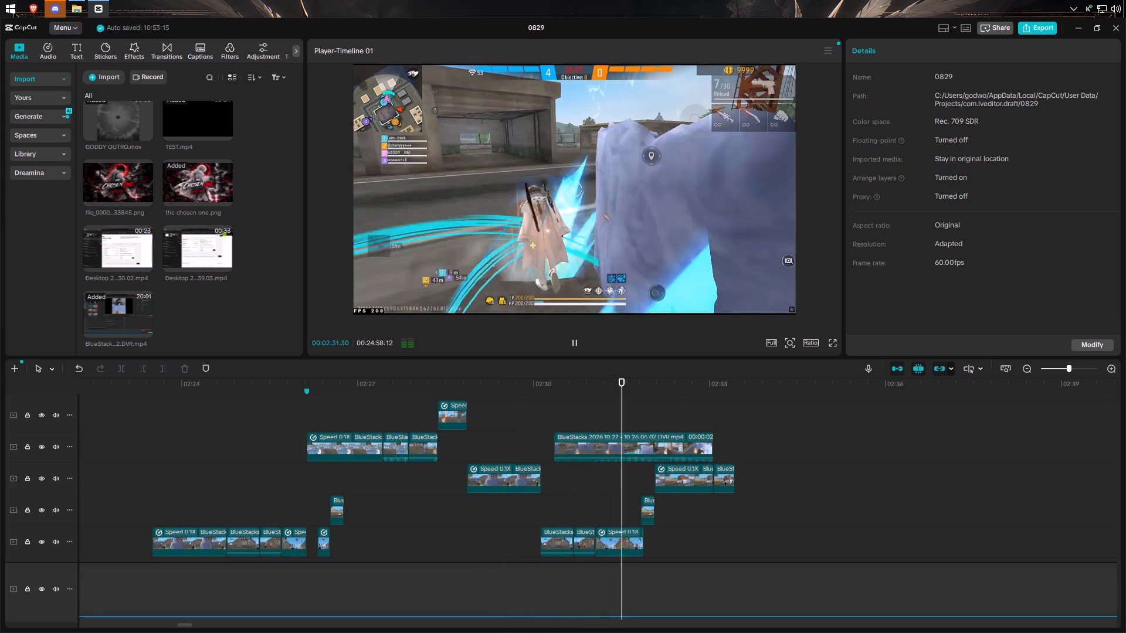
left_click(575, 345)
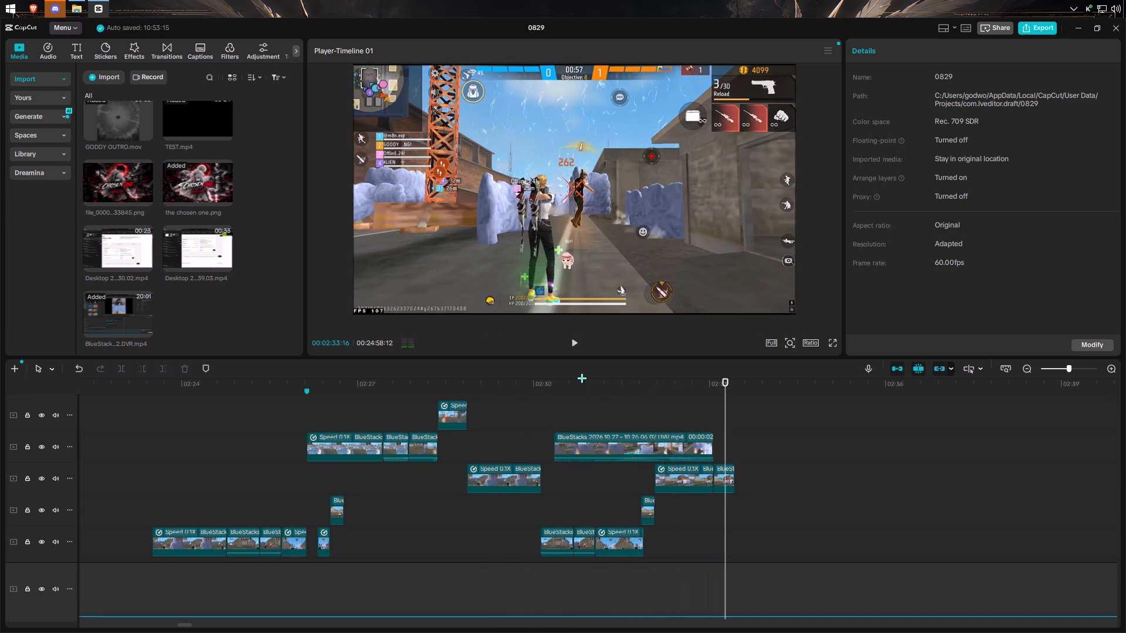
Move the new knockdown clip on its track past the last slow-motion clip, to start at about 02:34.
left_click_drag(617, 441, 860, 454)
Play the sequence from 02:27:33 through the slow-motion section, and skim back to play from the "WANT THIS?" title at 01:45:18.
left_click(390, 482)
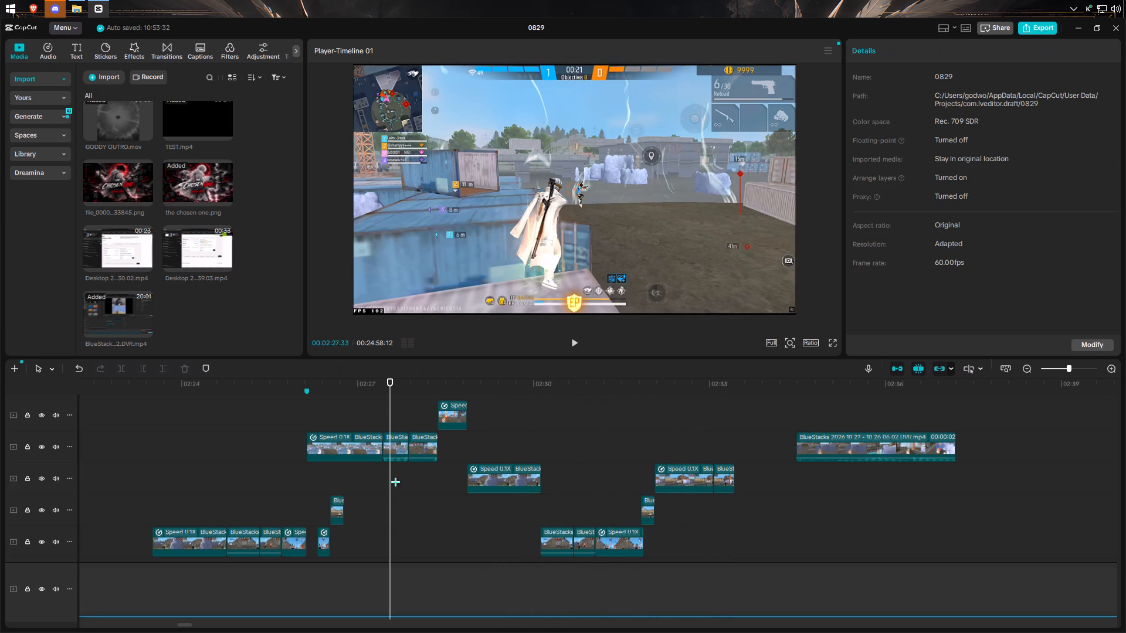
left_click(575, 336)
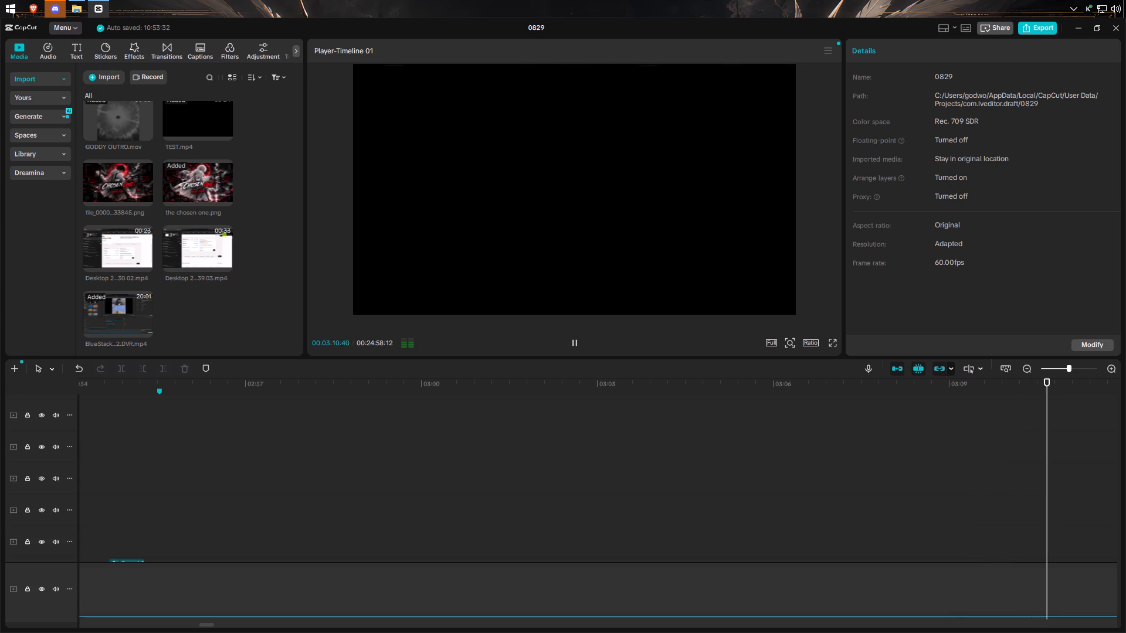
left_click(464, 448)
left_click_drag(464, 448, 137, 445)
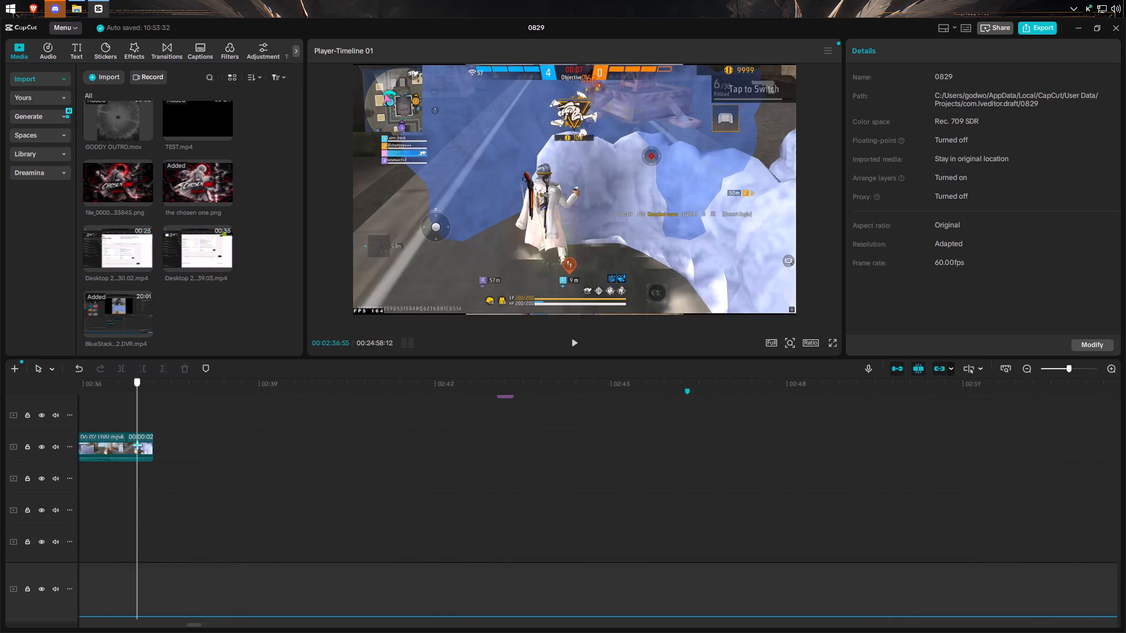
left_click_drag(137, 445, 485, 366)
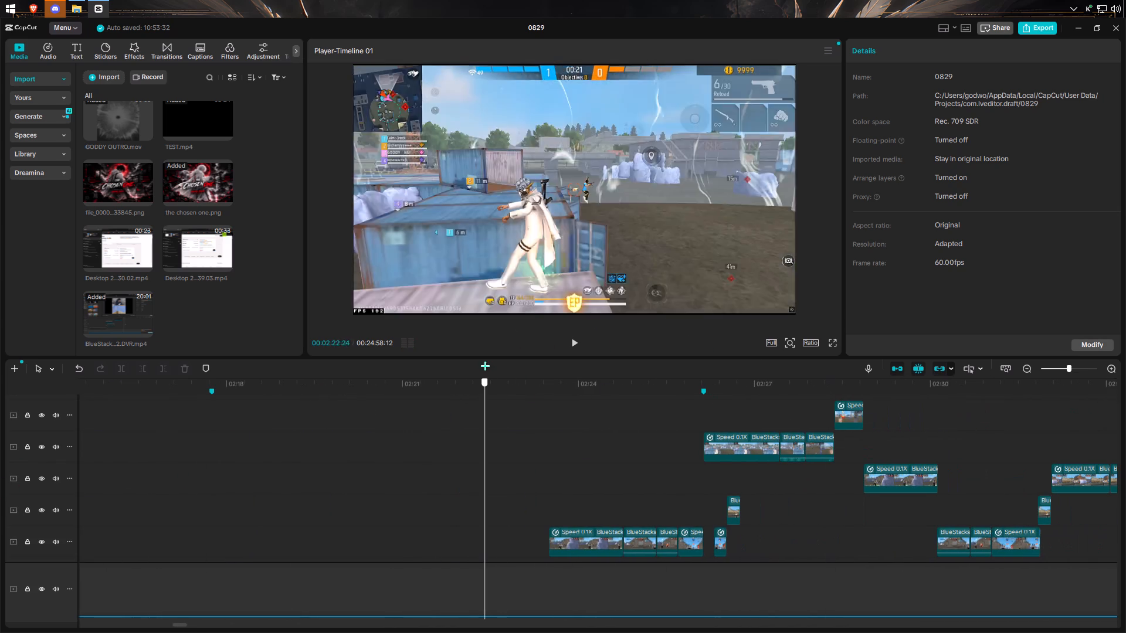
left_click_drag(485, 366, 452, 385)
double_click(311, 434)
left_click_drag(311, 433, 22, 461)
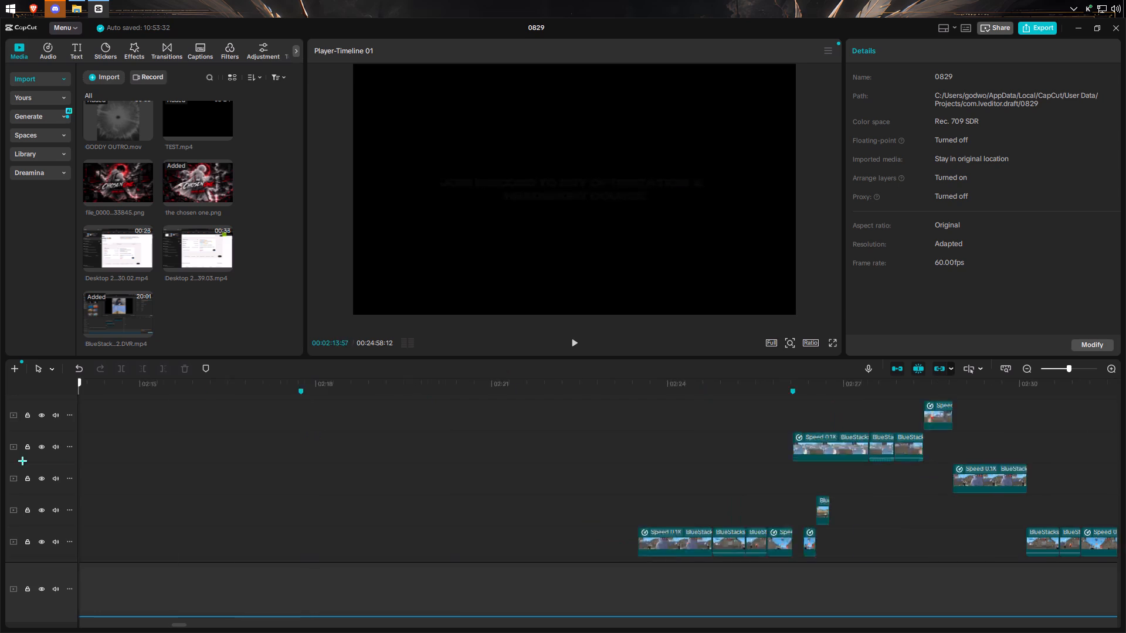
left_click_drag(22, 461, 133, 433)
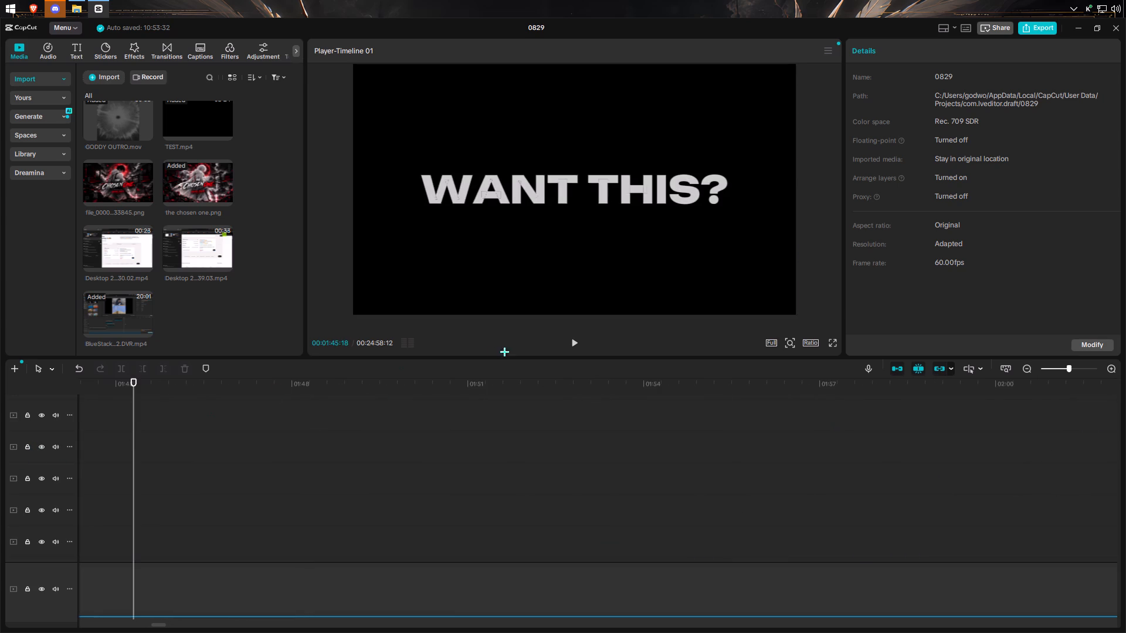
left_click(575, 343)
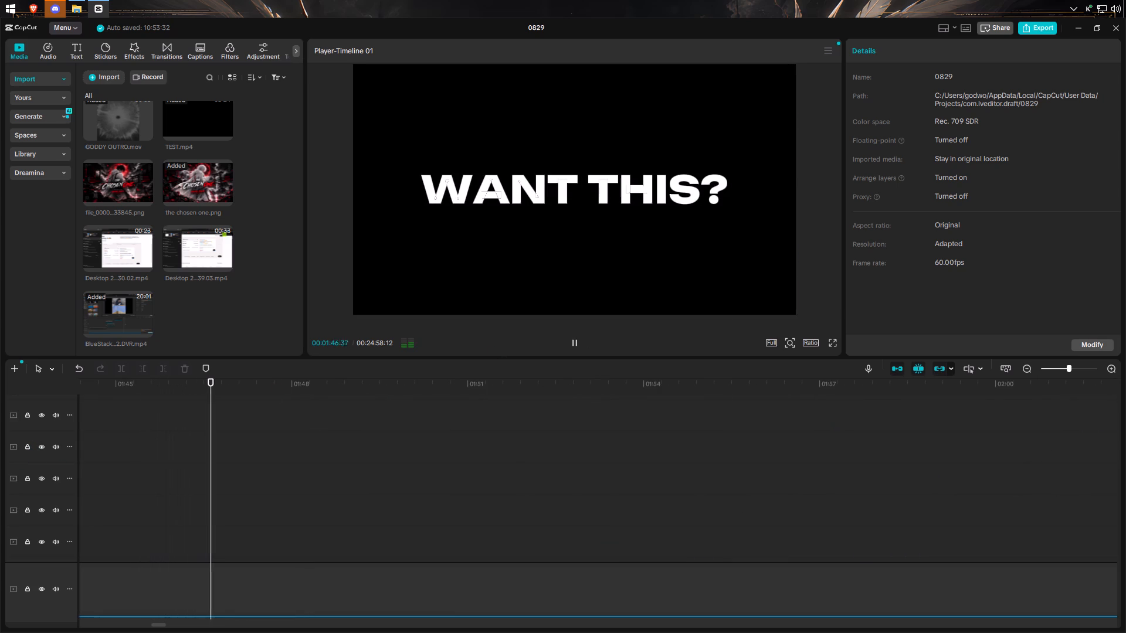
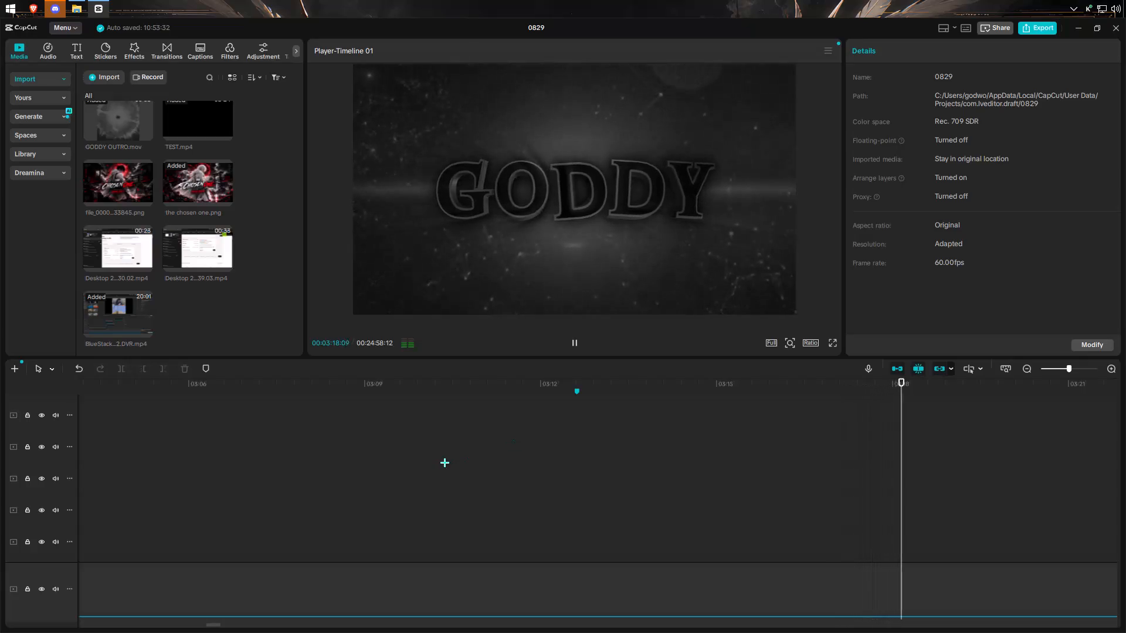
Skim back to before the slow-motion section and play it from about 02:15 until 02:31:32.
left_click(445, 462)
left_click_drag(445, 462, 104, 413)
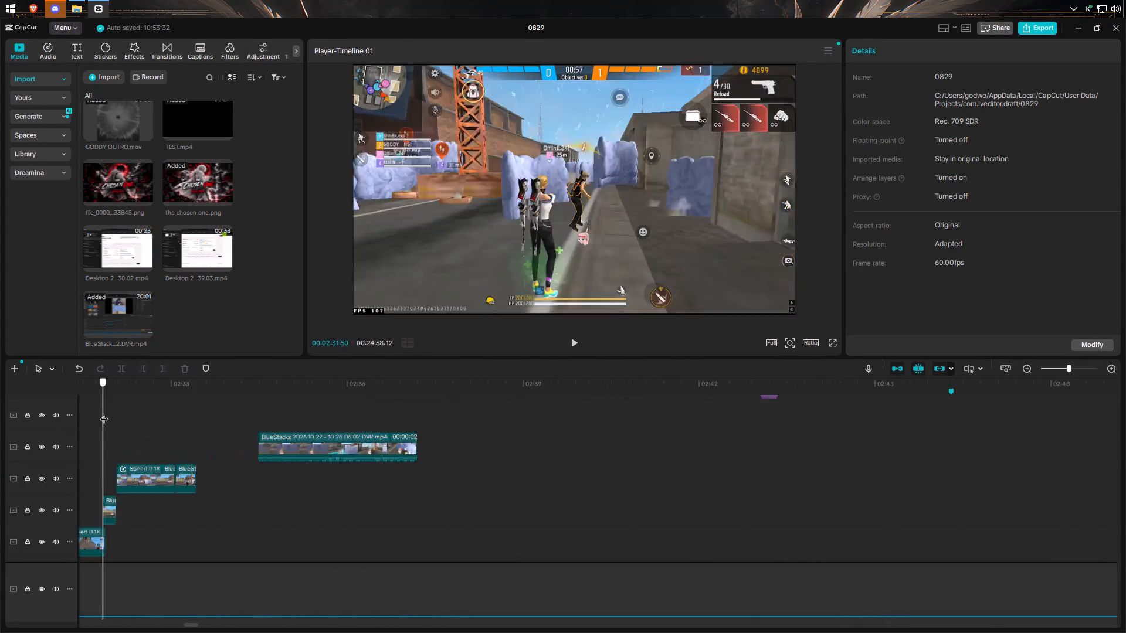
left_click_drag(104, 413, 88, 461)
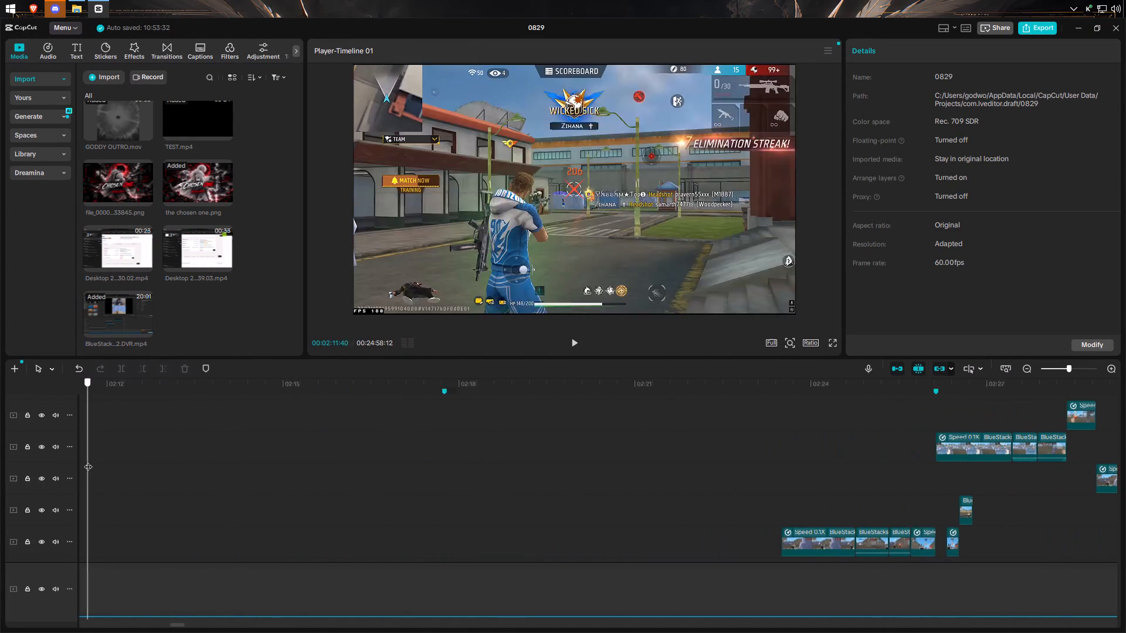
left_click_drag(88, 461, 287, 434)
left_click(579, 345)
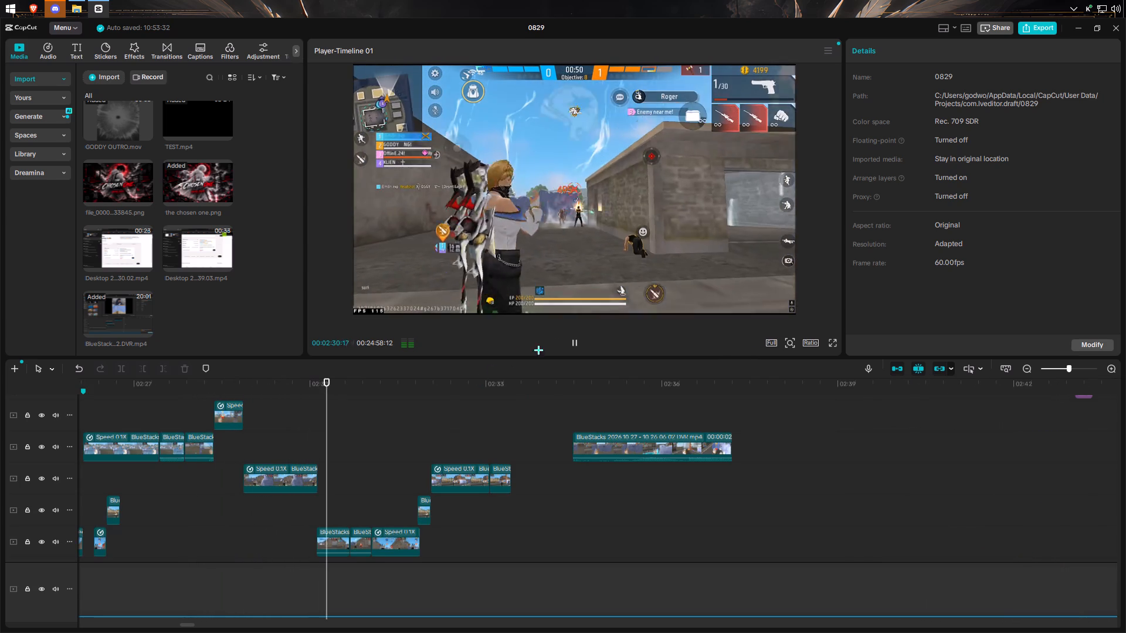
left_click(581, 338)
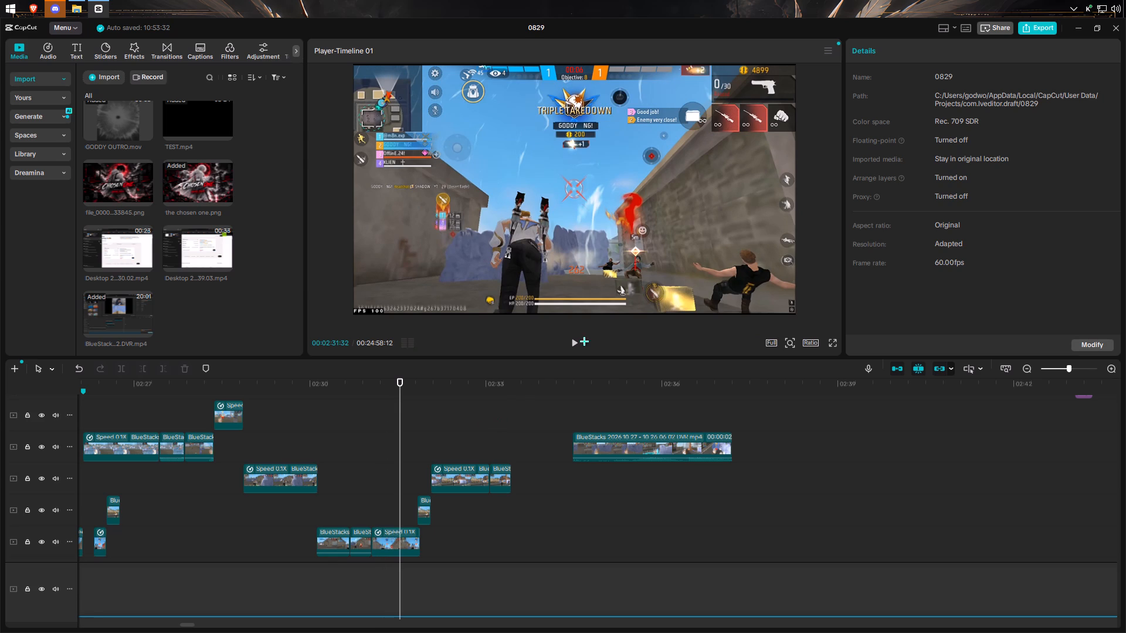
Move the new knockdown clip further along its track to start at about 02:35.
double_click(607, 487)
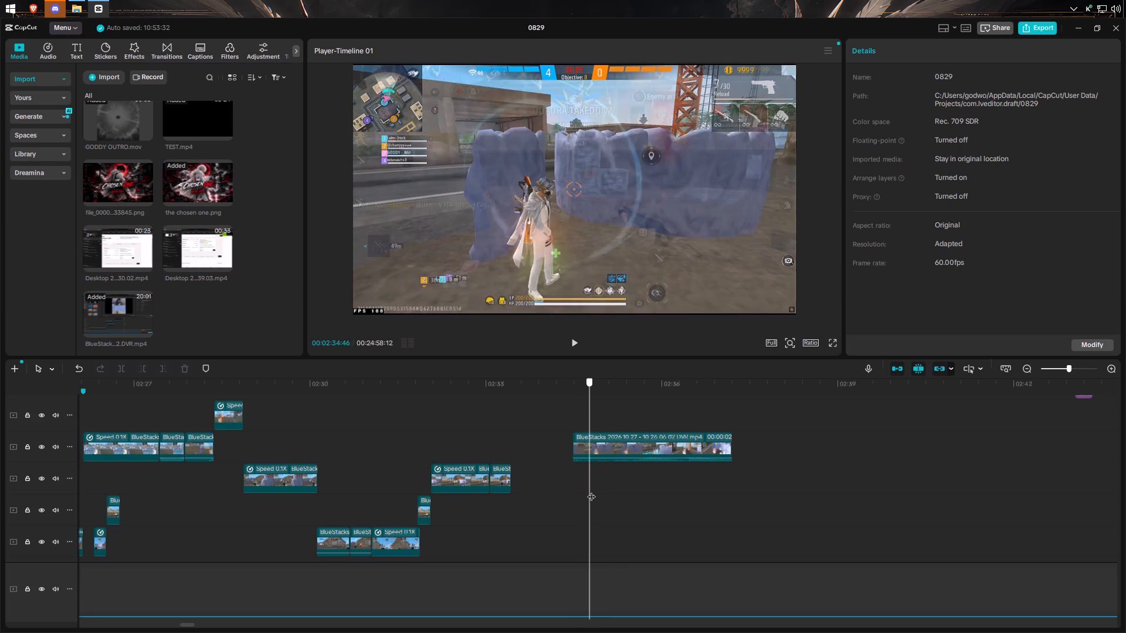
left_click_drag(621, 443, 669, 436)
Skim the moved knockdown clip and the earlier slow-motion clips back to about 02:23 to examine how their moments are cut.
left_click(630, 475)
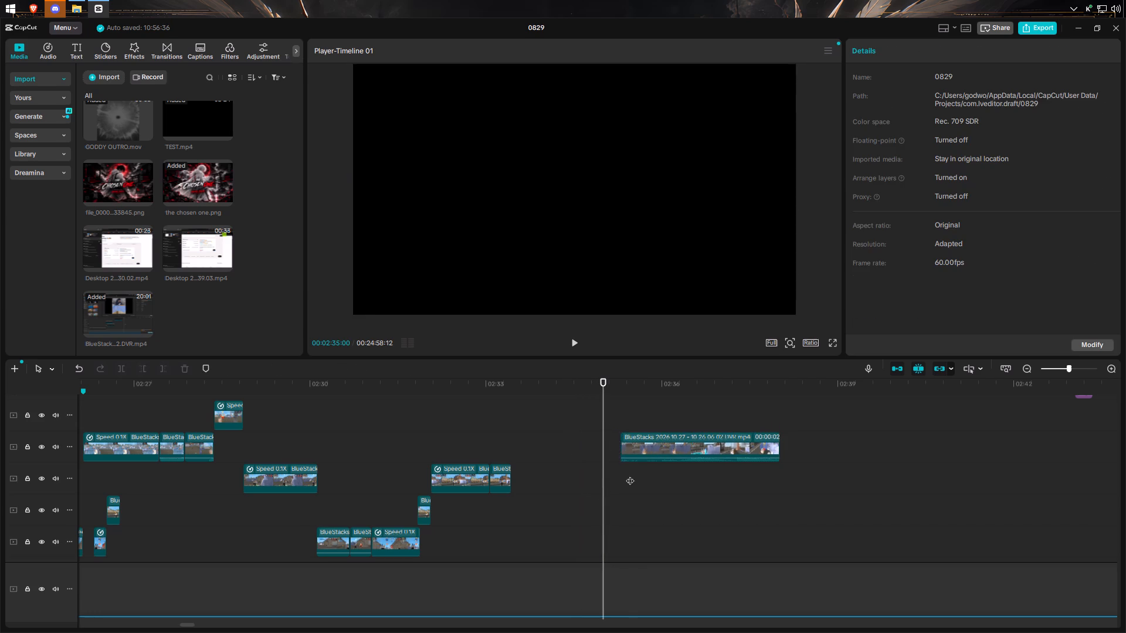
left_click_drag(630, 475, 669, 466)
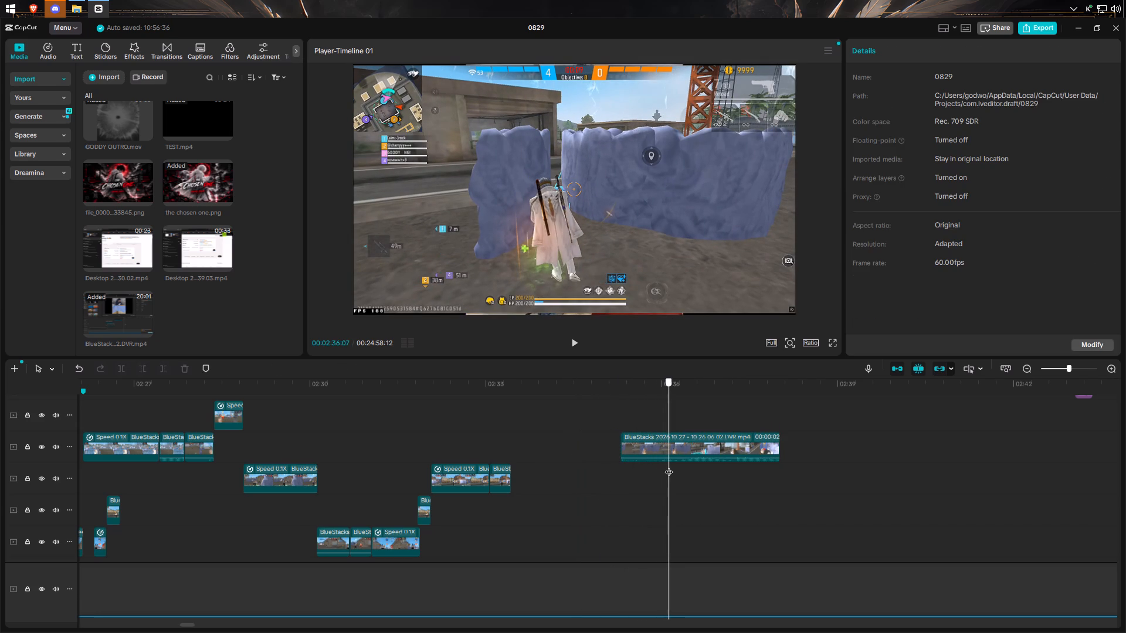
left_click_drag(669, 466, 654, 468)
left_click(220, 517)
left_click_drag(220, 517, 188, 527)
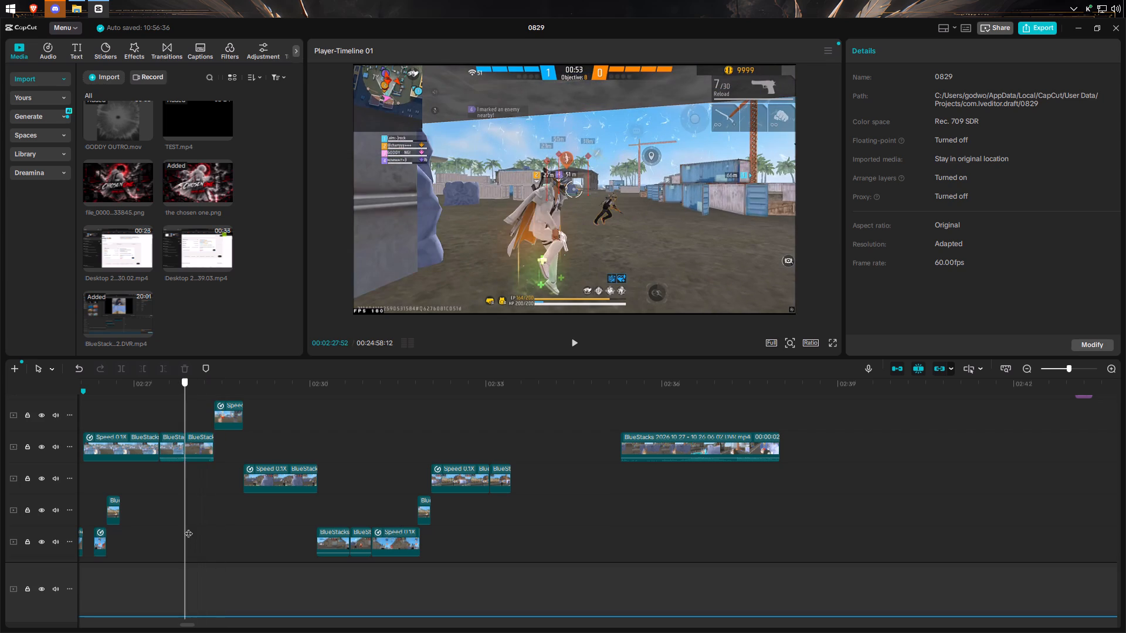
left_click_drag(188, 527, 100, 545)
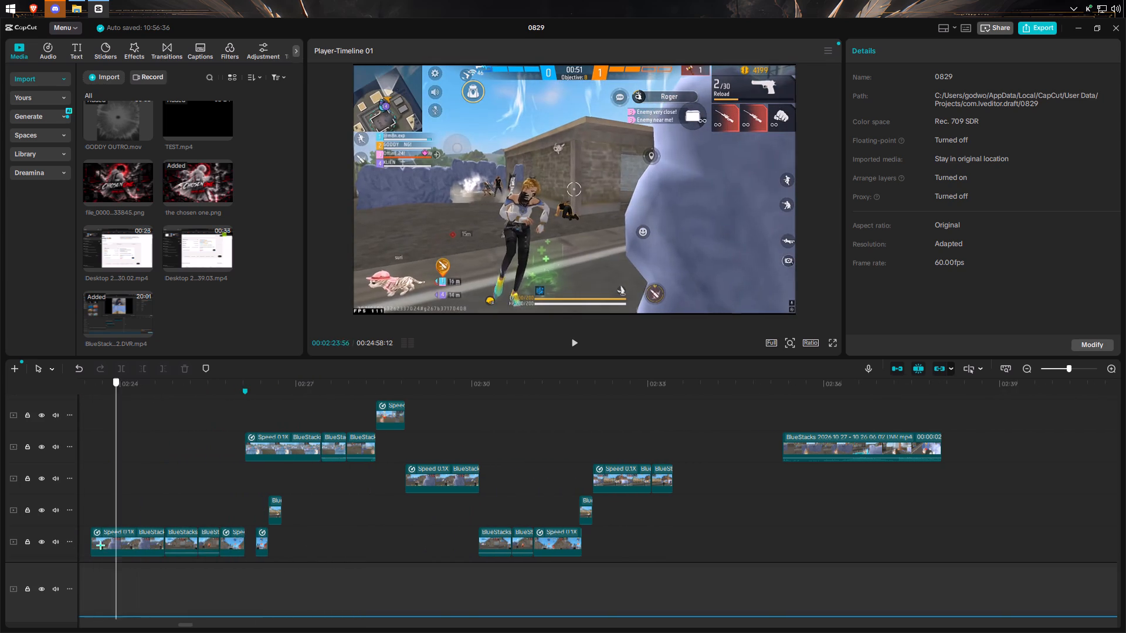
left_click_drag(100, 545, 225, 543)
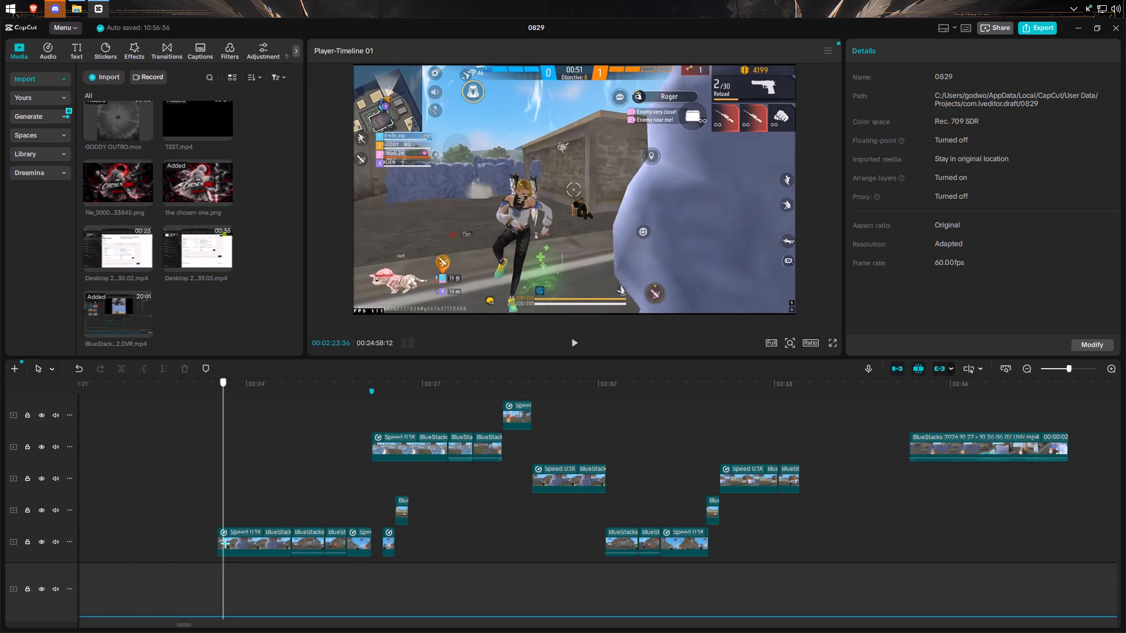
left_click_drag(225, 543, 243, 540)
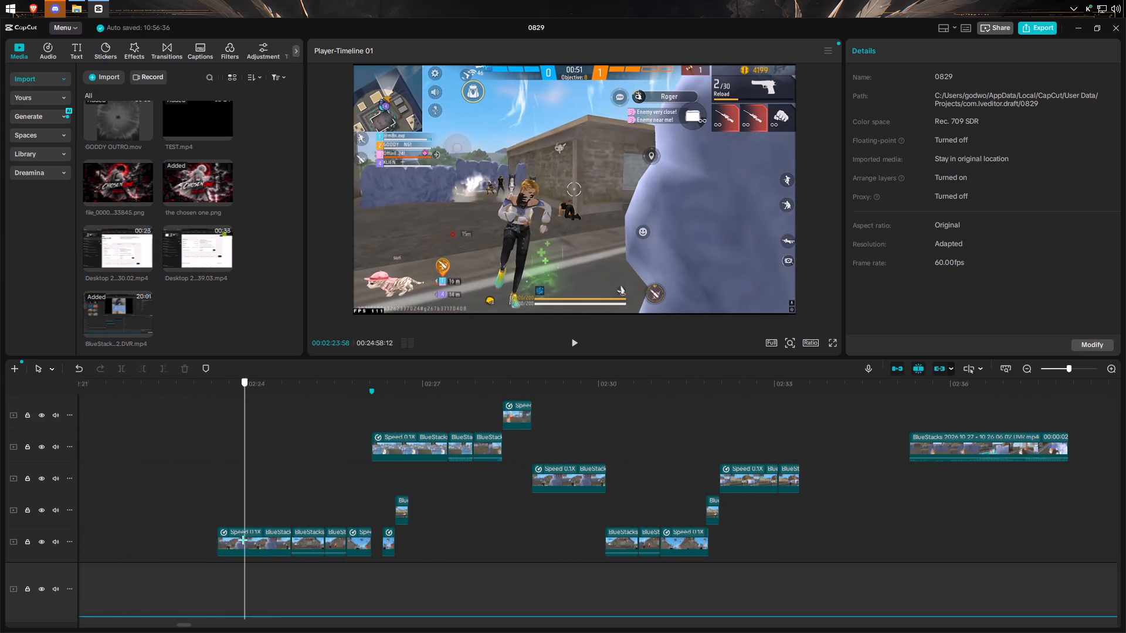
left_click_drag(243, 540, 259, 535)
Find the start of the slow-motion moment in the new knockdown clip and split the clip at 02:36:12.
left_click(920, 487)
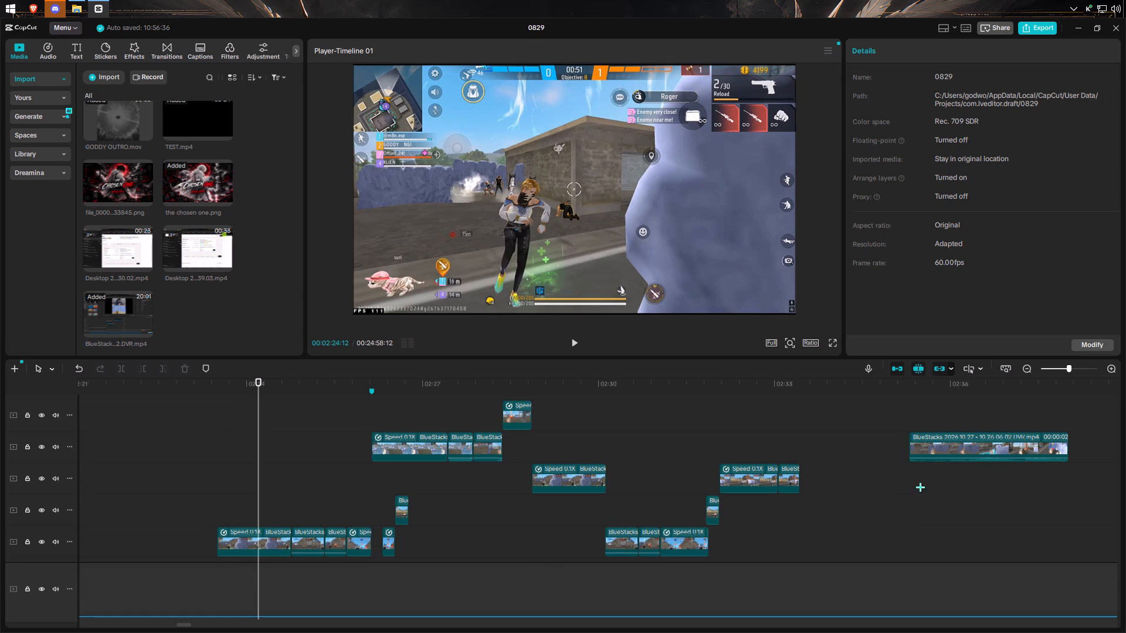
left_click_drag(920, 487, 952, 484)
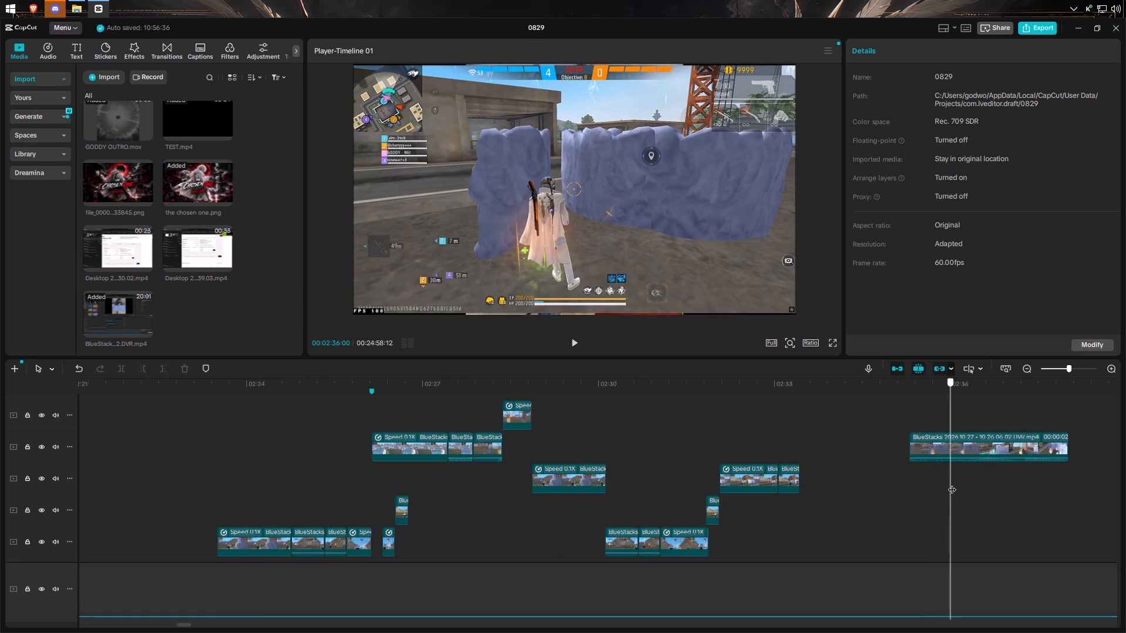
left_click_drag(952, 484, 932, 489)
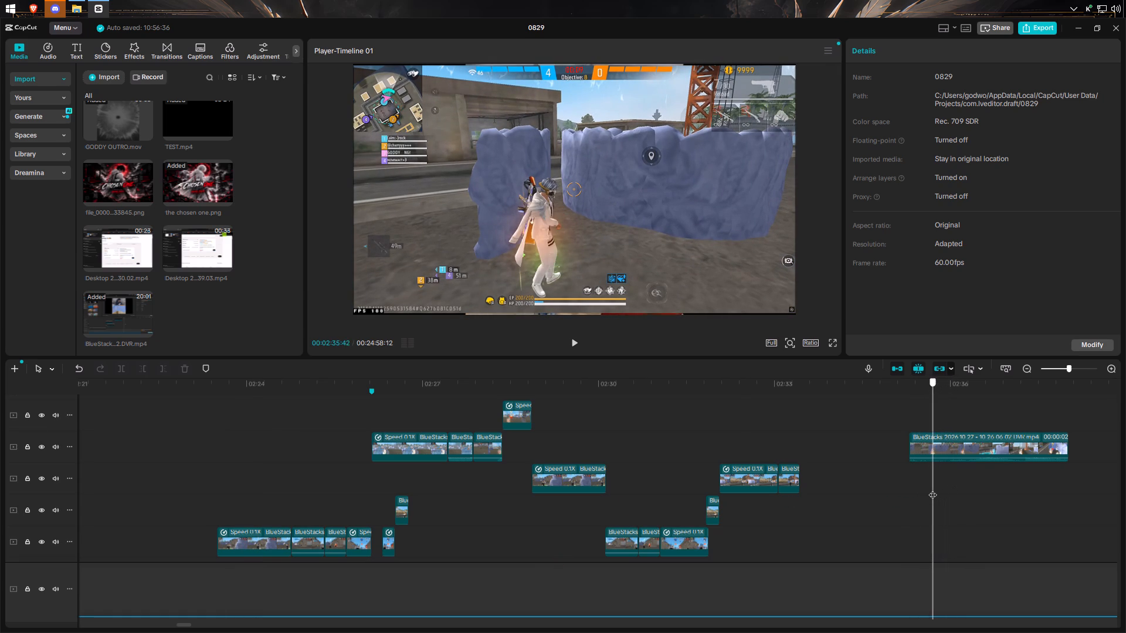
left_click_drag(932, 489, 968, 478)
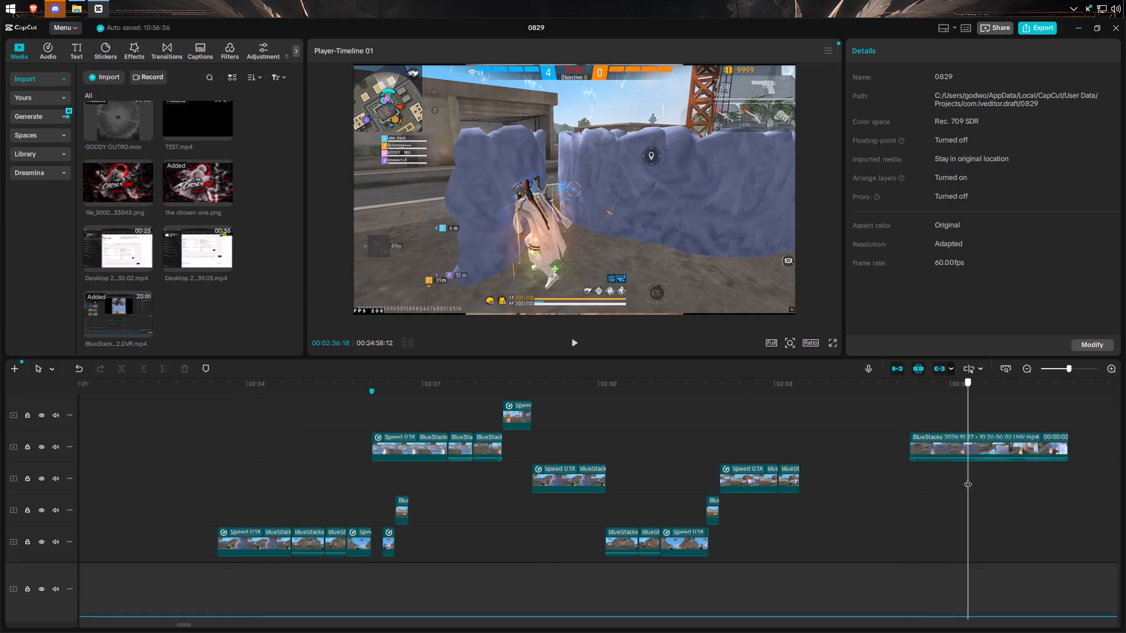
left_click_drag(968, 478, 966, 478)
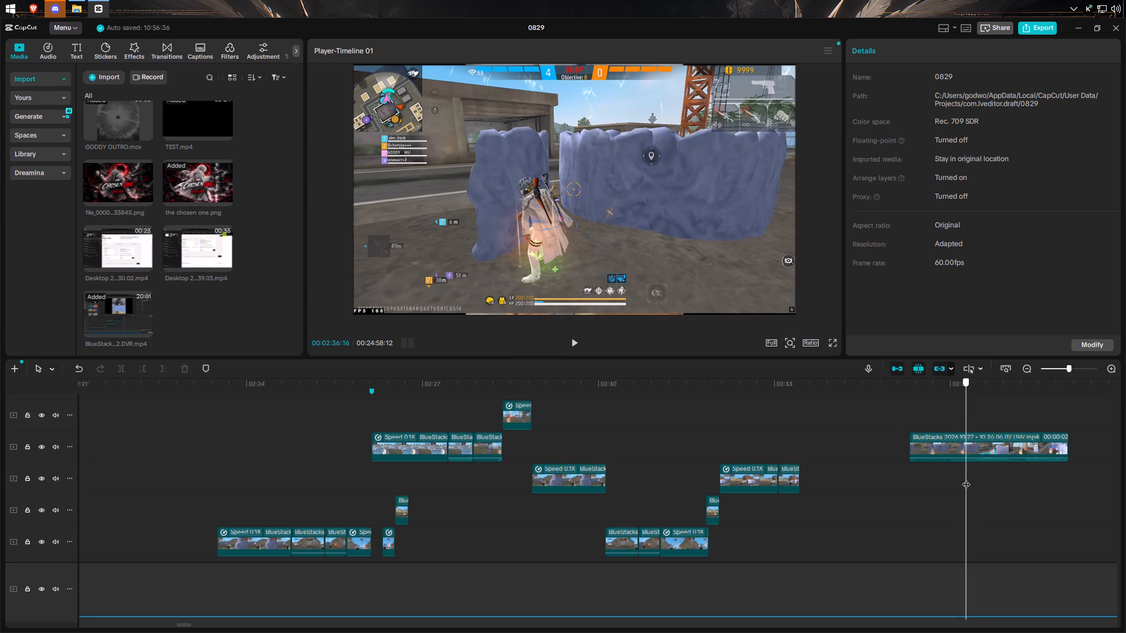
left_click_drag(966, 478, 957, 480)
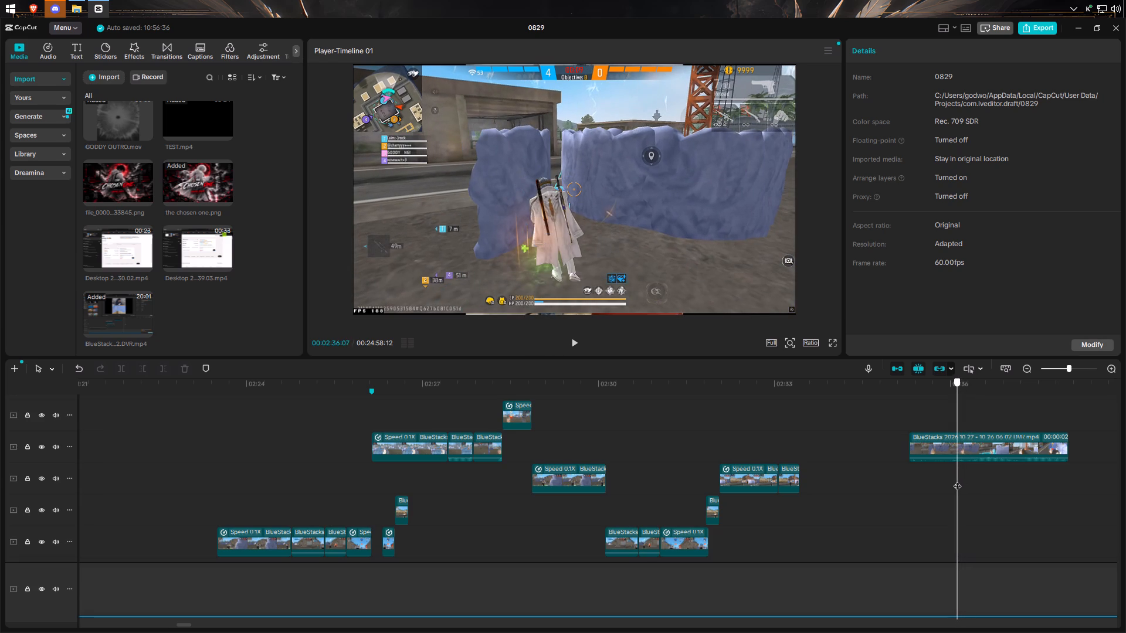
left_click_drag(957, 480, 962, 480)
left_click(966, 448)
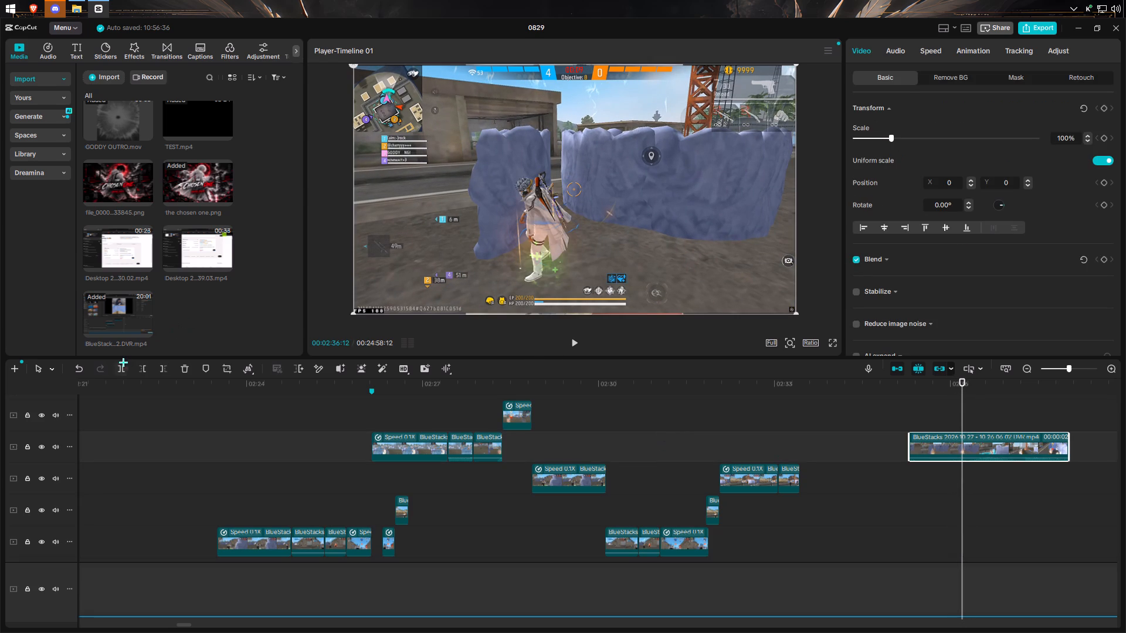
left_click(114, 366)
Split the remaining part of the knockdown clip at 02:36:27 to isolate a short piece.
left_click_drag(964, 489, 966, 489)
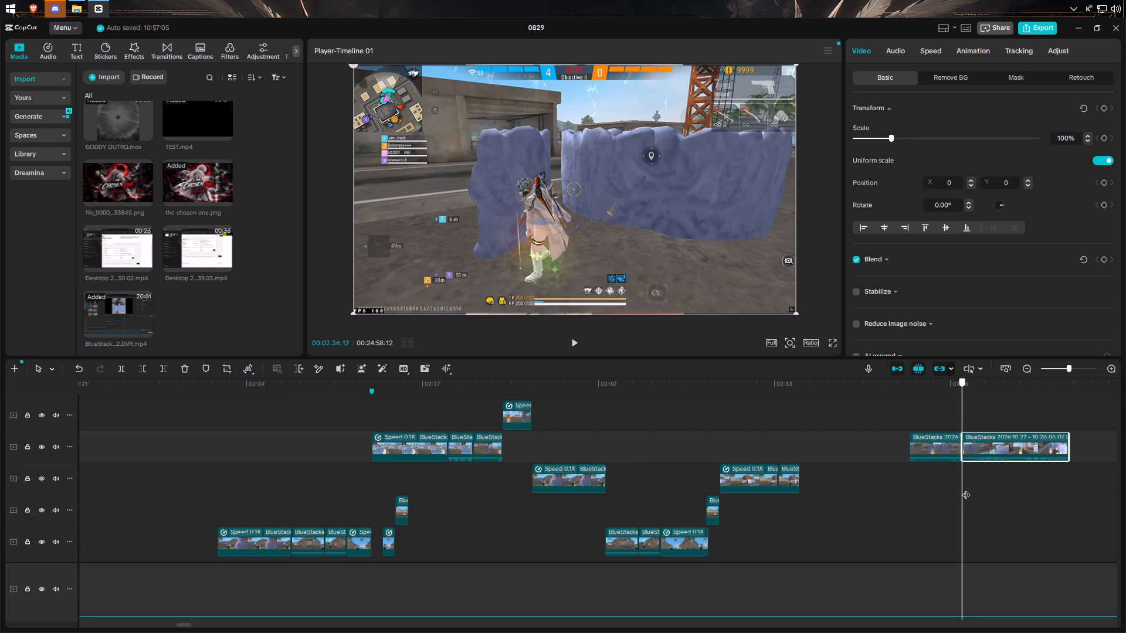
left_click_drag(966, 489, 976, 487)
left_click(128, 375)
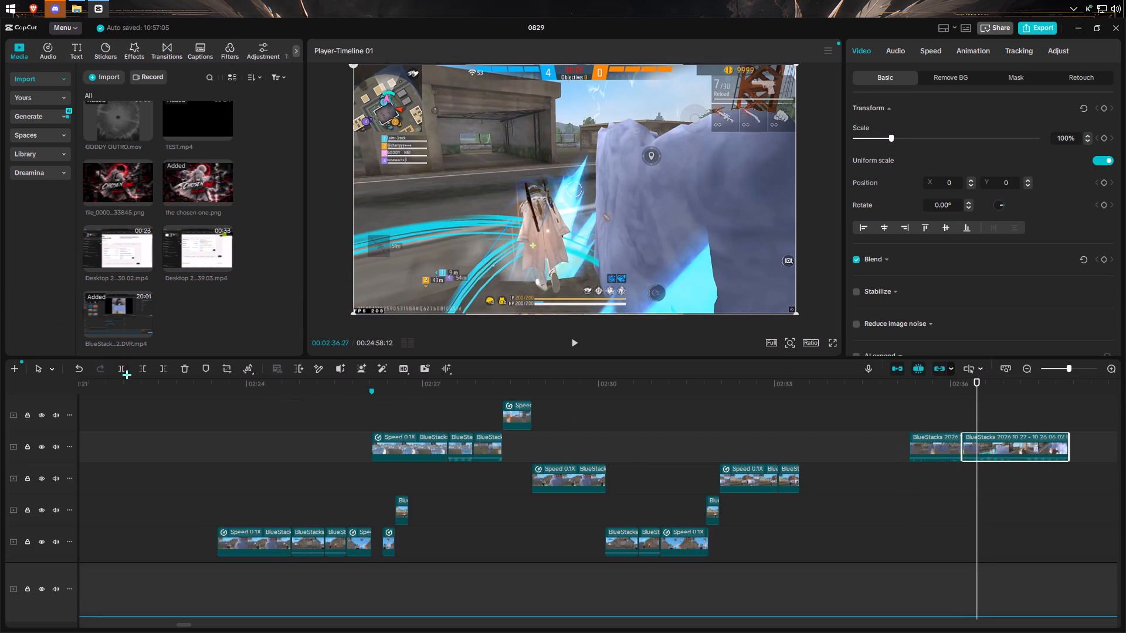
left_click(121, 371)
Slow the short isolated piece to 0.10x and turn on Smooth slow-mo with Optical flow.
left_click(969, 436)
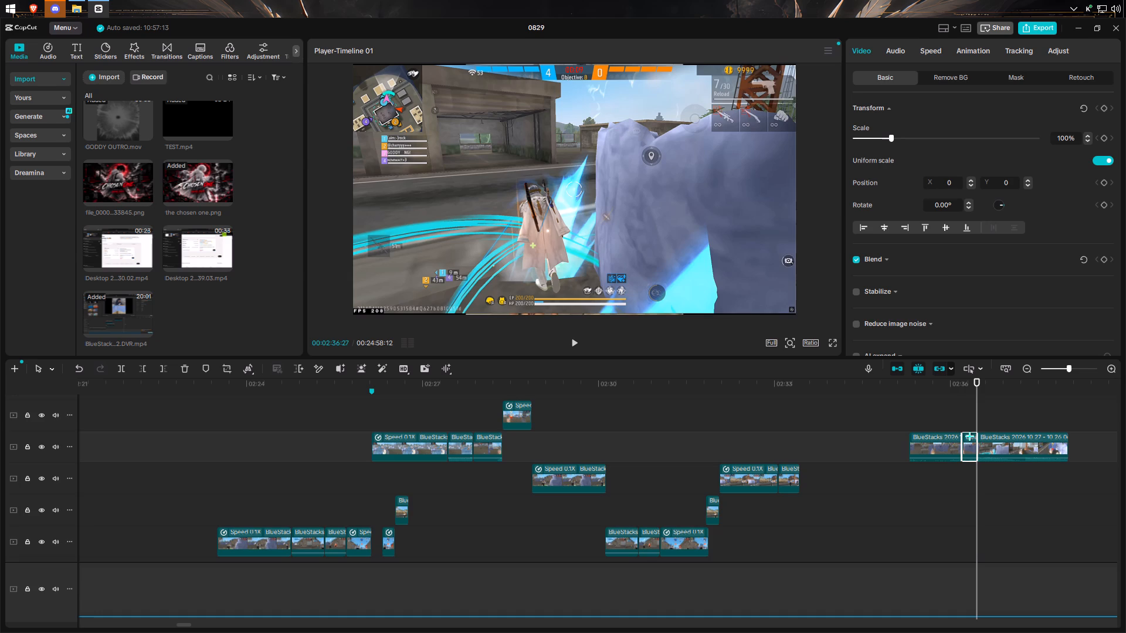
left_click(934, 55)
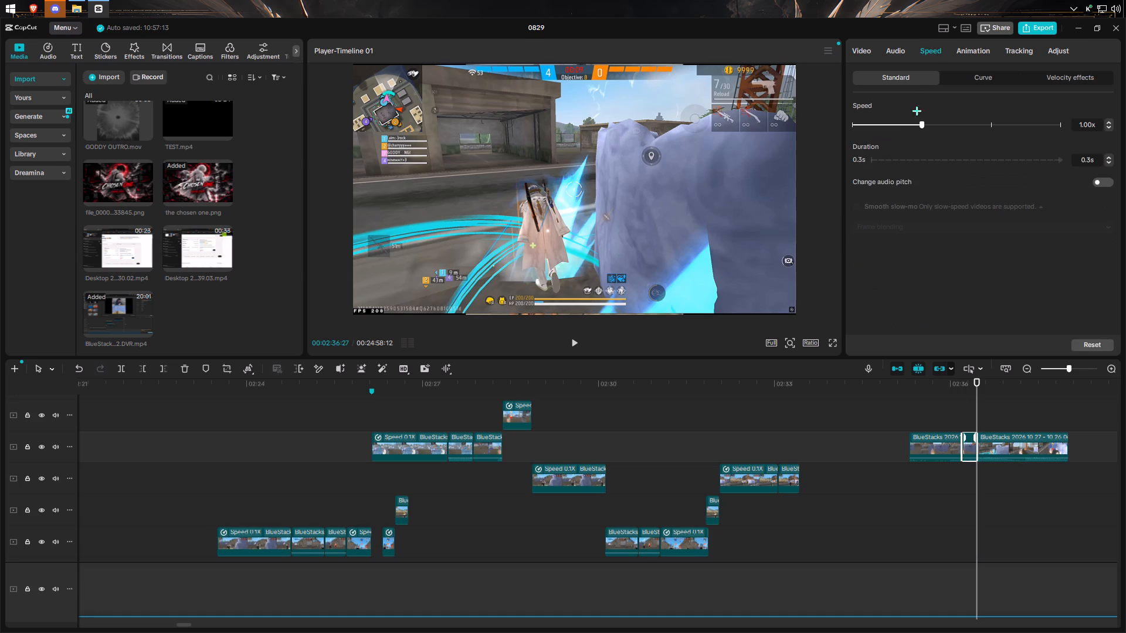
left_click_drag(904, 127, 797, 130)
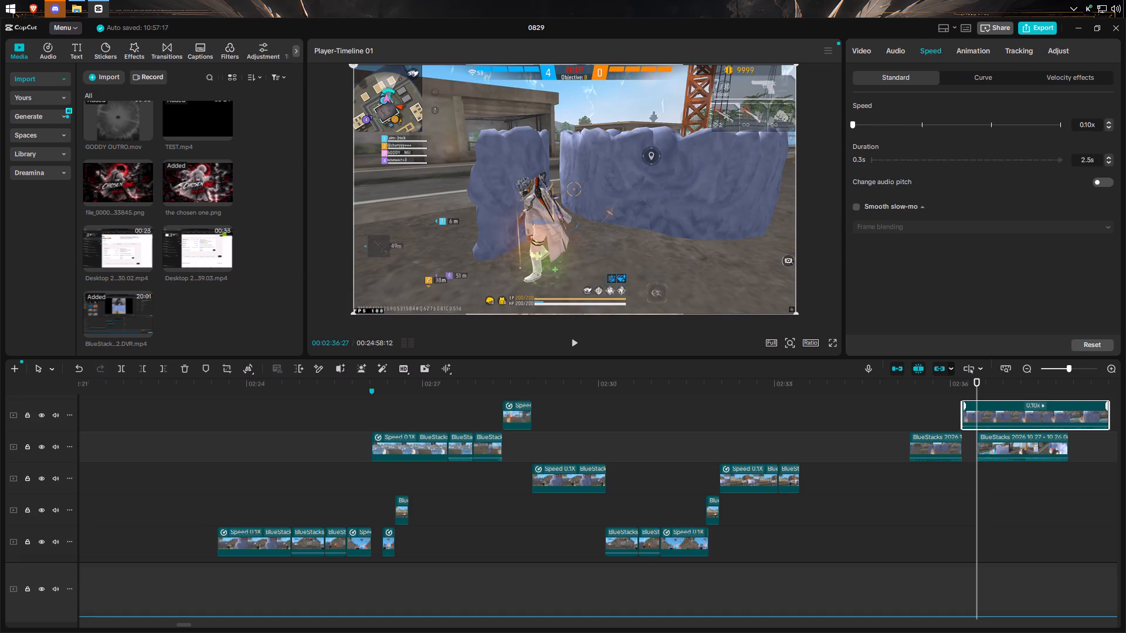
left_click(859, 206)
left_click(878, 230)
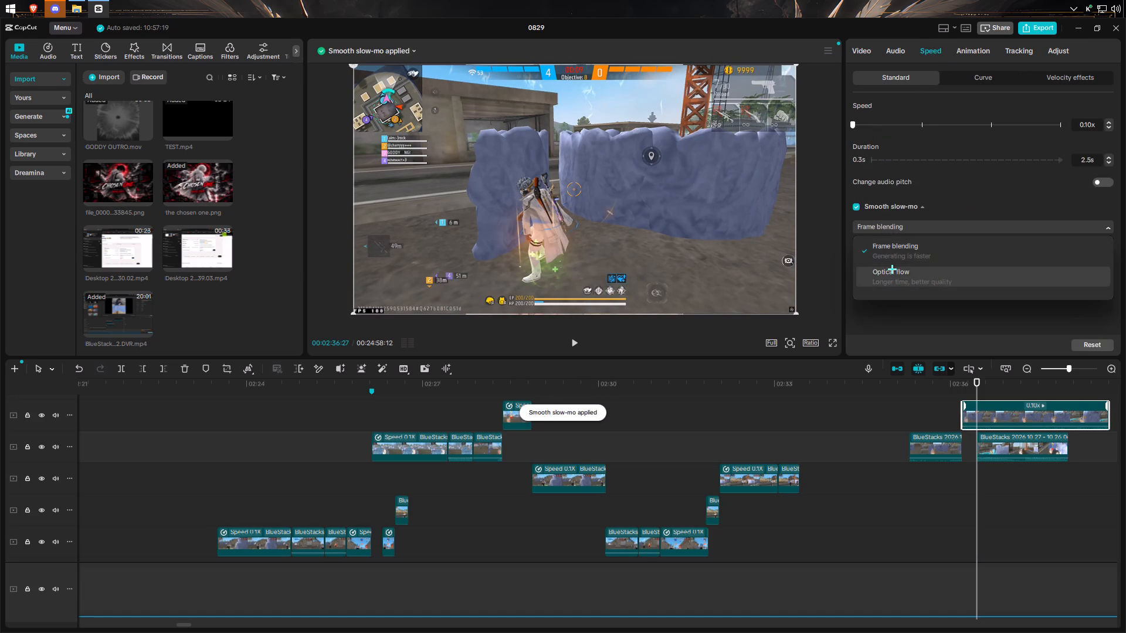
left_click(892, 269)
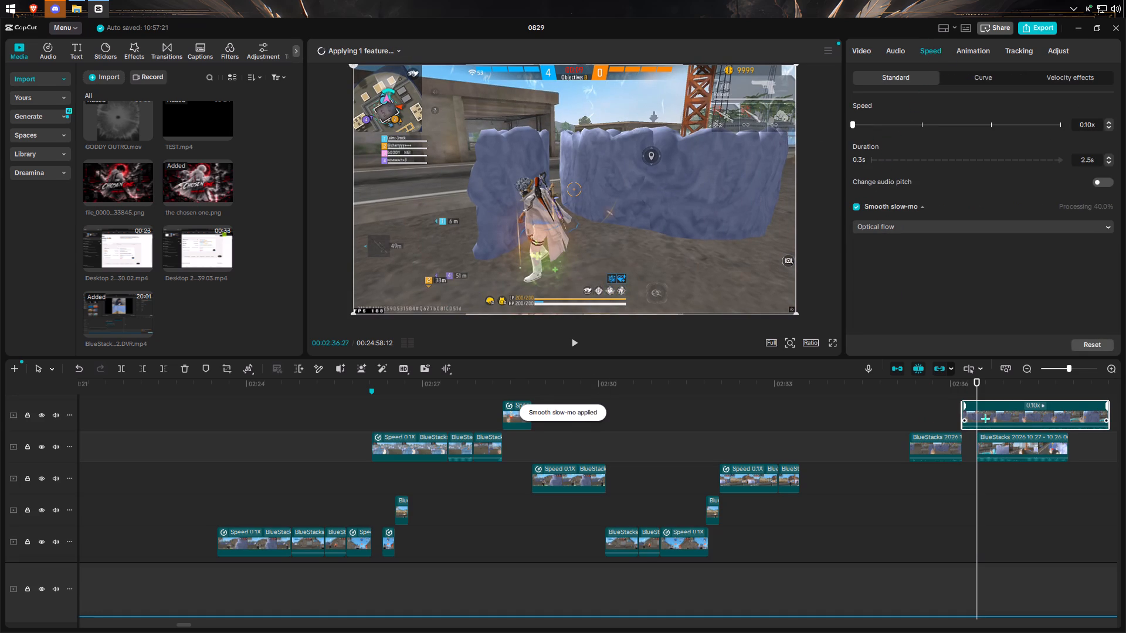
Play the sequence from just before the slowed piece until 02:37:24.
left_click(922, 403)
left_click(570, 339)
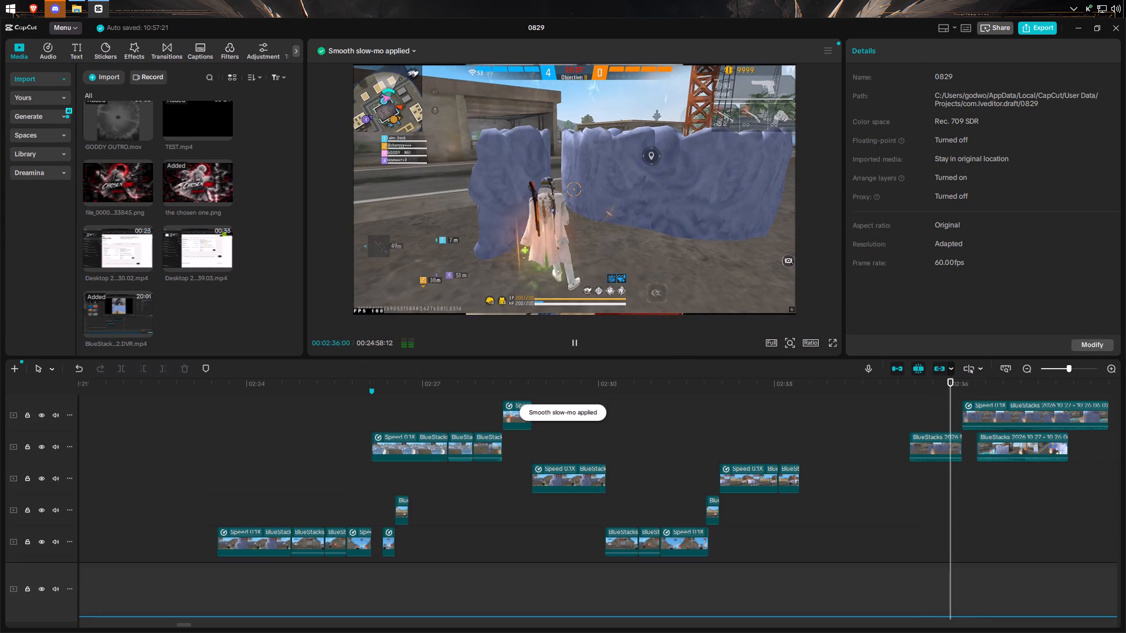
left_click(570, 339)
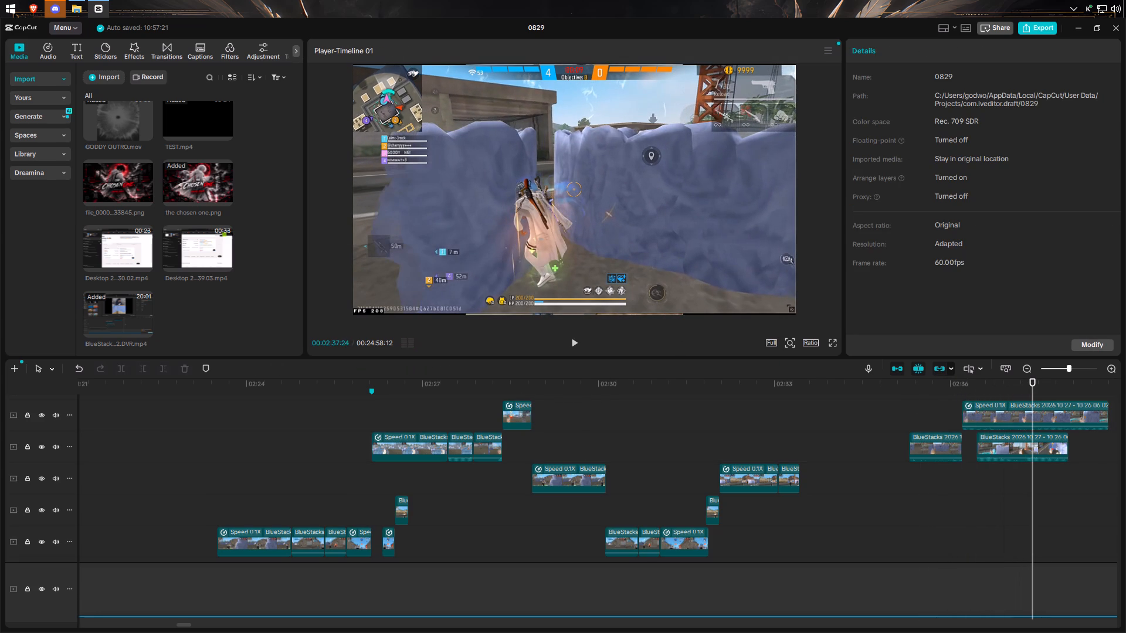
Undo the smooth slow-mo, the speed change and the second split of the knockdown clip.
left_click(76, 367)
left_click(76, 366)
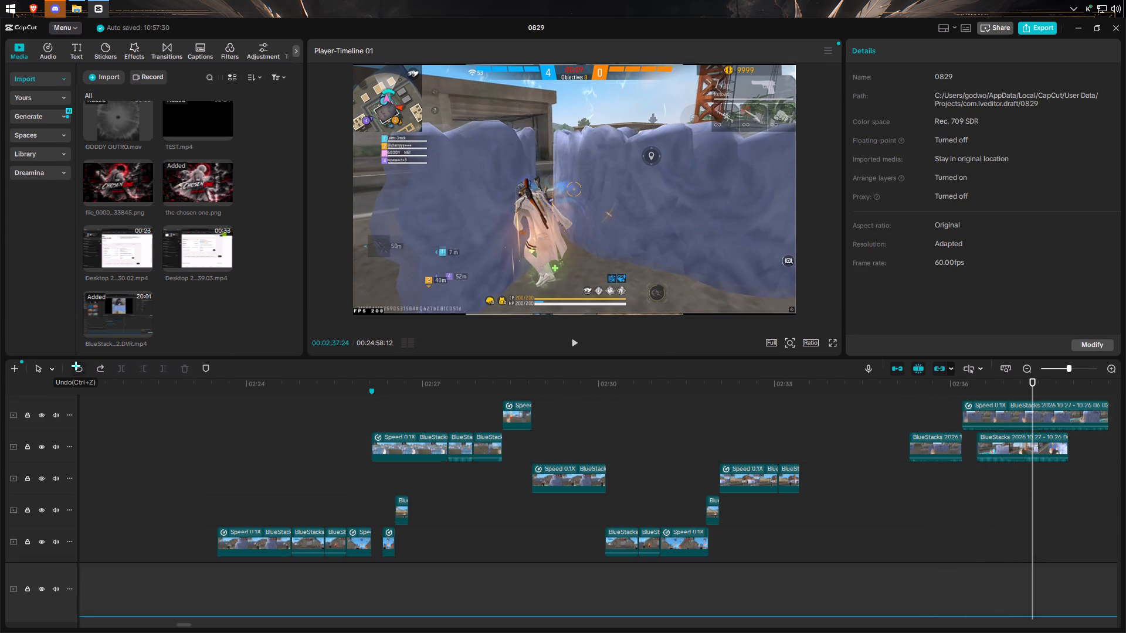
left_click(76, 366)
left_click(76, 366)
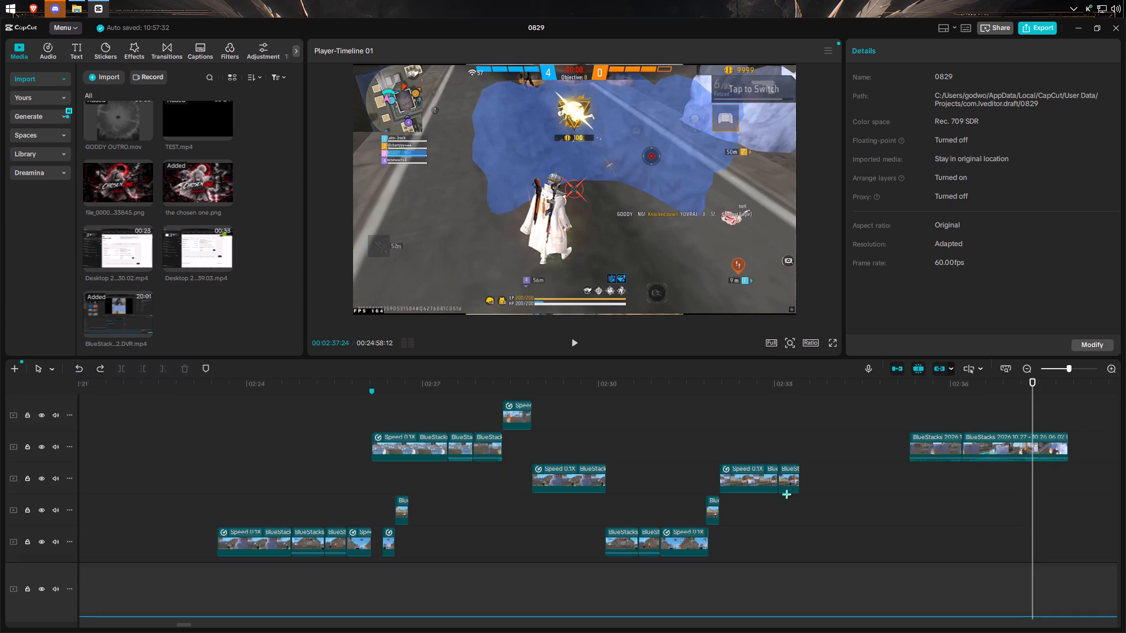
Find the start of the key moment in the knockdown clip and split the remaining part at 02:36:21.
left_click(966, 492)
left_click_drag(966, 492, 971, 492)
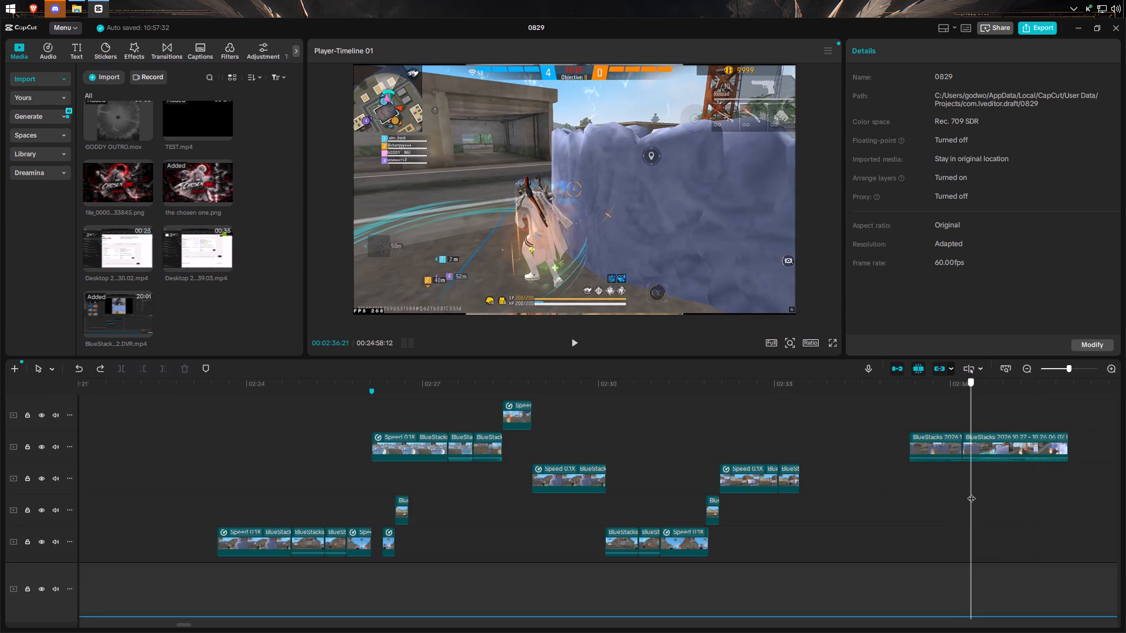
left_click_drag(971, 492, 973, 492)
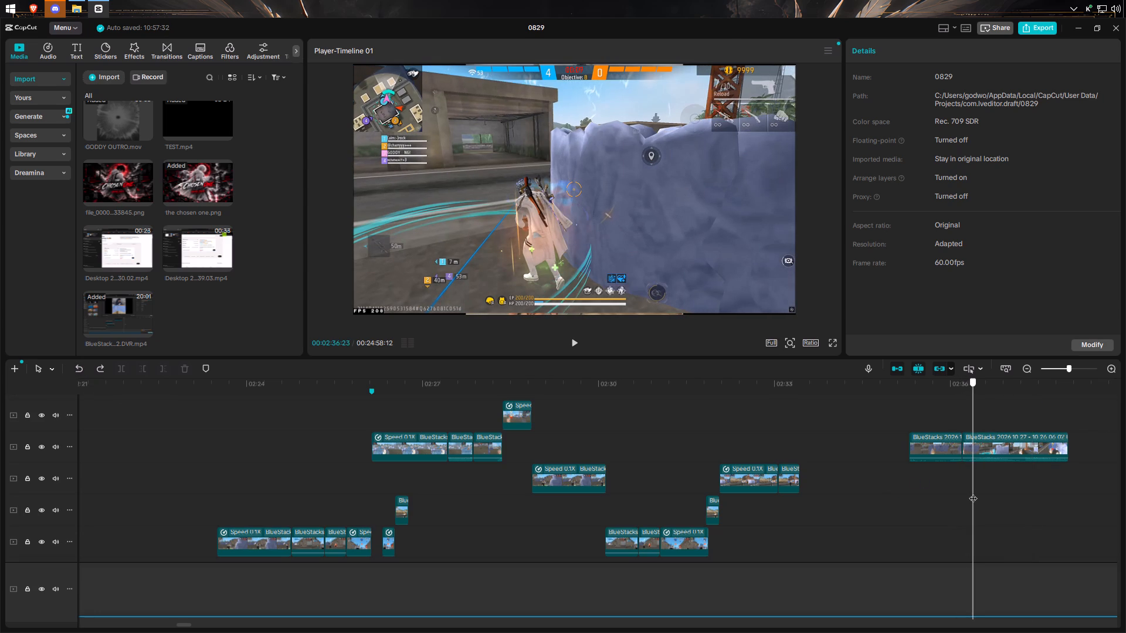
left_click_drag(973, 492, 982, 492)
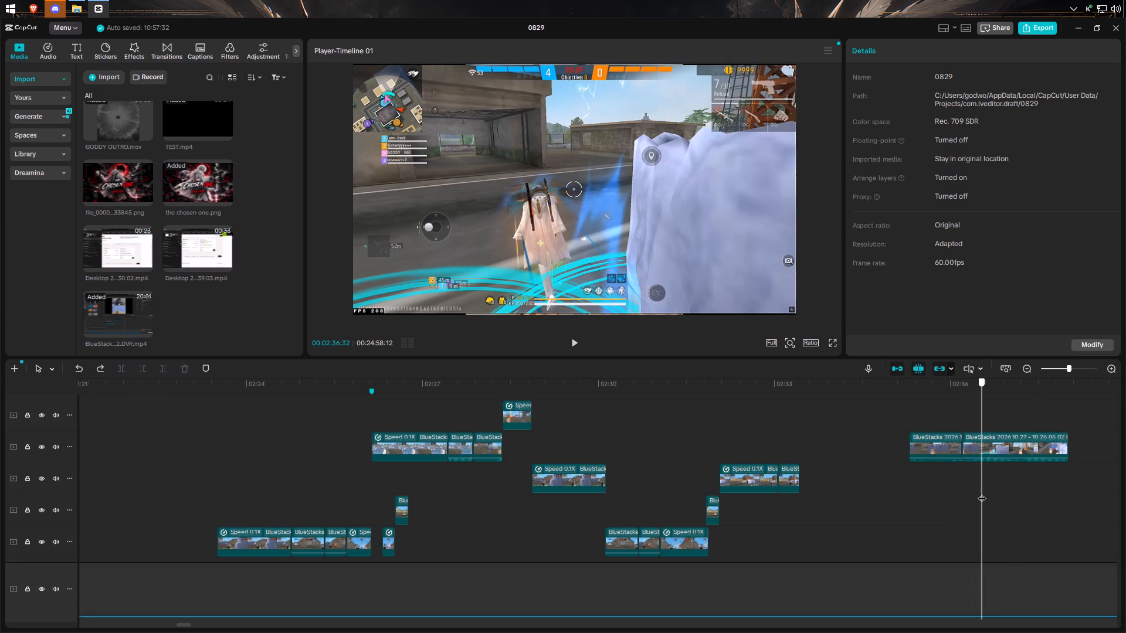
left_click_drag(982, 492, 973, 494)
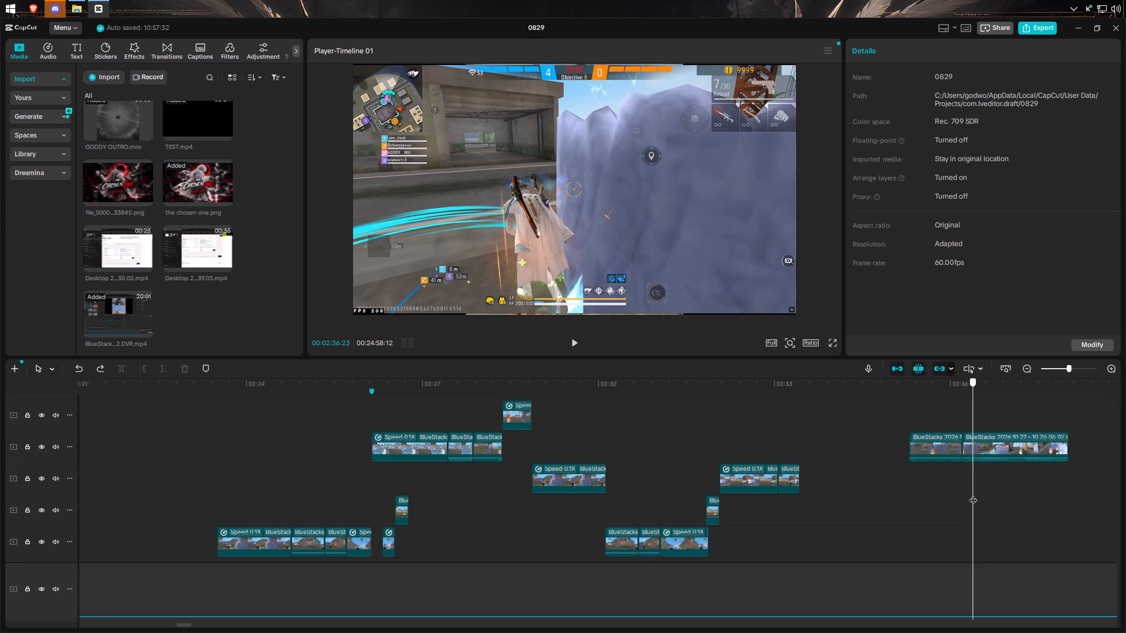
left_click_drag(973, 494, 991, 492)
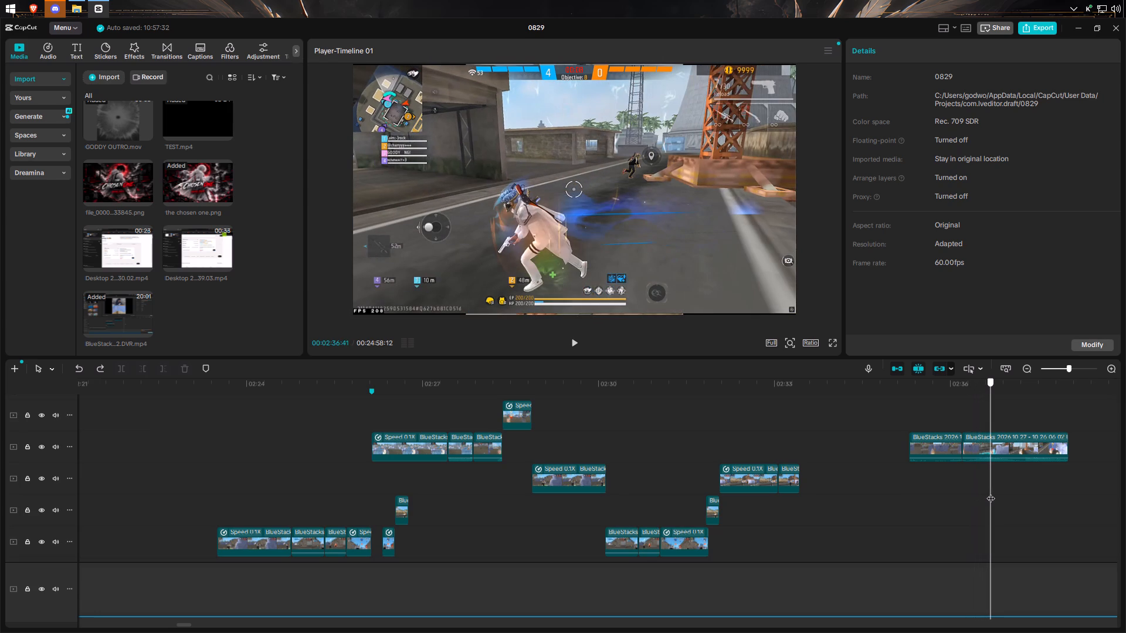
left_click_drag(991, 492, 975, 494)
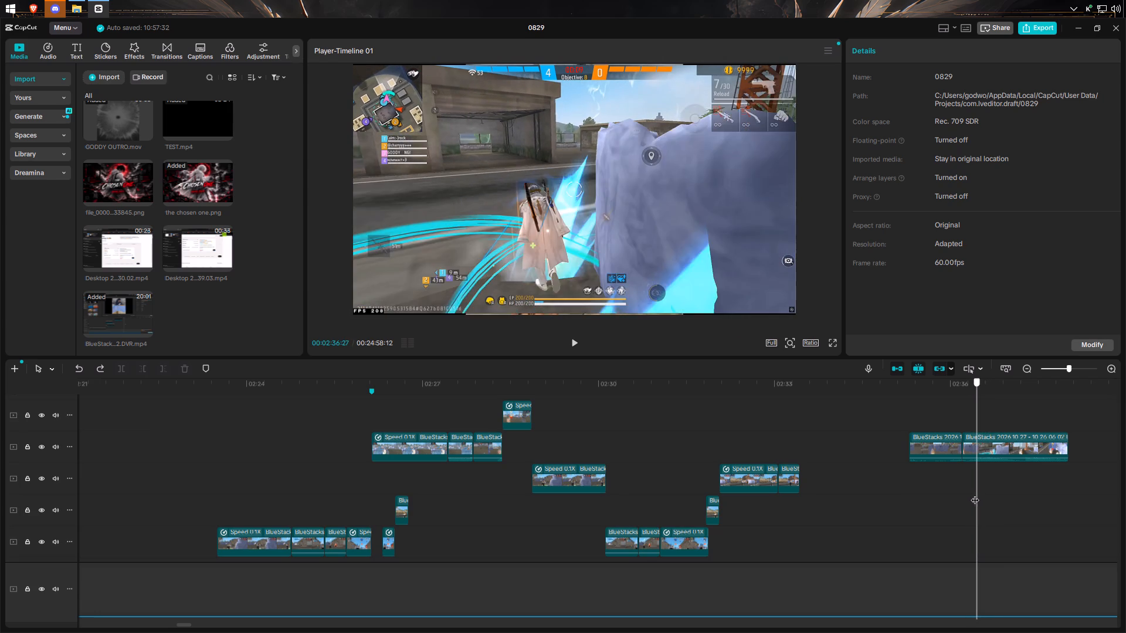
left_click_drag(975, 494, 964, 498)
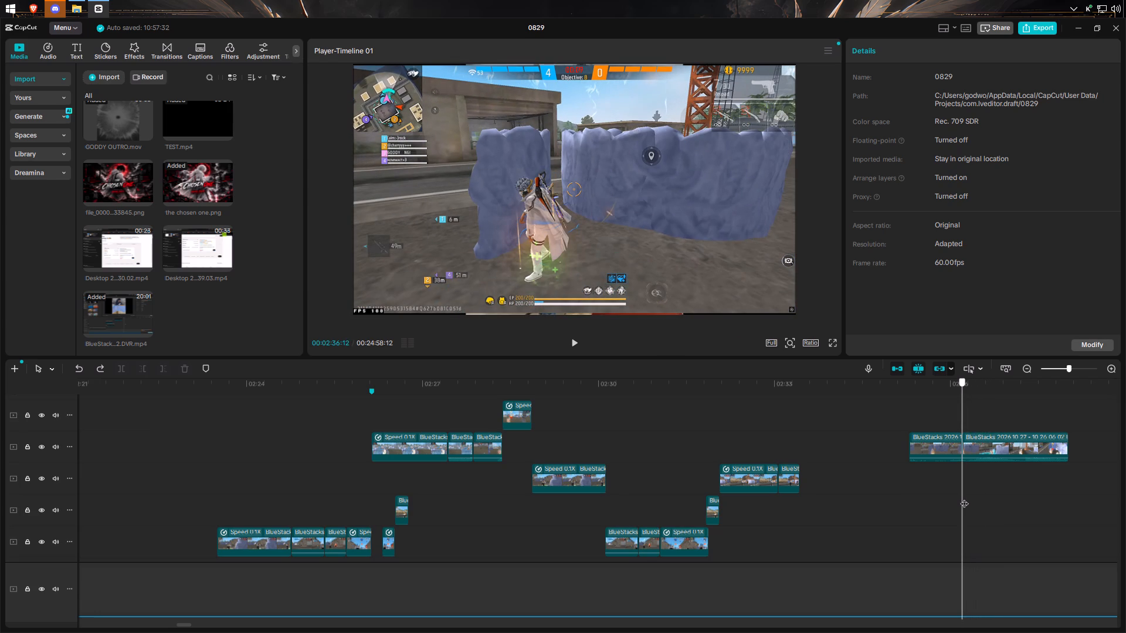
left_click_drag(964, 498, 969, 496)
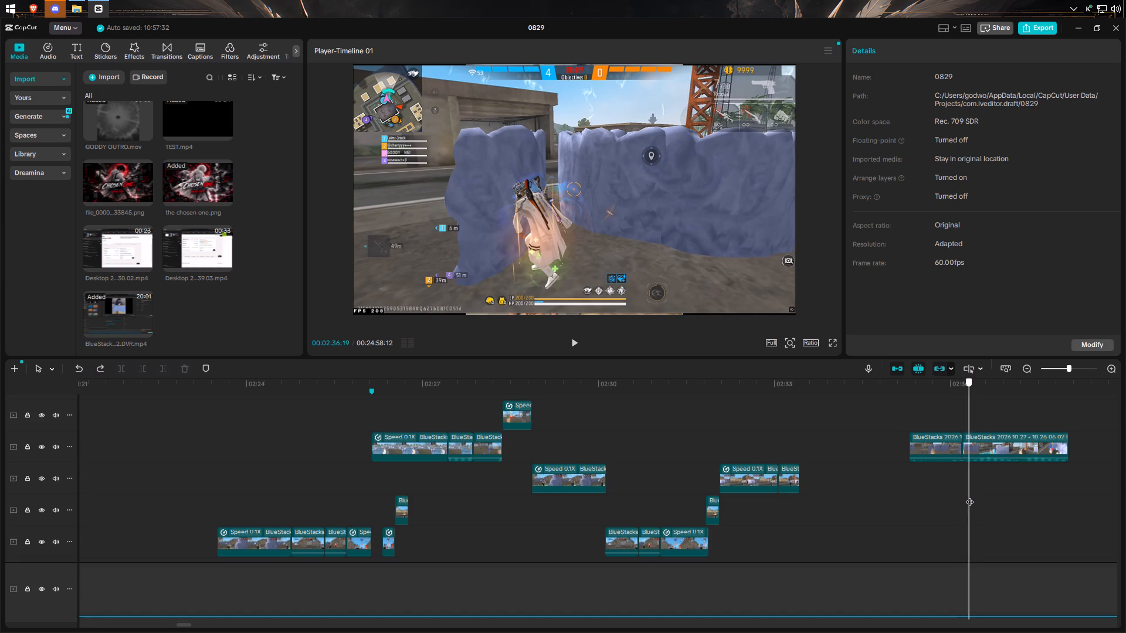
left_click_drag(969, 496, 971, 496)
left_click(971, 450)
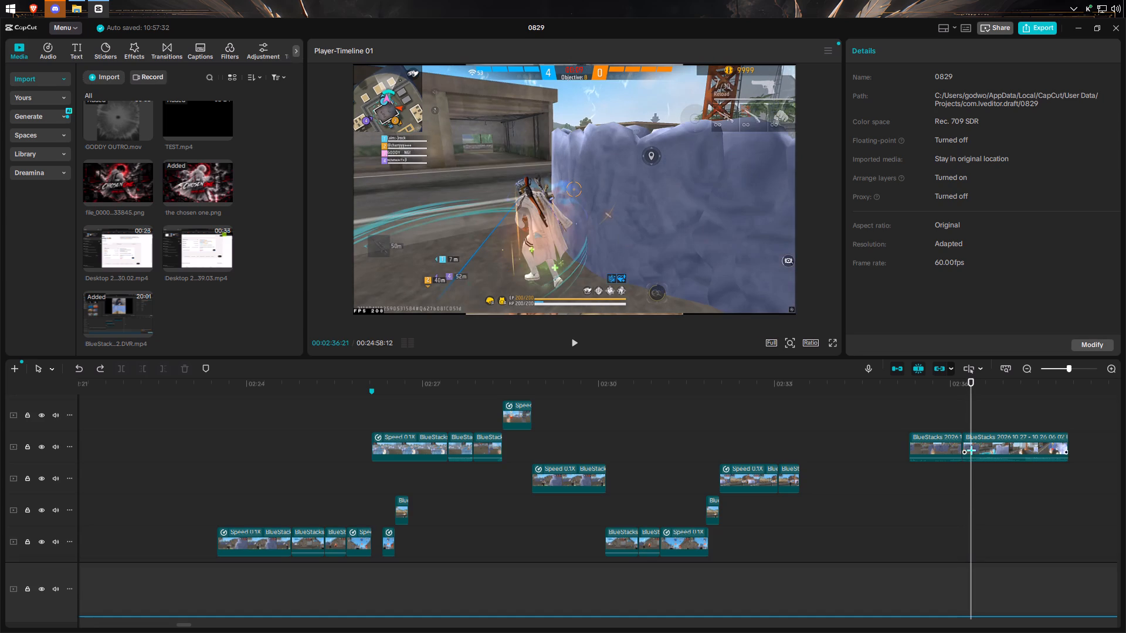
left_click(121, 371)
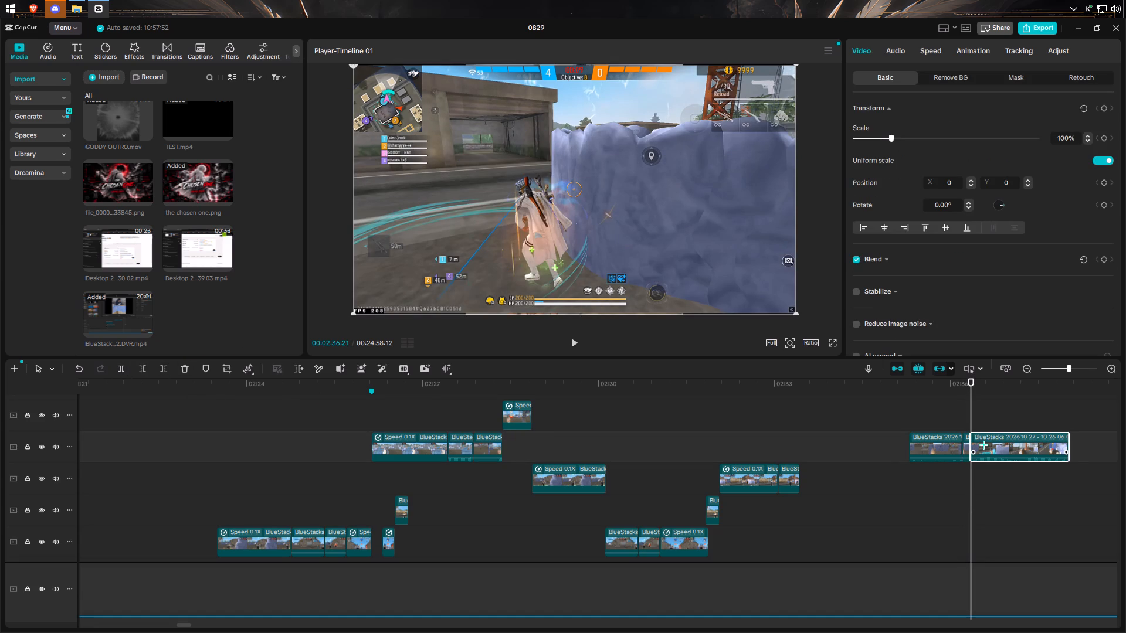
Slow the short piece just before the 02:36:21 split to 0.10x and turn on Smooth slow-mo with Optical flow.
left_click(969, 443)
left_click(966, 443)
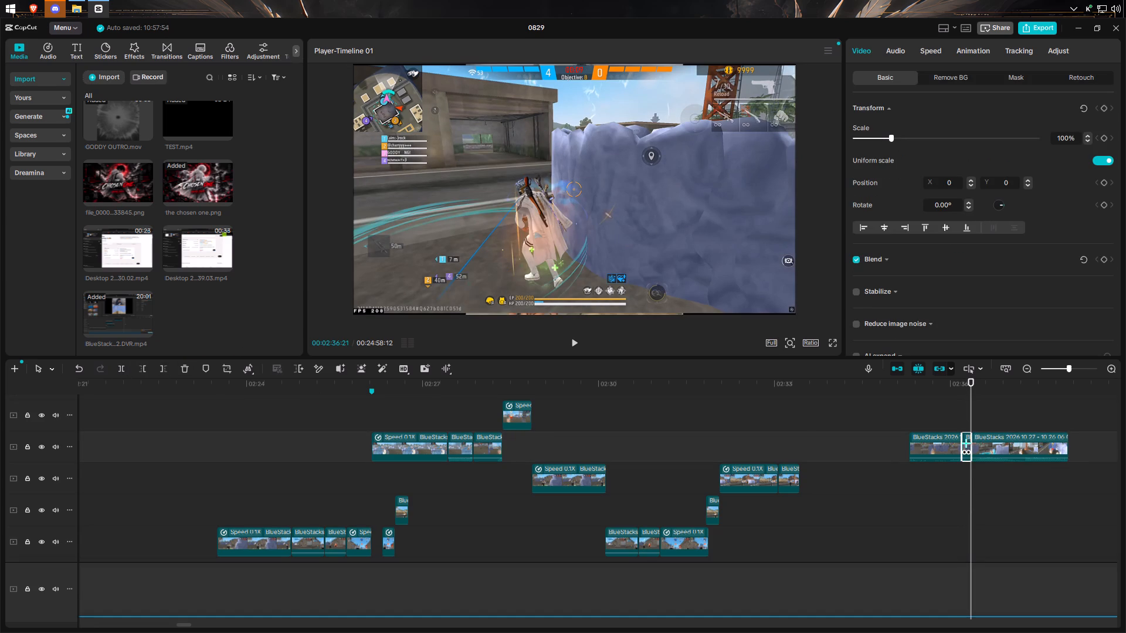
left_click(922, 56)
left_click_drag(911, 123, 792, 137)
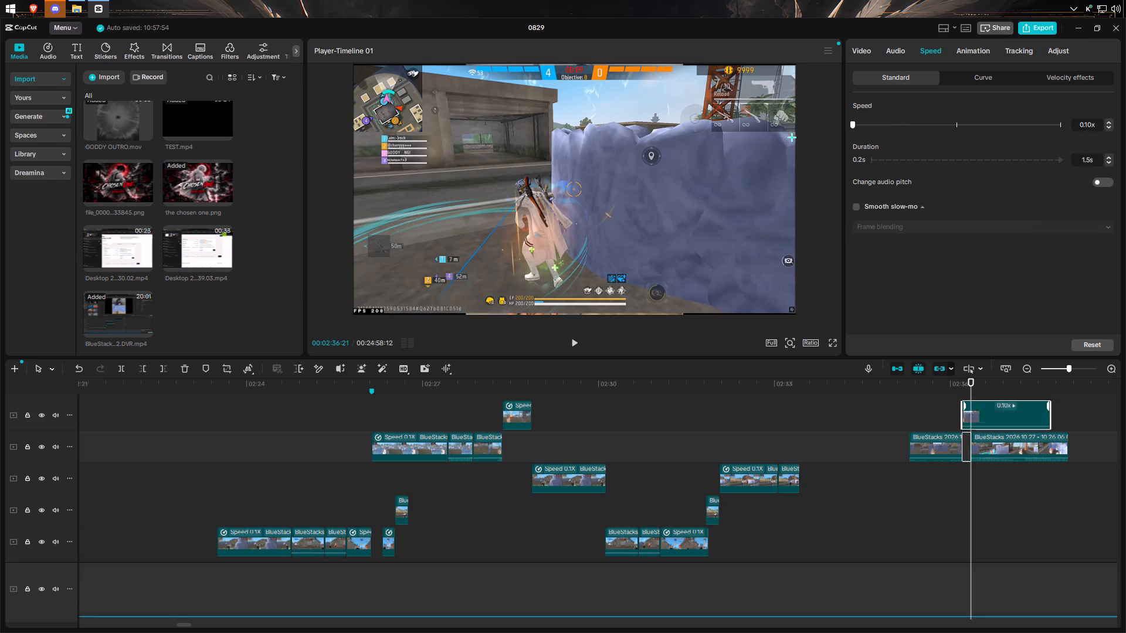
left_click(853, 209)
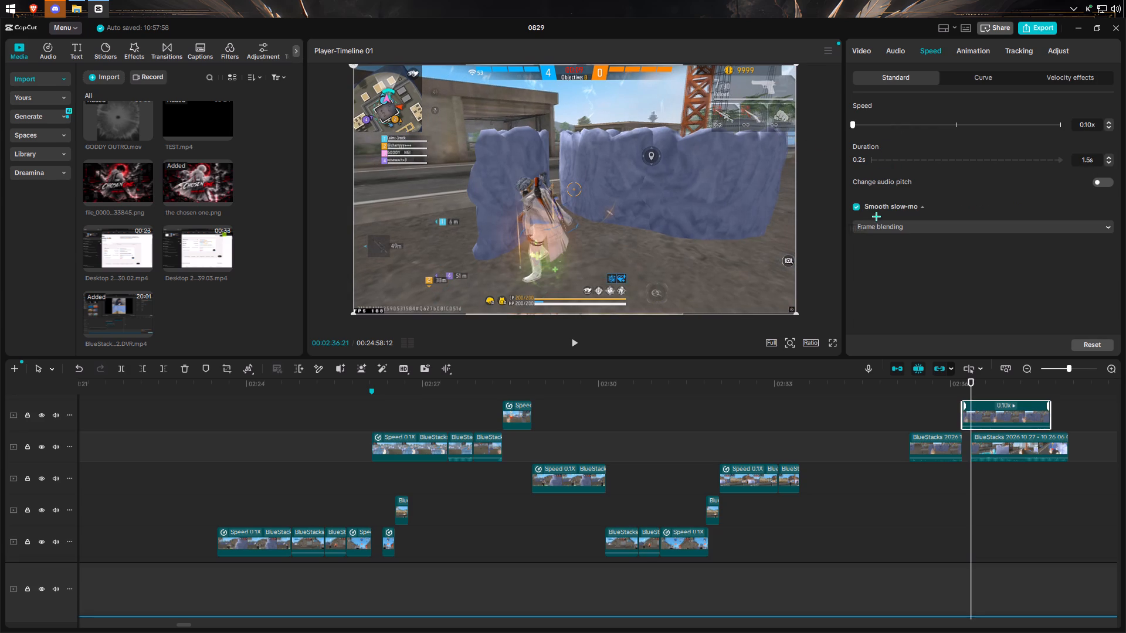
left_click(892, 227)
left_click(873, 273)
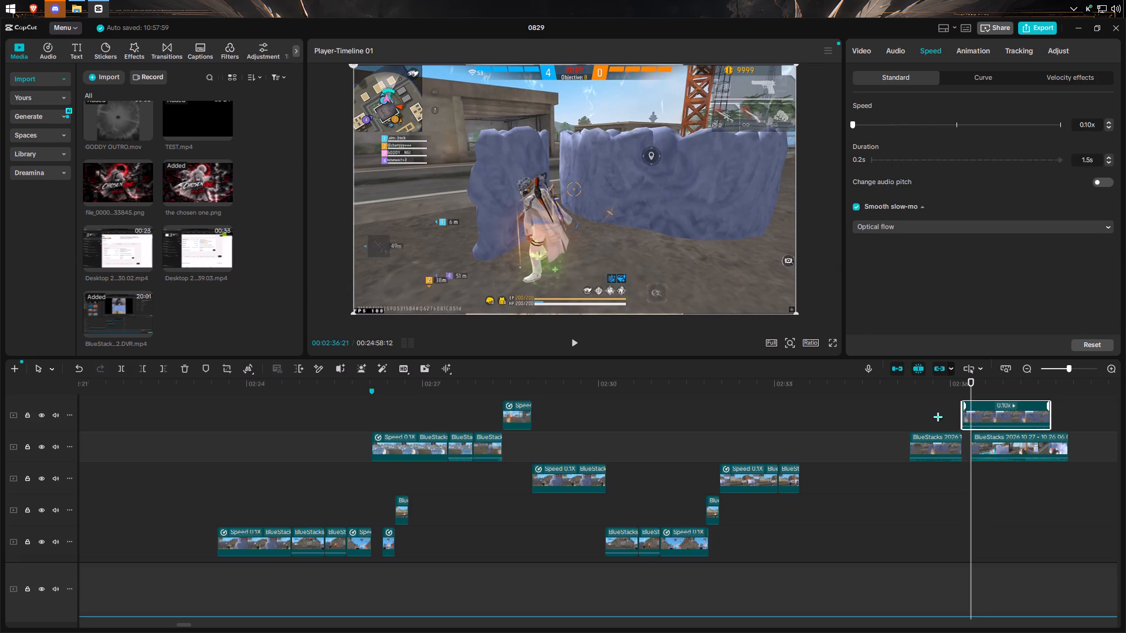
left_click_drag(976, 427, 973, 501)
Play the newly slowed piece from just before its start until 02:37:52.
left_click(918, 396)
left_click(945, 413)
left_click(567, 343)
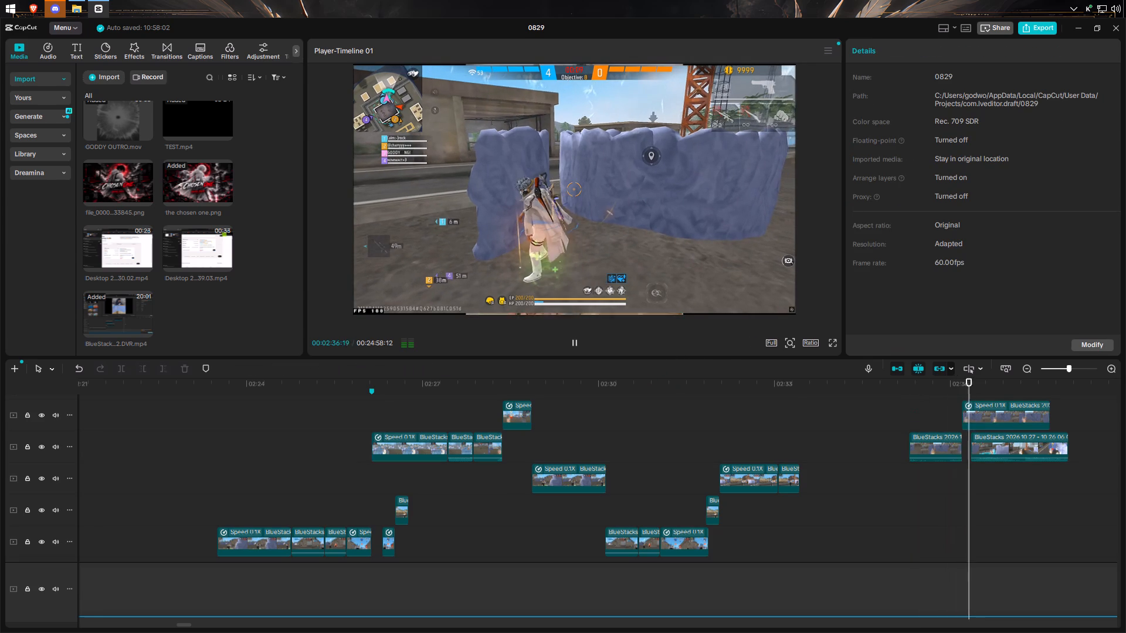
left_click(567, 343)
left_click(567, 343)
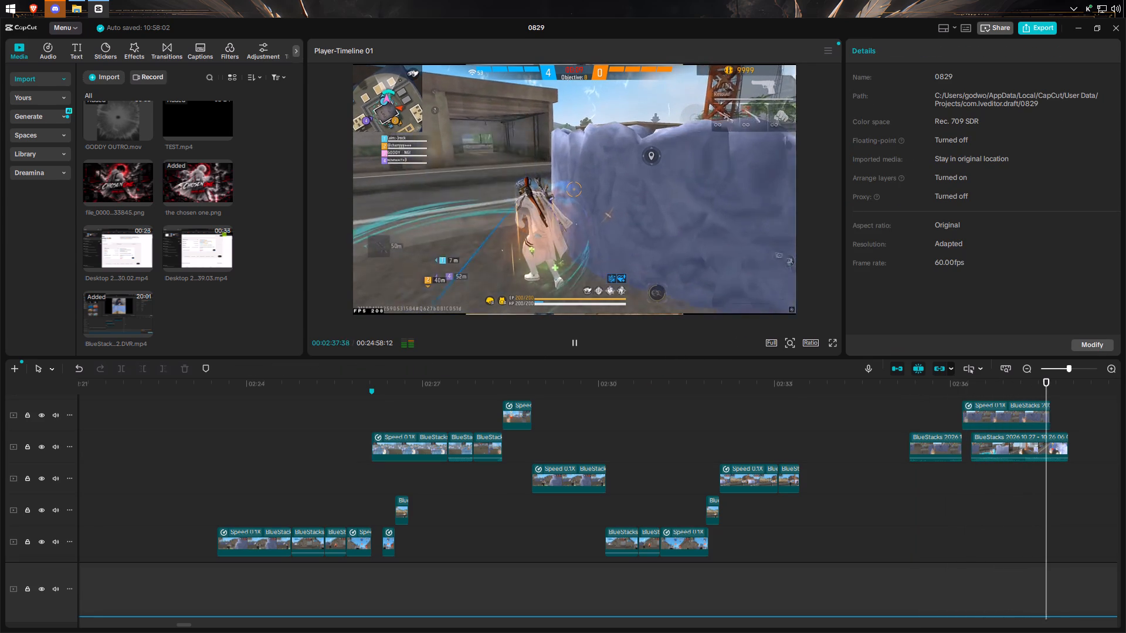
left_click(567, 343)
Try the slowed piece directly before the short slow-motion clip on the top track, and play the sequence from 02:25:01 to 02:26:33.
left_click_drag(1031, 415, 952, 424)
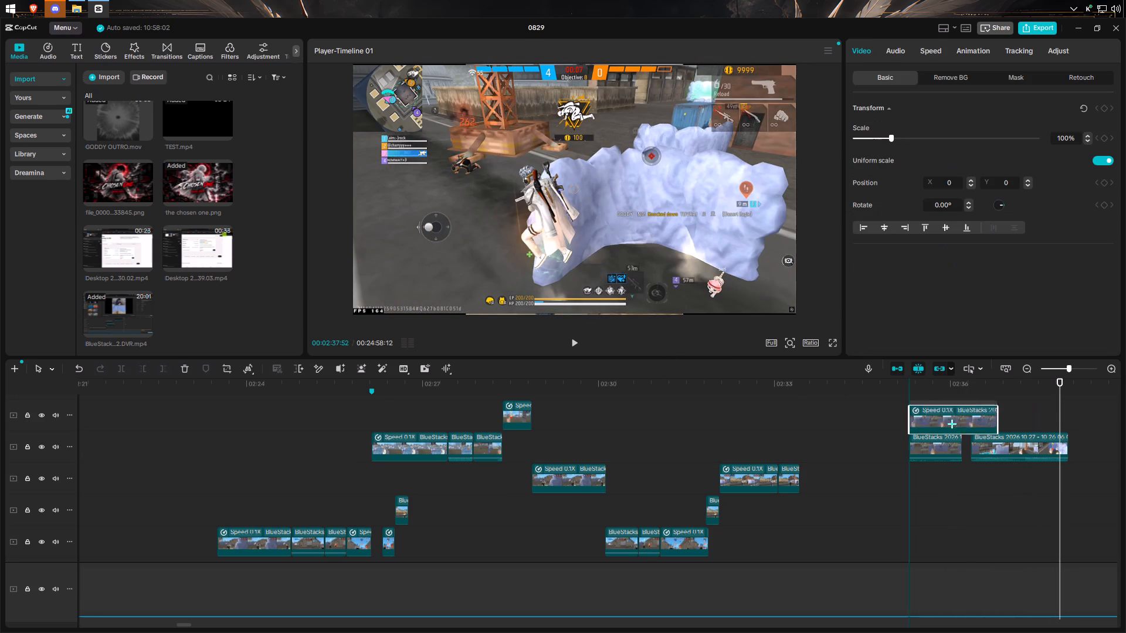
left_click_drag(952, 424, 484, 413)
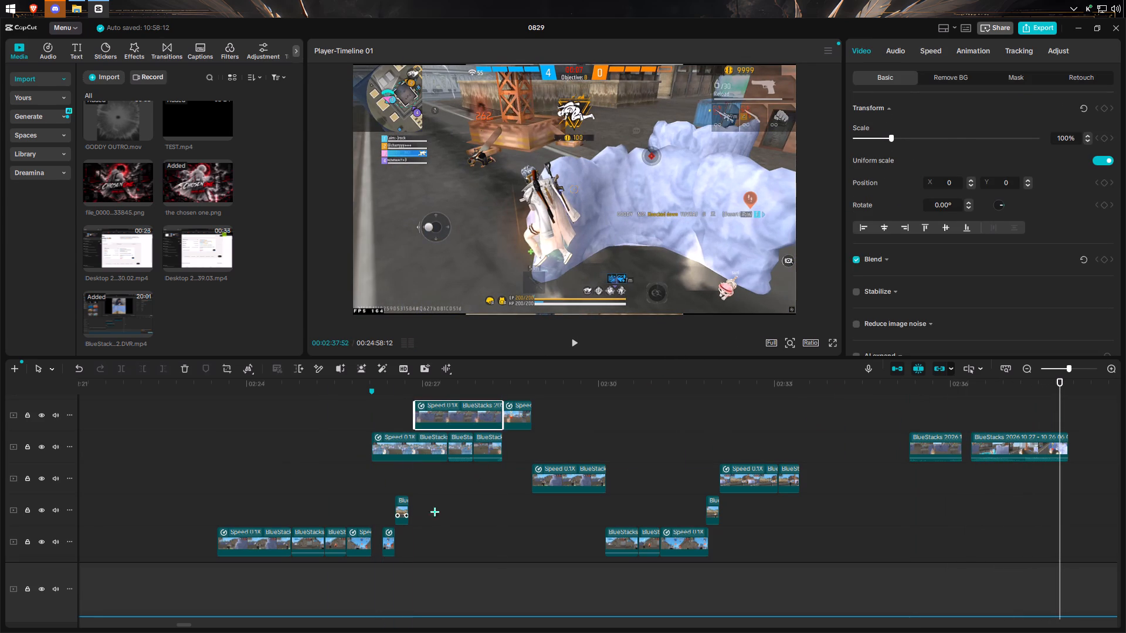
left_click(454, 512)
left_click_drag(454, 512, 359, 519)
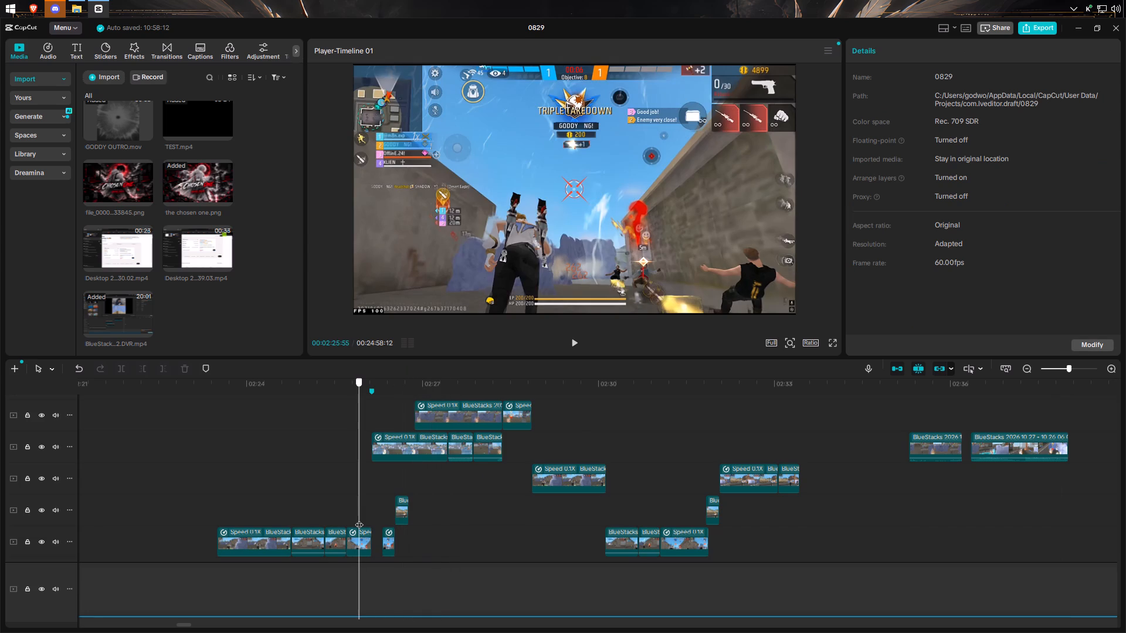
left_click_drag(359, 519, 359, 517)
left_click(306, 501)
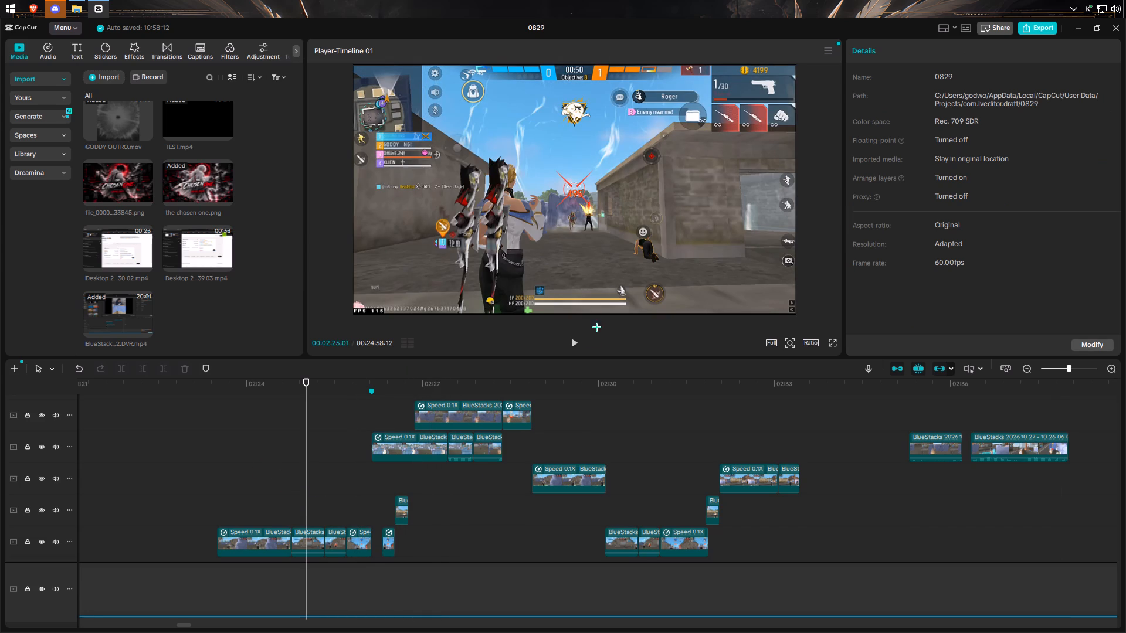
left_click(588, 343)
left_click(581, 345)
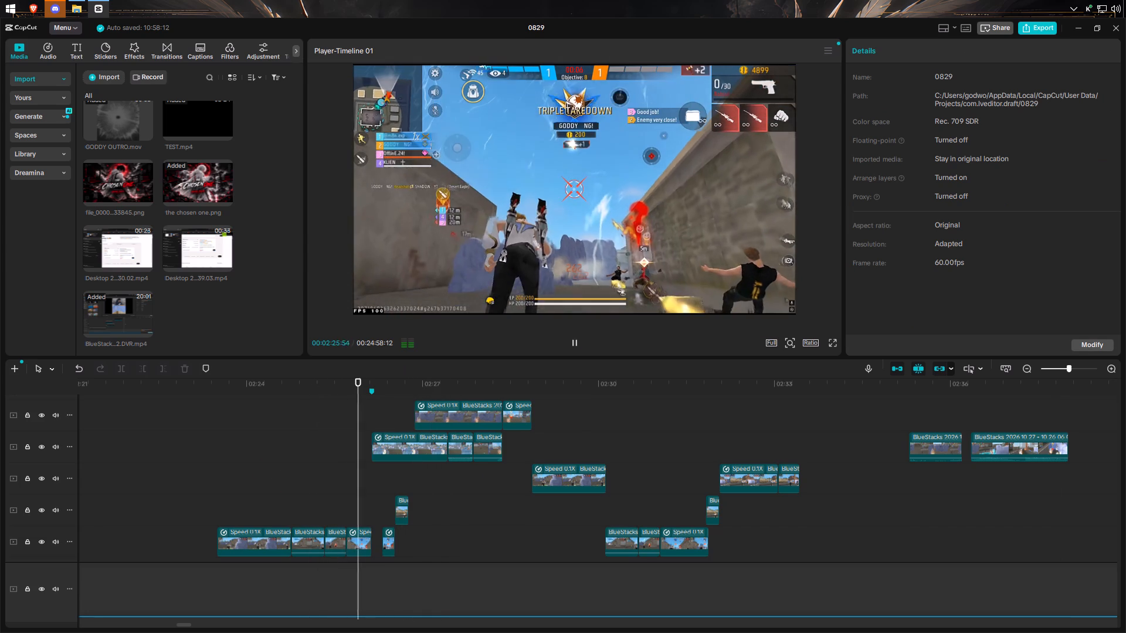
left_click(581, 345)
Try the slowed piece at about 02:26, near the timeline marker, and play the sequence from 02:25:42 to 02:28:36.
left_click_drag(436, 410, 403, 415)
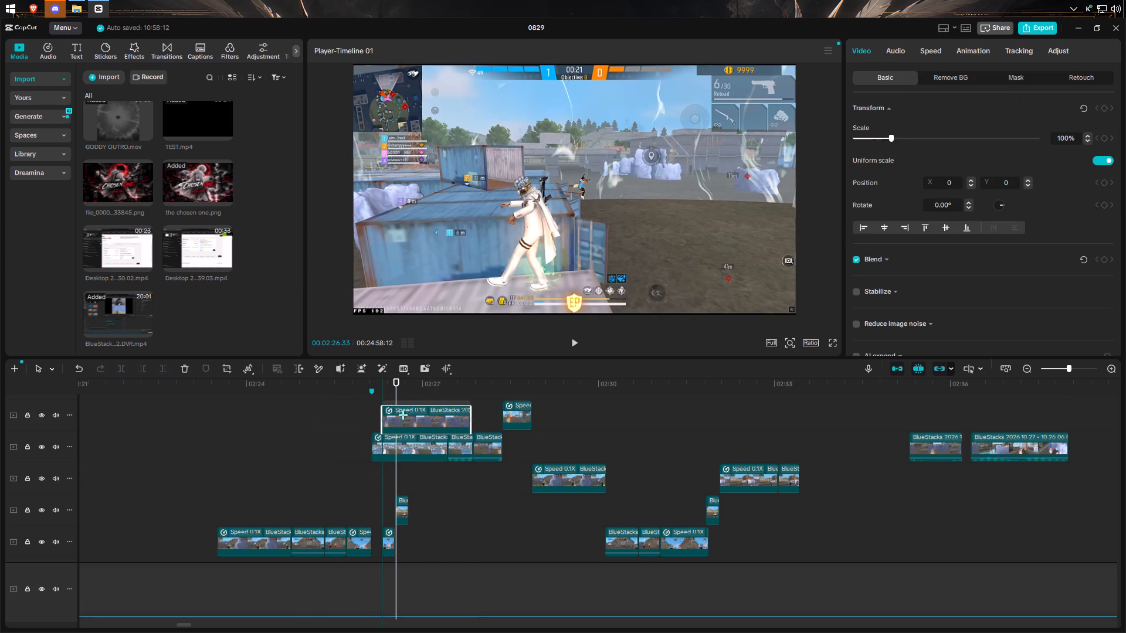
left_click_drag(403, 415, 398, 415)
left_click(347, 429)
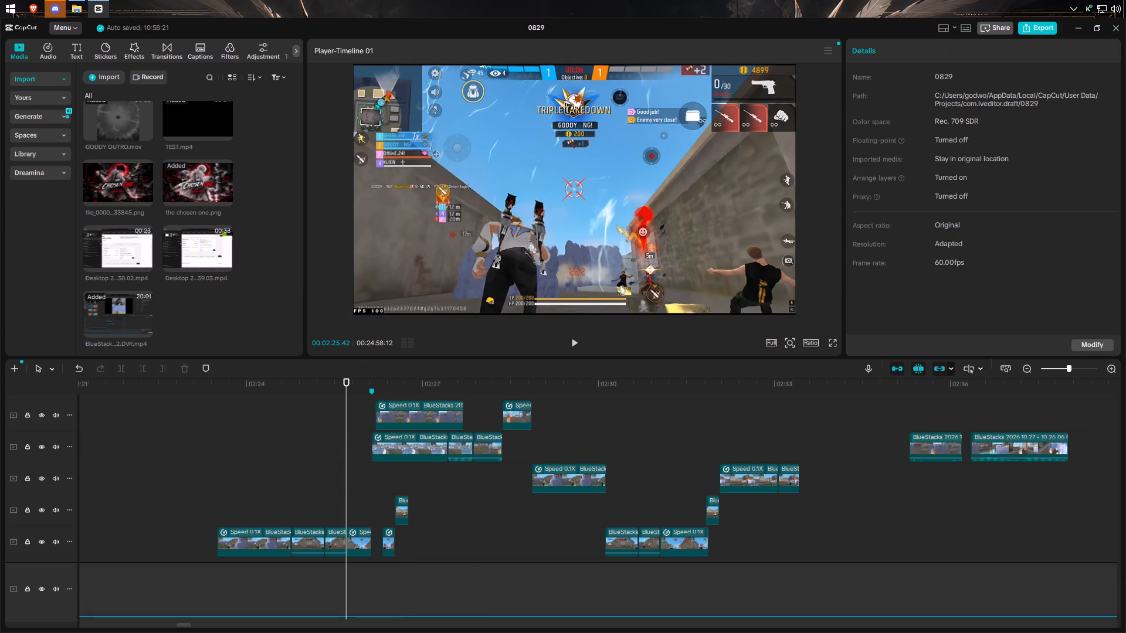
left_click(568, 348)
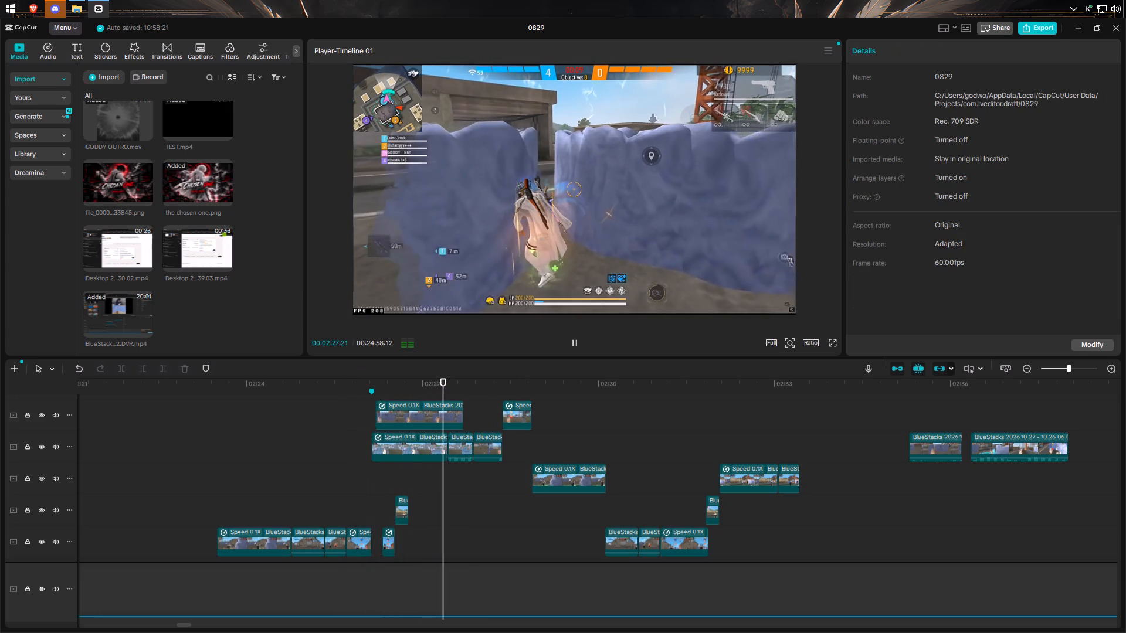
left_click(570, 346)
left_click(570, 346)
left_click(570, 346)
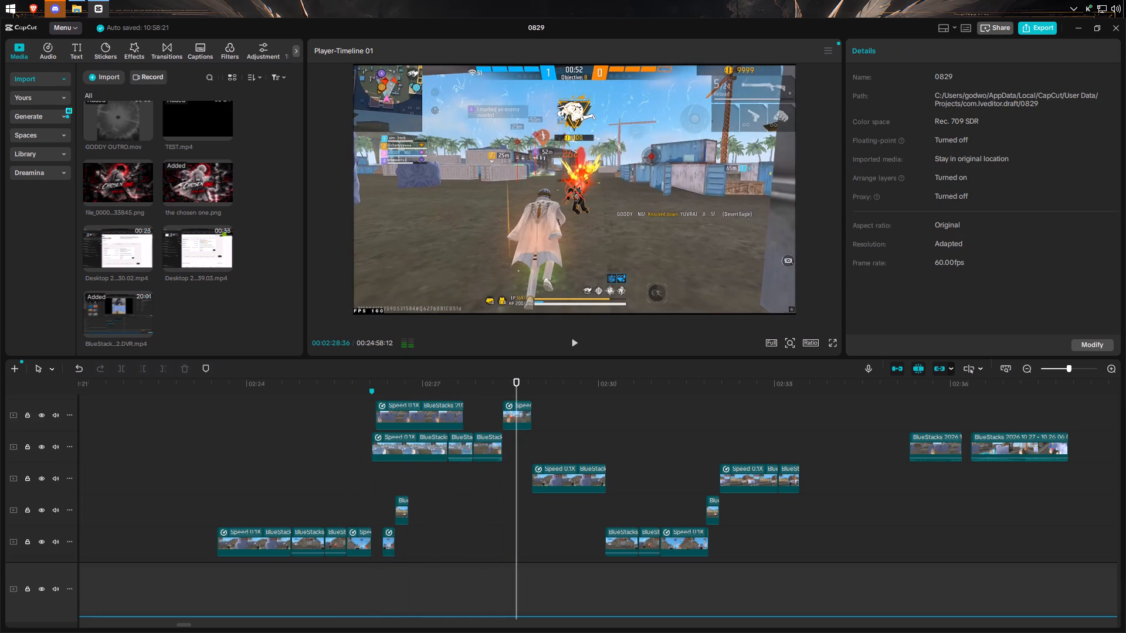
Move the slowed piece one track lower, starting where the short top-track slow-motion clip ends, and play it from 02:28:39.
left_click_drag(438, 410, 600, 424)
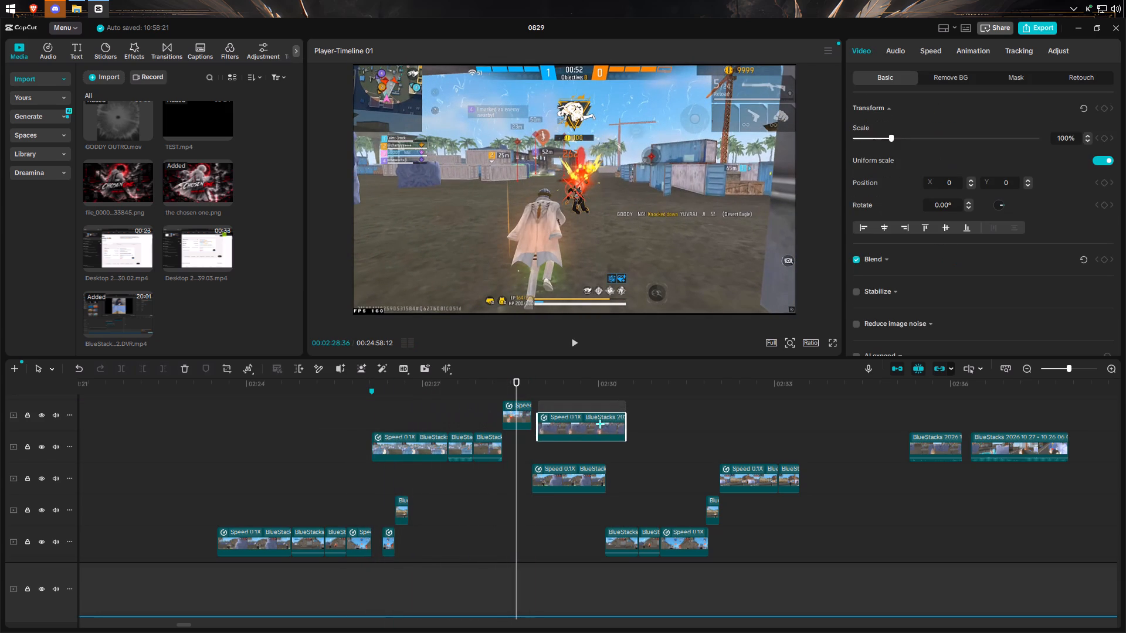
left_click_drag(600, 424, 591, 436)
left_click(519, 478)
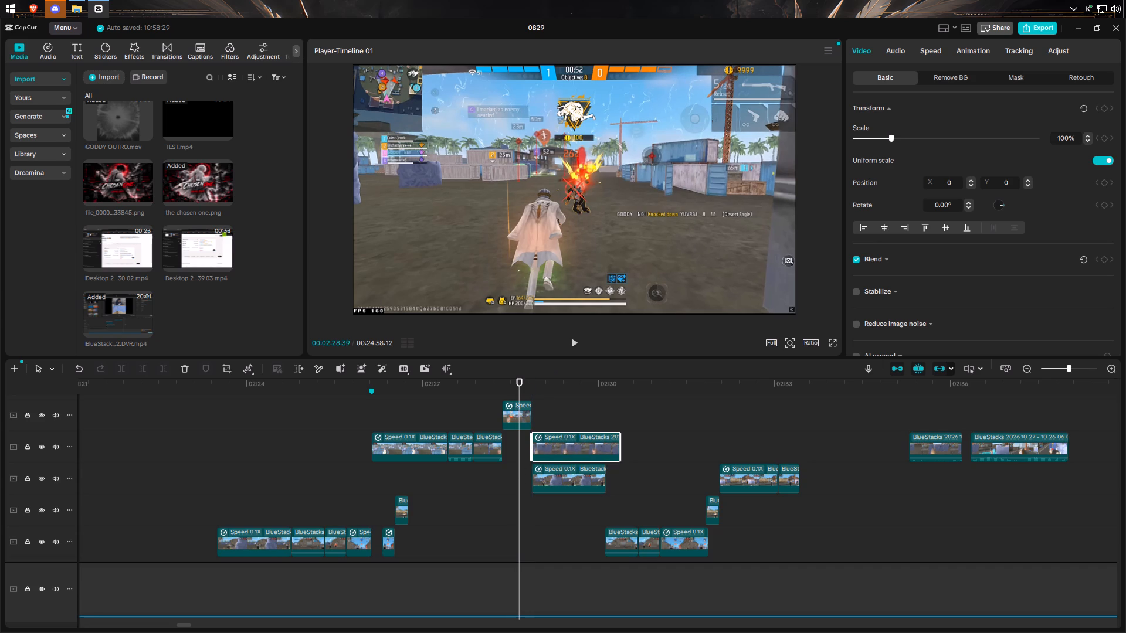
left_click(577, 338)
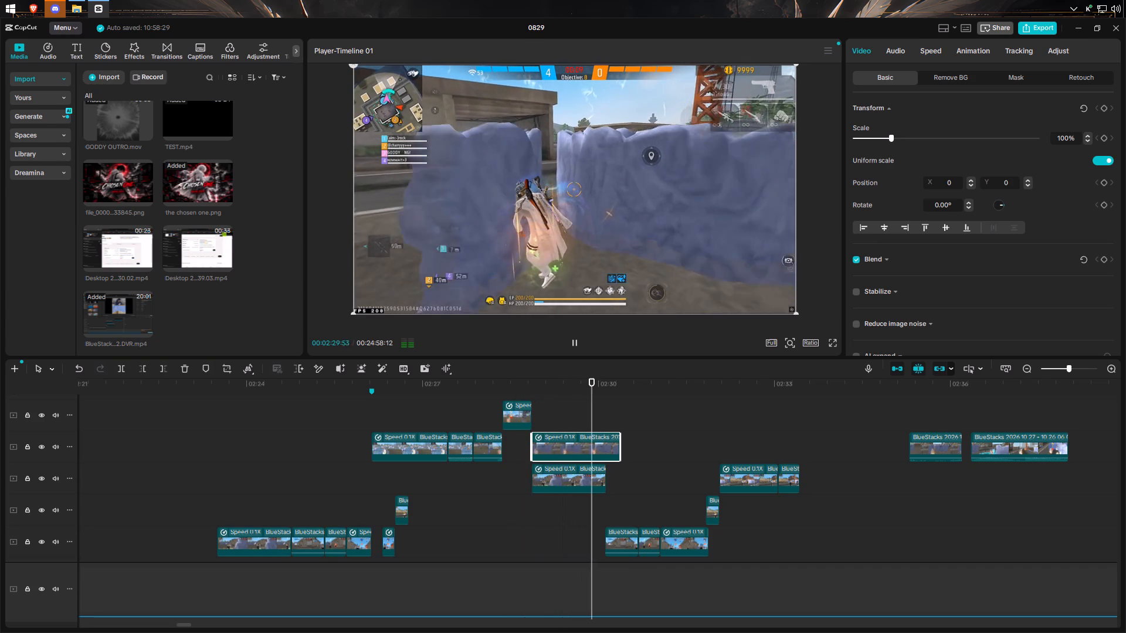
left_click(577, 338)
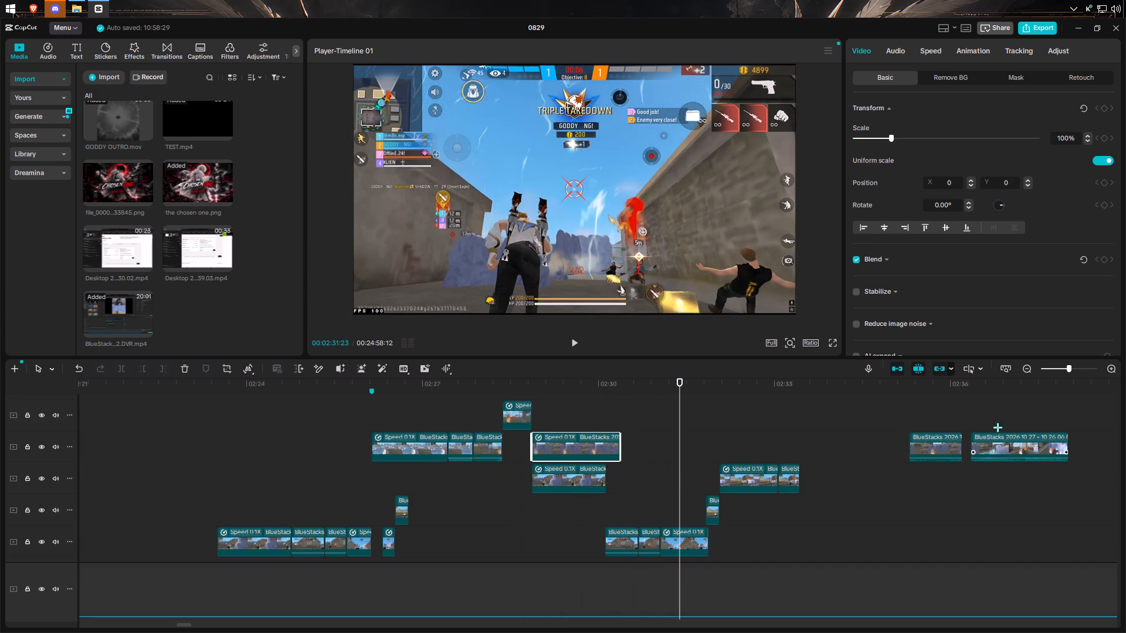
Move the remaining knockdown clip from after 02:36 to directly after the slowed piece on the same track, and play across the join.
left_click_drag(987, 440, 637, 441)
left_click(524, 457)
left_click(572, 350)
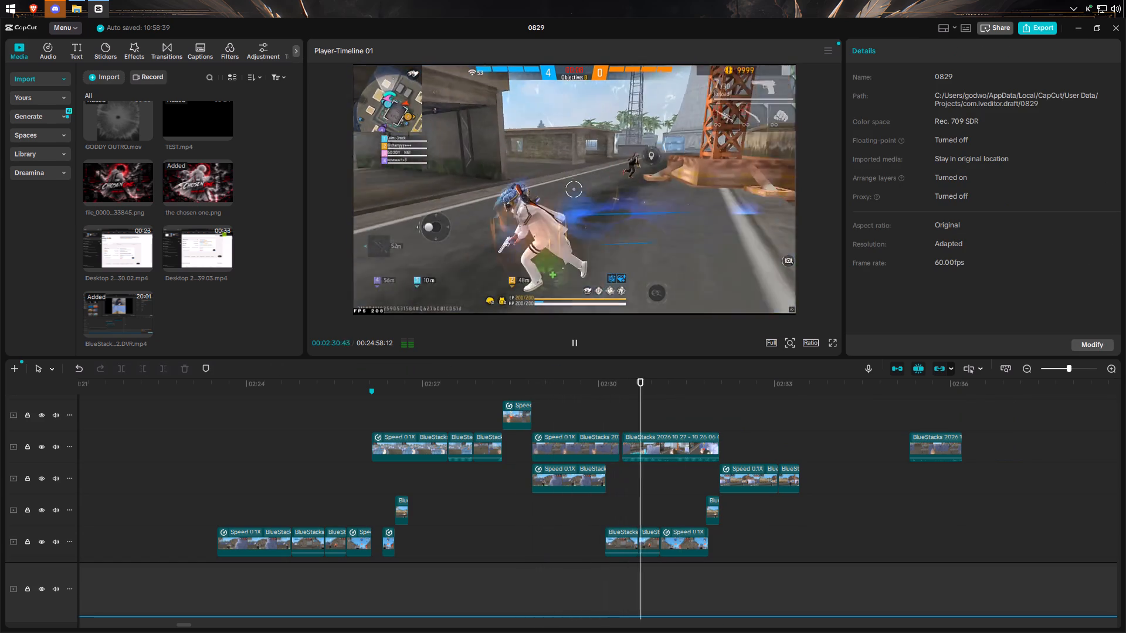
left_click(572, 348)
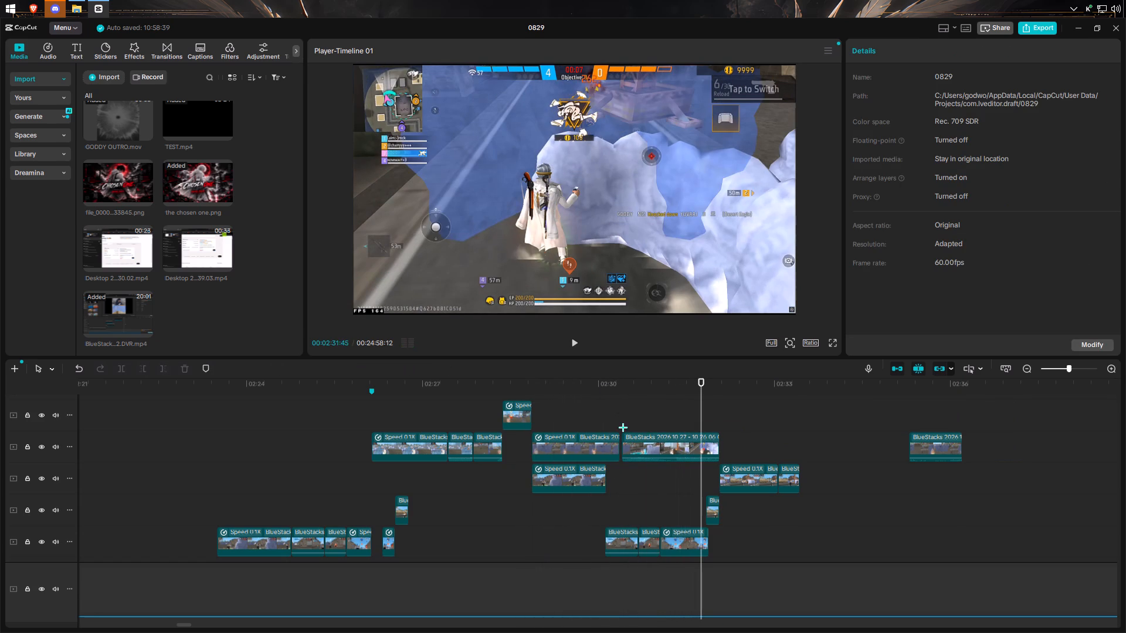
left_click(646, 448)
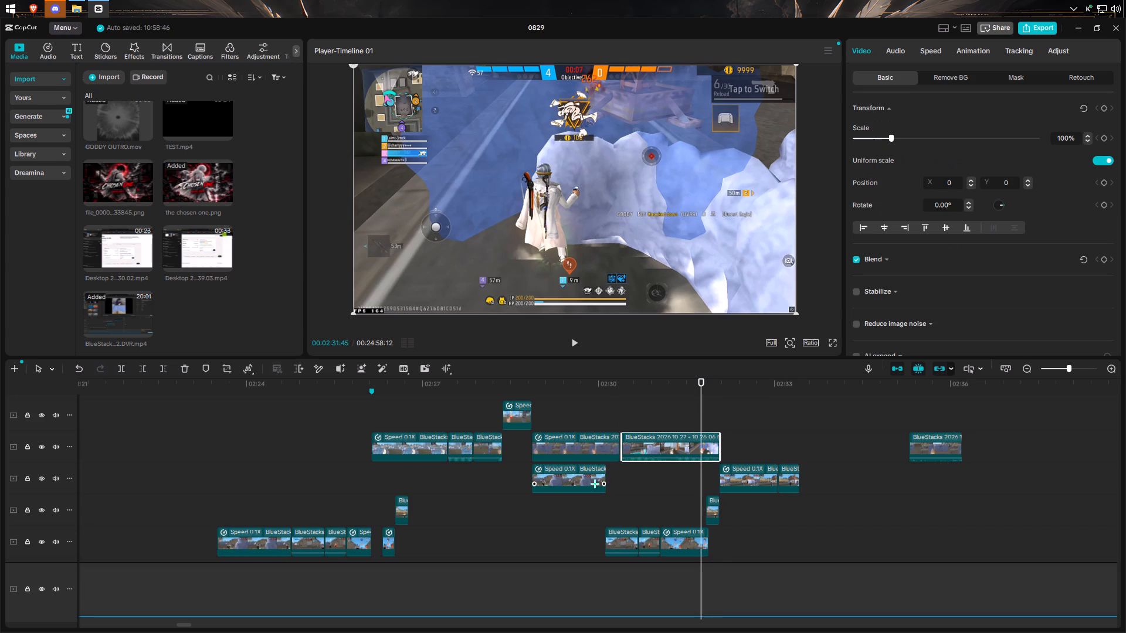
left_click(595, 415)
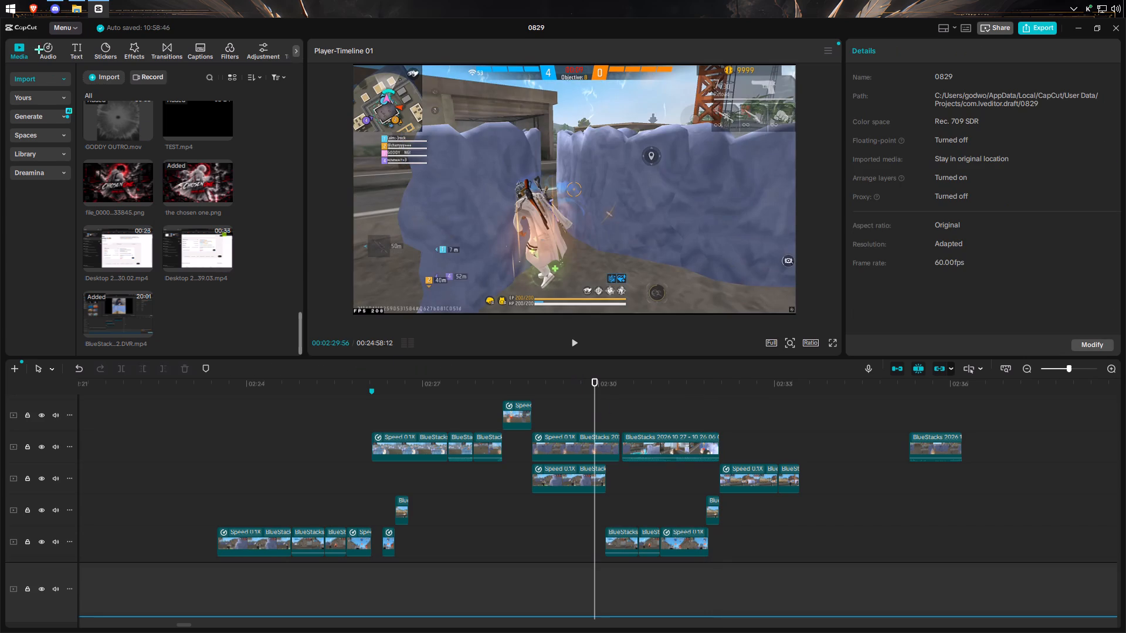
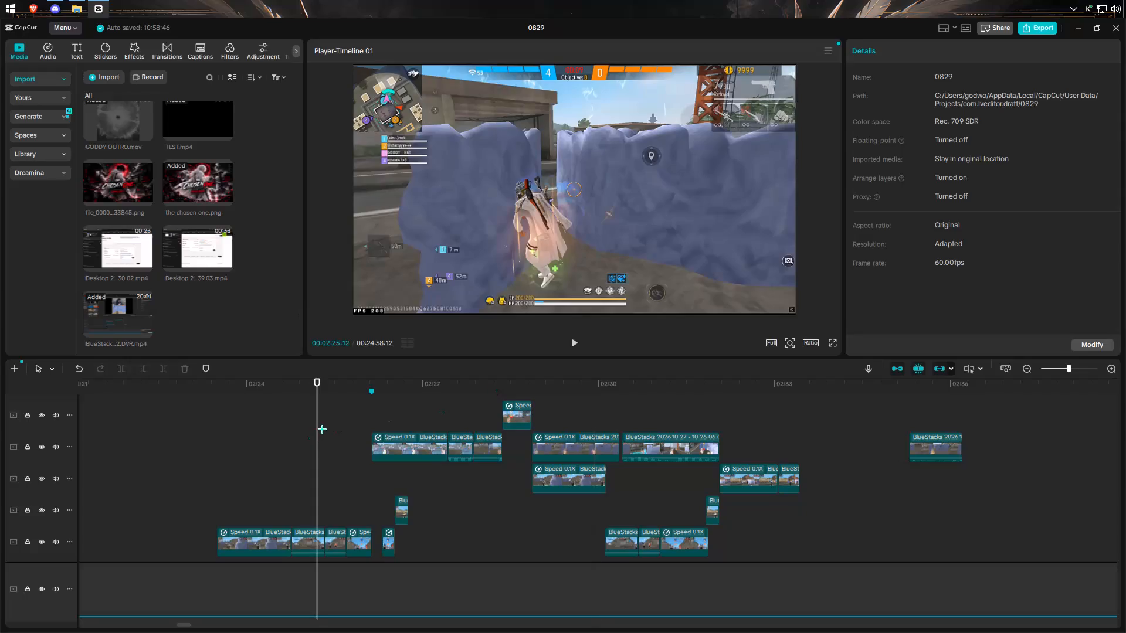
Play the sequence from 02:25:12 to 02:30:00 to review the slow-motion pieces and their joins.
left_click(577, 348)
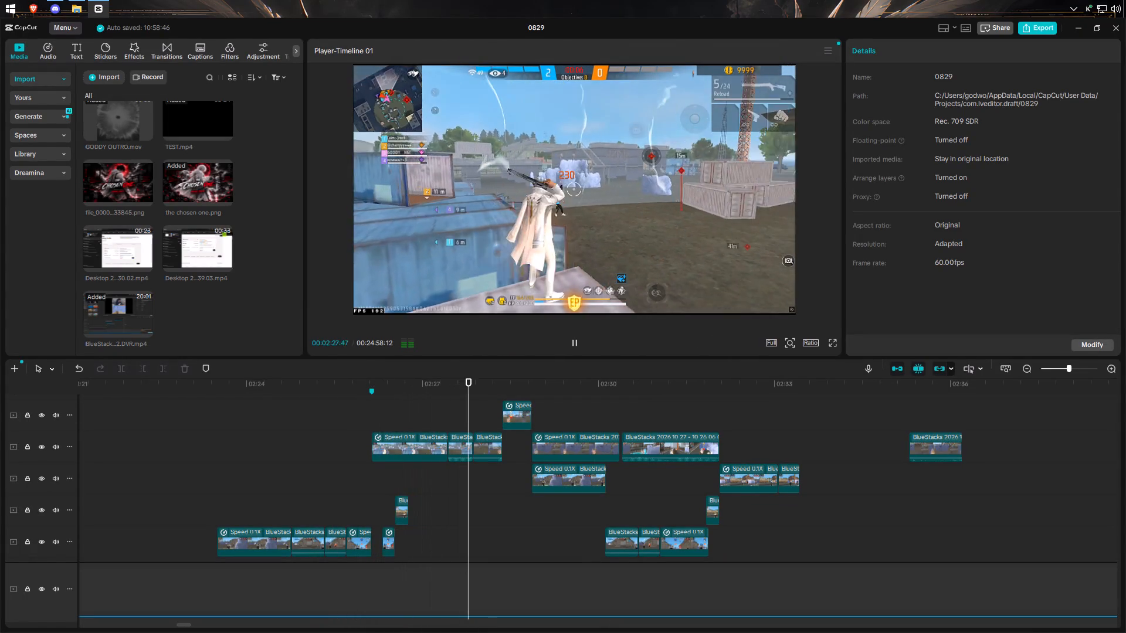
left_click(577, 348)
left_click(577, 348)
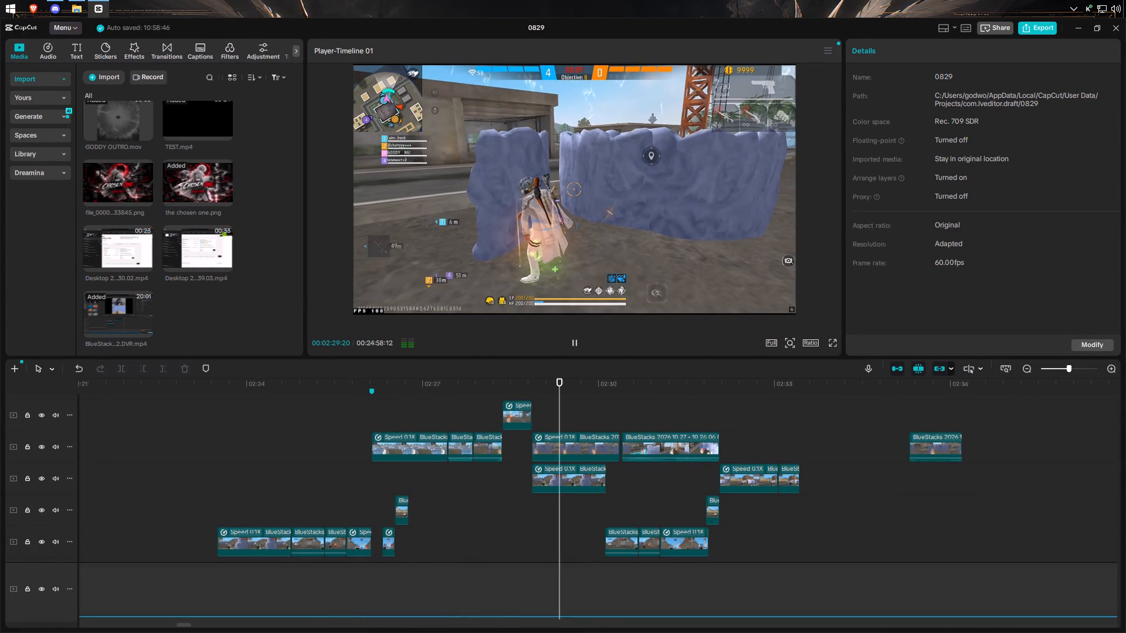
left_click(577, 348)
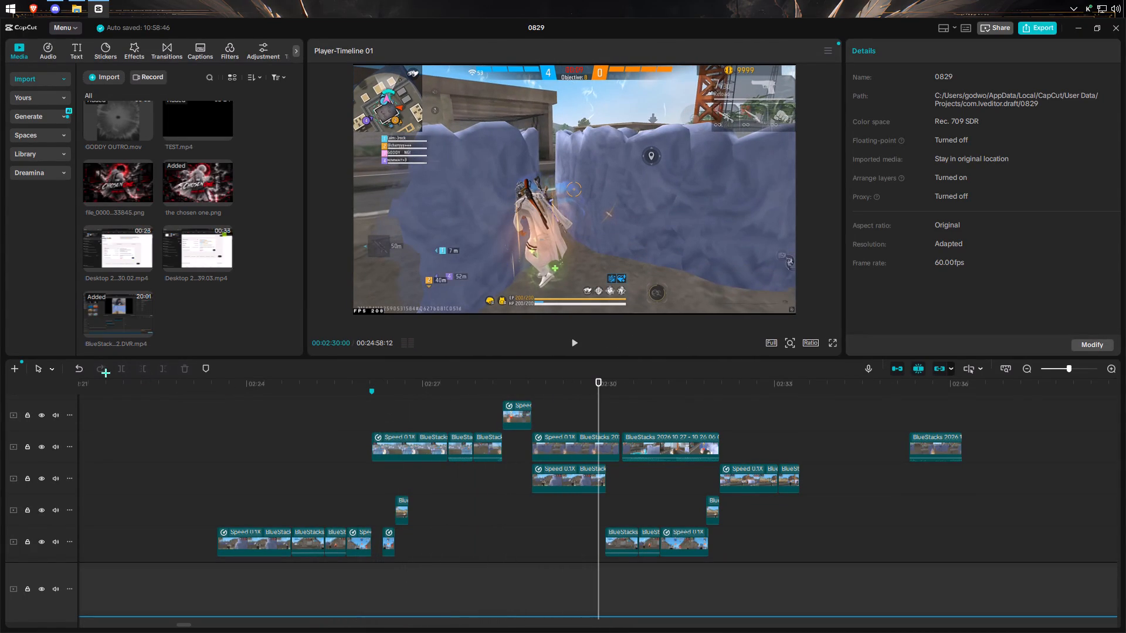
Undo the placements, slowdown and splits of the knockdown clip, back to the single uncut clip just before 02:36.
triple_click(74, 371)
left_click(74, 371)
left_click(74, 371)
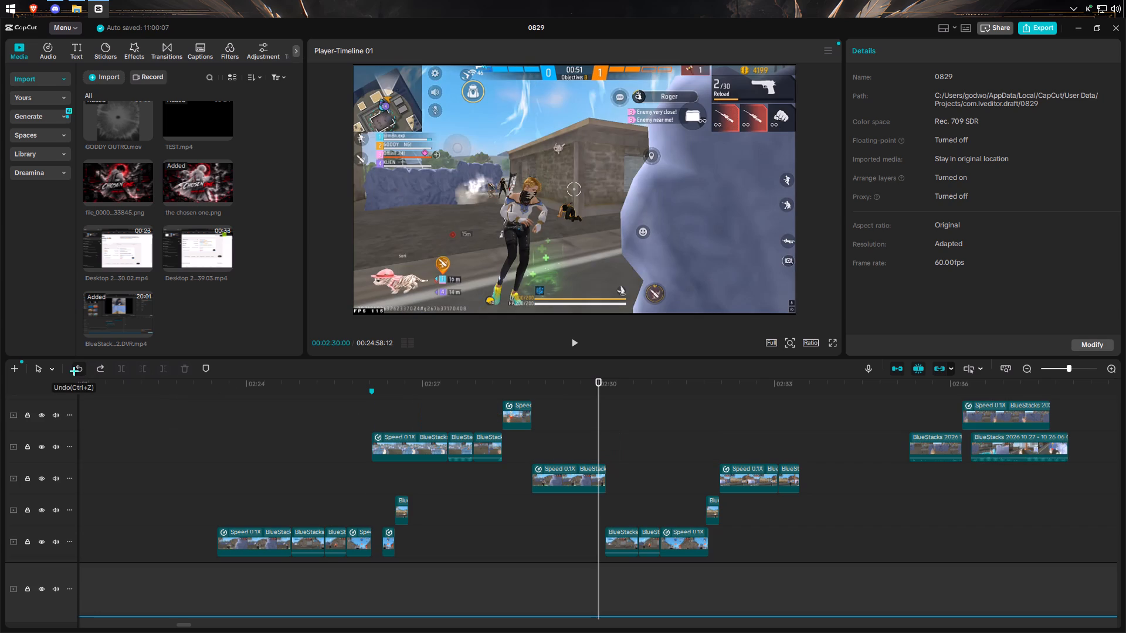
triple_click(74, 371)
left_click(74, 371)
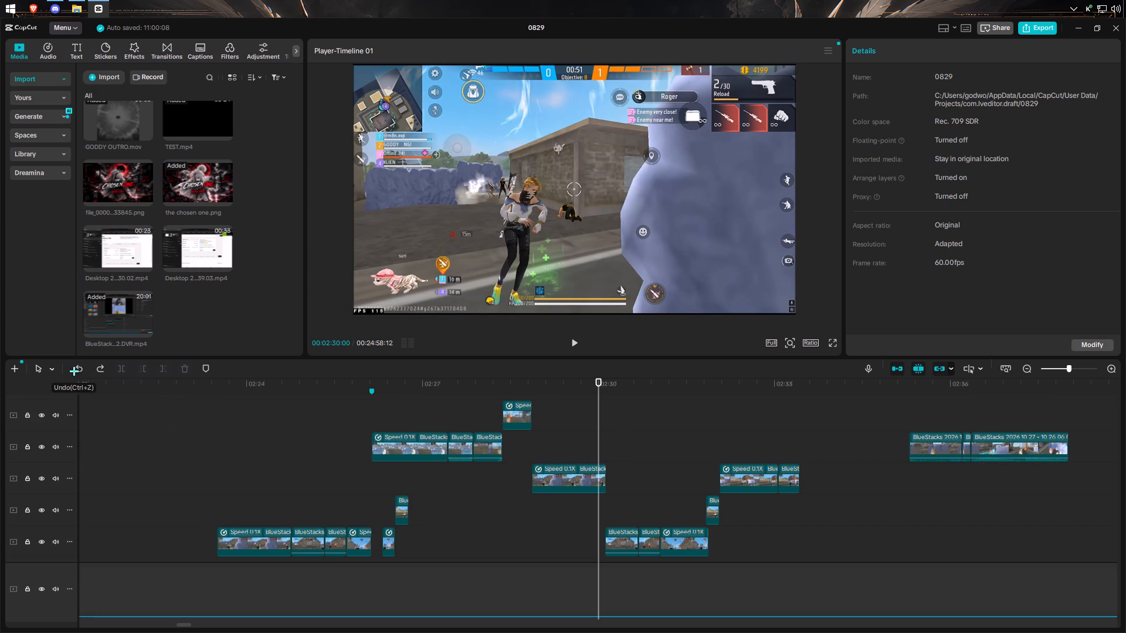
left_click(74, 371)
left_click(74, 371)
Play the uncut knockdown clip from 02:35:13 to find the key moment, and split it at 02:35:42.
left_click(934, 418)
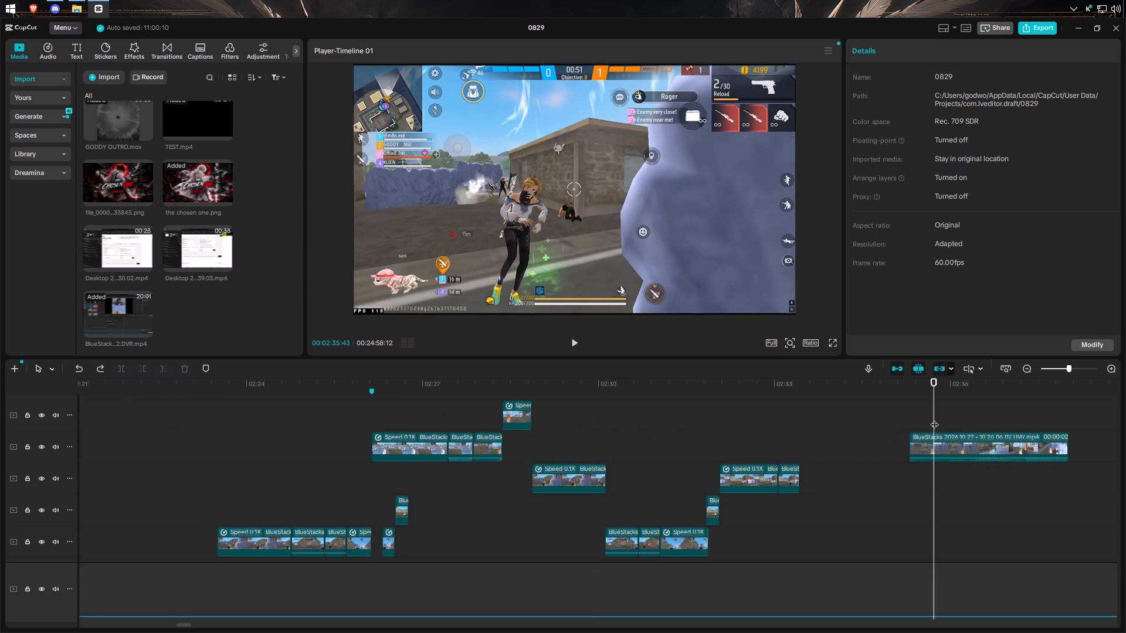
left_click_drag(934, 418, 904, 422)
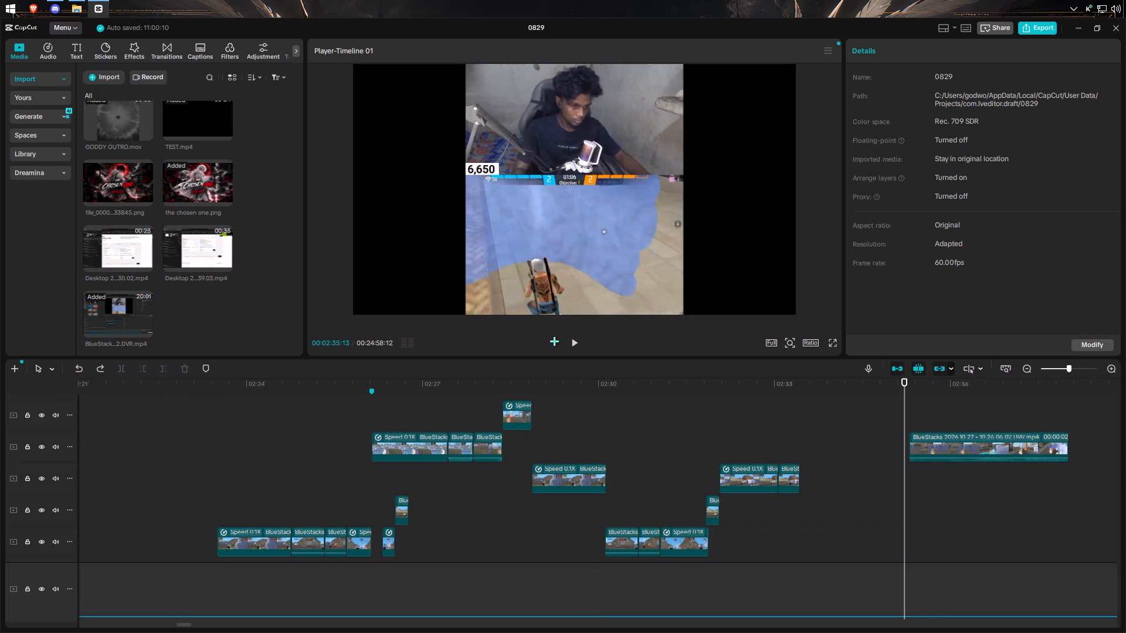
left_click(570, 341)
left_click(570, 341)
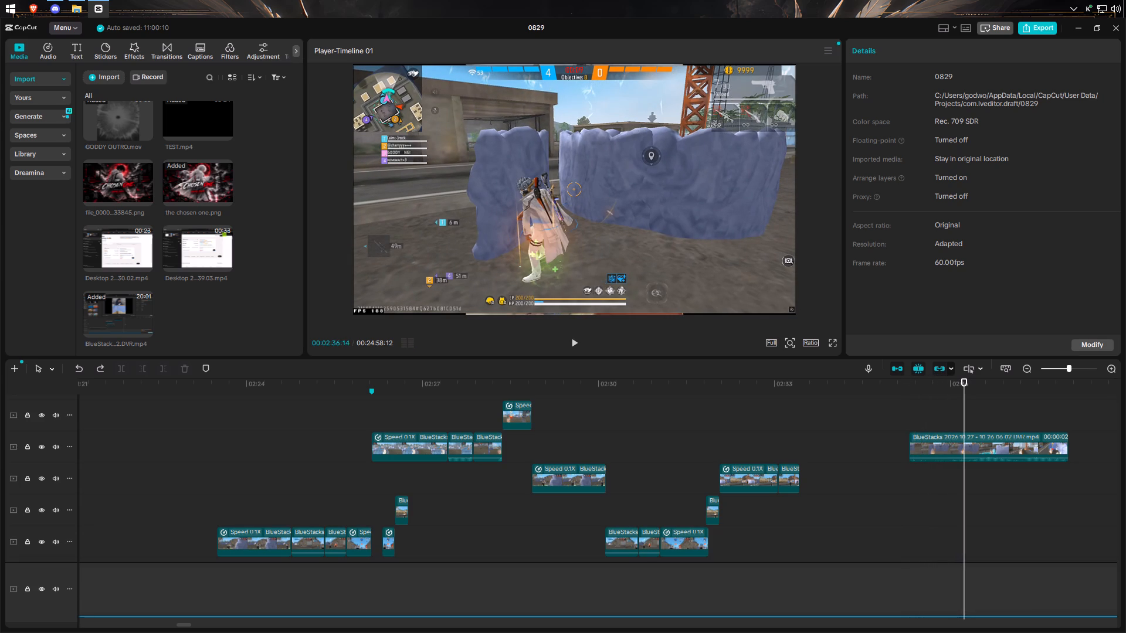
left_click(941, 411)
left_click_drag(940, 411, 945, 415)
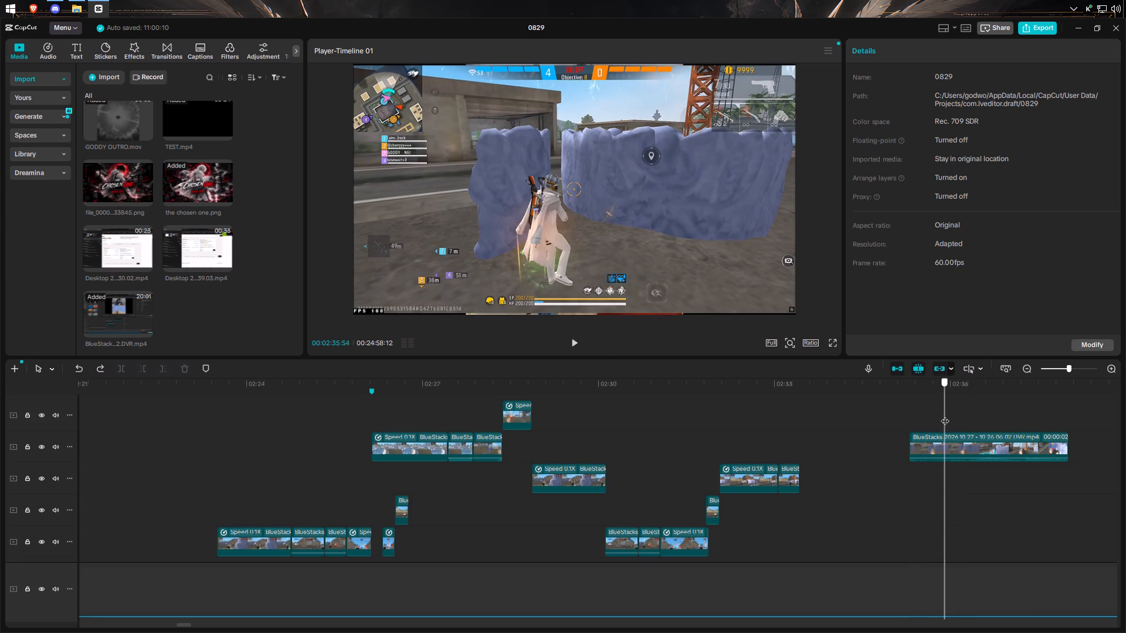
left_click_drag(945, 415, 932, 420)
left_click(938, 445)
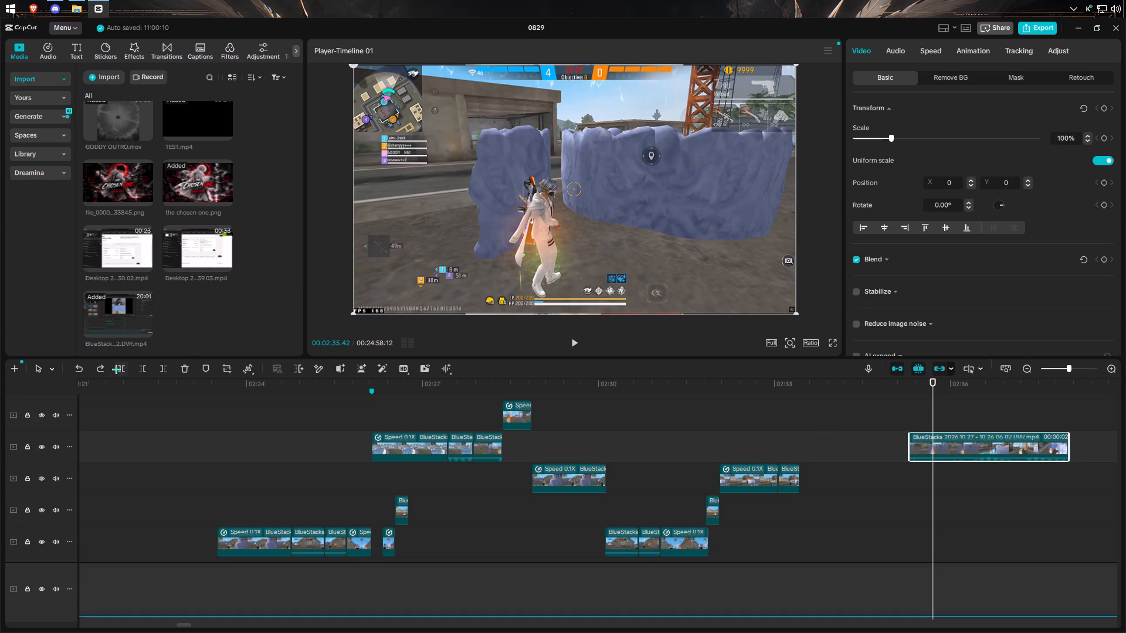
left_click(116, 369)
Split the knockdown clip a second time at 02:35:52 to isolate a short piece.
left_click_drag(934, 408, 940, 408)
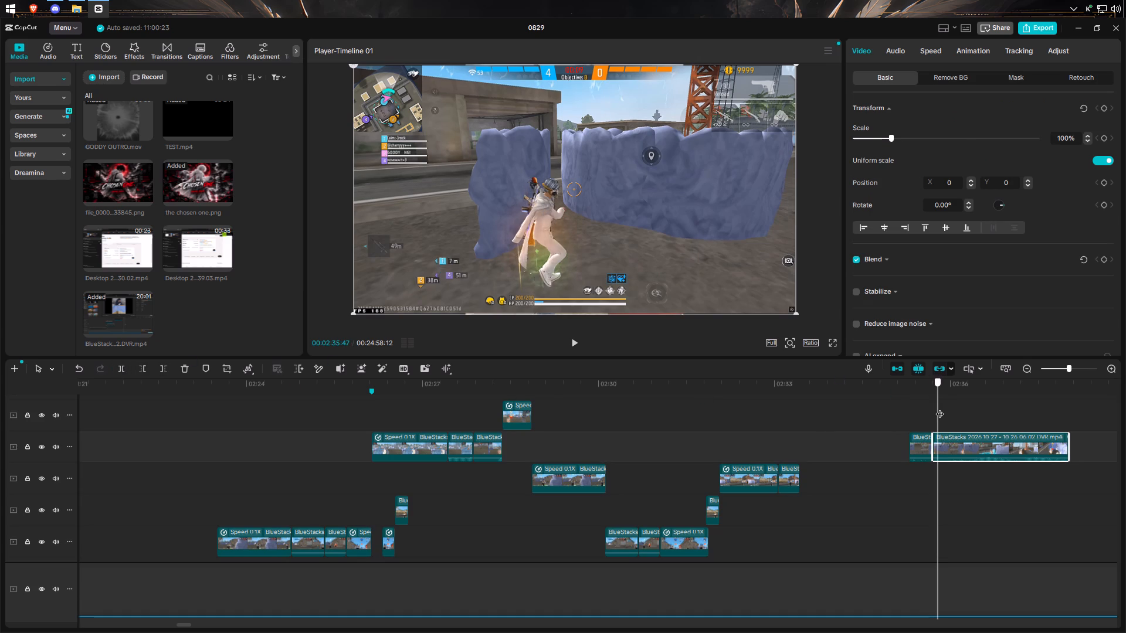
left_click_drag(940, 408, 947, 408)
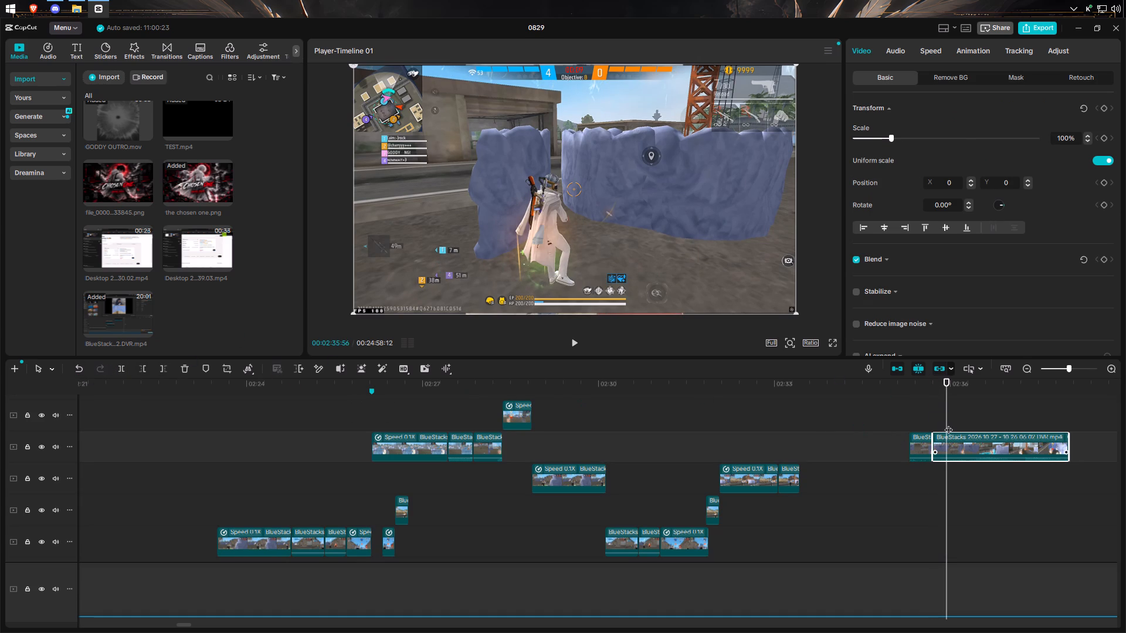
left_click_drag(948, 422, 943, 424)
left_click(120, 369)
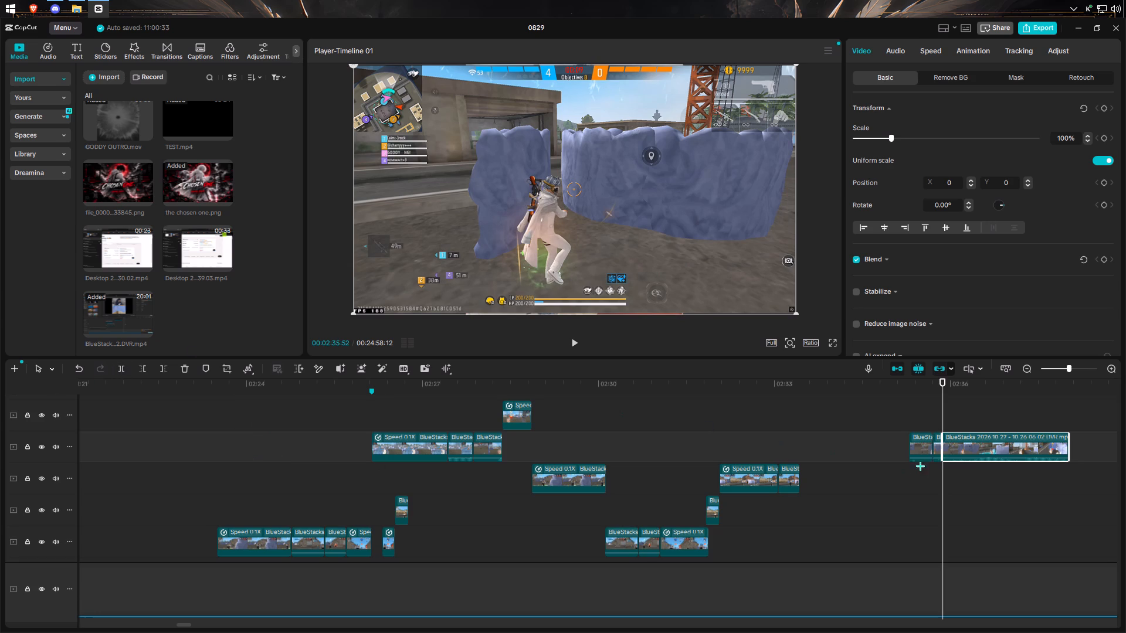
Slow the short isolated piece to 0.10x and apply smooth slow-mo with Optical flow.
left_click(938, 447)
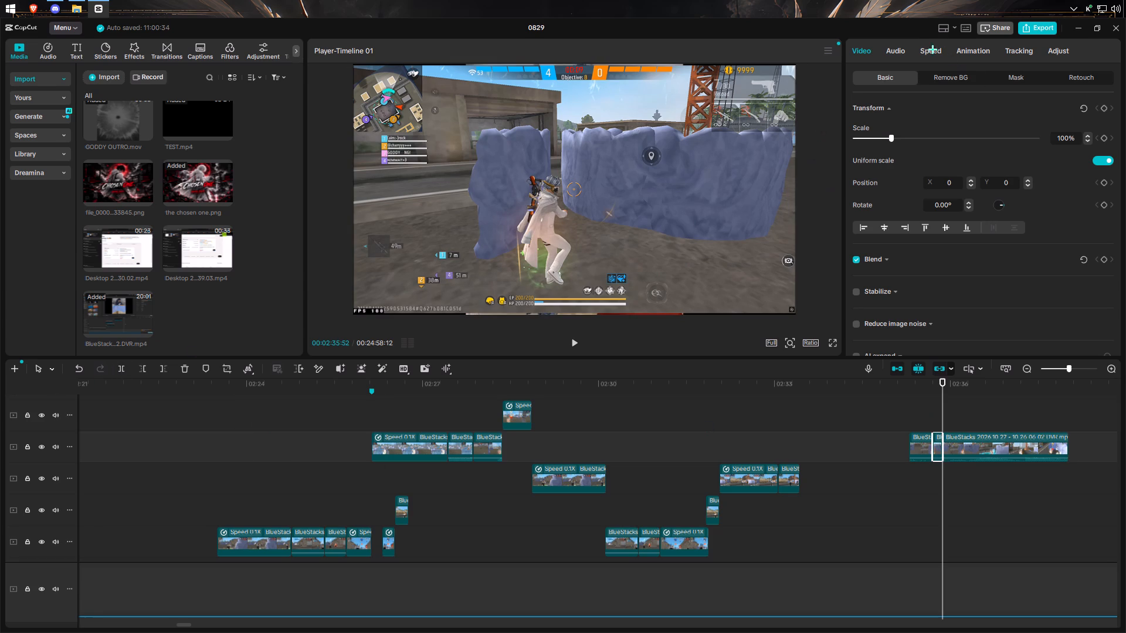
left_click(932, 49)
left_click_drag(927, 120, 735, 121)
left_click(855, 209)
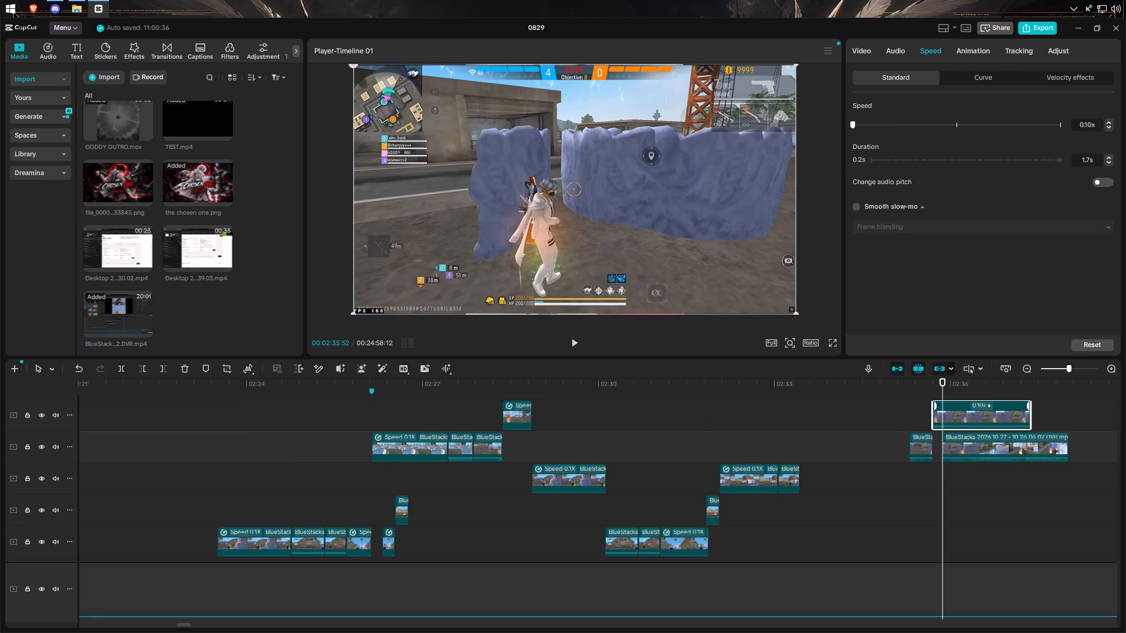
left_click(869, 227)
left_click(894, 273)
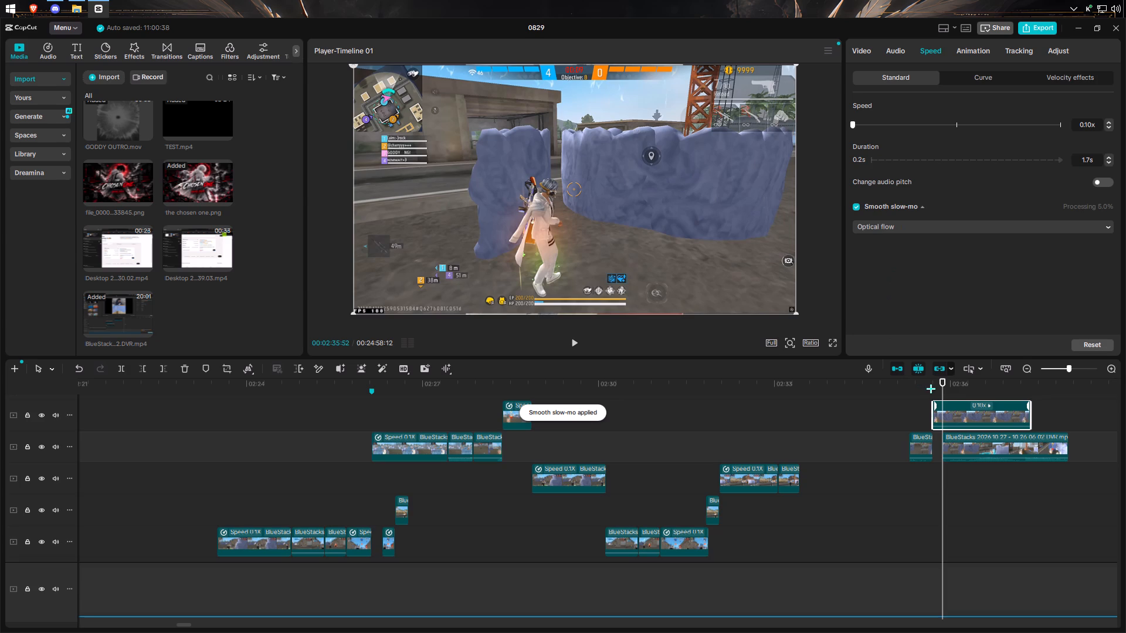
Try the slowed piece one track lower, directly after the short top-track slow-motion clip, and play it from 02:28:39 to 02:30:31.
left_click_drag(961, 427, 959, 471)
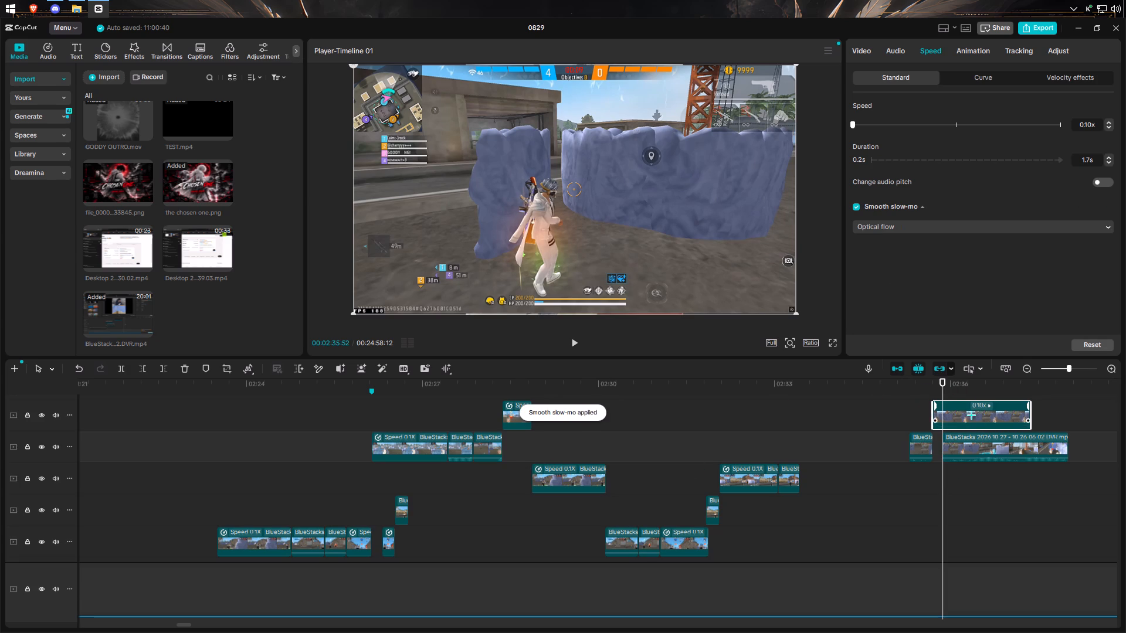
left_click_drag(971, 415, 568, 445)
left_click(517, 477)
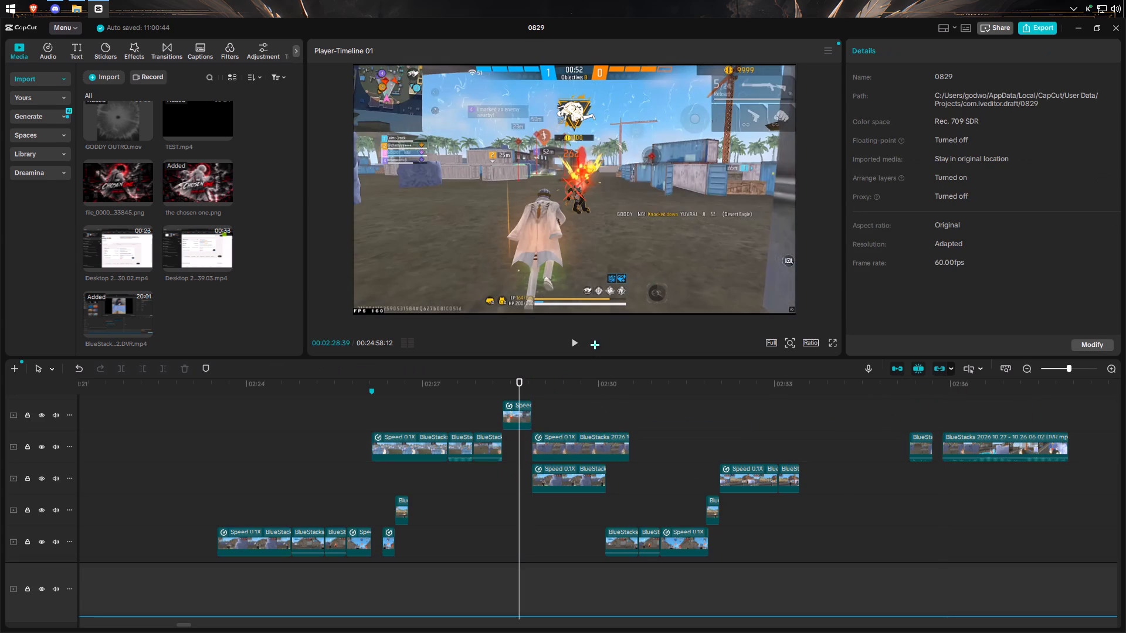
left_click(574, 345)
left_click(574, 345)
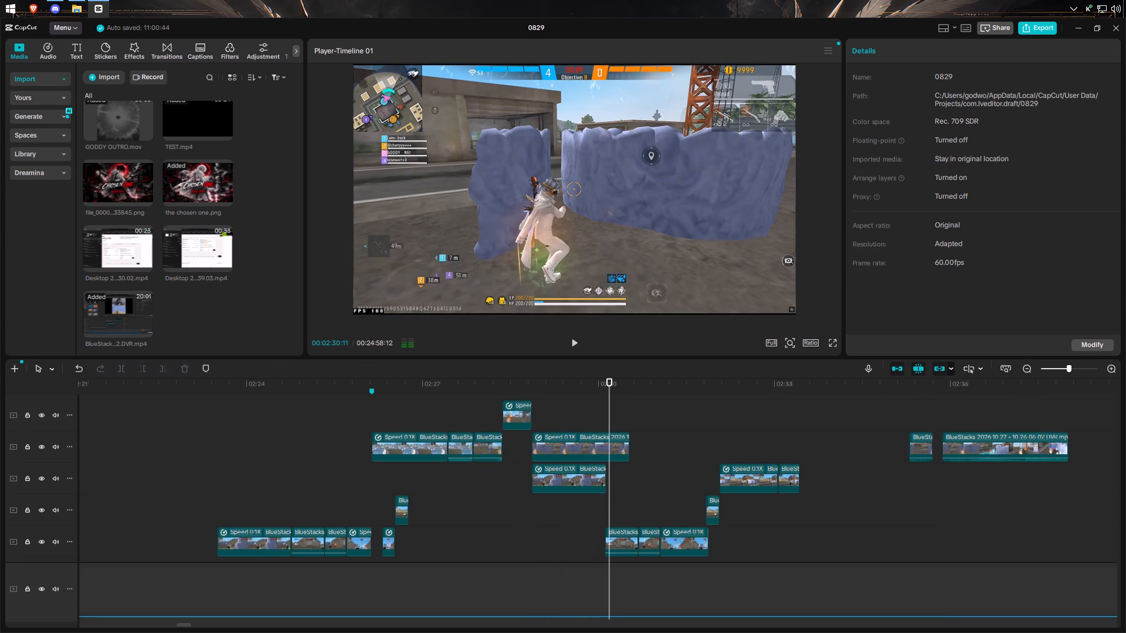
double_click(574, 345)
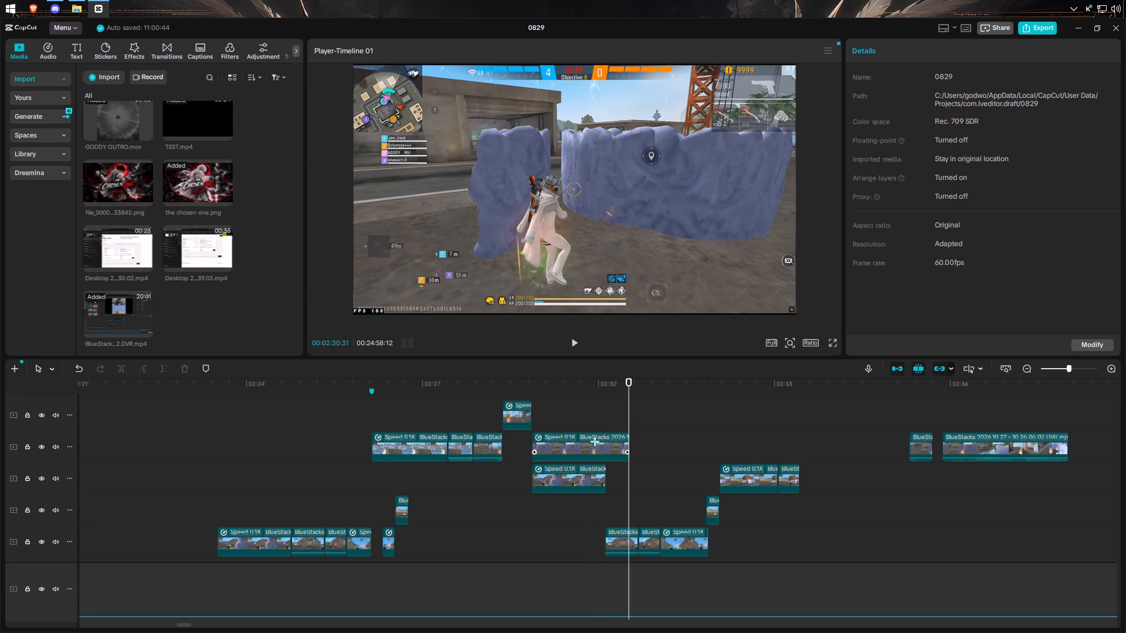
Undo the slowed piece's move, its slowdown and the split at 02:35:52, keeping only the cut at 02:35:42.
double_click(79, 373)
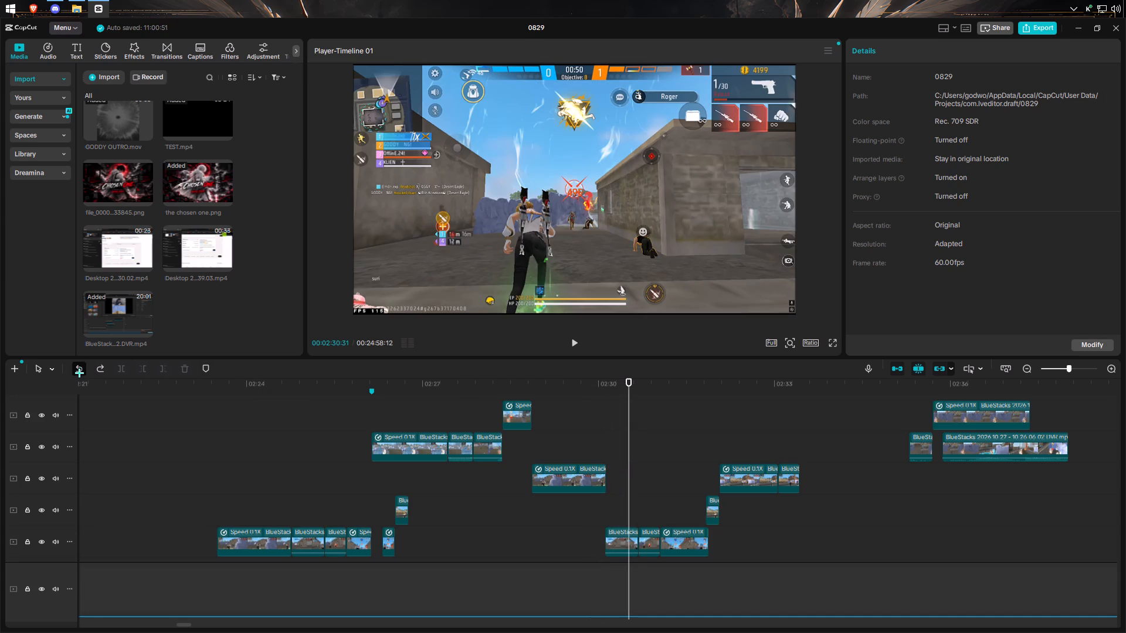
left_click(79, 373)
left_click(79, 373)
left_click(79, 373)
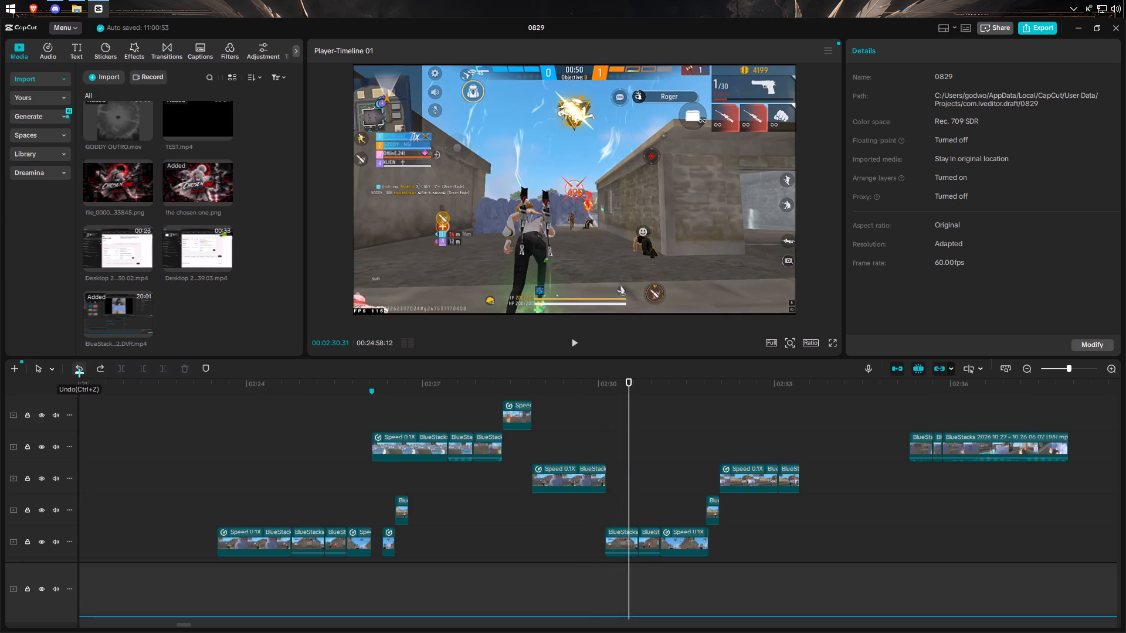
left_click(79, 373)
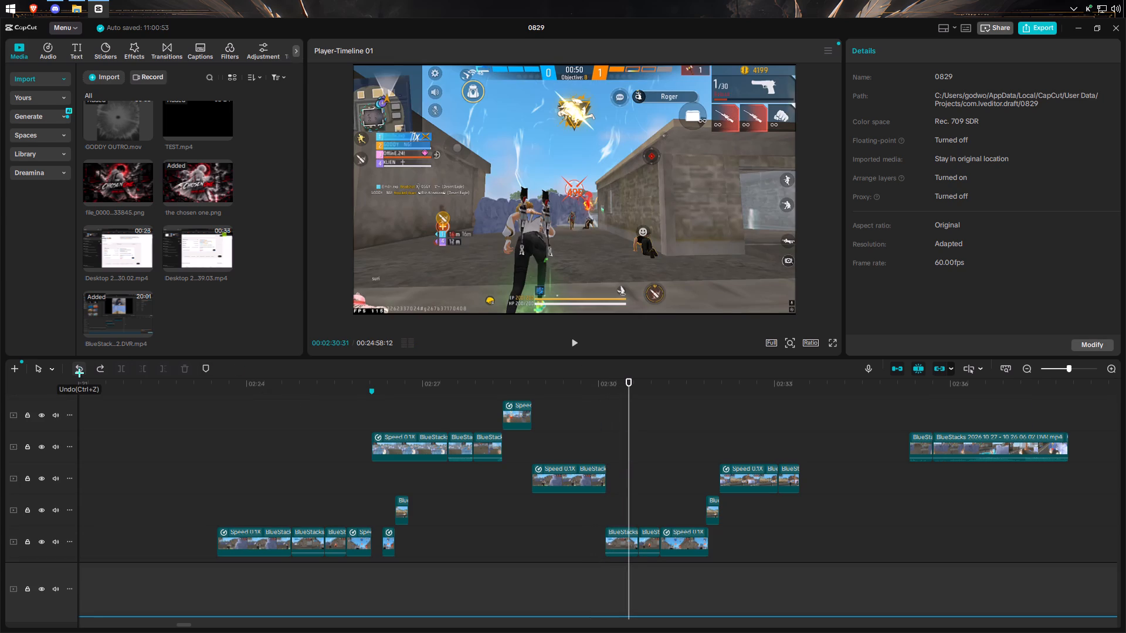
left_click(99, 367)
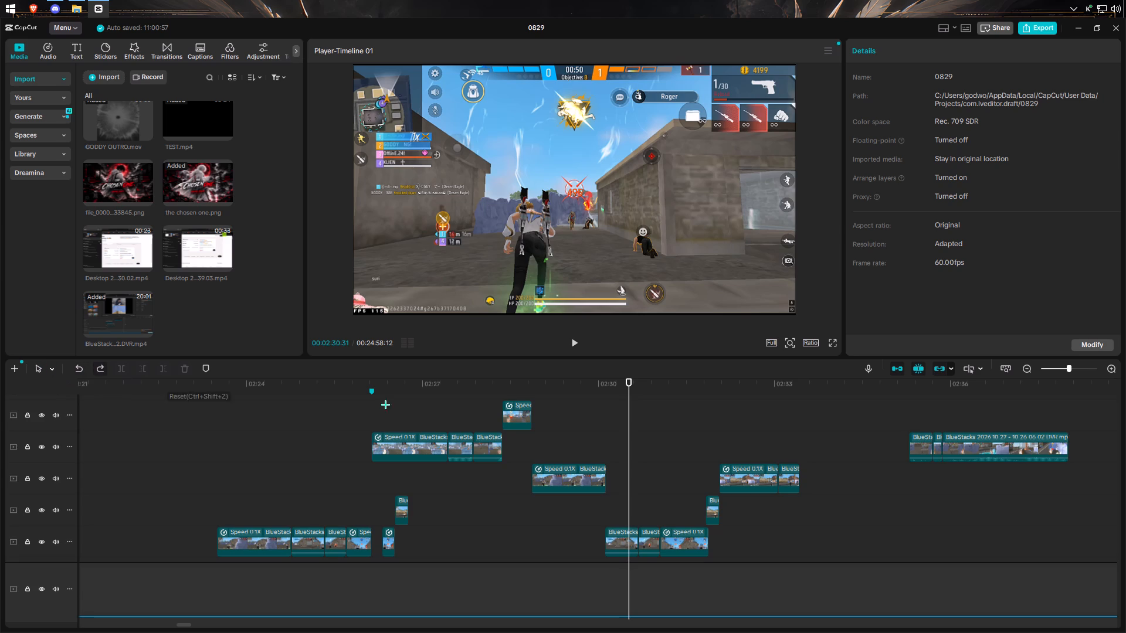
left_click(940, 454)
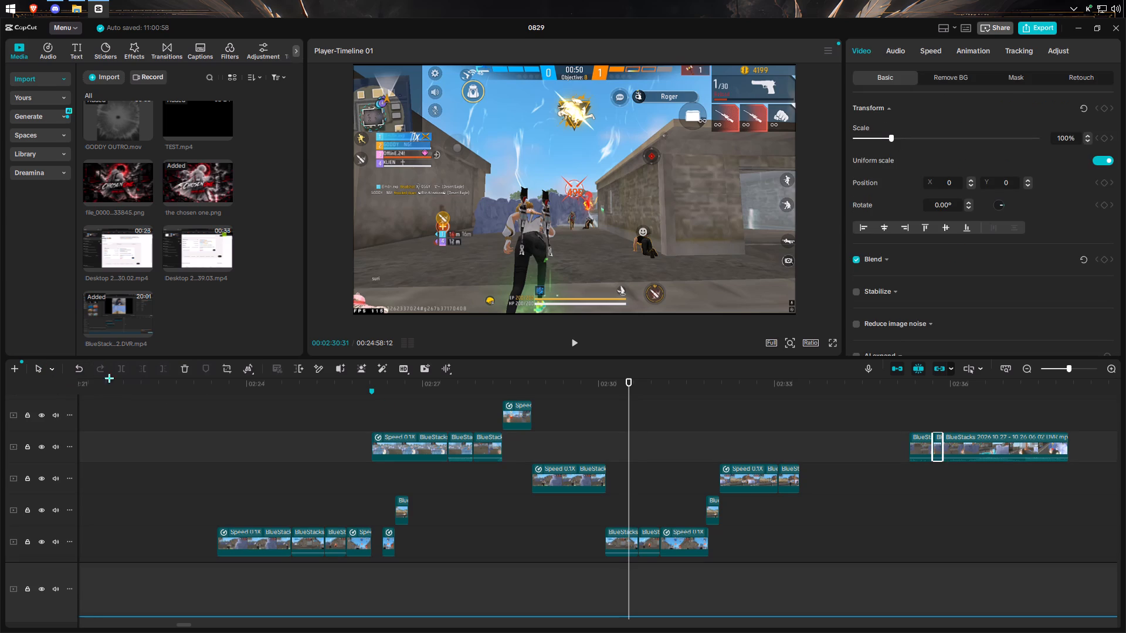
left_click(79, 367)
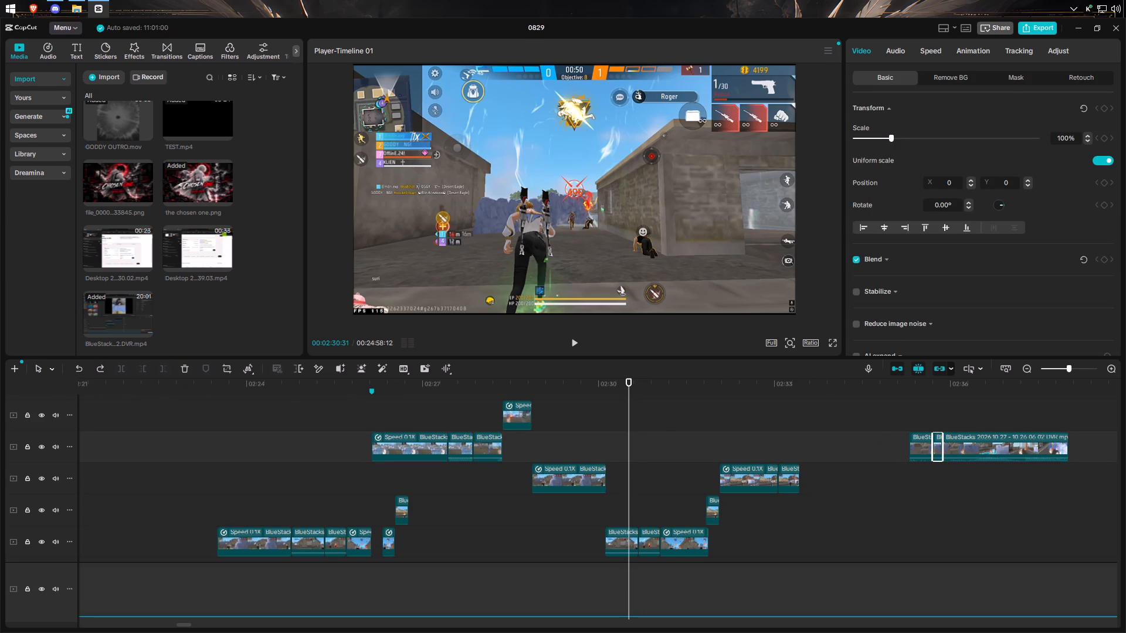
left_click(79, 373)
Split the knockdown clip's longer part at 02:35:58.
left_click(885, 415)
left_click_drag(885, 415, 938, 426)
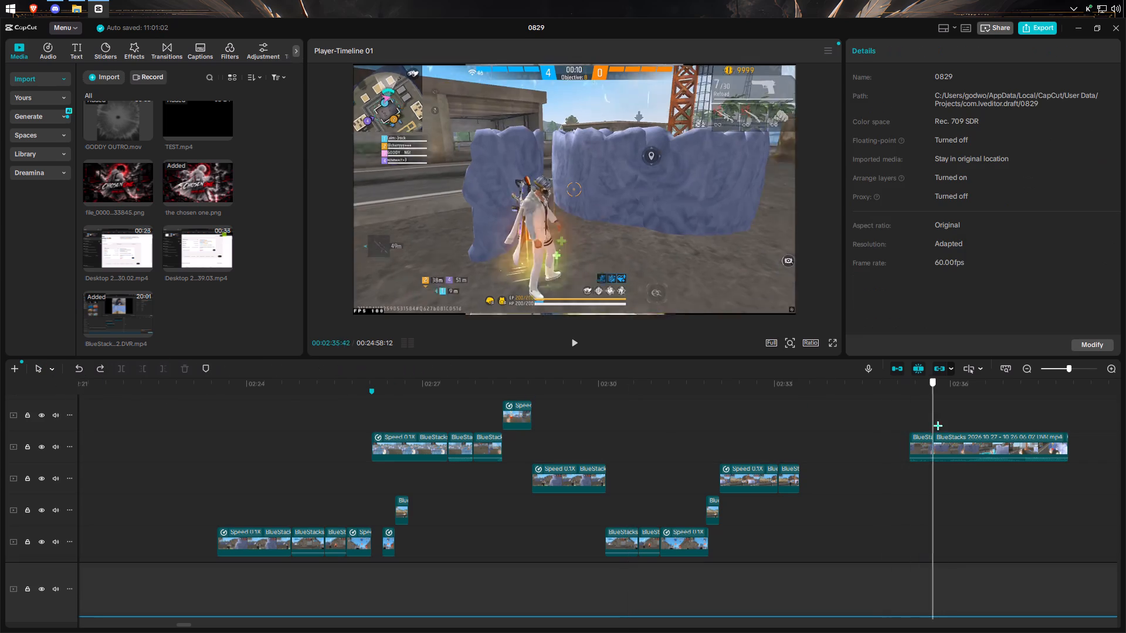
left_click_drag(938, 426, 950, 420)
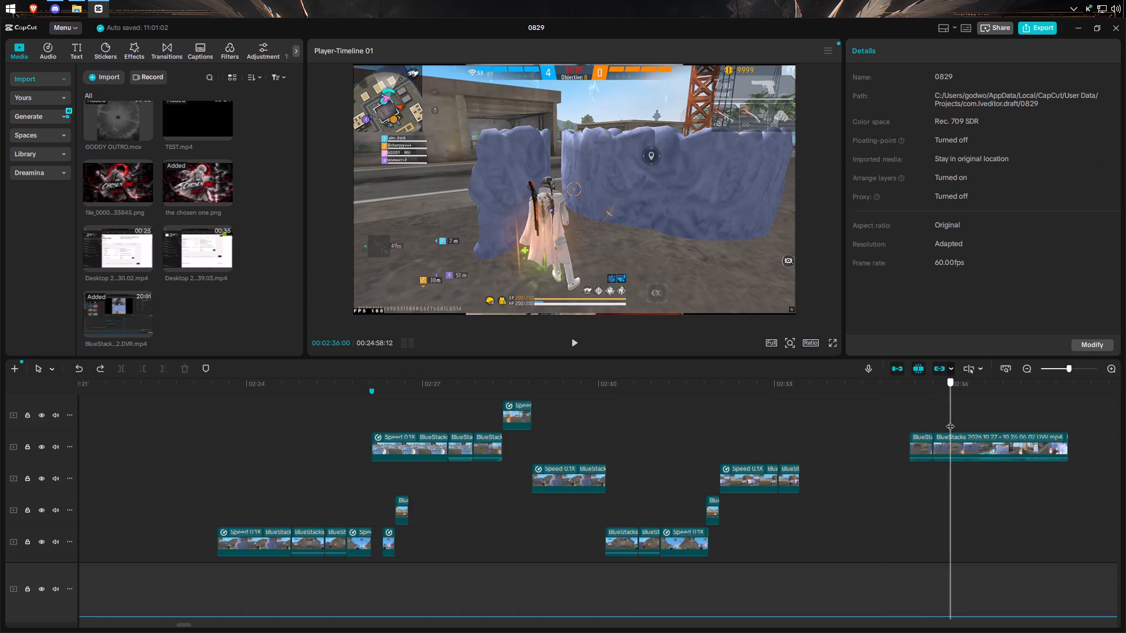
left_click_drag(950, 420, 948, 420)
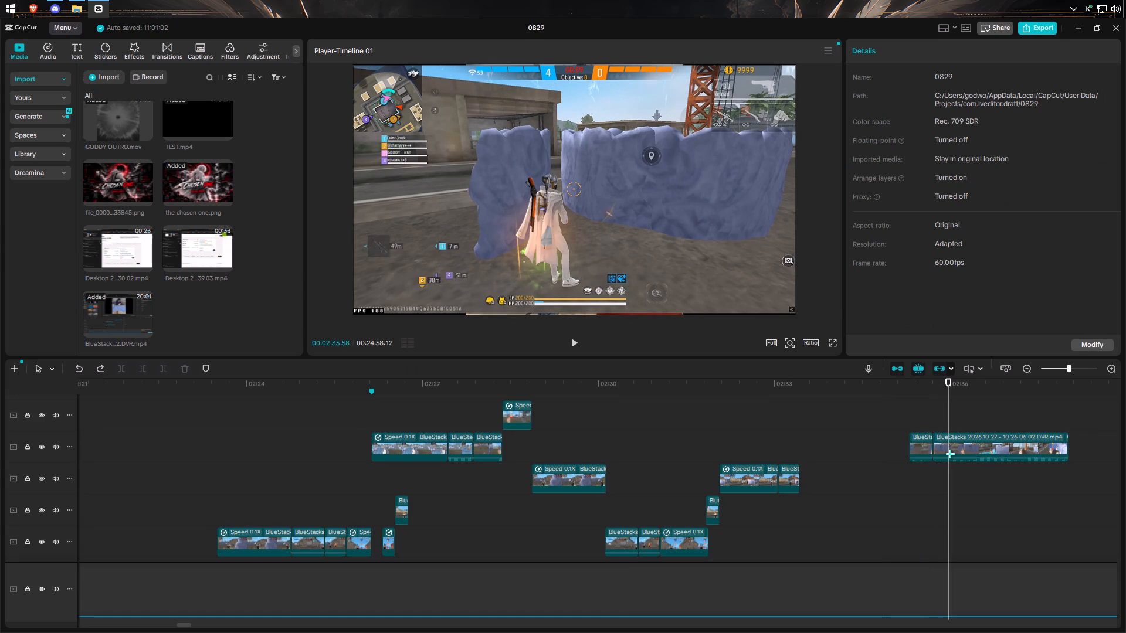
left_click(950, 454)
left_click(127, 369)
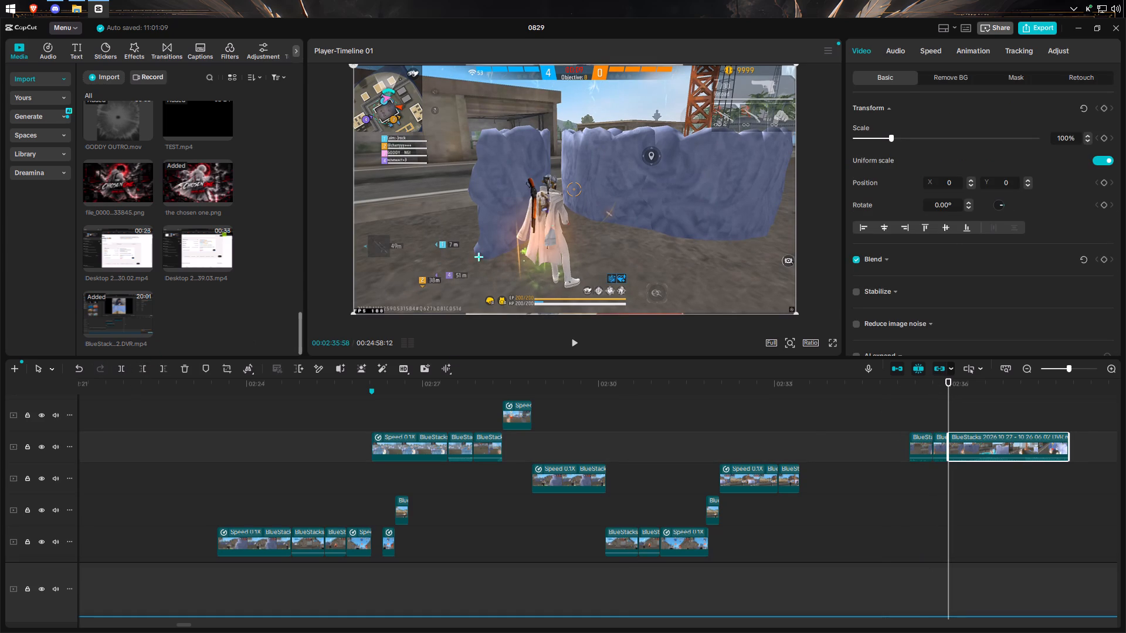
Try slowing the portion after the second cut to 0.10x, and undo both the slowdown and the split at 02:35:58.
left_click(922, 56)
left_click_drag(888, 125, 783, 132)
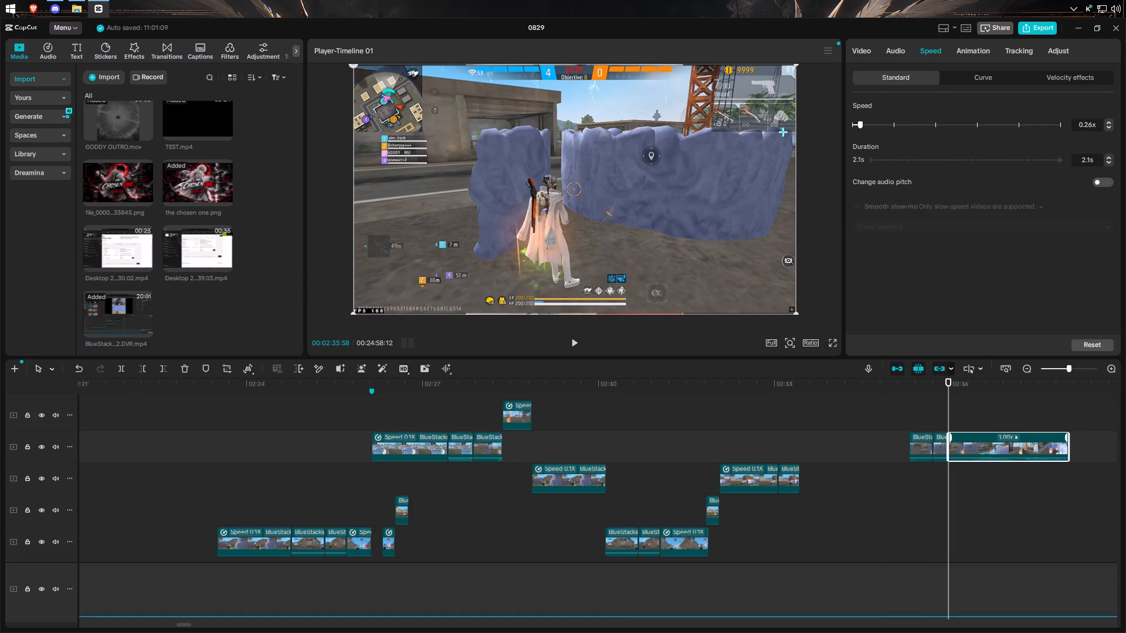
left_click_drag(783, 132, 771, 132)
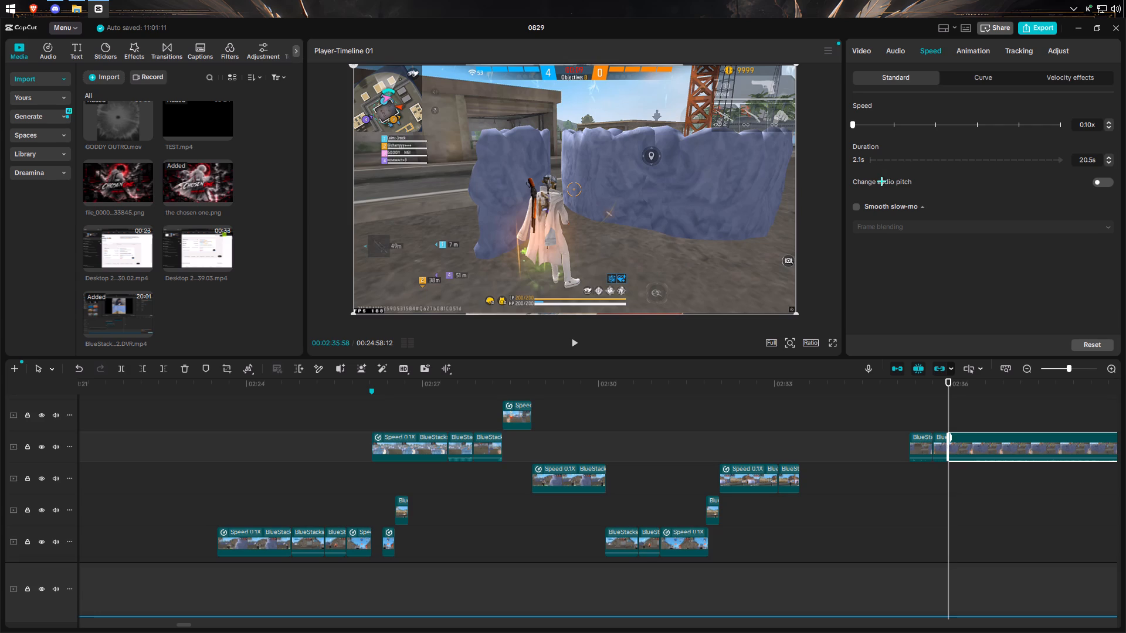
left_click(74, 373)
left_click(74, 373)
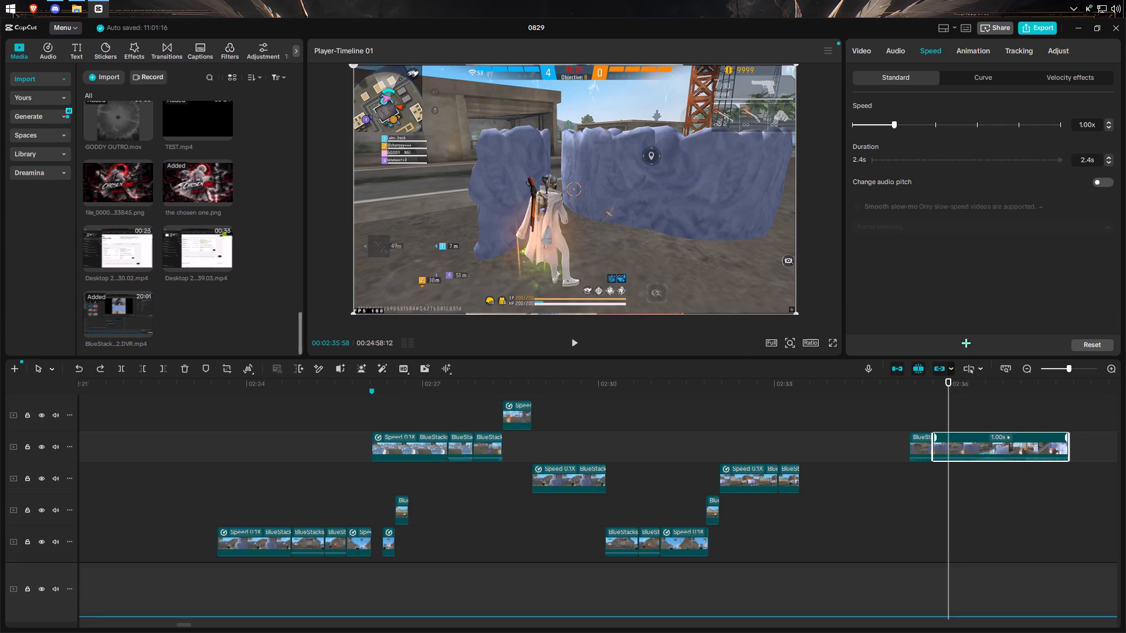
Split the knockdown clip's longer part at 02:36:03.
left_click_drag(1073, 369, 1080, 371)
left_click(869, 418)
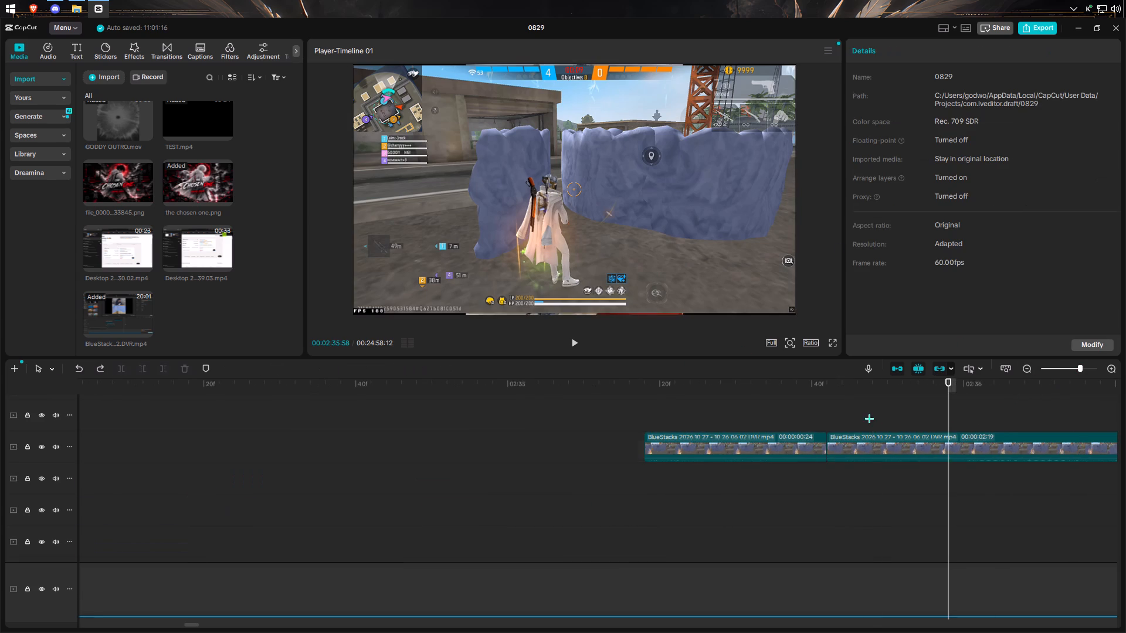
left_click_drag(866, 418, 829, 420)
left_click(832, 418)
left_click_drag(832, 418, 848, 413)
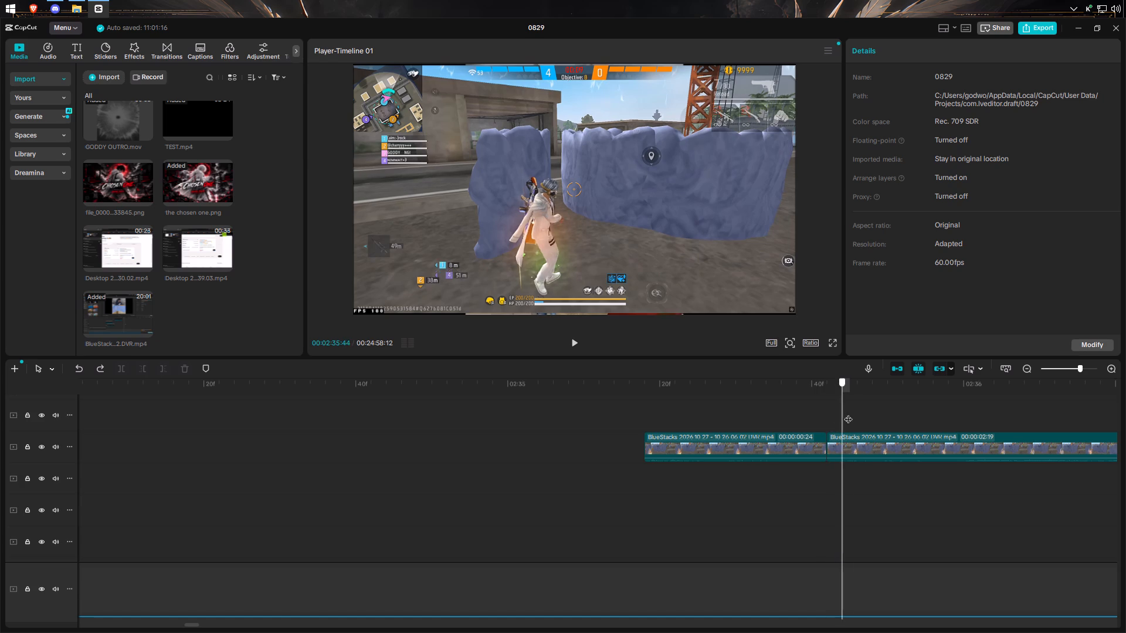
left_click_drag(848, 413, 940, 408)
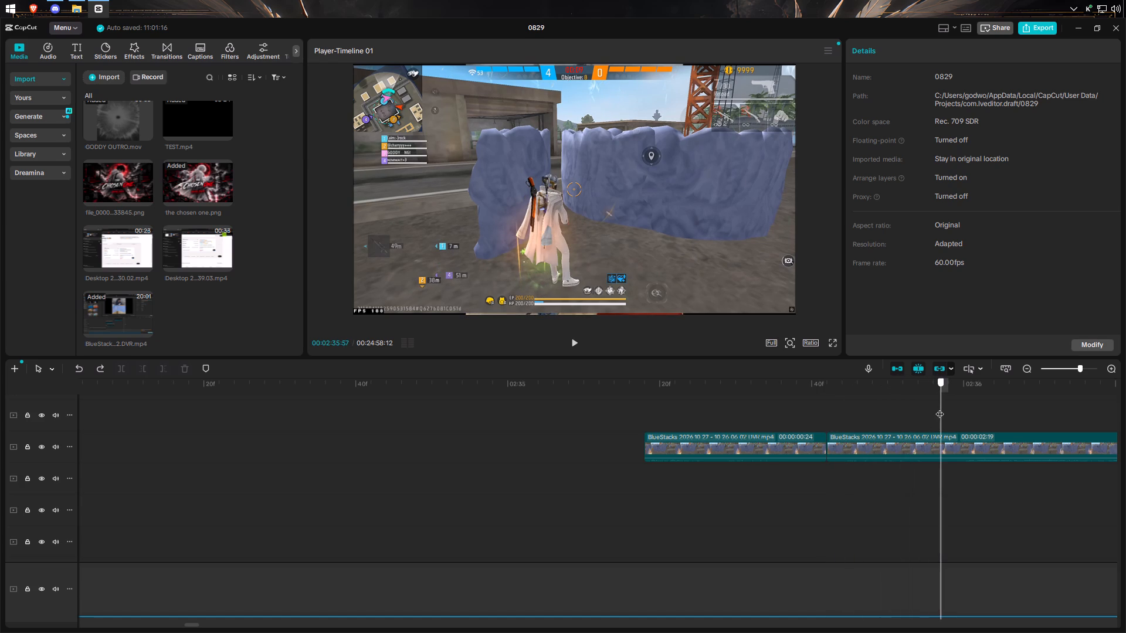
left_click_drag(940, 408, 996, 392)
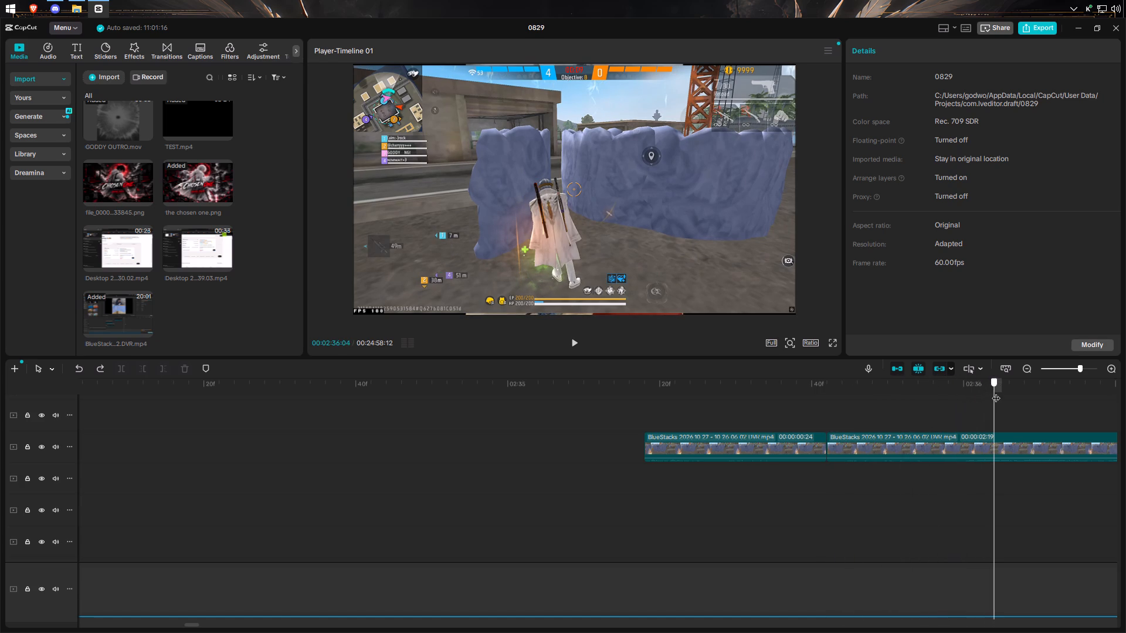
left_click_drag(996, 392, 985, 397)
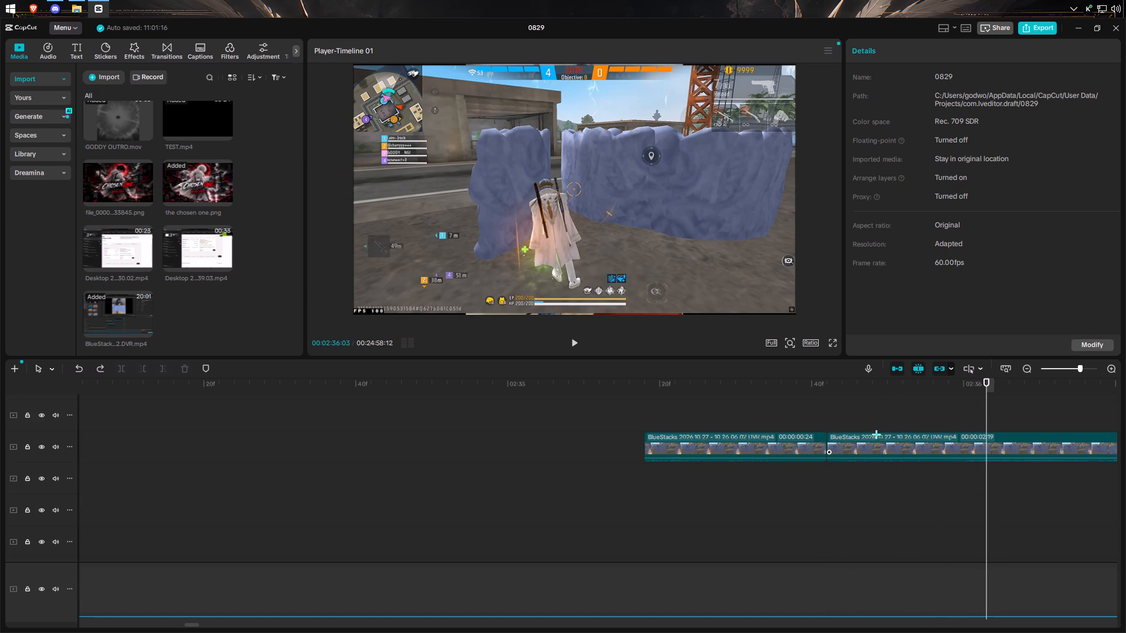
left_click(920, 443)
left_click(120, 366)
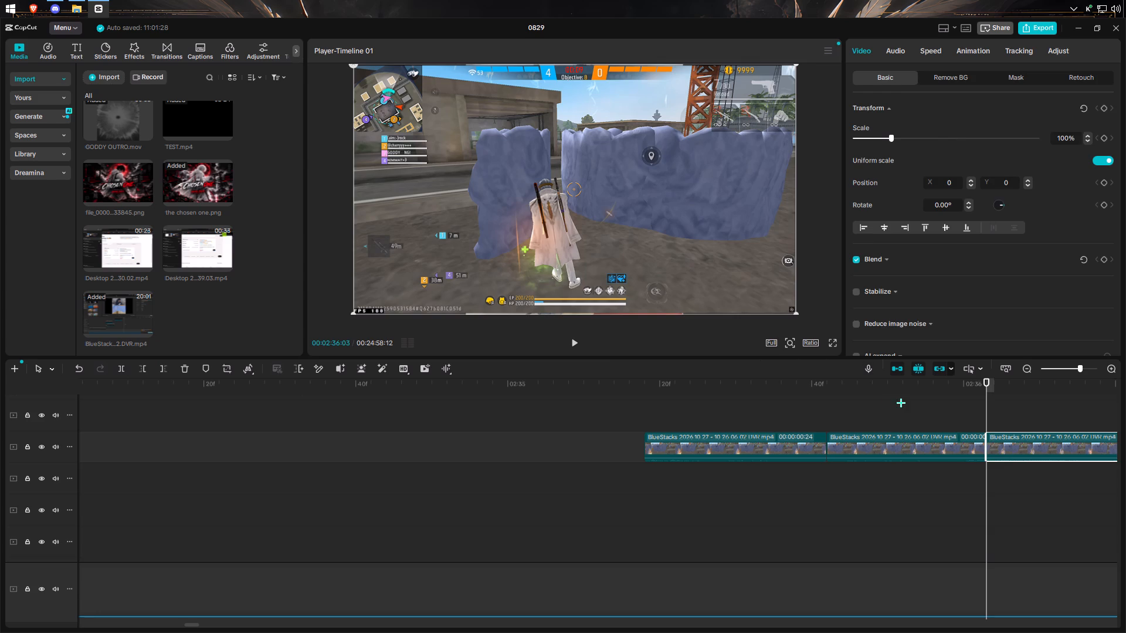
Split the piece between the two cuts again at 02:35:54.
left_click(901, 403)
left_click_drag(901, 403, 911, 404)
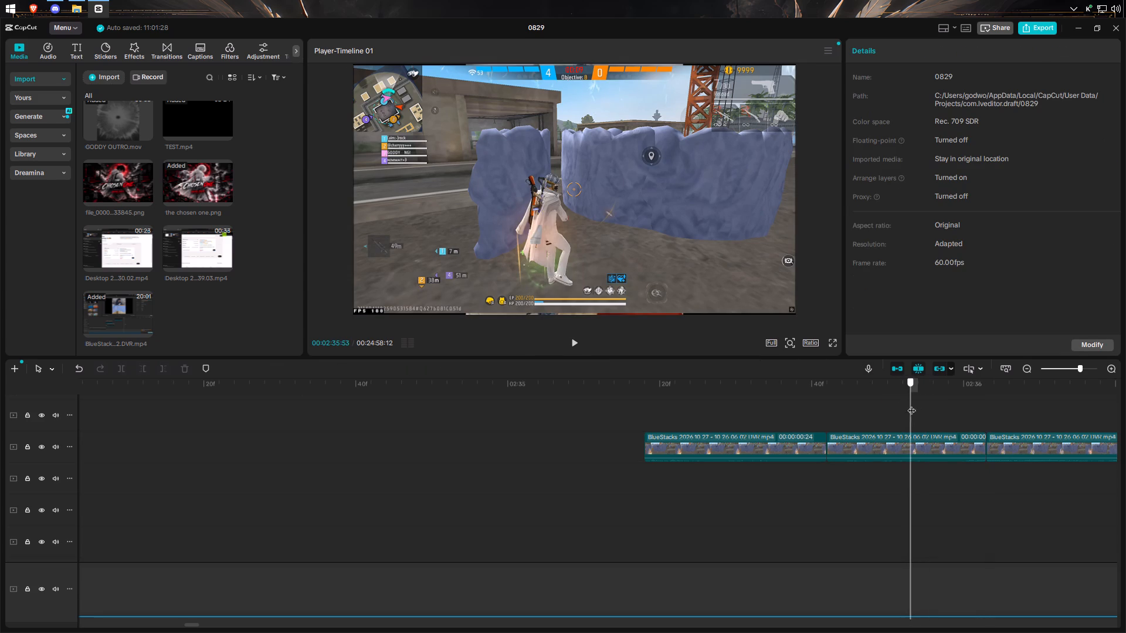
left_click_drag(911, 404, 920, 401)
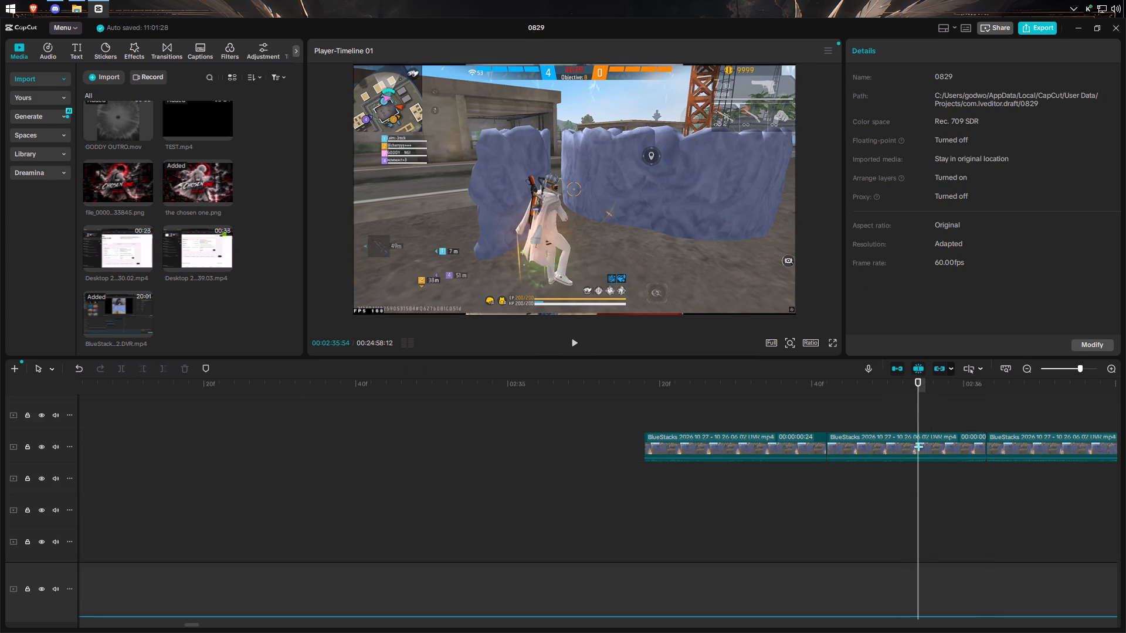
left_click(910, 447)
left_click(116, 366)
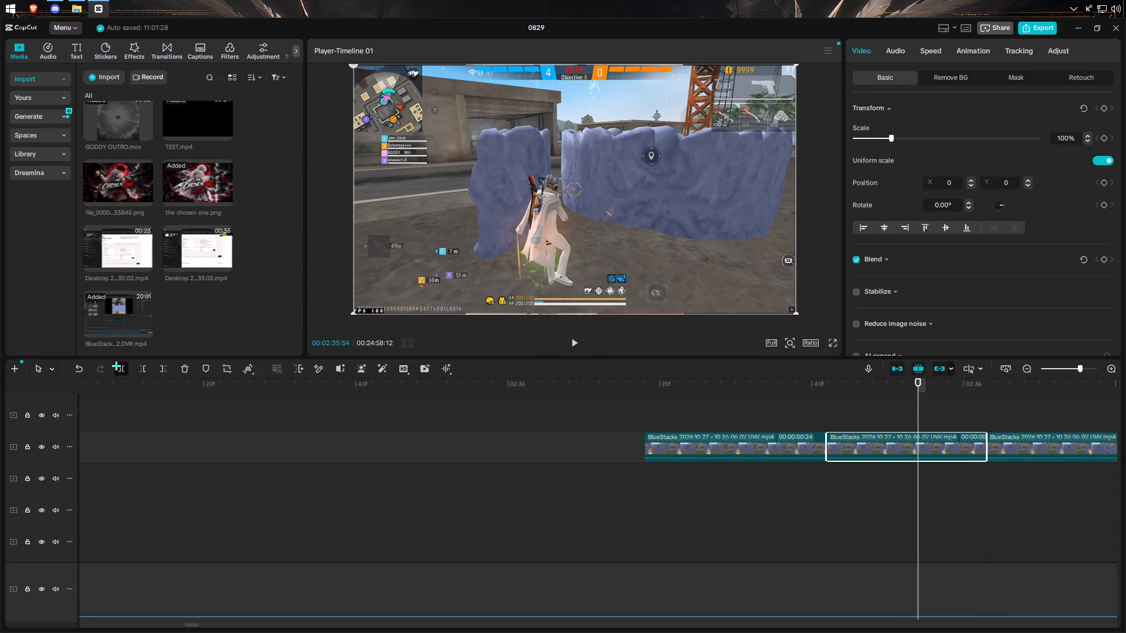
Slow the piece from 02:35:54 to 02:36:03 to 0.10x and apply smooth slow-mo with Optical flow.
left_click(924, 51)
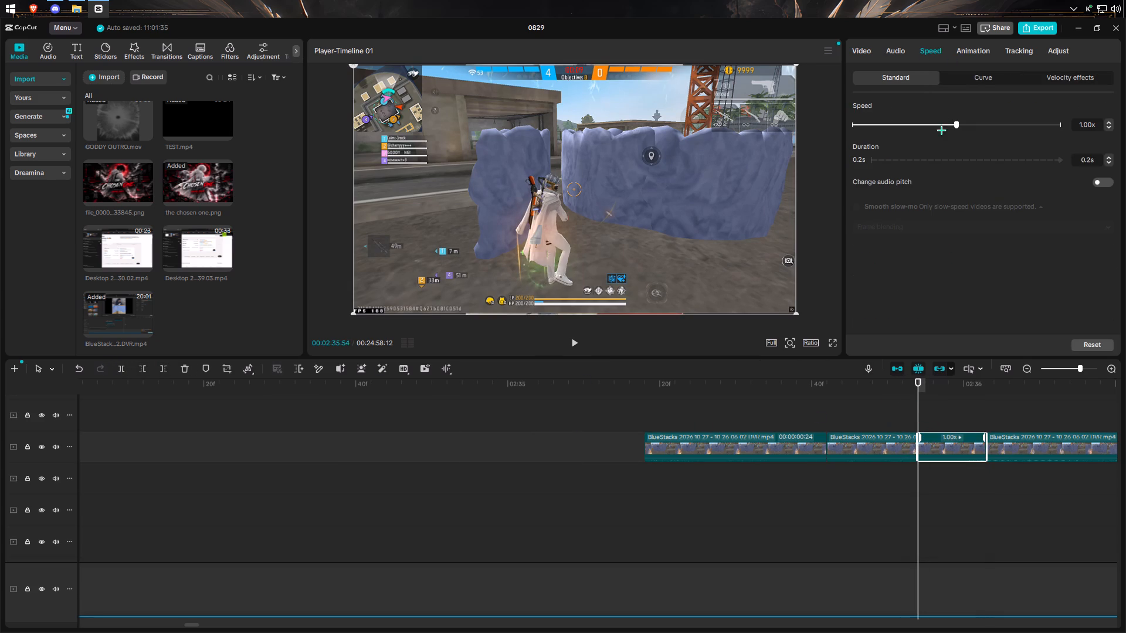
left_click_drag(952, 125, 674, 158)
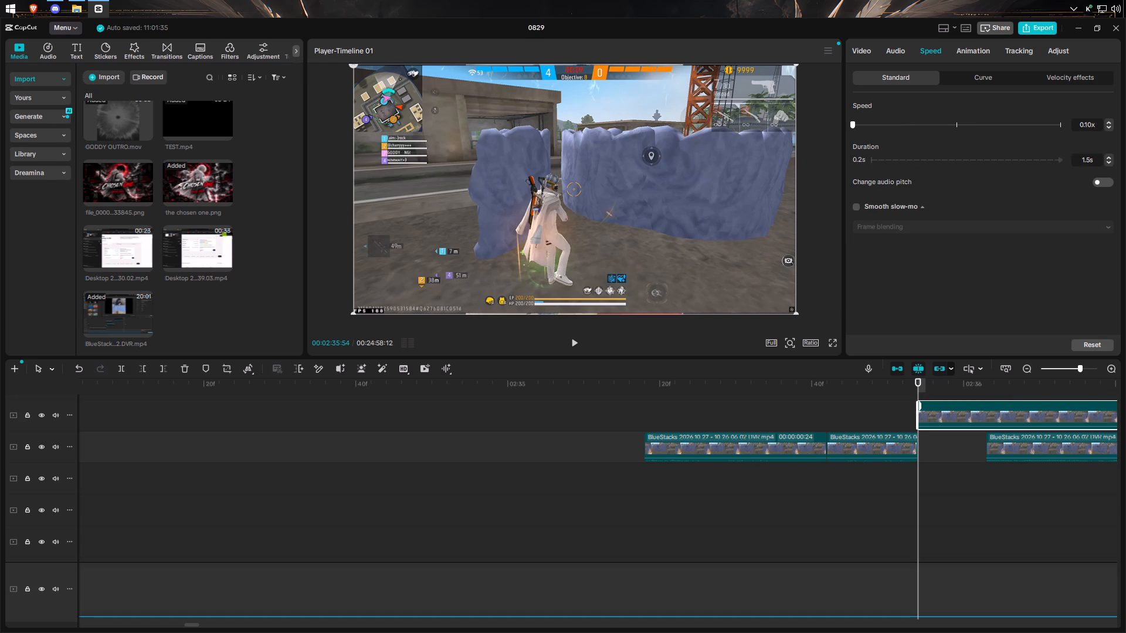
left_click(853, 204)
left_click(869, 222)
left_click(876, 234)
left_click(876, 229)
left_click(899, 283)
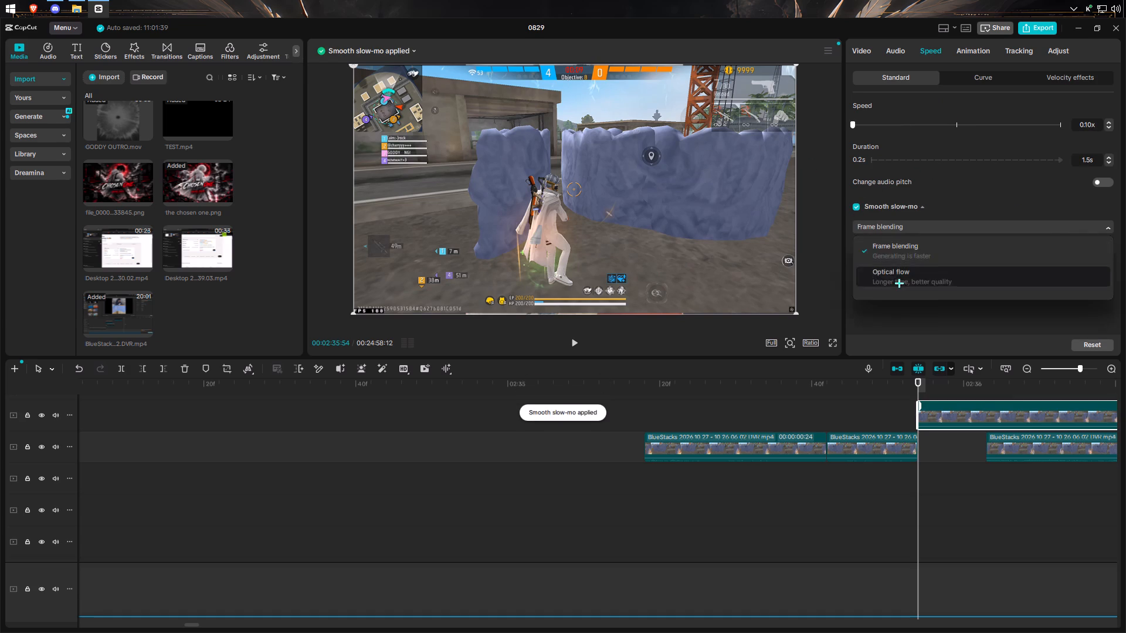
Move the slowed piece earlier, one track below the short top-track slow-motion clip and directly after its end at 02:28:52.
left_click(1066, 369)
left_click_drag(1066, 369, 1075, 367)
left_click_drag(1033, 413, 336, 452)
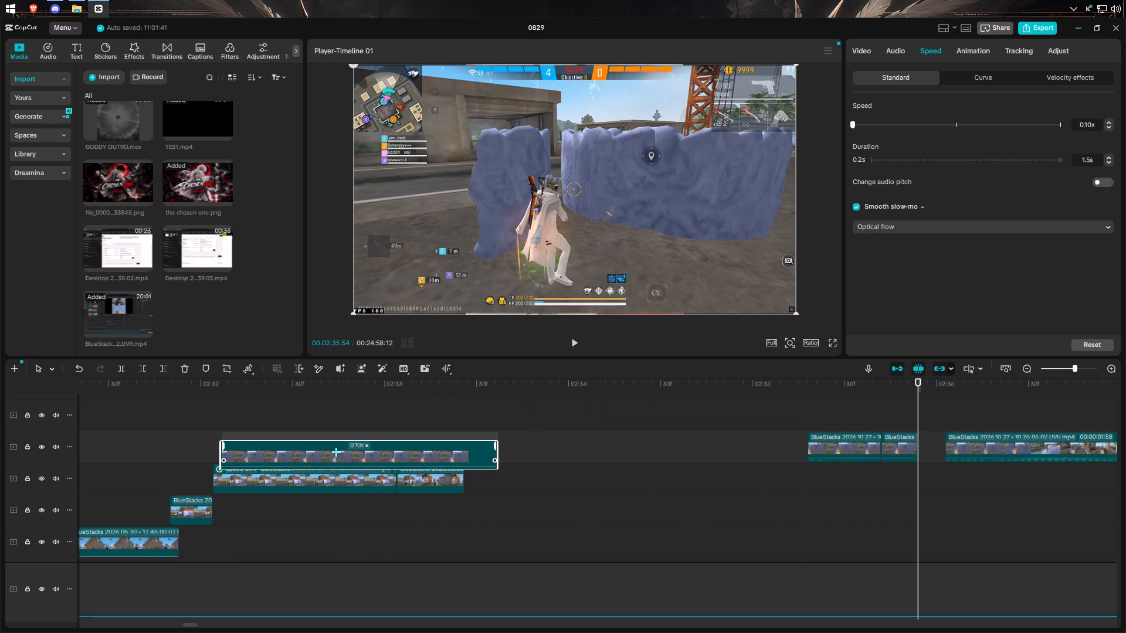
left_click_drag(336, 452, 327, 452)
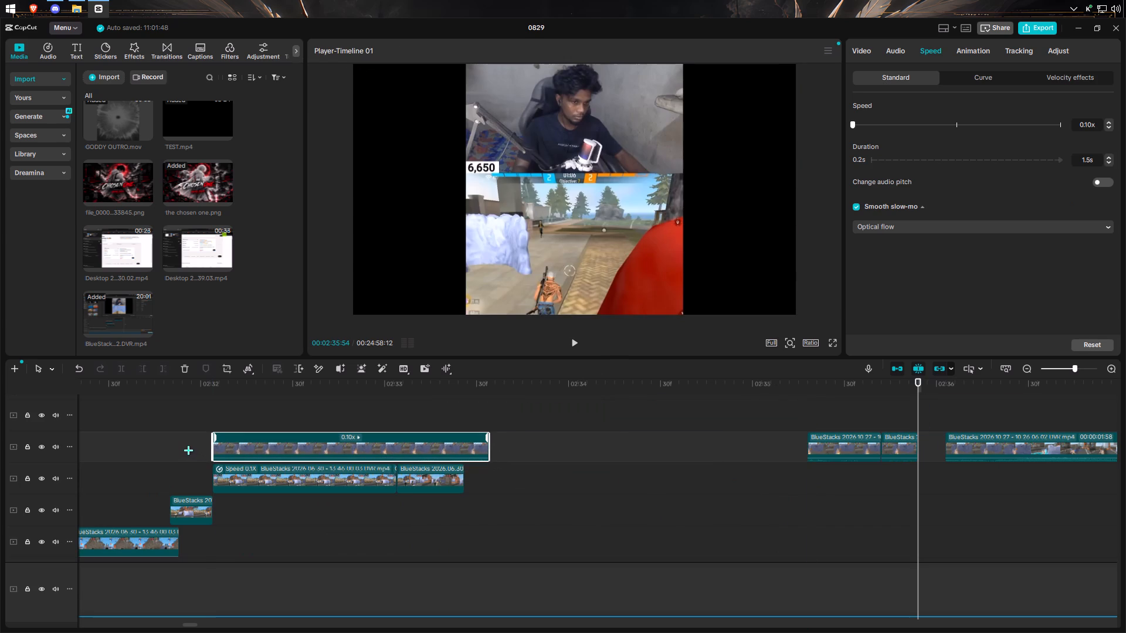
left_click(197, 438)
left_click_drag(197, 438, 202, 434)
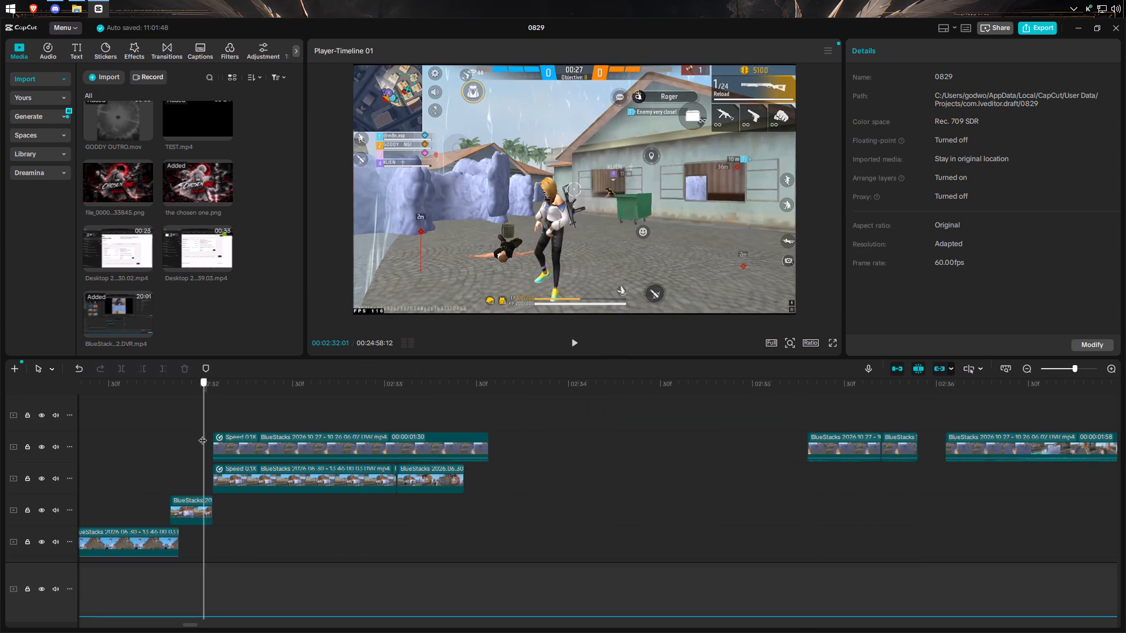
left_click_drag(202, 434, 127, 448)
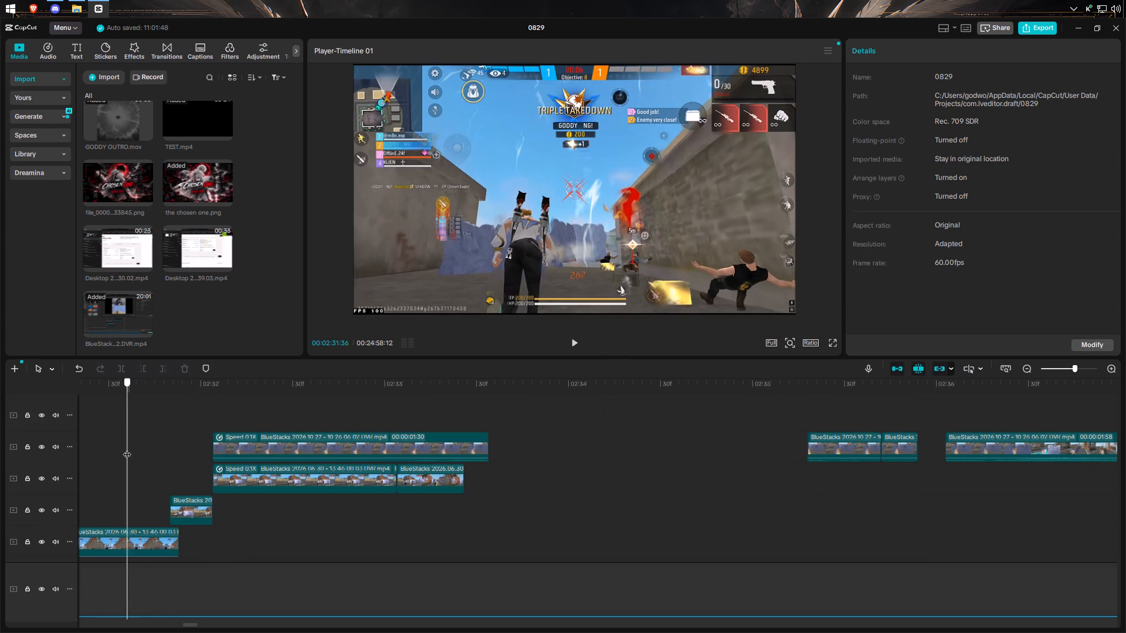
left_click_drag(127, 448, 99, 461)
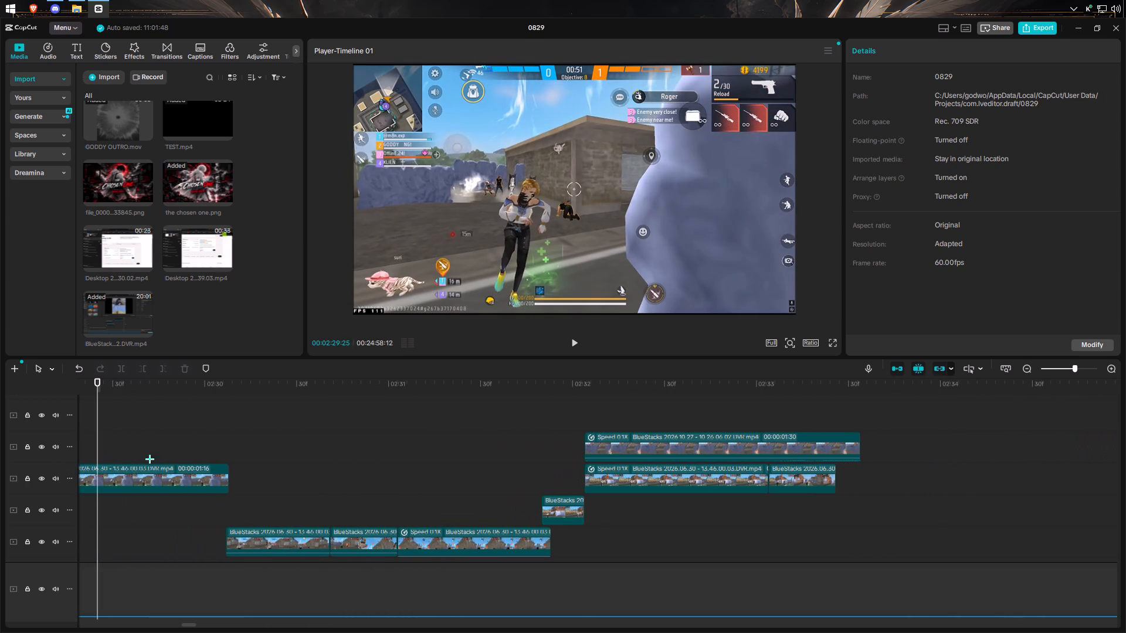
left_click(567, 339)
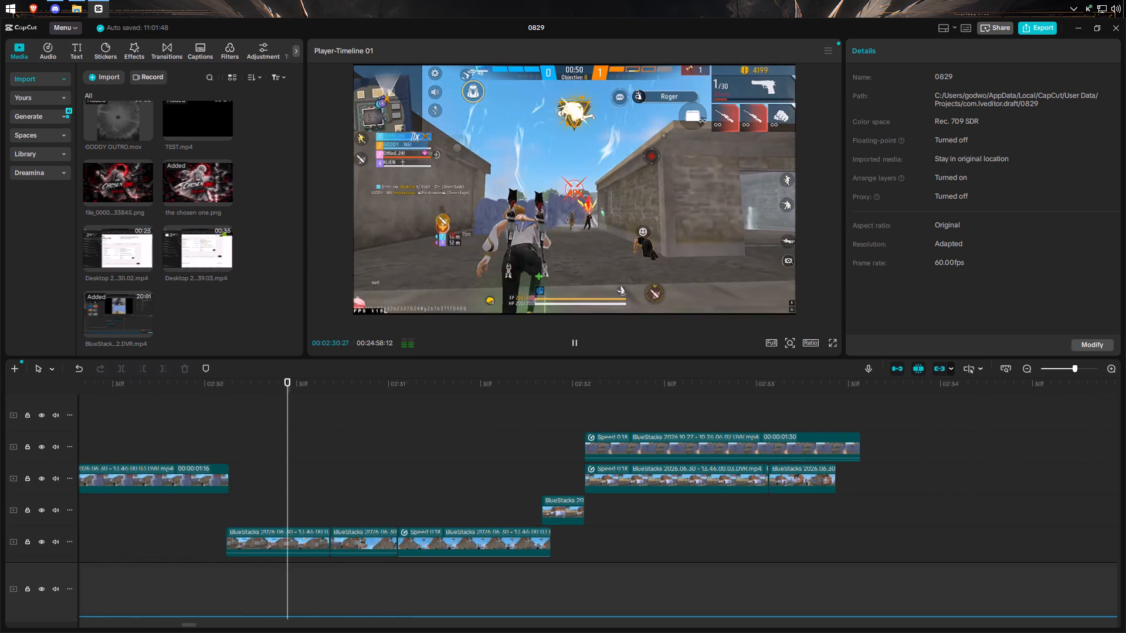
left_click(567, 339)
left_click(239, 445)
left_click_drag(238, 445, 230, 440)
left_click_drag(1063, 447, 477, 445)
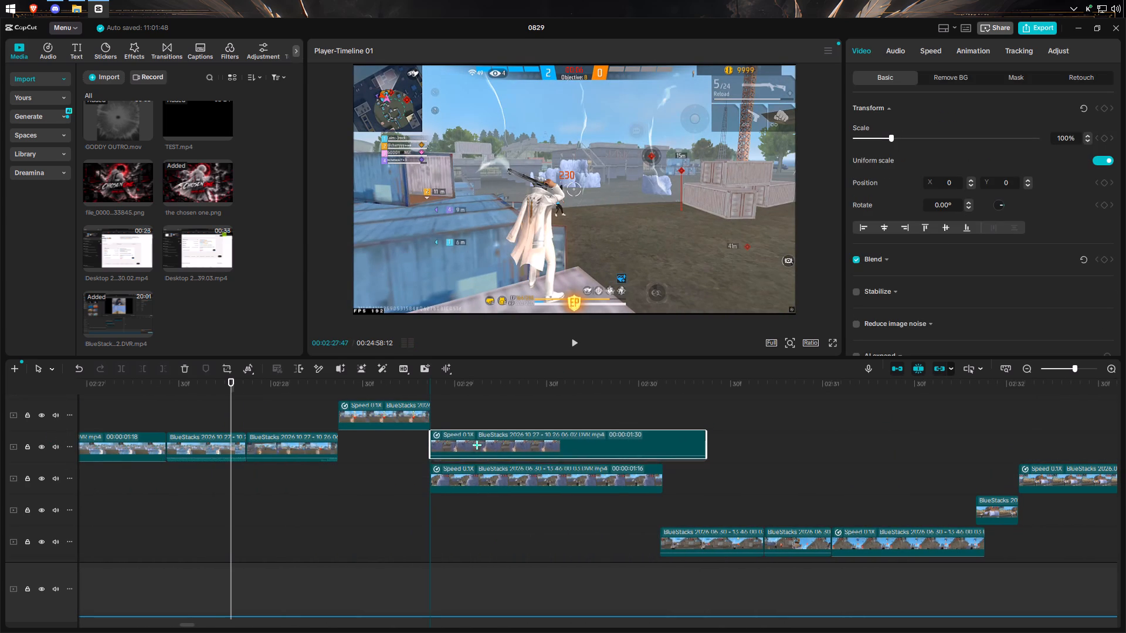
left_click_drag(477, 445, 472, 447)
Play the sequence through the newly placed slow-motion piece to check the transition from the top-track clip and into the following clips.
left_click(354, 464)
left_click(575, 336)
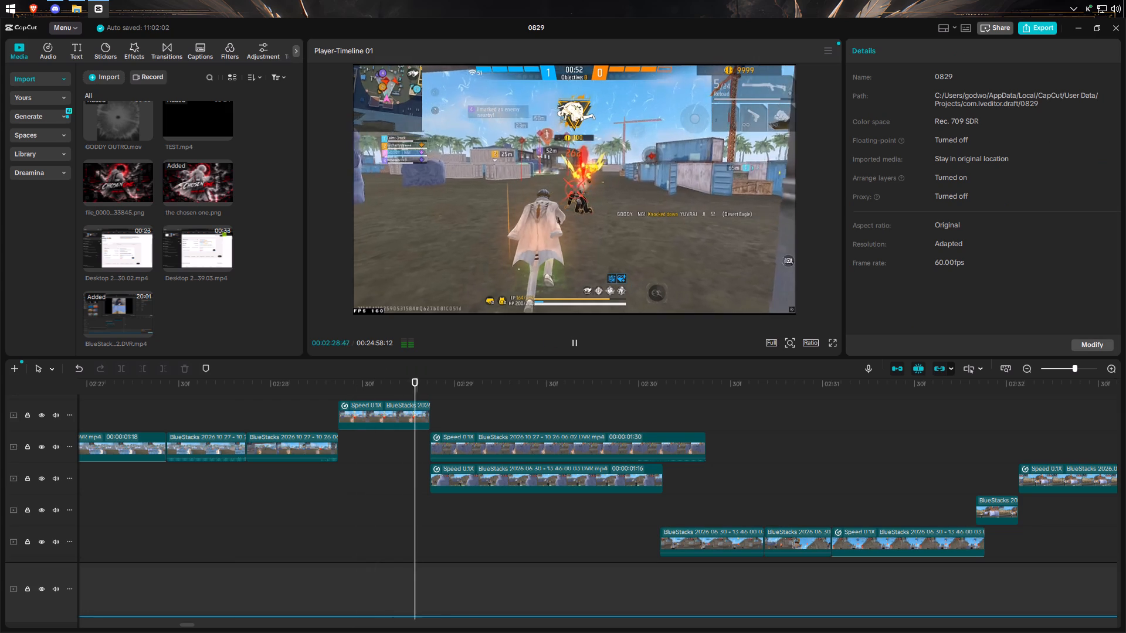
left_click(575, 336)
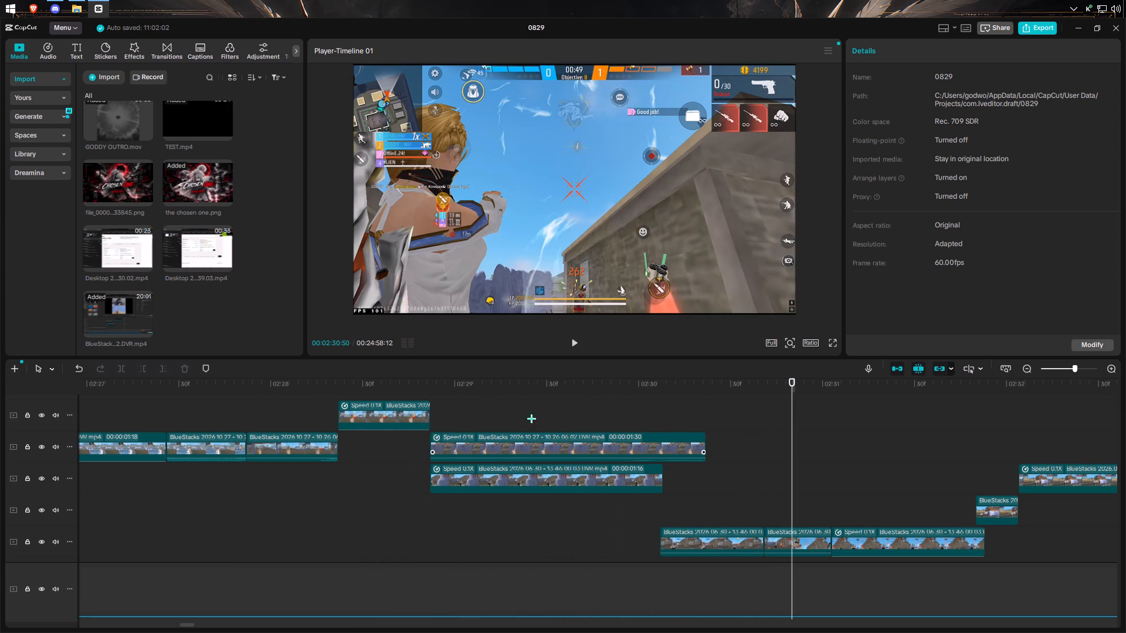
left_click(435, 418)
left_click(567, 341)
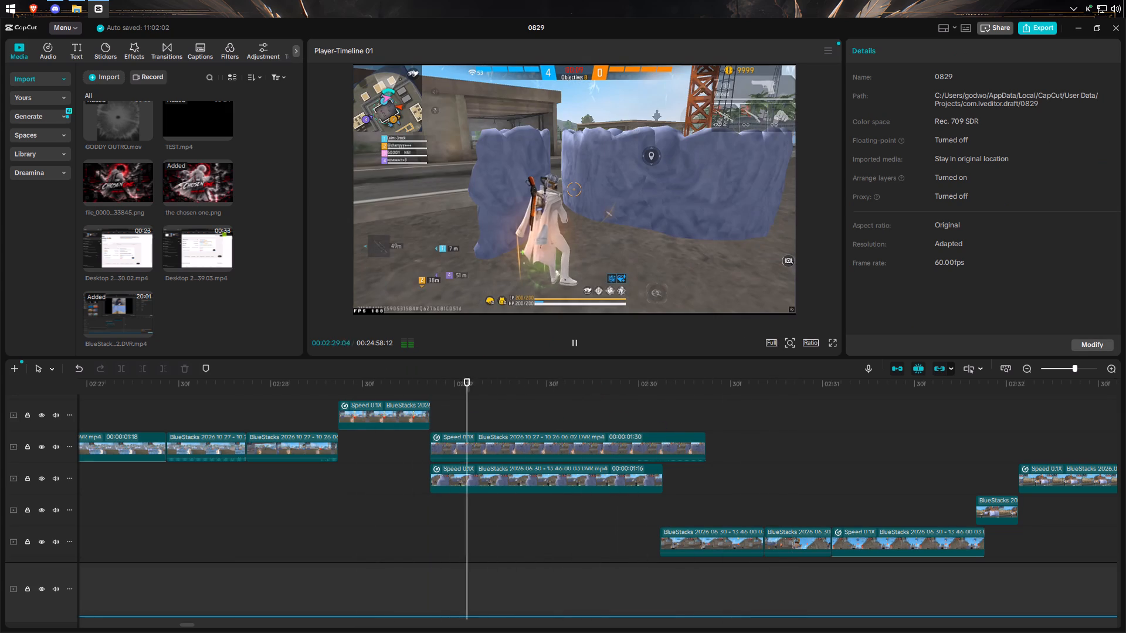
left_click(567, 341)
left_click(584, 346)
left_click(570, 345)
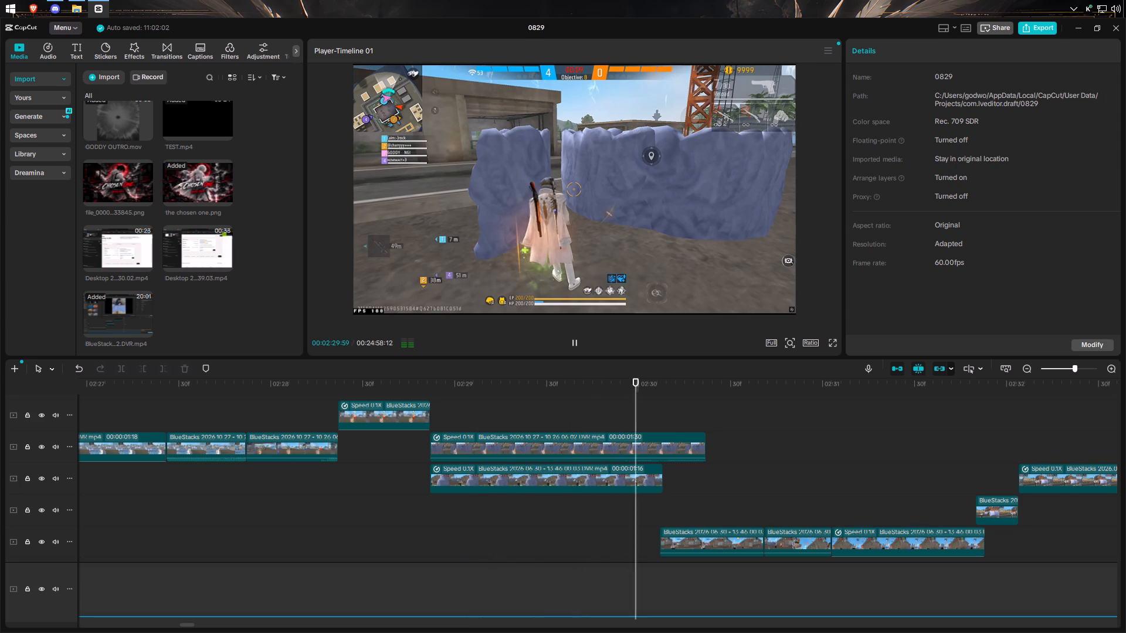
left_click(570, 345)
double_click(570, 345)
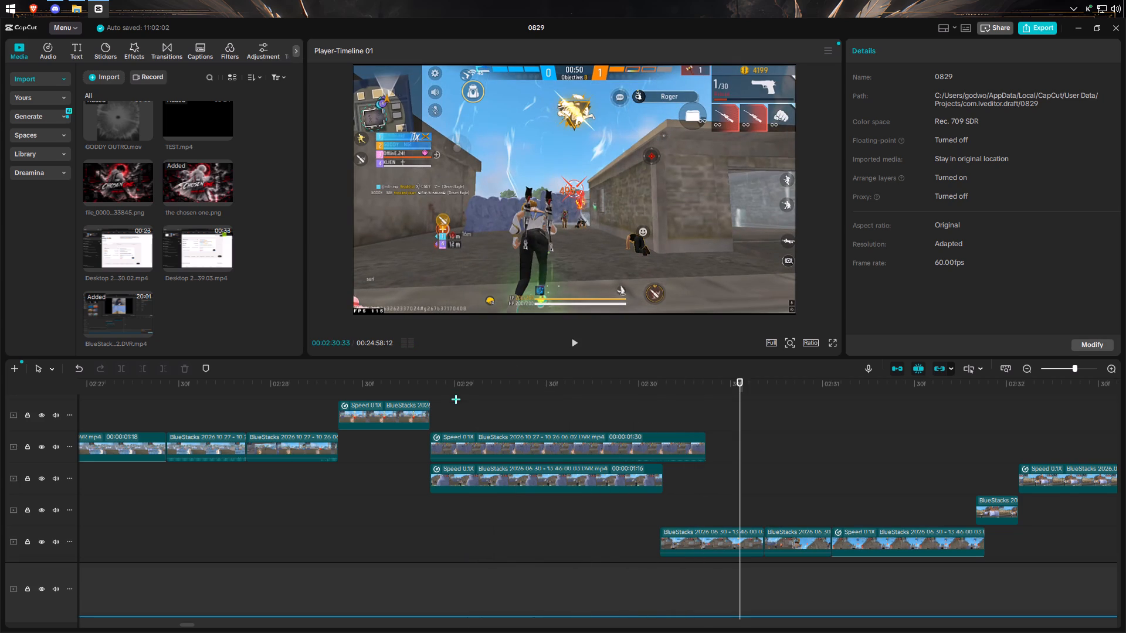
left_click(447, 418)
left_click_drag(447, 418, 428, 433)
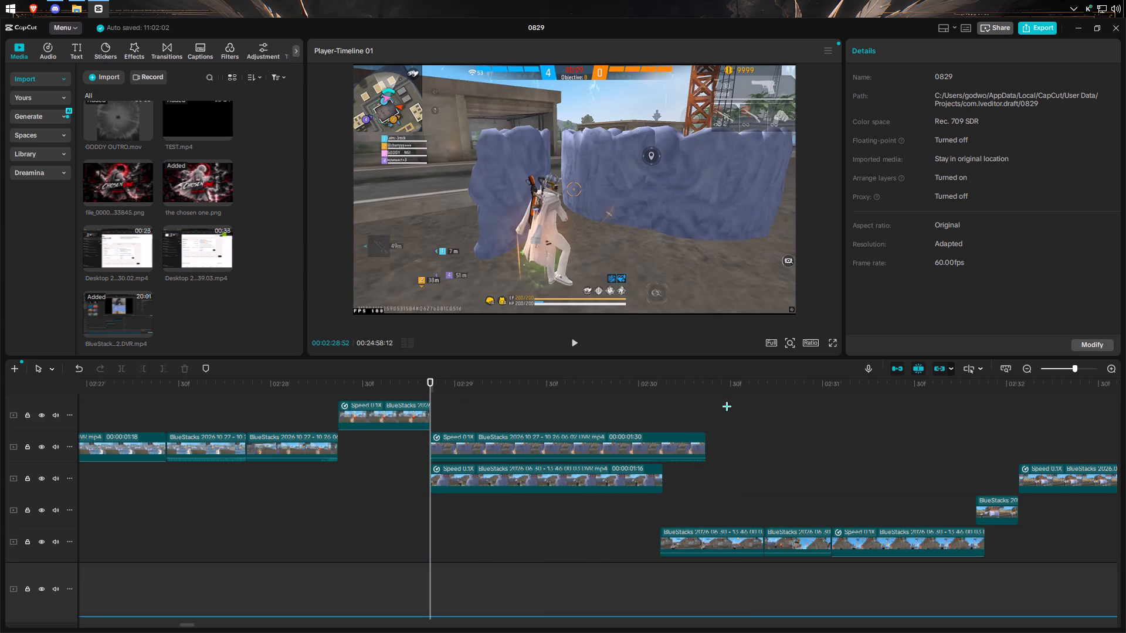
Move the first leftover piece of the knockdown clip, 24 frames long, earlier so it starts at about 02:34:52.
left_click(1061, 371)
left_click_drag(1061, 371, 1080, 371)
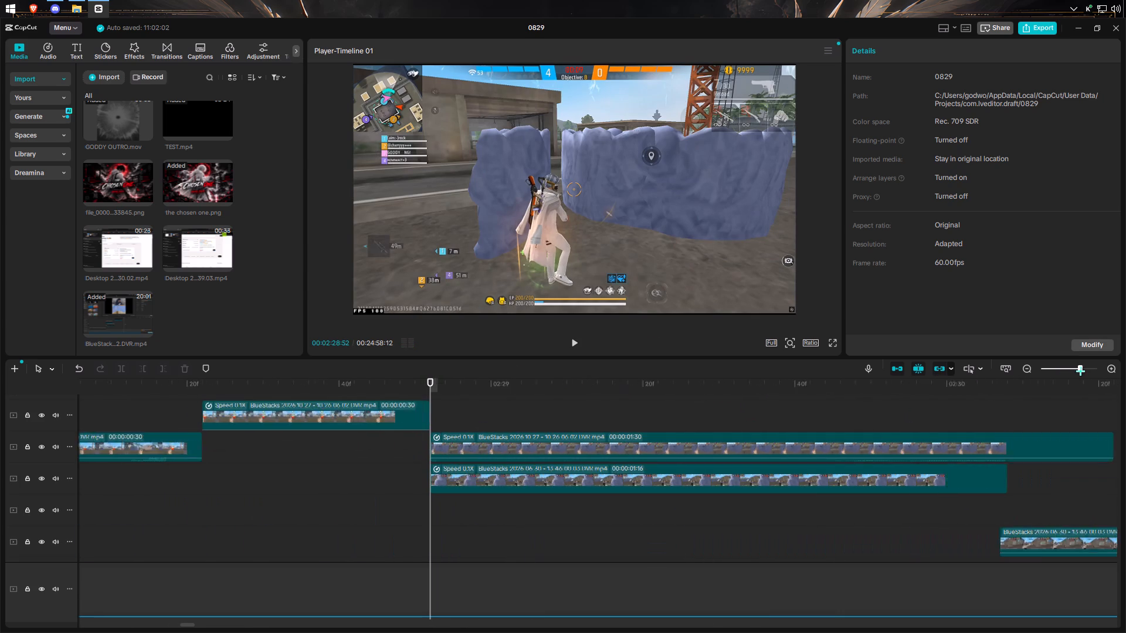
left_click_drag(1080, 371, 1086, 371)
left_click(839, 427)
left_click_drag(839, 426, 1125, 406)
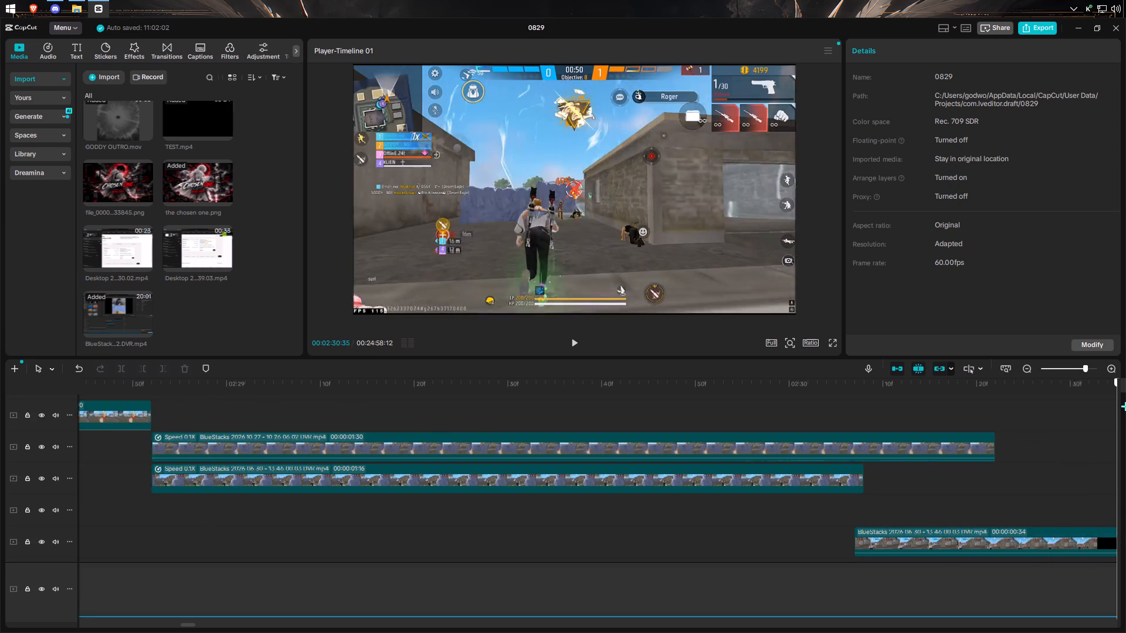
left_click_drag(1125, 406, 1125, 450)
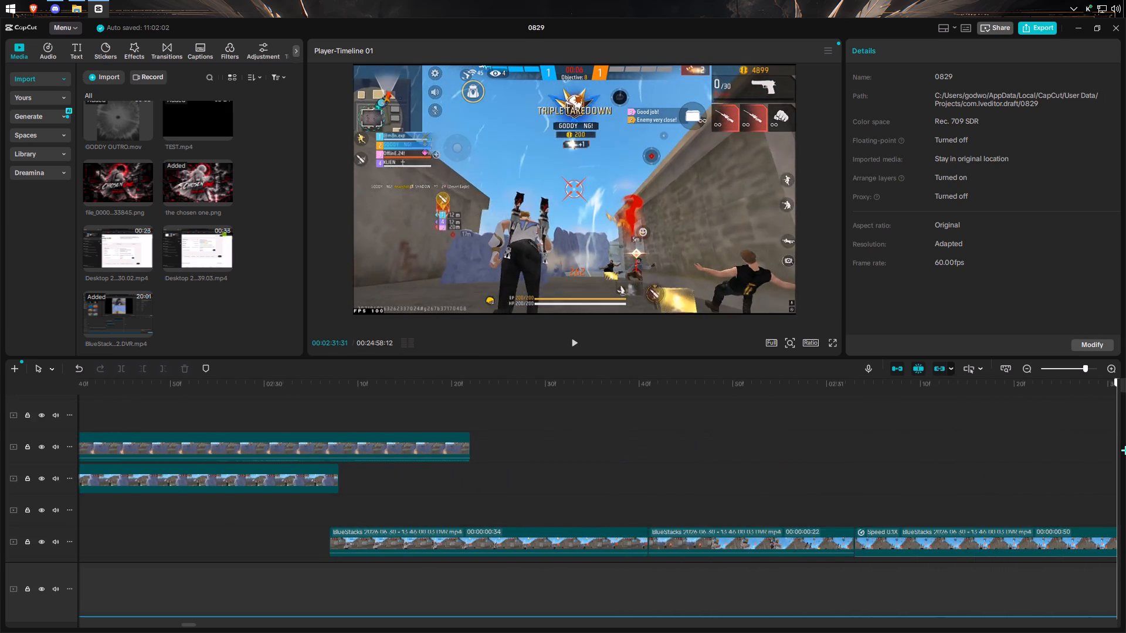
left_click_drag(1125, 450, 1125, 413)
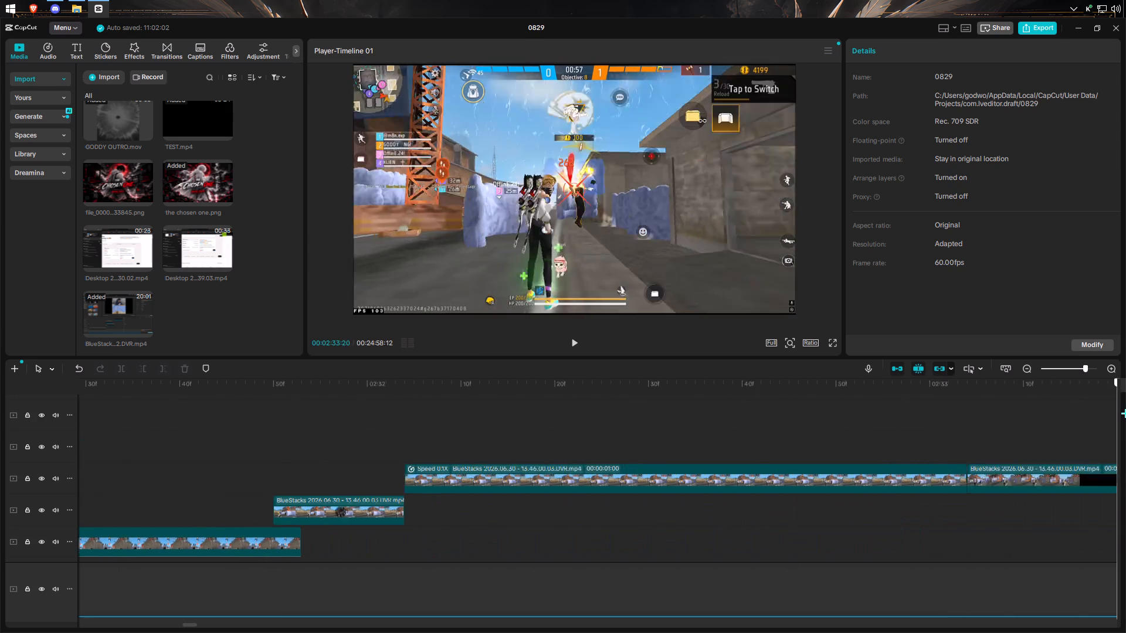
left_click_drag(1125, 413, 1074, 397)
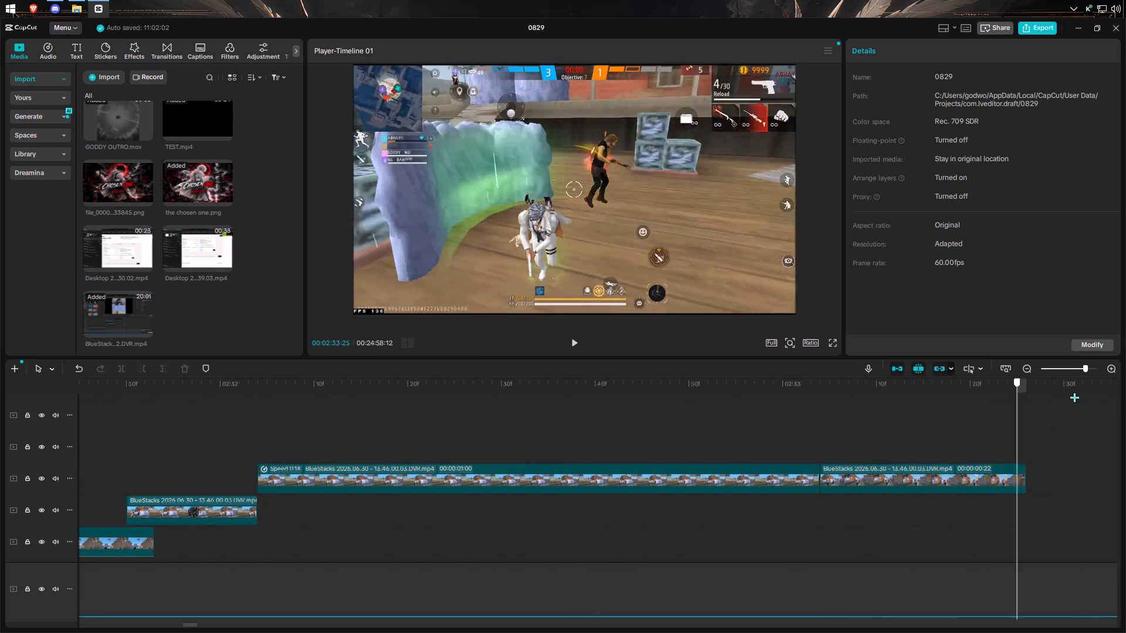
left_click_drag(1074, 397, 1125, 392)
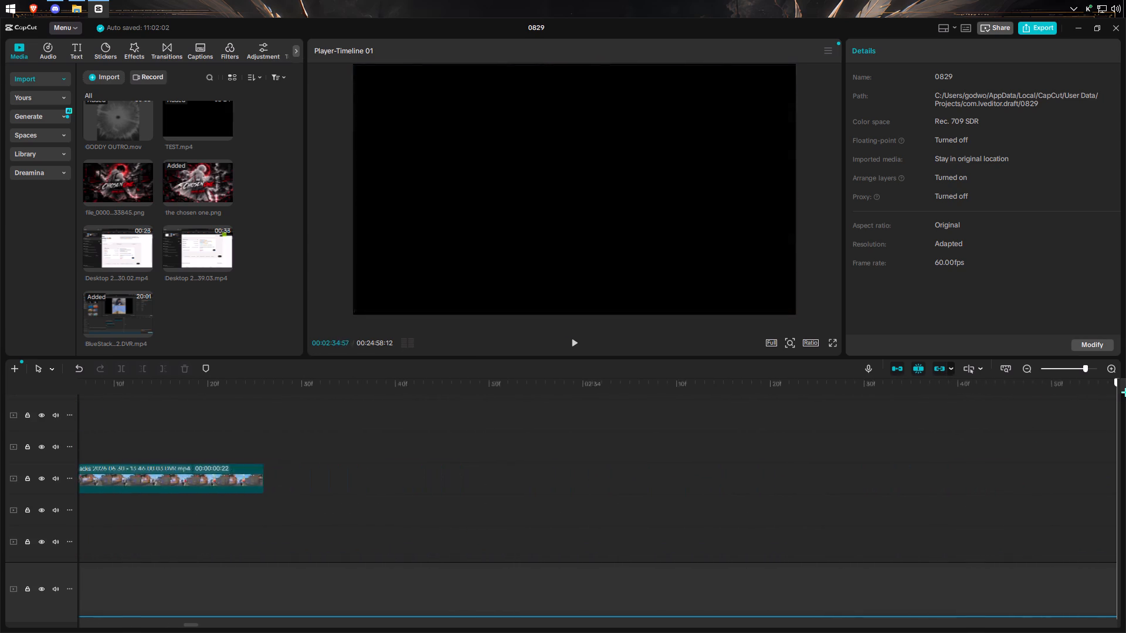
left_click_drag(1125, 392, 1078, 385)
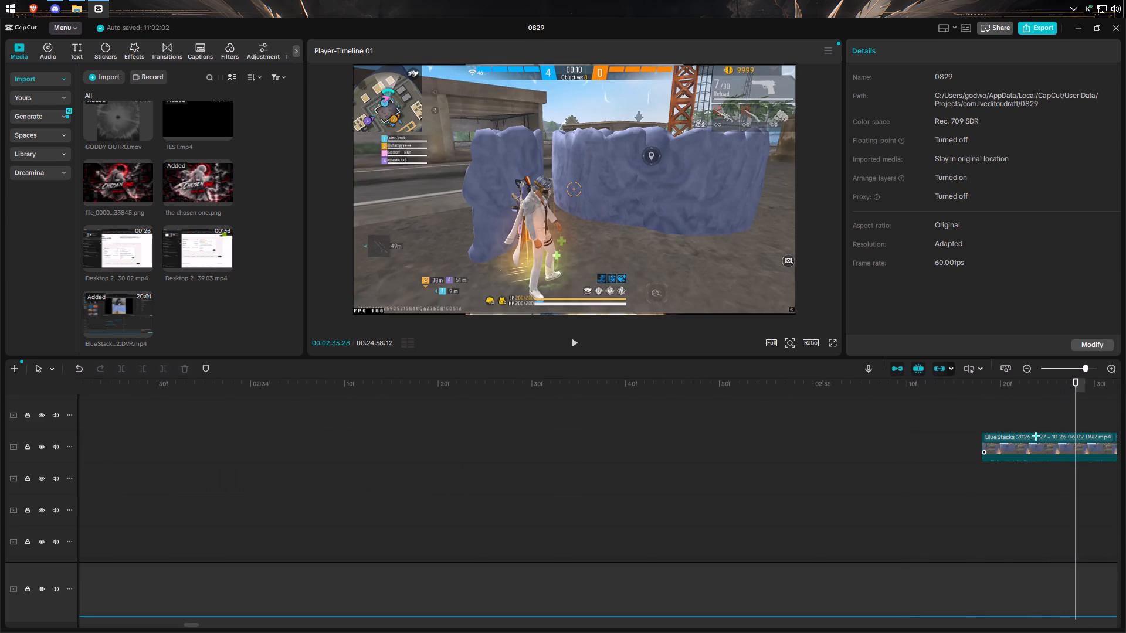
left_click_drag(1030, 441, 795, 434)
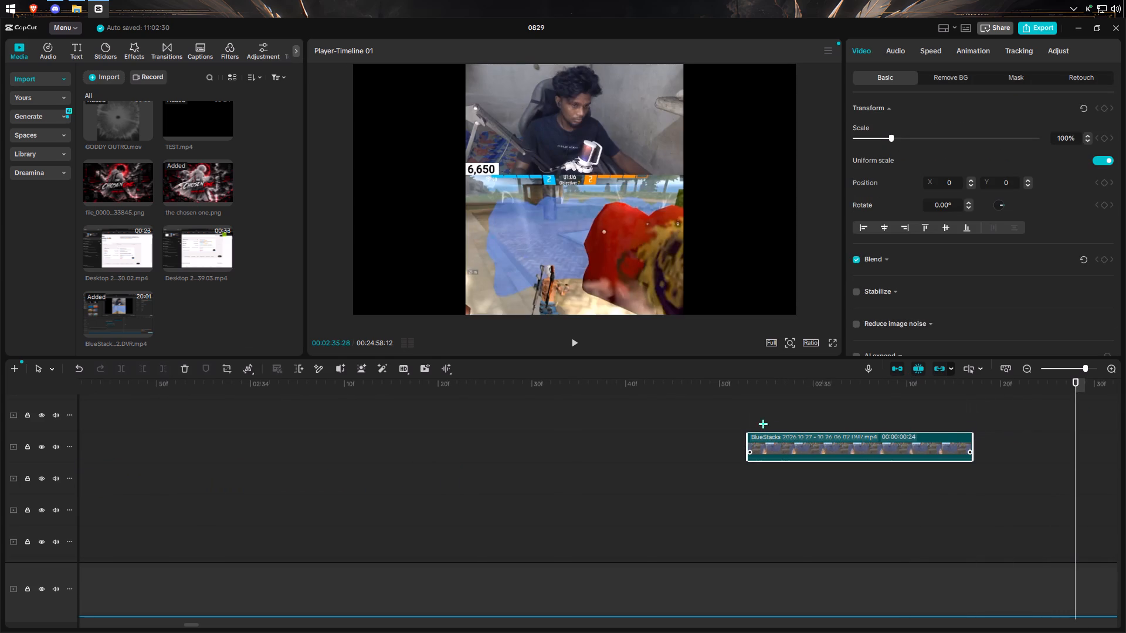
Move the short leftover piece of the knockdown clip earlier to about 02:34:51, one track above the 24-frame leftover piece.
left_click(983, 427)
left_click_drag(983, 427, 1117, 438)
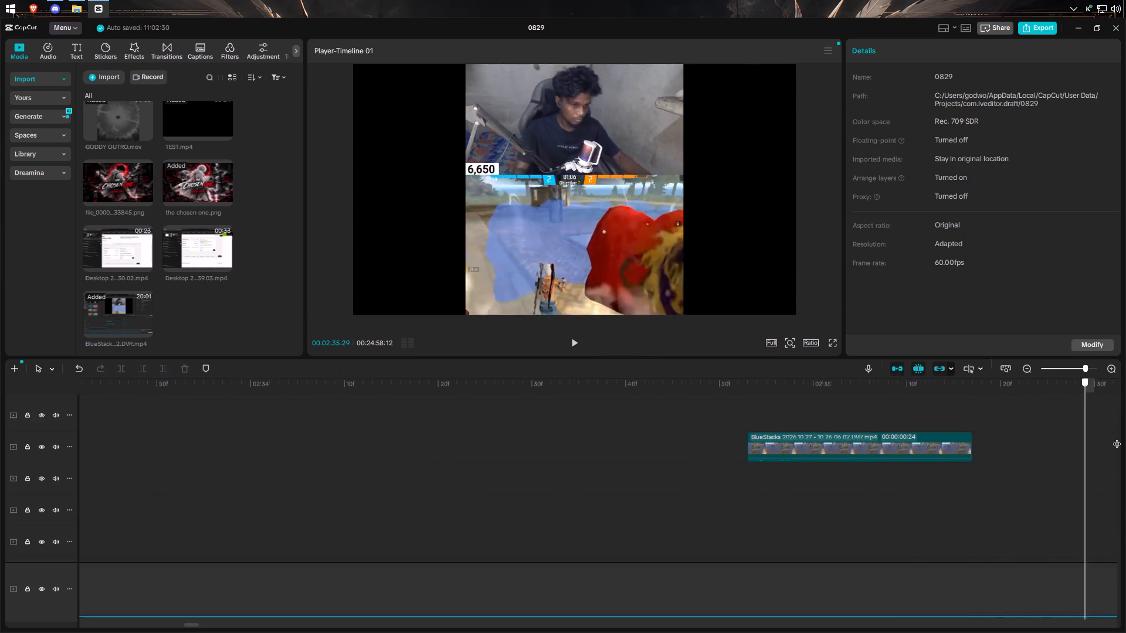
left_click_drag(1117, 438, 1122, 441)
left_click(958, 452)
left_click_drag(958, 452, 193, 461)
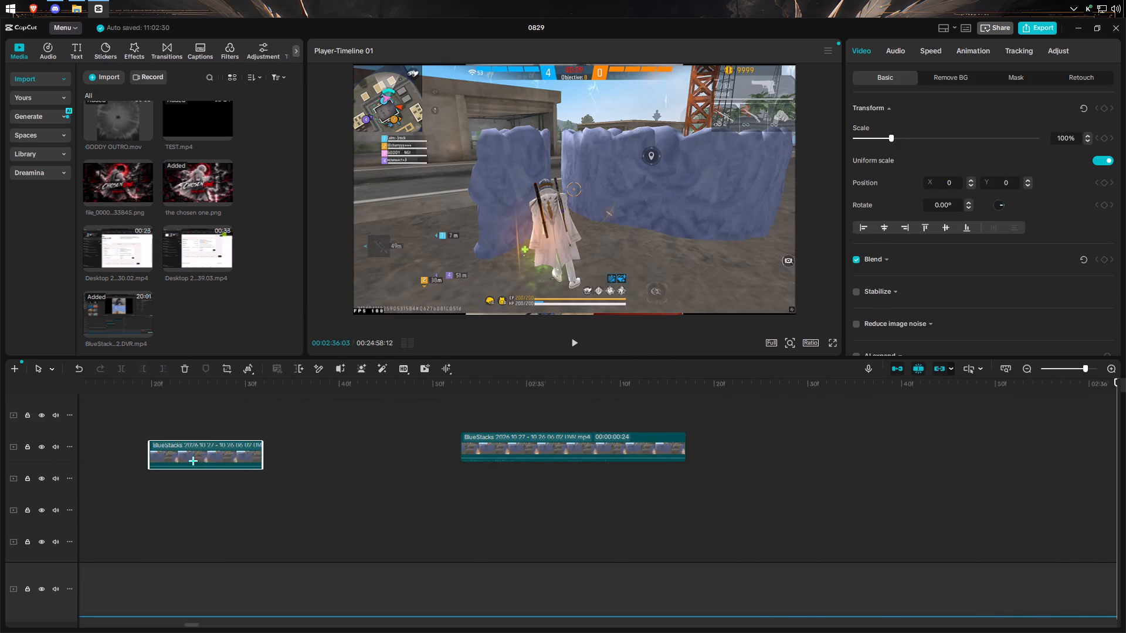
left_click_drag(193, 461, 205, 461)
left_click(160, 433)
left_click_drag(160, 433, 181, 438)
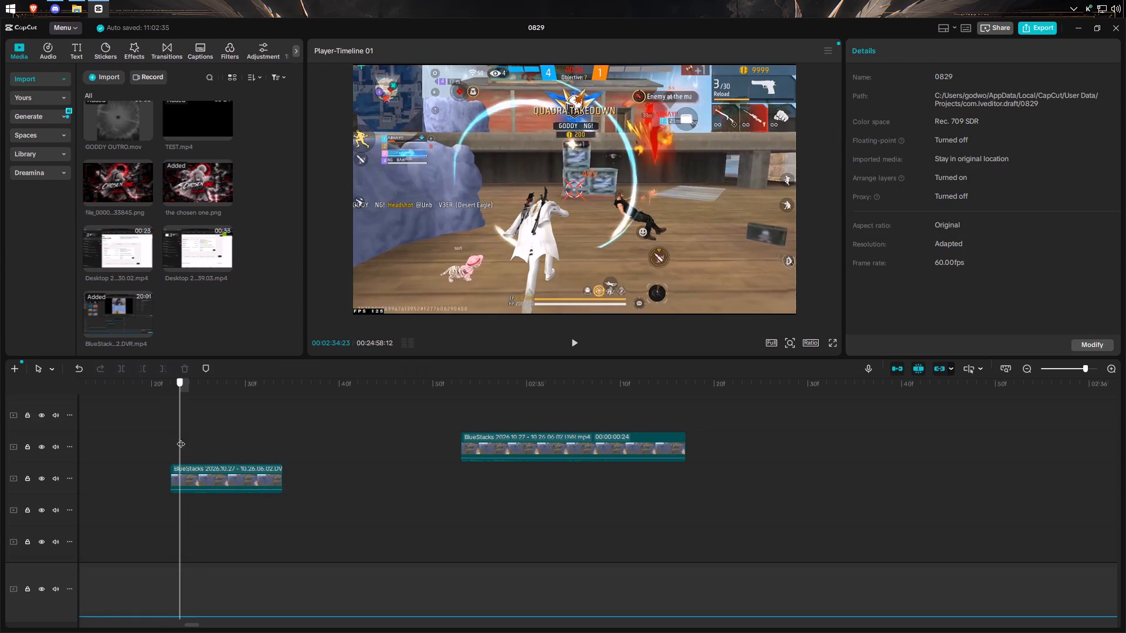
left_click_drag(181, 438, 174, 441)
left_click_drag(200, 485, 474, 429)
Scrub between 02:34:50 and 02:35:00 to examine the footage of the two overlapping leftover pieces.
left_click(409, 468)
left_click_drag(408, 468, 439, 477)
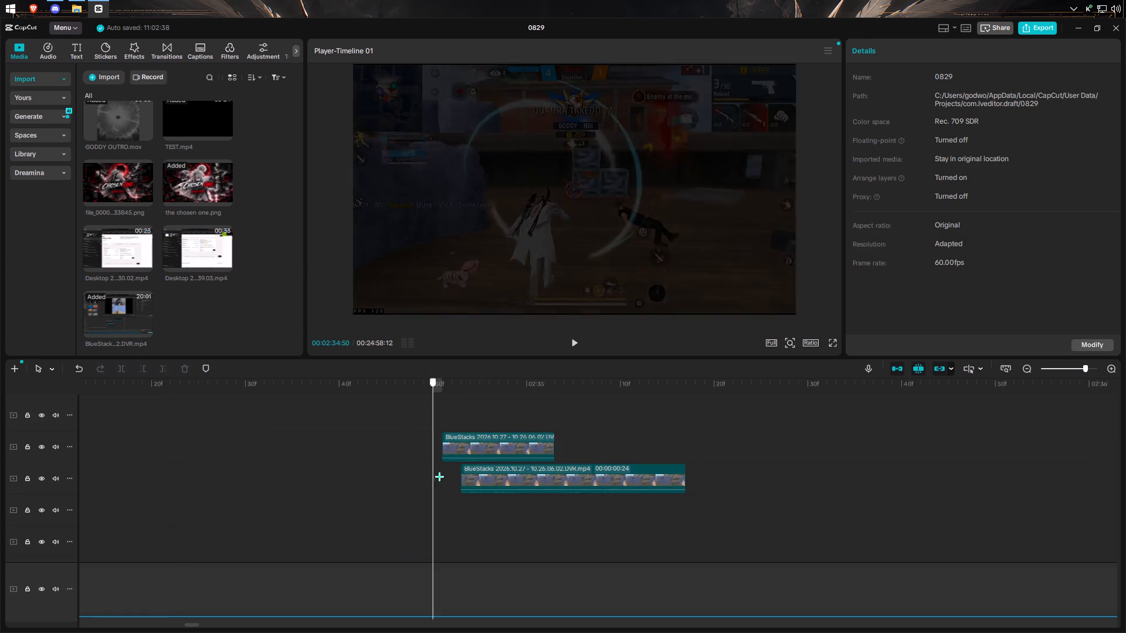
left_click_drag(439, 477, 529, 482)
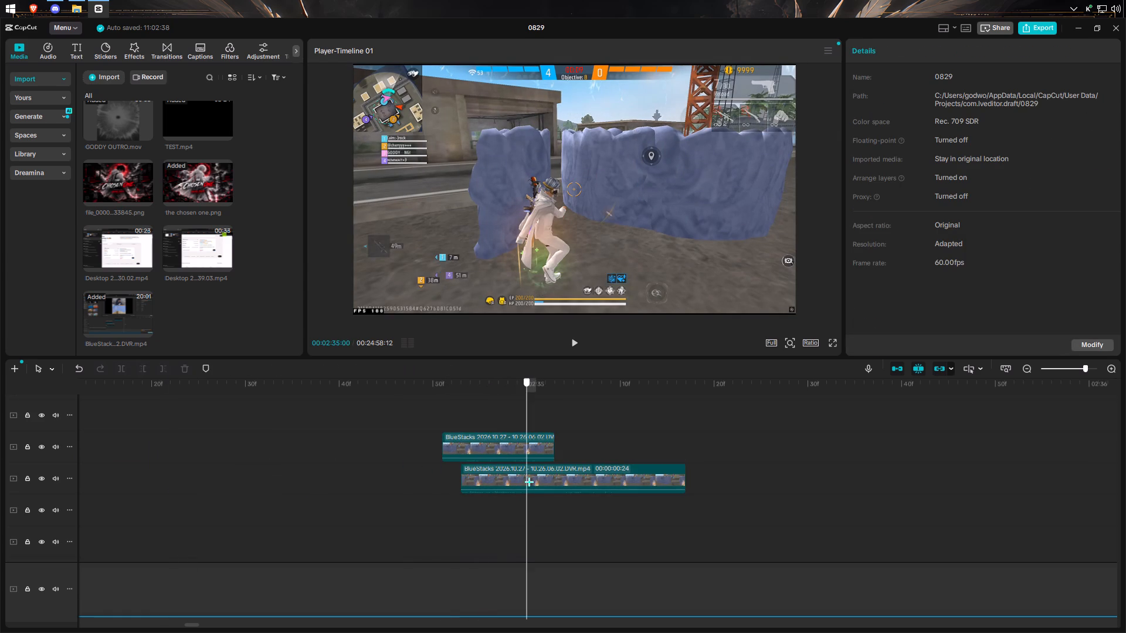
left_click_drag(529, 482, 481, 466)
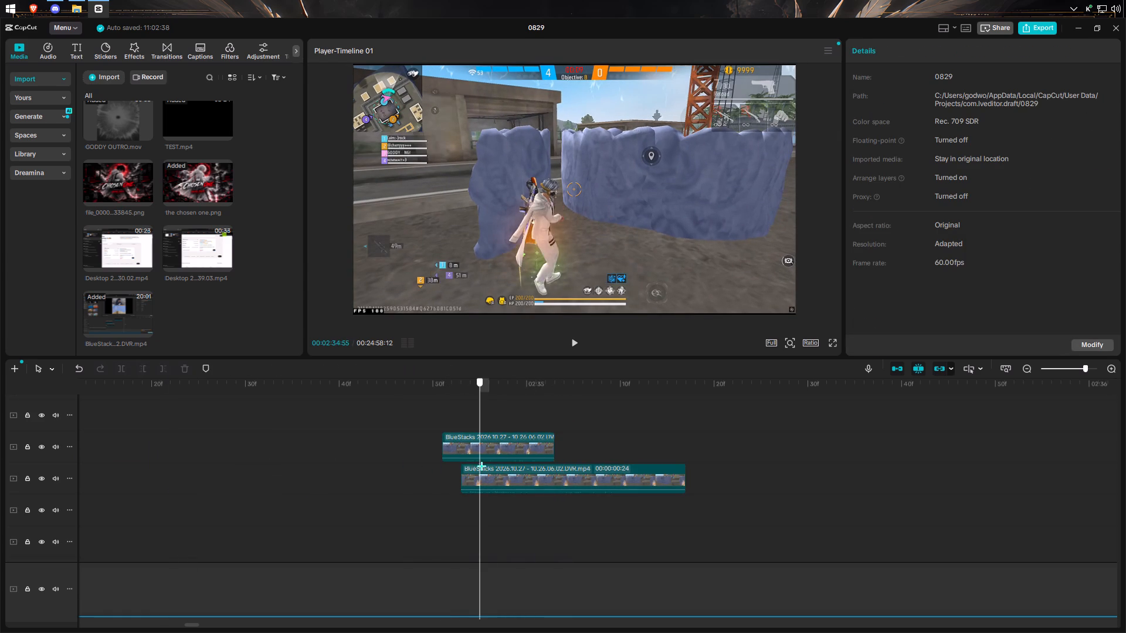
left_click_drag(481, 466, 504, 454)
Examine the remaining 1:58 piece of the knockdown clip to locate where the shot lands and the knockdown follows.
left_click_drag(749, 455, 744, 468)
left_click(744, 468)
left_click_drag(744, 468, 986, 471)
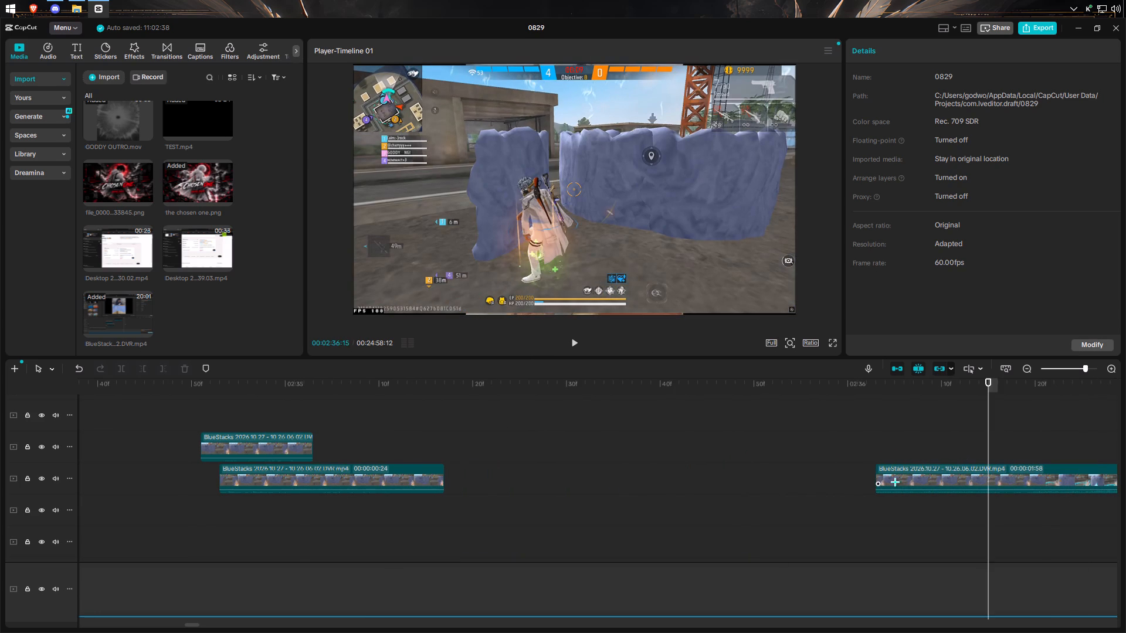
left_click(902, 429)
left_click_drag(902, 429, 913, 438)
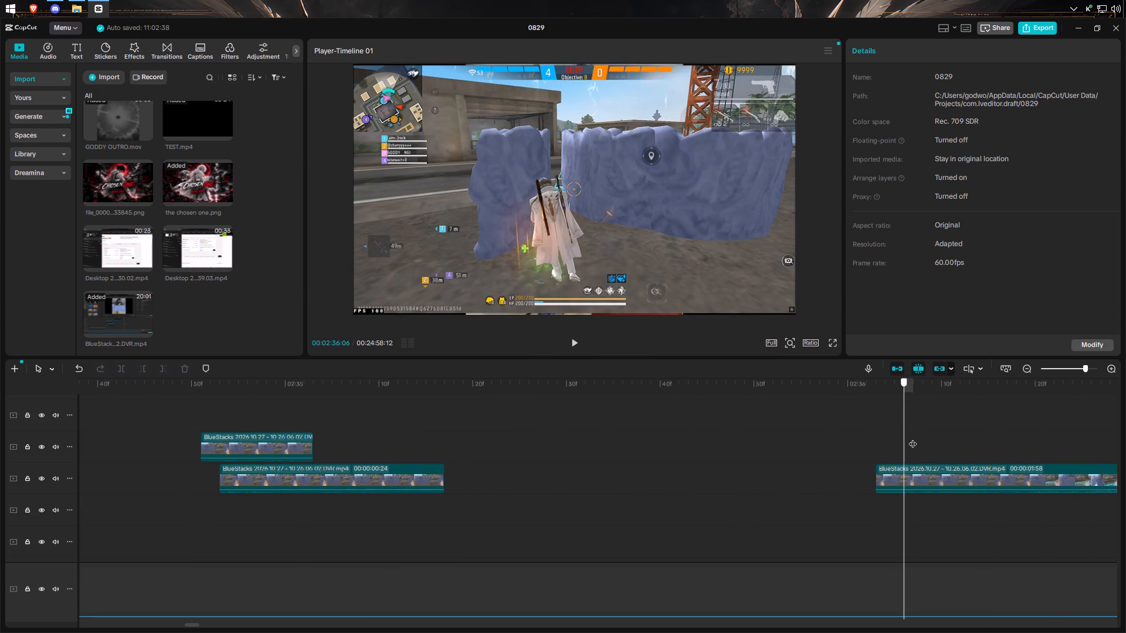
left_click_drag(913, 438, 1125, 399)
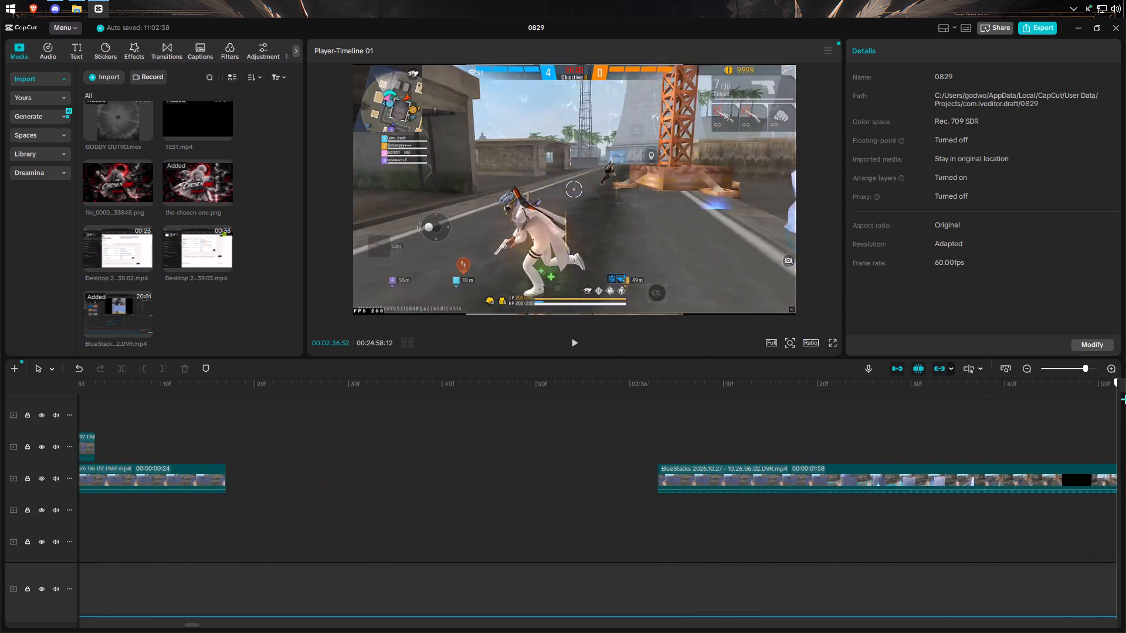
left_click_drag(1125, 399, 687, 329)
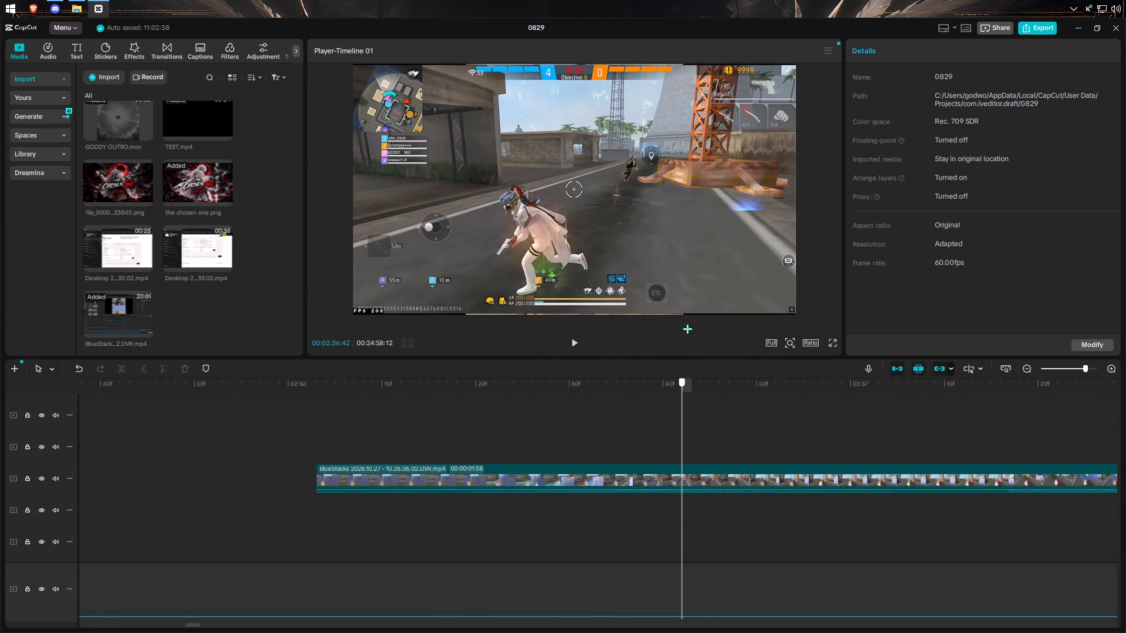
left_click_drag(687, 329, 798, 316)
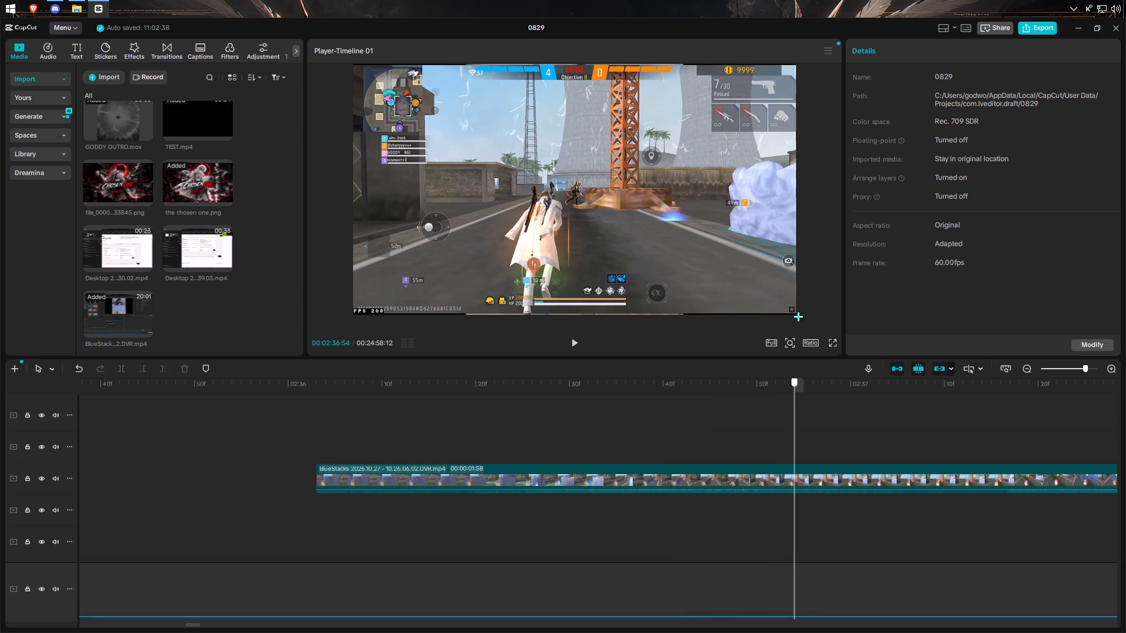
left_click_drag(798, 316, 883, 304)
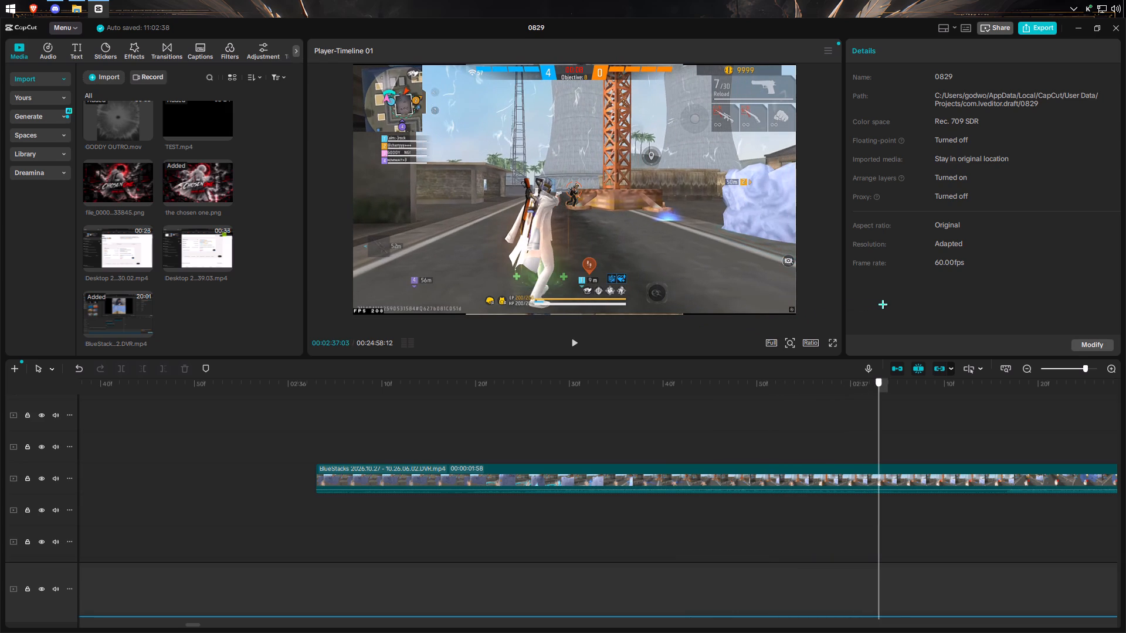
left_click_drag(883, 304, 939, 304)
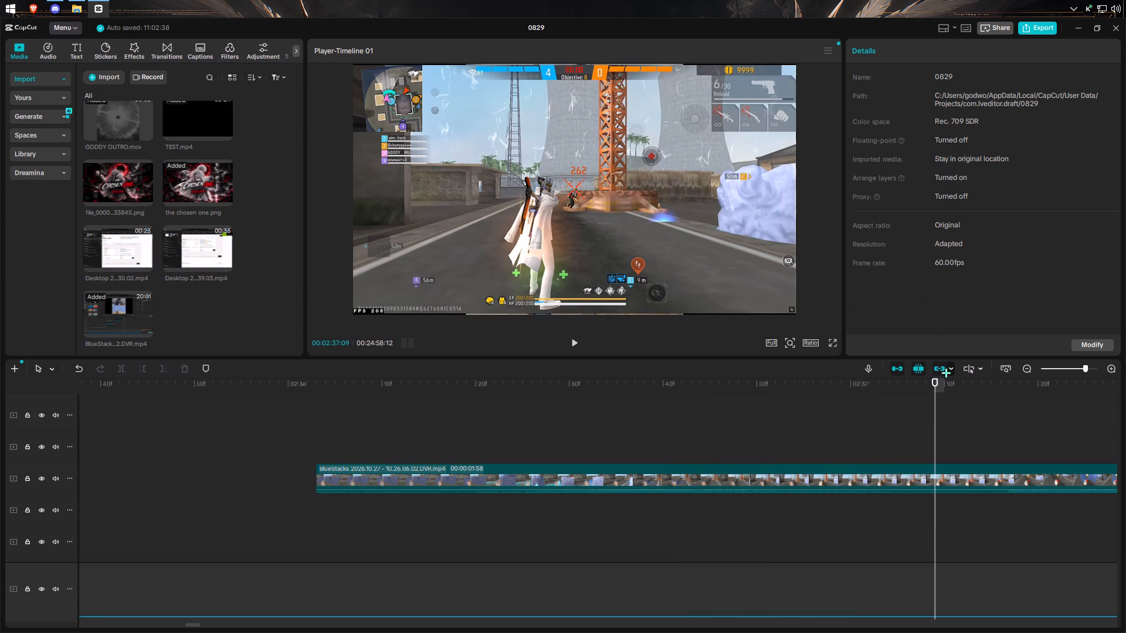
double_click(576, 343)
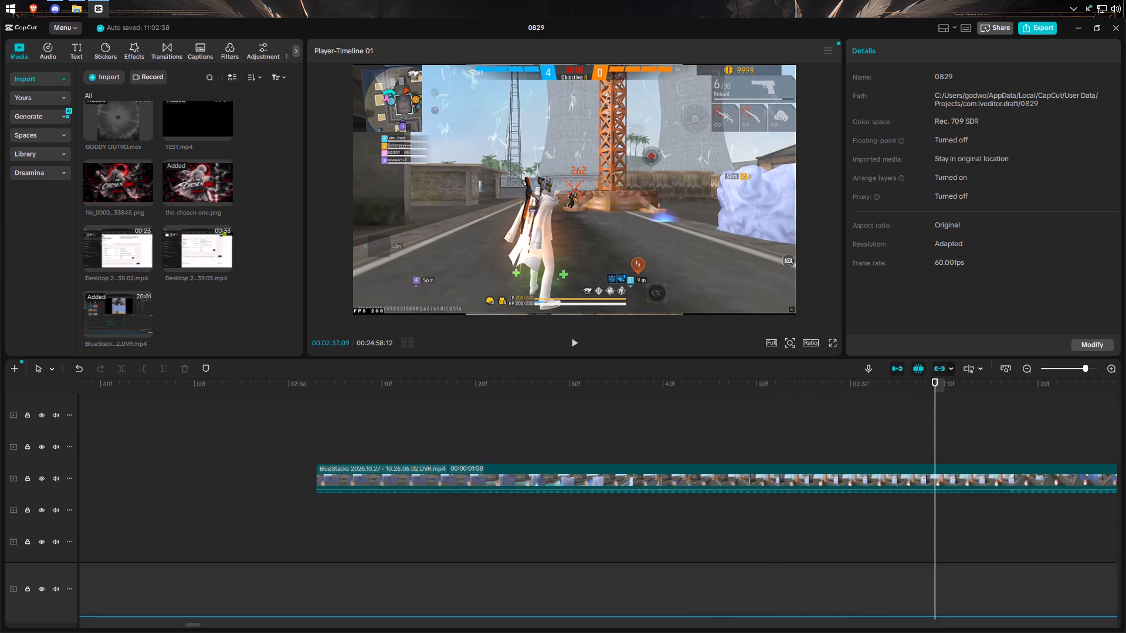
double_click(576, 343)
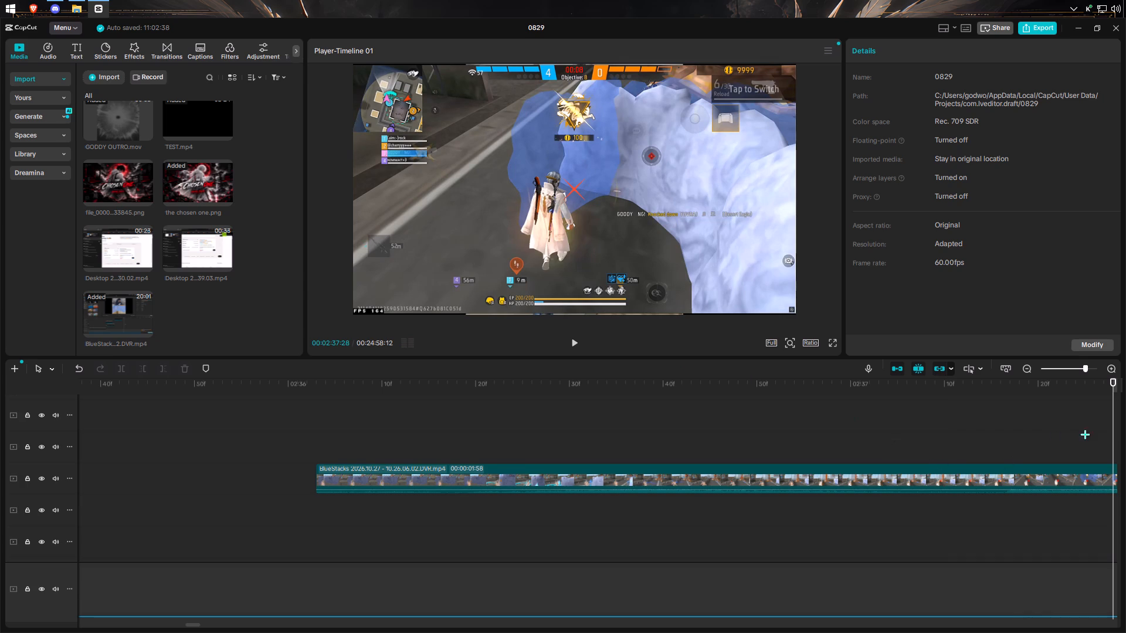
Split the remaining 1:58 piece of the knockdown clip at 02:37:18, just after the knockdown.
left_click_drag(1113, 436, 1071, 450)
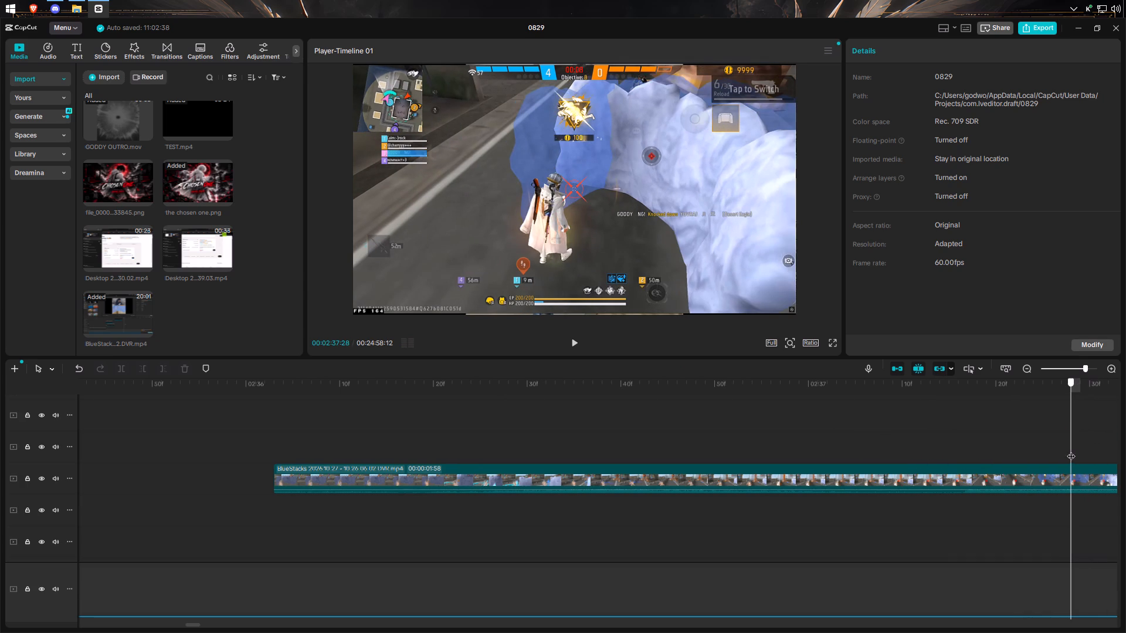
left_click_drag(1071, 450, 1046, 461)
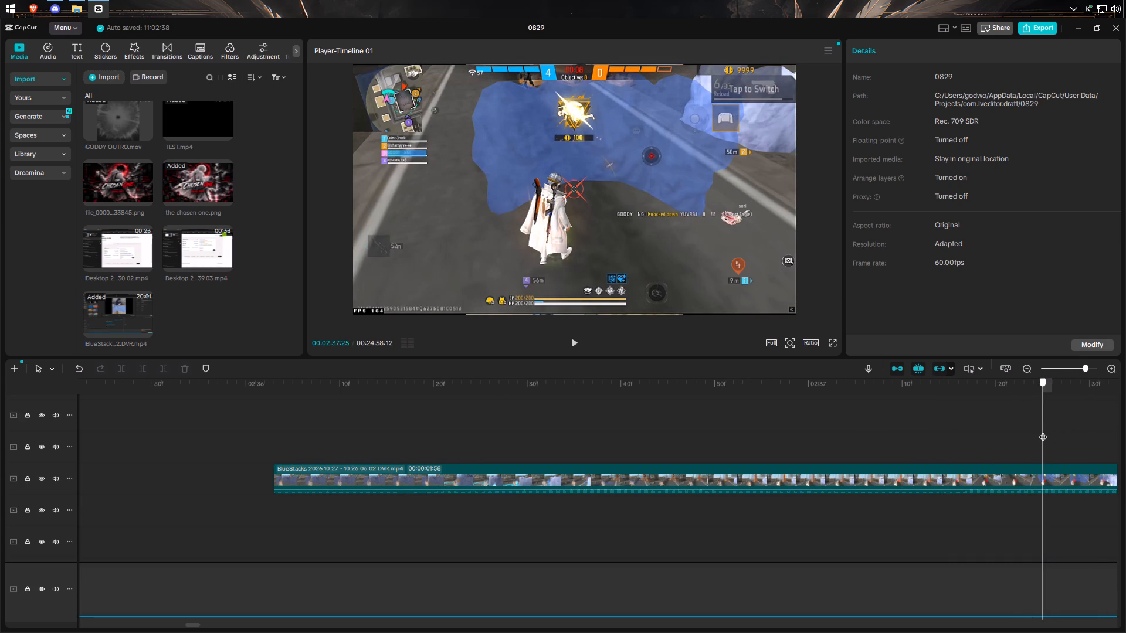
left_click(1048, 448)
left_click_drag(1044, 448, 1020, 466)
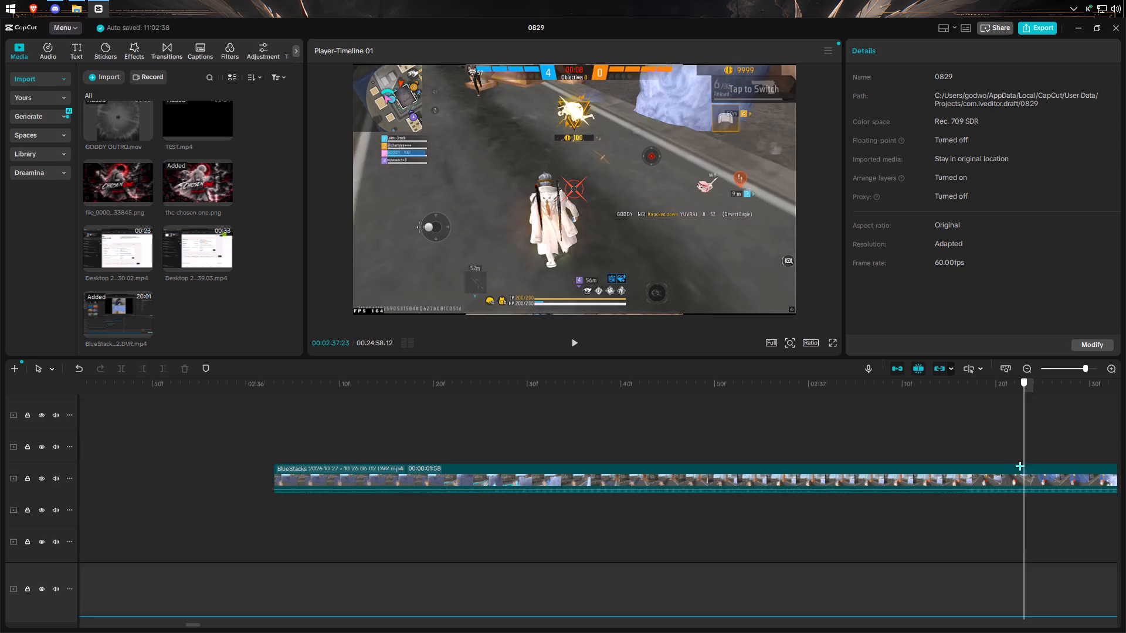
left_click_drag(1020, 466, 981, 487)
left_click(870, 484)
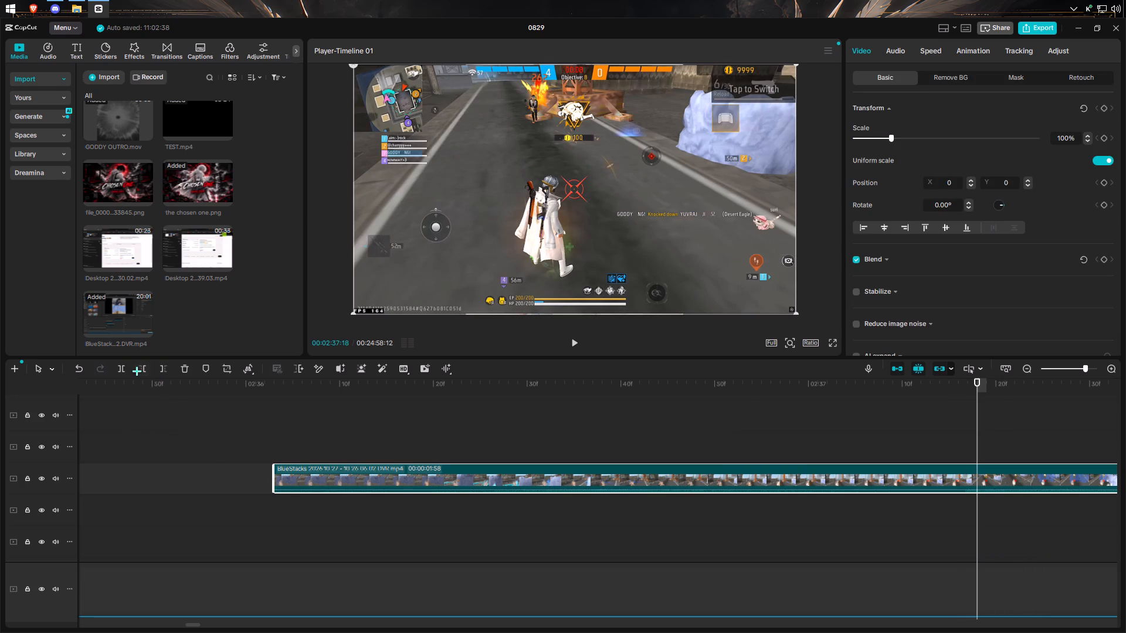
left_click(128, 371)
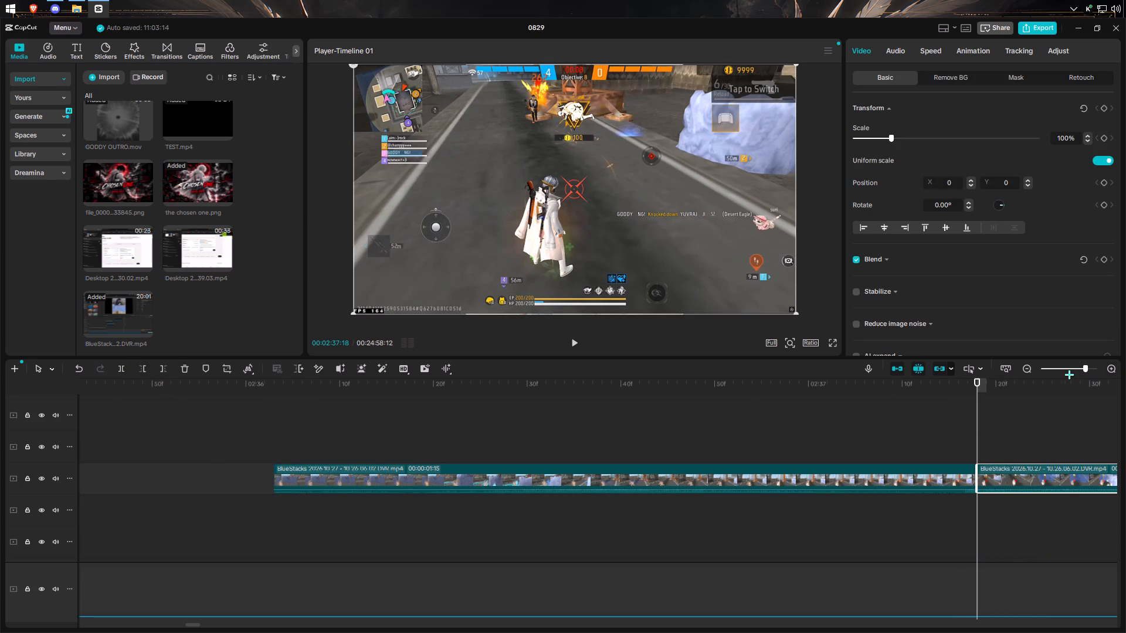
Move the 1:15 front part of the split clip earlier, directly after the 0.10x slow-motion piece on the same track.
left_click(1069, 375)
left_click(1073, 371)
left_click_drag(916, 475, 730, 498)
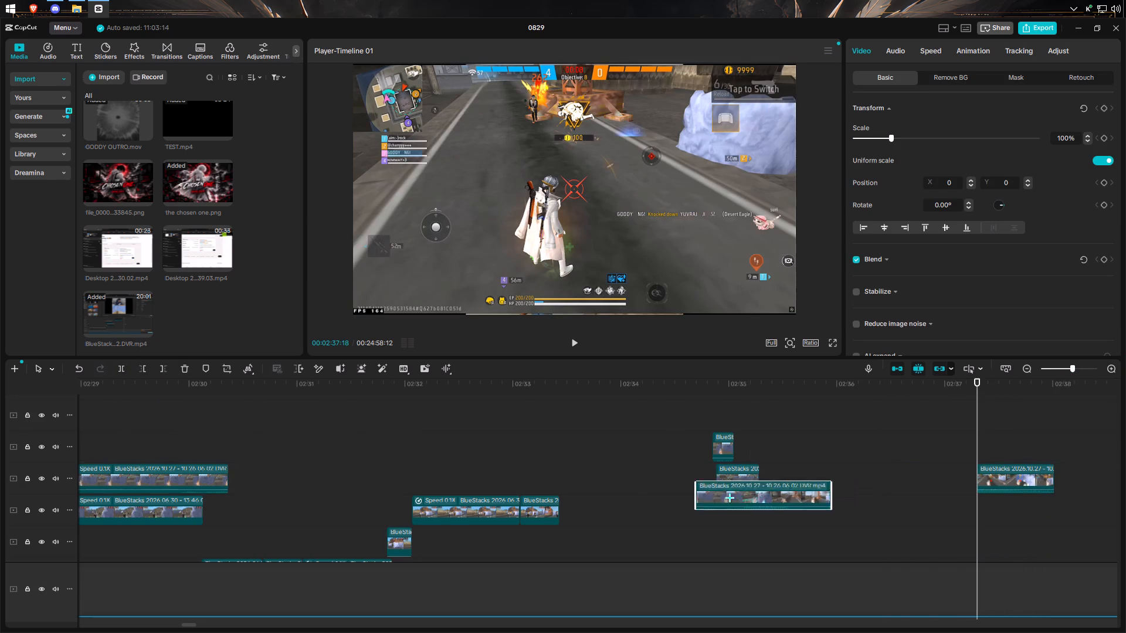
left_click_drag(730, 498, 304, 473)
Play from 02:29:50 across the join and scrub back to the slow-motion piece's start to check the transitions.
left_click(172, 447)
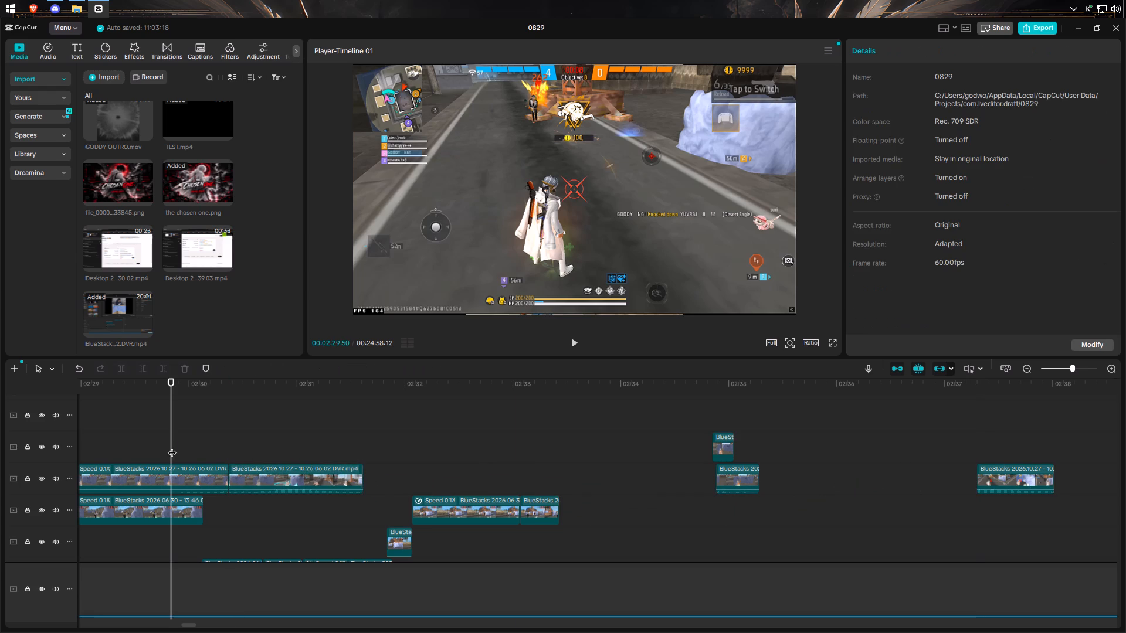
left_click(576, 341)
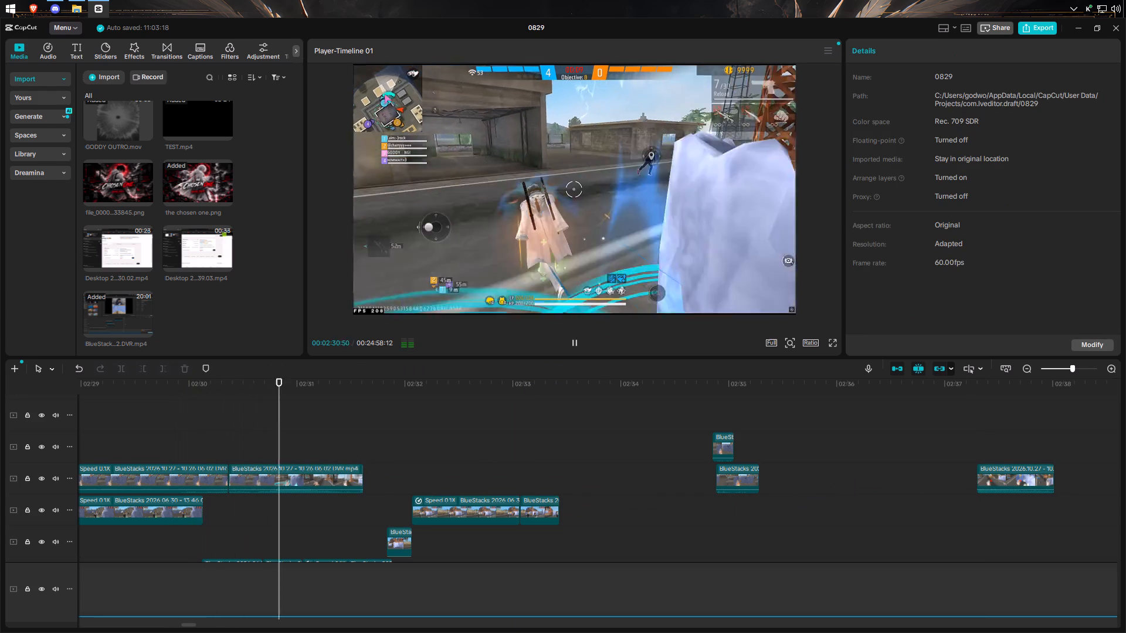
left_click(576, 341)
left_click(191, 438)
left_click_drag(191, 438, 130, 438)
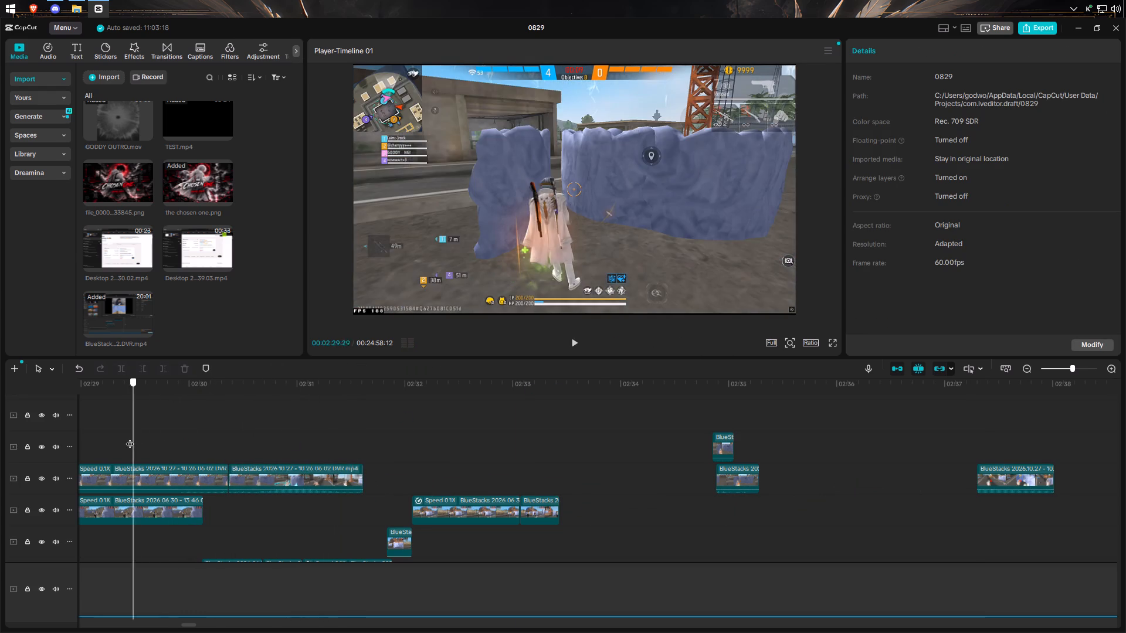
left_click_drag(130, 438, 202, 440)
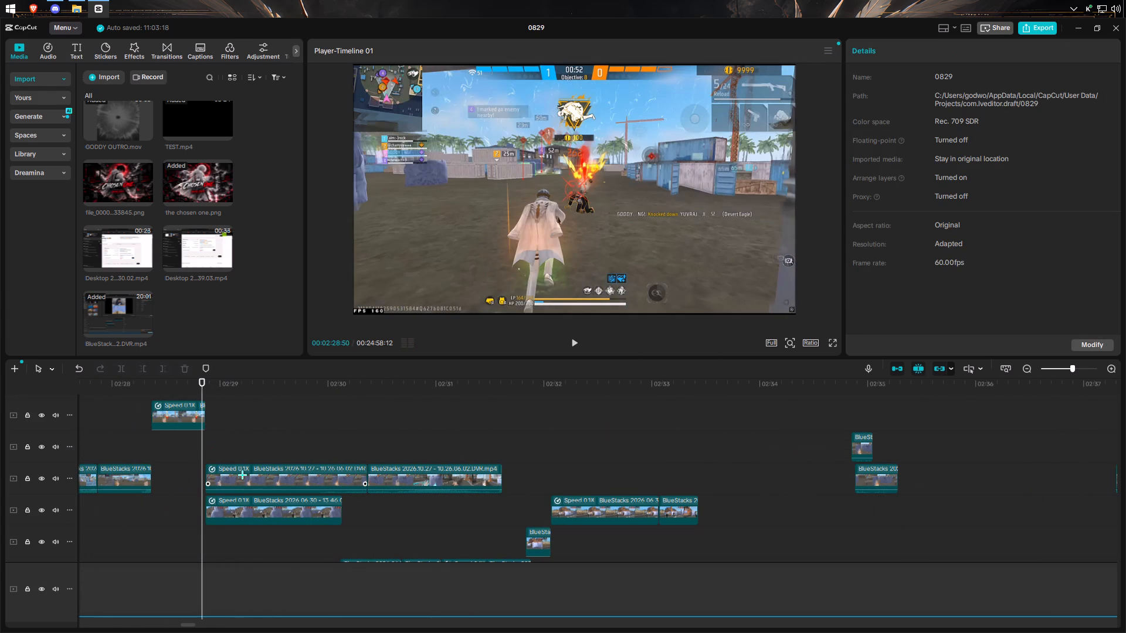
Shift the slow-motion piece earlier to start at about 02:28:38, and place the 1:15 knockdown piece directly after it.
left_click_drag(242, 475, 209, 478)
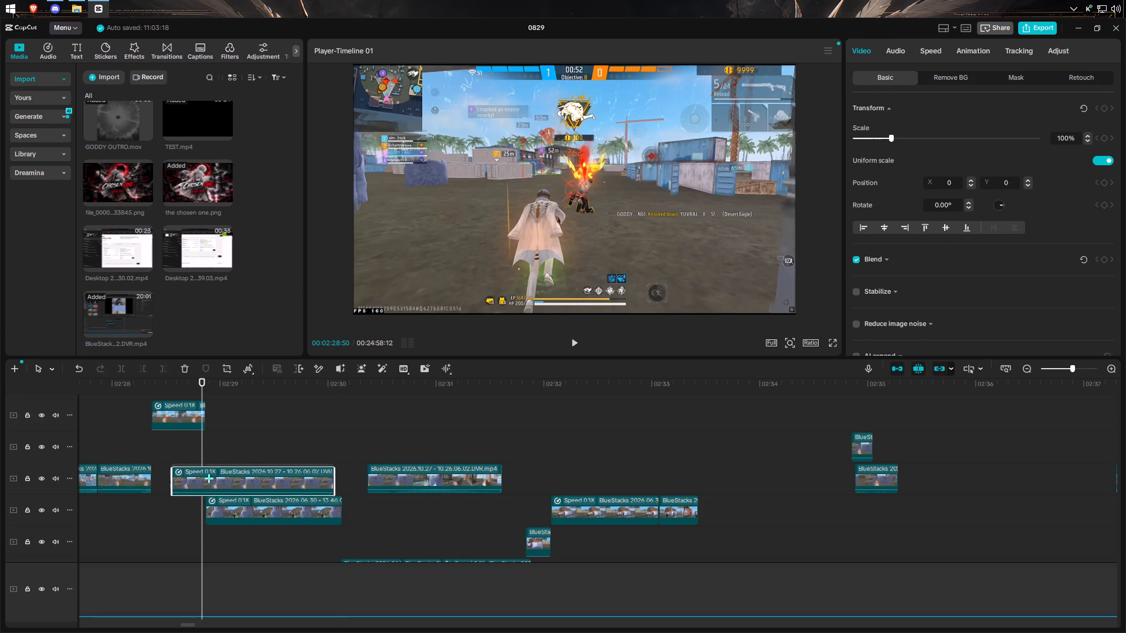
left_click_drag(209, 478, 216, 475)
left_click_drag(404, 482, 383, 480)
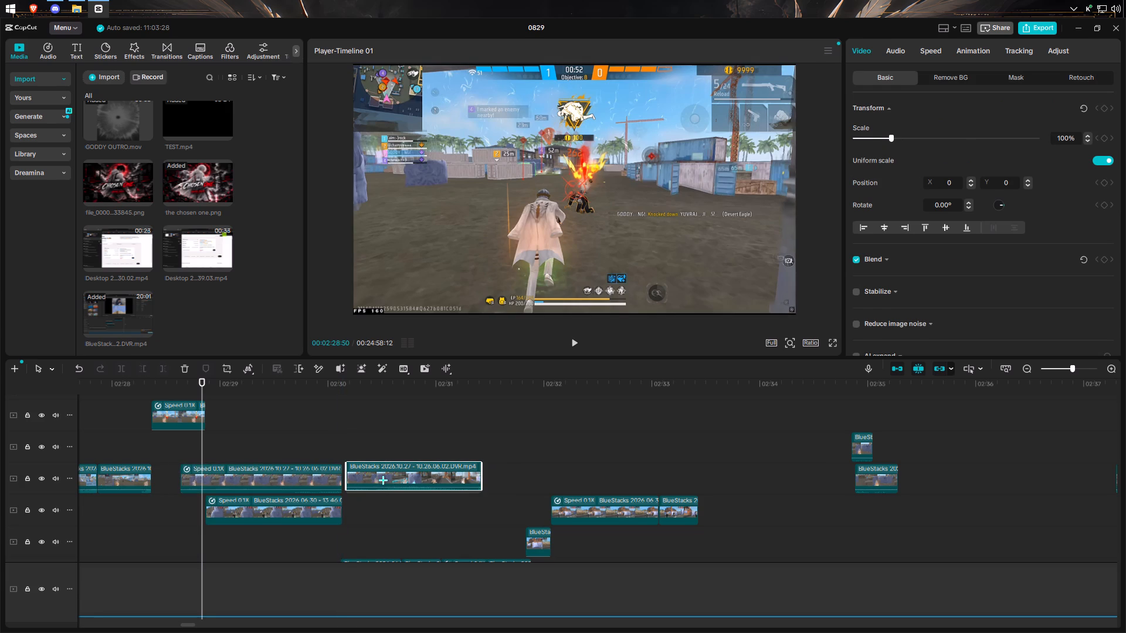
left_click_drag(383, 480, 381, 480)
Play the sequence from 02:28:30 through the slow-motion piece into the knockdown piece to check the timing.
left_click(167, 480)
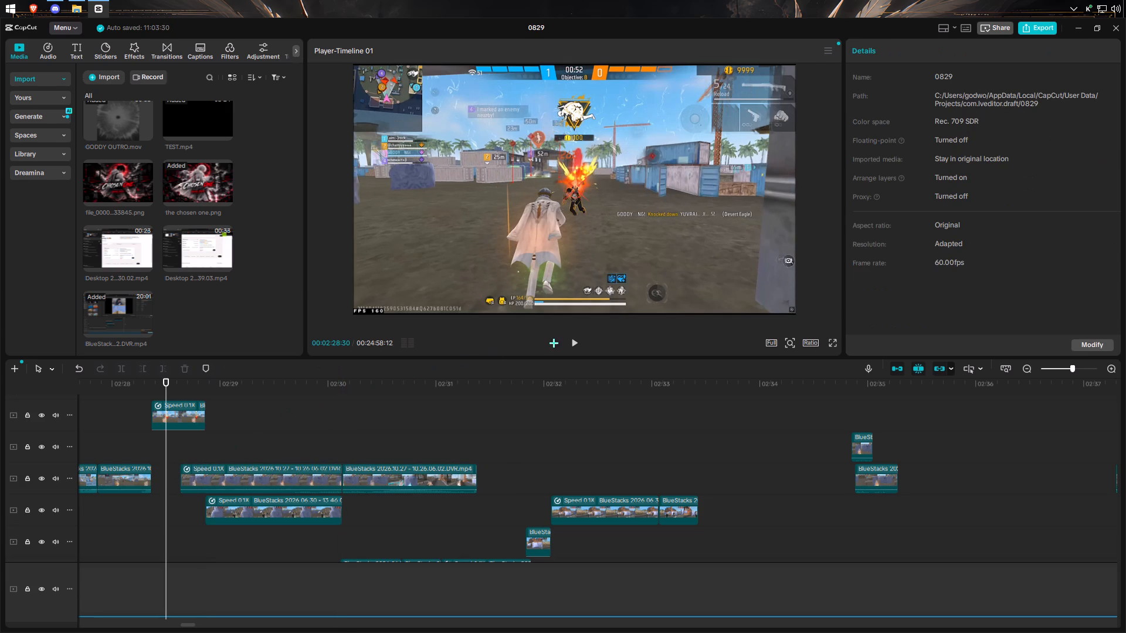
left_click(554, 343)
double_click(566, 343)
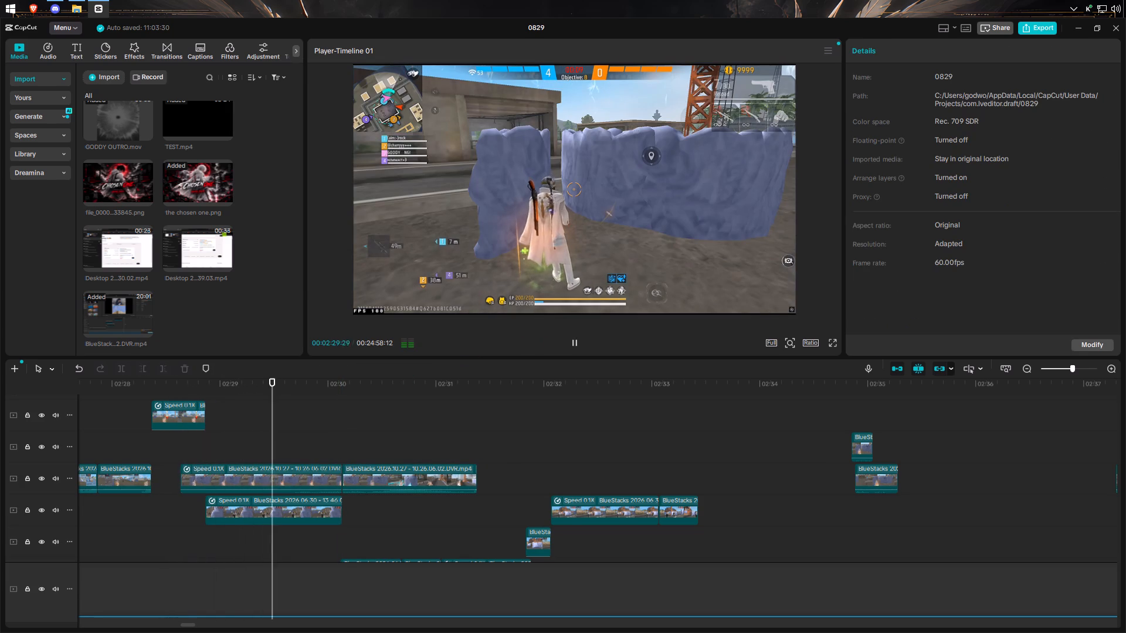
left_click(568, 341)
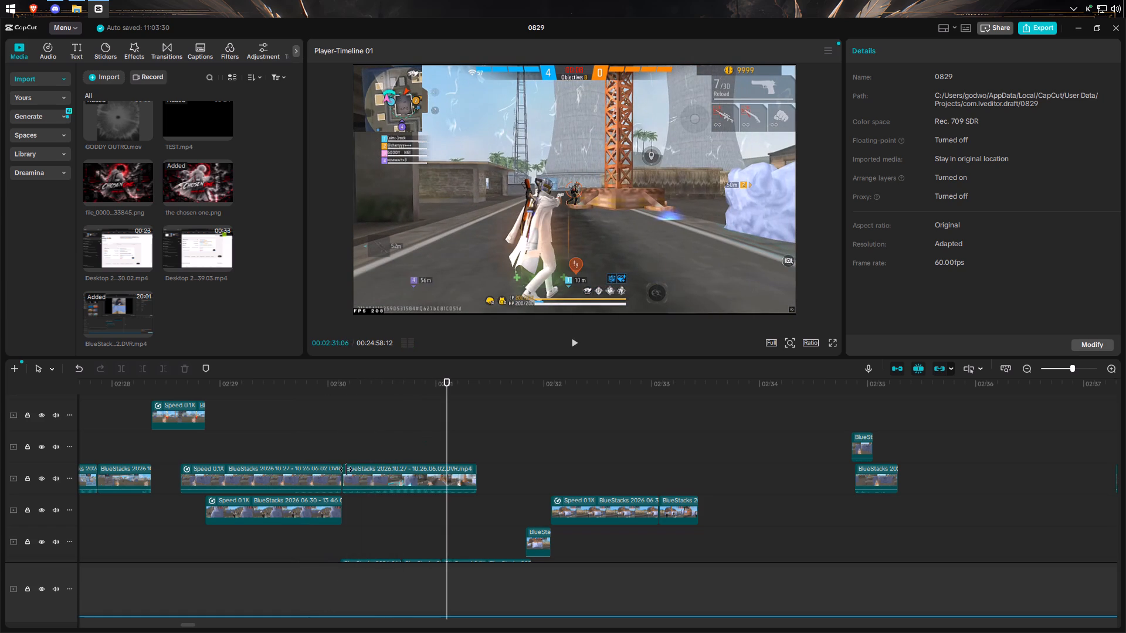
Shift the slow-motion piece earlier to start at about 02:28:24, and place the 1:15 knockdown piece directly after it.
left_click_drag(270, 487, 246, 489)
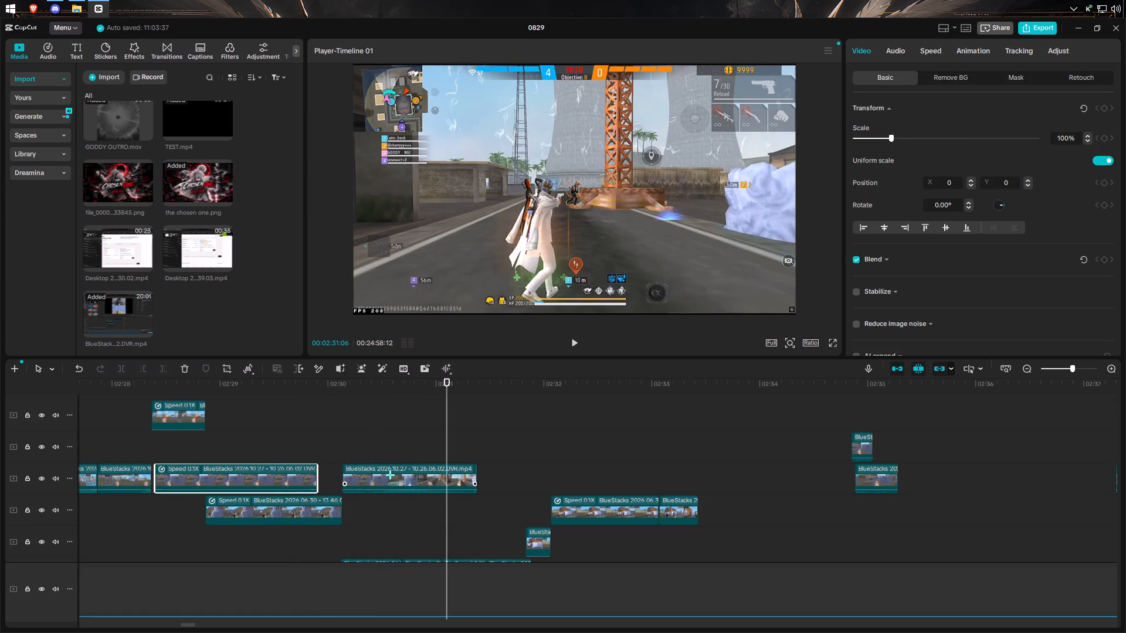
left_click_drag(392, 475, 369, 475)
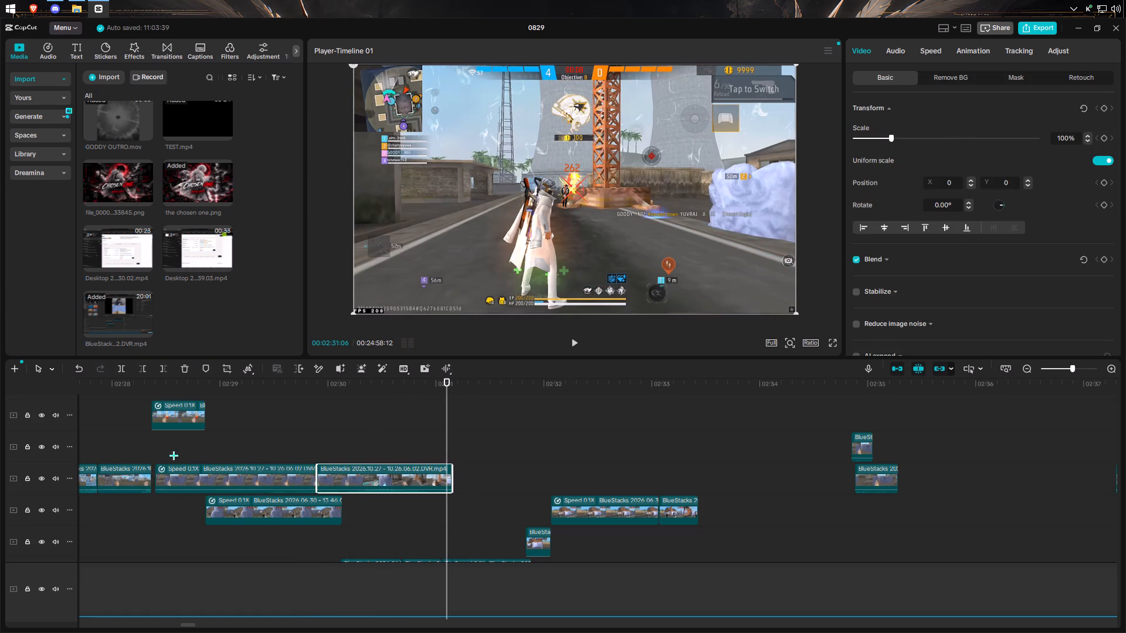
Play the sequence through the repositioned slow-motion and knockdown pieces to check the timing.
left_click(189, 454)
left_click(569, 346)
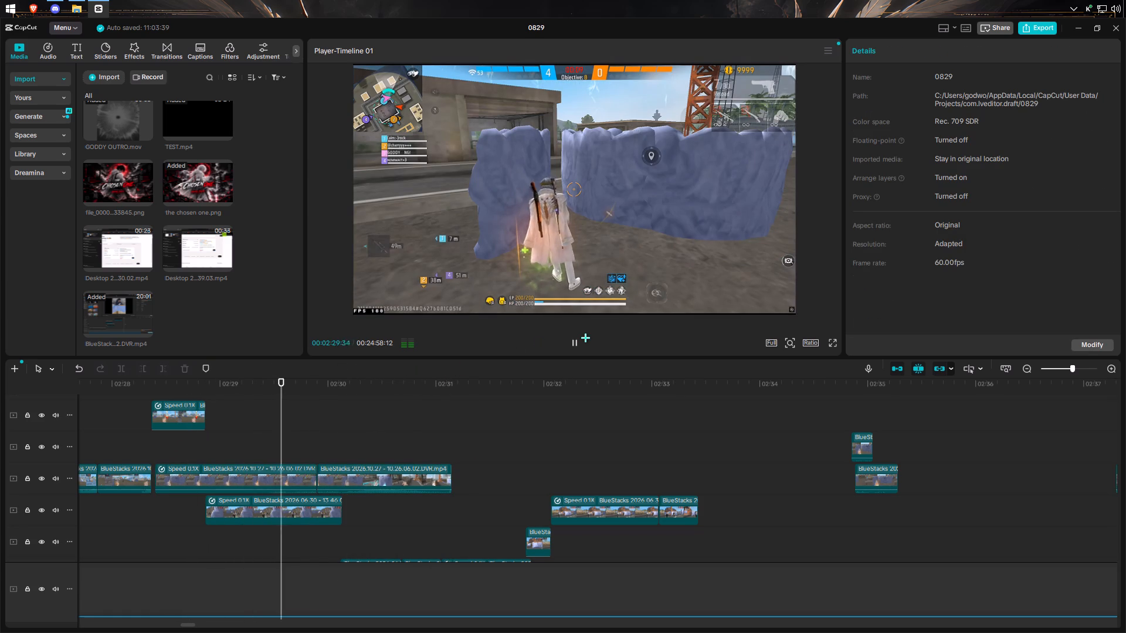
left_click(585, 338)
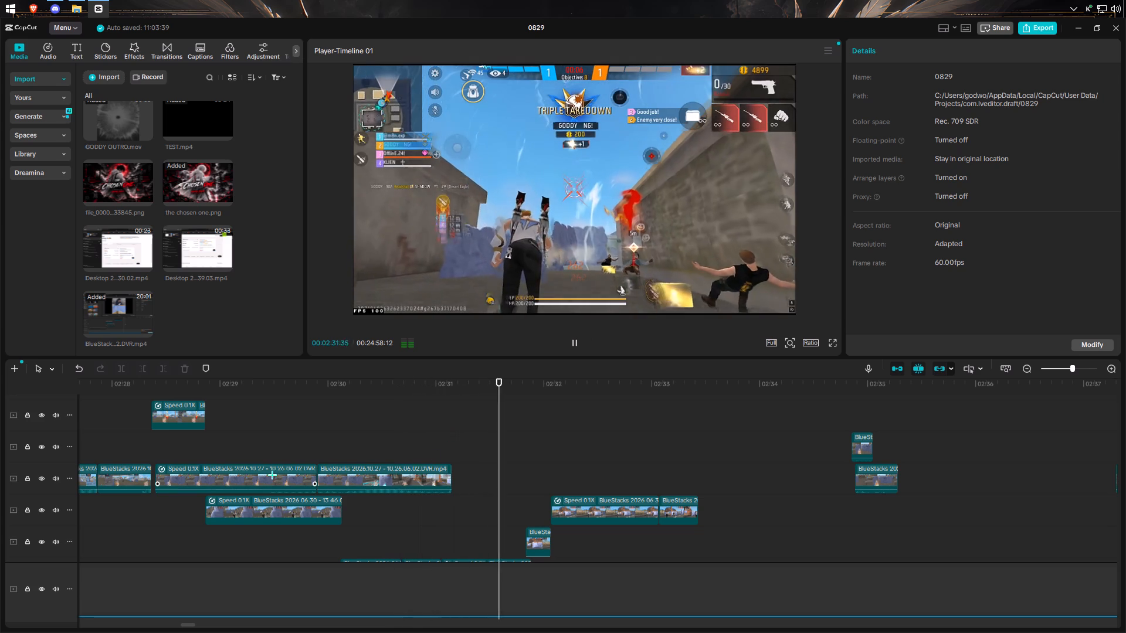
left_click(578, 345)
Shift the slow-motion piece earlier to sit directly after the preceding clip, and place the knockdown piece directly after it.
left_click_drag(228, 475, 221, 478)
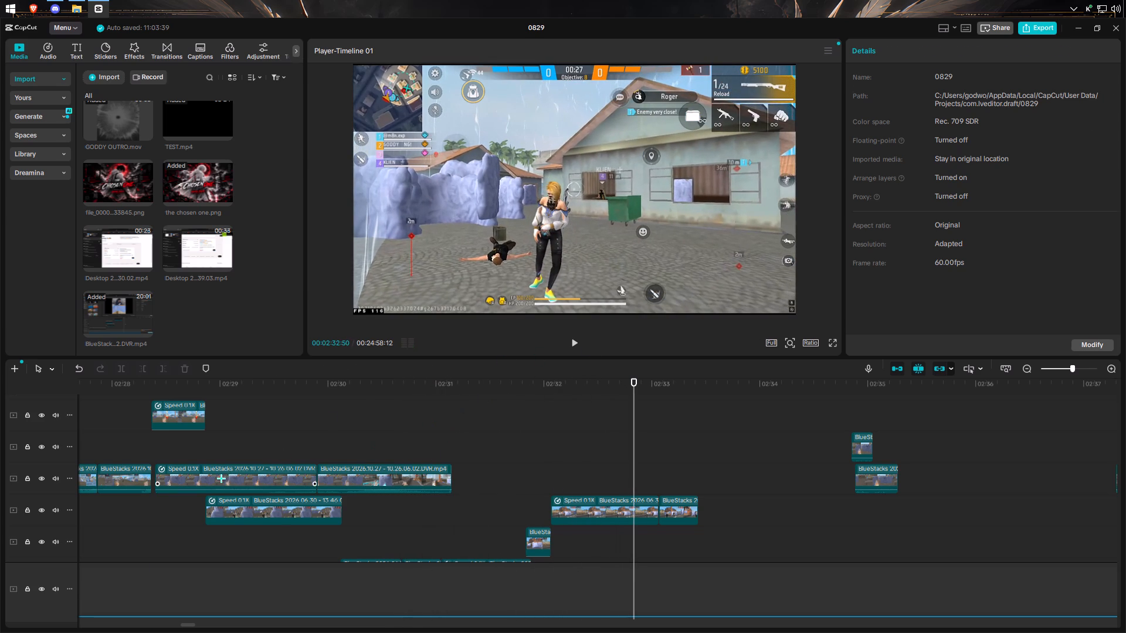
left_click_drag(221, 478, 221, 475)
left_click_drag(350, 475, 344, 475)
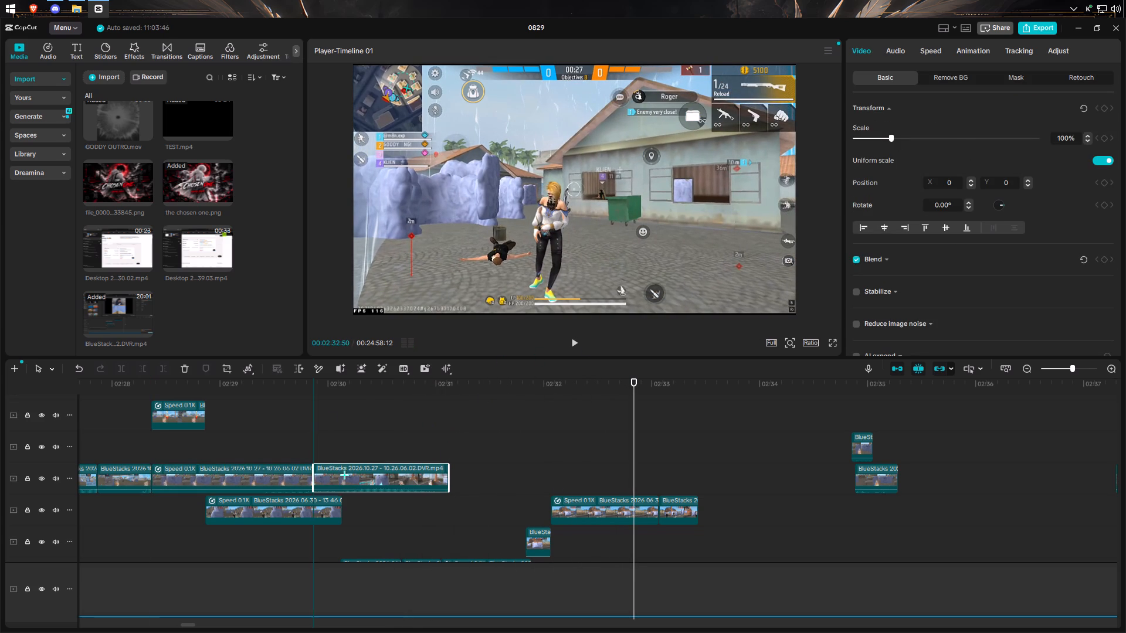
left_click_drag(344, 475, 344, 473)
Play the sequence from the slow-motion piece into the knockdown piece and stop at about 02:30:40.
left_click(202, 459)
left_click(571, 343)
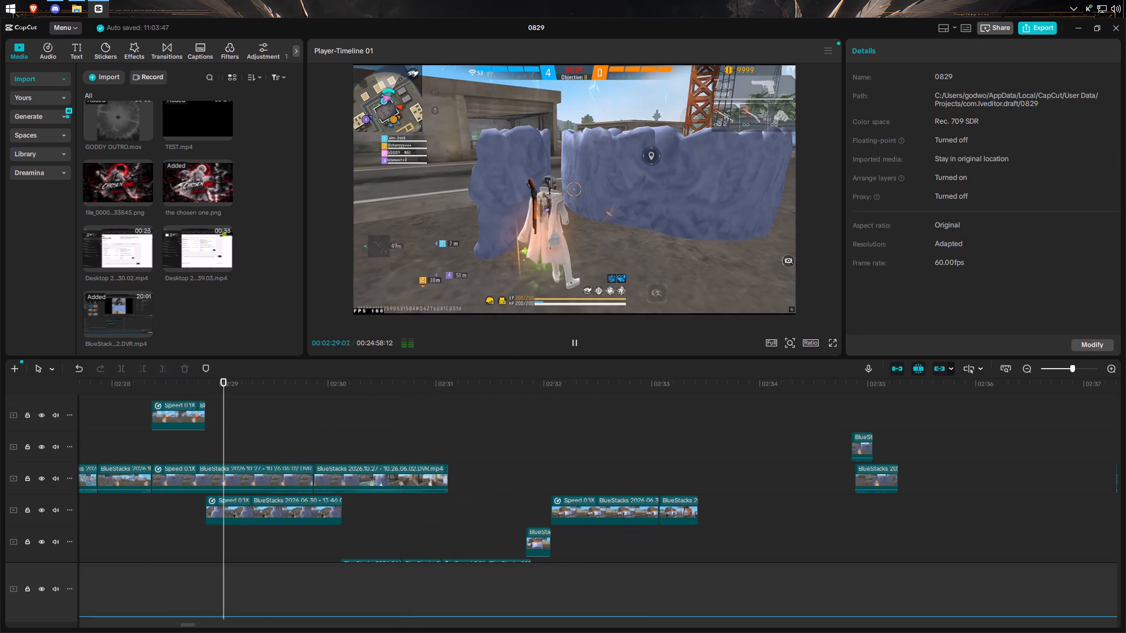
left_click(571, 343)
triple_click(571, 343)
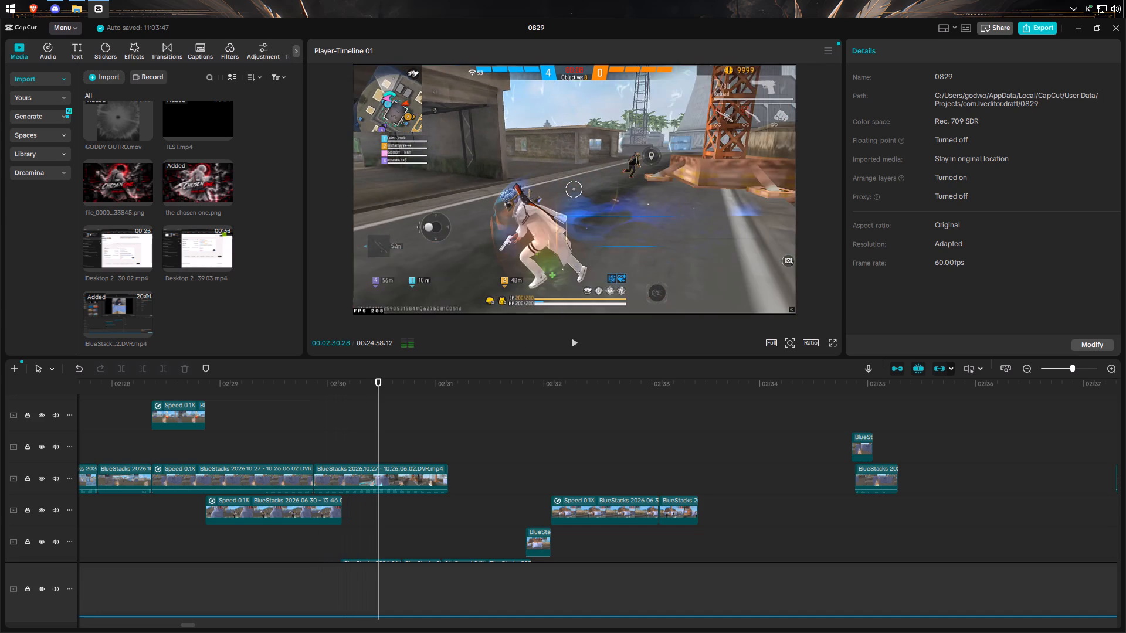
left_click(571, 343)
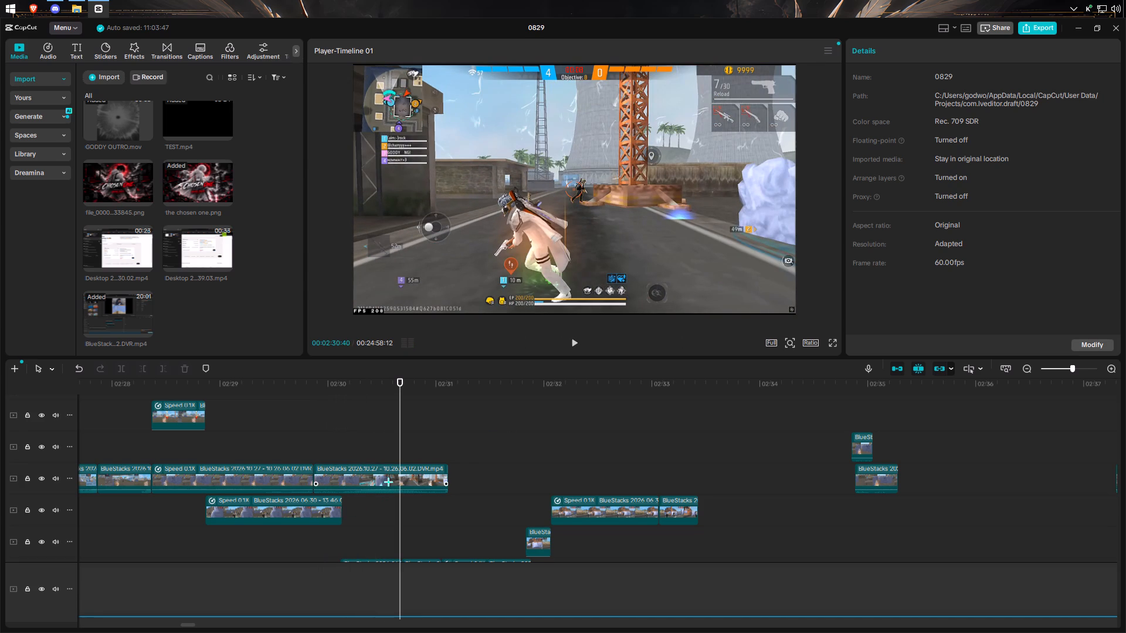
Split the knockdown piece at 02:30:40 and 02:30:45, and delete the short section between the cuts.
left_click(388, 482)
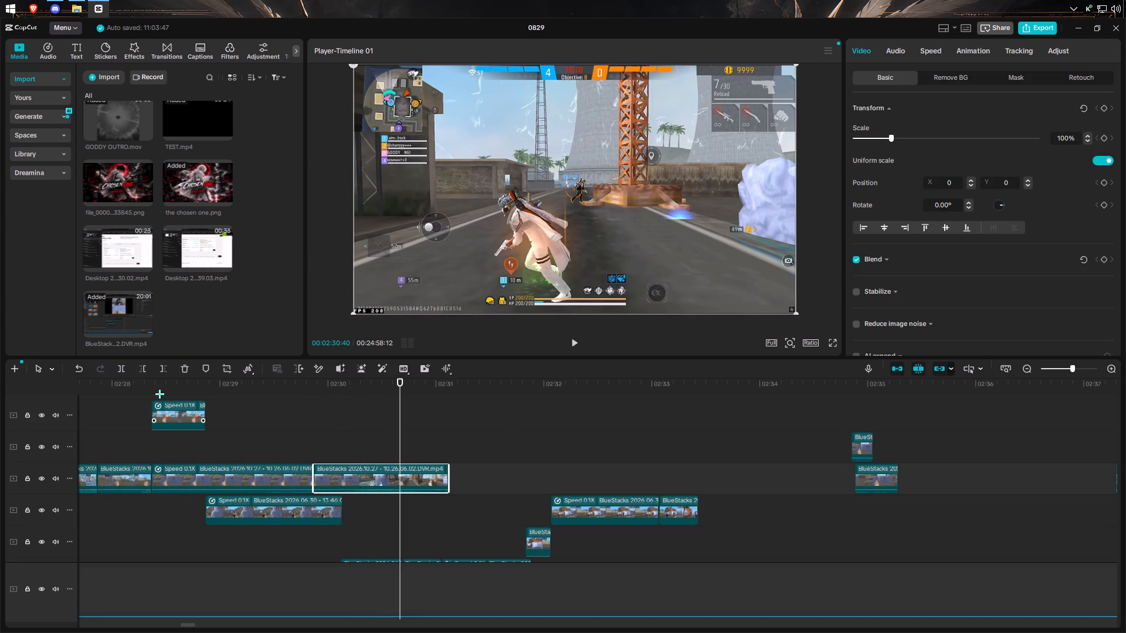
left_click(119, 366)
left_click_drag(399, 436, 404, 436)
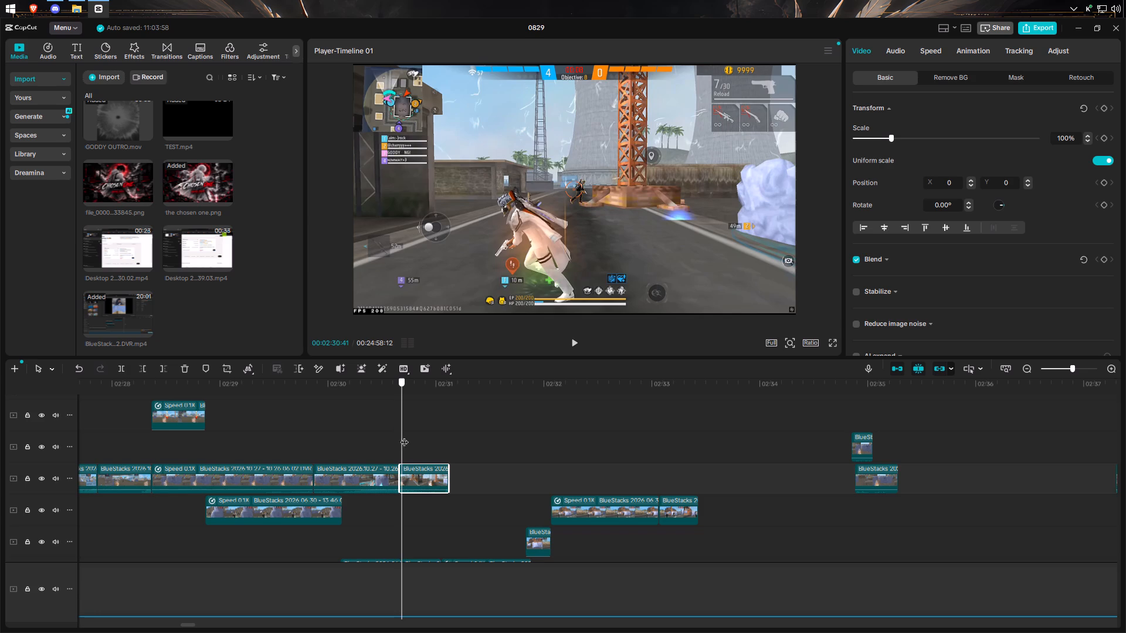
left_click_drag(404, 436, 409, 436)
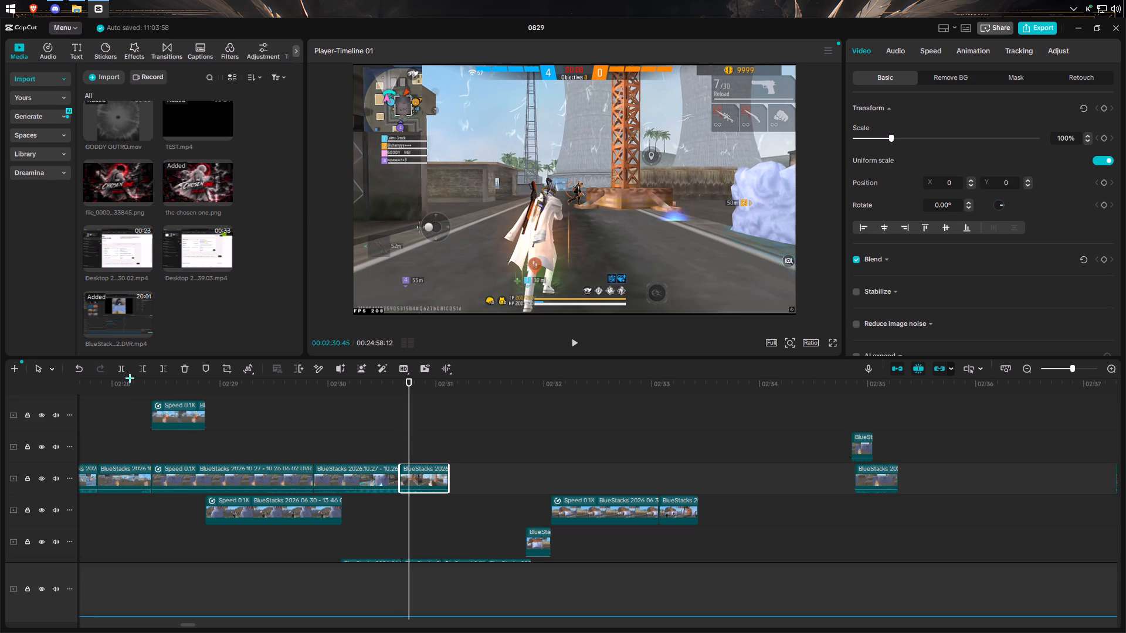
left_click(123, 369)
left_click(406, 477)
left_click(402, 477)
left_click(189, 369)
Shift the remaining end section of the knockdown clip earlier to close the gap left by the deleted section.
left_click_drag(427, 468, 420, 468)
left_click(378, 447)
left_click_drag(418, 468, 413, 468)
Play the knockdown clip from 02:30:19 across the new cut to check the join.
left_click(362, 443)
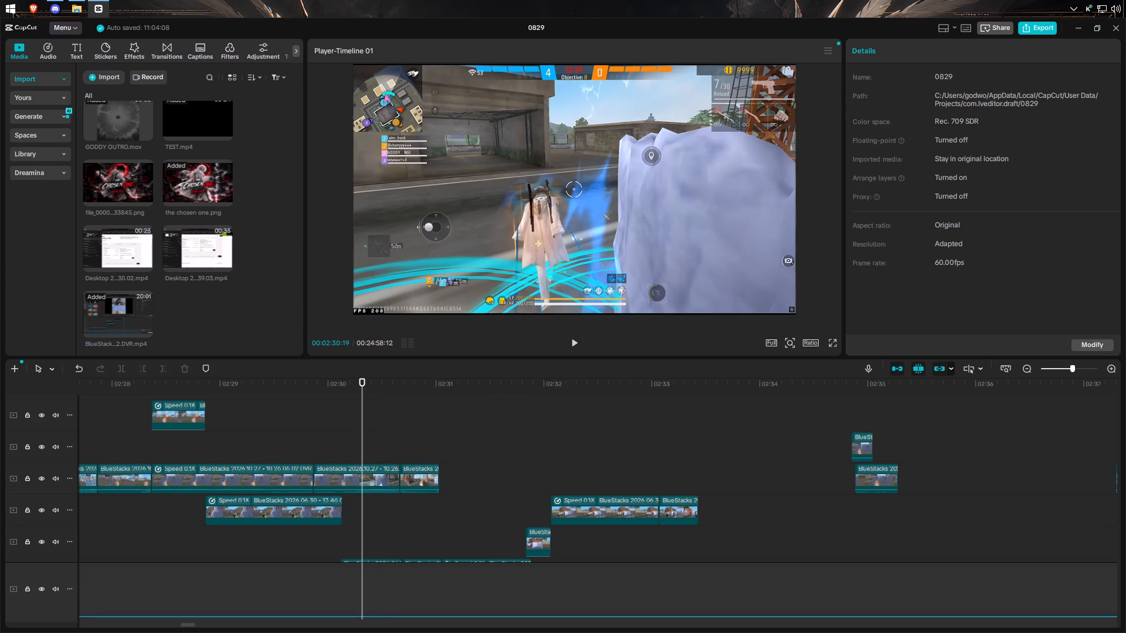
left_click(571, 346)
left_click(571, 346)
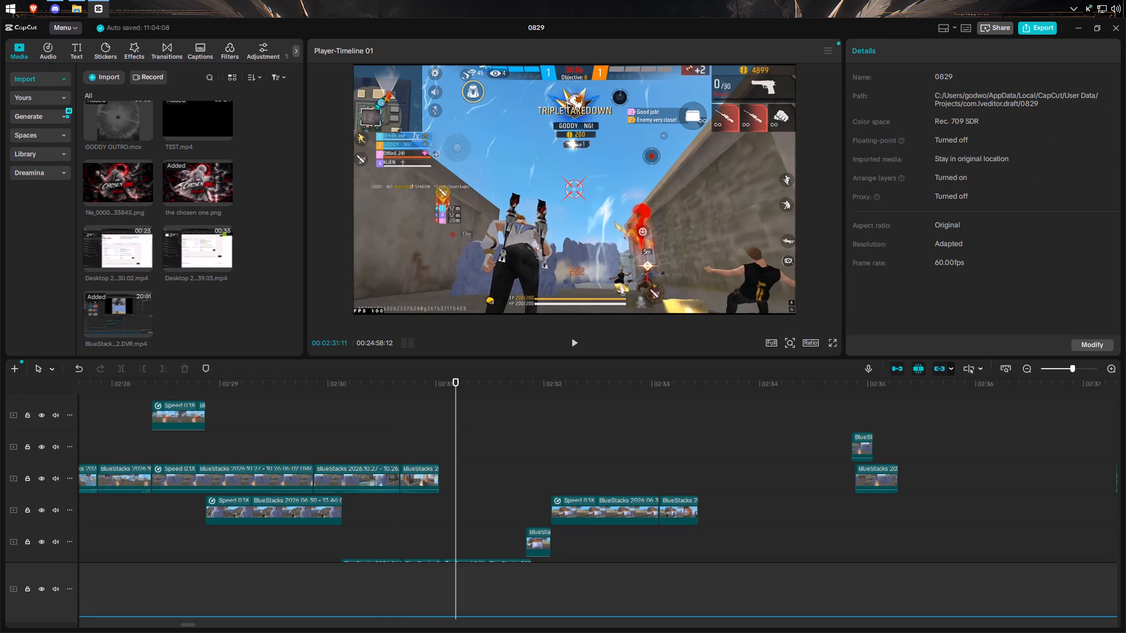
Review the surrounding tracks, and play the knockdown clip from 02:29:57 to about 02:30:54 to check its pacing.
scroll(489, 469, "down", 2)
scroll(489, 469, "up", 10)
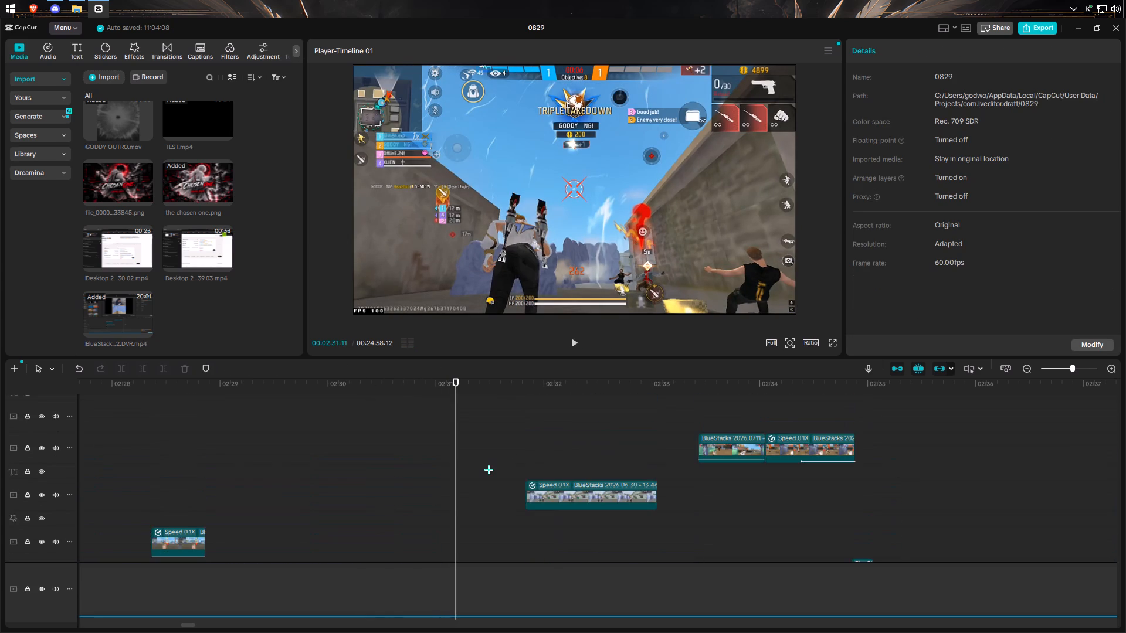
scroll(489, 469, "up", 8)
scroll(489, 469, "down", 19)
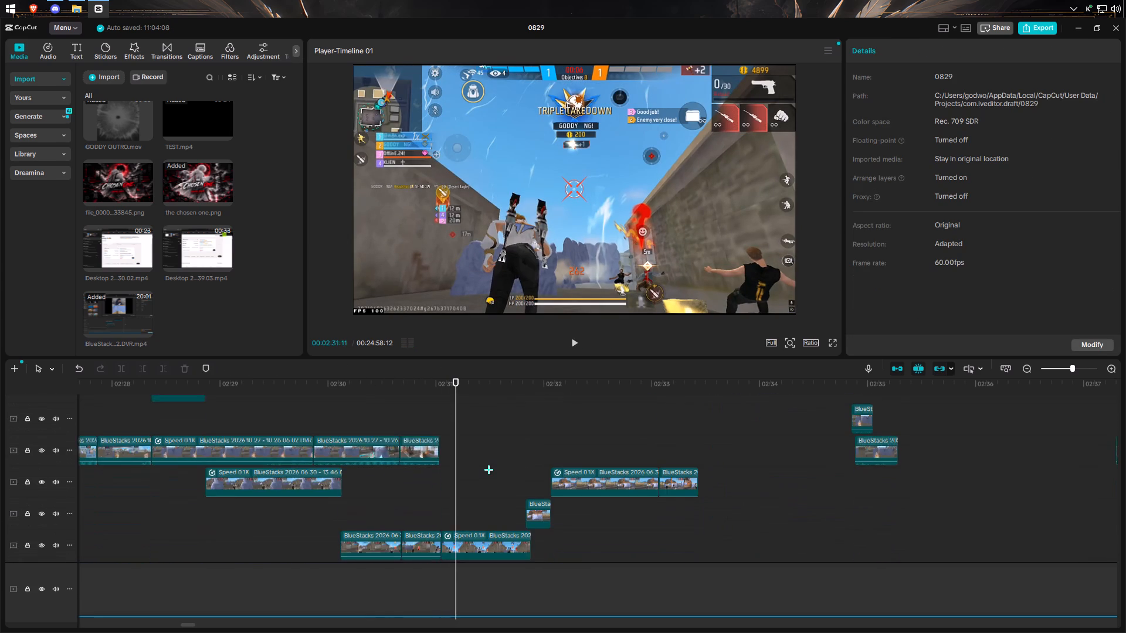
scroll(489, 469, "down", 3)
scroll(490, 469, "up", 2)
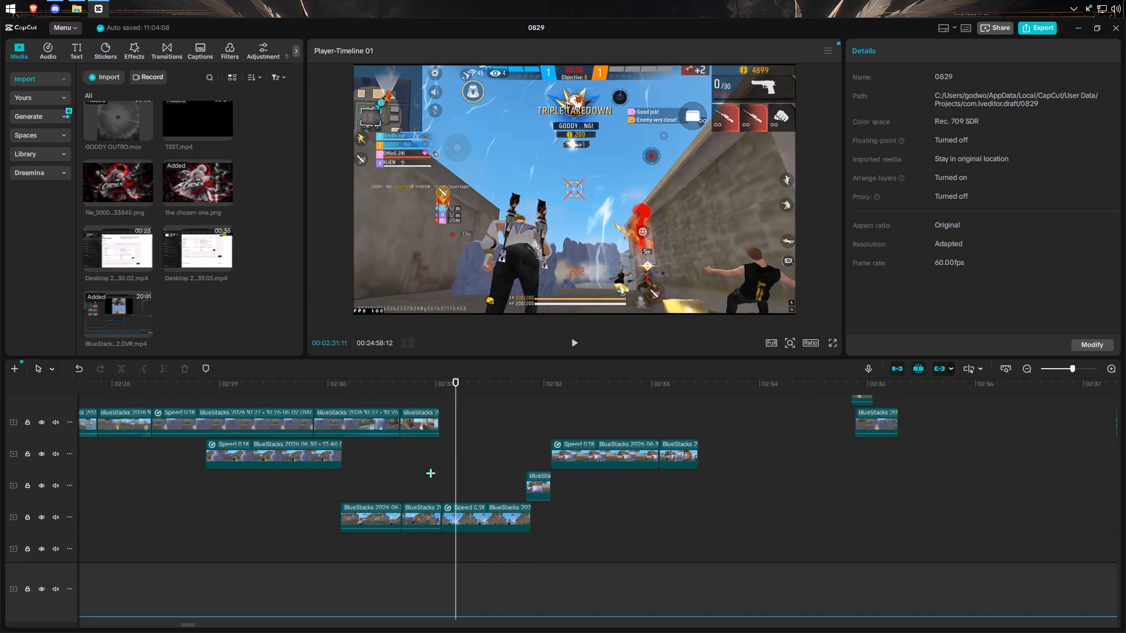
left_click(376, 450)
left_click_drag(376, 450, 323, 462)
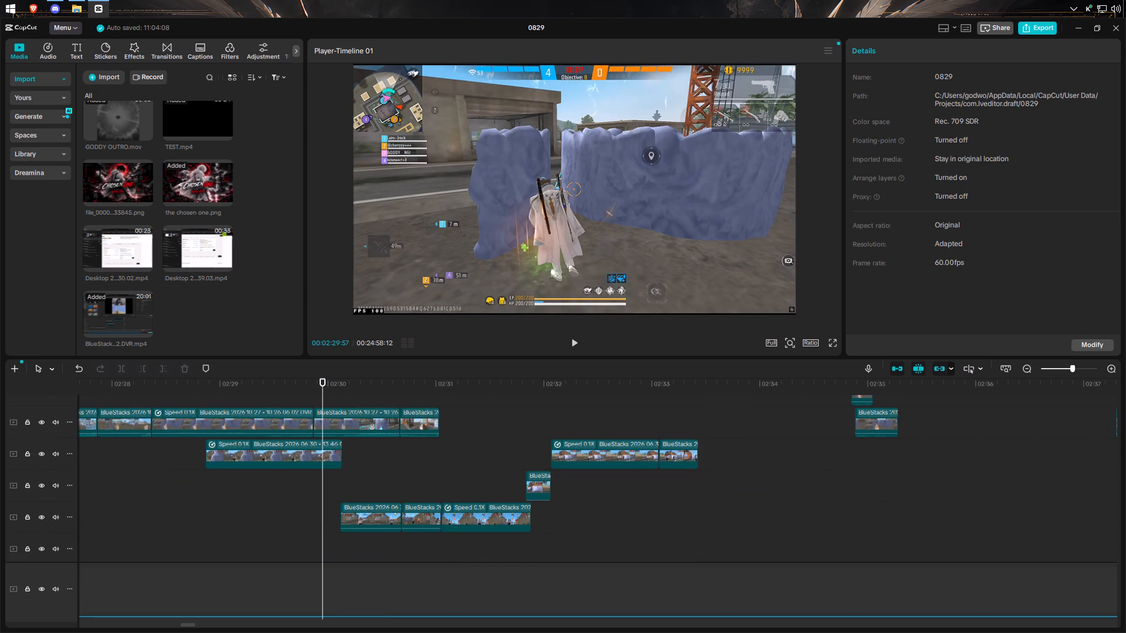
left_click(582, 348)
left_click(575, 350)
double_click(575, 350)
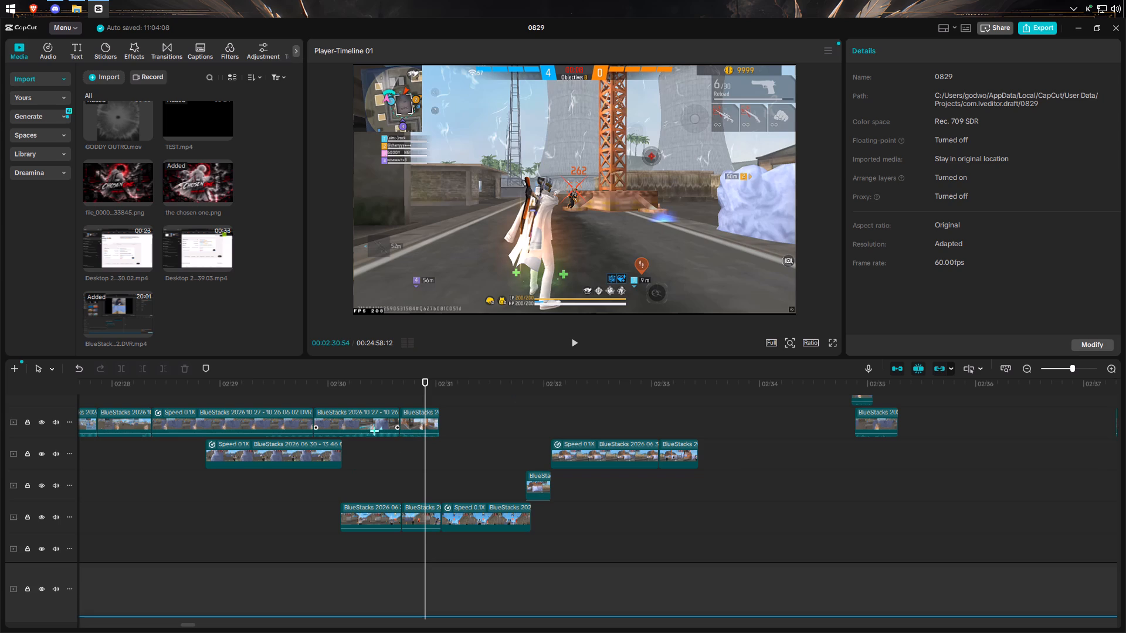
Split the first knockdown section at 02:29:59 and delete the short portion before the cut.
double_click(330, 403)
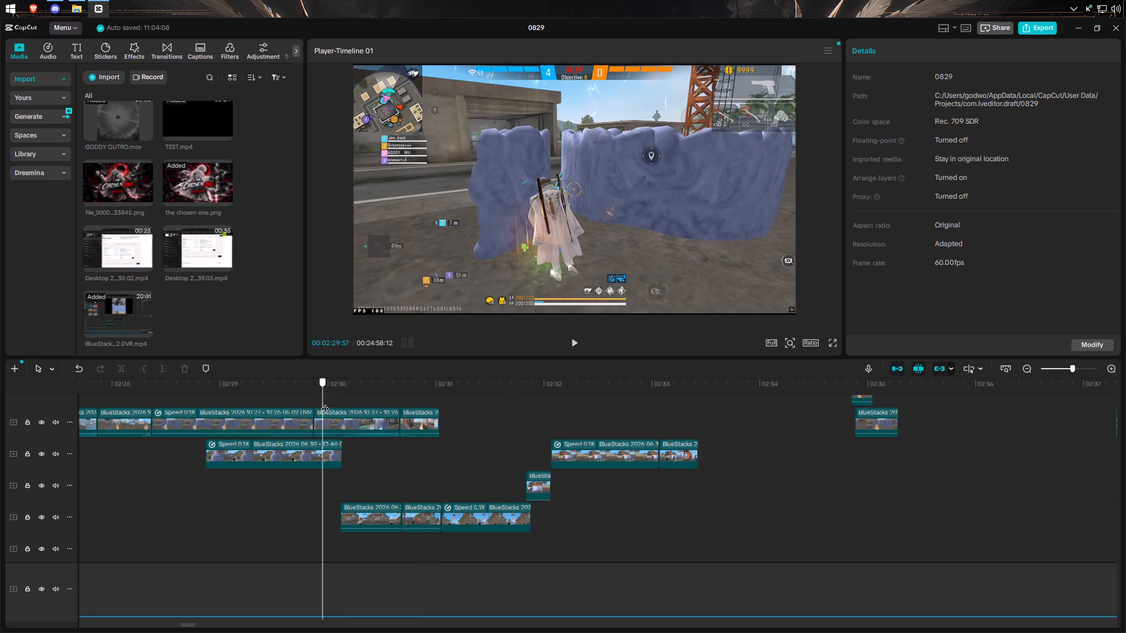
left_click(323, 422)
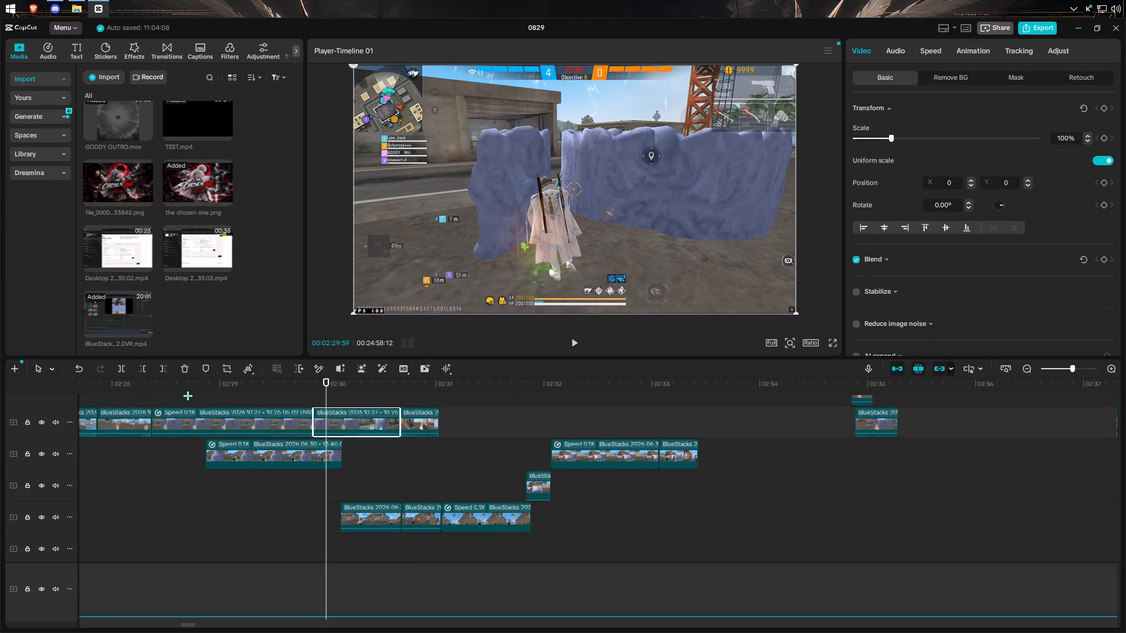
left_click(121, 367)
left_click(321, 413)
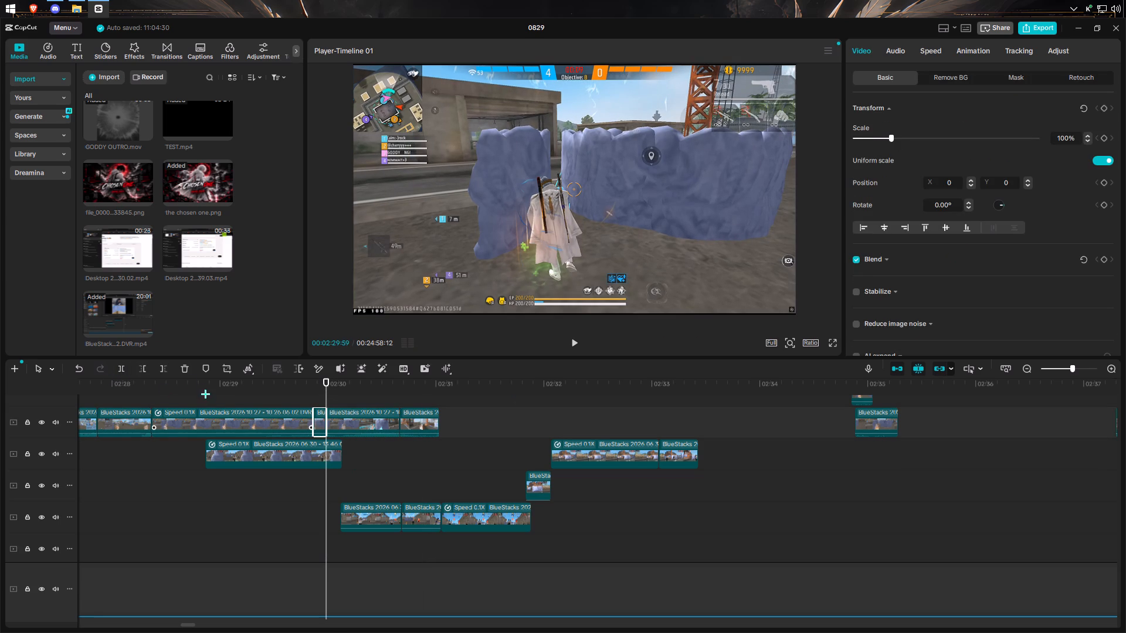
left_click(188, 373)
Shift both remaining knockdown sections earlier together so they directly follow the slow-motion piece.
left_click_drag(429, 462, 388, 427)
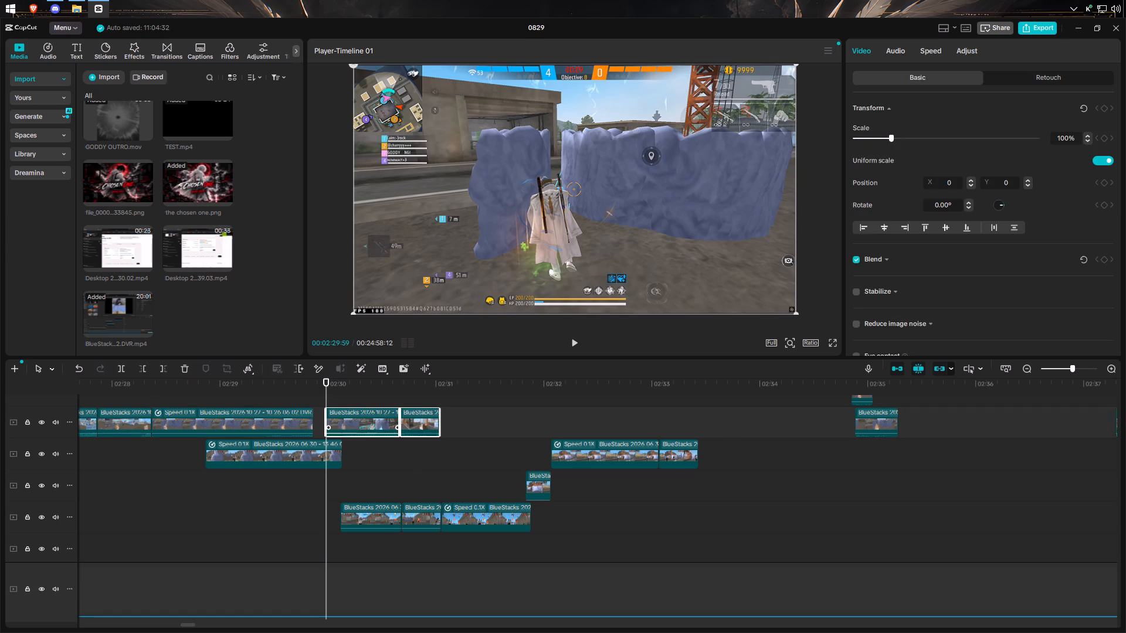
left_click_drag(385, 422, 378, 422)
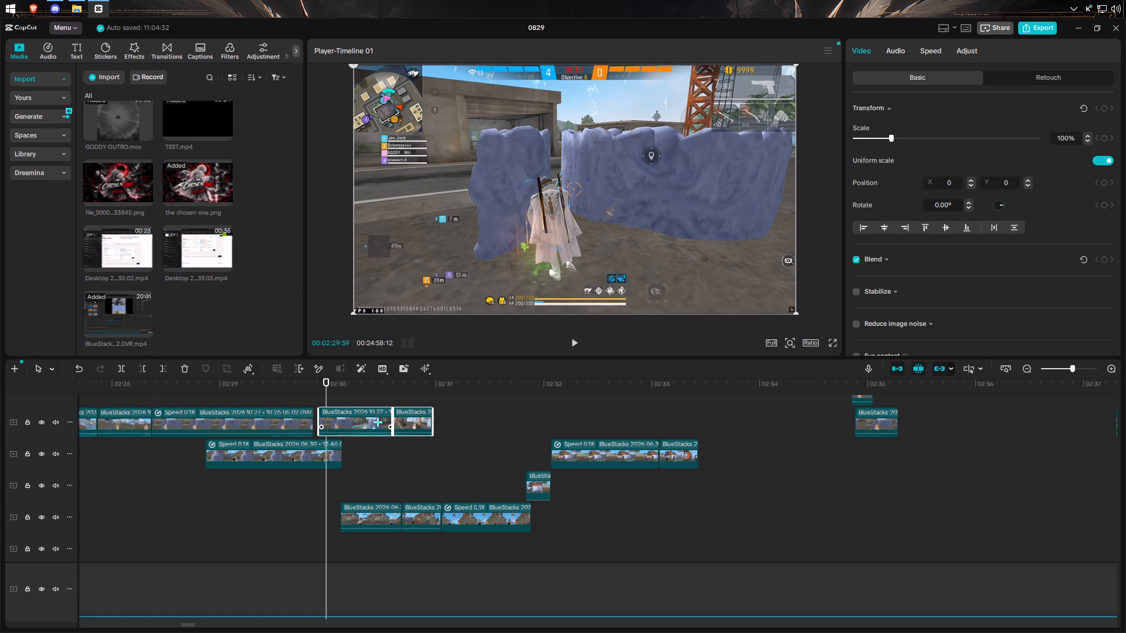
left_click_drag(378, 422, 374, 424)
Play the sequence from 02:28:47 through the slow-motion piece into the knockdown sections to check the timing.
left_click(196, 496)
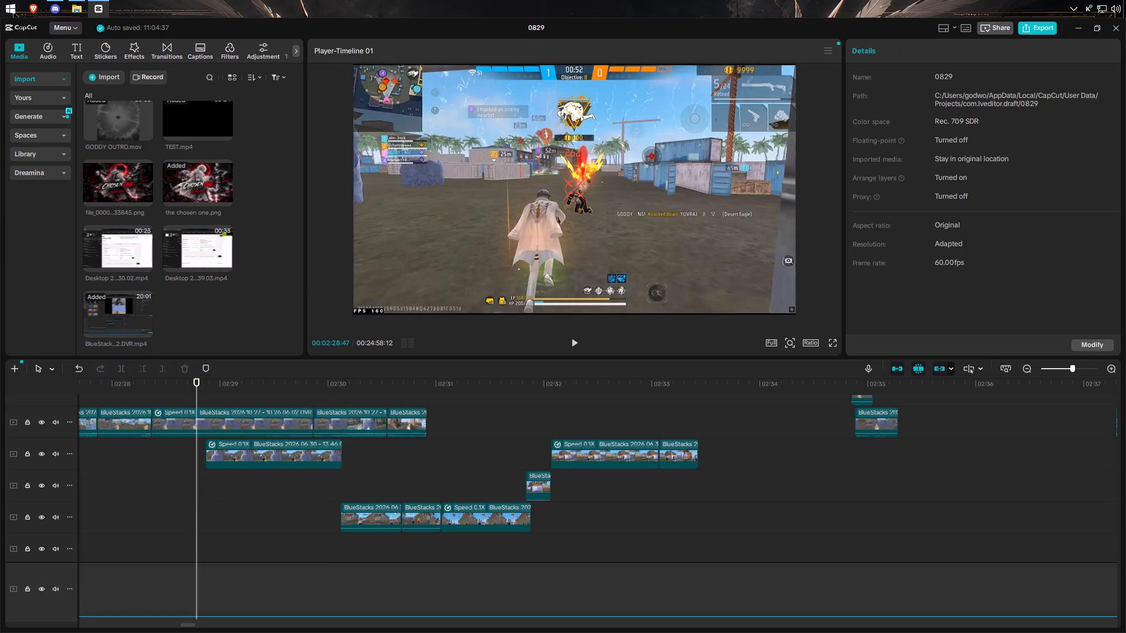
left_click(569, 345)
left_click(569, 345)
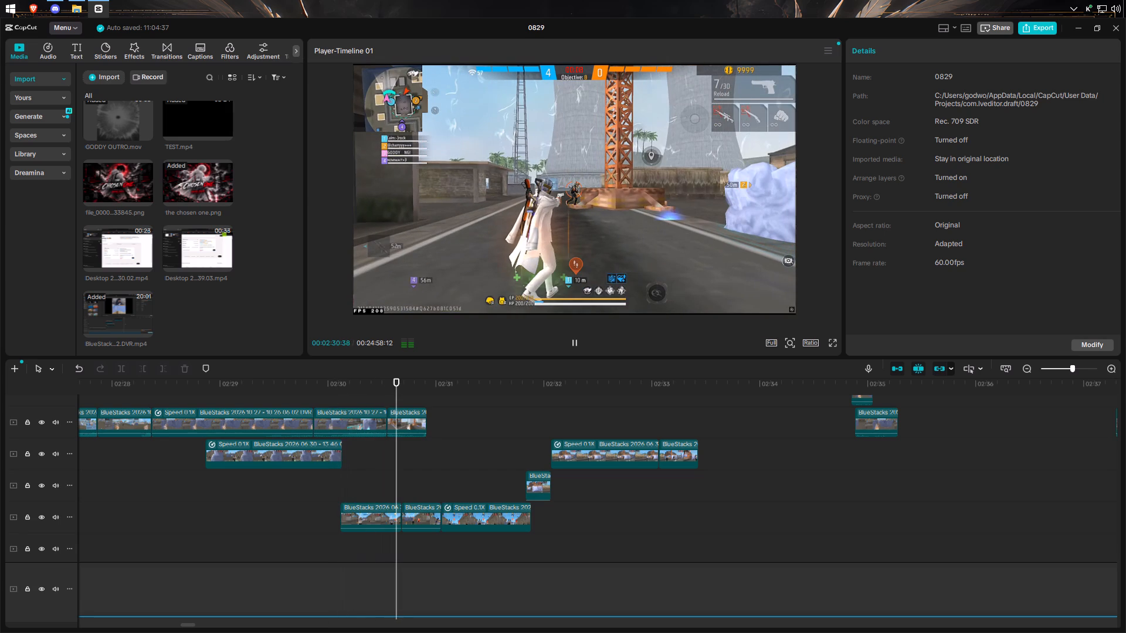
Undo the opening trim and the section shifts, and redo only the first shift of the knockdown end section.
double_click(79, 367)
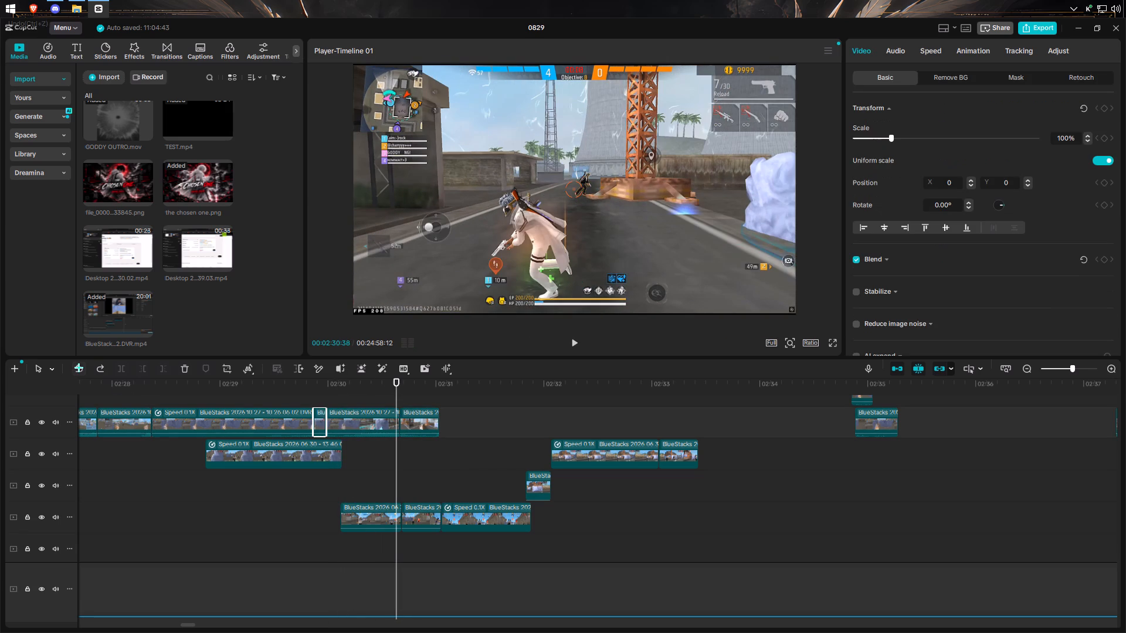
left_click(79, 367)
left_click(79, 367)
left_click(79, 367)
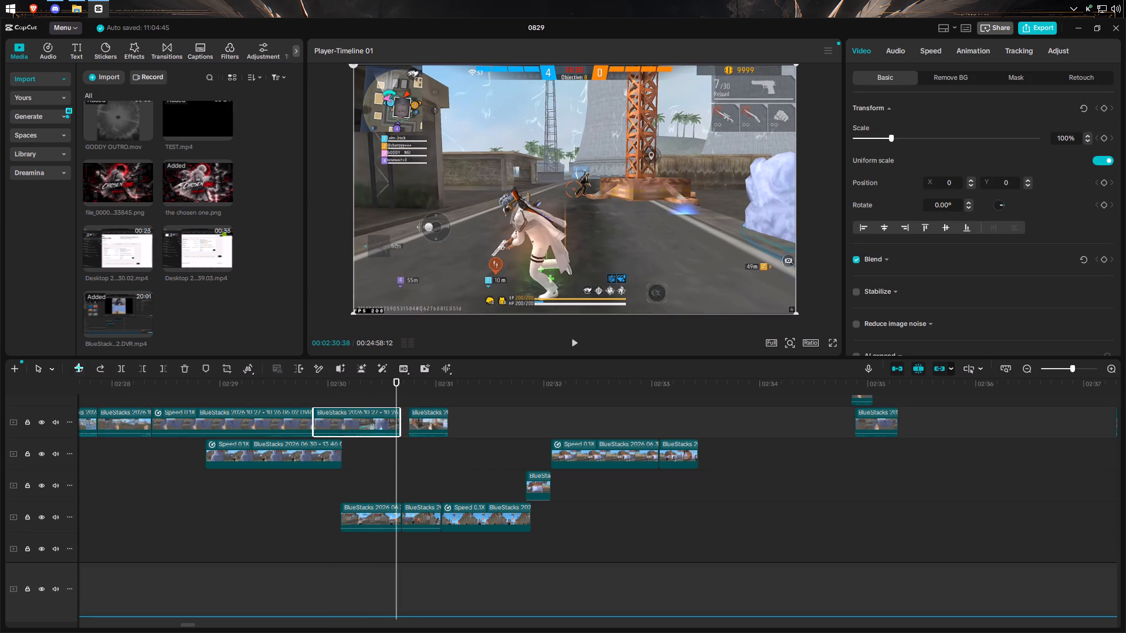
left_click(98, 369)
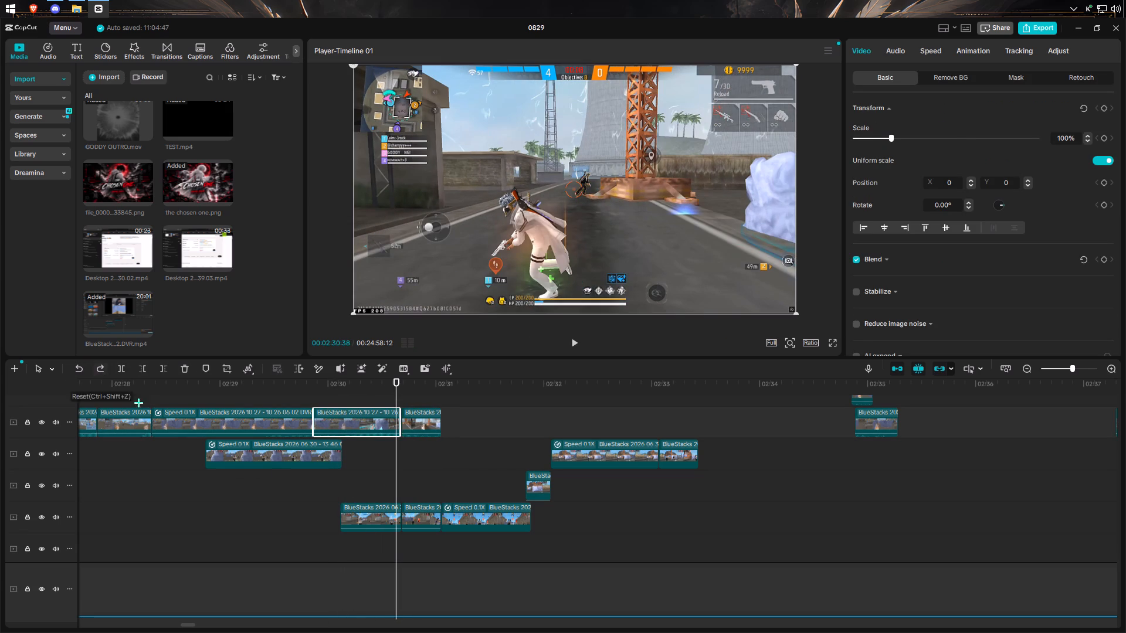
Scrub through the slow-motion and knockdown pieces between 02:28:30 and 02:30:54, and examine the tracks around them.
left_click(378, 454)
left_click_drag(378, 454, 425, 455)
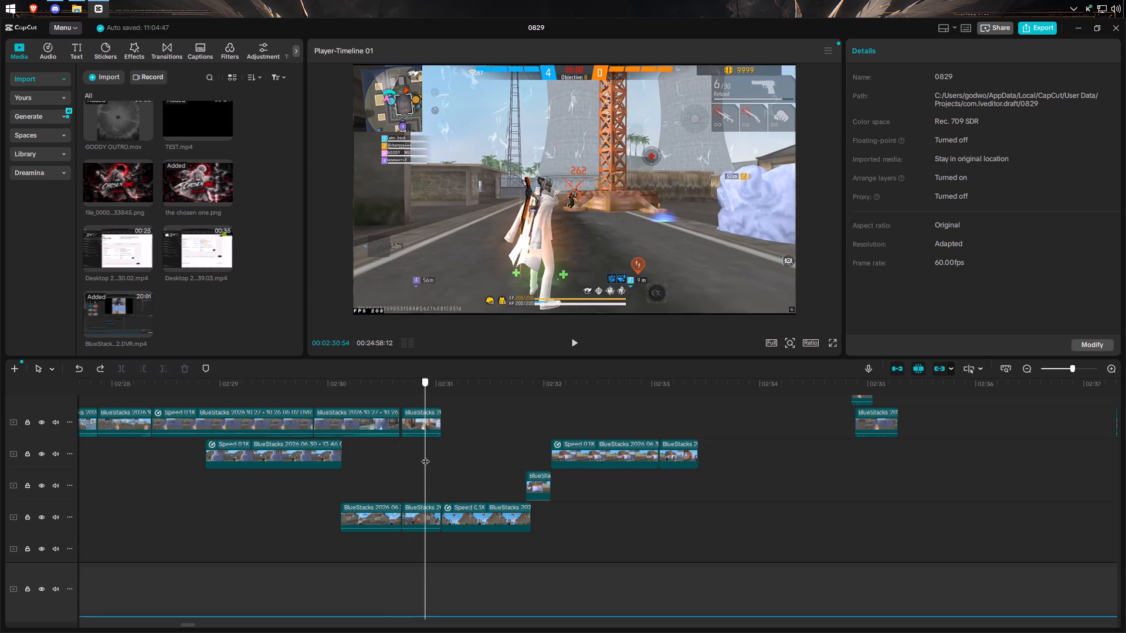
left_click_drag(425, 455, 365, 452)
left_click(237, 492)
left_click_drag(239, 492, 240, 491)
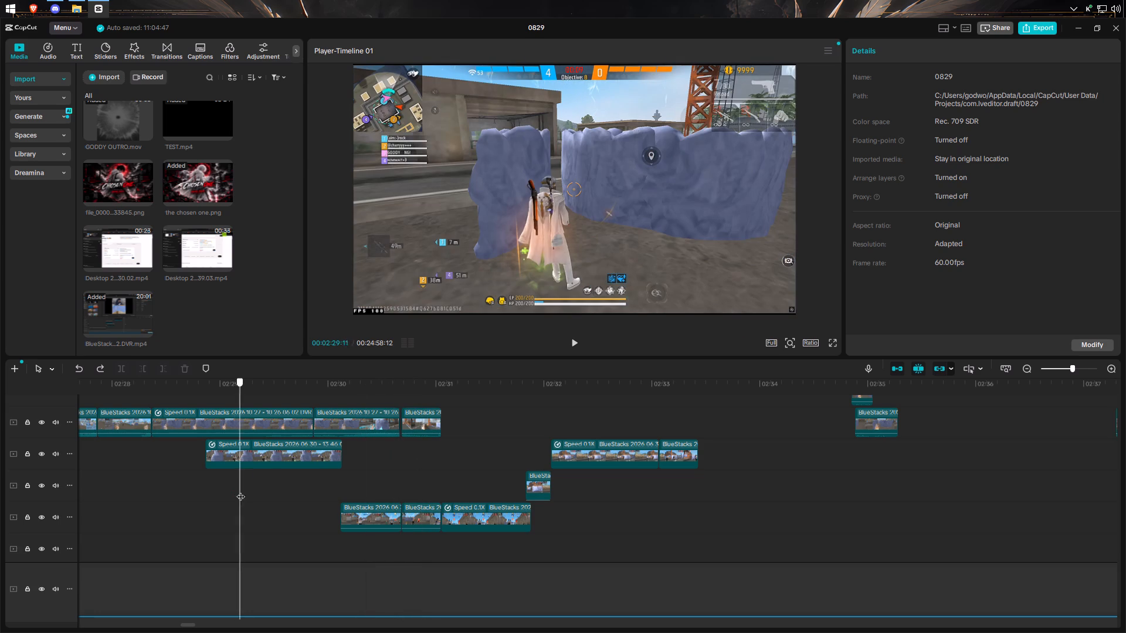
left_click_drag(240, 491, 221, 487)
scroll(265, 515, "up", 2)
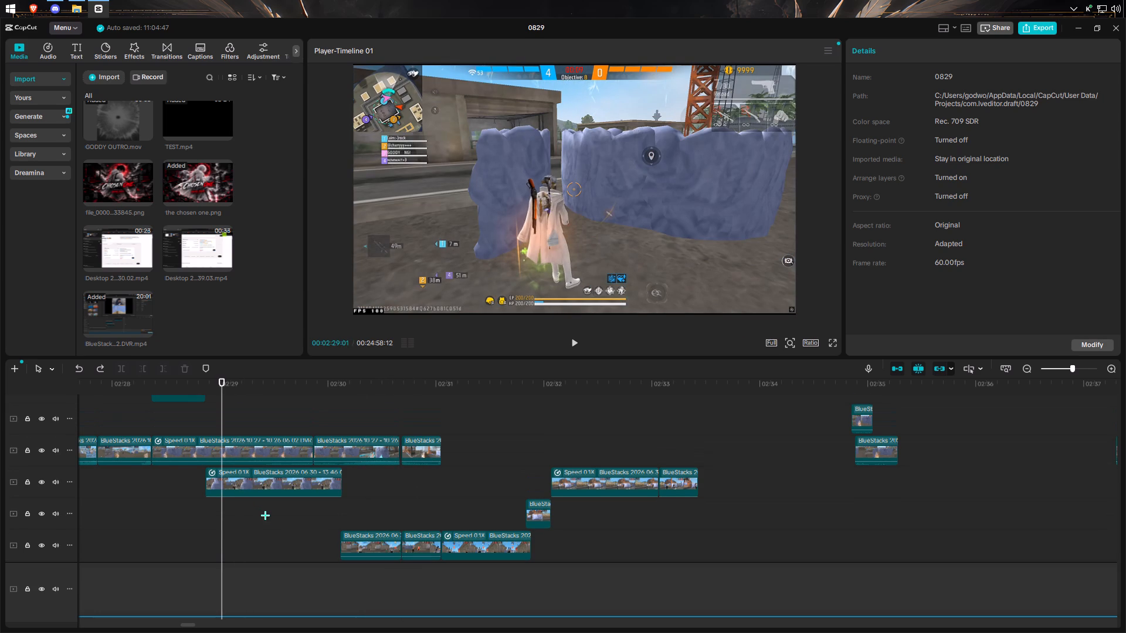
left_click(168, 426)
left_click_drag(168, 424, 165, 424)
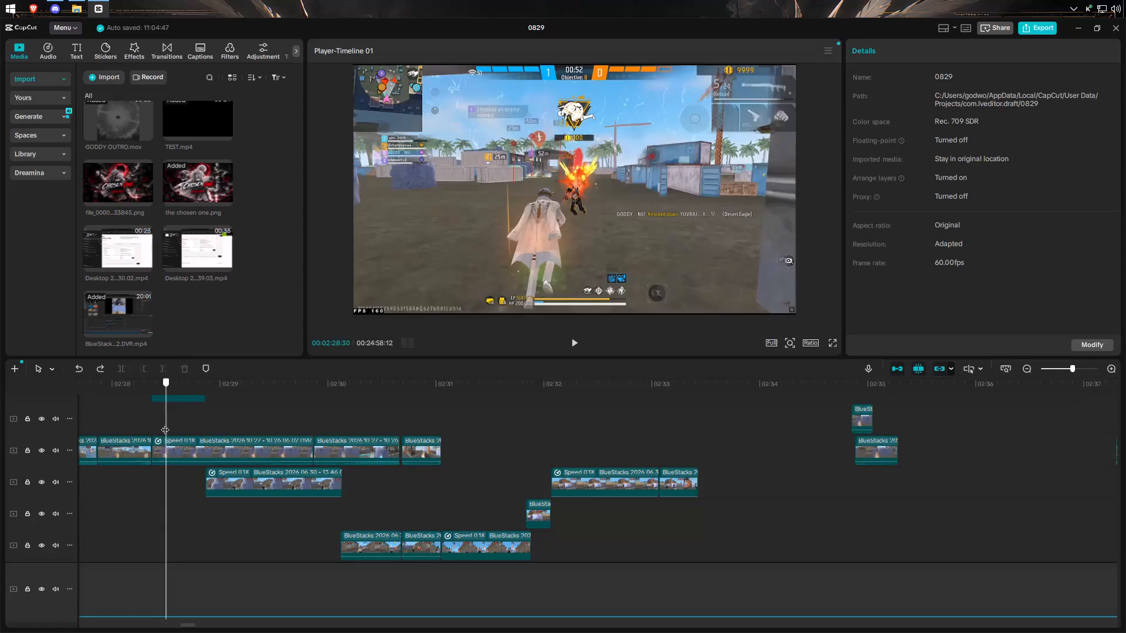
left_click_drag(165, 424, 211, 431)
scroll(237, 498, "up", 7)
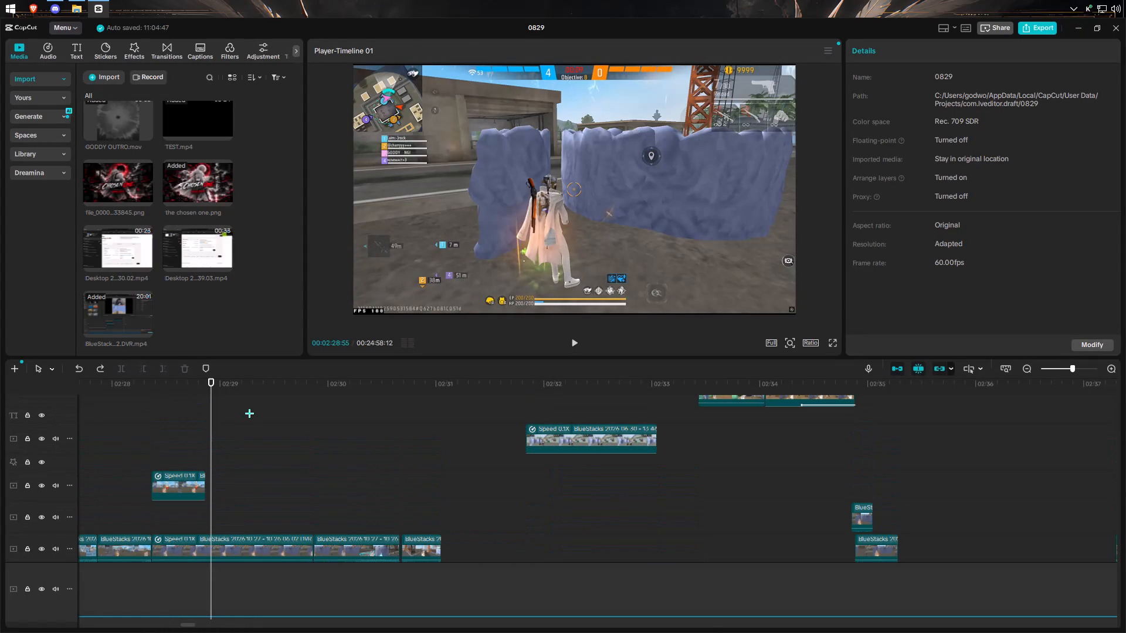
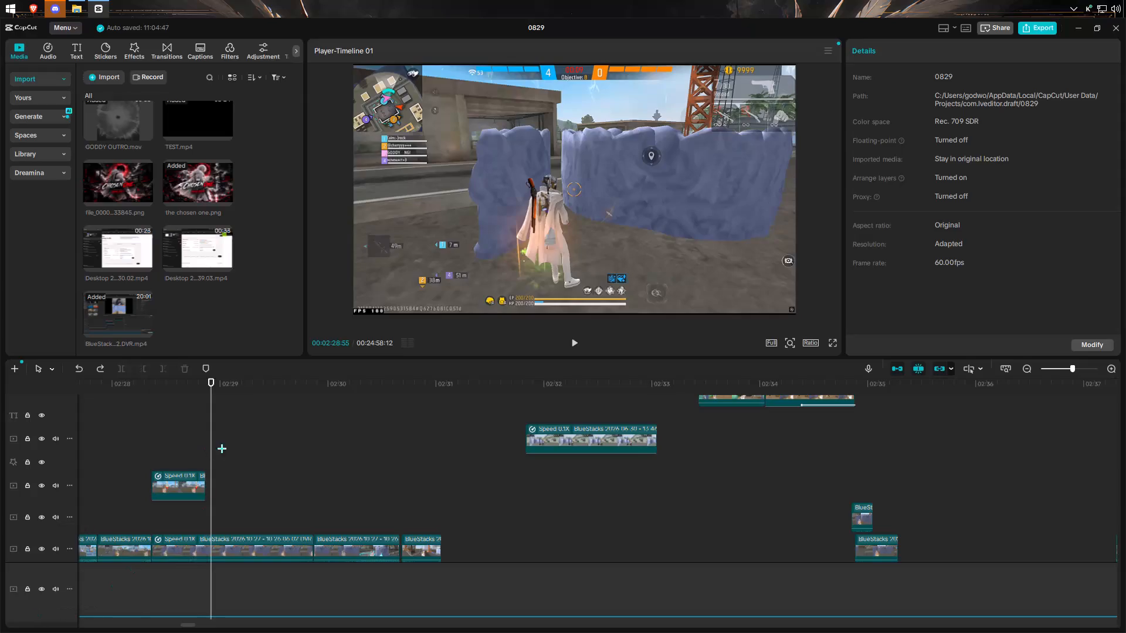
Play the sequence from about 02:24:51 through the slow-motion and knockdown pieces to review the timing.
left_click_drag(222, 448, 62, 445)
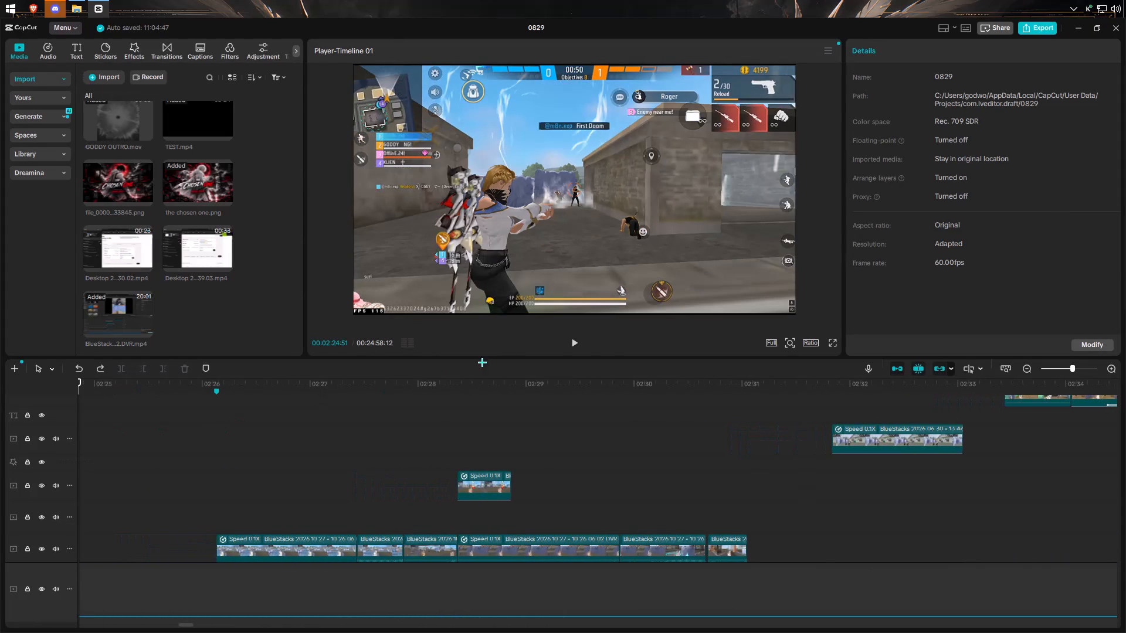
left_click(582, 338)
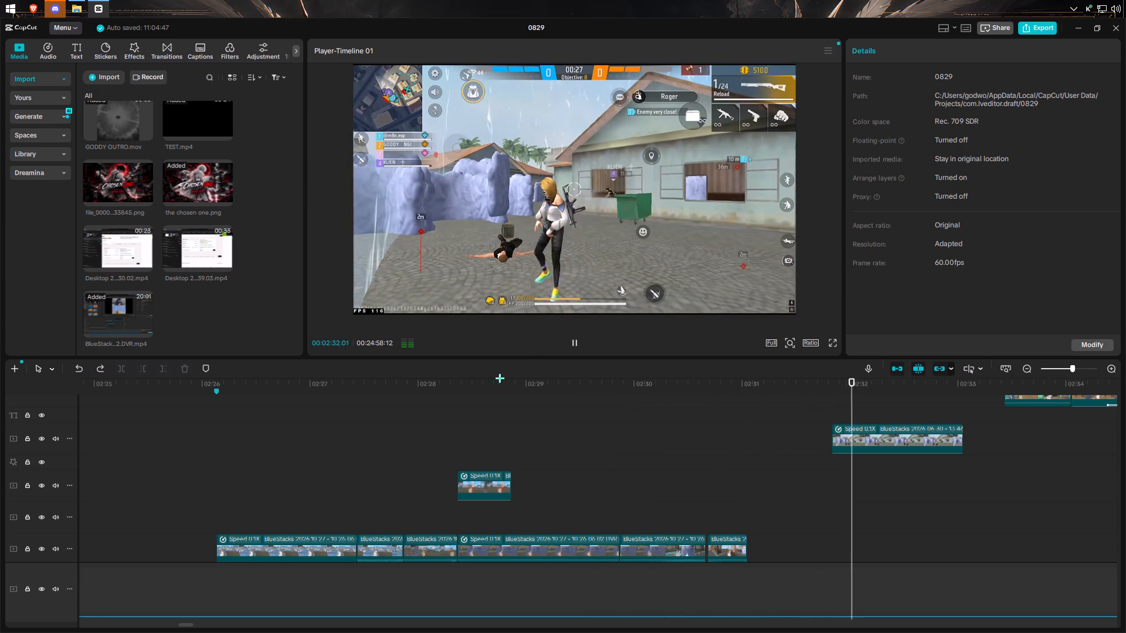
left_click(577, 455)
left_click_drag(579, 455, 396, 478)
left_click(579, 345)
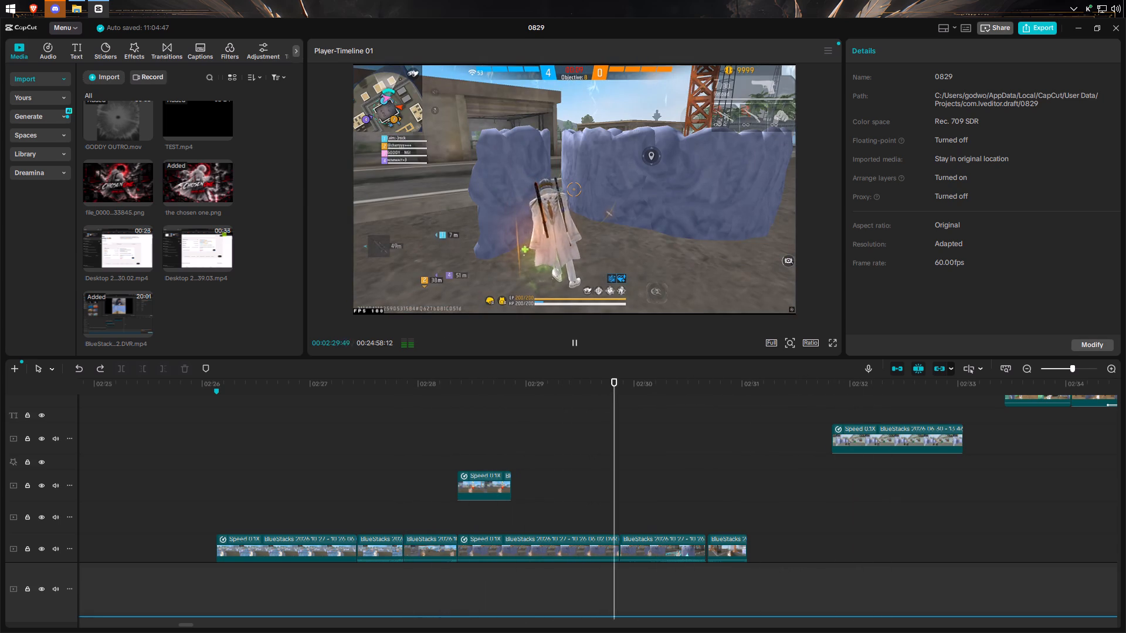
left_click(579, 345)
Examine the tracks below and scrub the 0.1X pieces between 02:28:16 and 02:30:08 to find the cut moment.
scroll(640, 454, "down", 7)
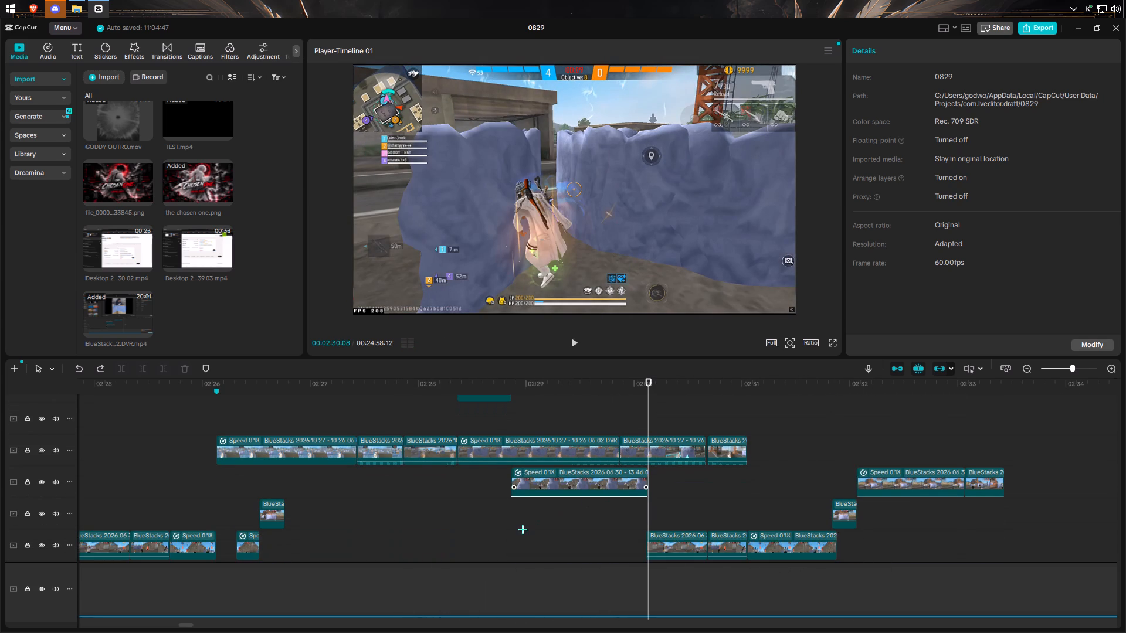
left_click(523, 527)
left_click_drag(523, 527, 508, 533)
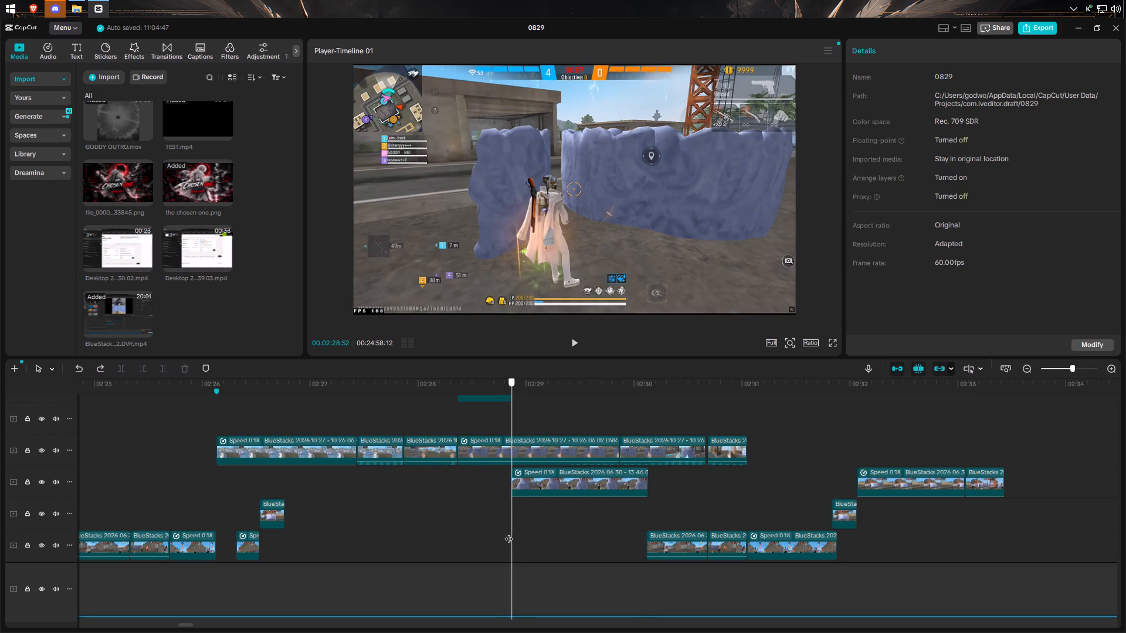
left_click_drag(508, 533, 486, 540)
scroll(486, 536, "up", 8)
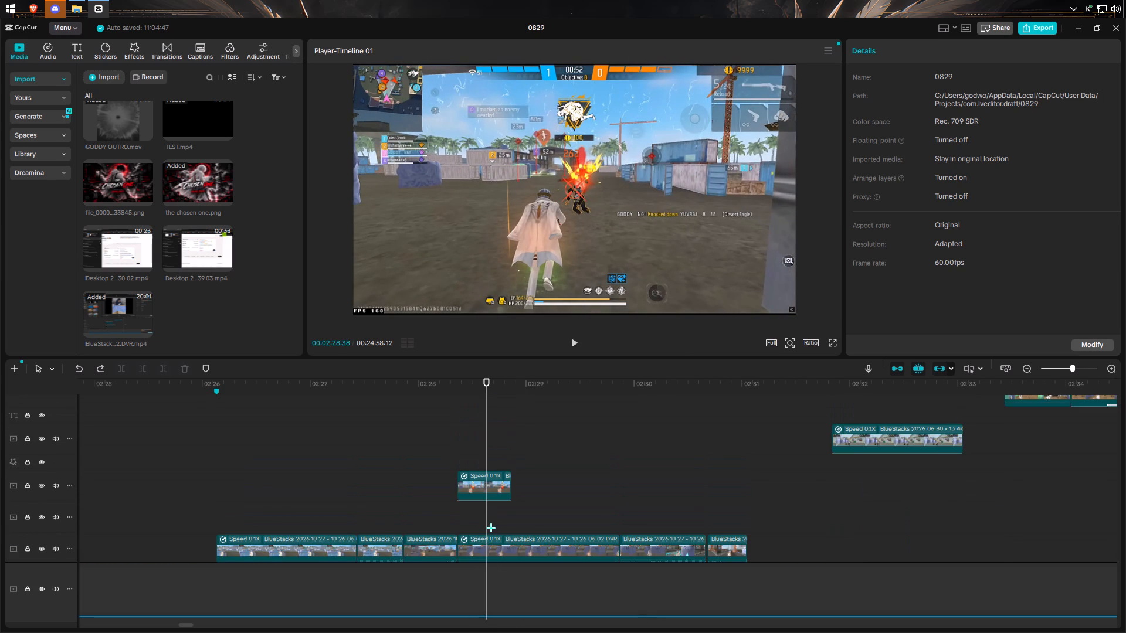
left_click(472, 447)
left_click_drag(472, 447, 470, 450)
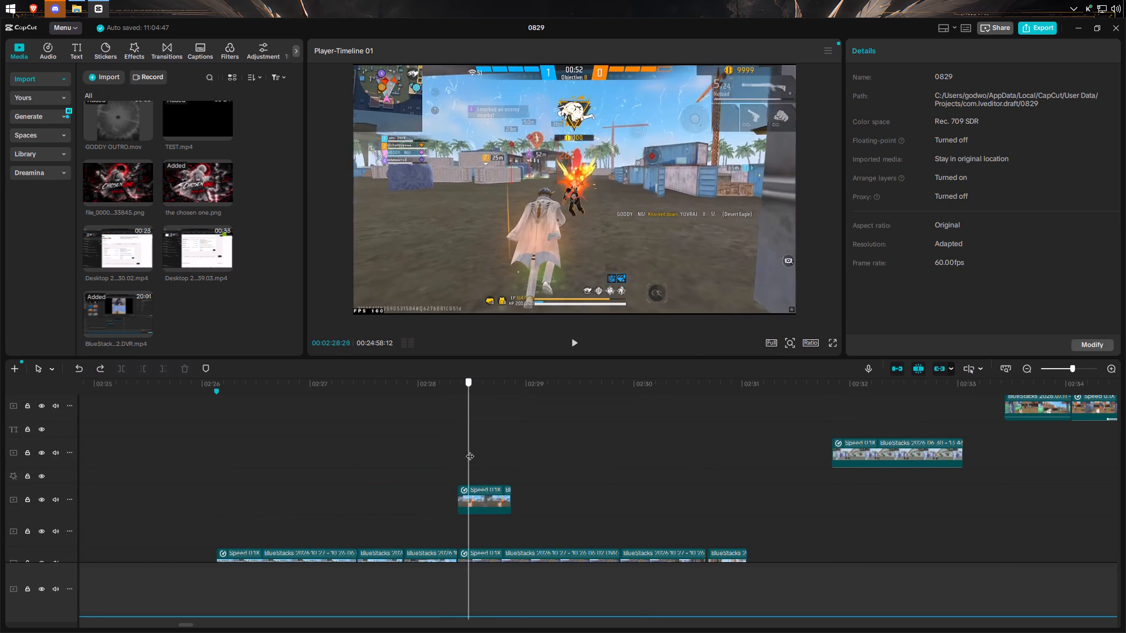
left_click_drag(470, 450, 447, 455)
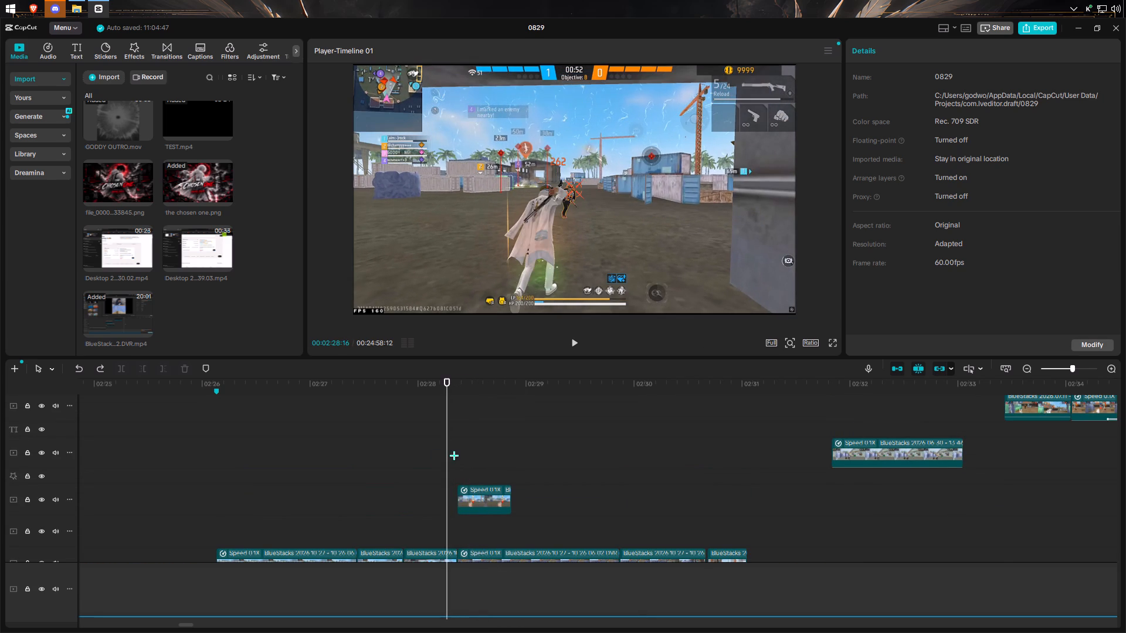
left_click(454, 455)
double_click(577, 341)
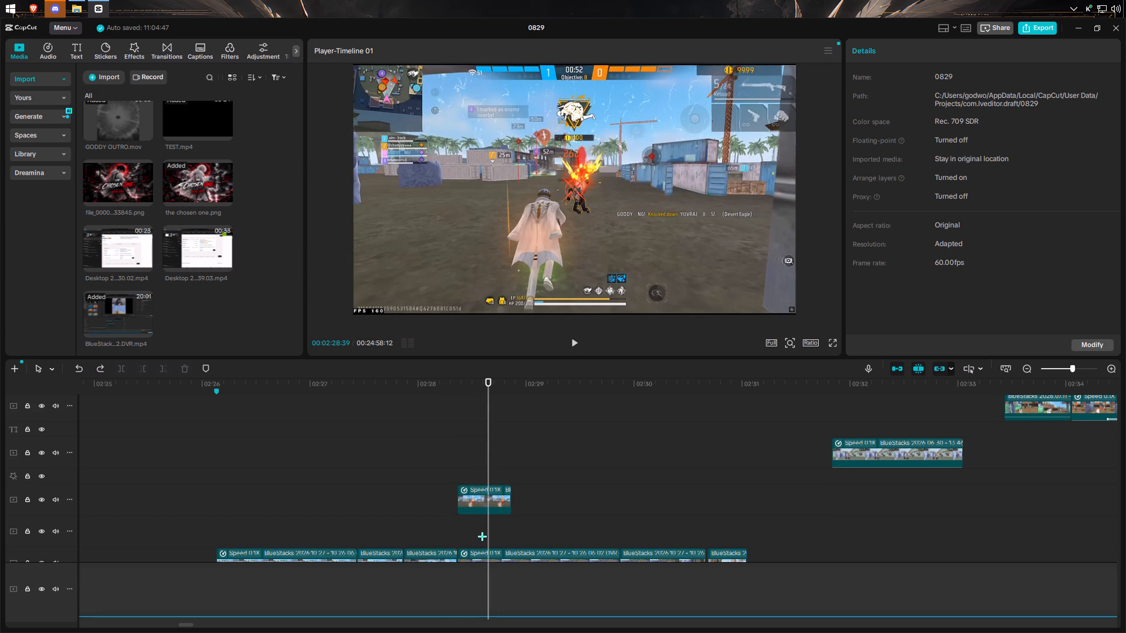
double_click(575, 348)
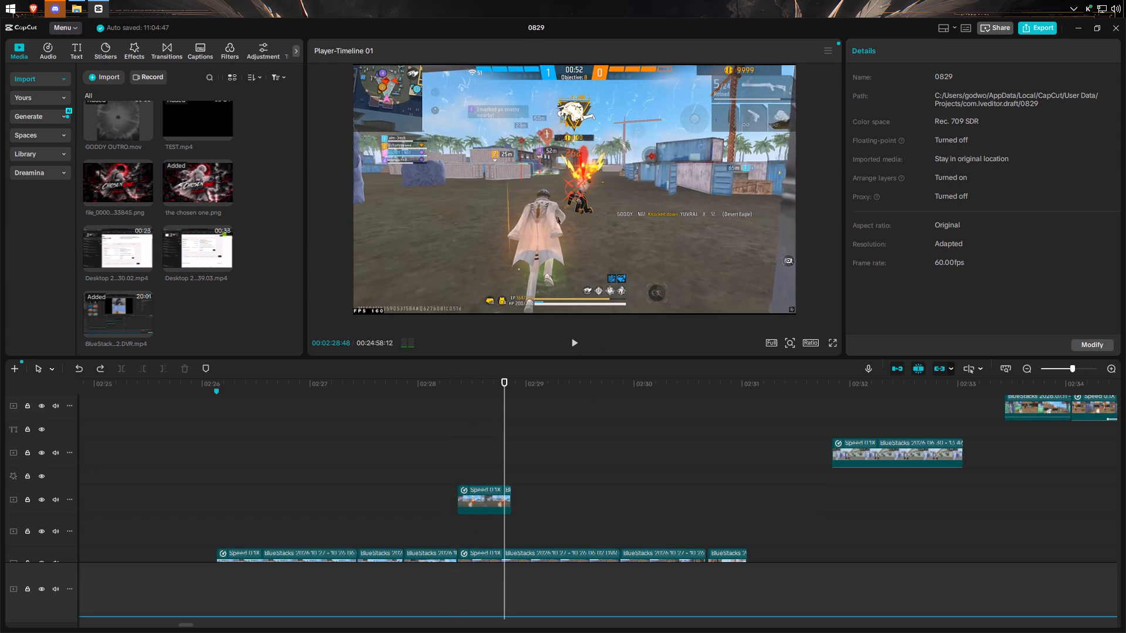
Split the long 0.1X BlueStacks 2026.10.27 clip at 02:28:42 and delete its opening part.
left_click(489, 520)
left_click(507, 522)
left_click(494, 540)
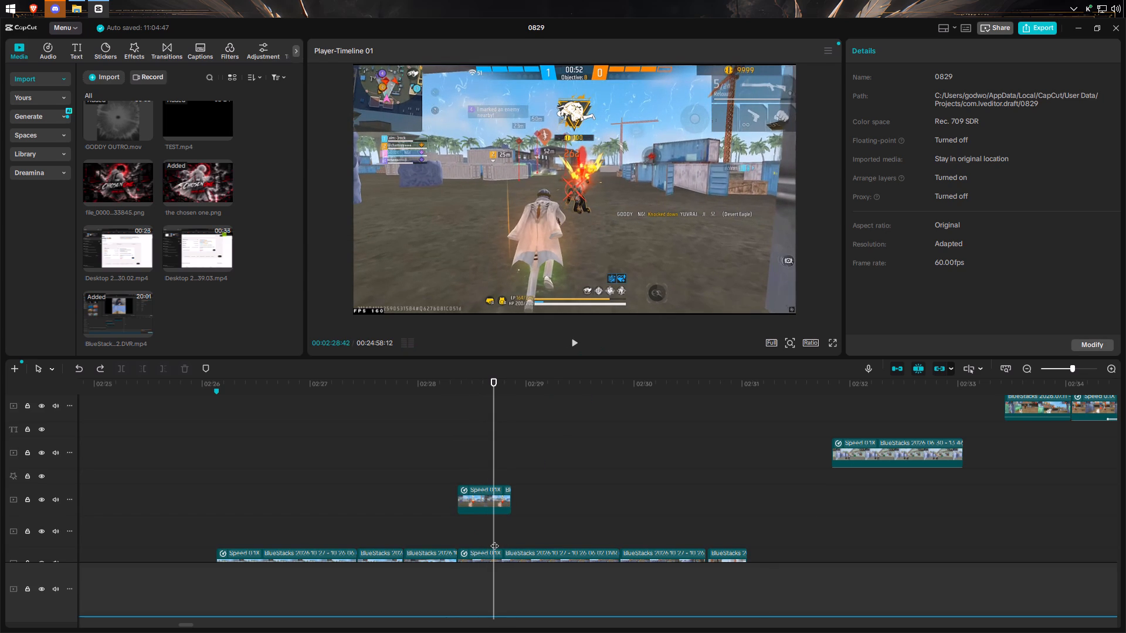
left_click(484, 559)
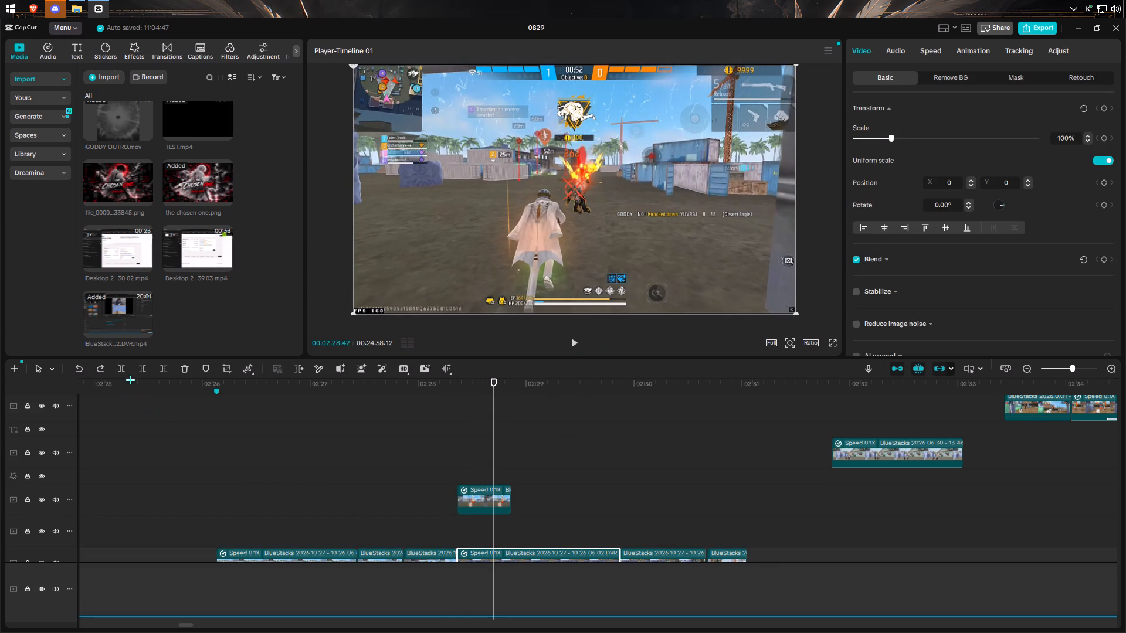
left_click(127, 375)
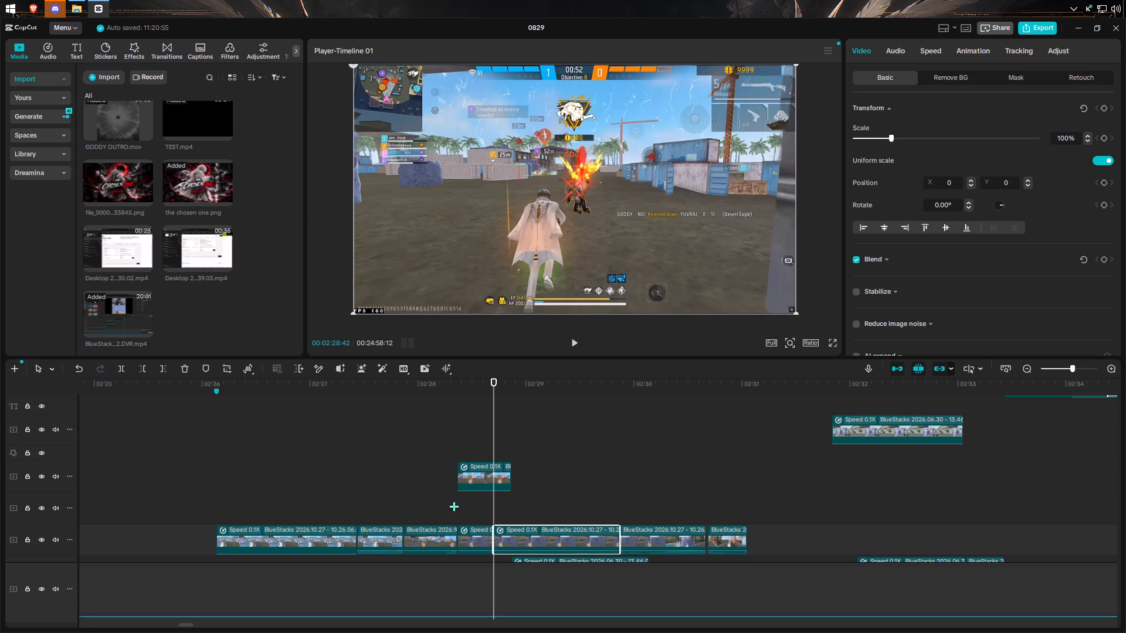
left_click(457, 535)
left_click(473, 535)
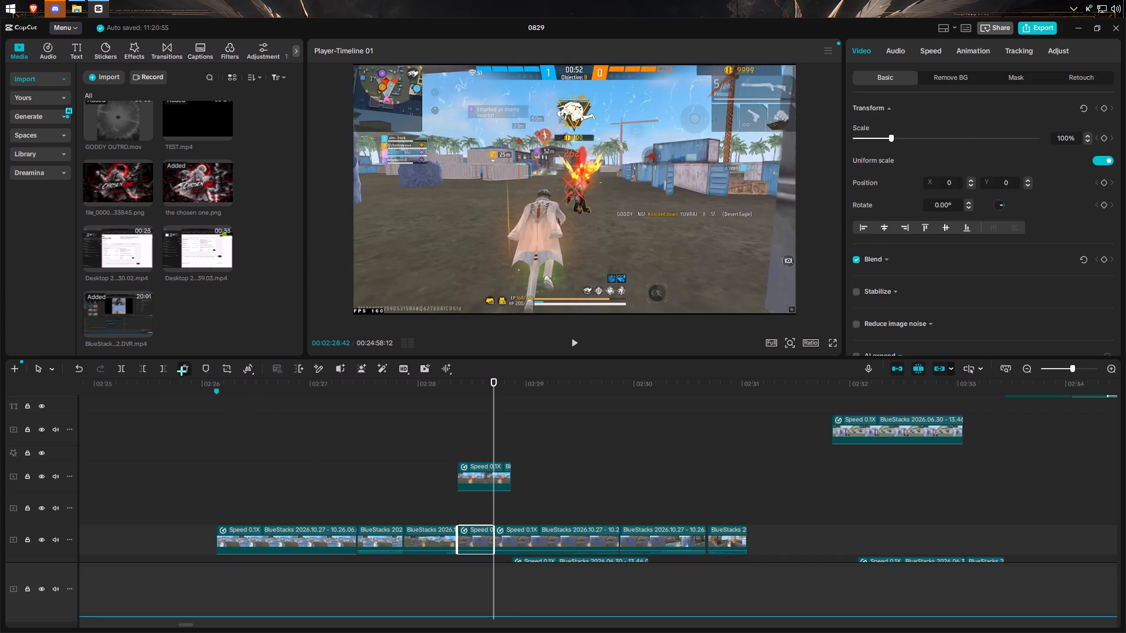
left_click(181, 371)
Shift the remaining 0.1X piece and the two knockdown sections earlier so they follow the preceding clip back to back.
scroll(628, 484, "down", 2)
left_click_drag(758, 473, 508, 527)
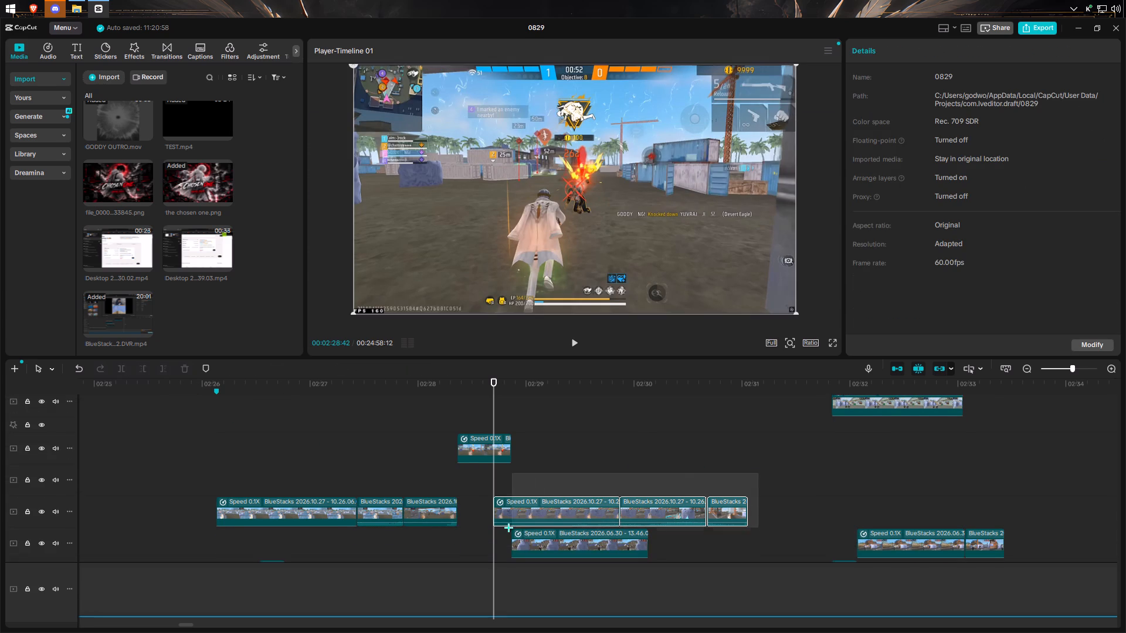
left_click_drag(508, 527, 526, 529)
left_click_drag(558, 510, 535, 508)
left_click(545, 510)
left_click_drag(538, 508, 523, 508)
left_click_drag(626, 513, 616, 512)
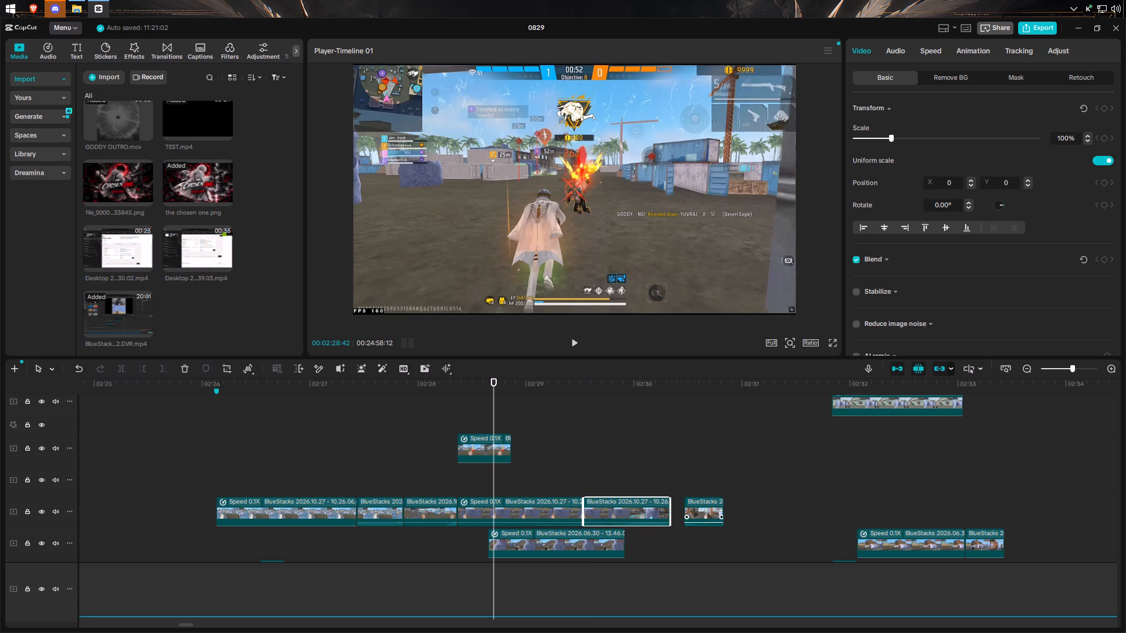
left_click_drag(693, 513, 674, 510)
Play the sequence from 02:28:17 through the shifted pieces to check the timing.
left_click(447, 480)
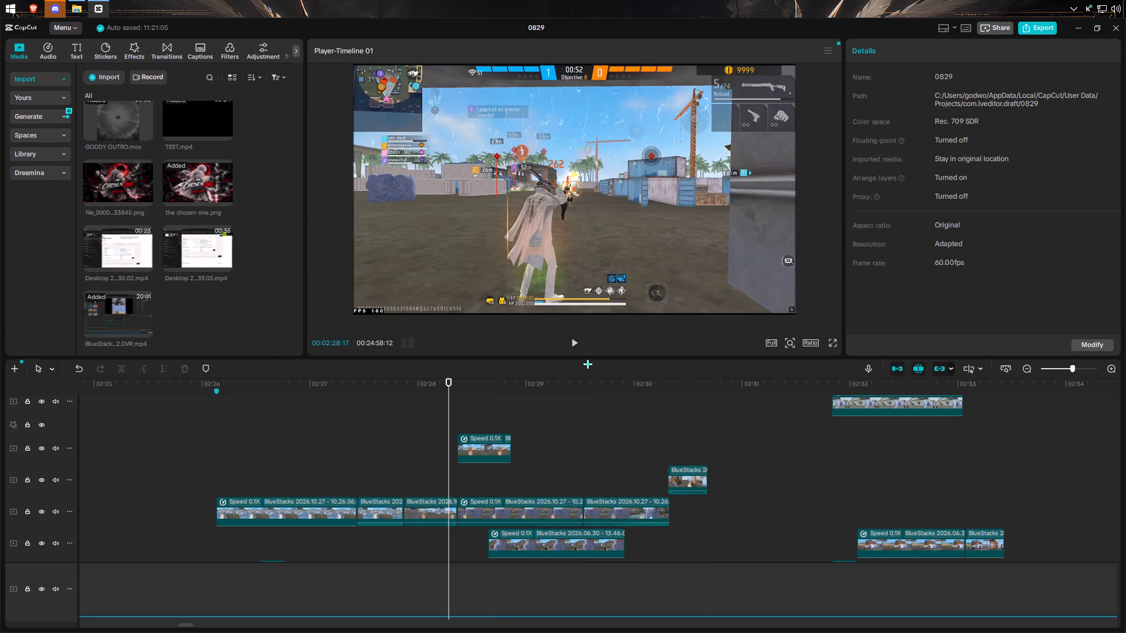
left_click(574, 346)
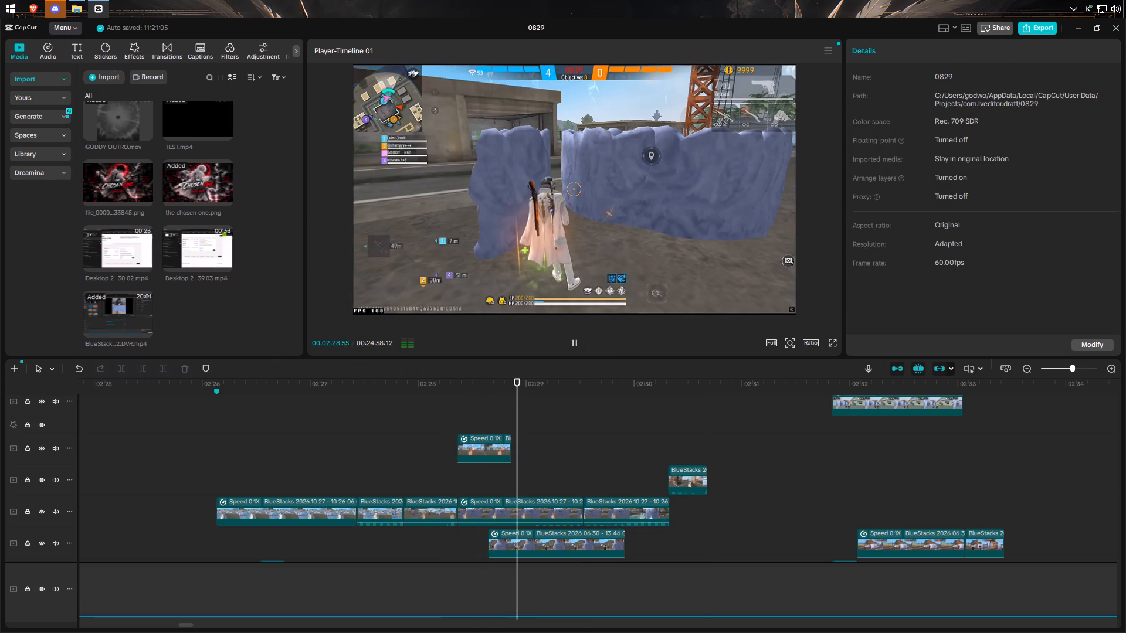
left_click(574, 346)
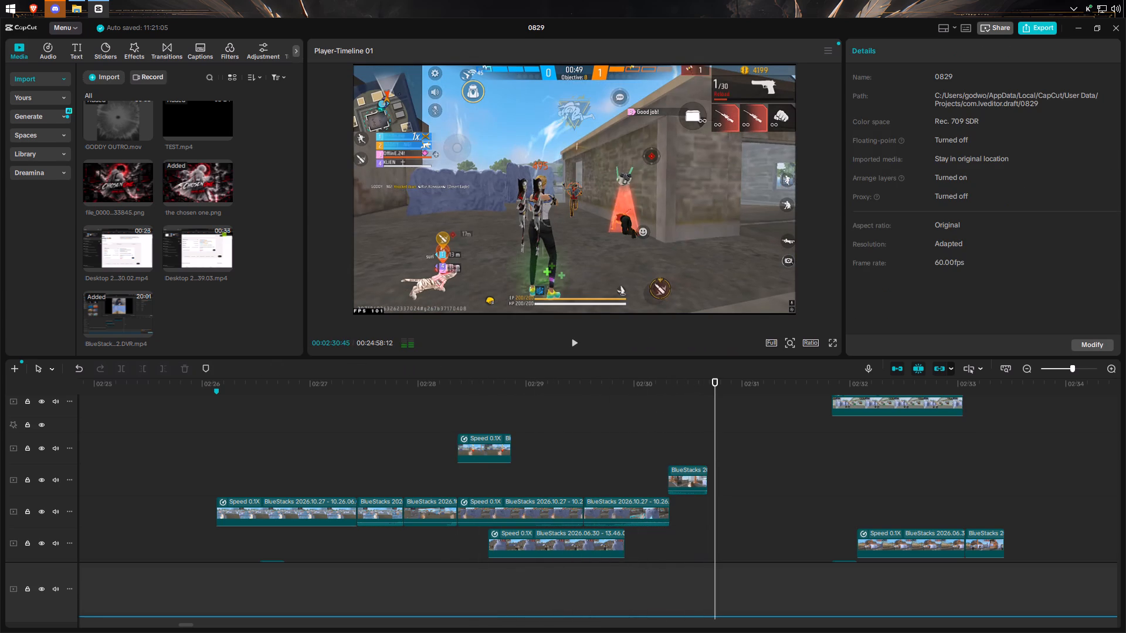
left_click(574, 346)
left_click(574, 346)
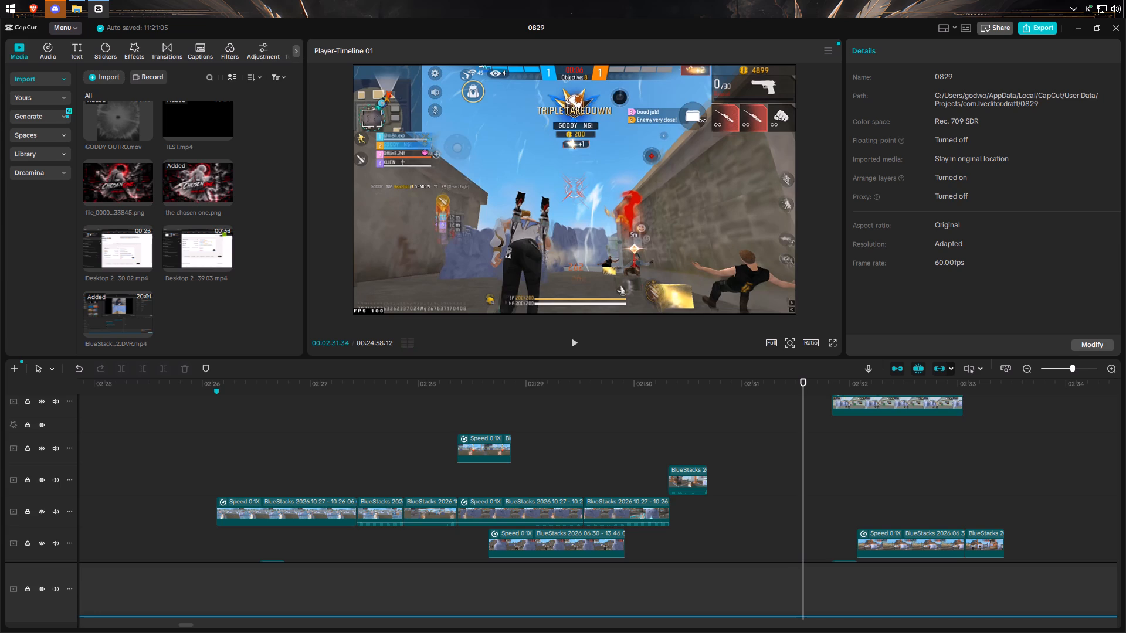
left_click(574, 346)
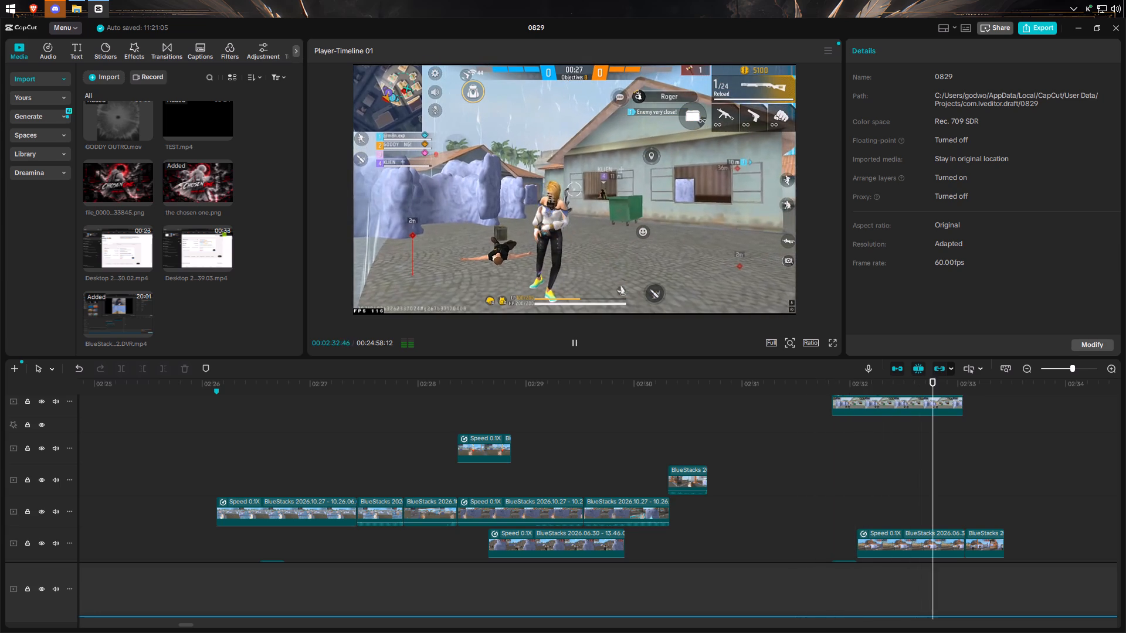
left_click(574, 346)
Delete the 0.1X BlueStacks 2026.06.30 clip on the track beneath the shifted slow-motion piece.
left_click(280, 455)
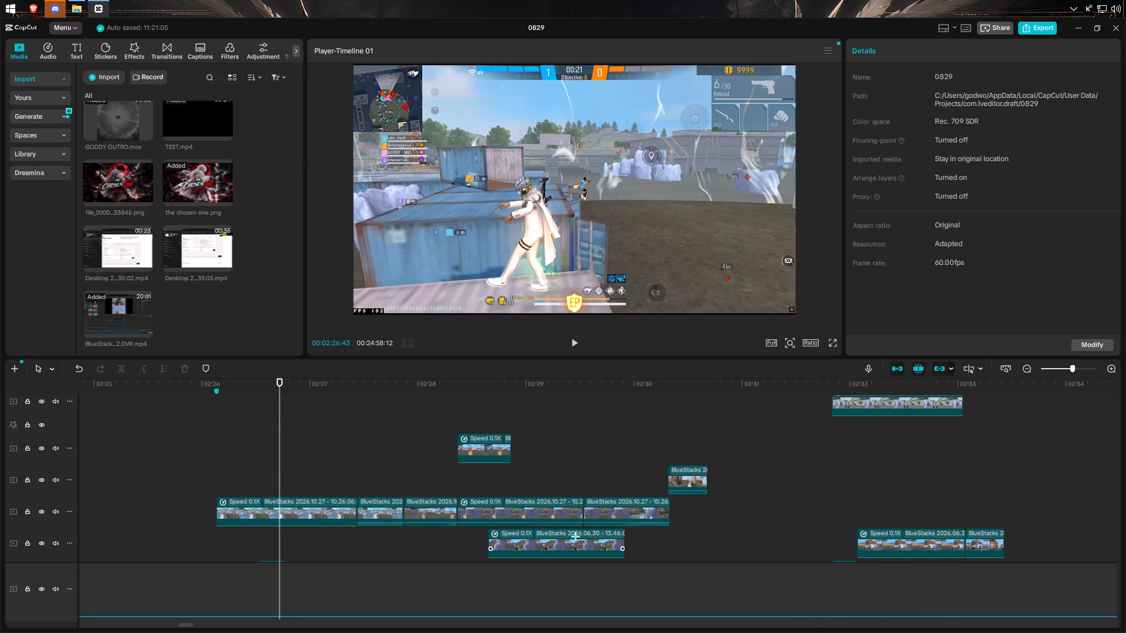
left_click(570, 535)
left_click(188, 367)
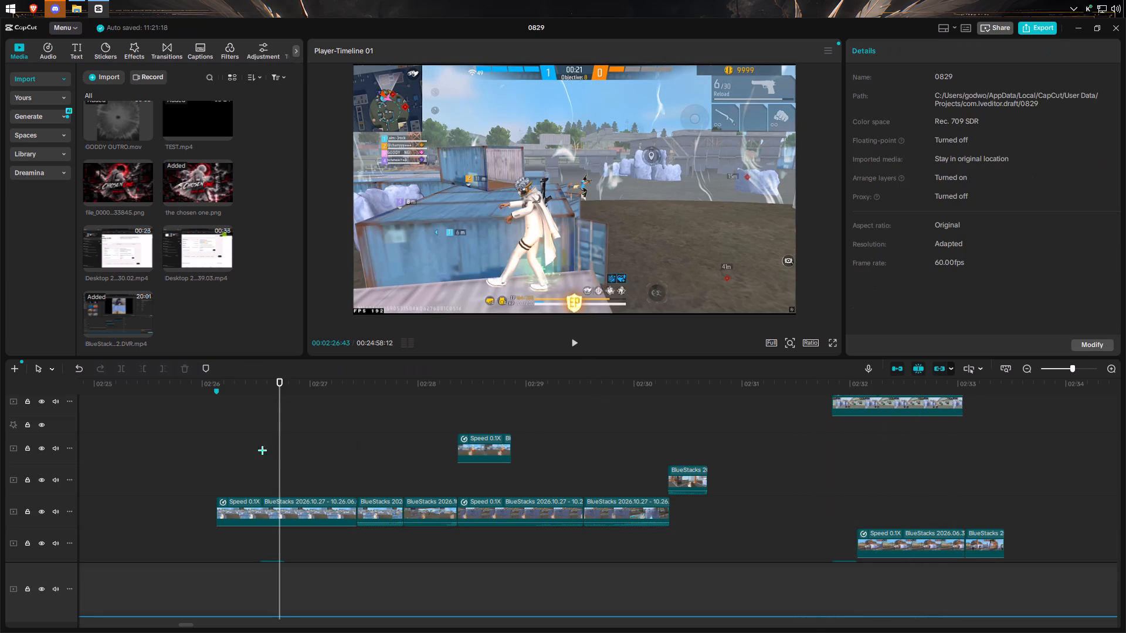
Play the sequence from the first 0.1X clip past the knockdown end section, rechecking the part around 02:29:52.
left_click(236, 450)
left_click(574, 352)
left_click(574, 350)
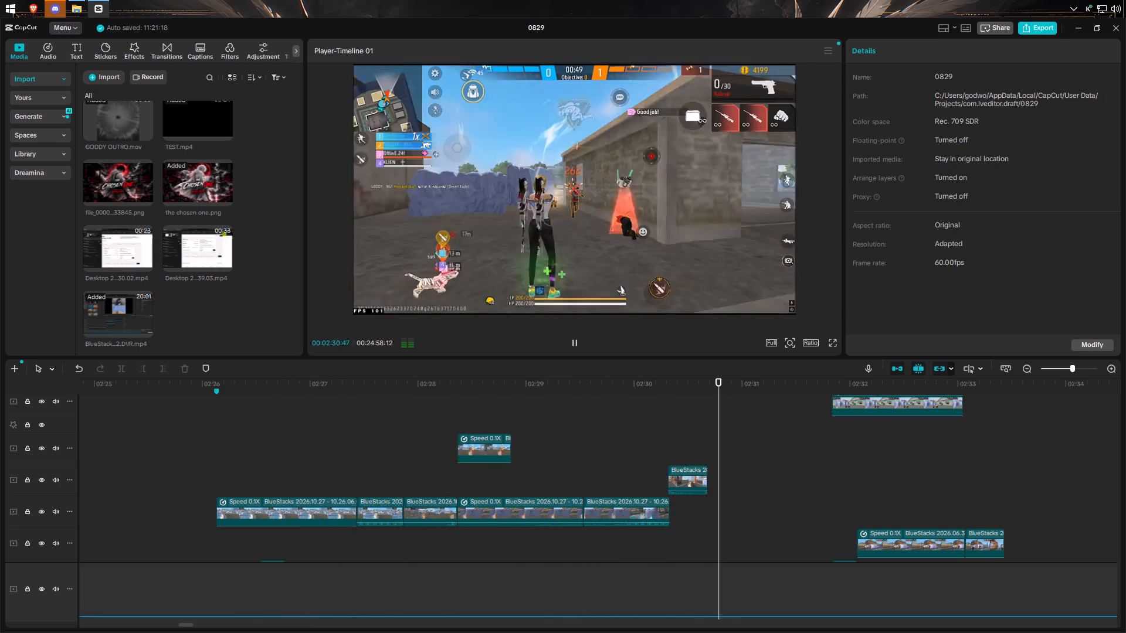
left_click(574, 350)
left_click(619, 450)
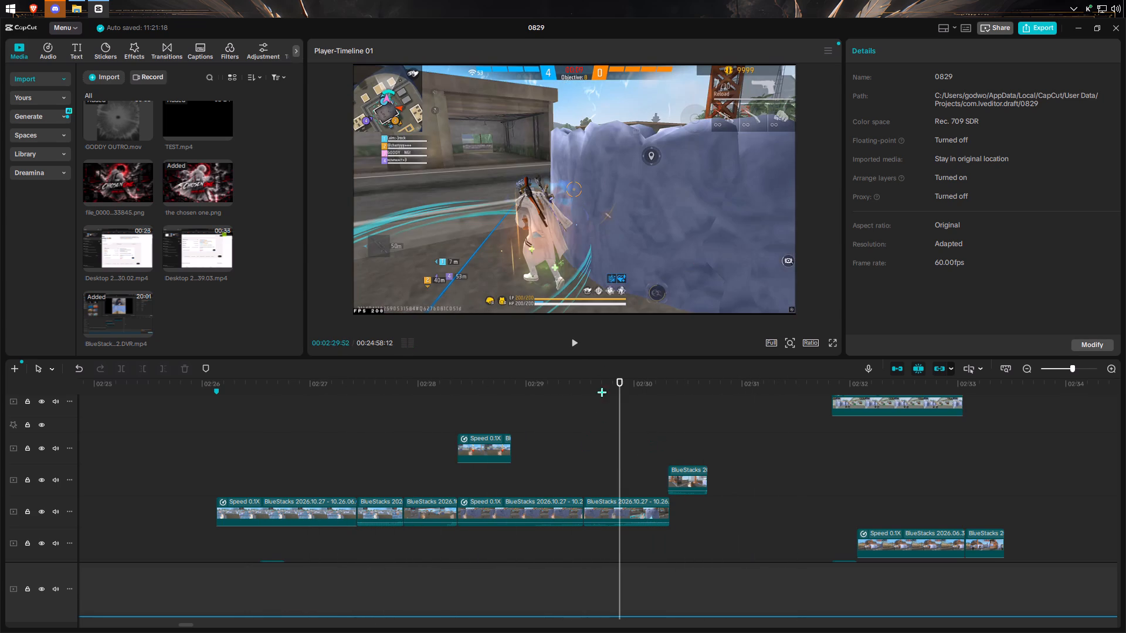
left_click(574, 352)
left_click(574, 341)
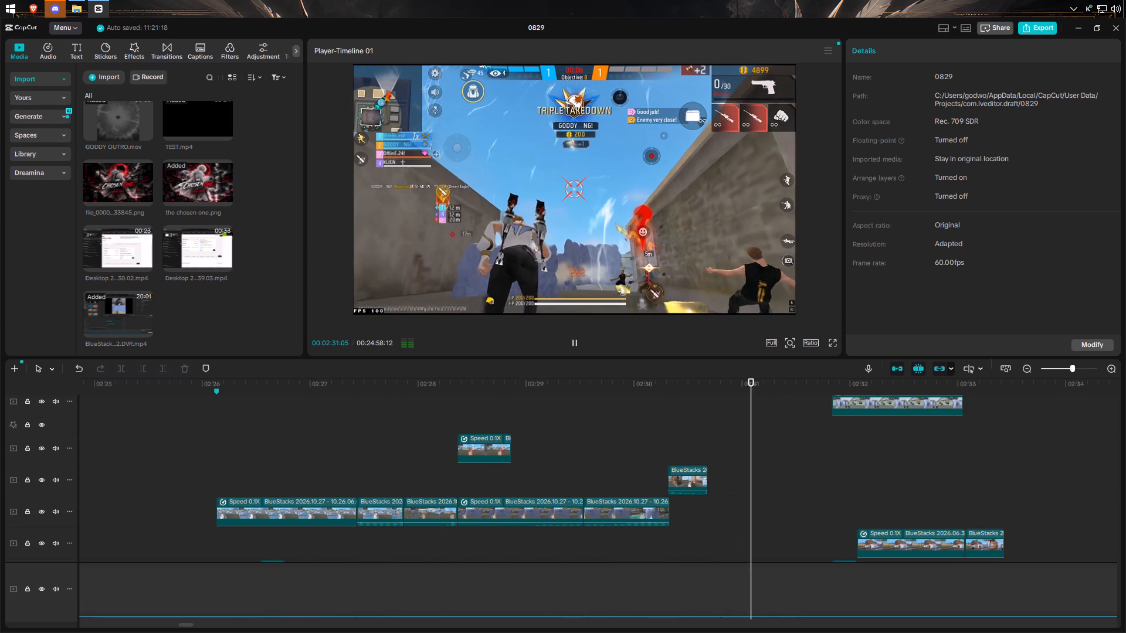
left_click(574, 341)
left_click(690, 482)
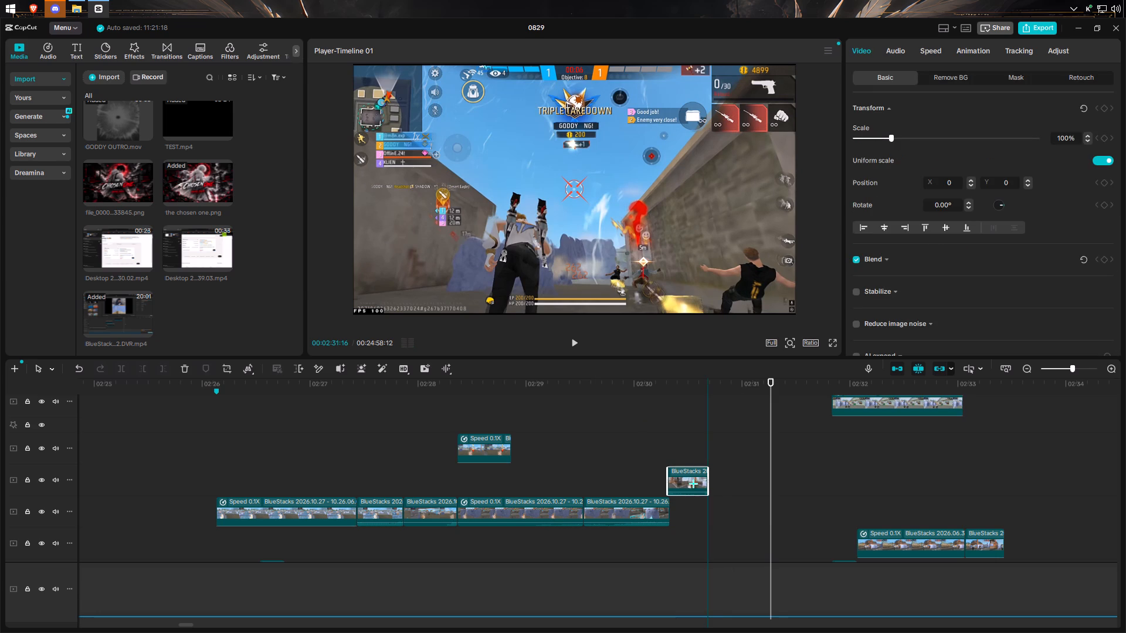
left_click(654, 466)
left_click(575, 343)
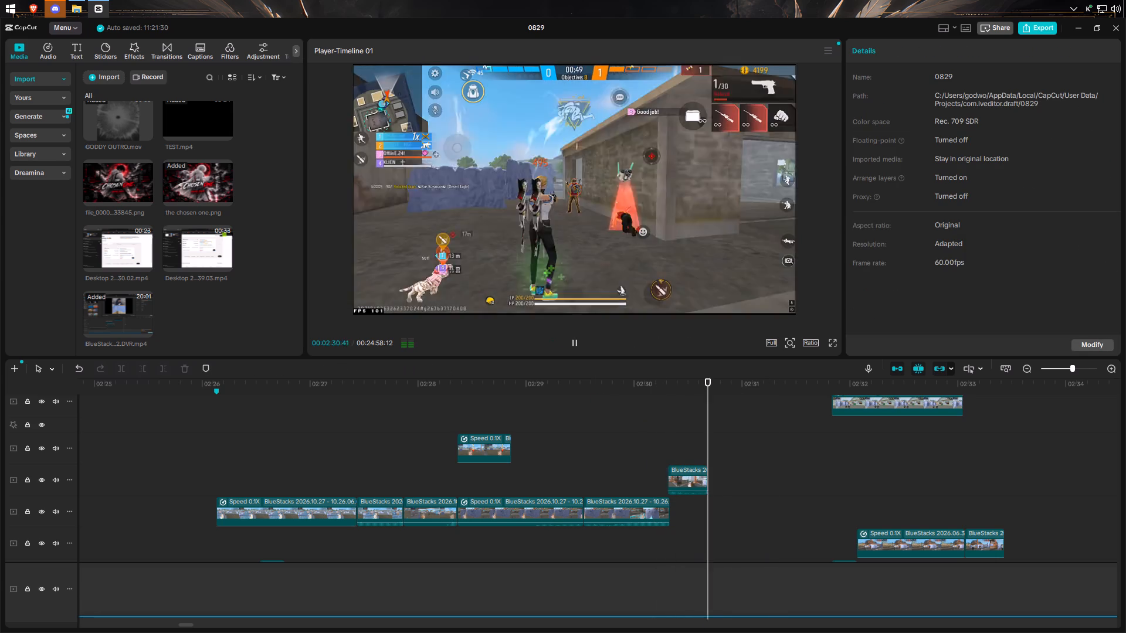
Scrub around the knockdown end section between 02:29:25 and 02:30:41 and examine the clips on the lower tracks.
scroll(660, 462, "down", 4)
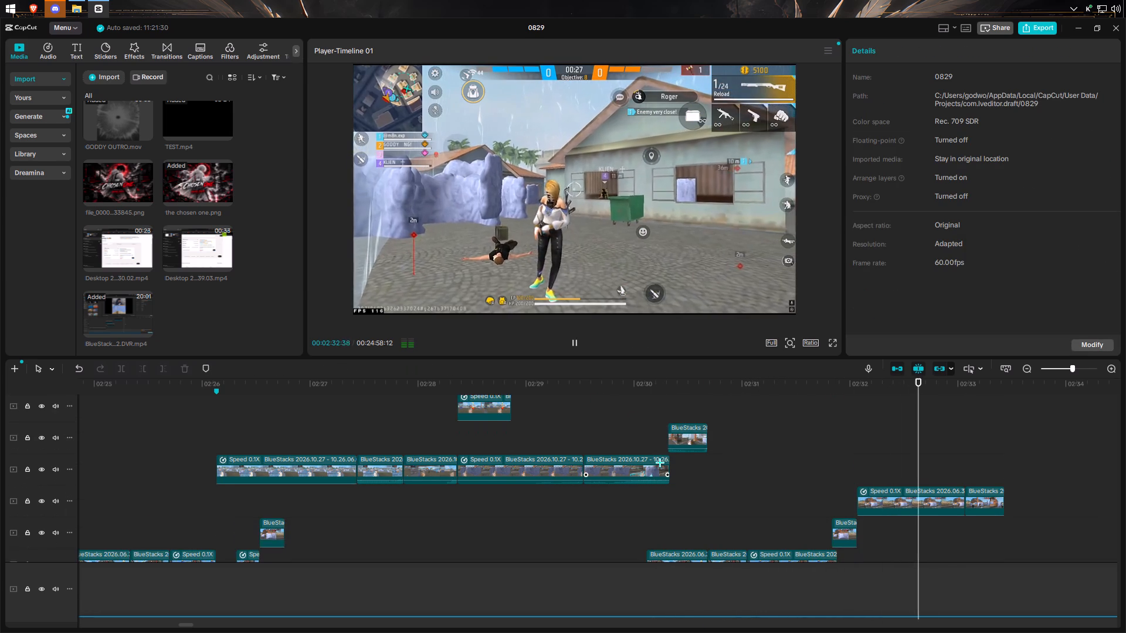
scroll(660, 462, "down", 2)
left_click(656, 471)
left_click_drag(656, 471, 672, 473)
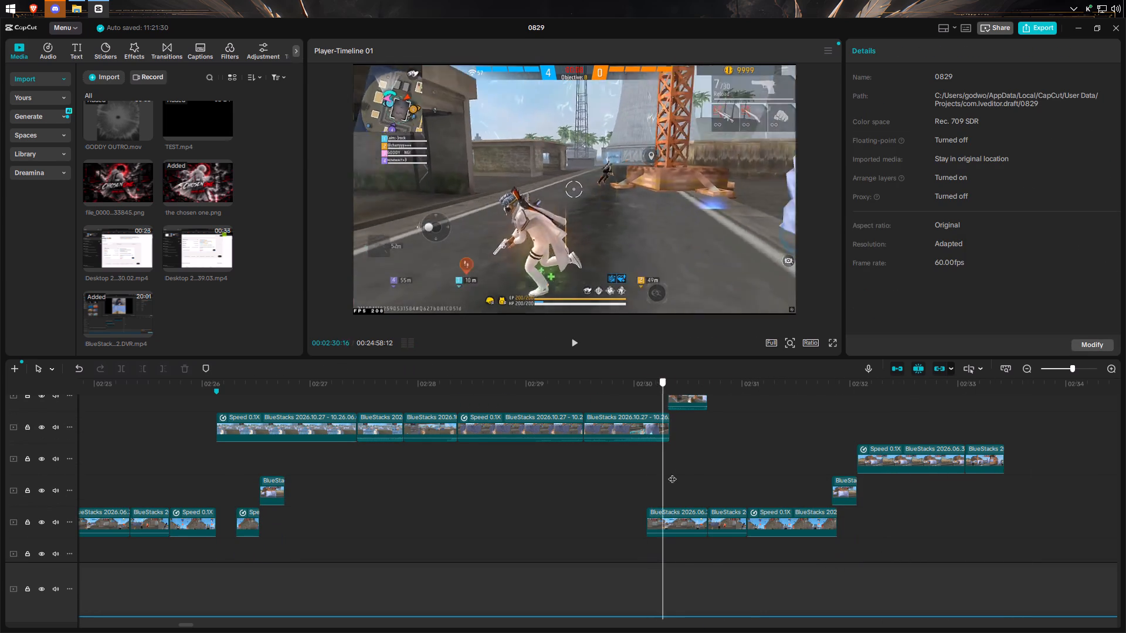
left_click_drag(672, 473, 686, 471)
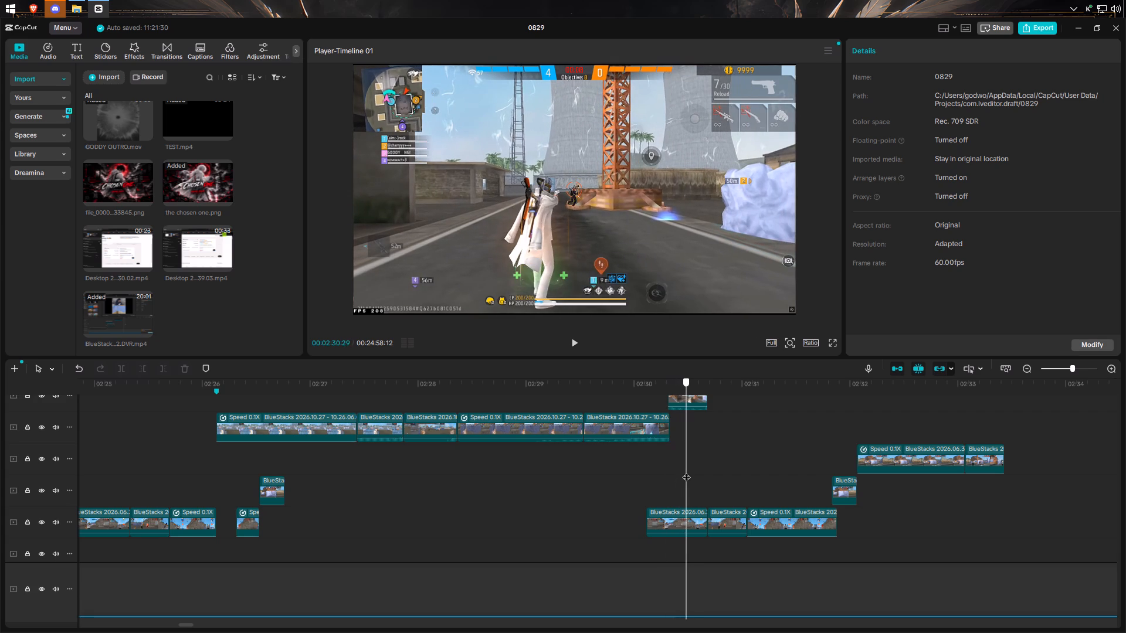
left_click_drag(686, 471, 693, 469)
scroll(693, 469, "up", 7)
scroll(702, 513, "down", 3)
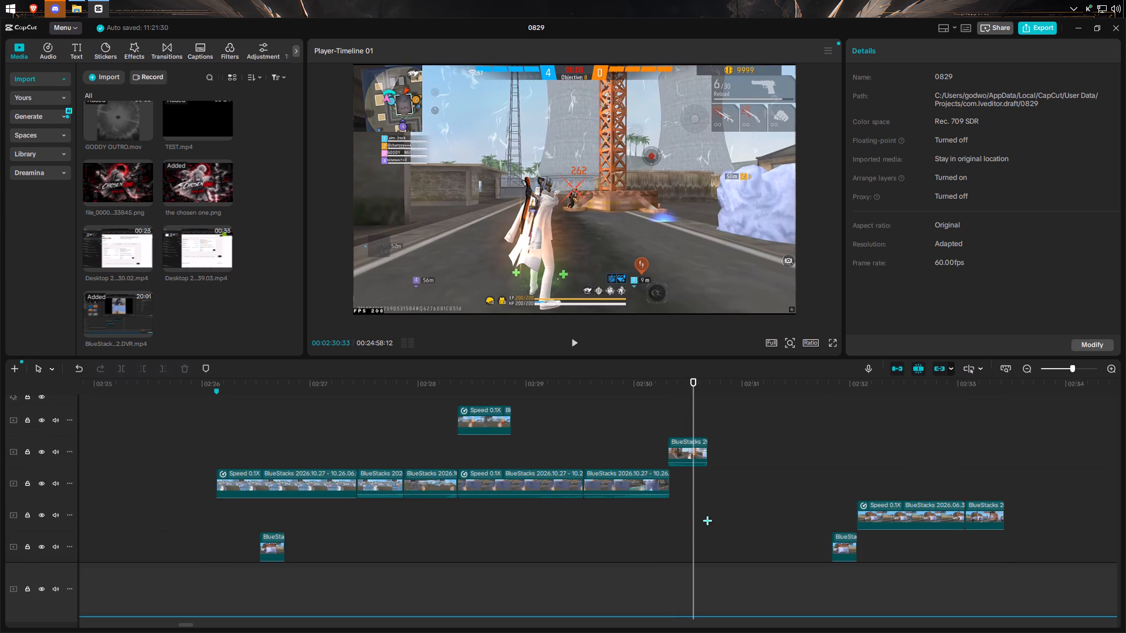
scroll(707, 520, "down", 3)
left_click_drag(691, 506, 707, 506)
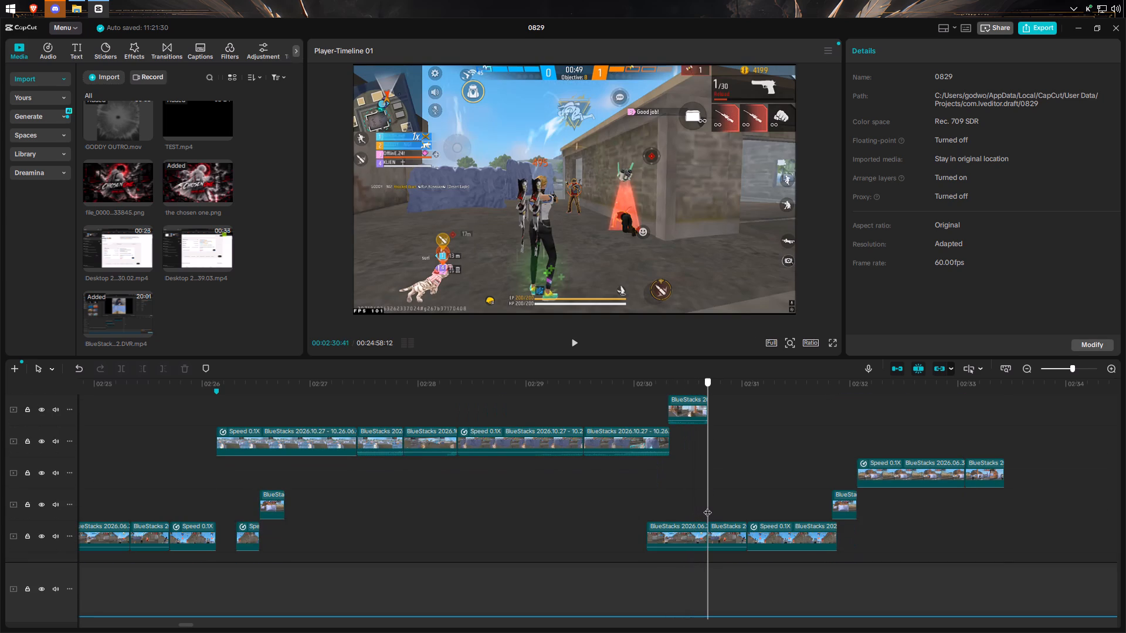
left_click_drag(707, 506, 711, 508)
left_click_drag(711, 508, 572, 559)
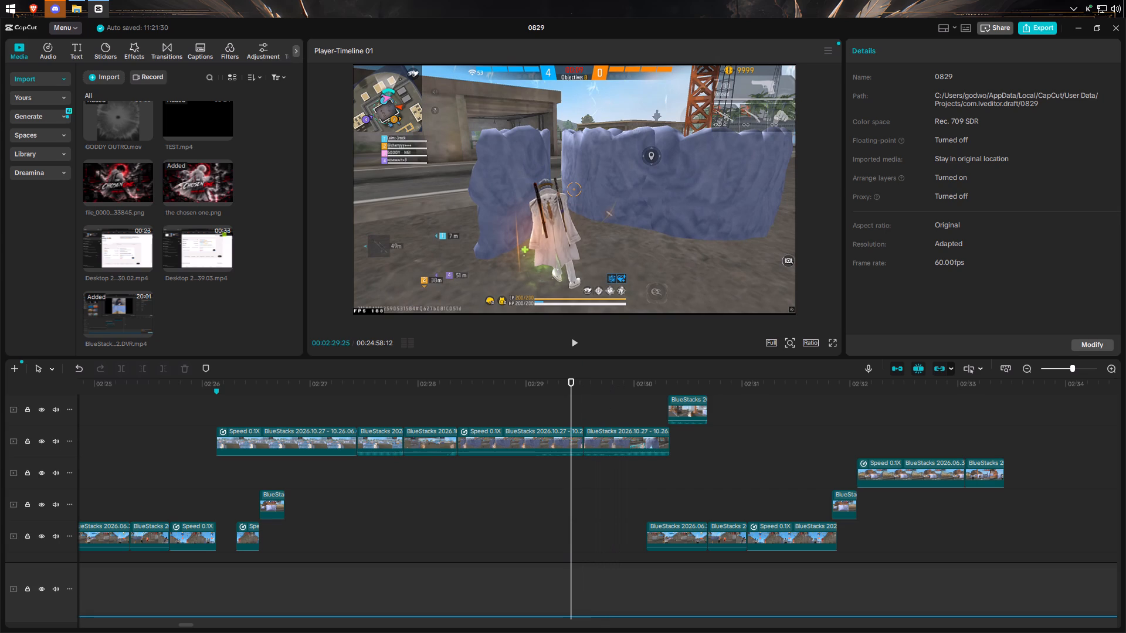
Play the slow-motion section between about 02:28:49 and 02:30:47 in several passes to check the cut timing.
left_click(574, 345)
left_click(574, 345)
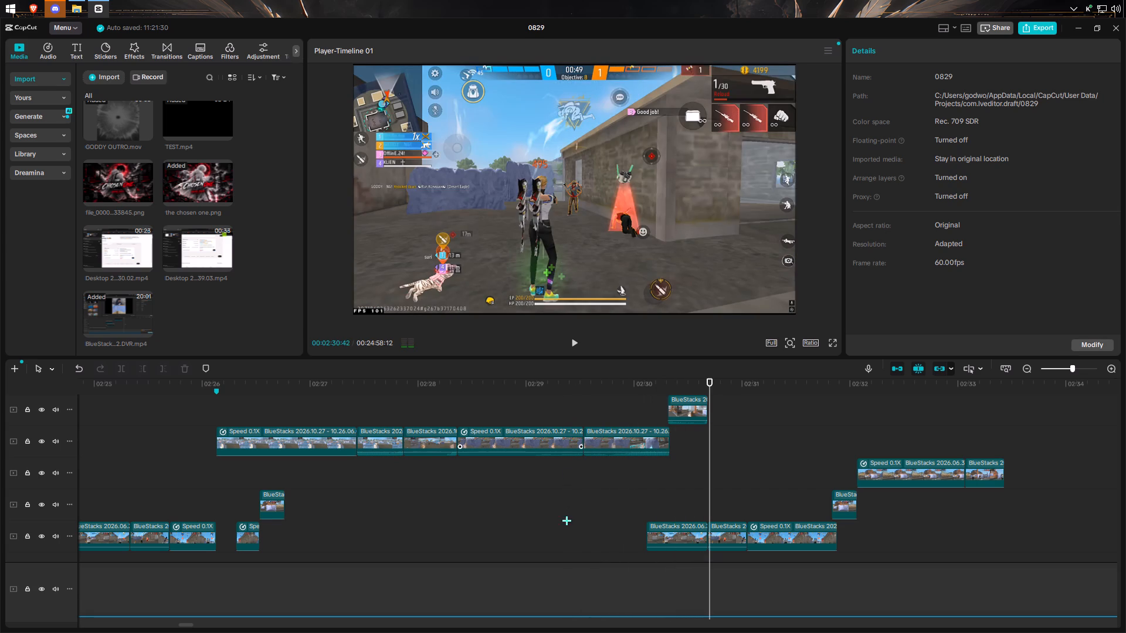
left_click(567, 515)
left_click(567, 339)
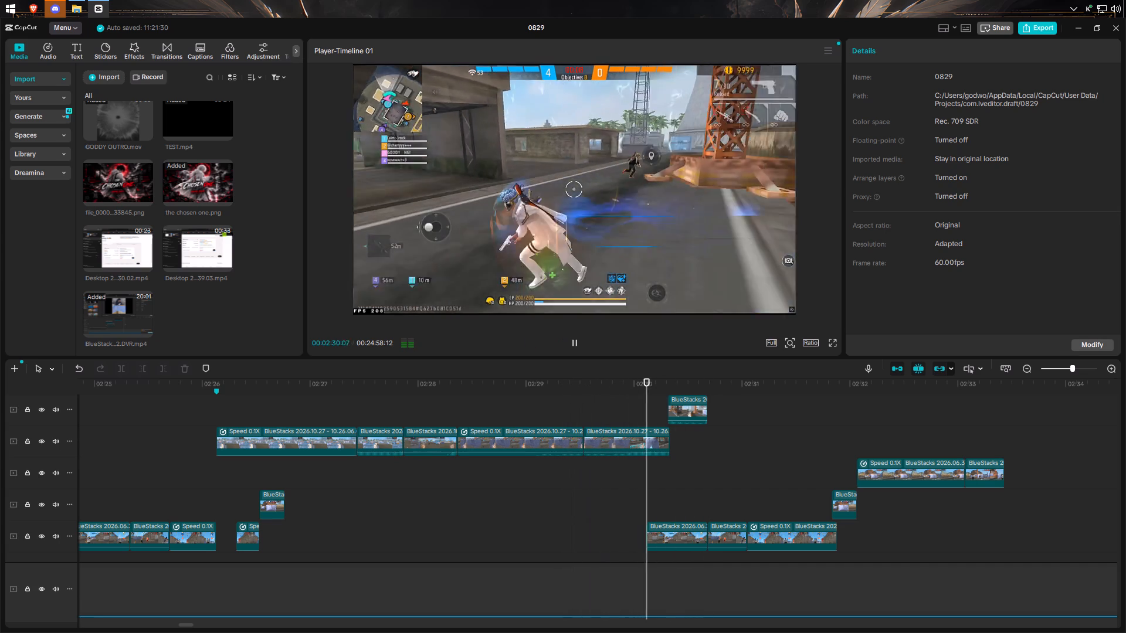
left_click(567, 339)
left_click(507, 491)
left_click(570, 334)
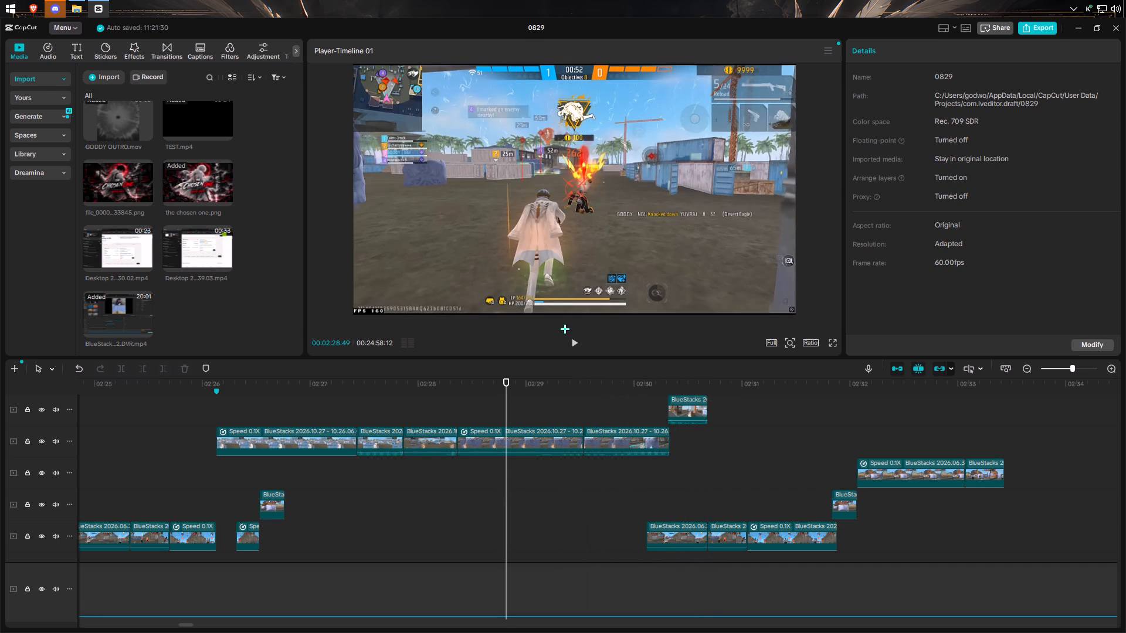
left_click(581, 355)
left_click(574, 343)
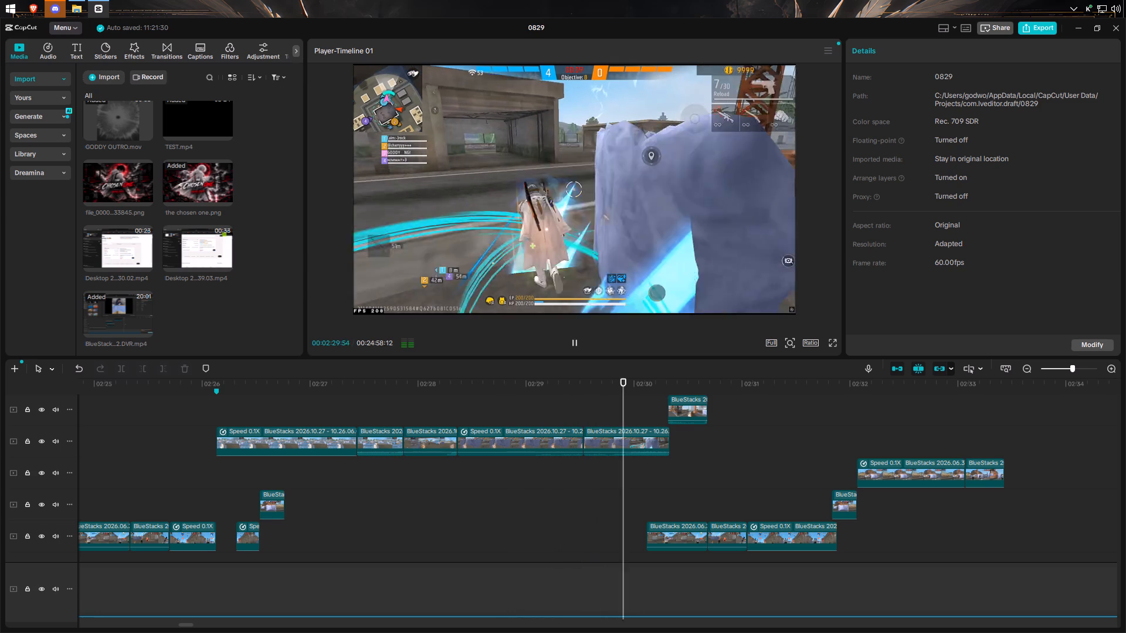
left_click(574, 343)
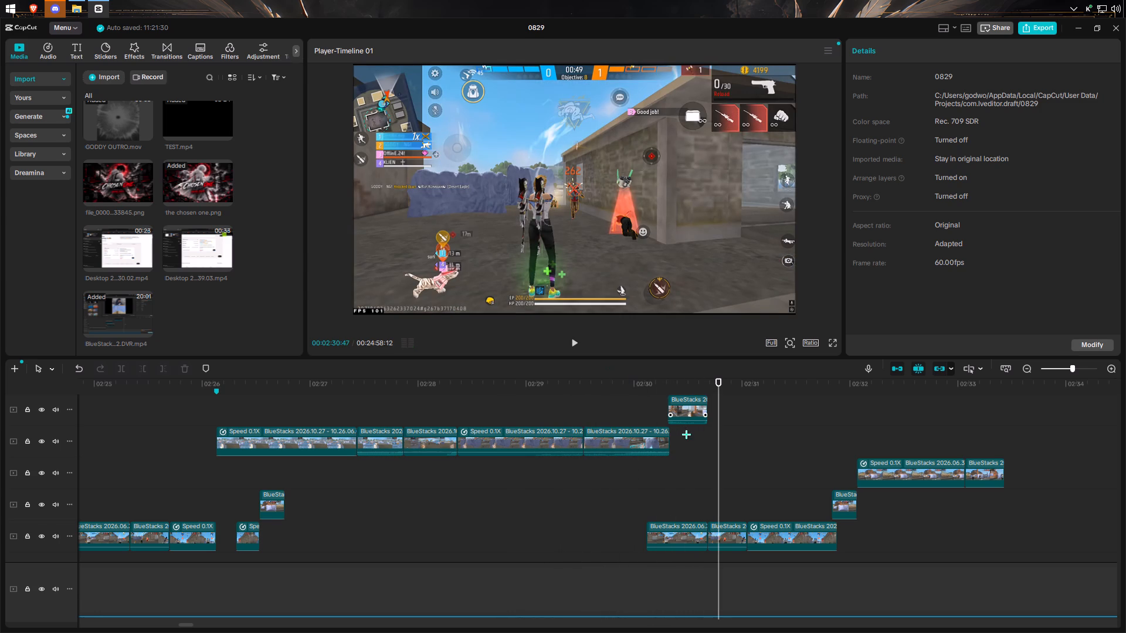
Extend the end of the short BlueStacks clip just after 02:30 to 02:30:44, and replay the join.
scroll(711, 492, "up", 3)
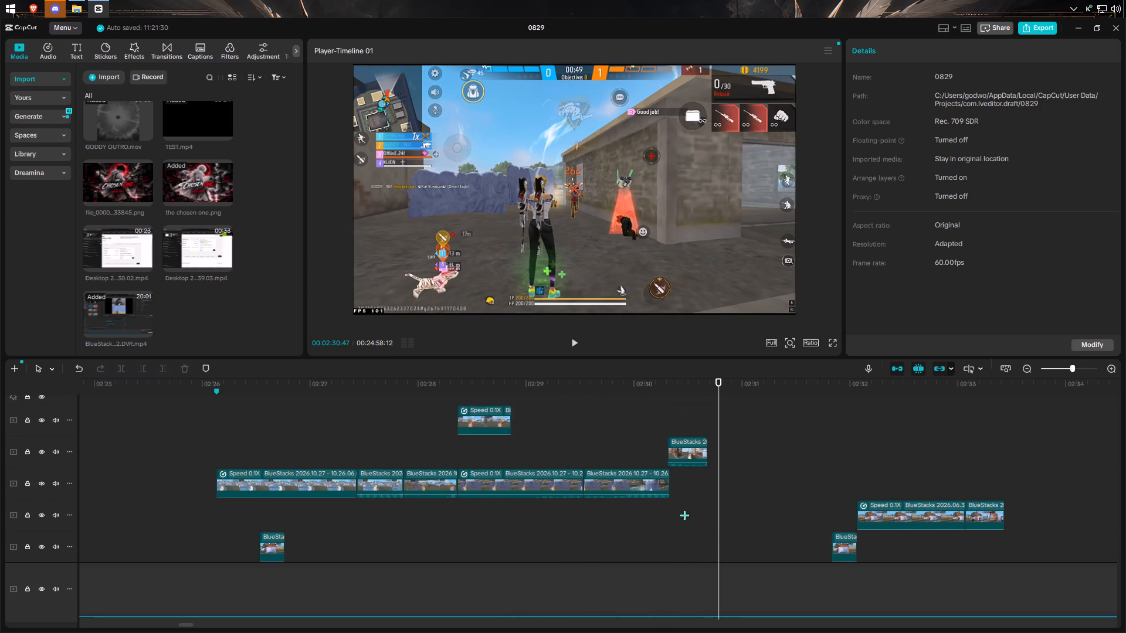
scroll(684, 517, "down", 3)
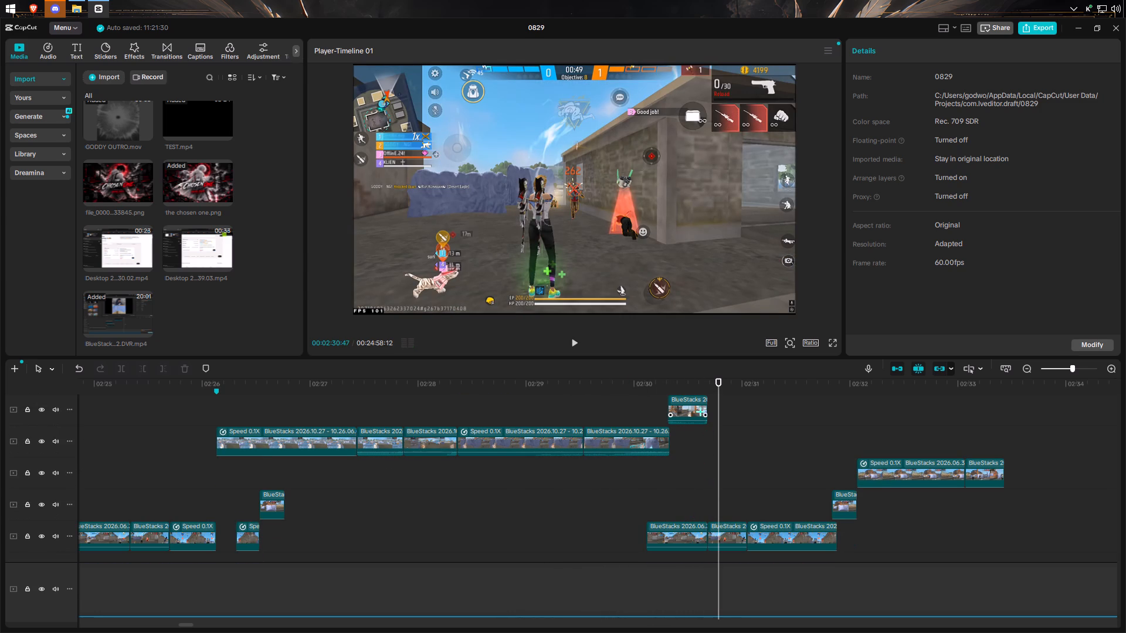
left_click(700, 411)
left_click(709, 410)
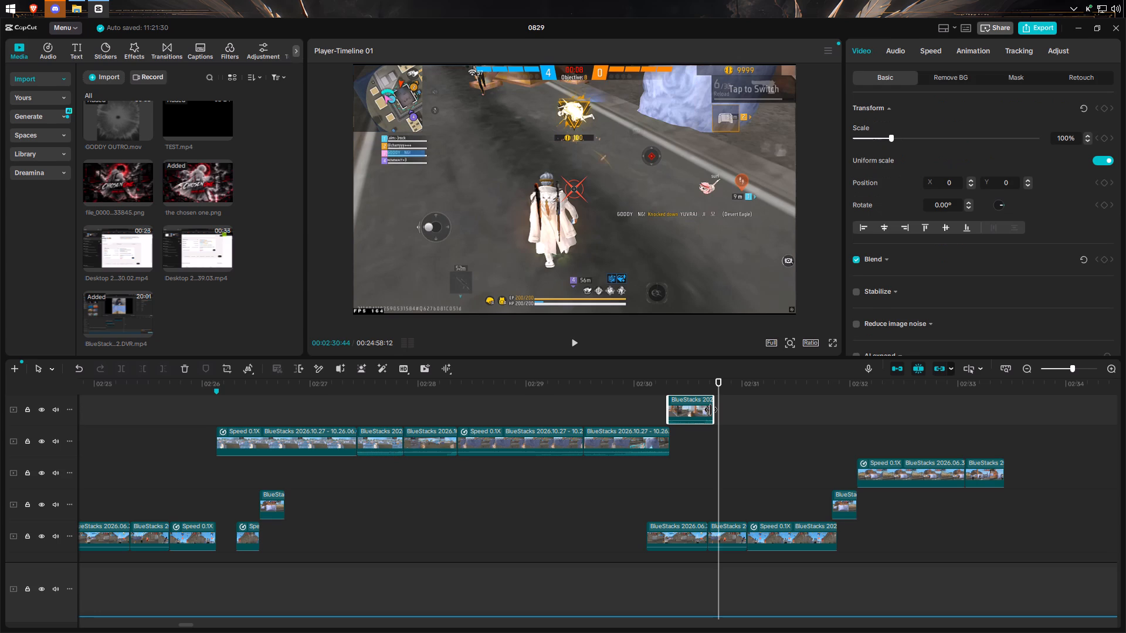
left_click(656, 462)
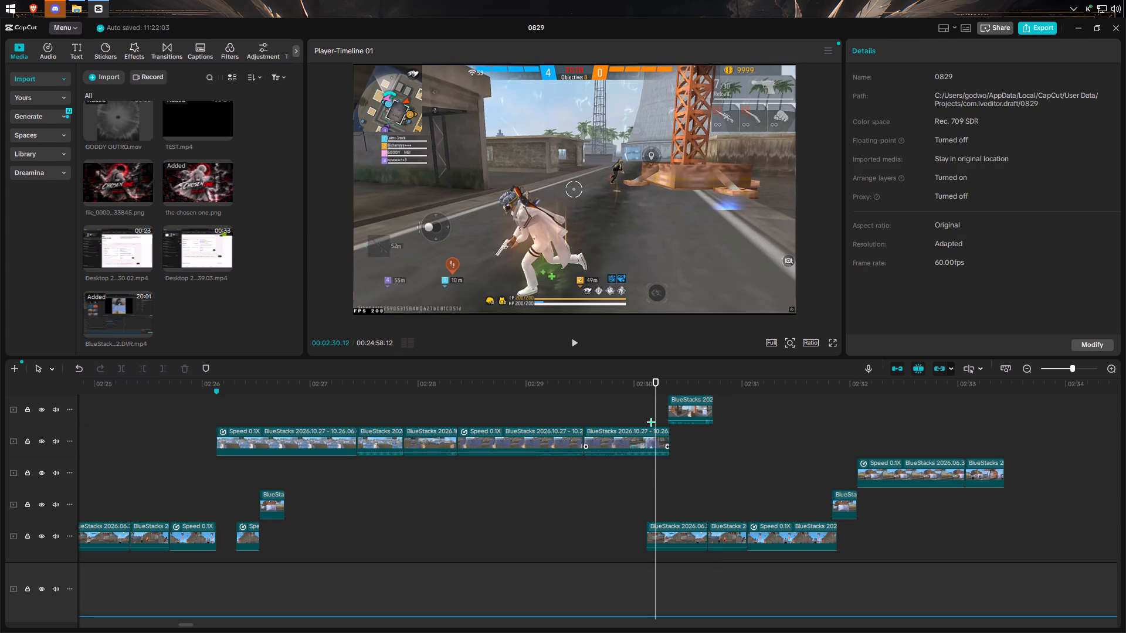
left_click(572, 348)
left_click(572, 348)
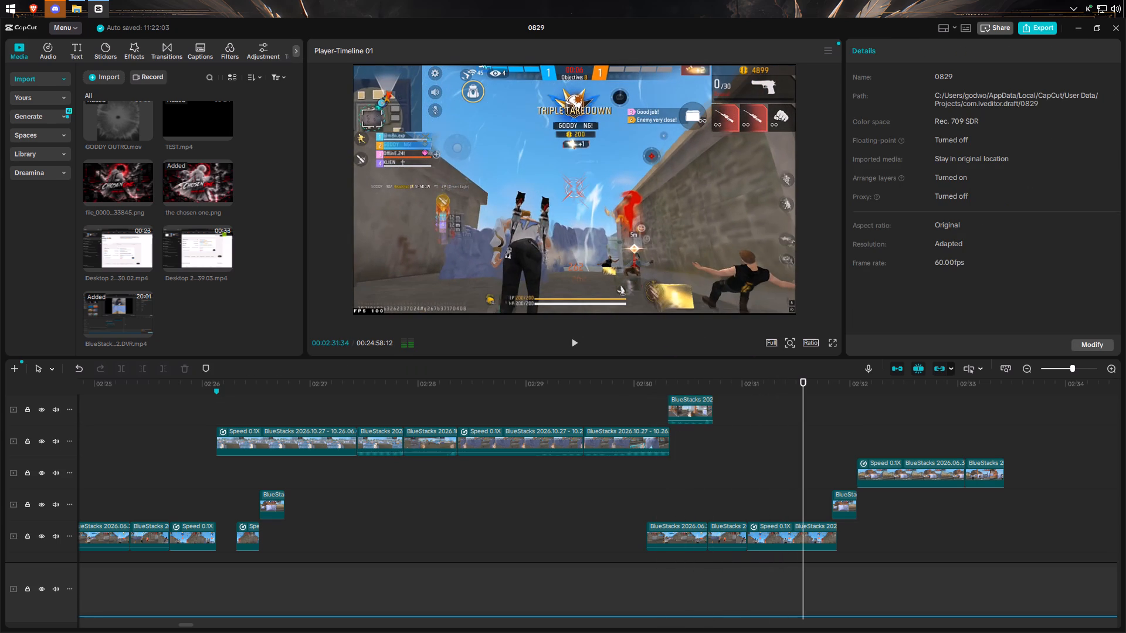
Move the short BlueStacks clip on the lower track up beside the extended clip, starting at its end, and play the transition.
left_click_drag(718, 531, 727, 404)
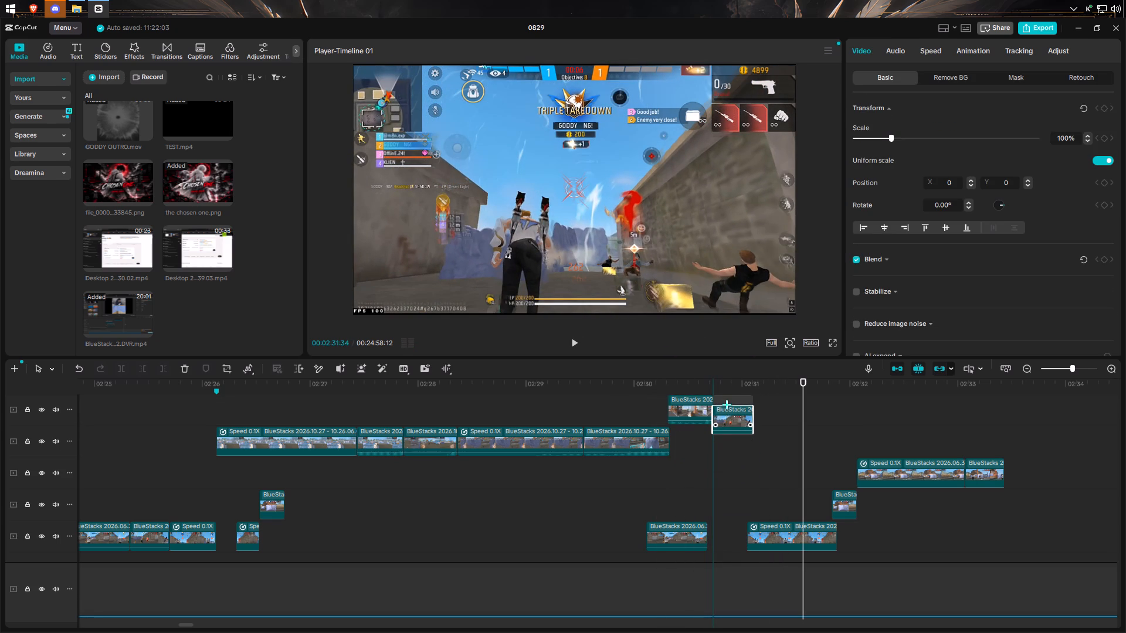
left_click(676, 468)
left_click(567, 338)
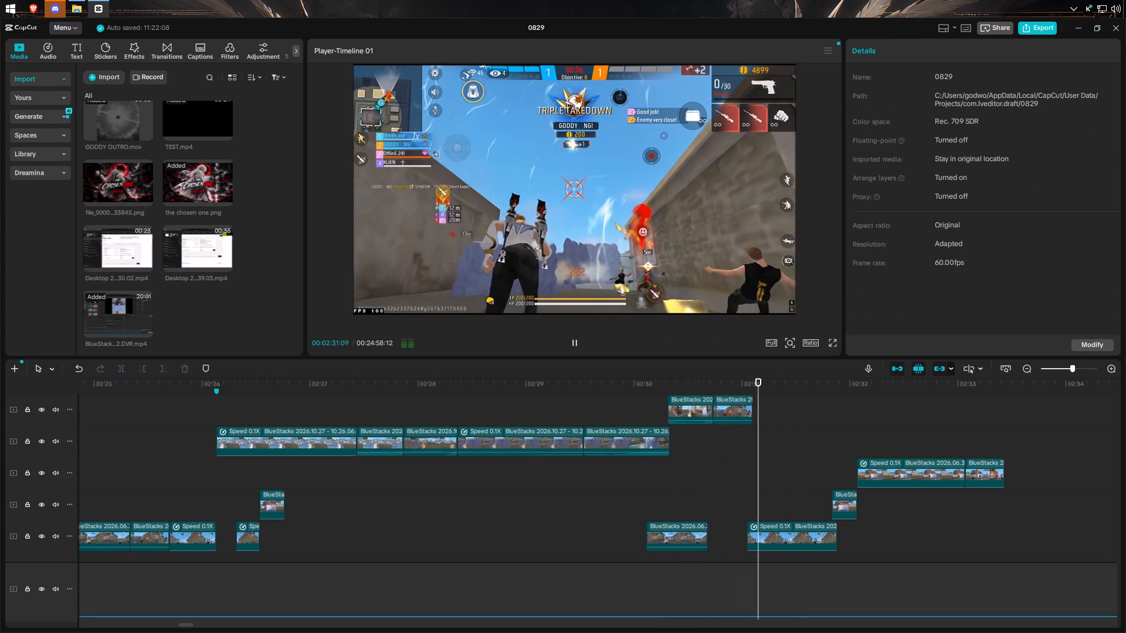
left_click(567, 338)
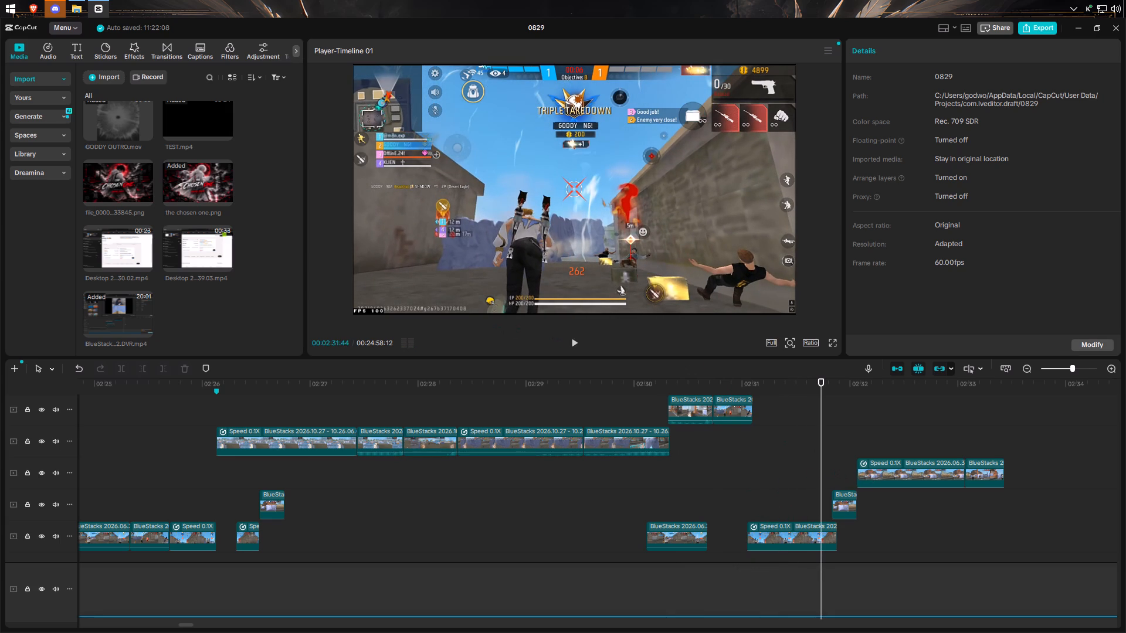
Scrub ahead from 02:31:44 to 02:33:36 and examine the clips on the upper and lower tracks.
left_click(843, 440)
left_click_drag(844, 440, 917, 434)
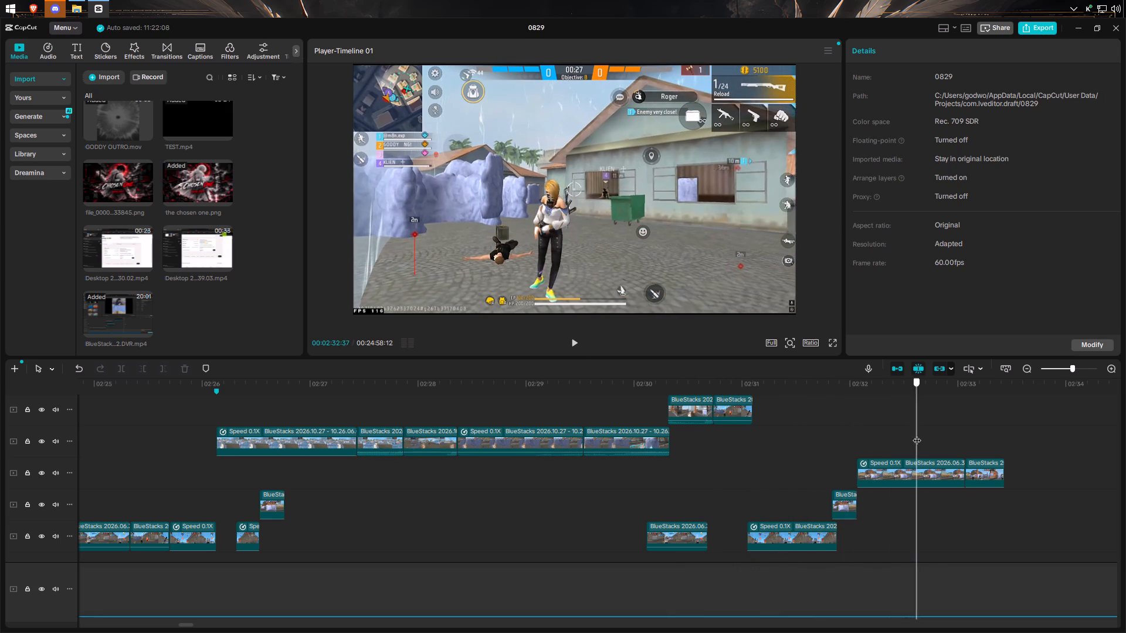
left_click_drag(917, 434, 985, 427)
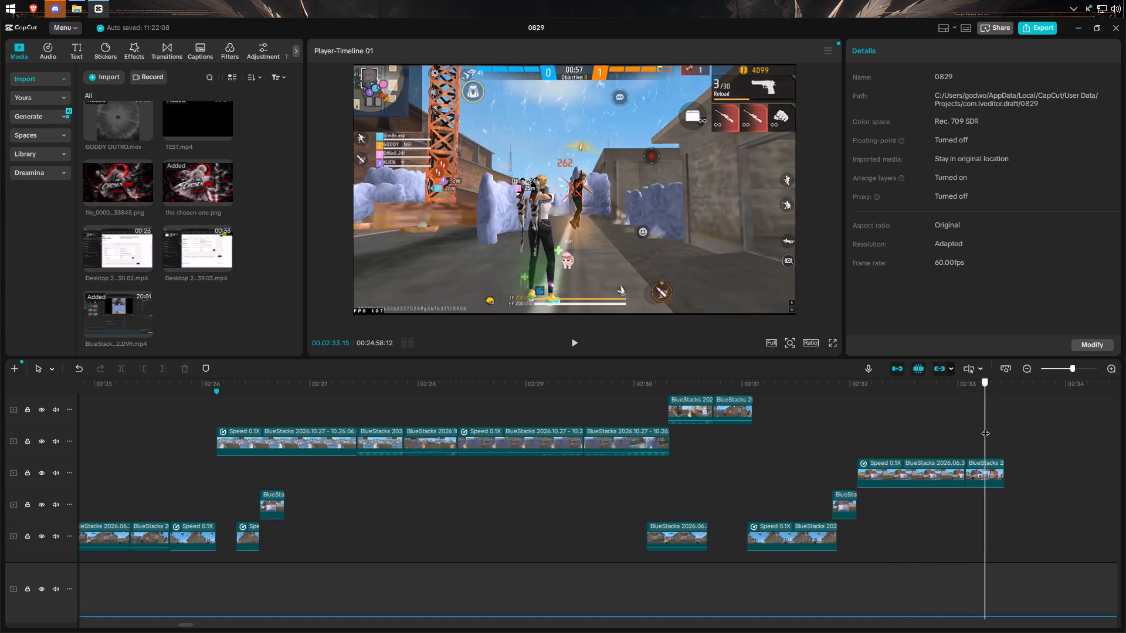
left_click_drag(985, 427, 1022, 426)
scroll(1100, 503, "up", 3)
scroll(1098, 512, "down", 10)
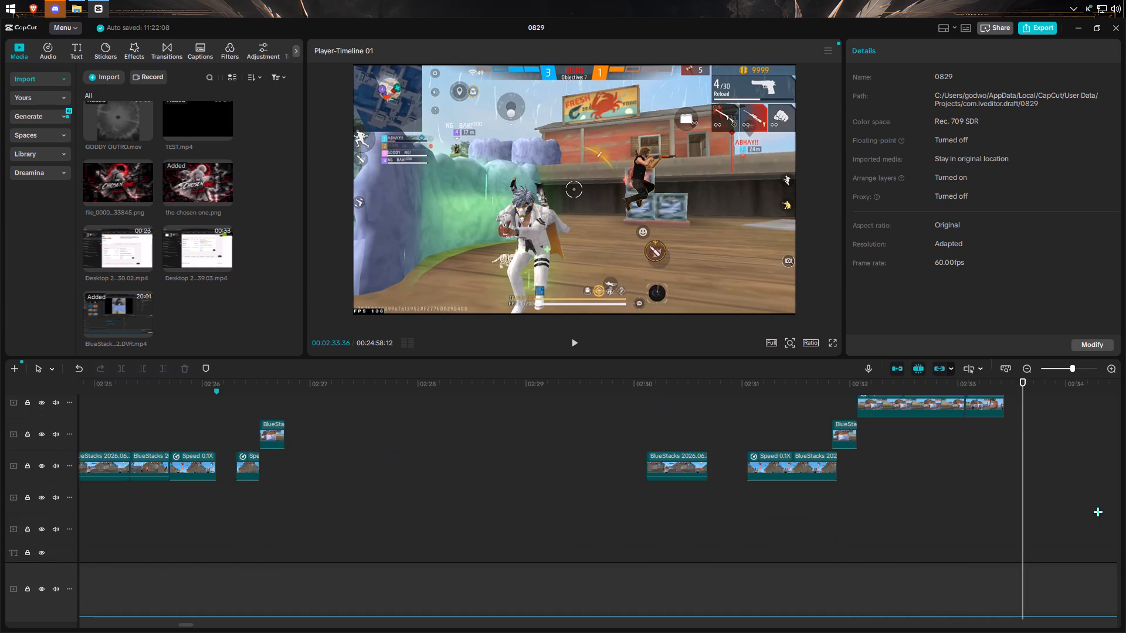
scroll(1098, 512, "up", 19)
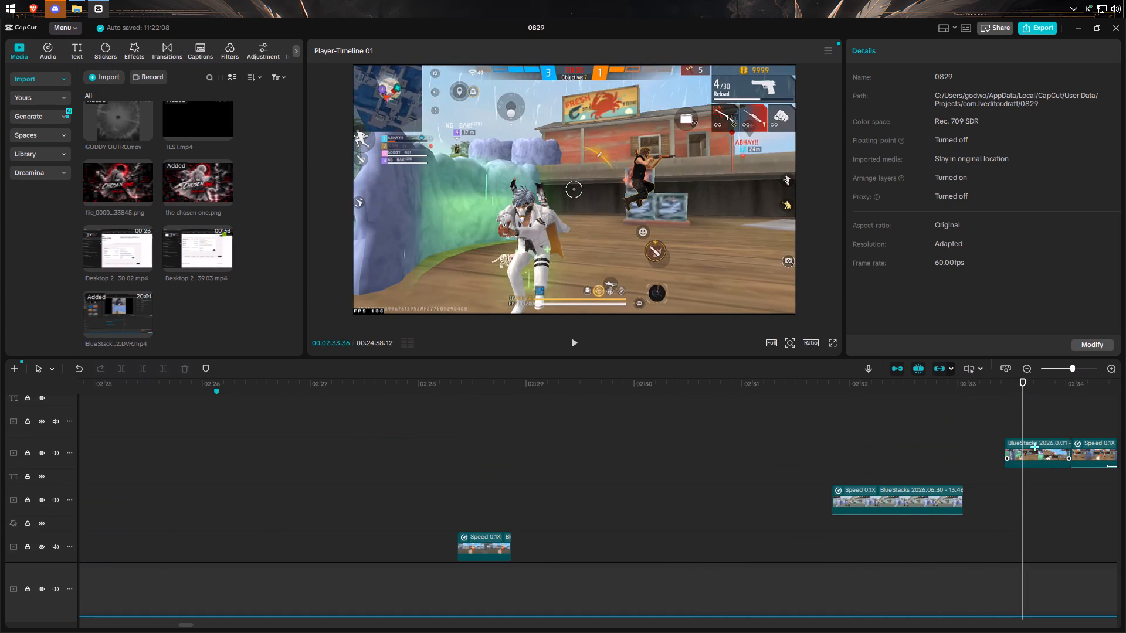
Move the BlueStacks 2026.07.11 clip at 02:33:36 back along the timeline so that it starts at 02:30:44.
left_click_drag(1050, 450, 684, 506)
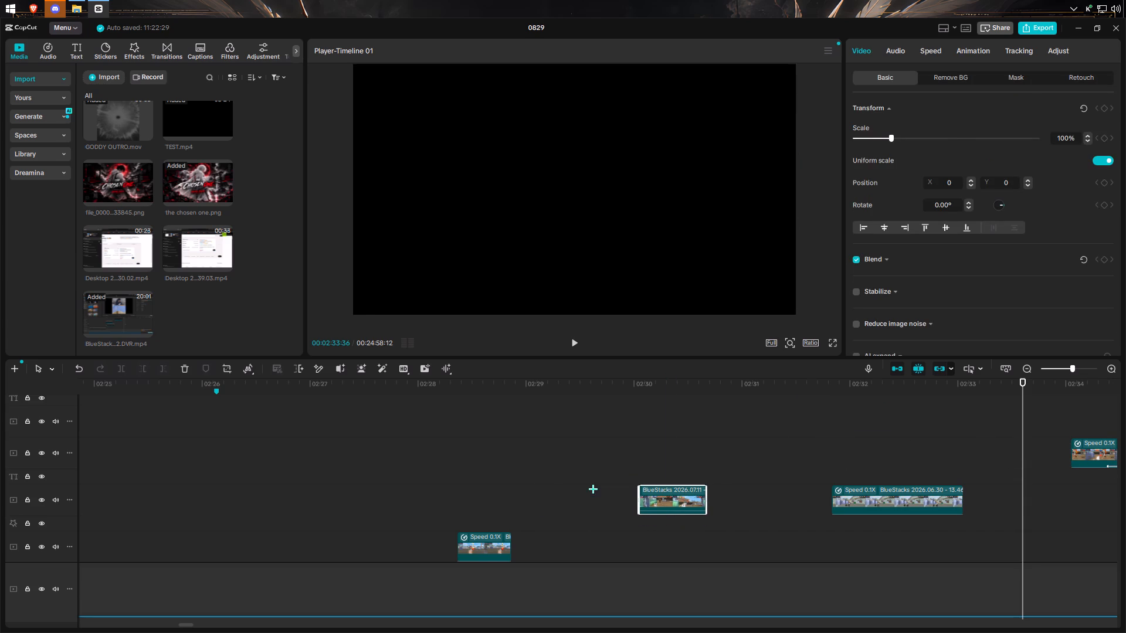
left_click(593, 489)
left_click_drag(593, 489, 588, 499)
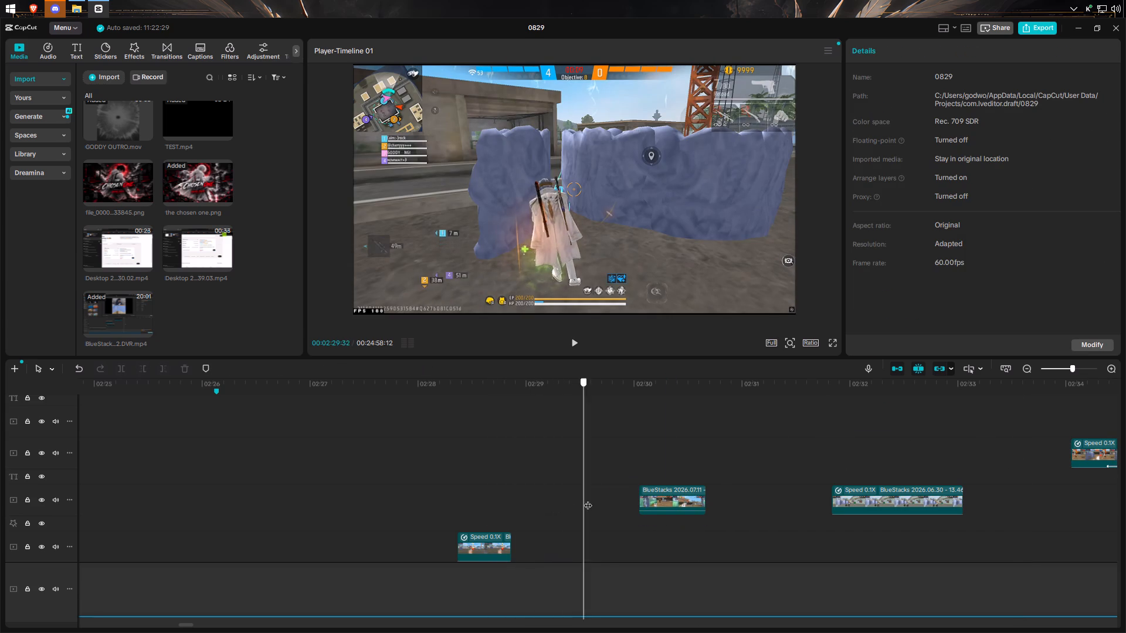
left_click_drag(588, 499, 640, 487)
left_click_drag(672, 494, 785, 485)
double_click(625, 484)
left_click_drag(625, 484, 632, 482)
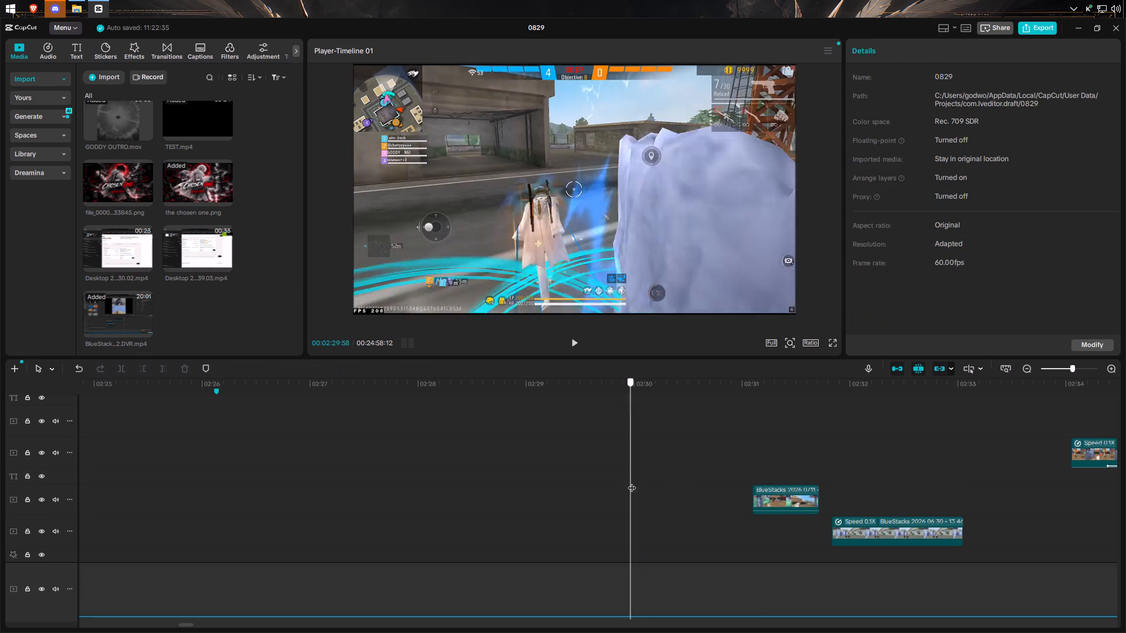
left_click_drag(632, 482, 713, 459)
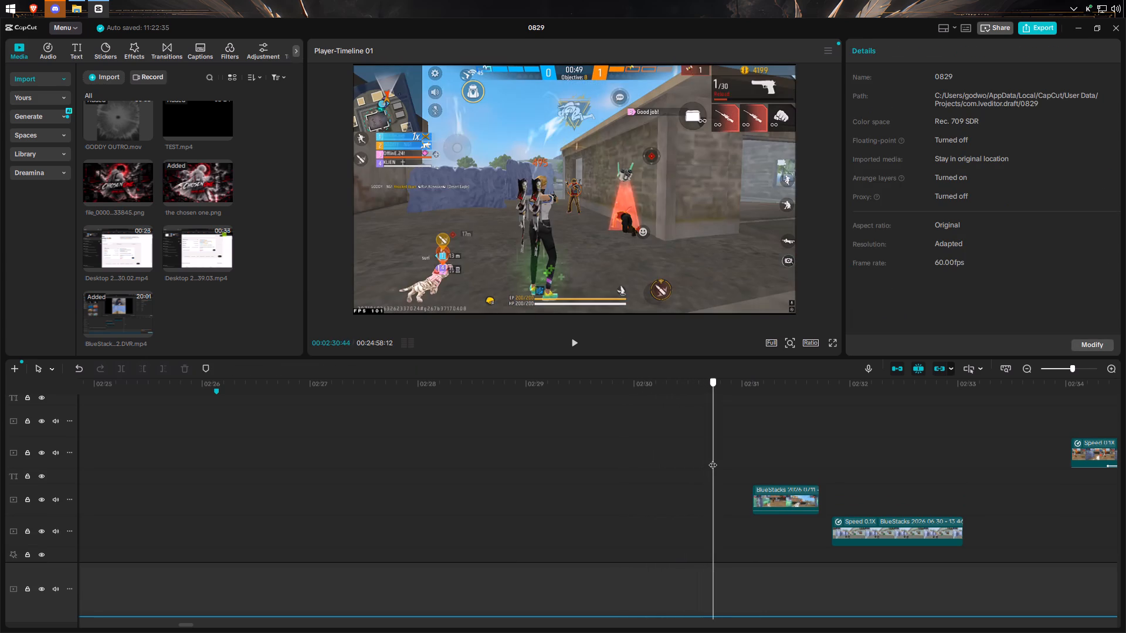
left_click_drag(713, 459, 707, 461)
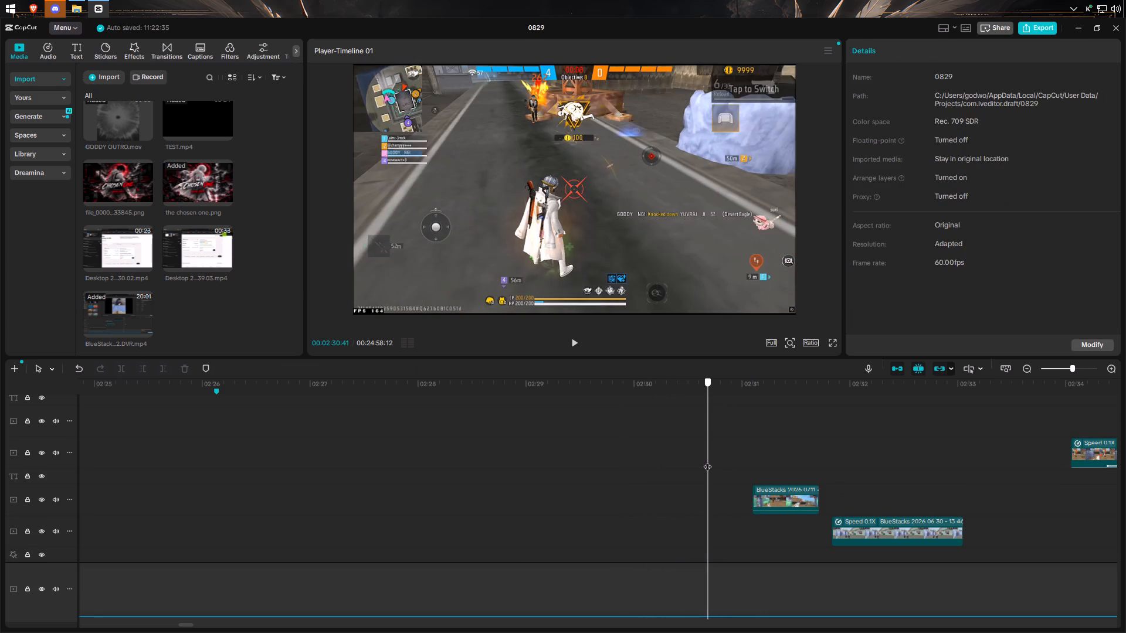
left_click_drag(707, 461, 711, 461)
left_click_drag(795, 498, 744, 485)
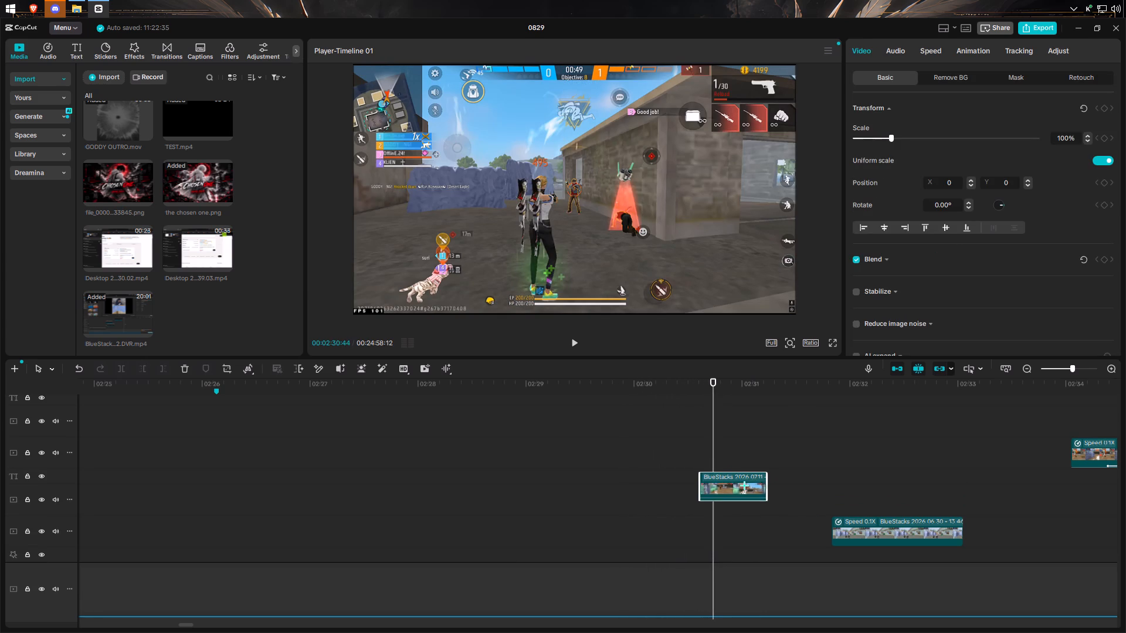
left_click_drag(744, 485, 753, 492)
Play the sequence from about 02:29:30 to 02:31:34 to check the relocated BlueStacks 2026.07.11 clip.
left_click(681, 485)
left_click(570, 346)
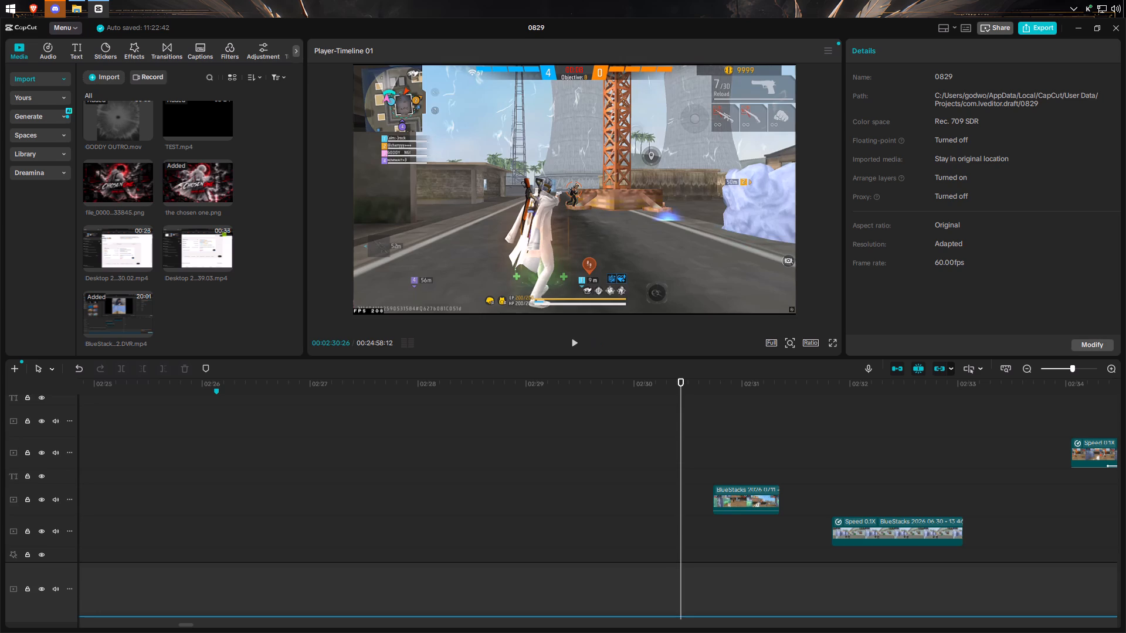
left_click(570, 346)
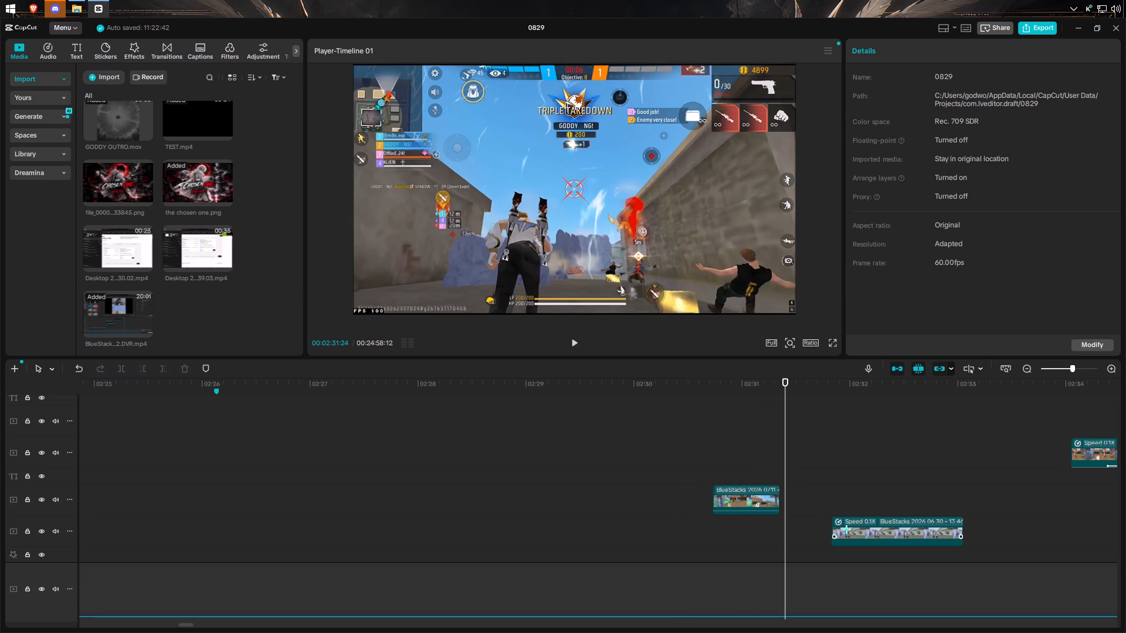
scroll(820, 515, "down", 16)
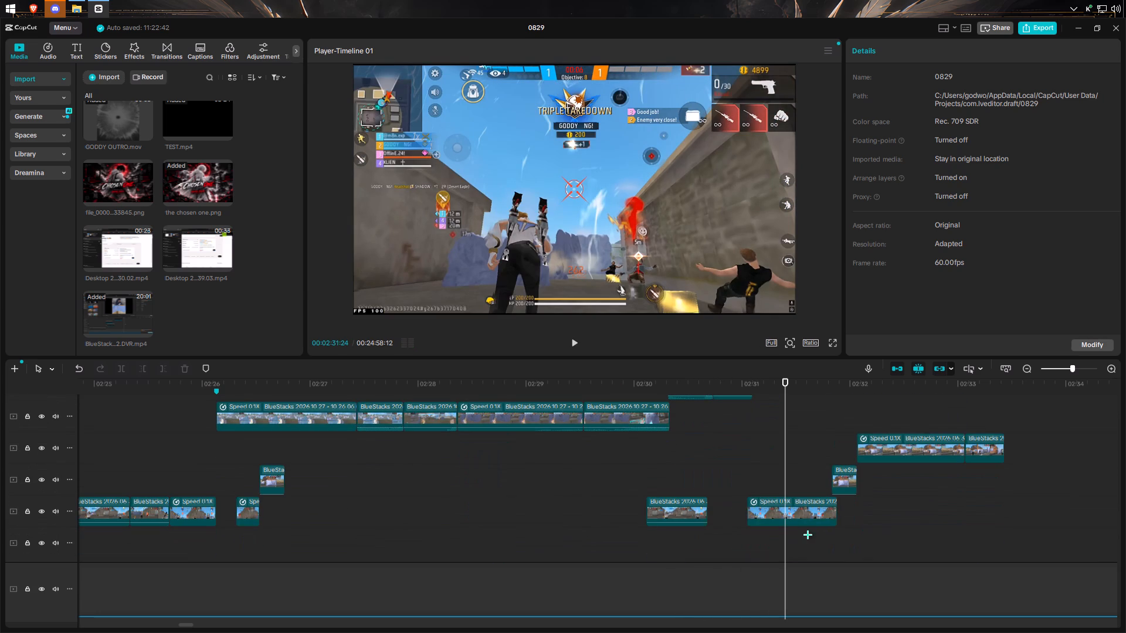
left_click(653, 471)
left_click(581, 466)
left_click(577, 346)
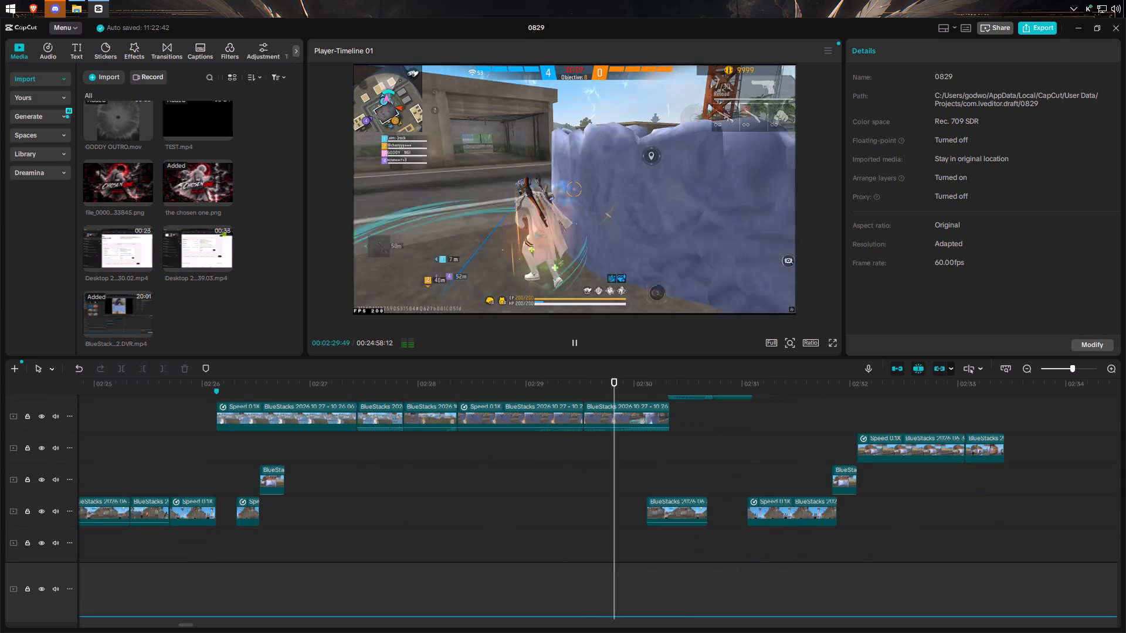
left_click(577, 346)
double_click(577, 346)
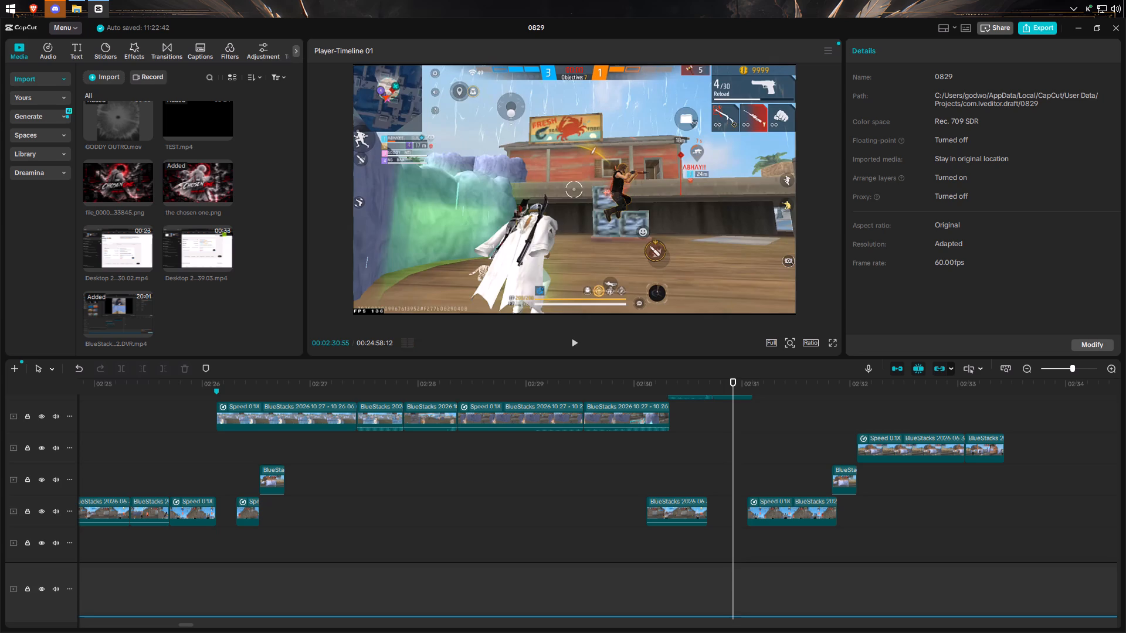
double_click(577, 346)
double_click(577, 346)
double_click(577, 346)
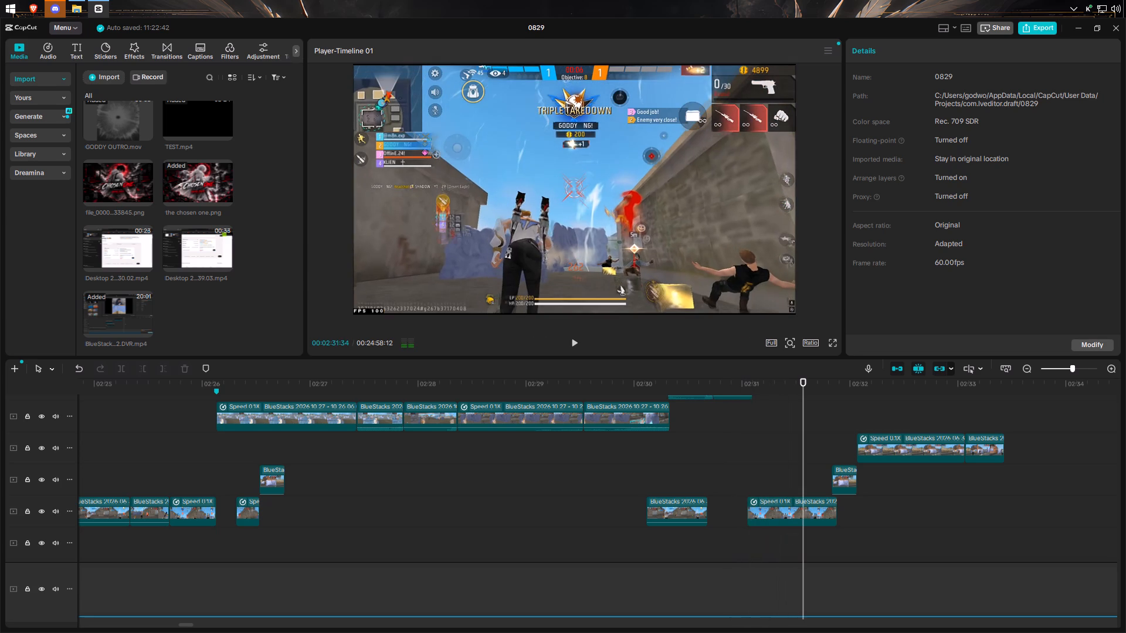
Delete the 0.1X BlueStacks clip that starts at about 02:31 on the lower track.
left_click(788, 506)
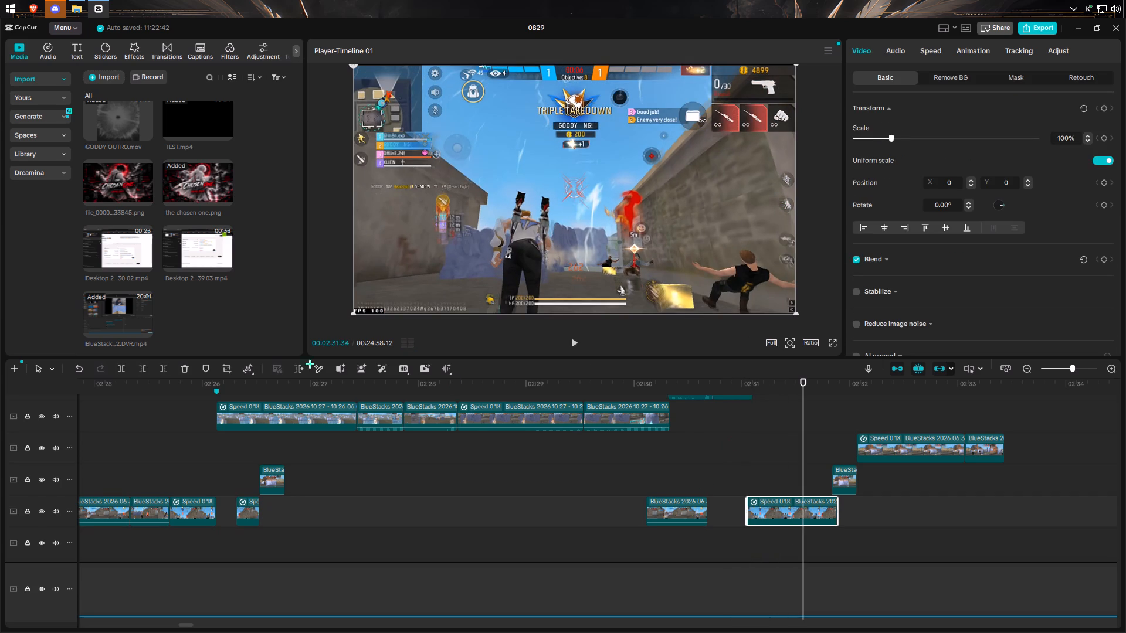
left_click(183, 367)
Play the sequence from 02:29:58 through 02:34:24 to review the section around the deleted clip and the clips that follow.
left_click(630, 452)
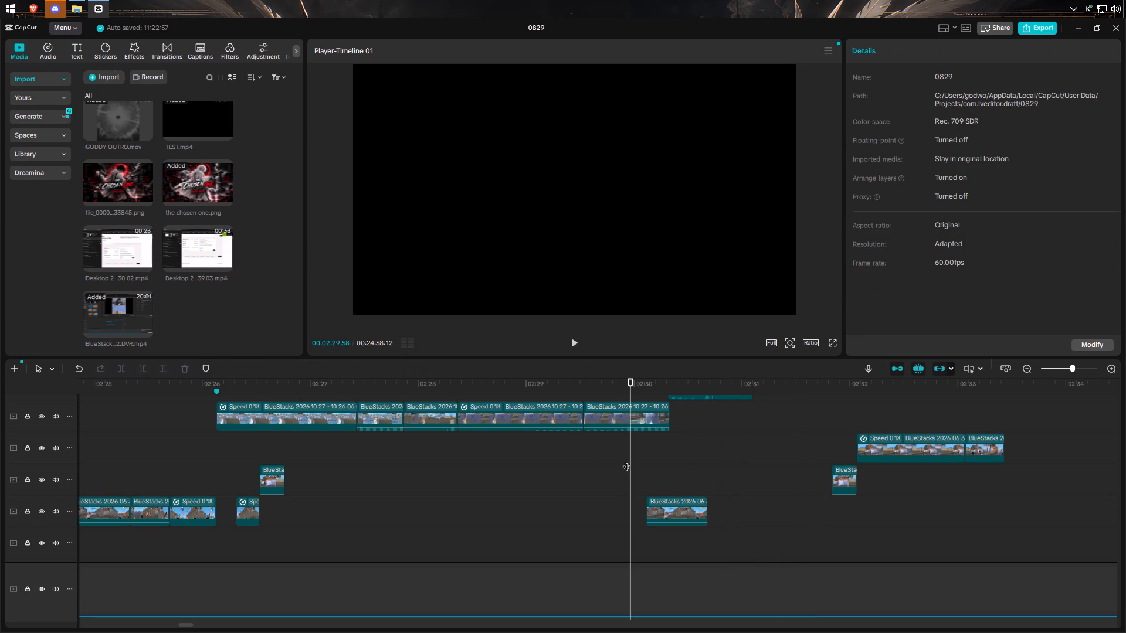
left_click(563, 339)
left_click(577, 341)
double_click(577, 341)
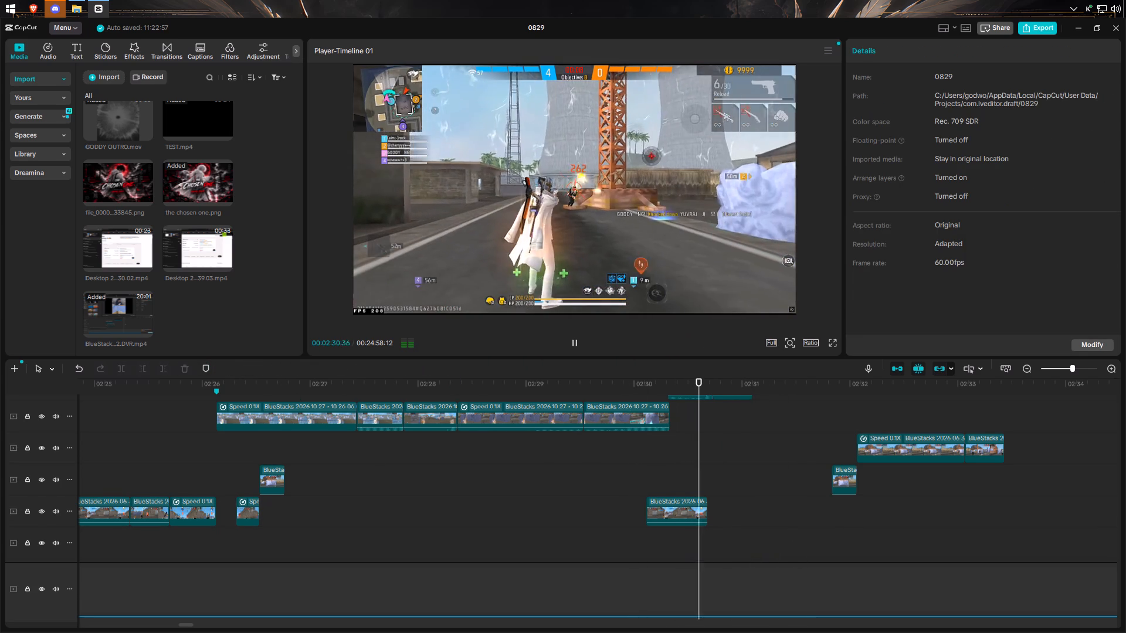
left_click(577, 341)
double_click(577, 341)
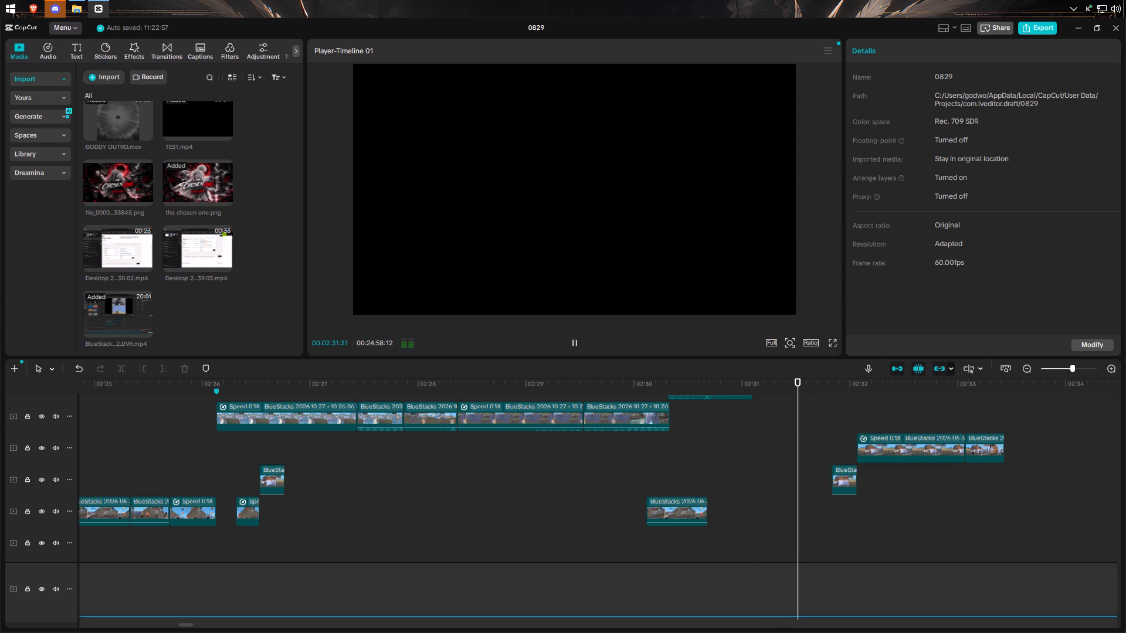
left_click(577, 341)
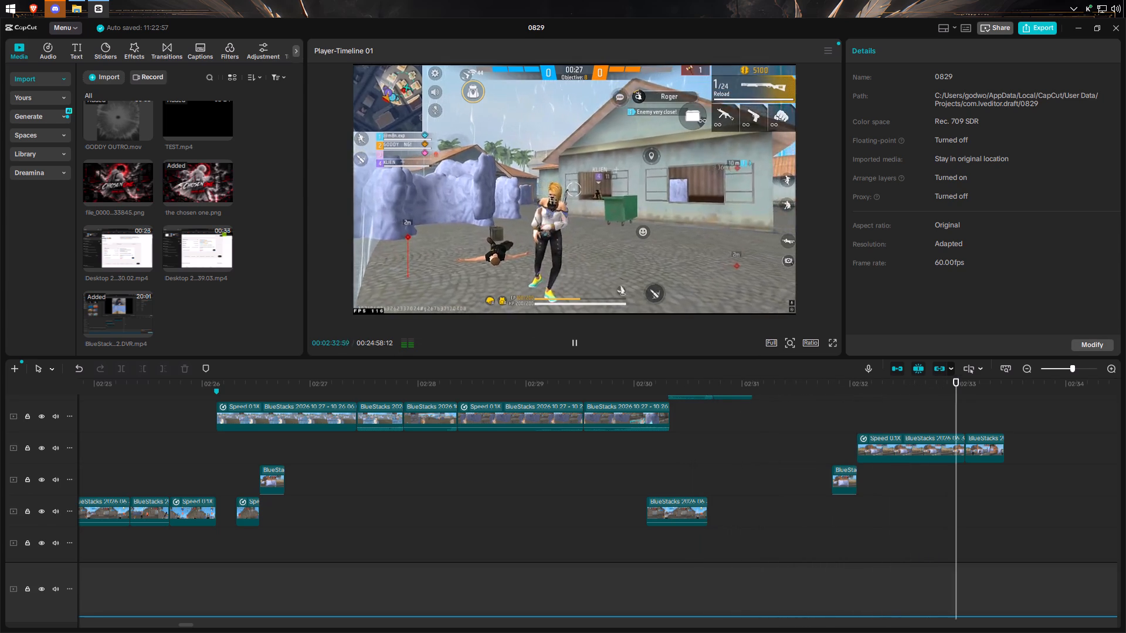
left_click(577, 341)
left_click(577, 341)
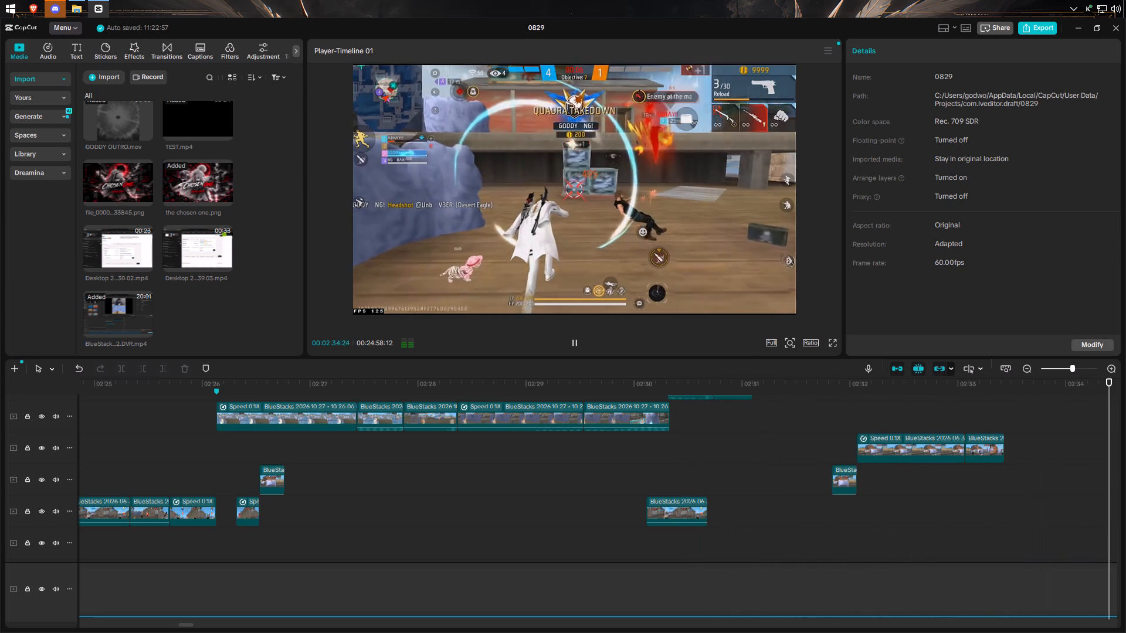
Move the shorter 0.1X BlueStacks clip earlier so that it directly follows the BlueStacks 2026.07.11 clip, starting at about 02:31:21.
left_click(577, 341)
scroll(285, 445, "up", 7)
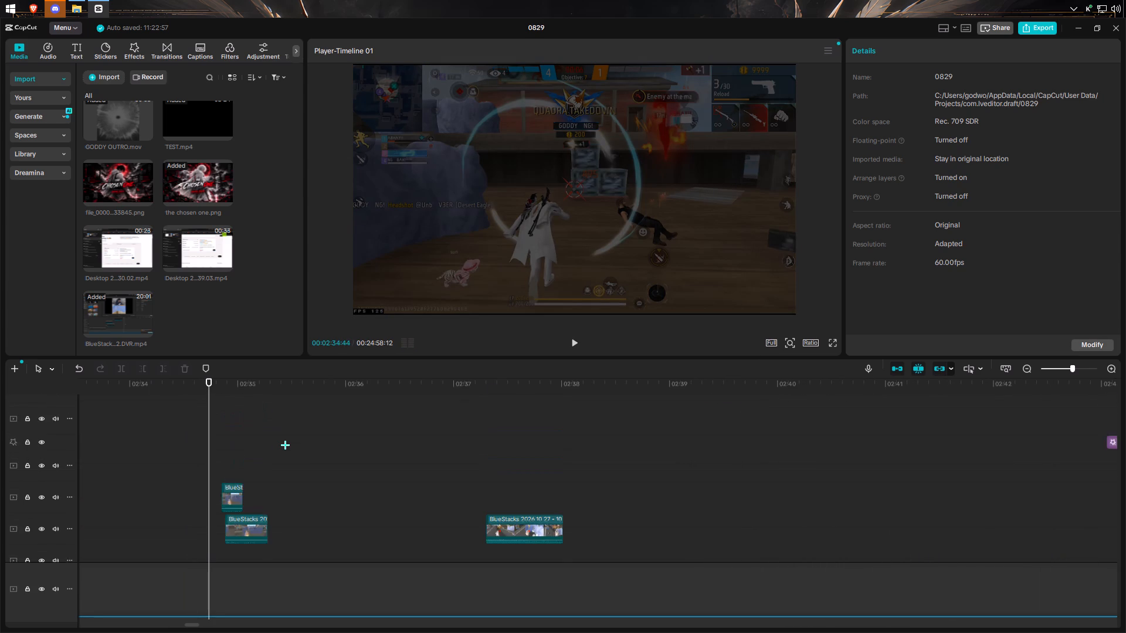
scroll(285, 445, "up", 7)
left_click_drag(190, 426, 49, 466)
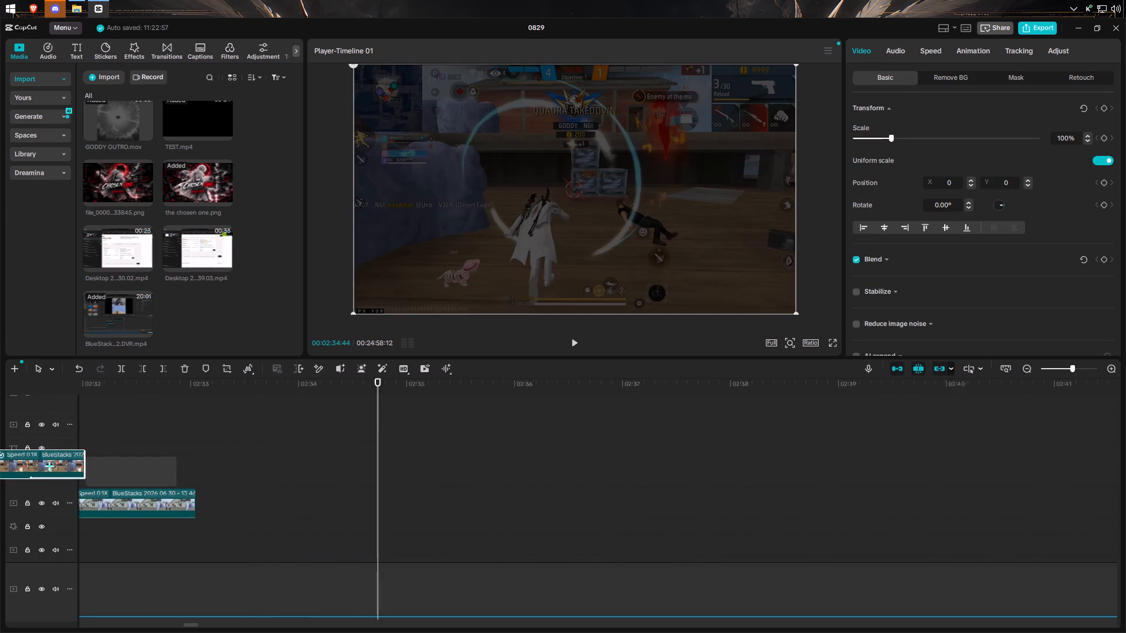
left_click_drag(49, 466, 257, 477)
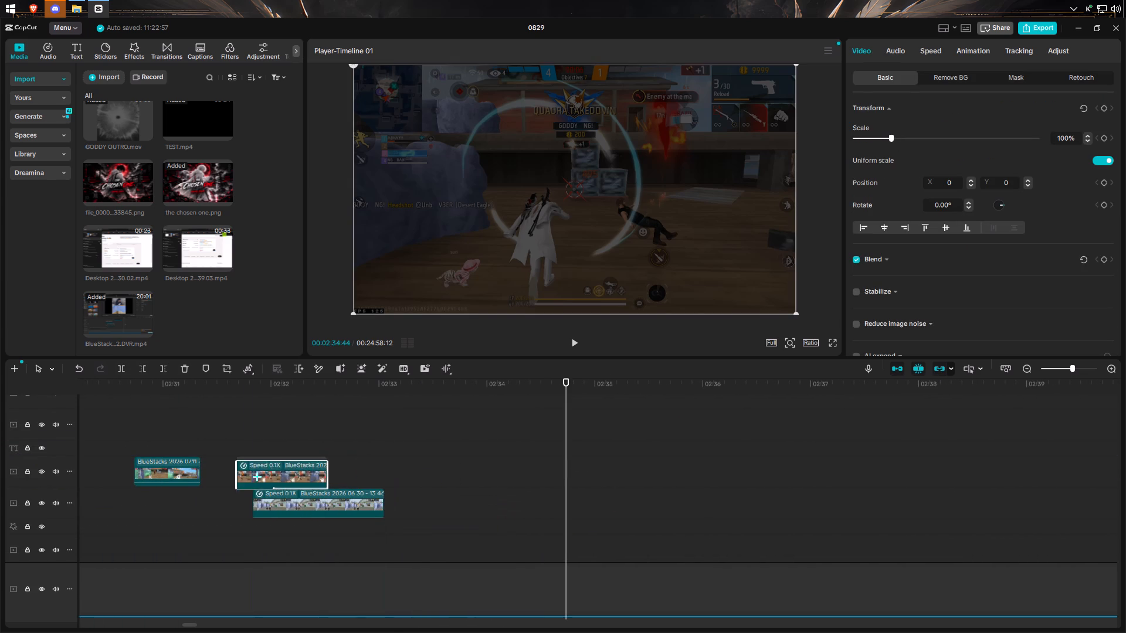
left_click_drag(257, 477, 260, 473)
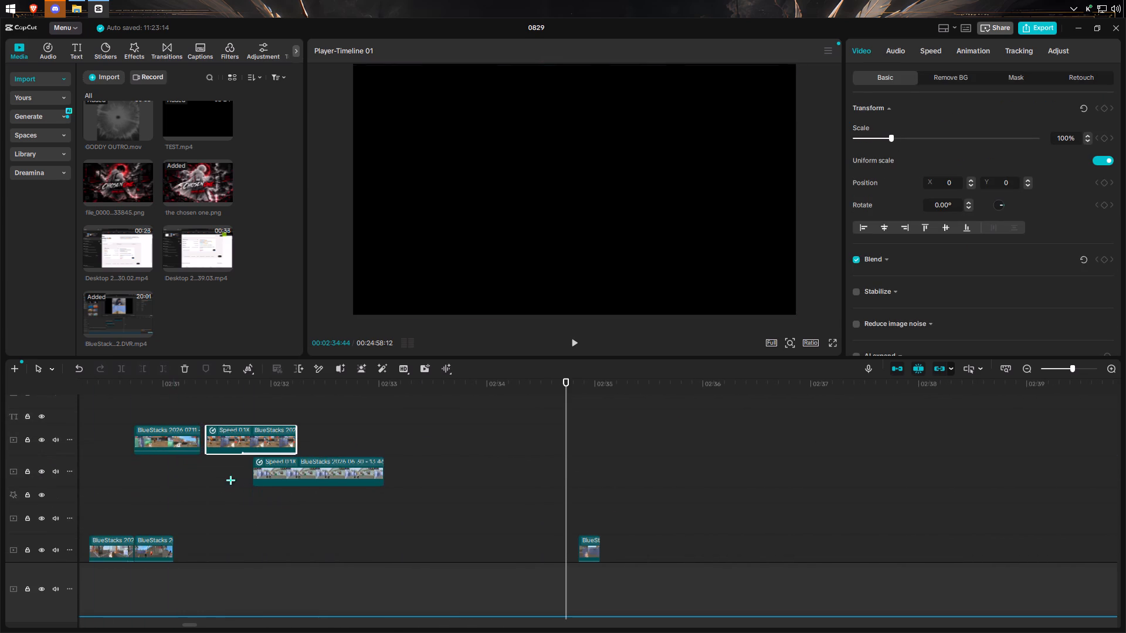
left_click_drag(243, 436, 234, 434)
Play from 02:30:26, split the moved 0.1X BlueStacks clip at 02:31:58 and delete the part after the cut.
left_click(102, 489)
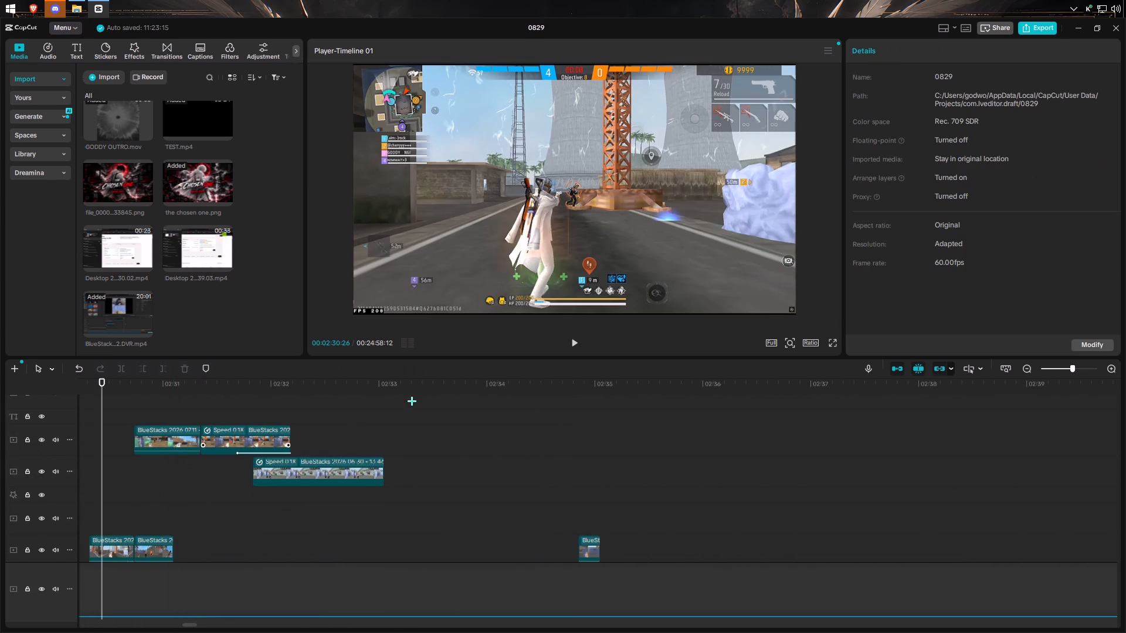
left_click(582, 332)
left_click(575, 339)
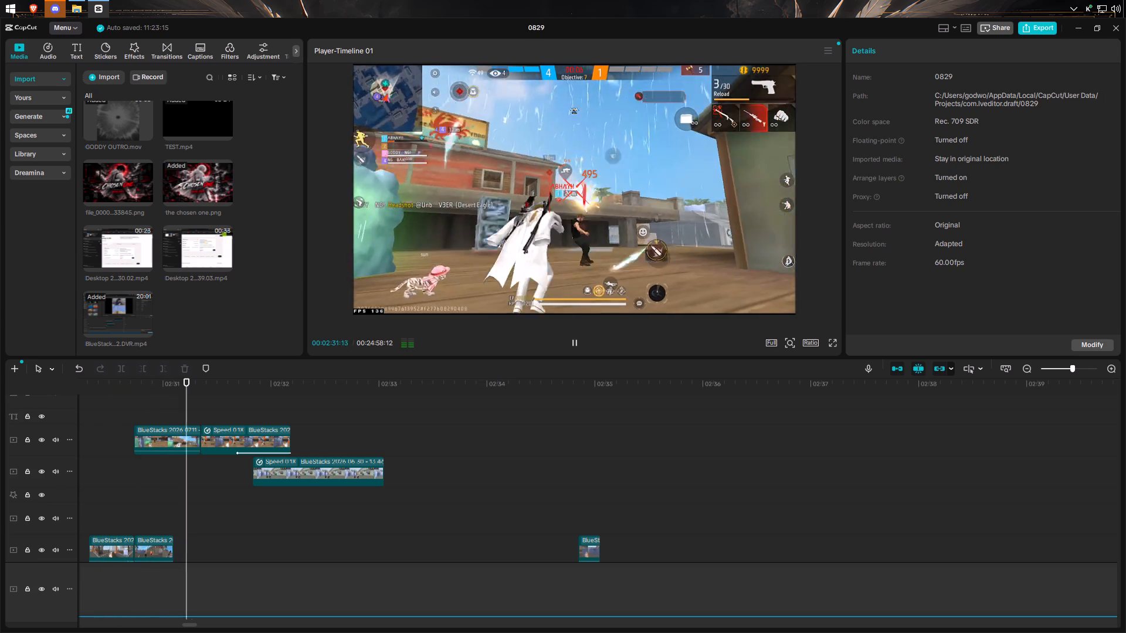
left_click(575, 339)
double_click(575, 339)
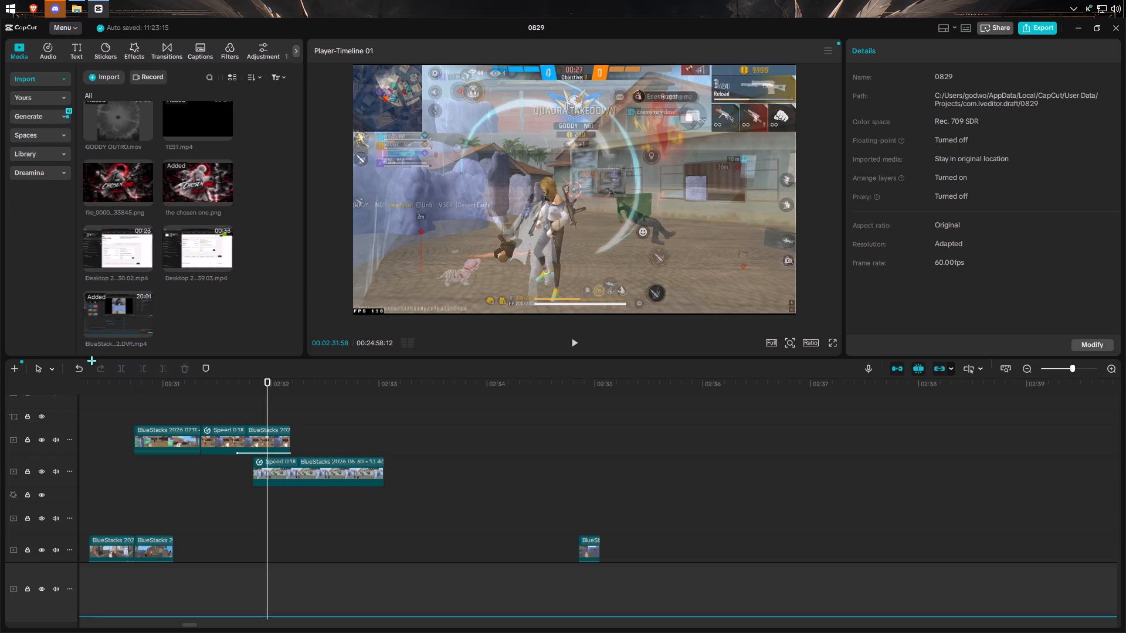
left_click(227, 427)
left_click(123, 369)
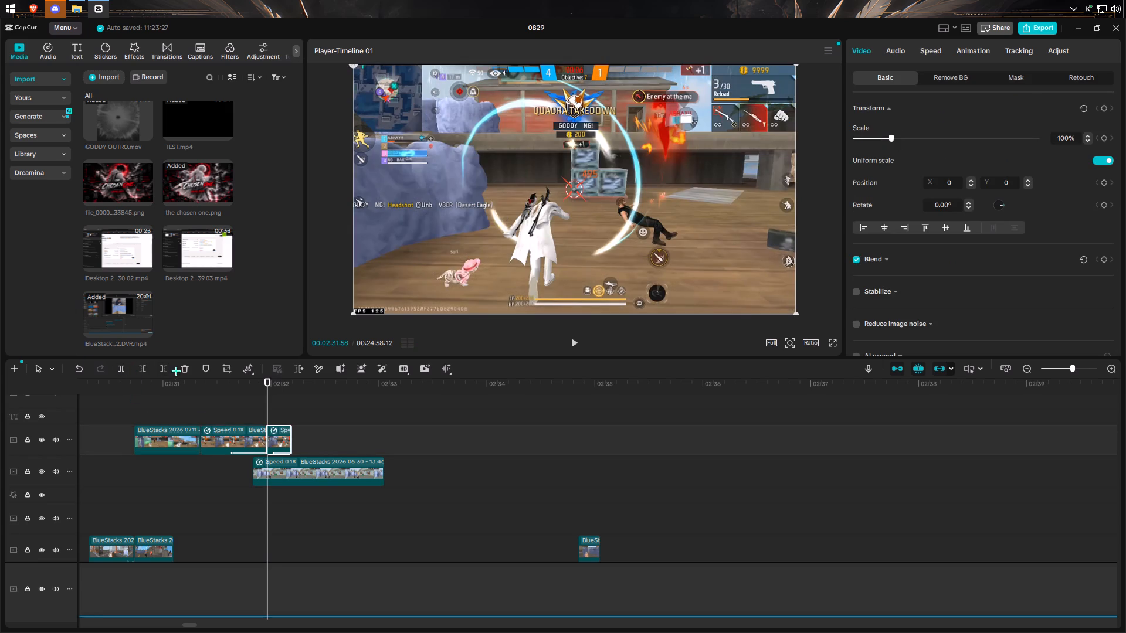
left_click(181, 371)
Split the 0.1X BlueStacks 2026.06.30 clip on the track below at 02:31:58 and delete both of its parts.
left_click(294, 478)
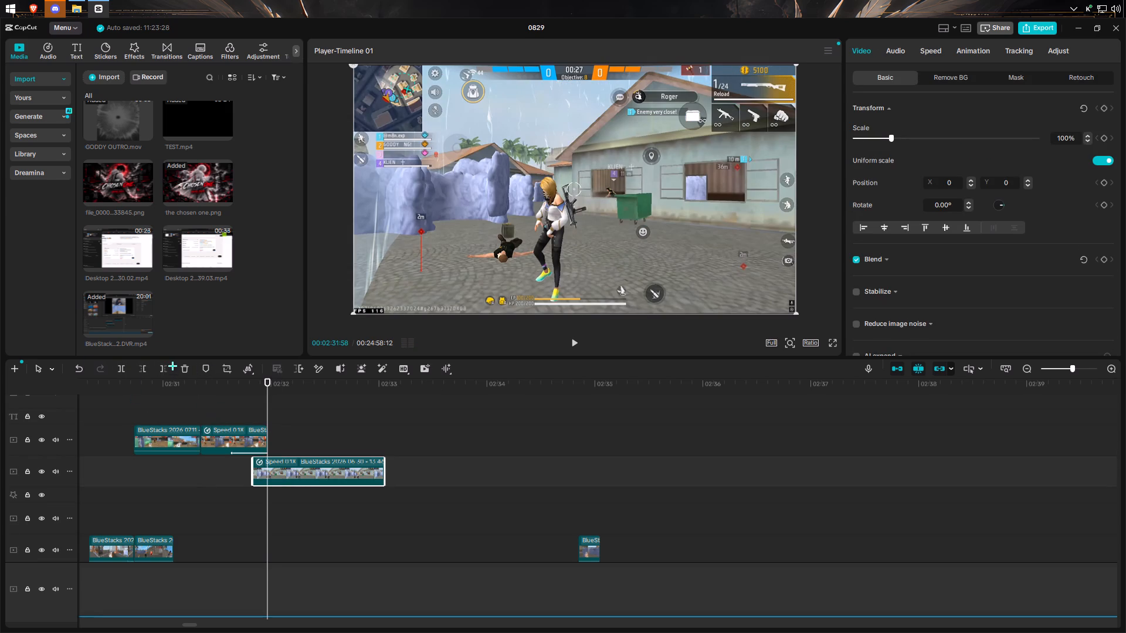
left_click(127, 367)
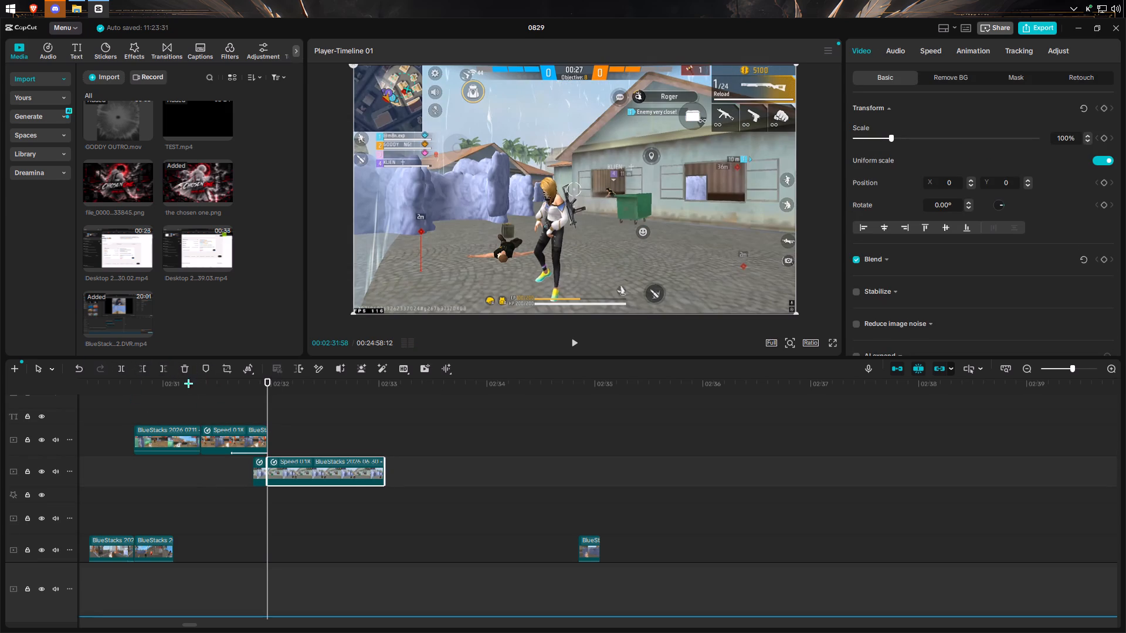
left_click(190, 373)
left_click(264, 466)
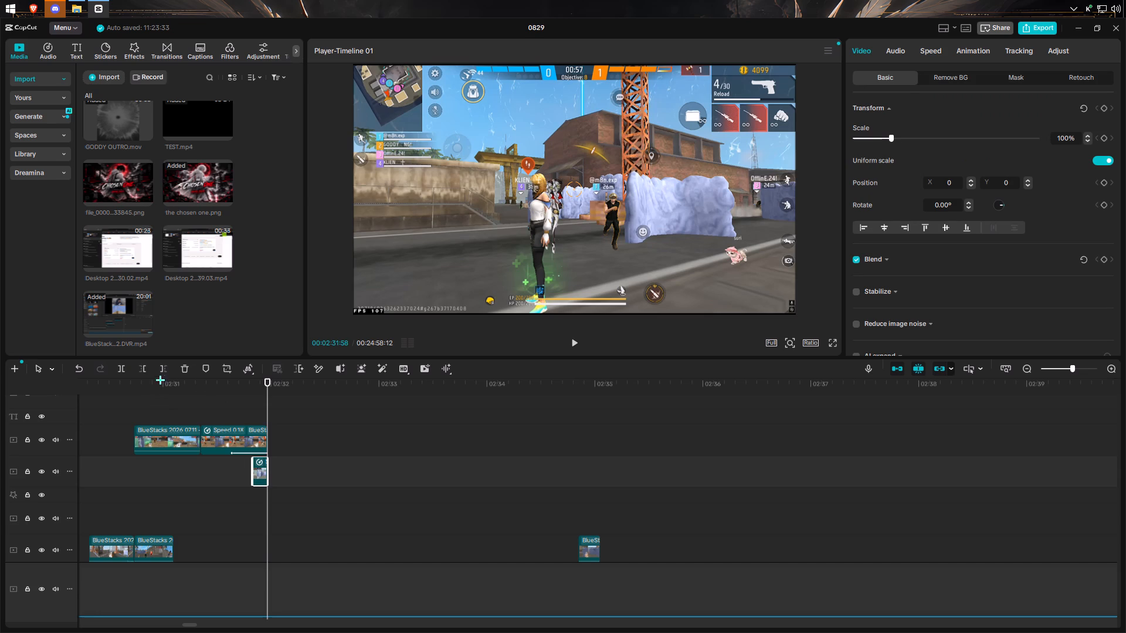
left_click(192, 369)
left_click(190, 369)
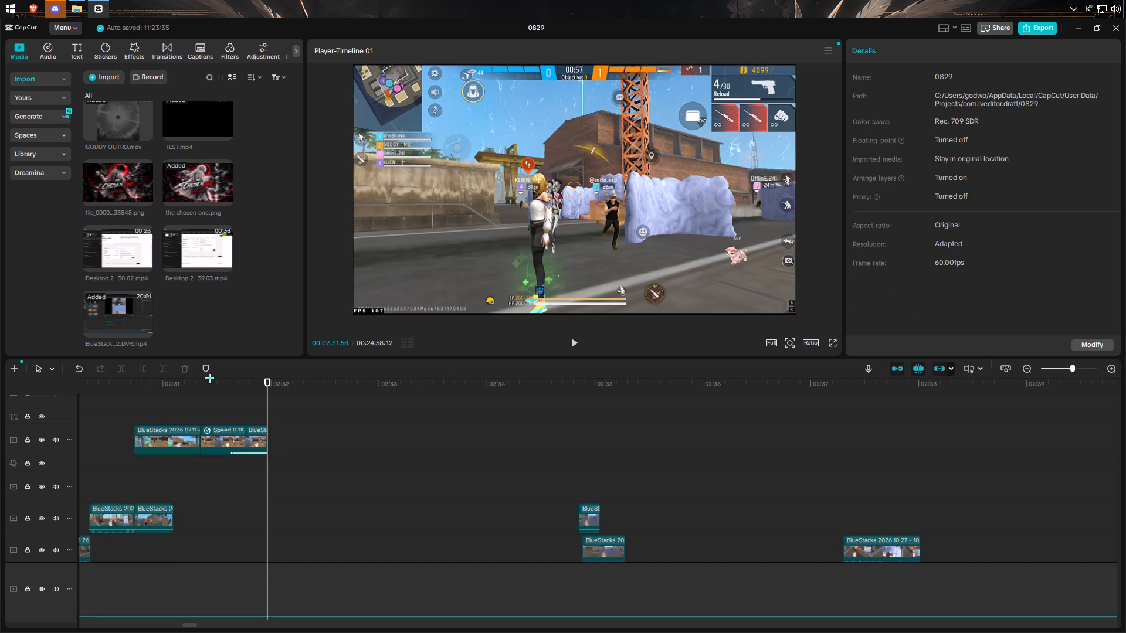
Place a timeline marker at 02:31:58.
left_click(211, 369)
Copy the 0.1X BlueStacks 2026.06.30 clip that starts at about 02:23:30 on the lower track.
left_click(348, 464)
left_click(310, 478)
left_click_drag(310, 478, 148, 501)
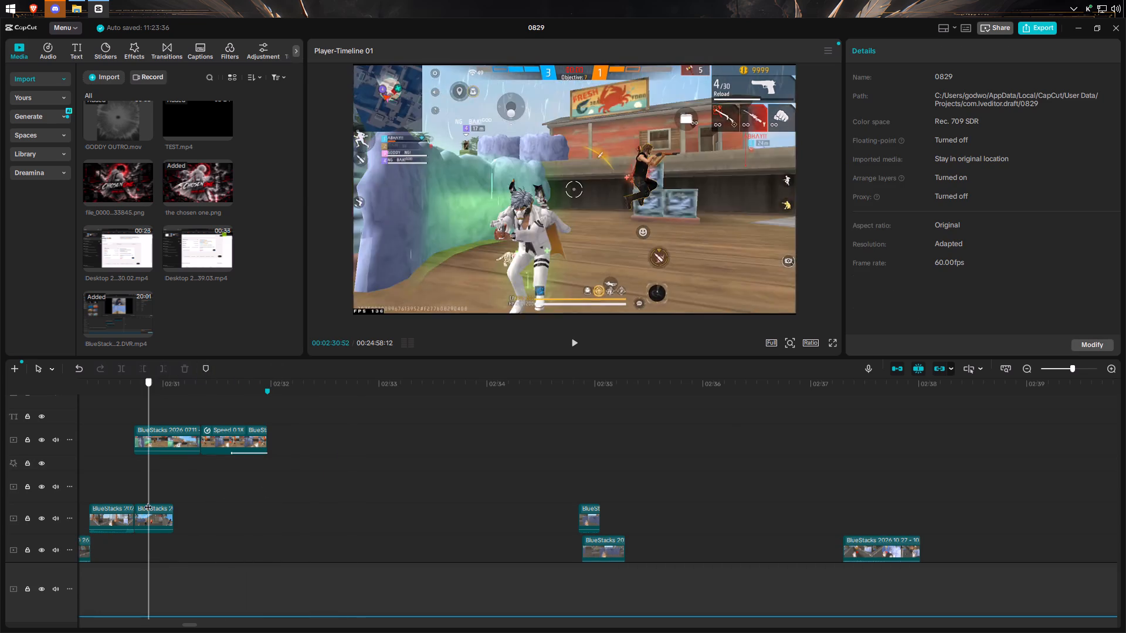
left_click_drag(148, 501, 55, 466)
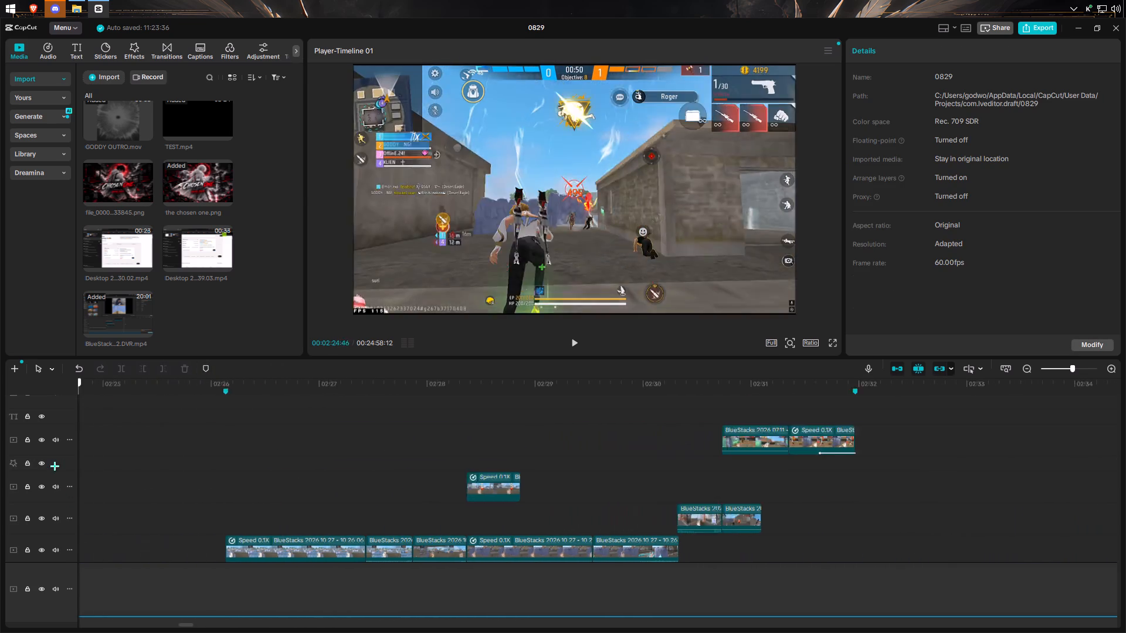
left_click_drag(55, 466, 276, 455)
scroll(276, 455, "down", 9)
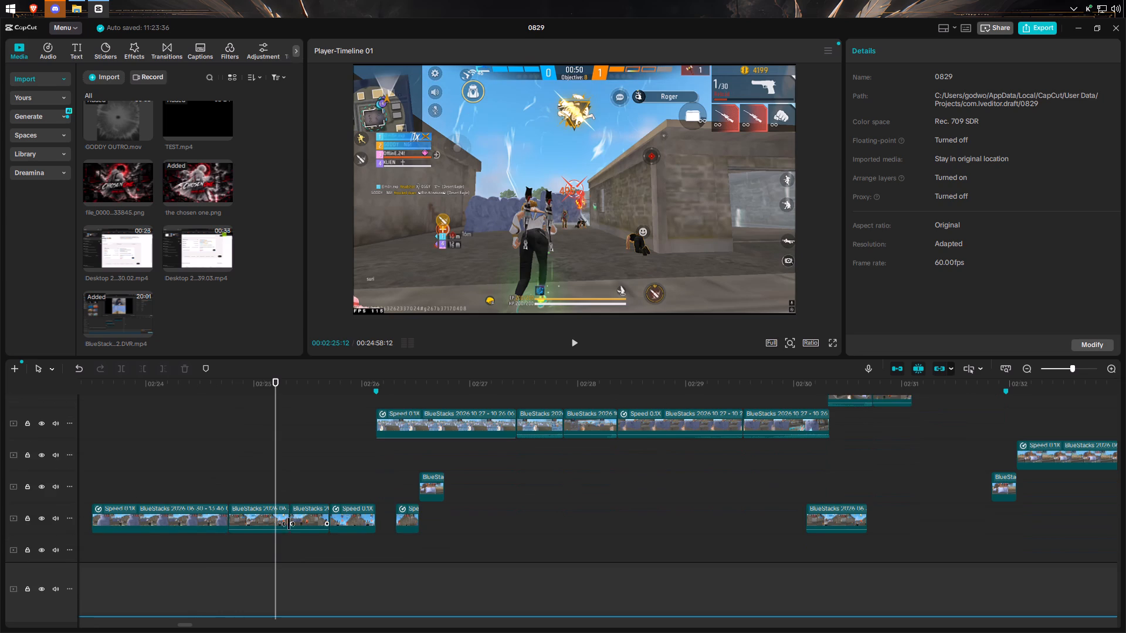
right_click(125, 513)
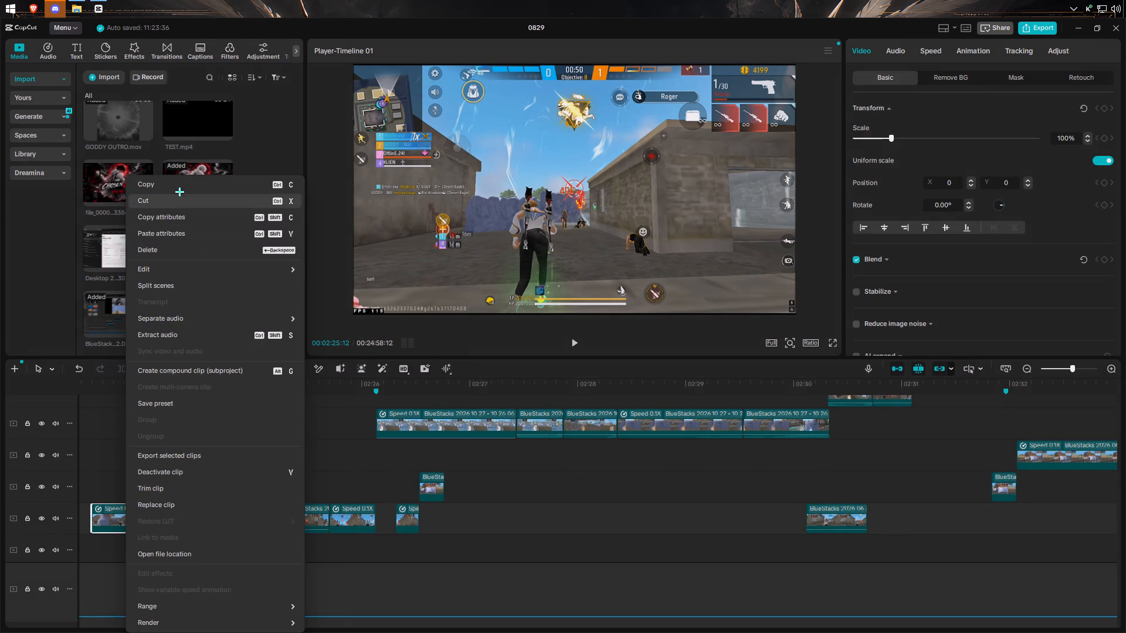
left_click(179, 190)
Paste the copied 0.1X clip at 02:31:06 and move it up to the track holding the BlueStacks 2026.10.27 clips.
left_click(183, 434)
left_click_drag(183, 434, 1093, 429)
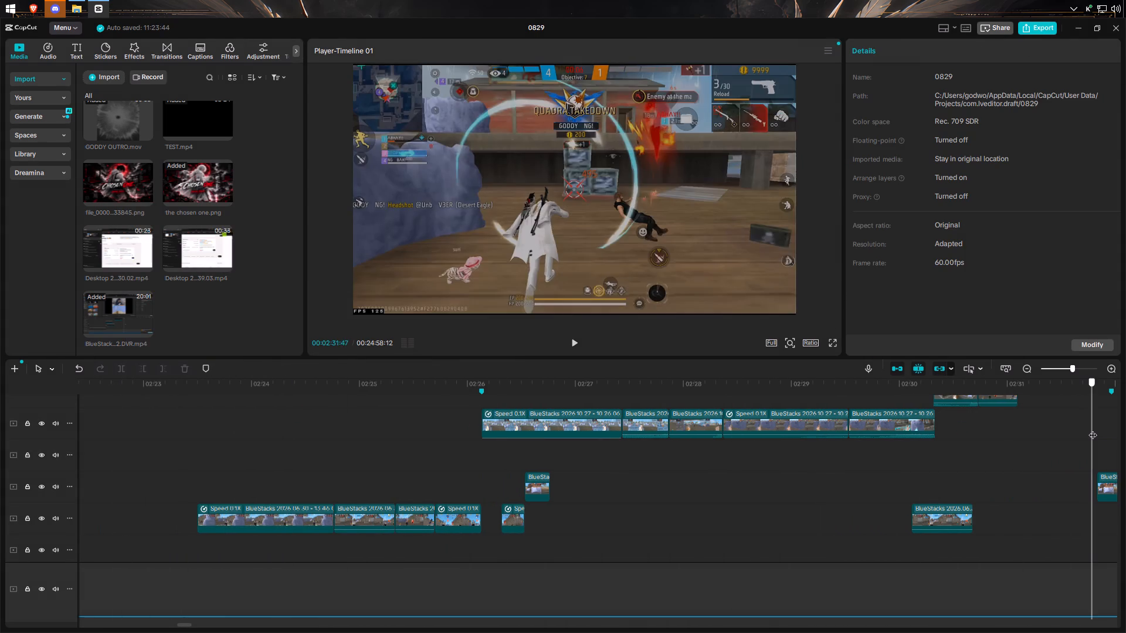
left_click_drag(1093, 429, 733, 491)
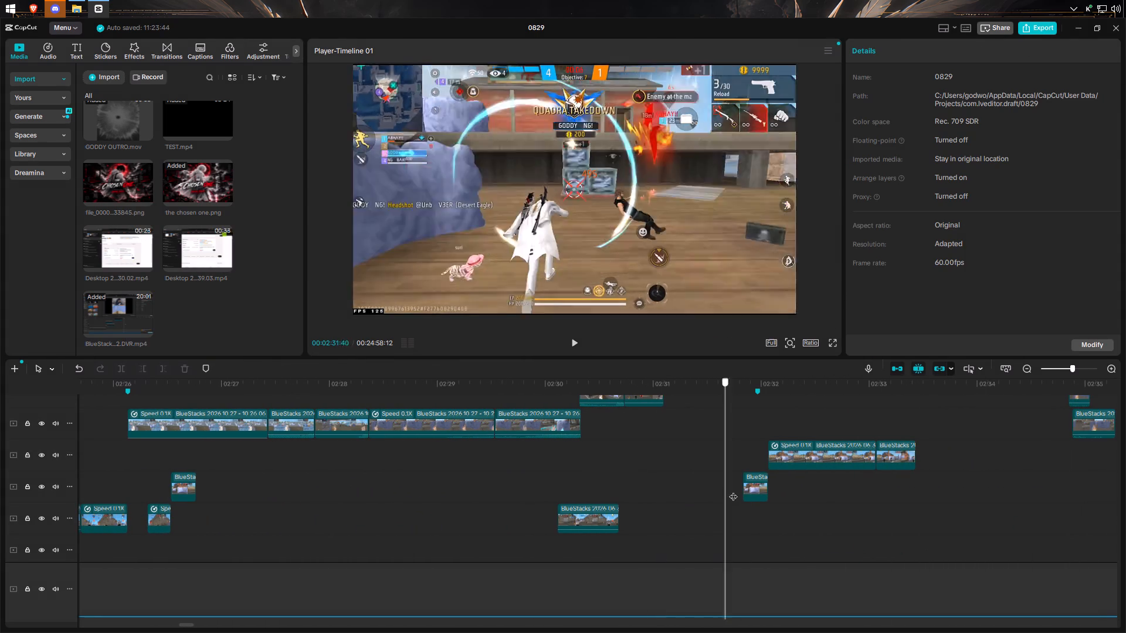
left_click_drag(733, 491, 661, 501)
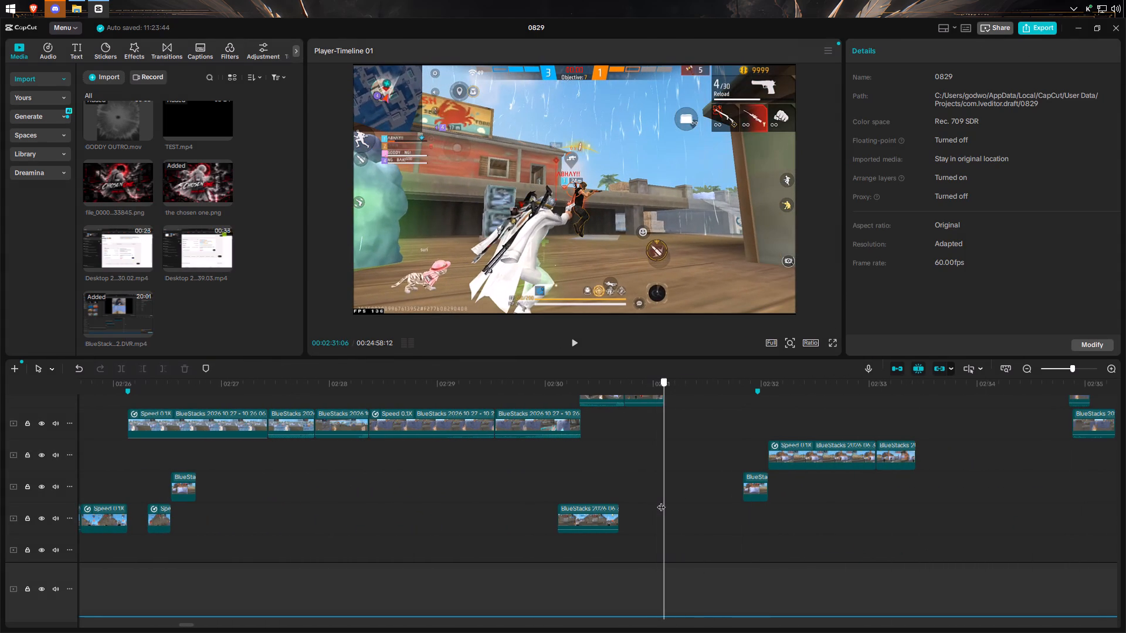
left_click_drag(661, 501, 663, 499)
right_click(677, 434)
left_click(707, 499)
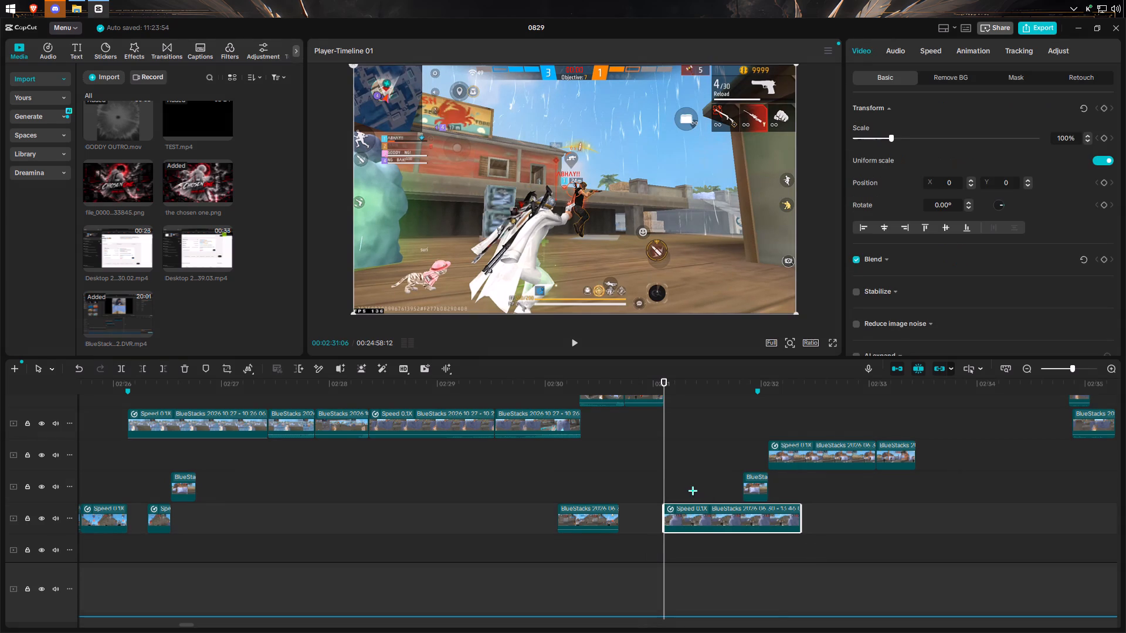
left_click_drag(689, 520, 691, 422)
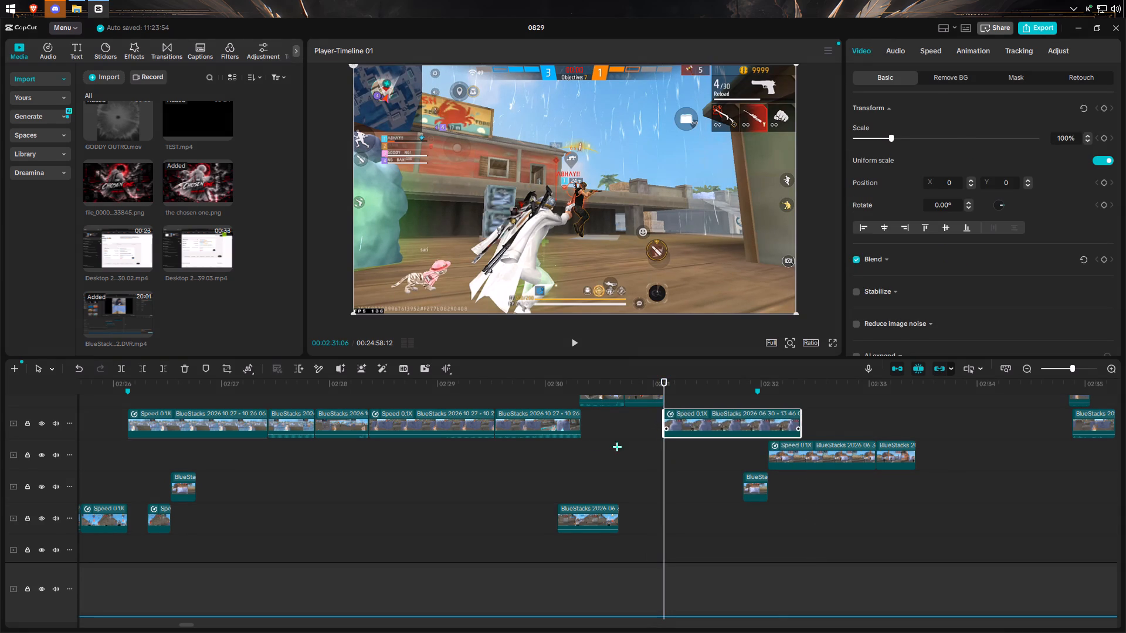
Play from about 02:30:28 to 02:33:02, and delete the 0.1X BlueStacks 2026.06 clip that starts at about 02:32:04.
left_click(594, 443)
left_click(573, 343)
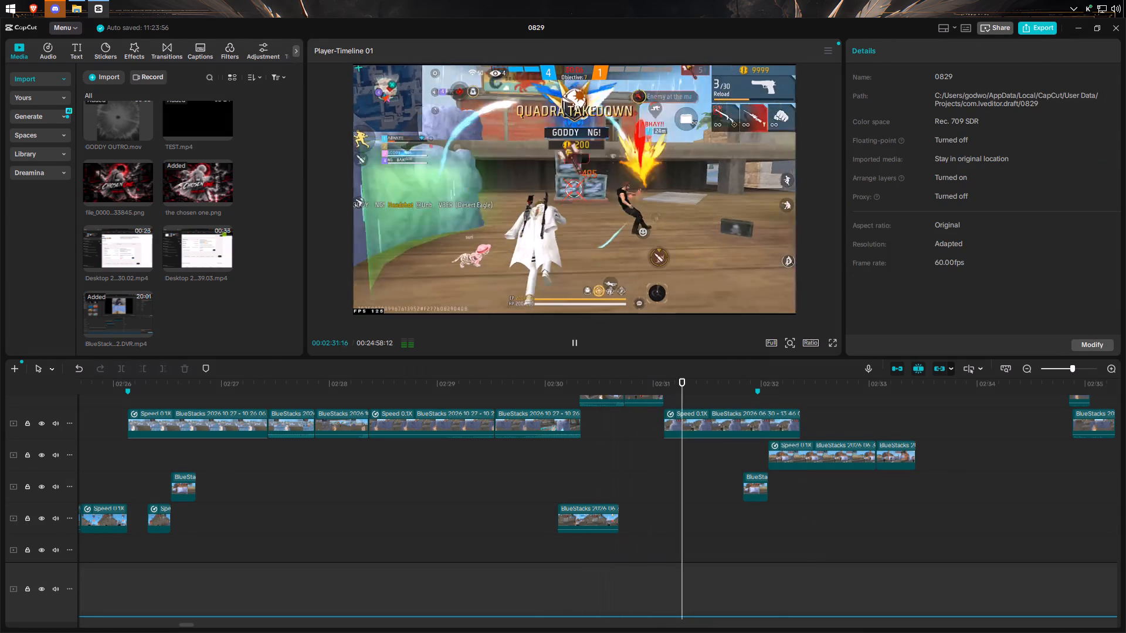
left_click(573, 343)
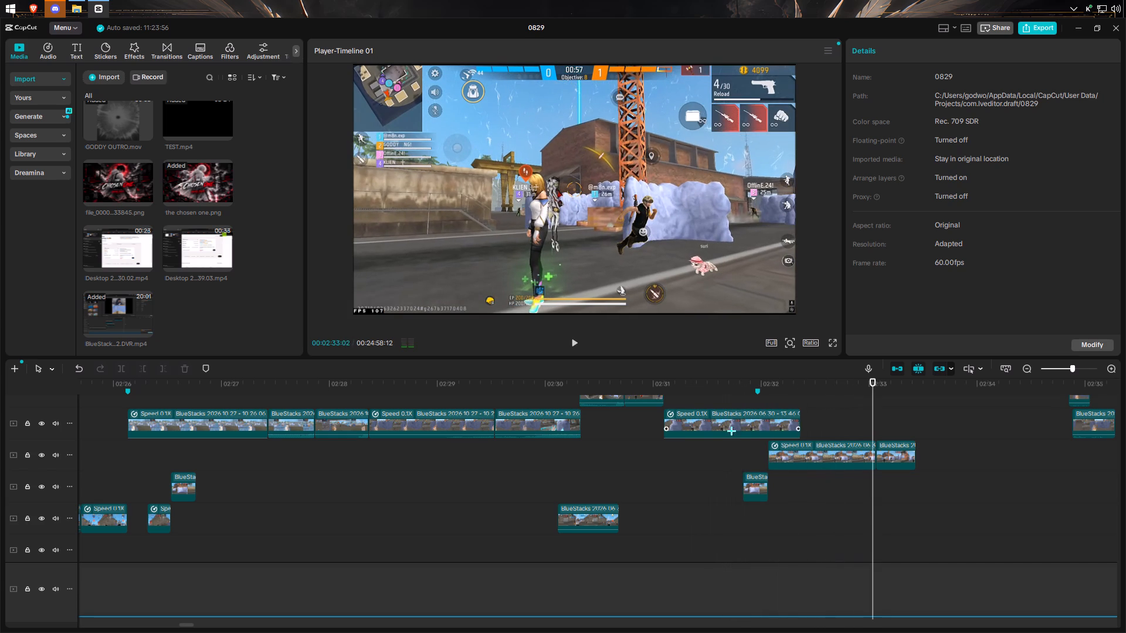
left_click(803, 455)
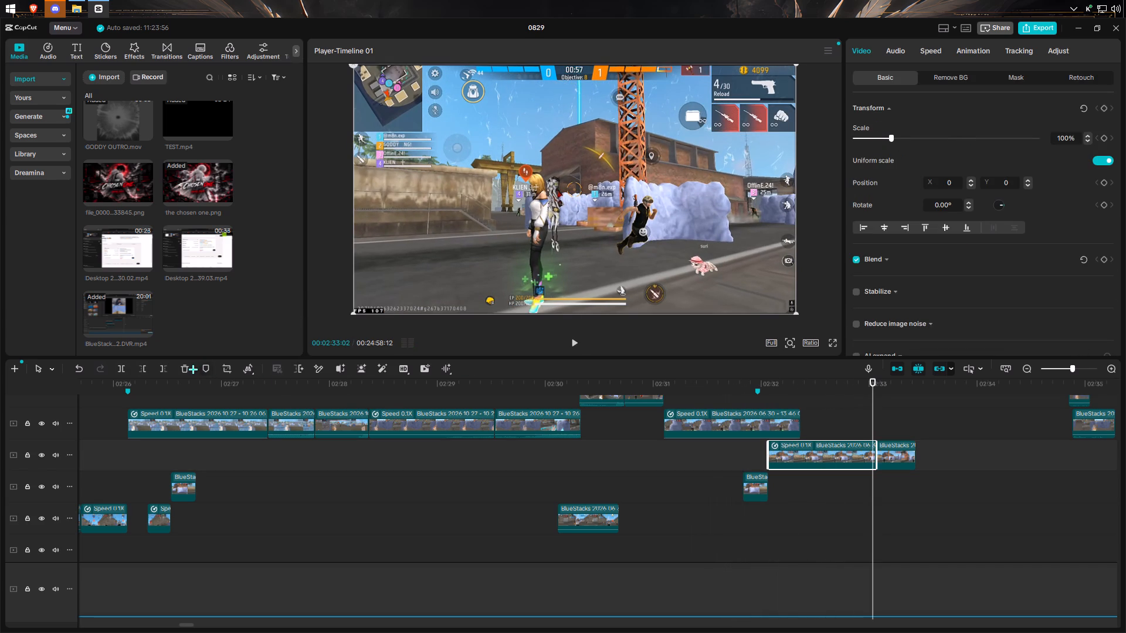
left_click(188, 371)
Play the lead-in and move the pasted 0.1X BlueStacks 2026.06.30 clip along its track to start at the 02:31:58 marker.
left_click(640, 469)
left_click(575, 343)
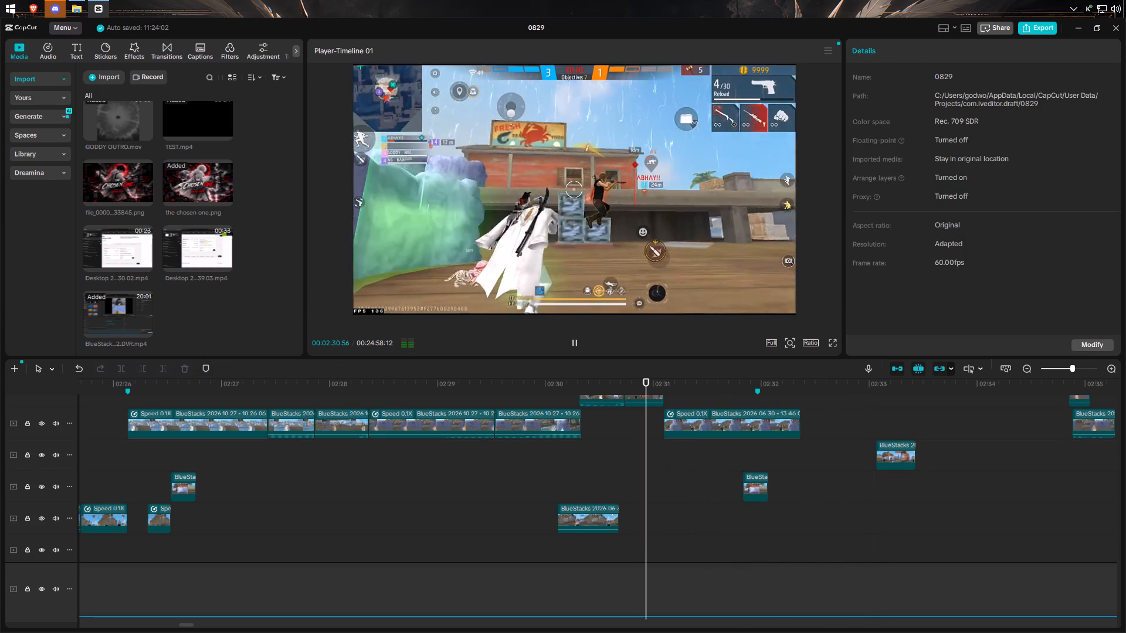
left_click(575, 343)
left_click_drag(730, 427, 825, 426)
Play from 02:31:17 to 02:33:09, and delete the short BlueStacks clip that starts at about 02:31:50.
left_click(684, 440)
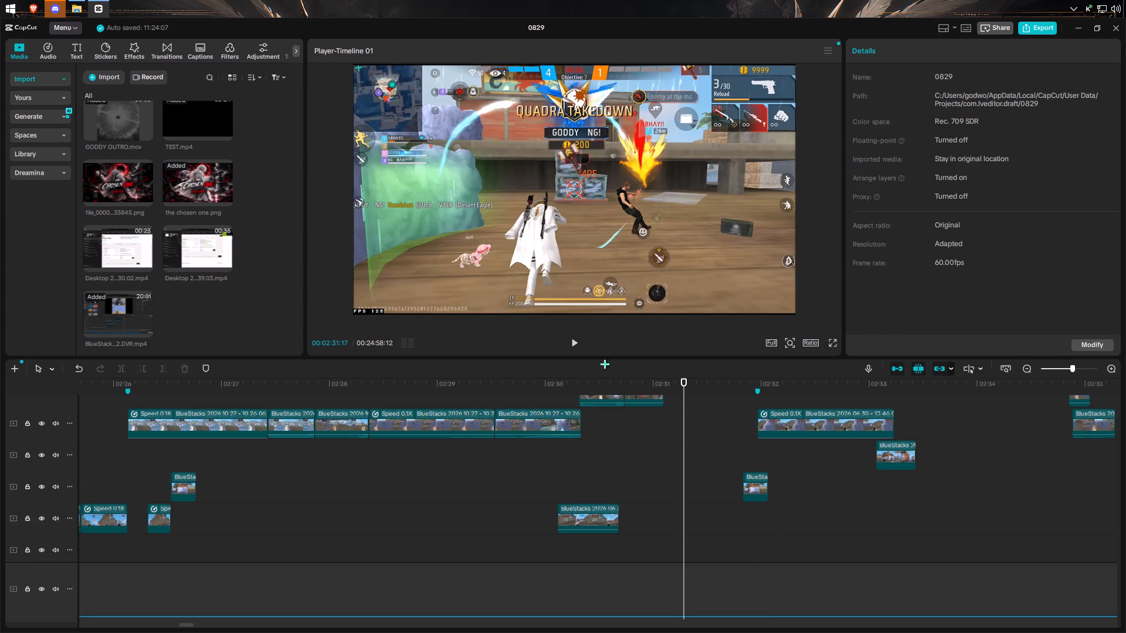
left_click(571, 341)
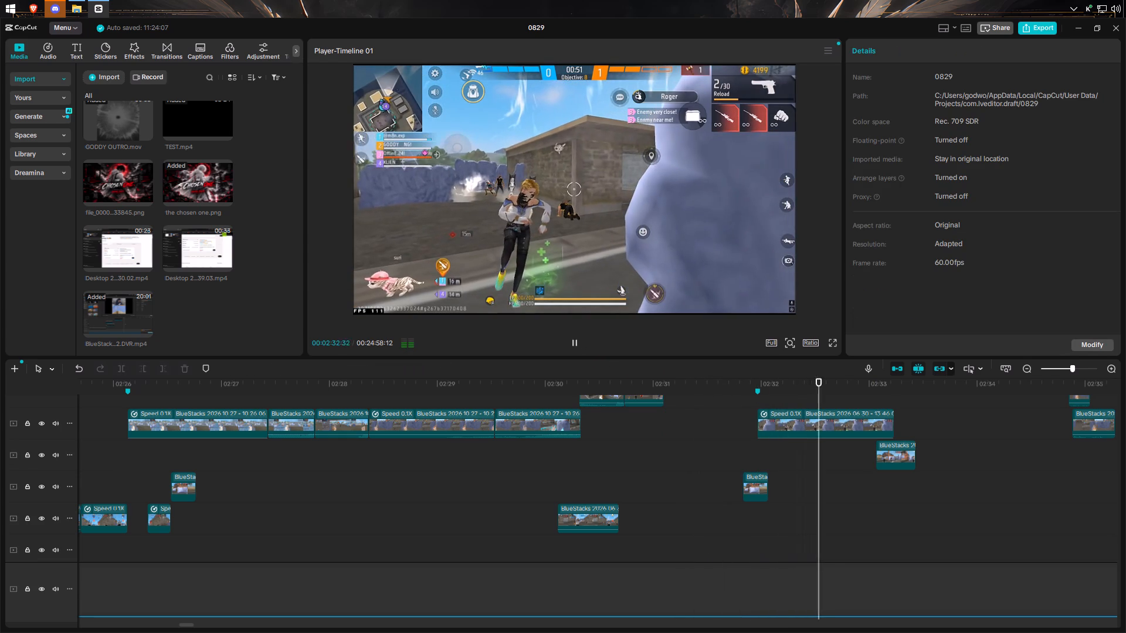
left_click(571, 338)
left_click(759, 487)
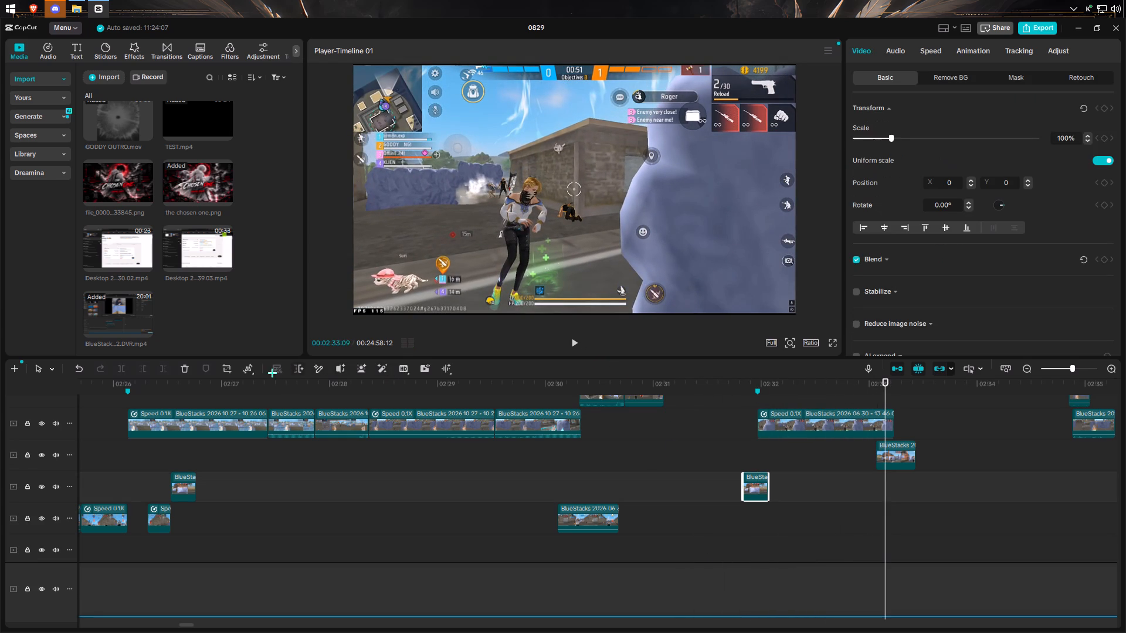
left_click(184, 371)
Play the sequence from 02:31:09 to 02:40:23, and delete the BlueStacks 2026.10.27 clip that starts at about 02:37:18.
left_click(670, 454)
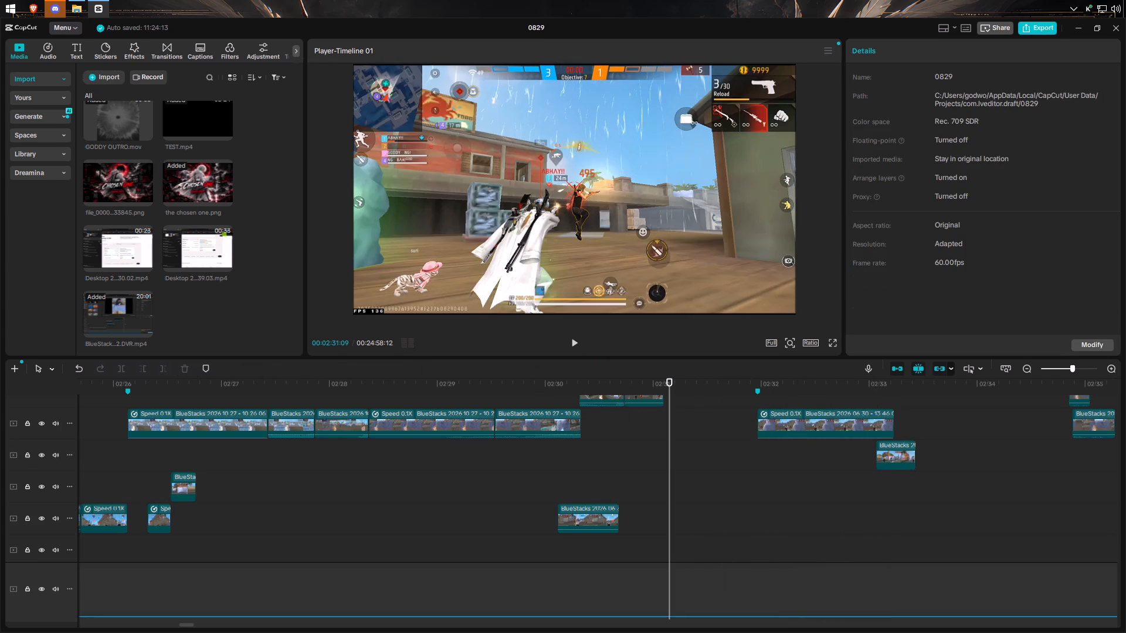
left_click(575, 343)
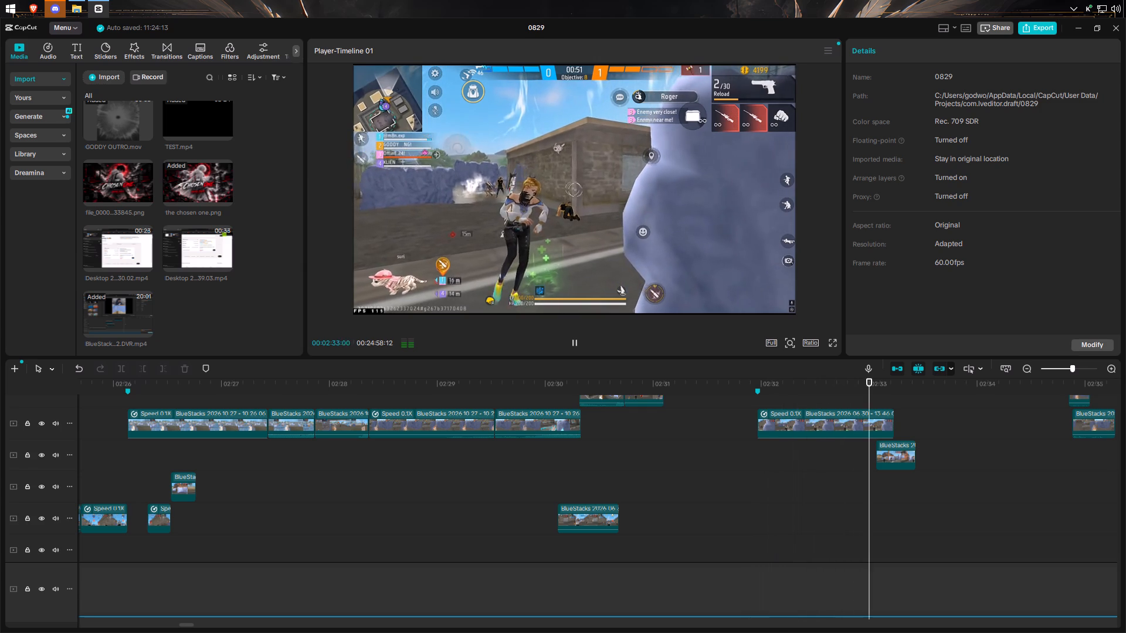
left_click(575, 343)
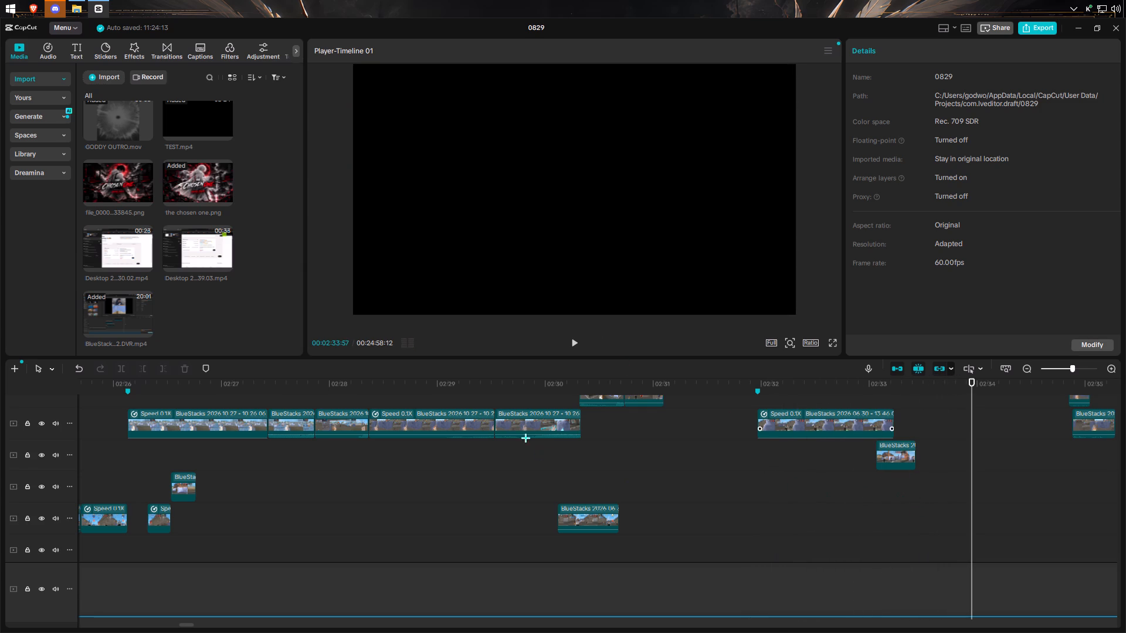
left_click(587, 345)
left_click(576, 346)
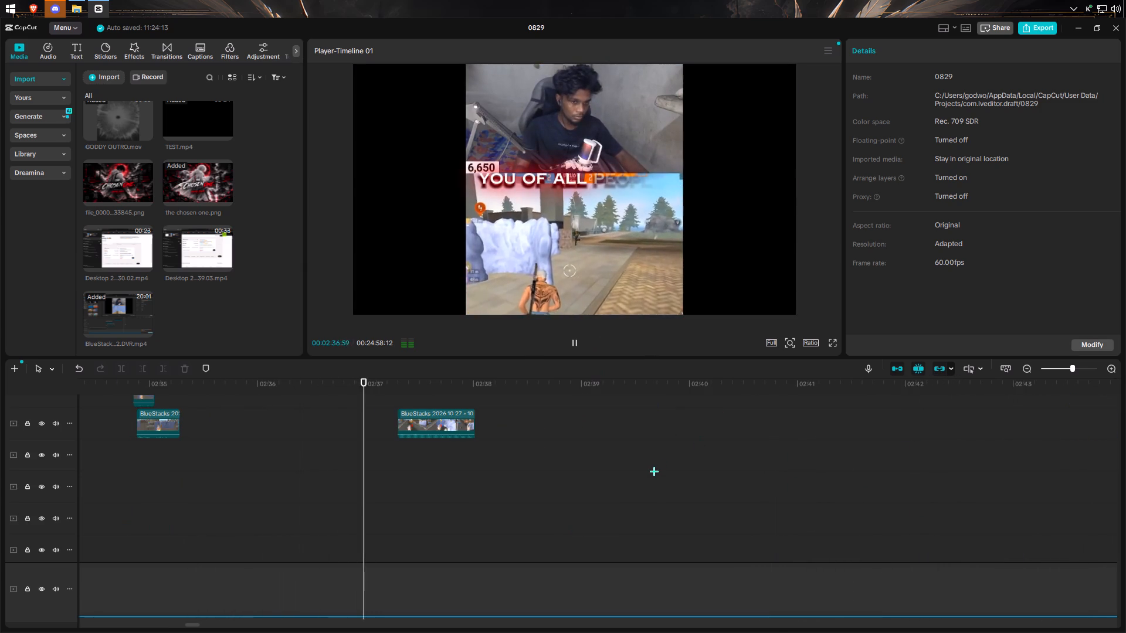
scroll(415, 596, "up", 4)
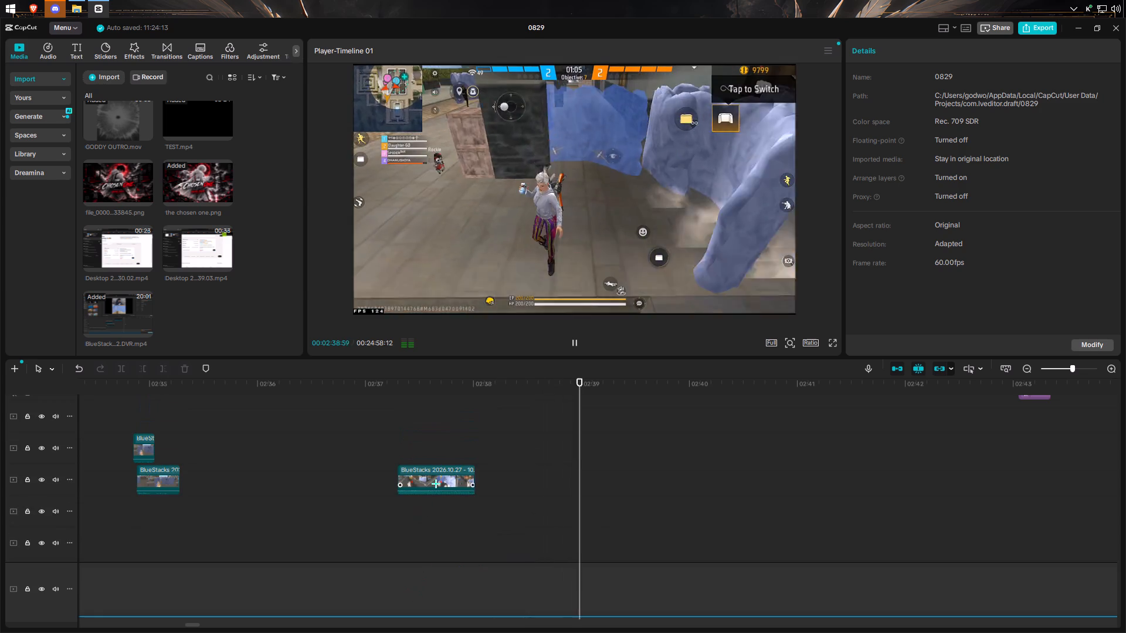
left_click(436, 484)
left_click(189, 367)
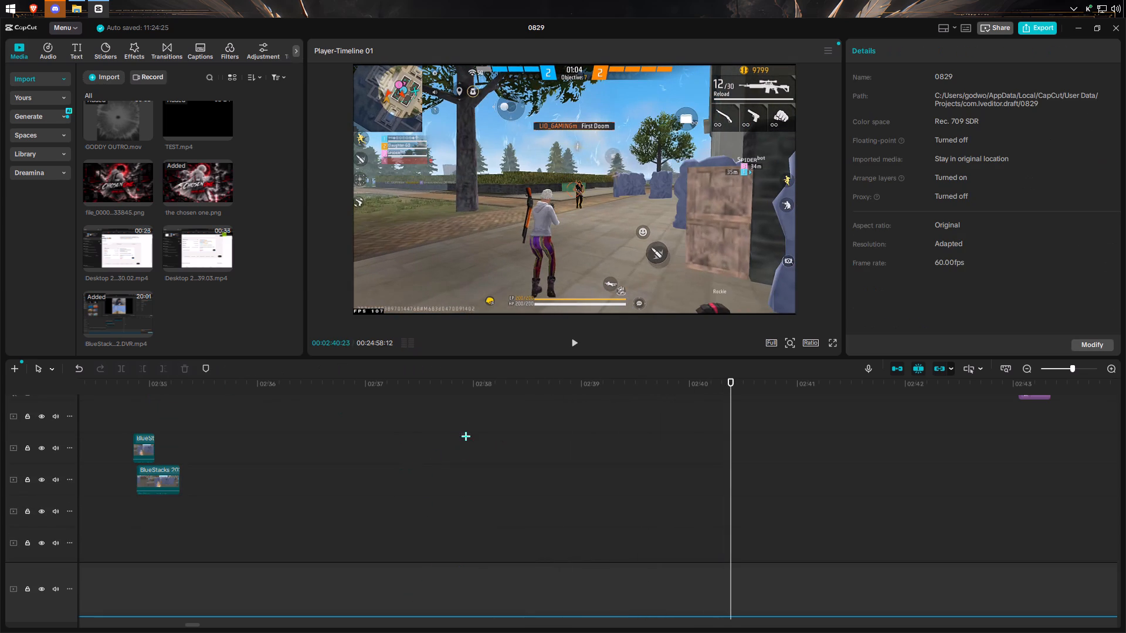
Play the sequence onward from 02:40:23 to review the section that follows.
left_click(578, 334)
left_click(578, 325)
left_click(580, 348)
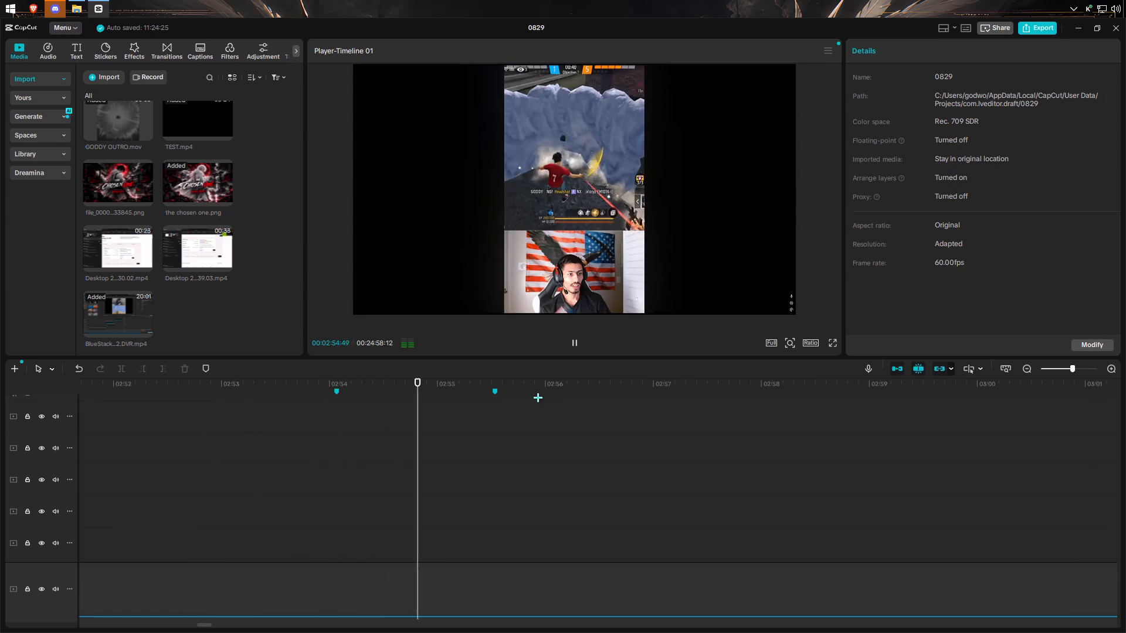
Switch the playing preview to full screen and jump back to about 01:57 to review the edited section.
left_click(830, 338)
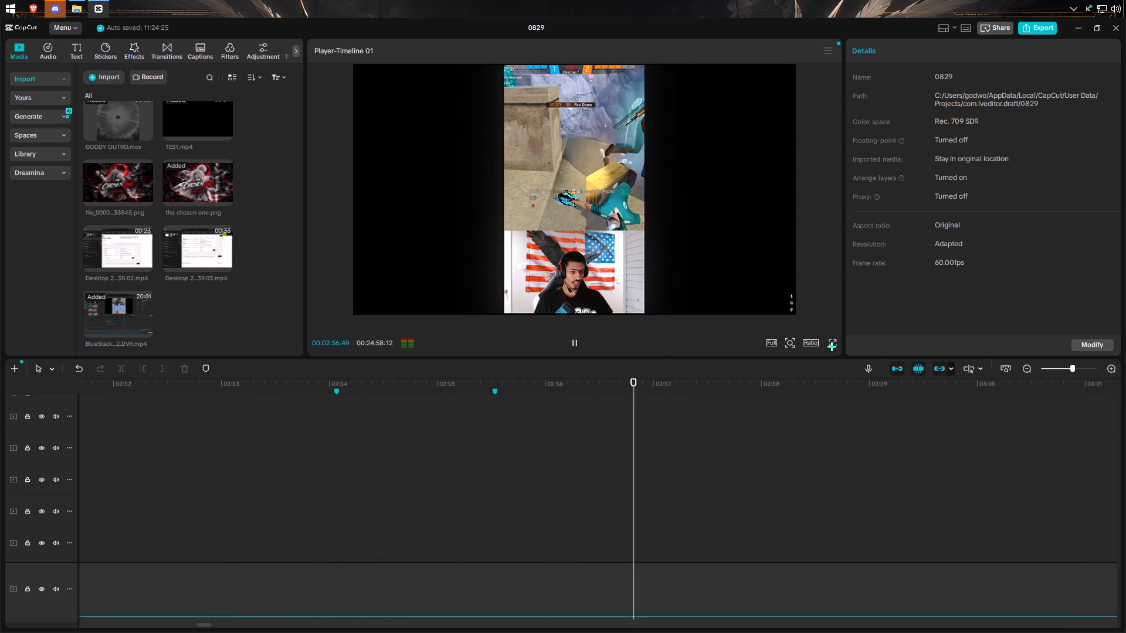
left_click(837, 346)
left_click(837, 346)
left_click(837, 341)
left_click(833, 341)
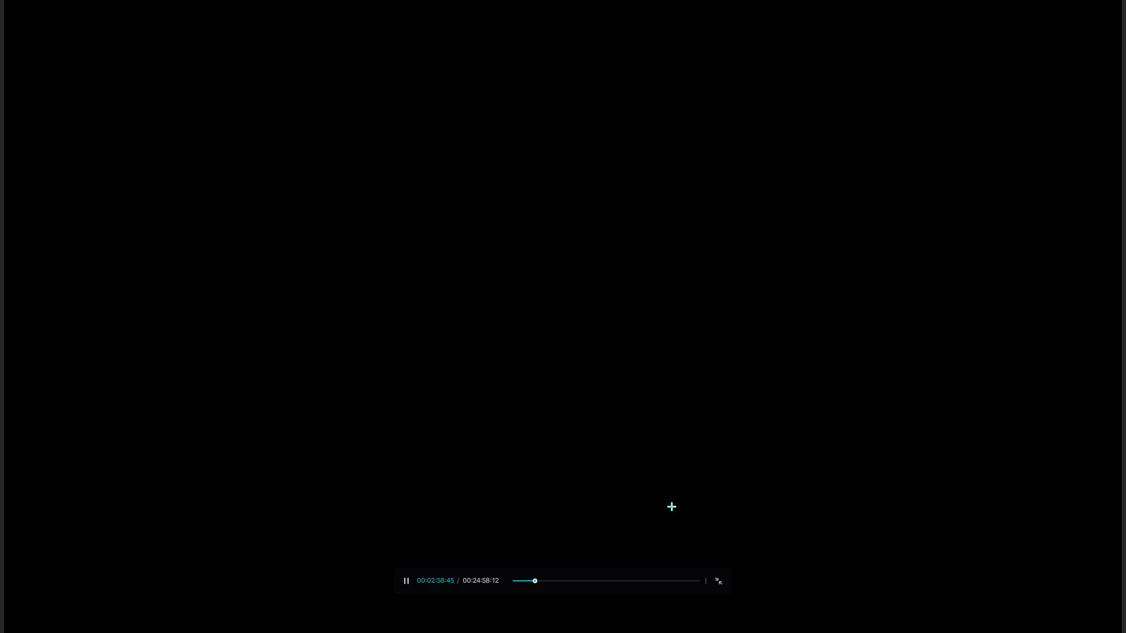
left_click(536, 580)
left_click(529, 584)
left_click(527, 578)
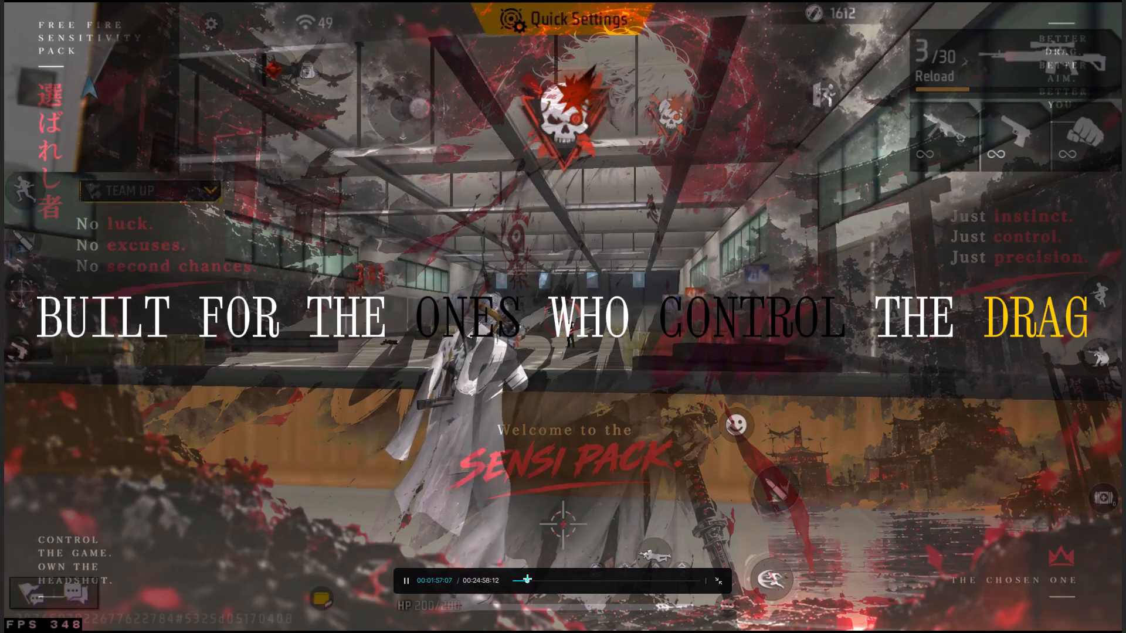
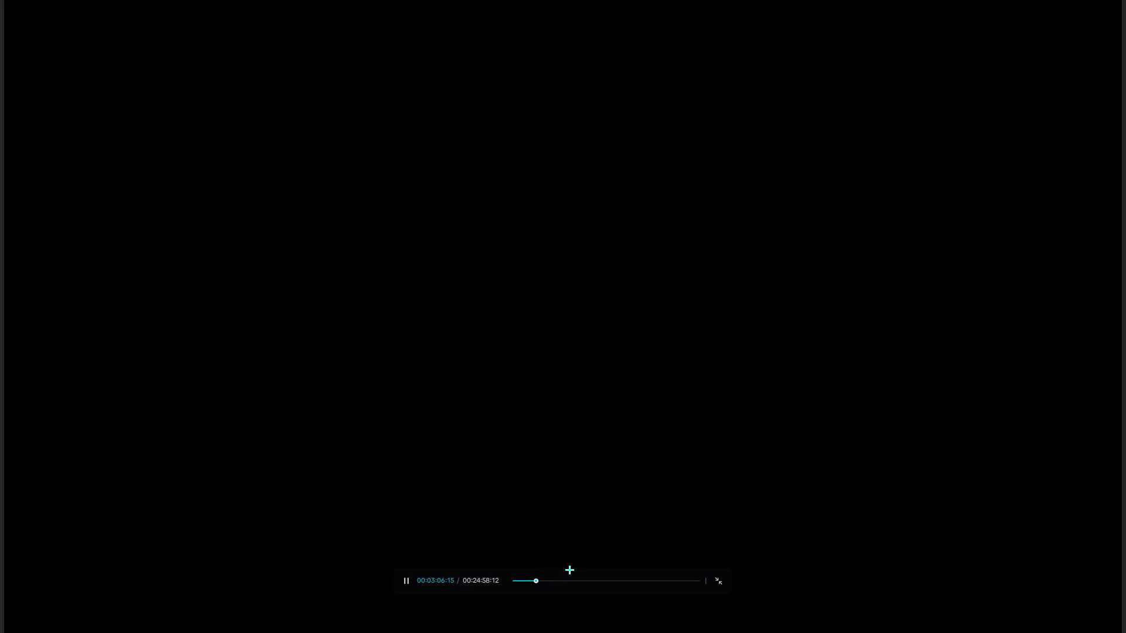
Review the edit in the full-screen preview by jumping playback back to about 02:39, 02:12 and 01:15, then forward to about 01:43.
left_click(533, 580)
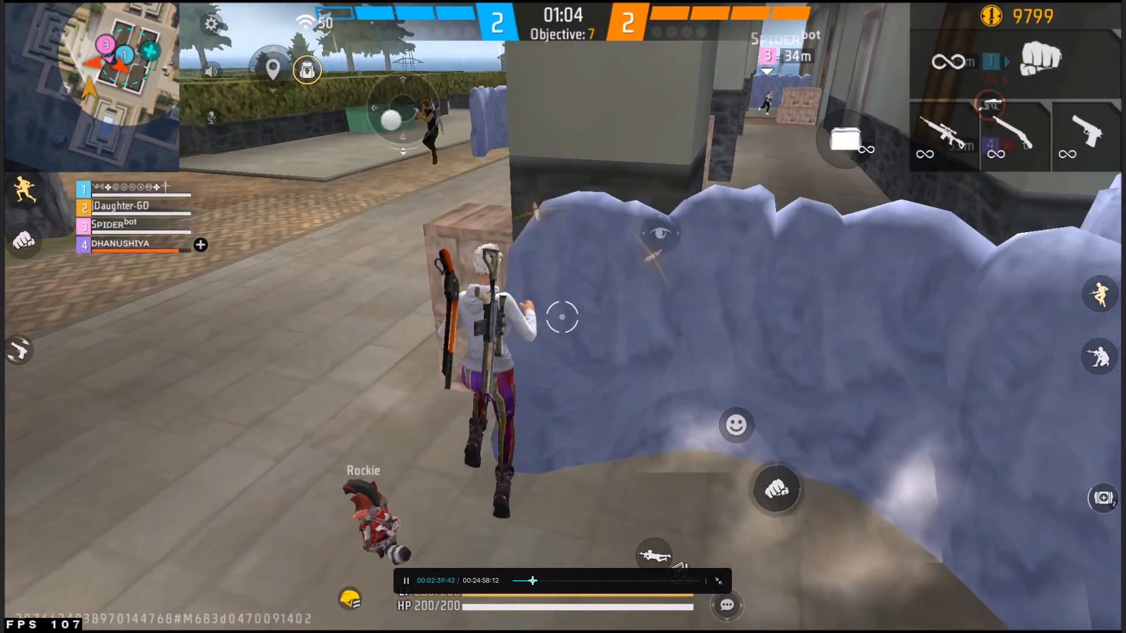
left_click(529, 580)
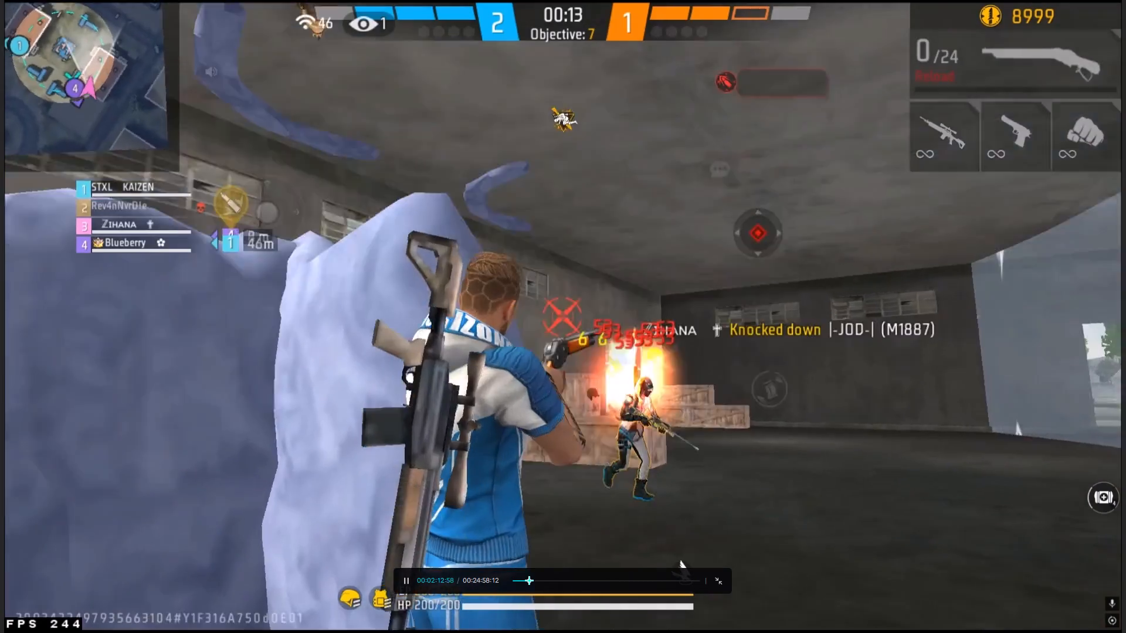
left_click(520, 582)
left_click(520, 582)
left_click(522, 582)
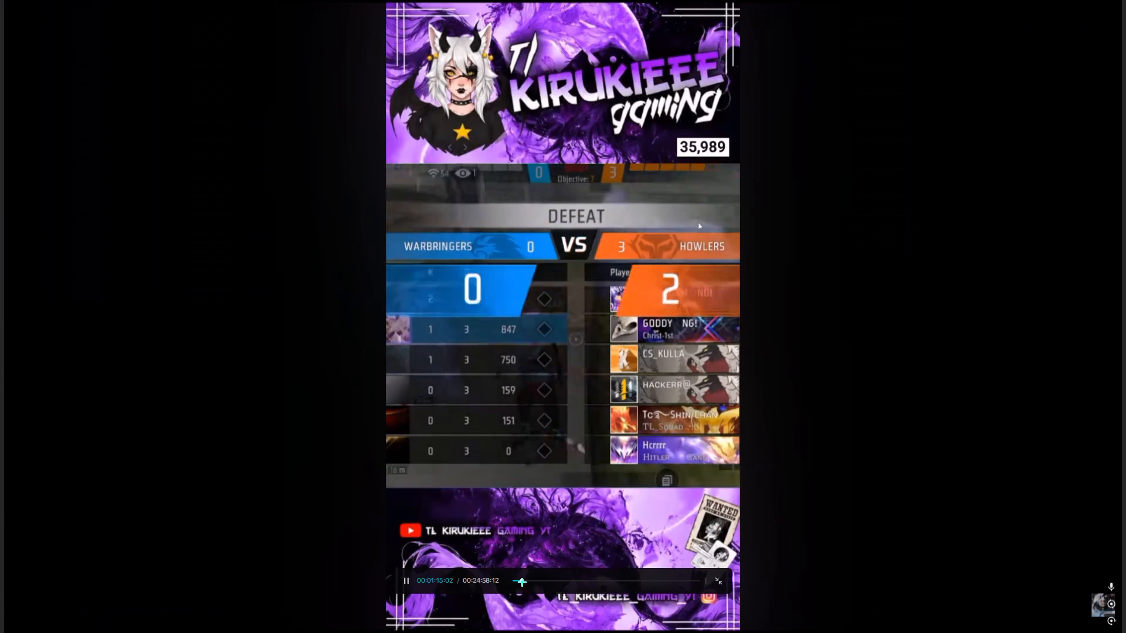
left_click(522, 582)
left_click(525, 580)
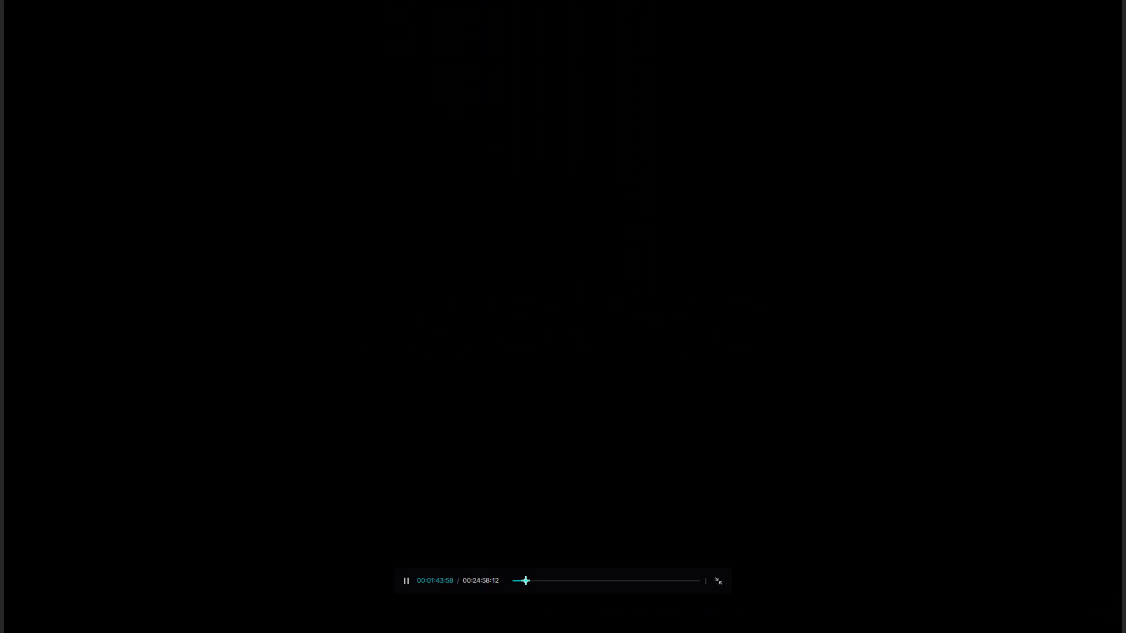
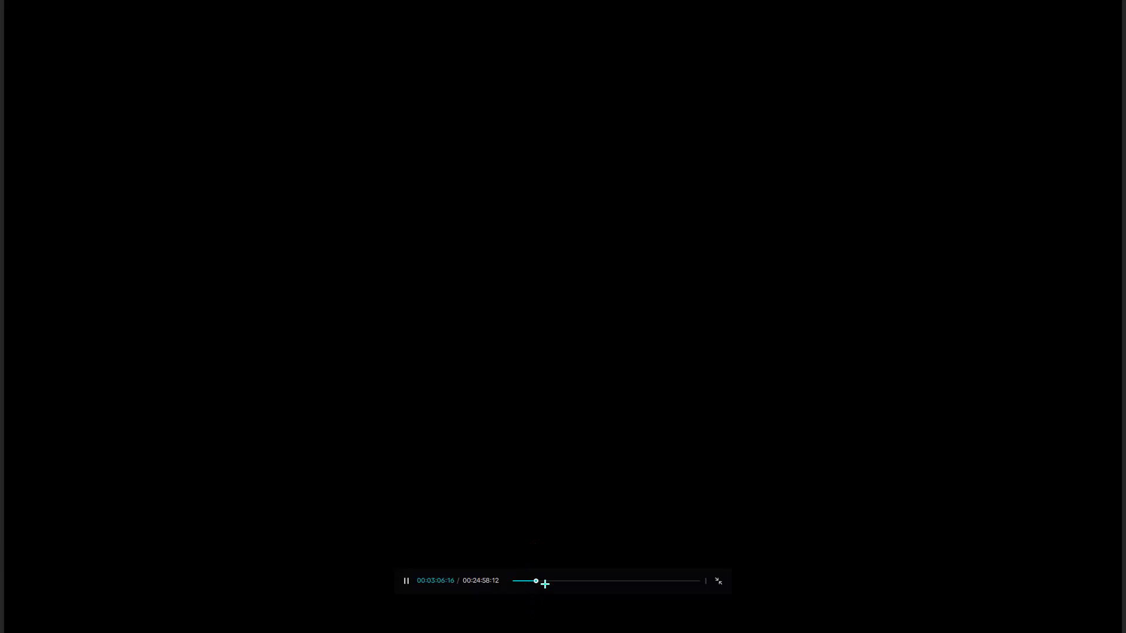
Jump the full-screen preview back to about 02:55, then exit full screen.
left_click(534, 582)
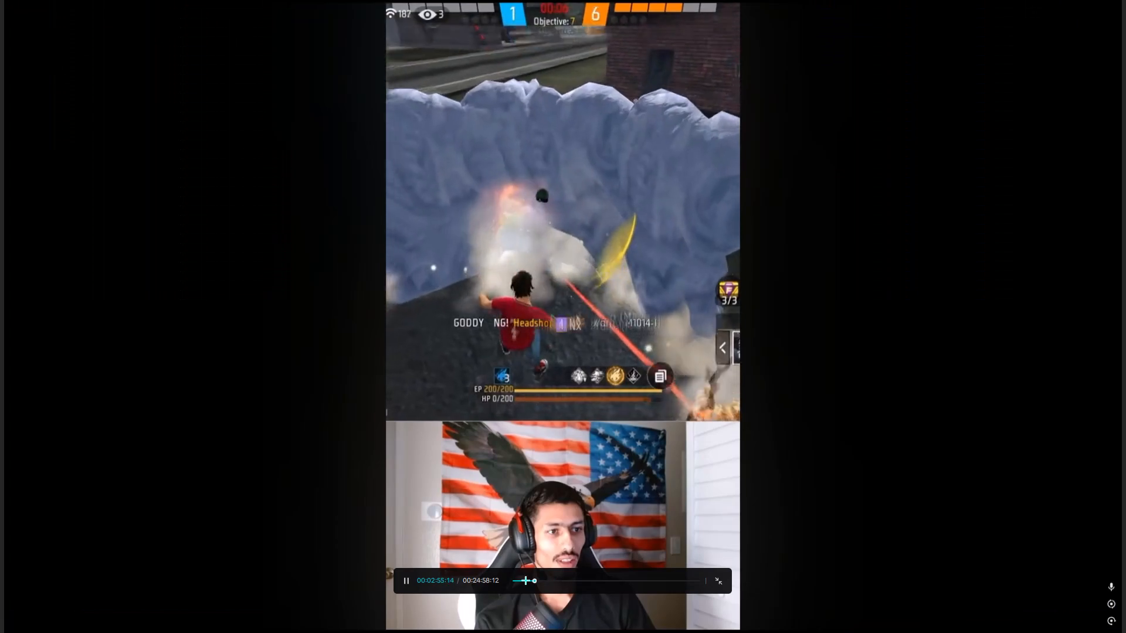
left_click(721, 575)
Scrub the playhead forward through the timeline to about 04:59 to examine the footage after the gameplay edit.
left_click(795, 559)
left_click_drag(793, 559, 1125, 366)
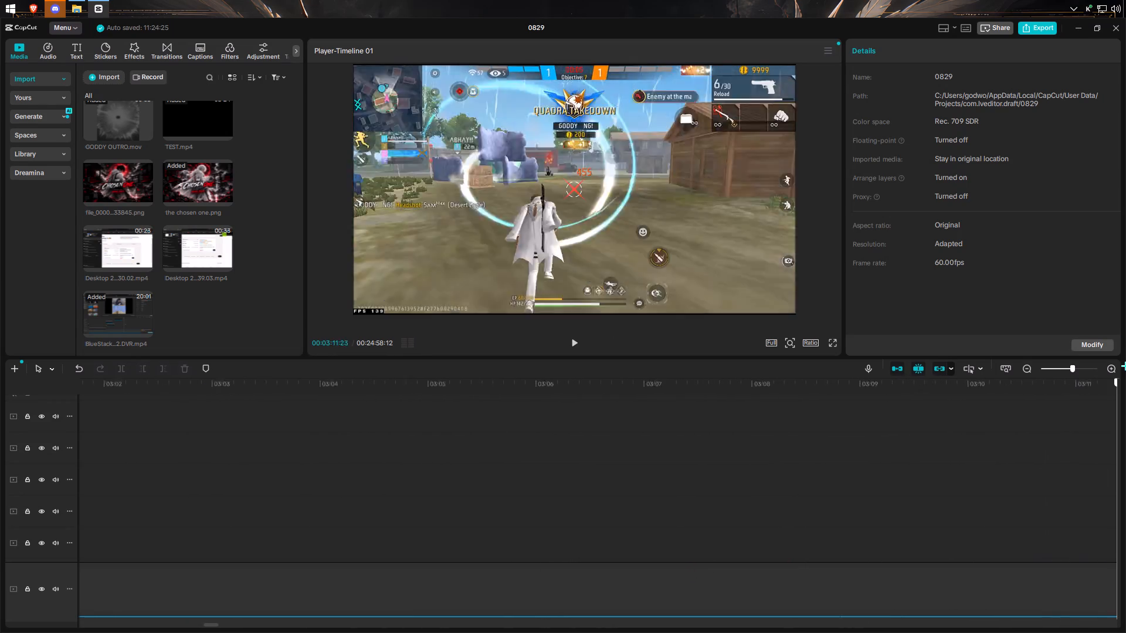
left_click_drag(1125, 366, 1125, 348)
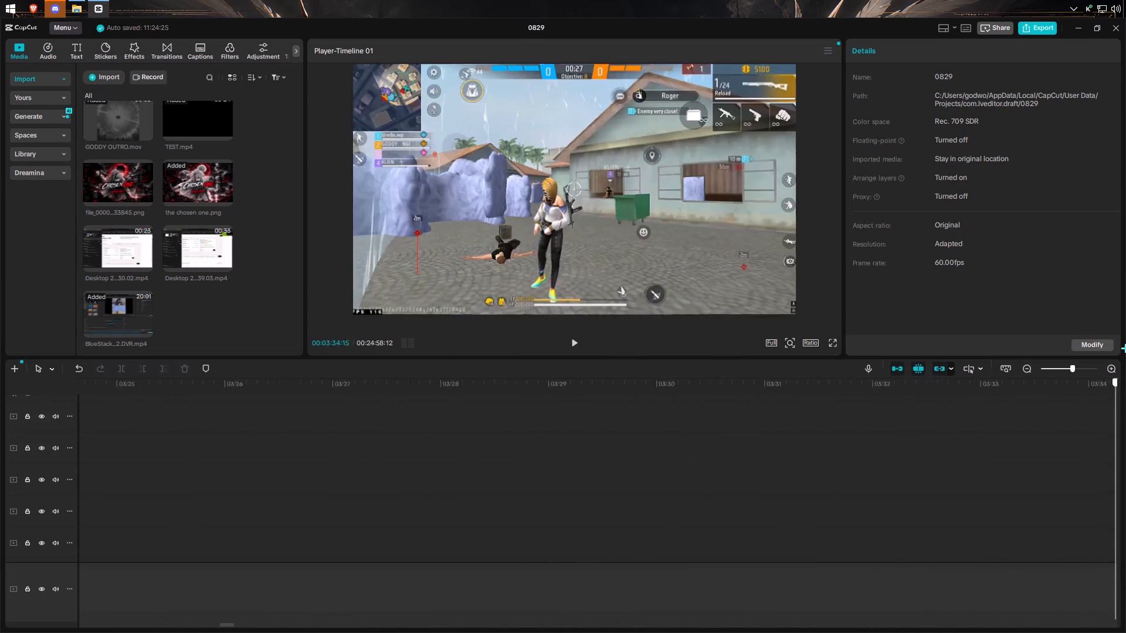
left_click_drag(1125, 348, 1052, 350)
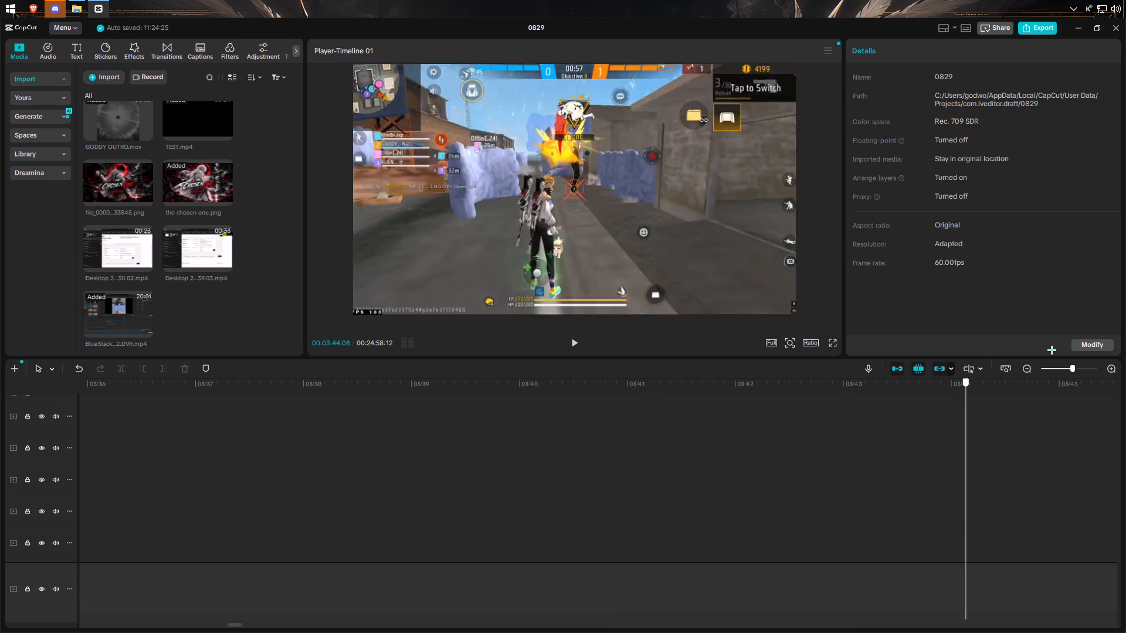
left_click_drag(1052, 350, 1125, 341)
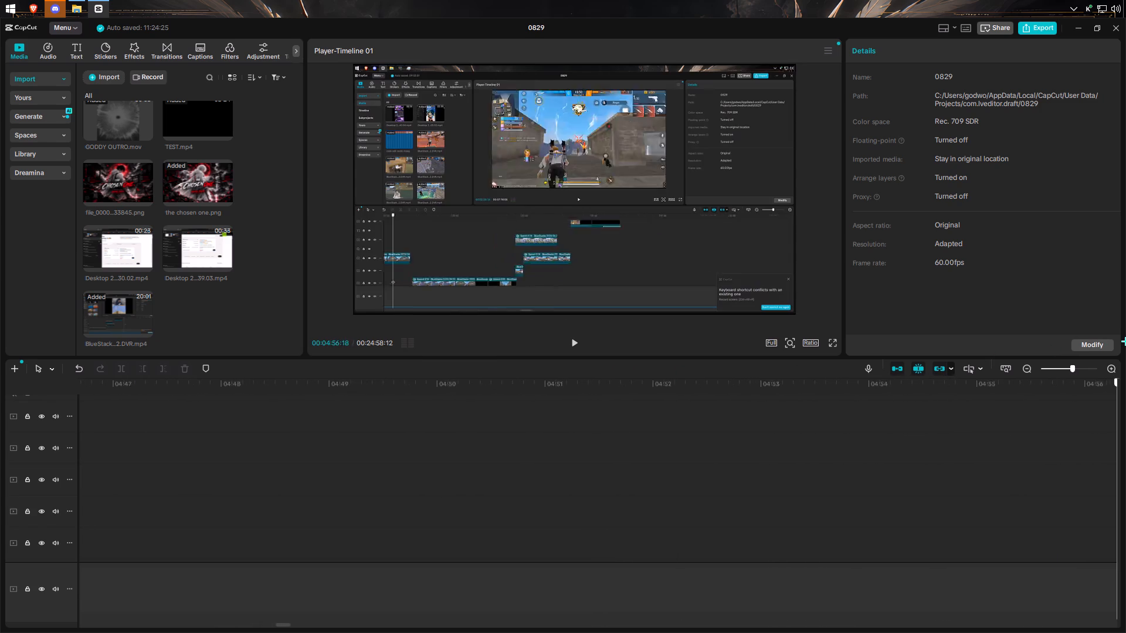
left_click_drag(1125, 341, 712, 338)
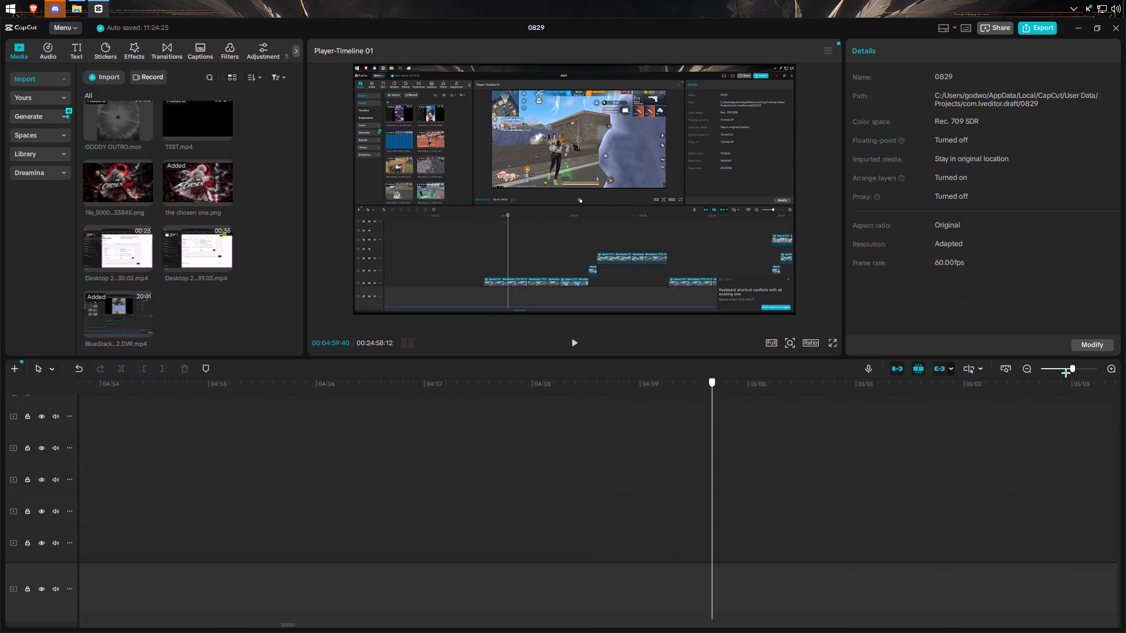
left_click(1066, 373)
left_click(1066, 369)
left_click(1060, 369)
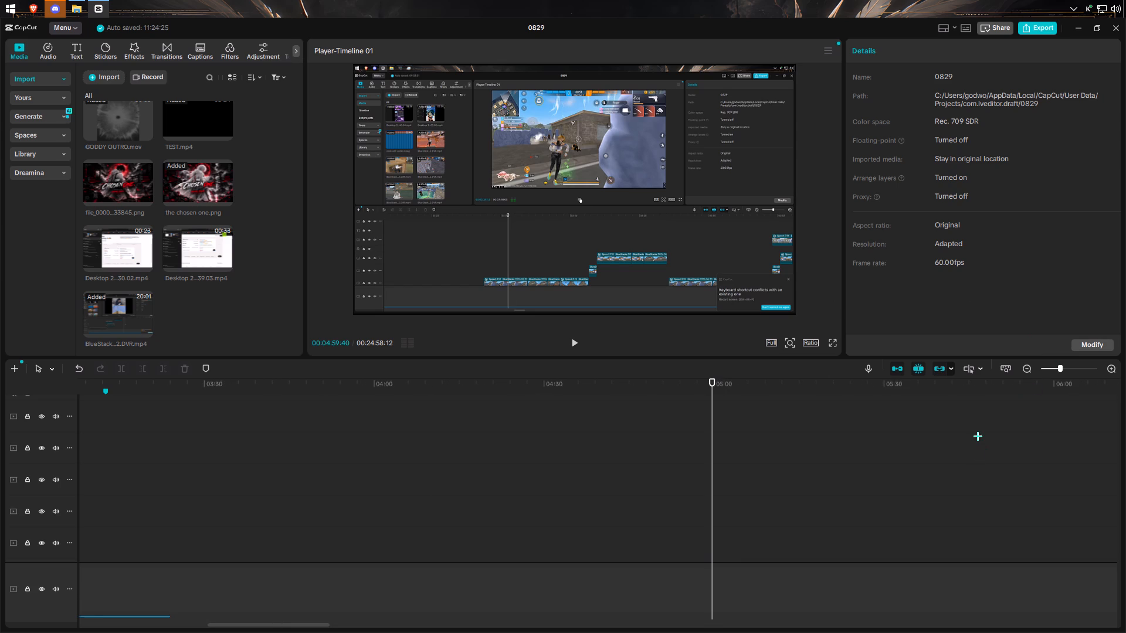
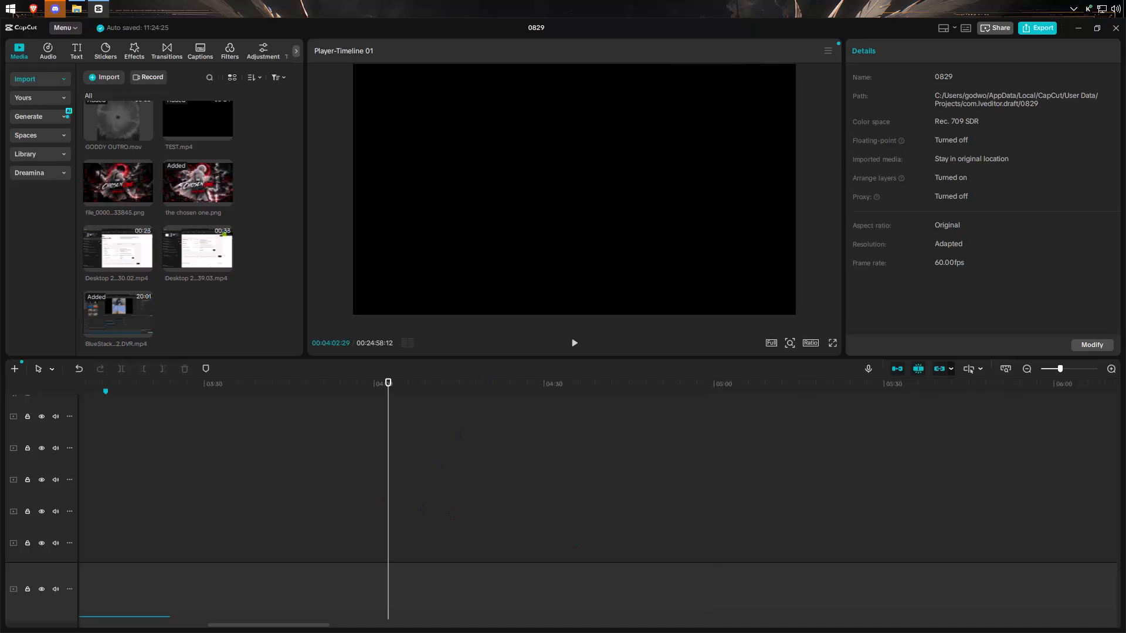
Play and scrub the timeline between about 02:57 and 08:11 to examine the footage after the gameplay edit.
left_click(578, 346)
left_click(533, 422)
left_click_drag(533, 422, 170, 448)
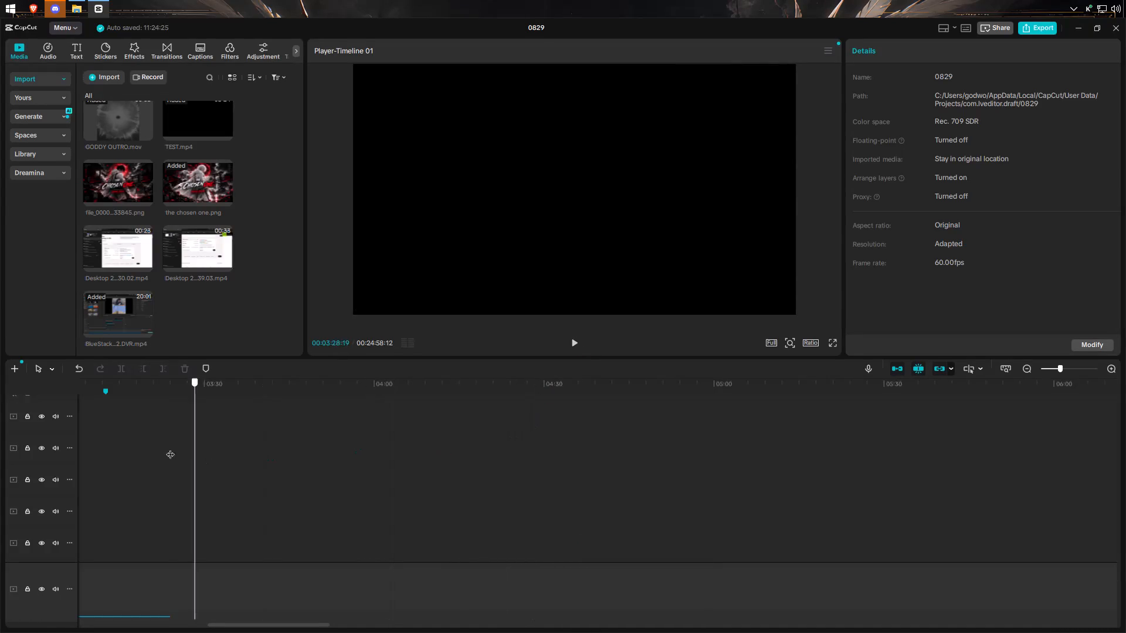
left_click_drag(170, 448, 91, 461)
left_click(573, 341)
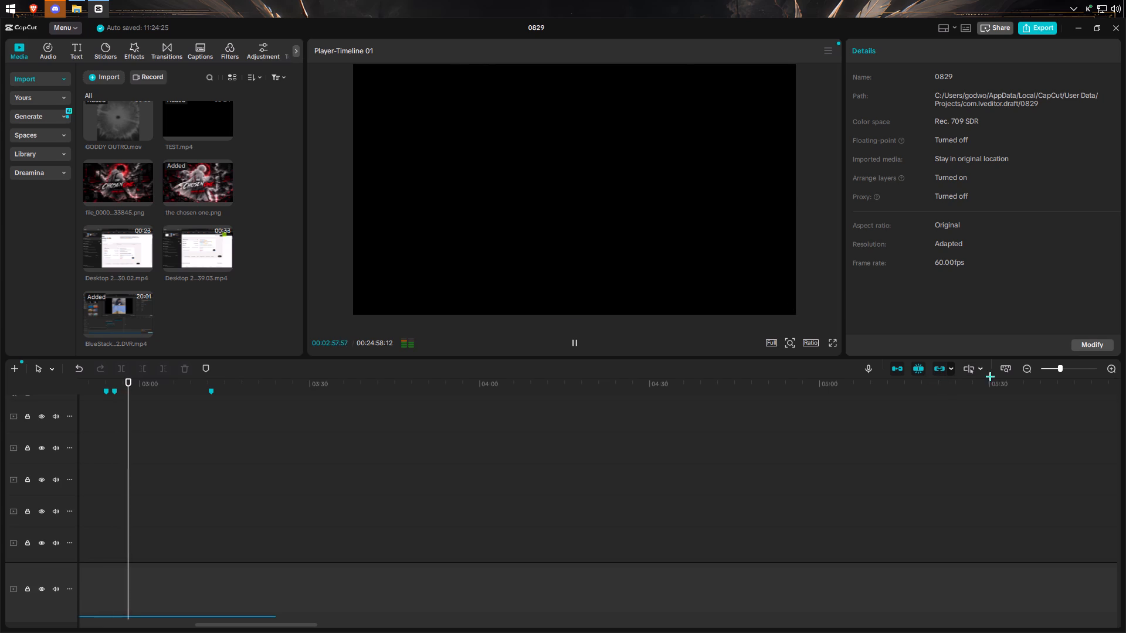
left_click_drag(1059, 367, 1055, 378)
left_click(1053, 367)
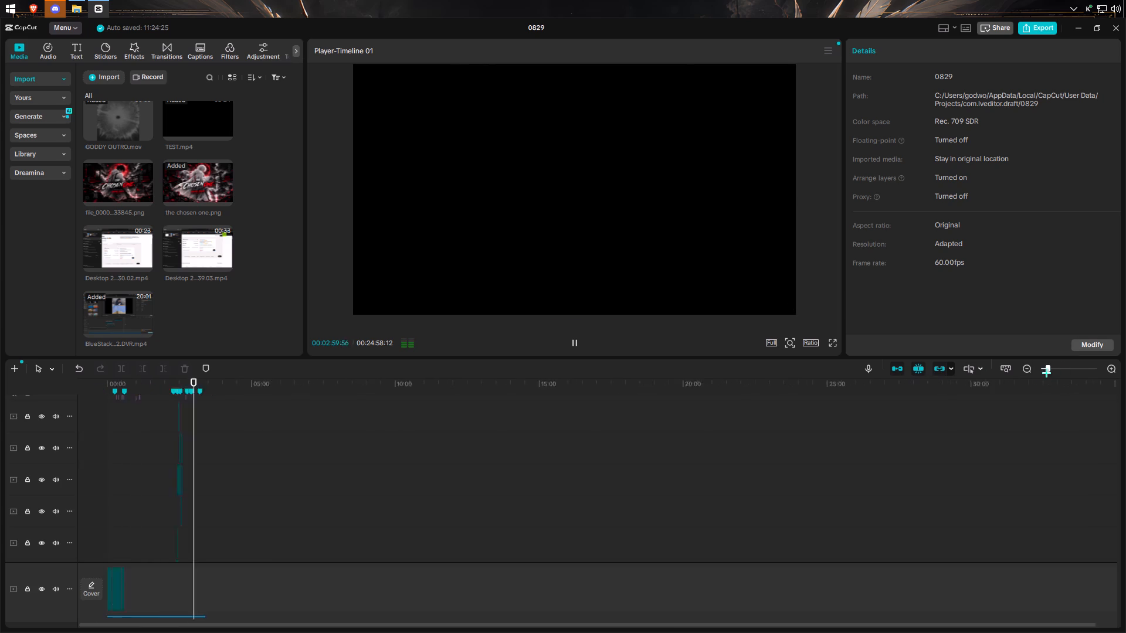
left_click(360, 457)
left_click_drag(360, 457, 327, 469)
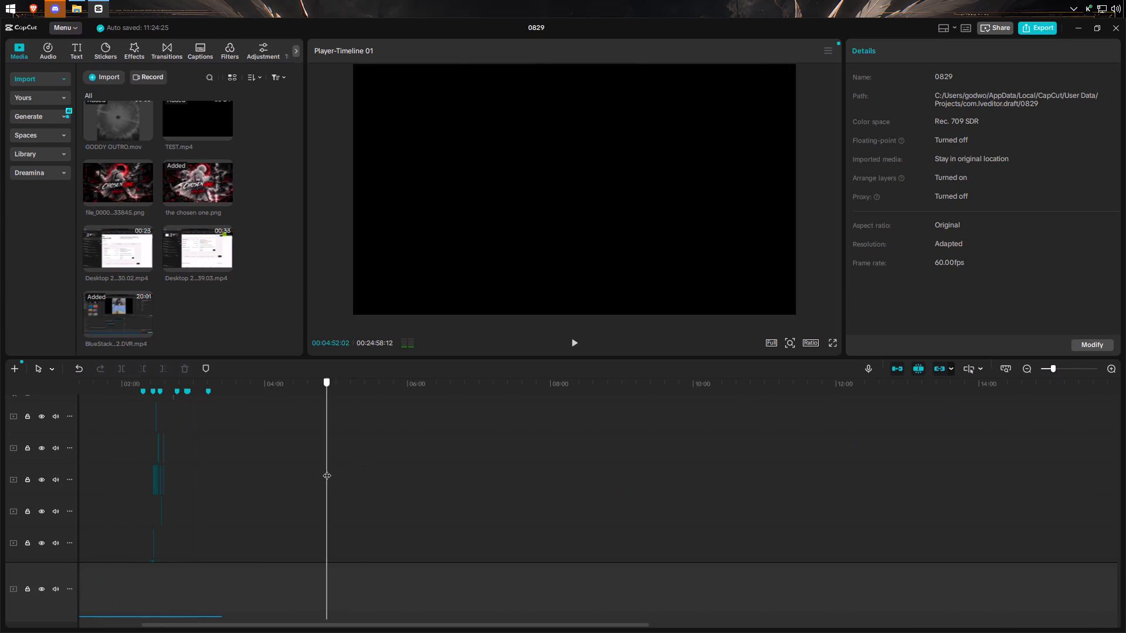
left_click_drag(327, 469, 351, 491)
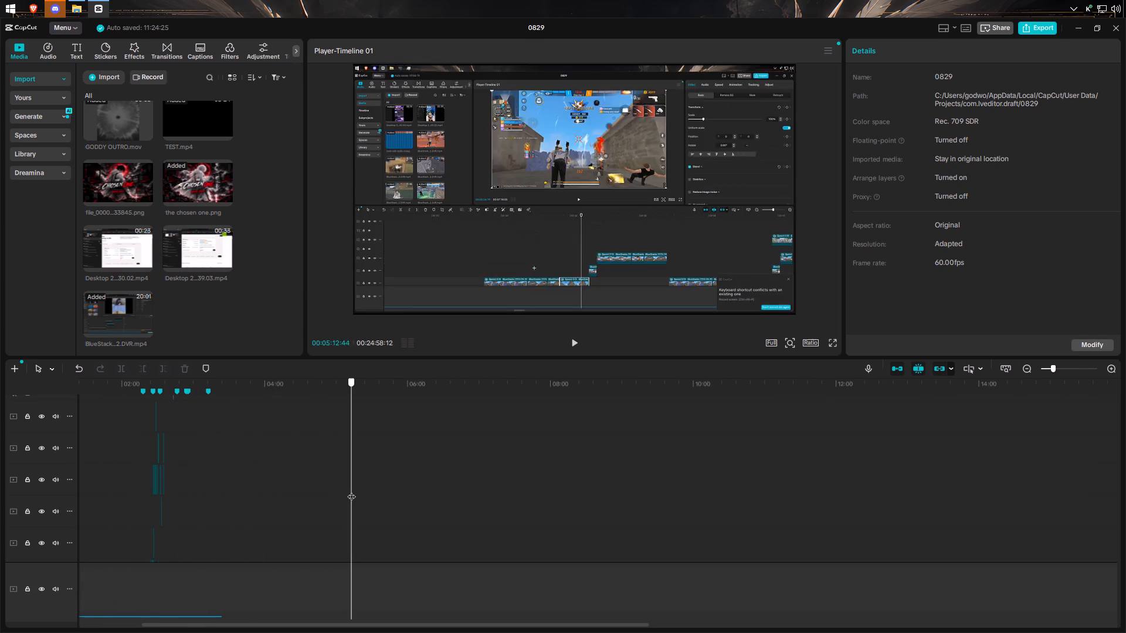
left_click_drag(351, 491, 214, 512)
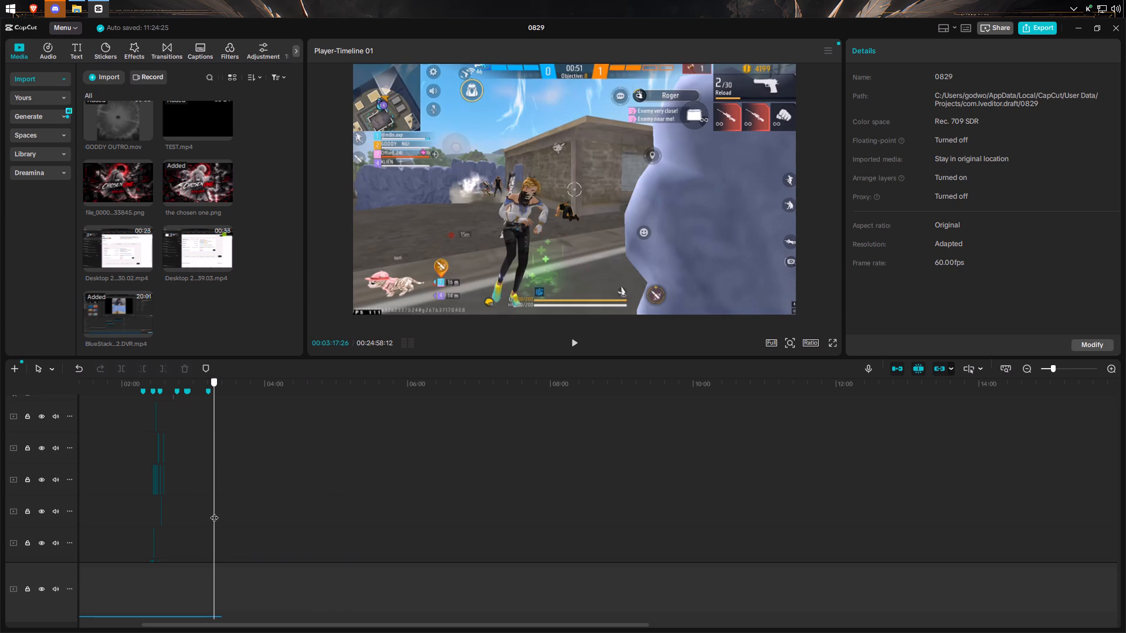
left_click_drag(214, 512, 276, 508)
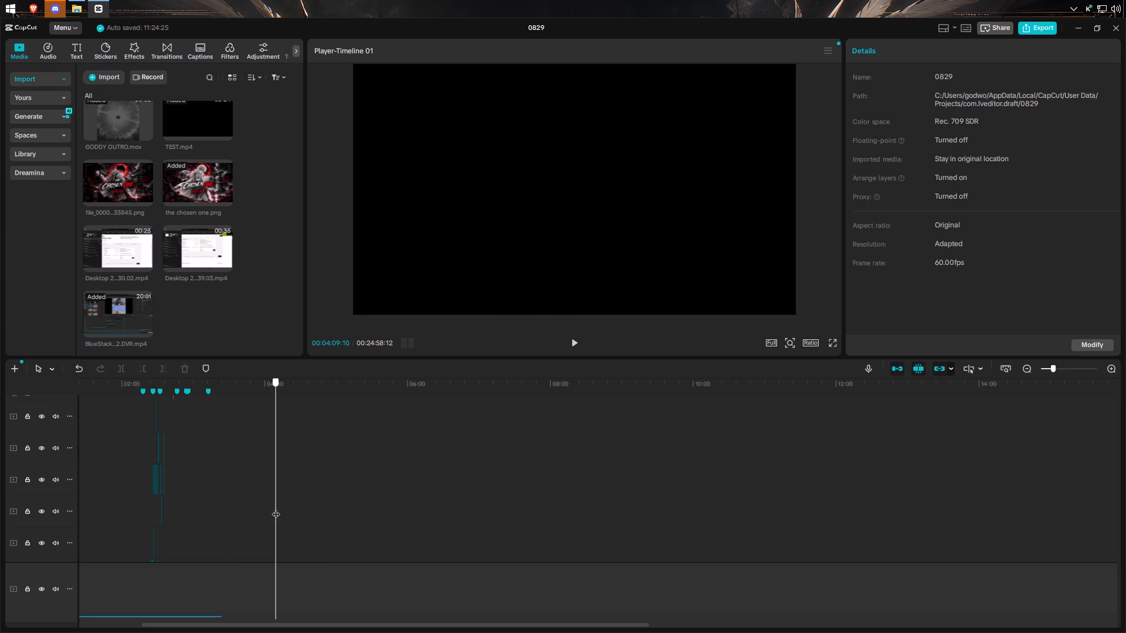
left_click_drag(276, 508, 605, 485)
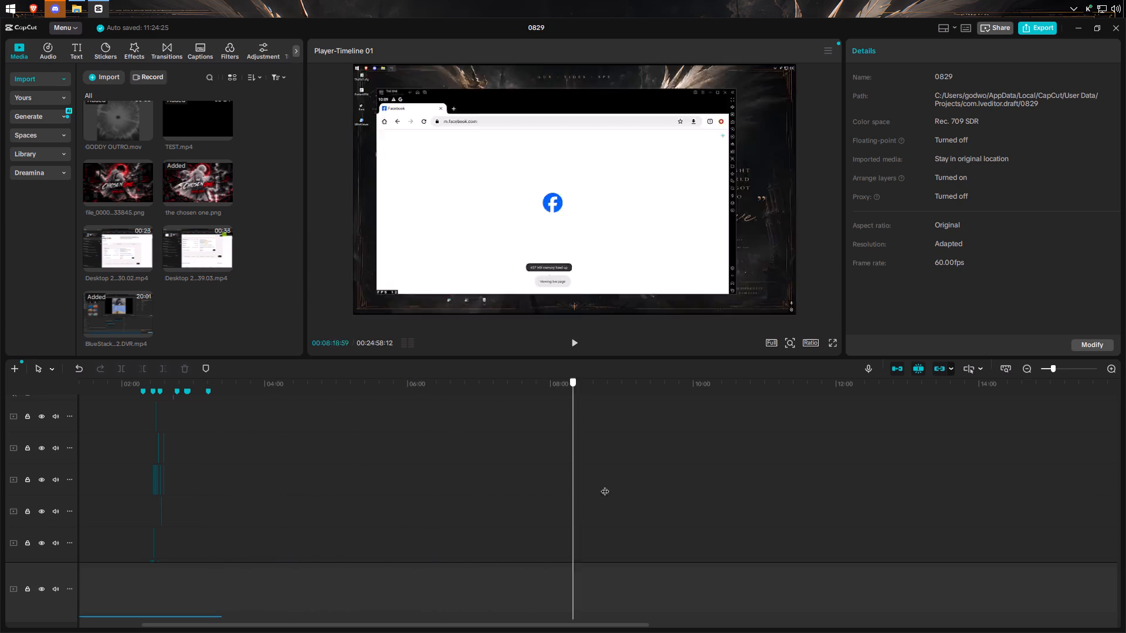
left_click_drag(605, 485, 506, 524)
Move the 1:06 TEST.mp4 clip above the long BlueStacks recording up to the next video track.
scroll(388, 512, "up", 4)
scroll(386, 512, "down", 11)
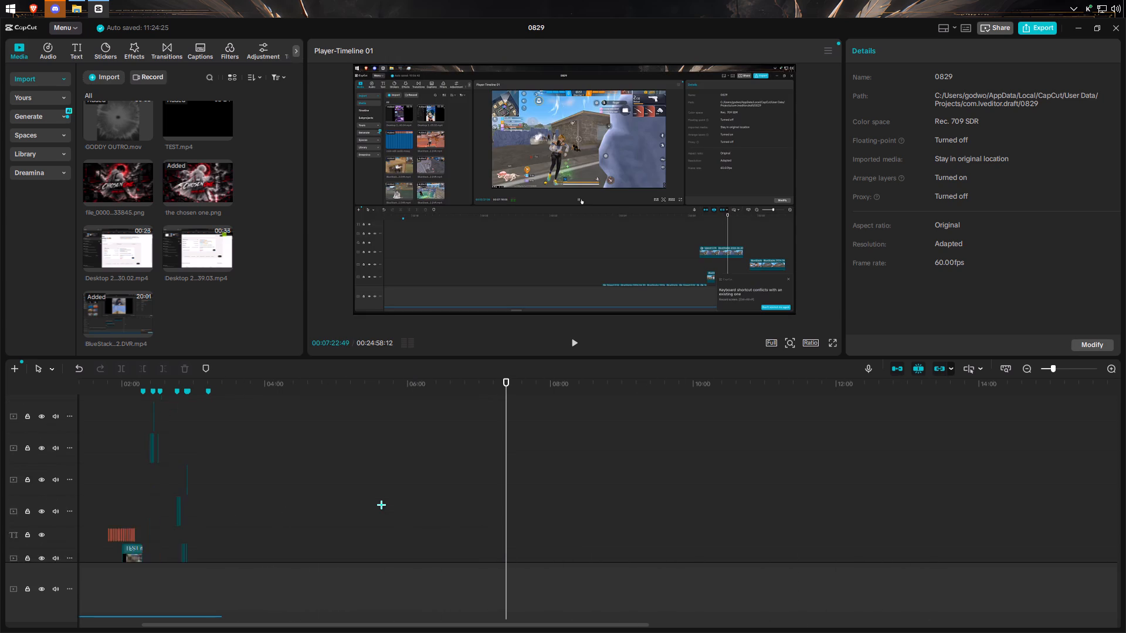
scroll(381, 505, "down", 20)
scroll(381, 505, "down", 7)
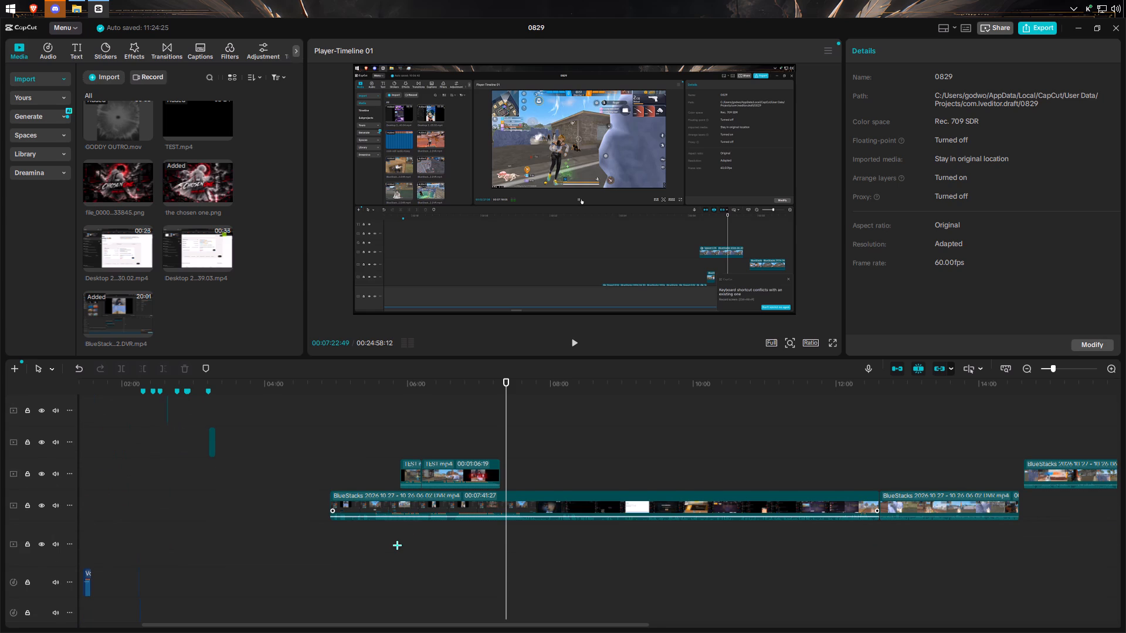
scroll(397, 545, "down", 18)
scroll(397, 545, "down", 9)
scroll(397, 545, "up", 6)
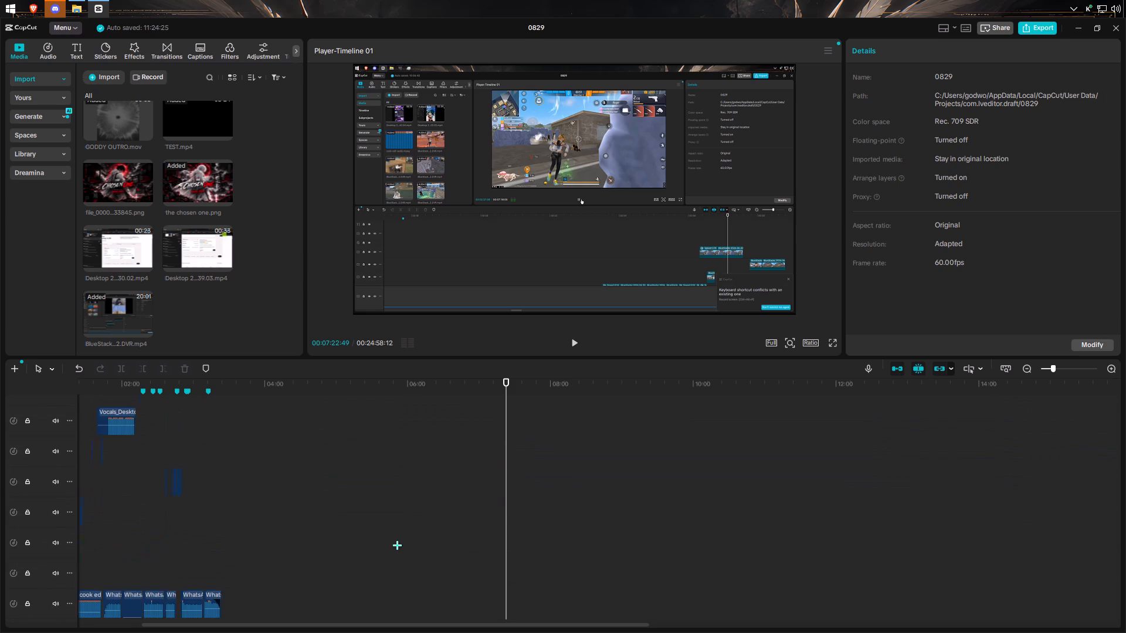
scroll(397, 545, "up", 14)
double_click(402, 533)
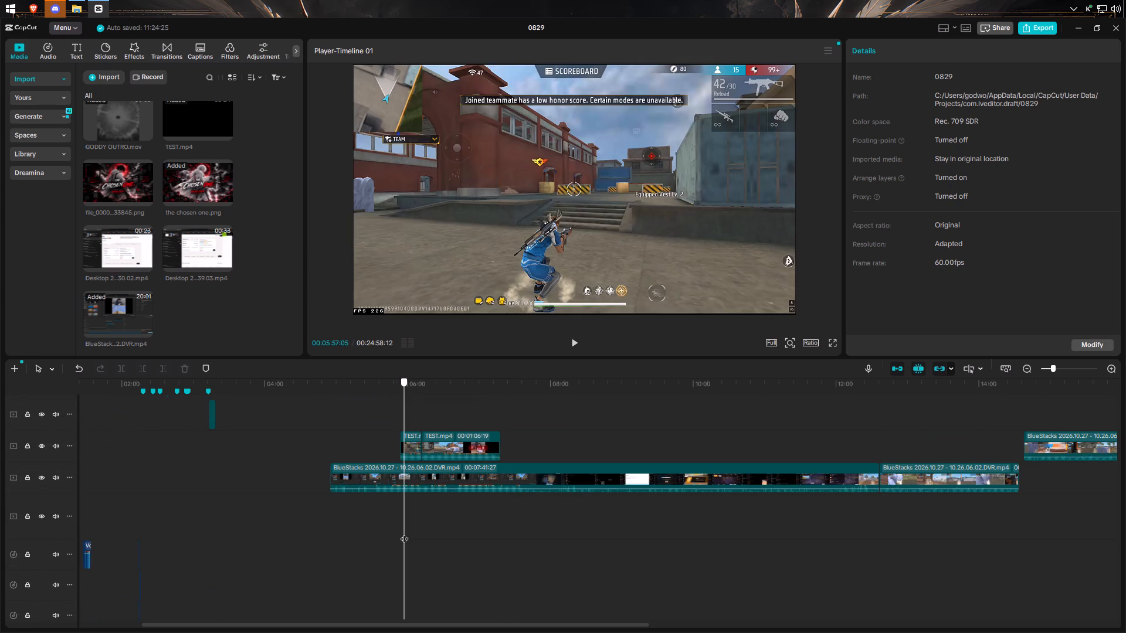
left_click_drag(441, 448, 441, 415)
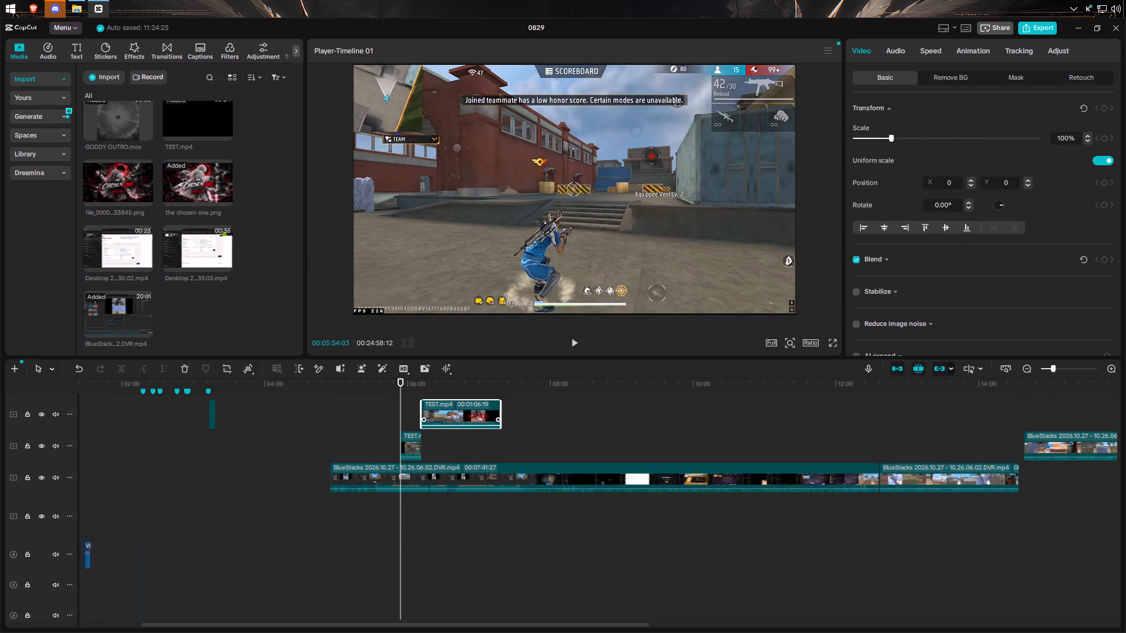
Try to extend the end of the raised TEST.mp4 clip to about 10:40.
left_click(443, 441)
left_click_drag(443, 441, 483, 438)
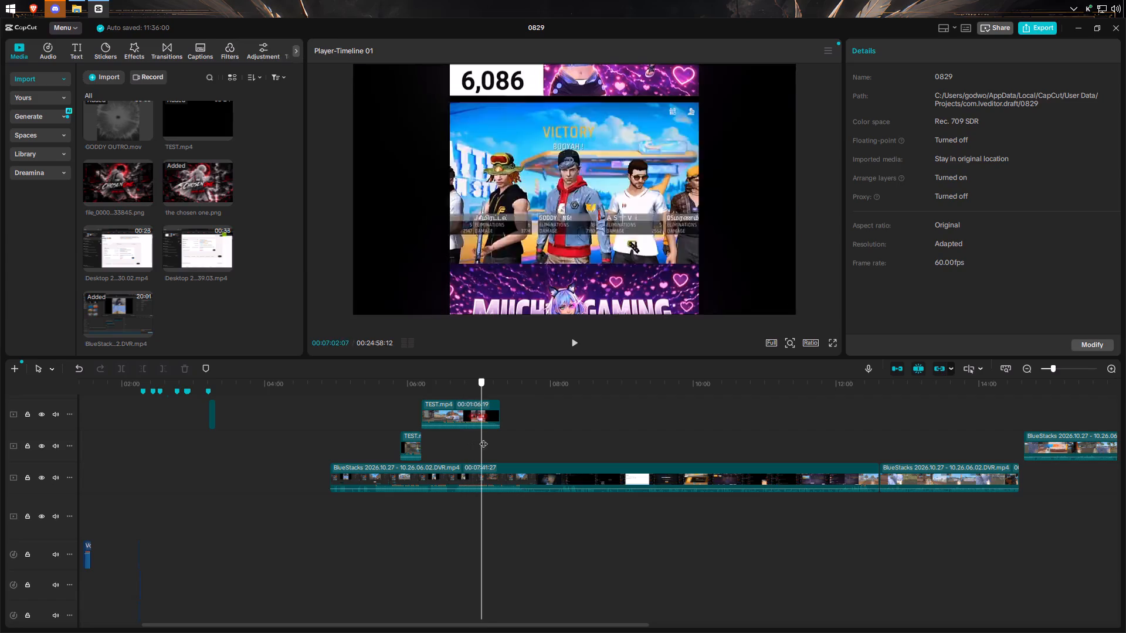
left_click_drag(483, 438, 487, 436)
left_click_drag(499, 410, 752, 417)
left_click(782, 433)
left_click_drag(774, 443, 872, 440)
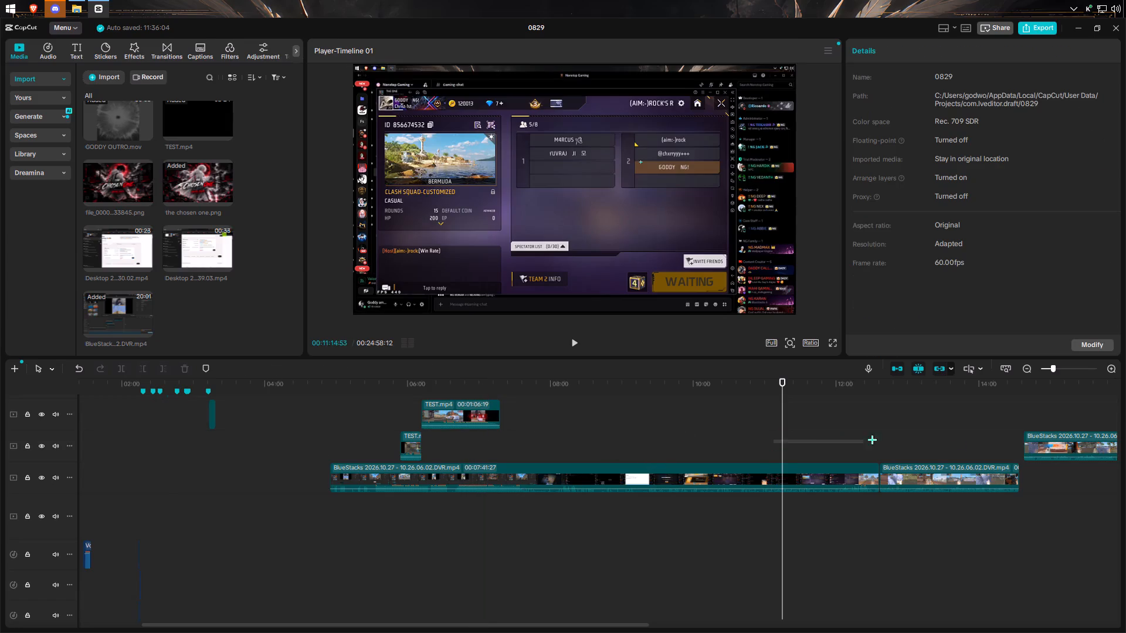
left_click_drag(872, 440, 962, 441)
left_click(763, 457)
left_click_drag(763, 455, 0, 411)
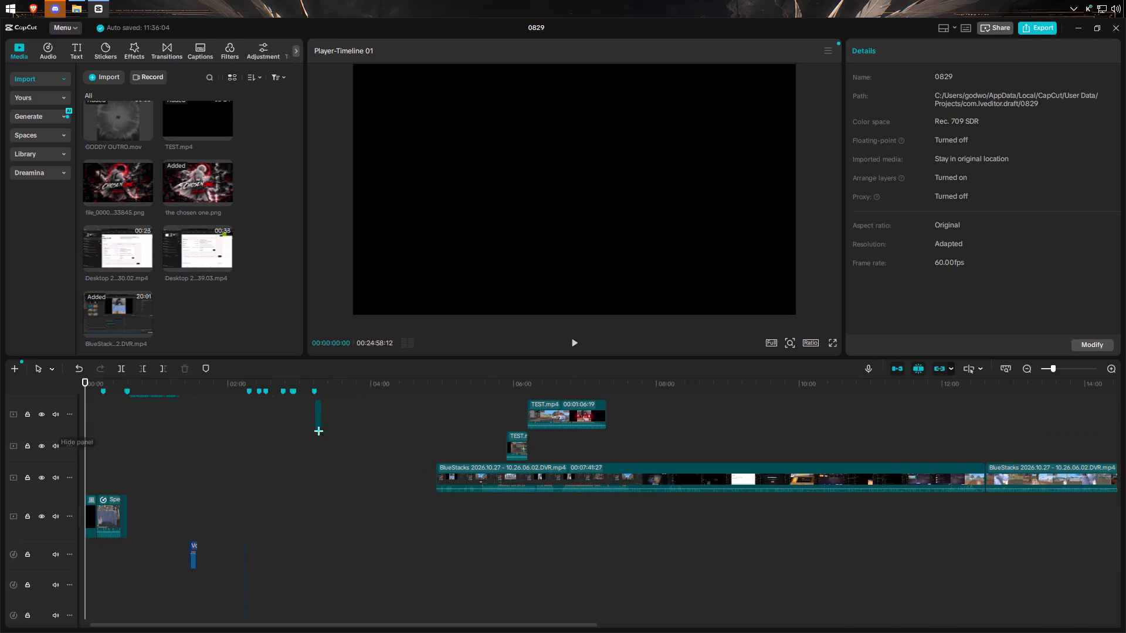
Extend the raised TEST.mp4 clip from its start to 03:24:00 and move it along its track to end at about 11:38.
left_click(545, 417)
left_click_drag(528, 410, 403, 426)
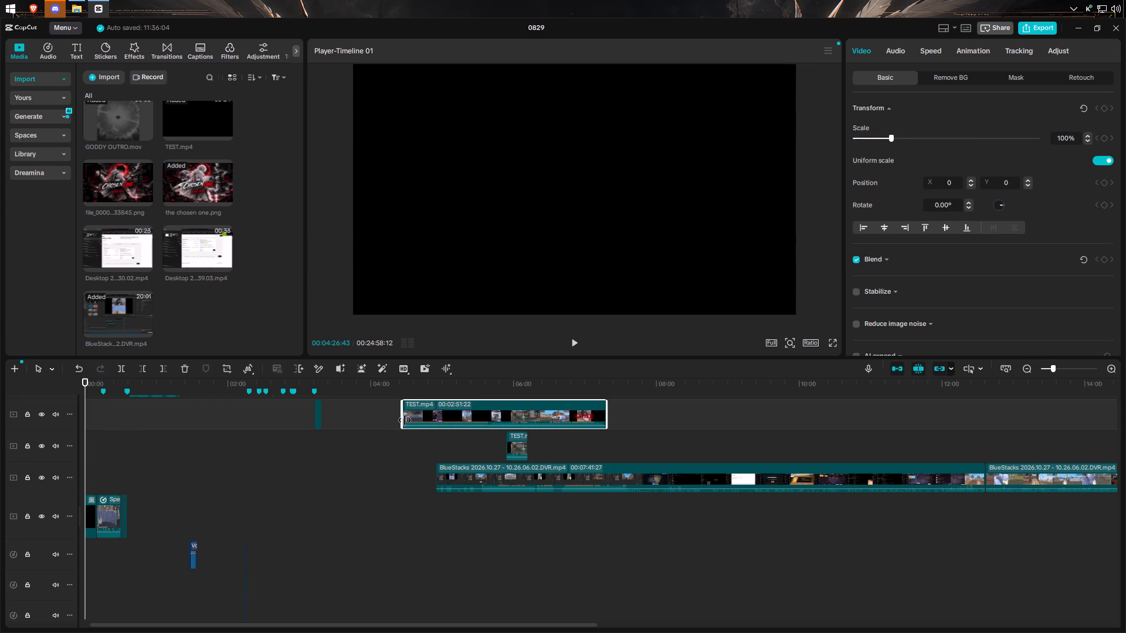
left_click_drag(508, 406, 818, 418)
left_click_drag(709, 413, 714, 411)
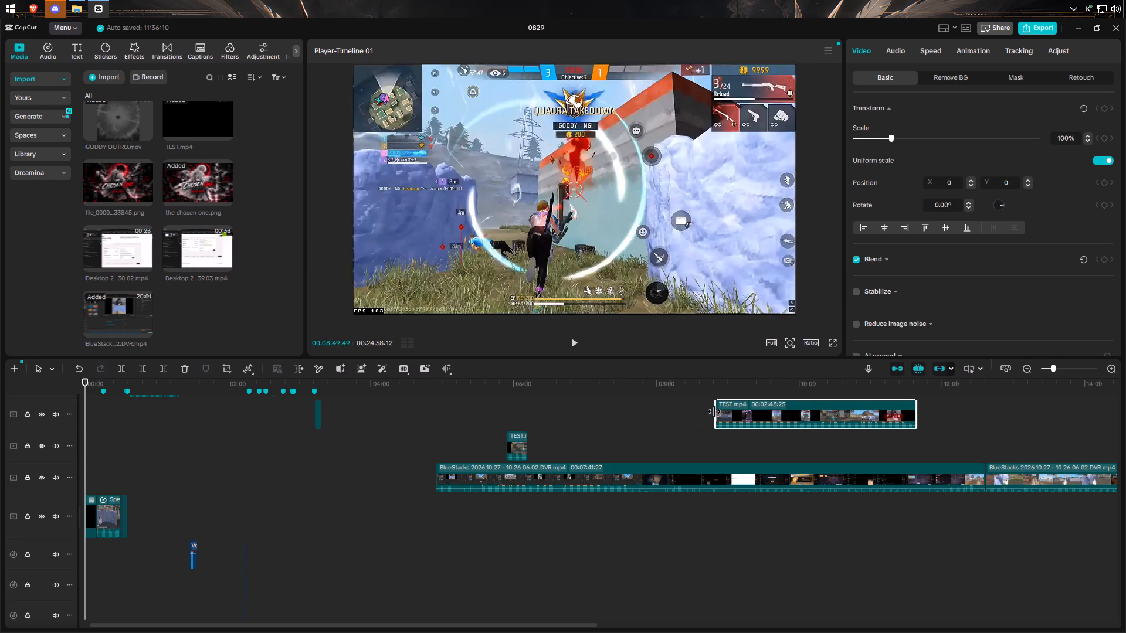
left_click_drag(714, 411, 716, 411)
left_click_drag(716, 411, 591, 406)
left_click_drag(718, 408, 623, 422)
left_click(920, 406)
left_click(915, 408)
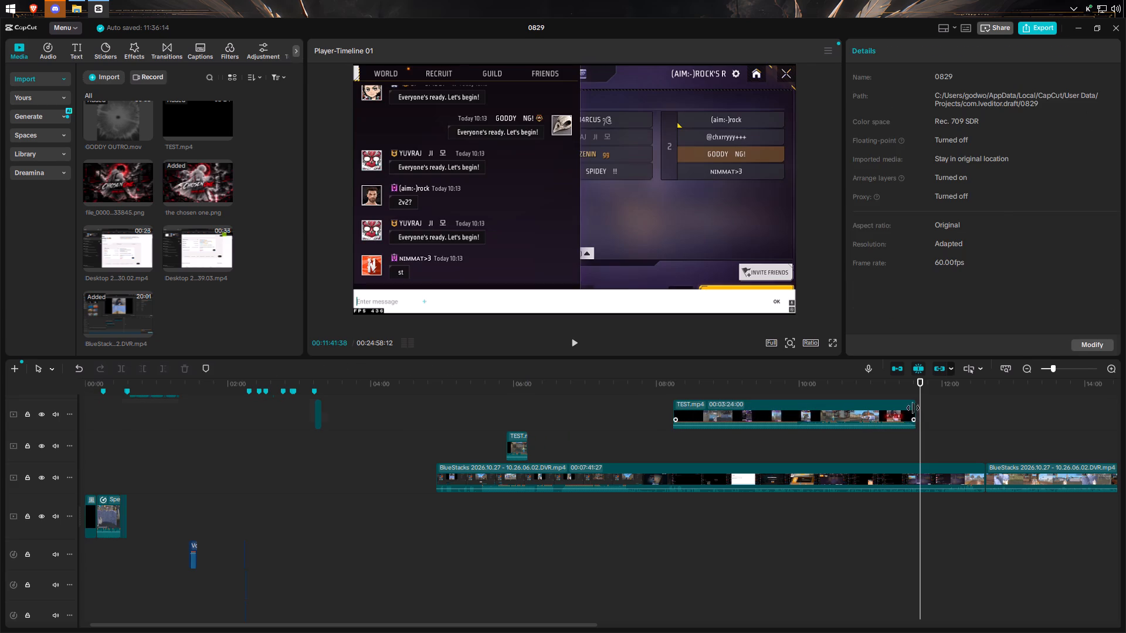
Browse the imported media library, from the TEST.mp4 entry up through the recordings and back, to find the source clip.
left_click(876, 410)
scroll(84, 262, "up", 2)
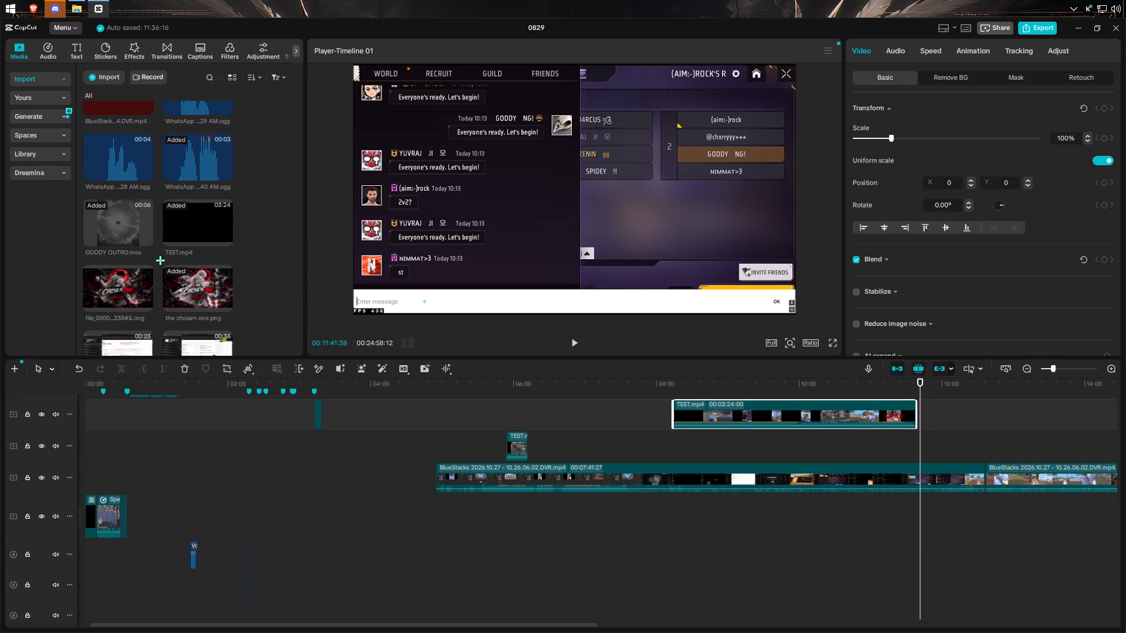
scroll(169, 251, "up", 11)
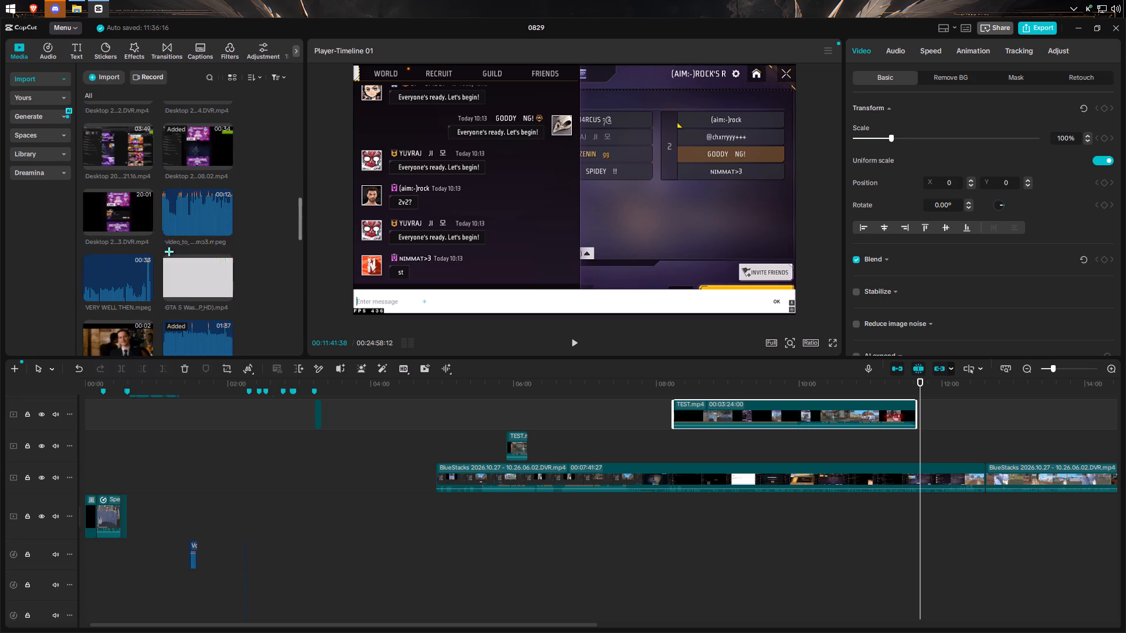
scroll(169, 251, "up", 8)
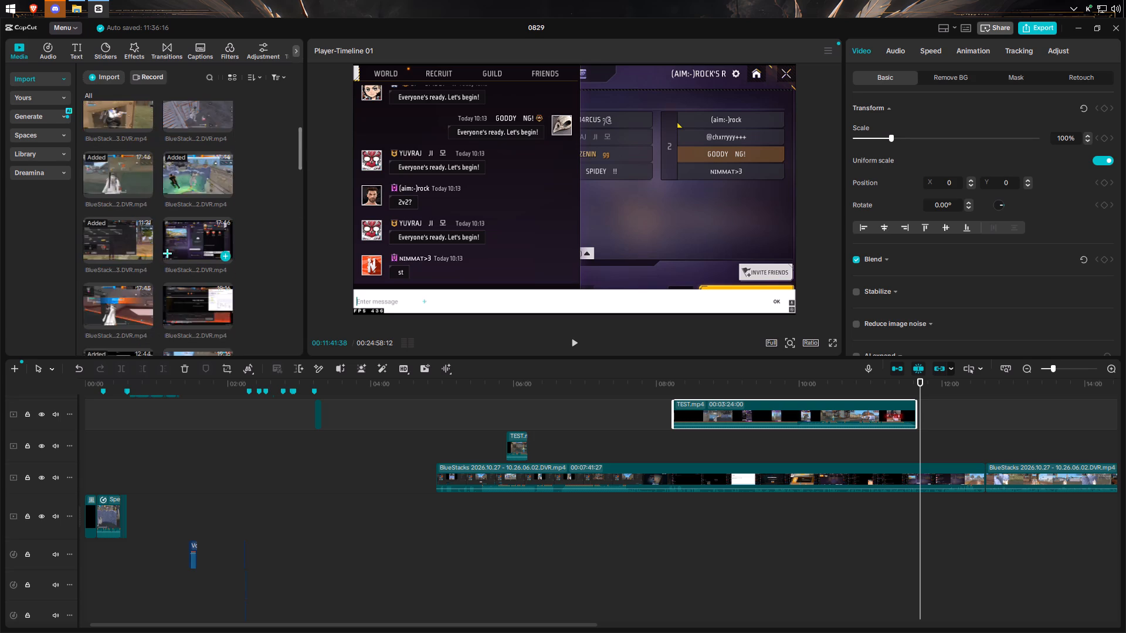
scroll(167, 253, "up", 7)
scroll(167, 253, "down", 1)
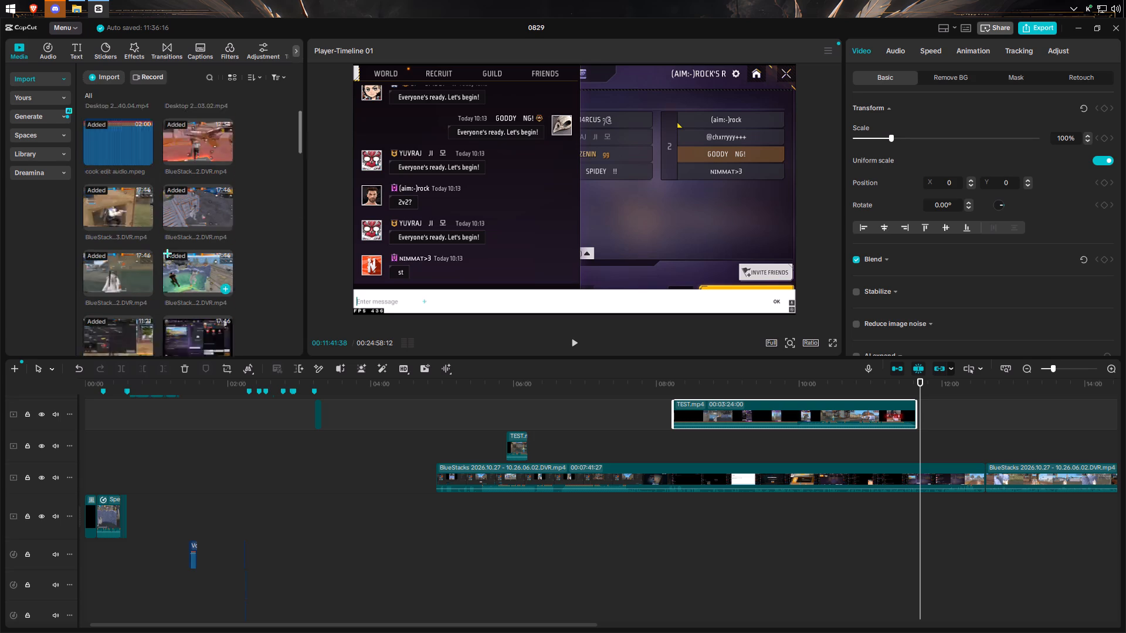
scroll(167, 253, "down", 6)
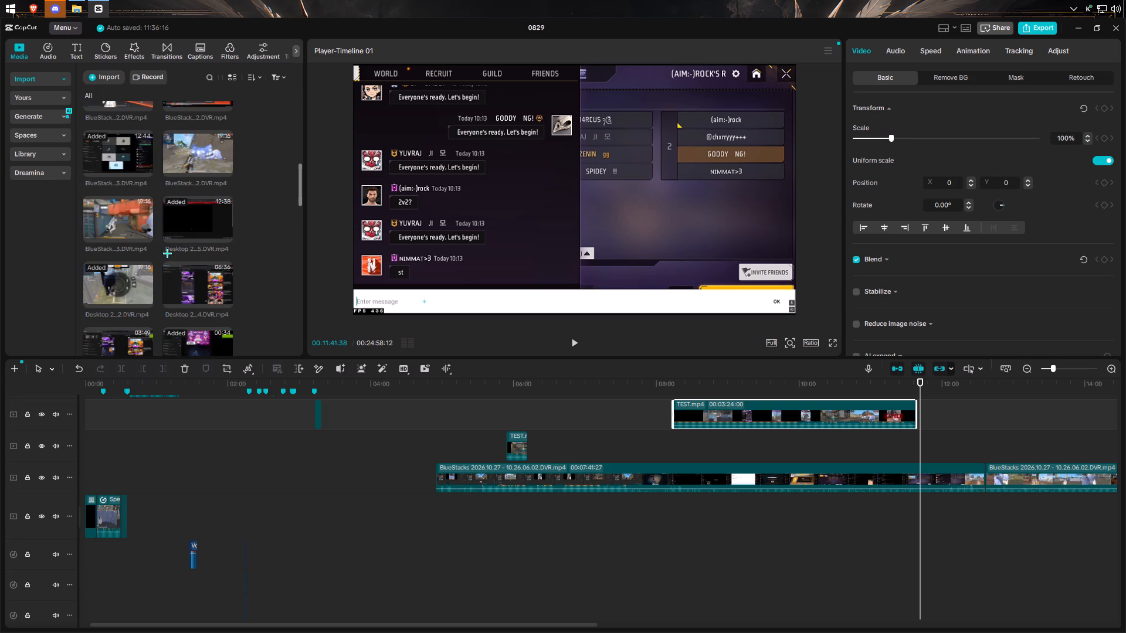
scroll(167, 253, "down", 4)
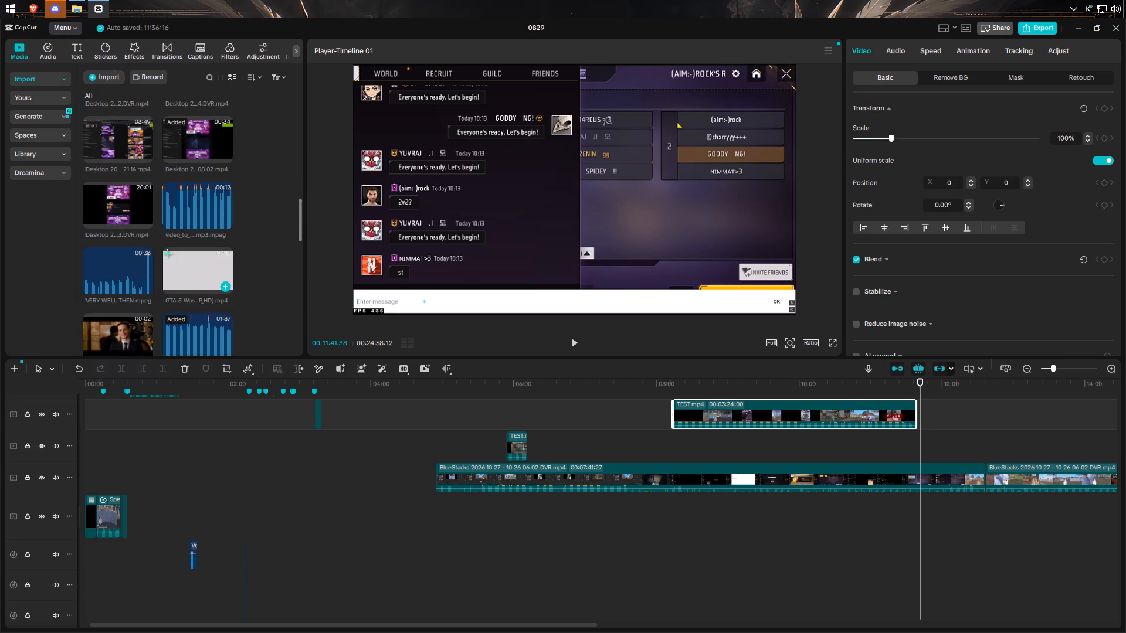
scroll(167, 253, "down", 5)
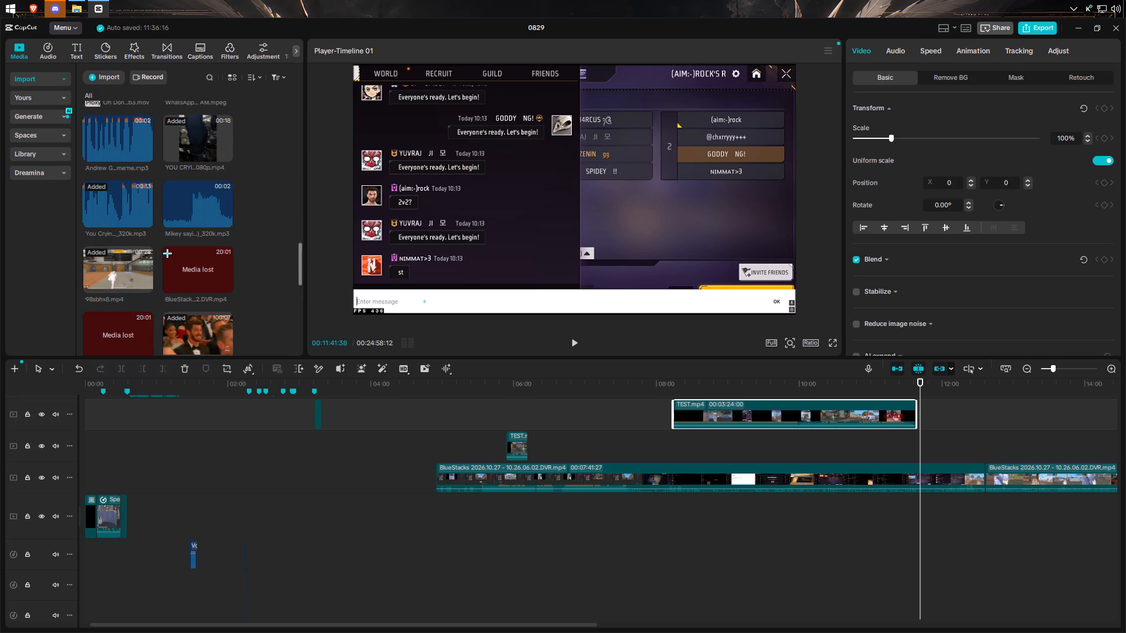
scroll(167, 253, "down", 5)
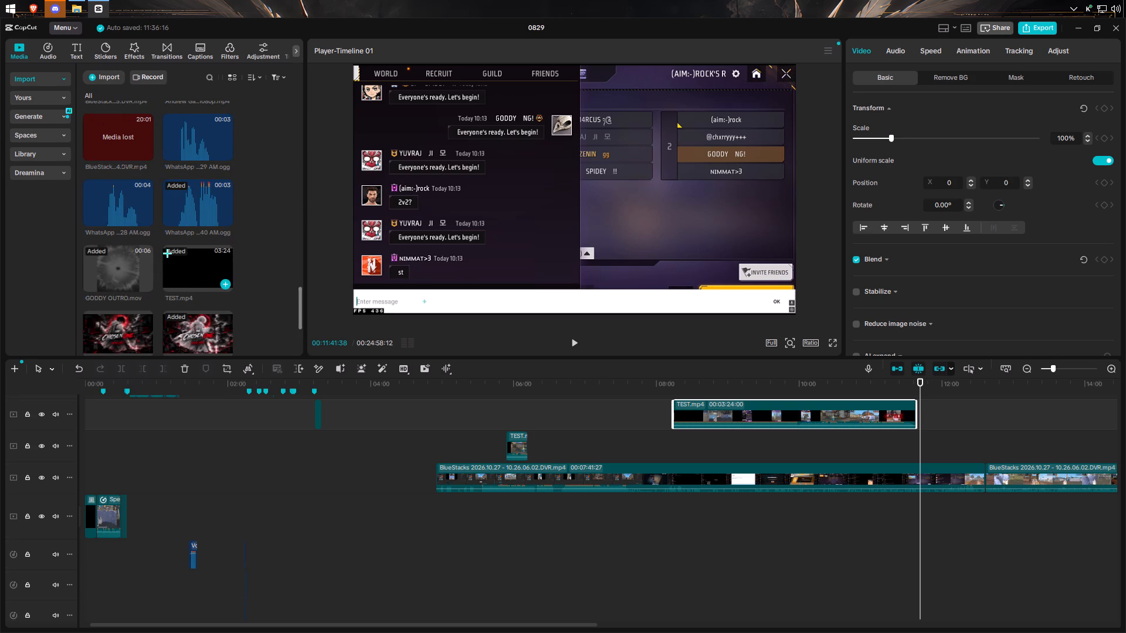
Replace the 3:24 TEST.mp4 clip on the timeline with TEST.mp4 from the media library, using the original video effect.
left_click_drag(183, 260, 762, 424)
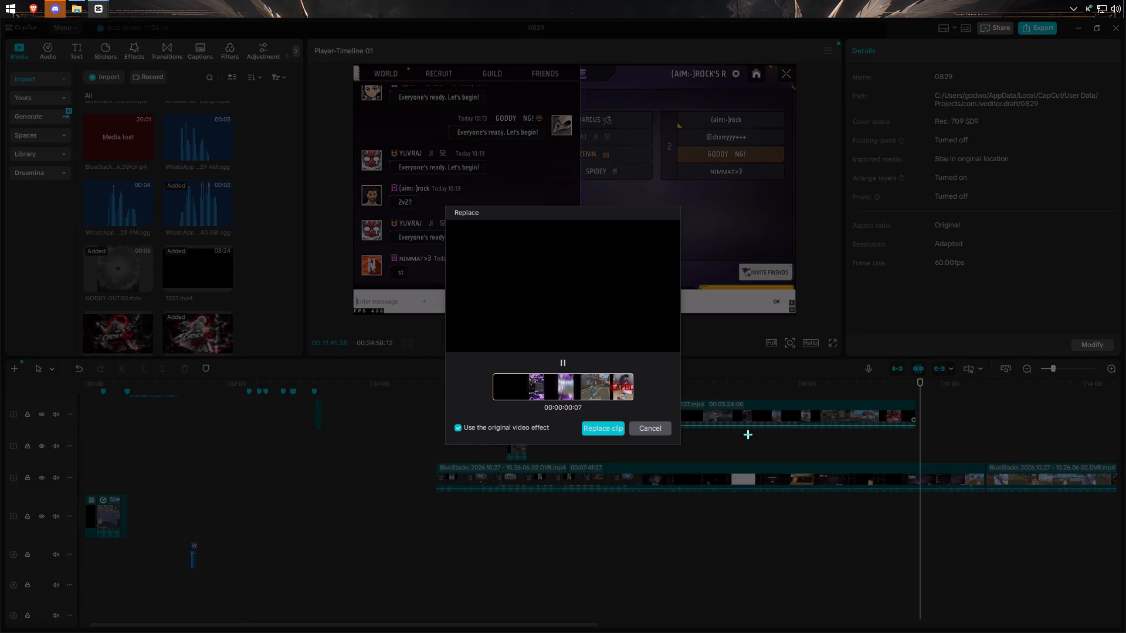
left_click(602, 429)
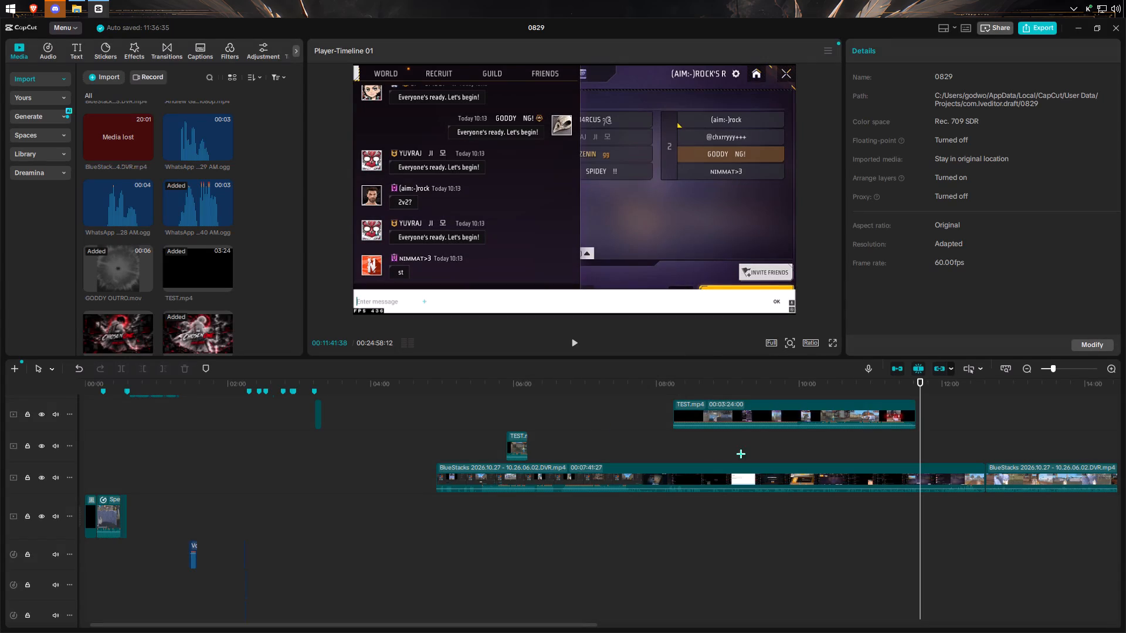
Scrub and play the TEST.mp4 clip between about 09:52 and 11:12 to examine its gameplay and vertical segments.
left_click(709, 441)
left_click_drag(709, 441, 799, 418)
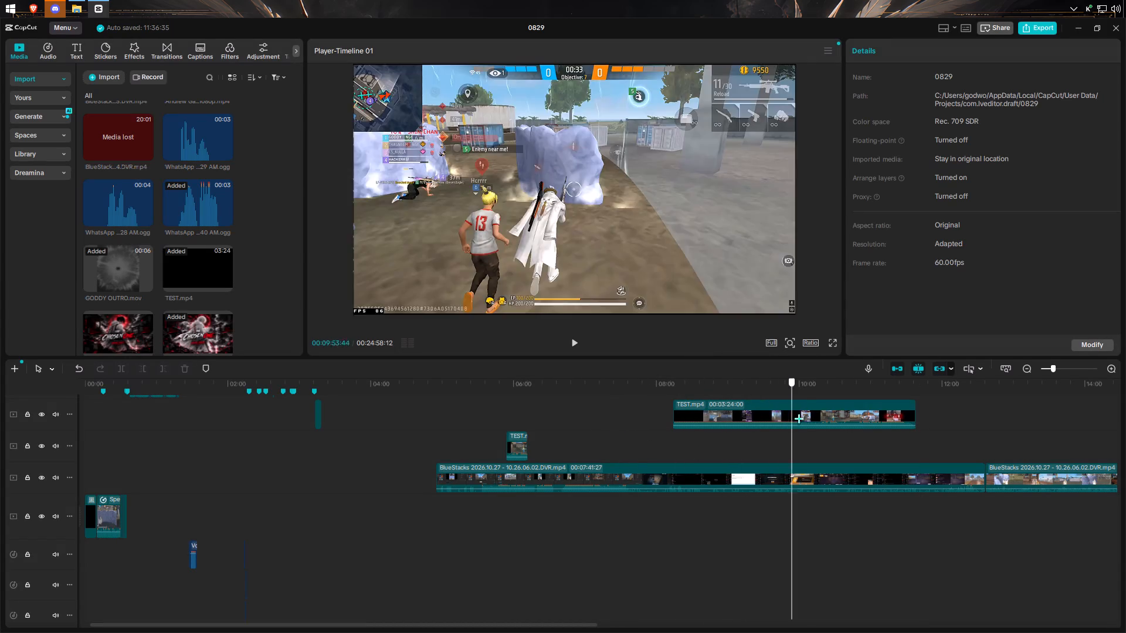
left_click_drag(799, 418, 790, 418)
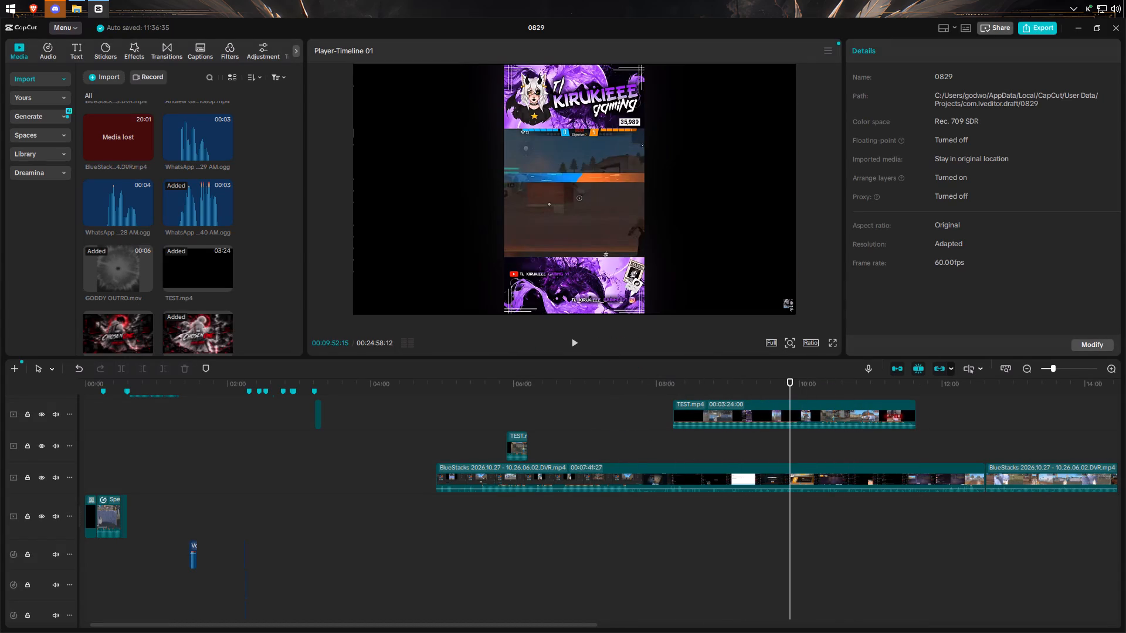
left_click(570, 346)
left_click(572, 346)
left_click(816, 447)
left_click_drag(816, 447, 822, 447)
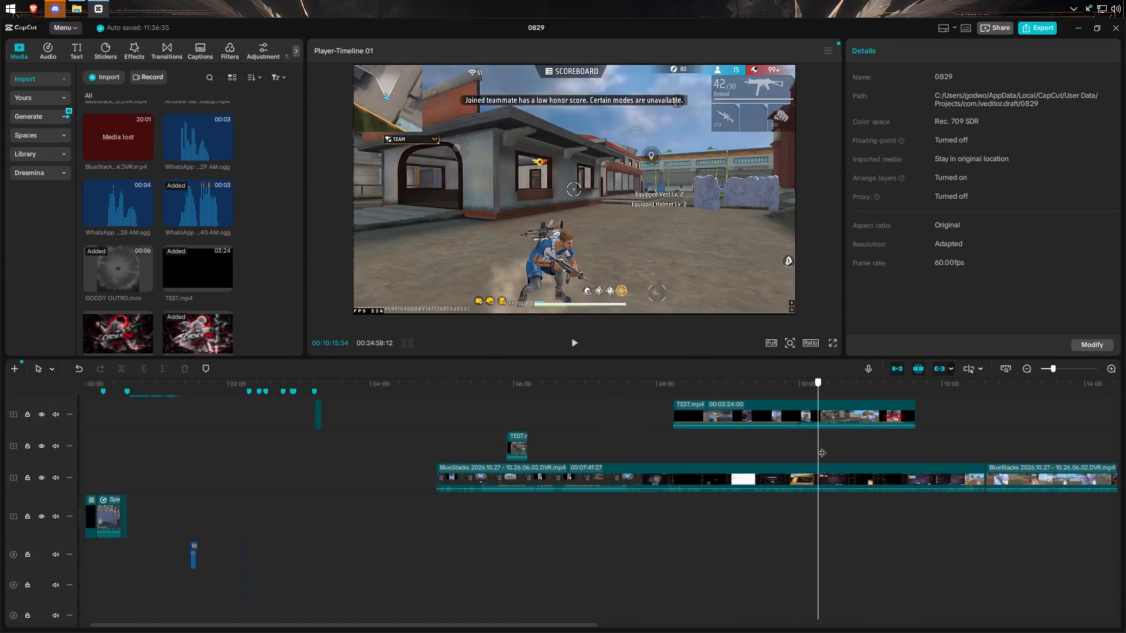
left_click_drag(822, 447, 859, 441)
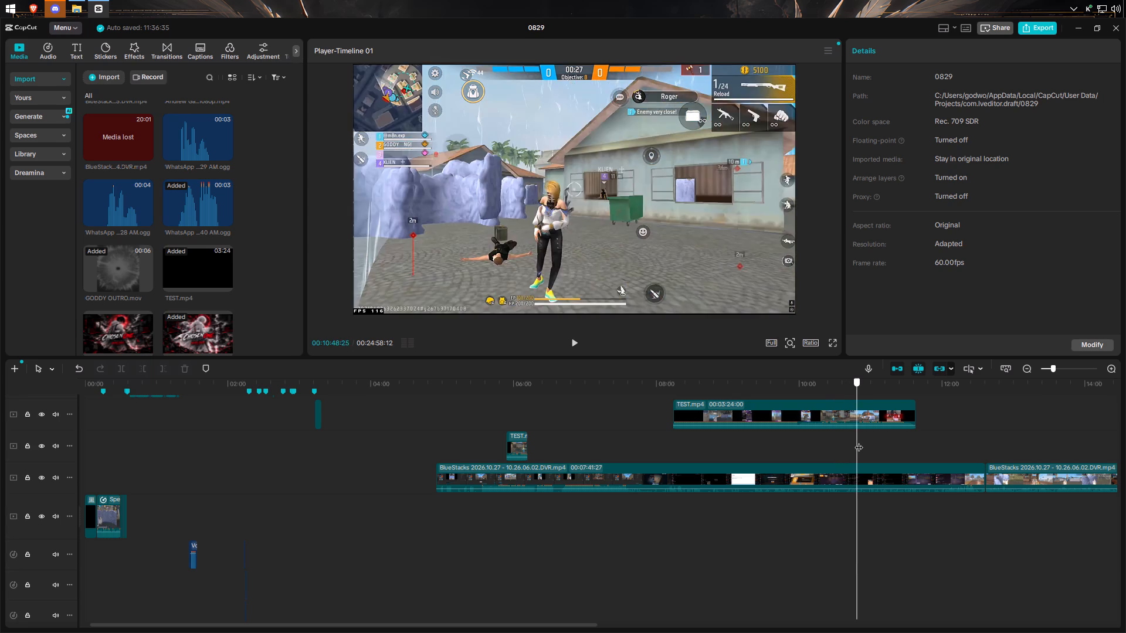
left_click_drag(859, 441, 880, 434)
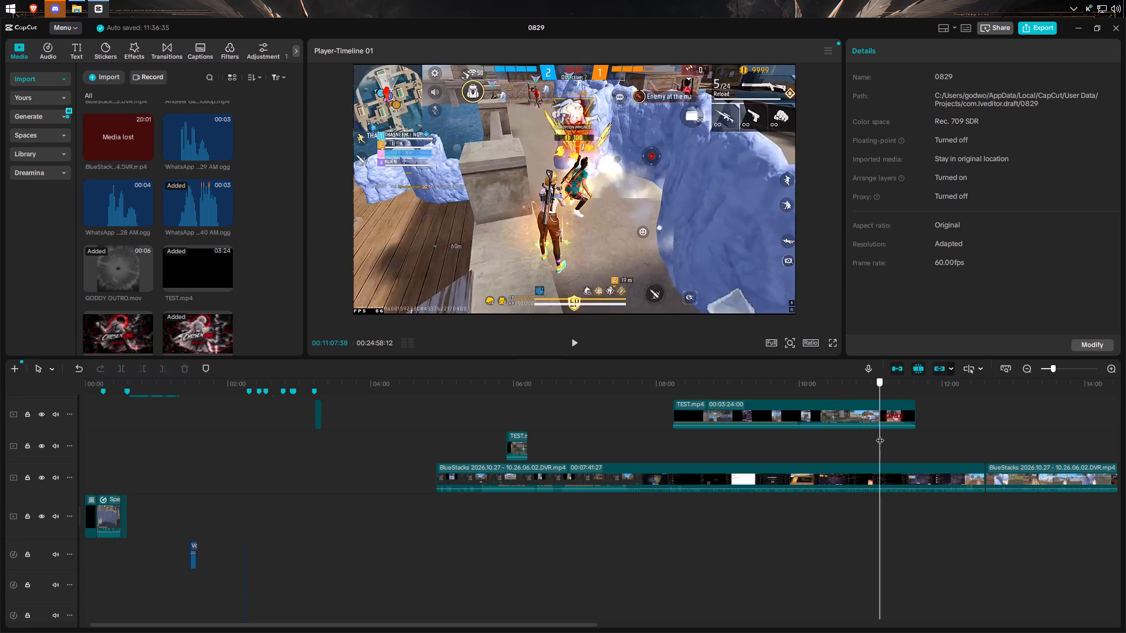
left_click_drag(880, 434, 881, 434)
left_click(570, 339)
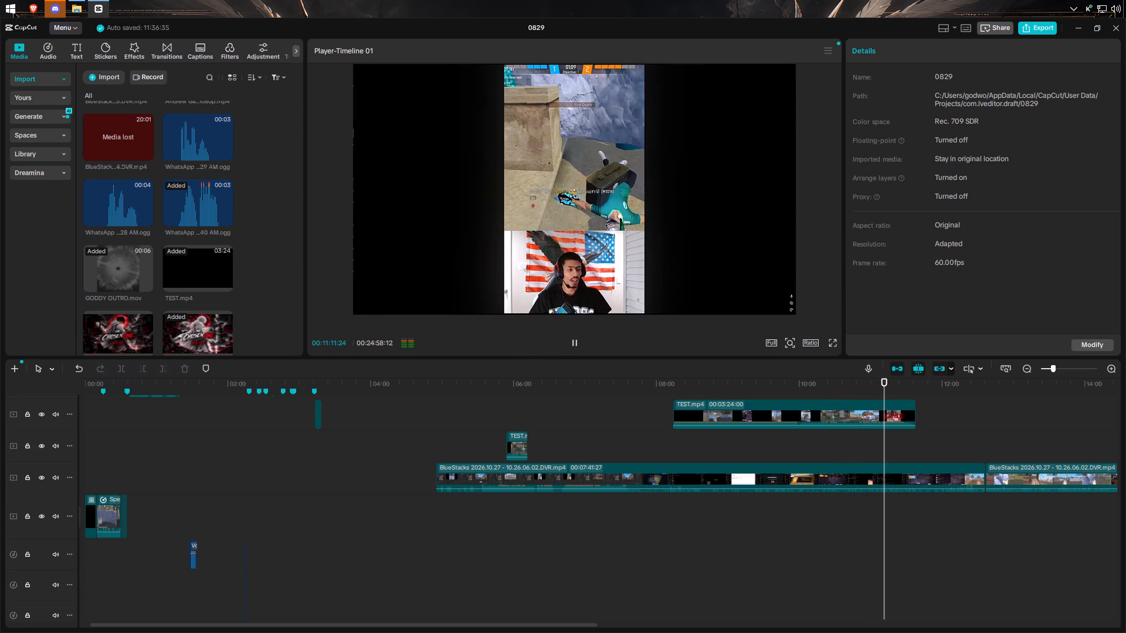
left_click(570, 339)
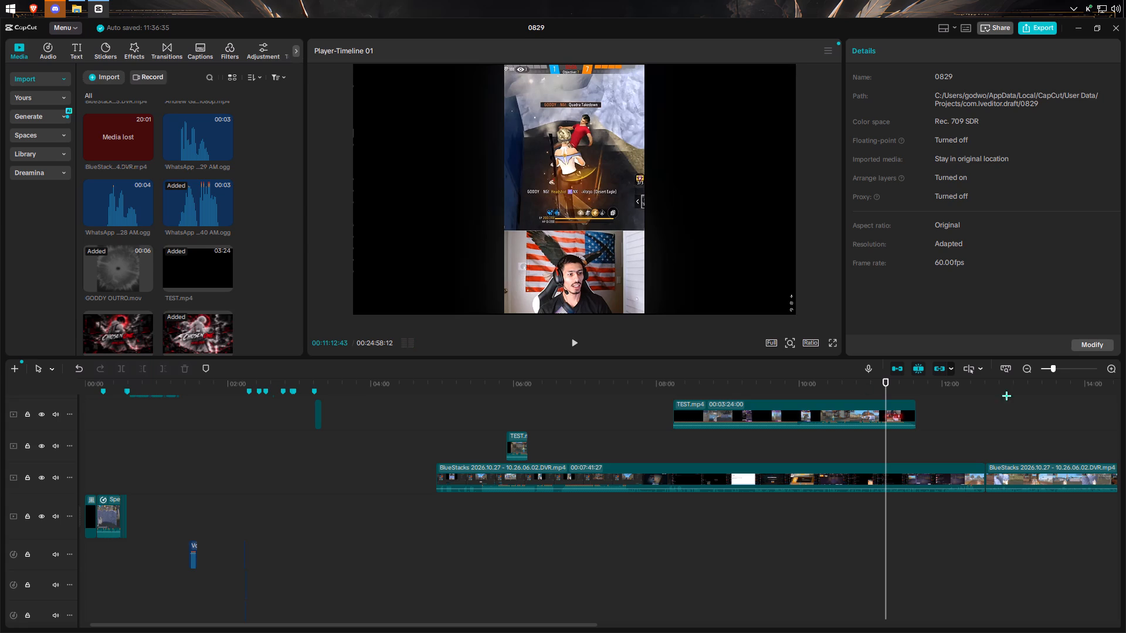
Split the TEST.mp4 clip at 00:11:11:30, where the full-screen gameplay follows the vertical facecam segment.
left_click_drag(1054, 371, 1066, 367)
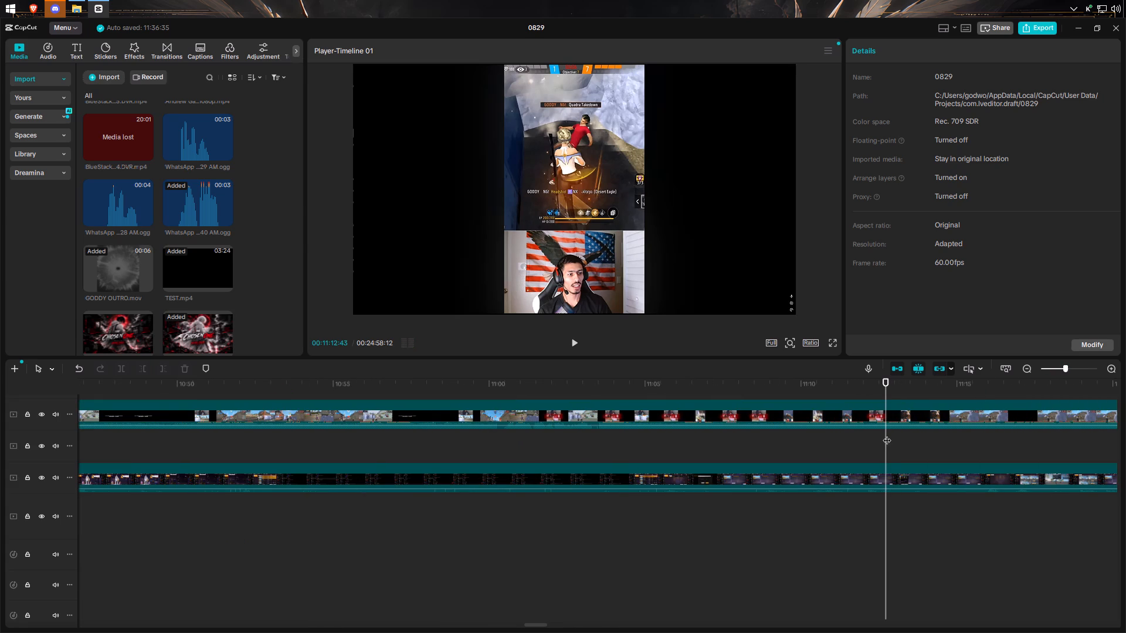
left_click_drag(883, 436, 853, 448)
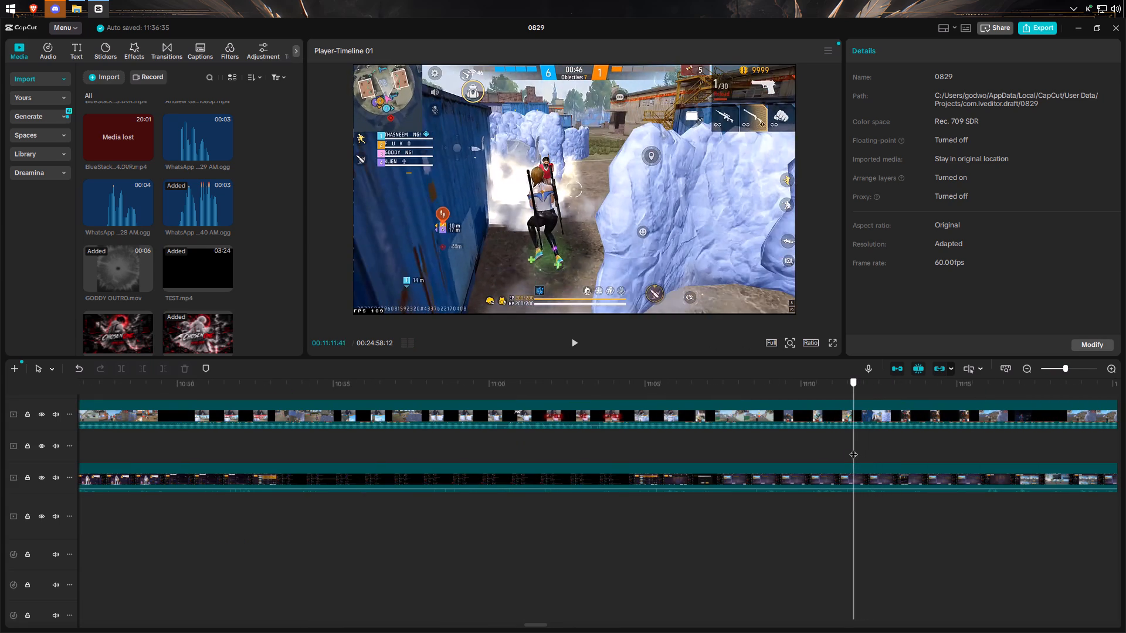
left_click_drag(853, 448, 841, 452)
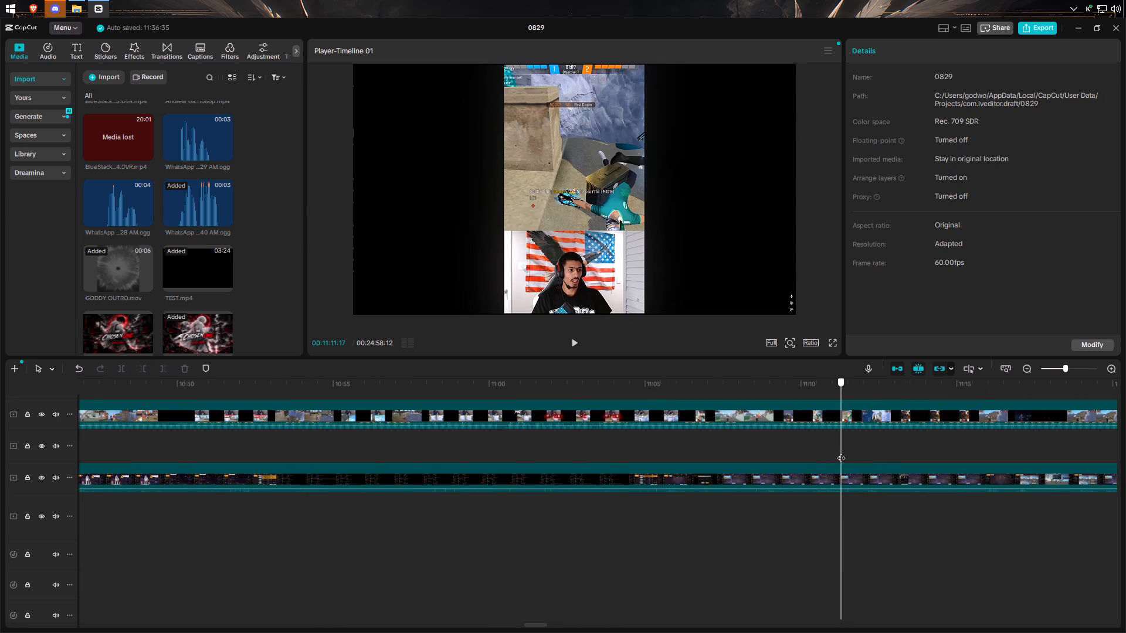
left_click_drag(841, 452, 848, 448)
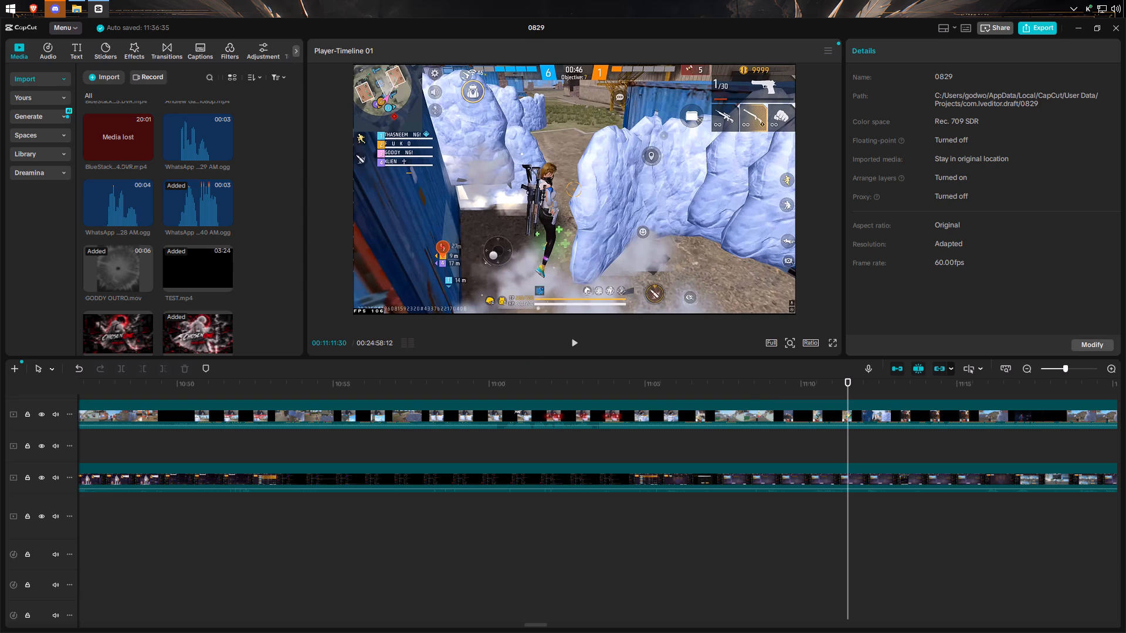
left_click(774, 403)
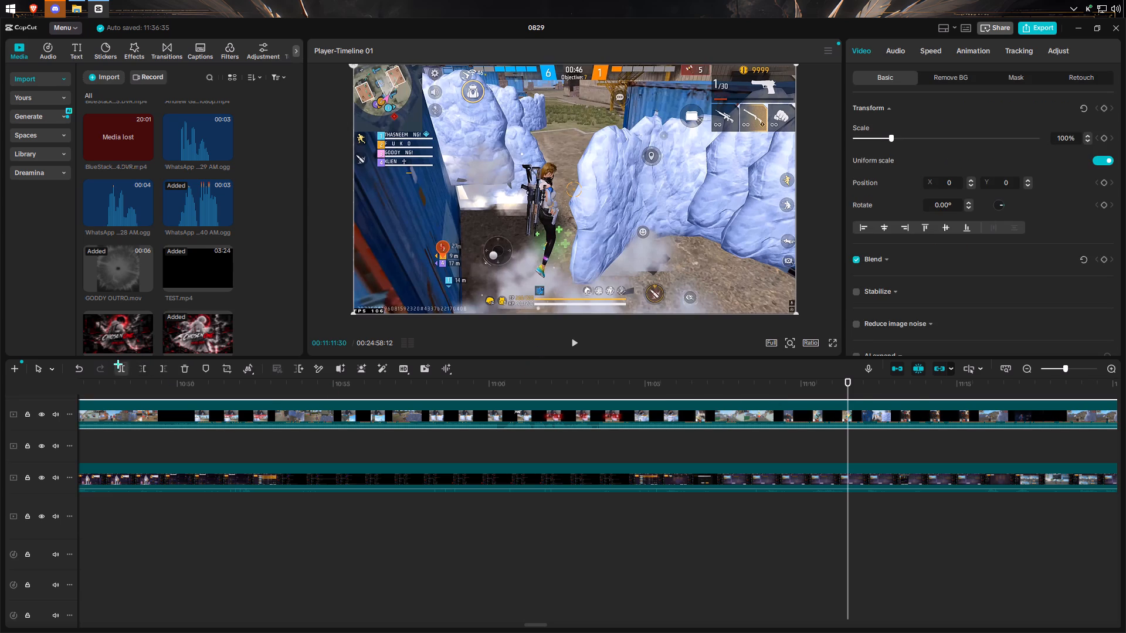
left_click(118, 364)
Play on through the TEST.mp4 clip and split it again at 11:16:32 to isolate the gameplay segment.
left_click(574, 345)
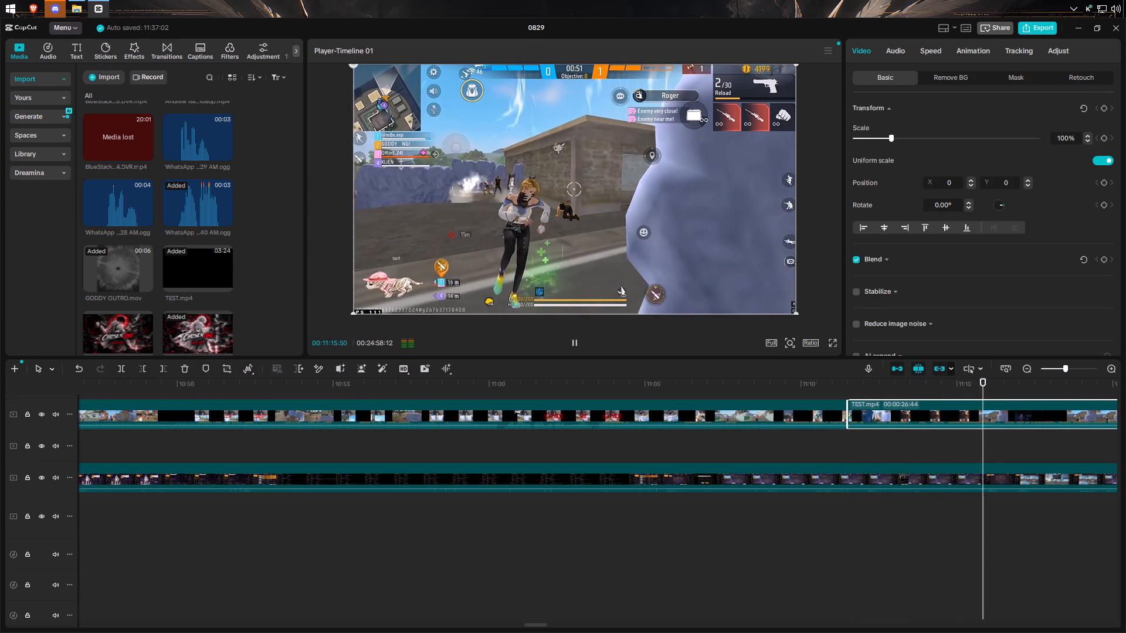
left_click(574, 345)
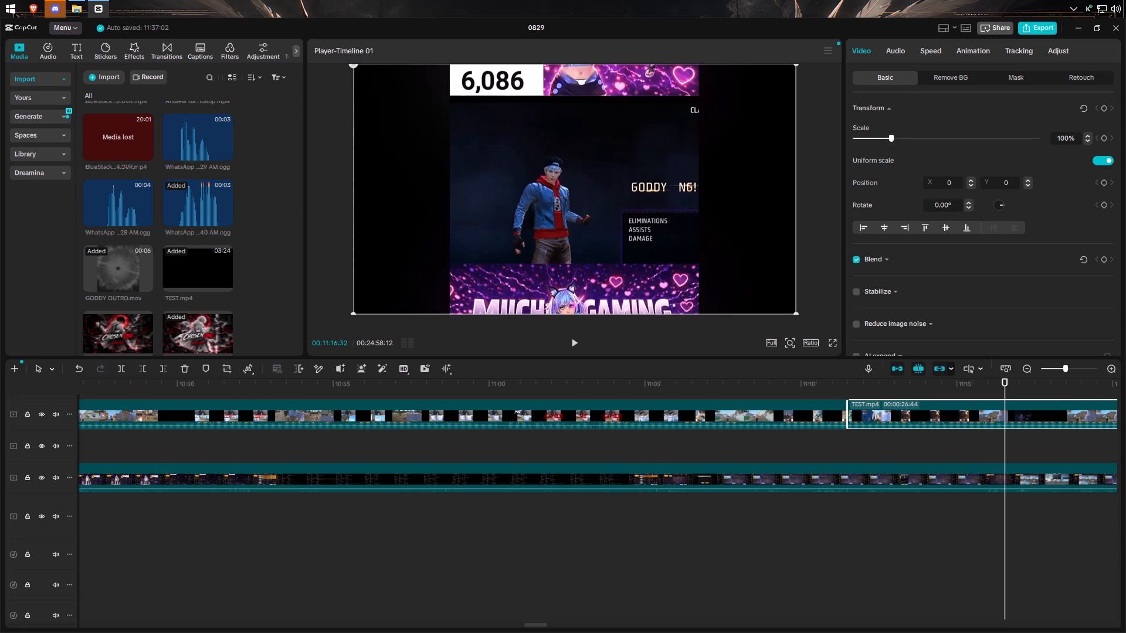
left_click(123, 371)
Move the isolated 5-second TEST.mp4 segment back to a free video track starting at about 02:47.
left_click_drag(880, 418, 0, 433)
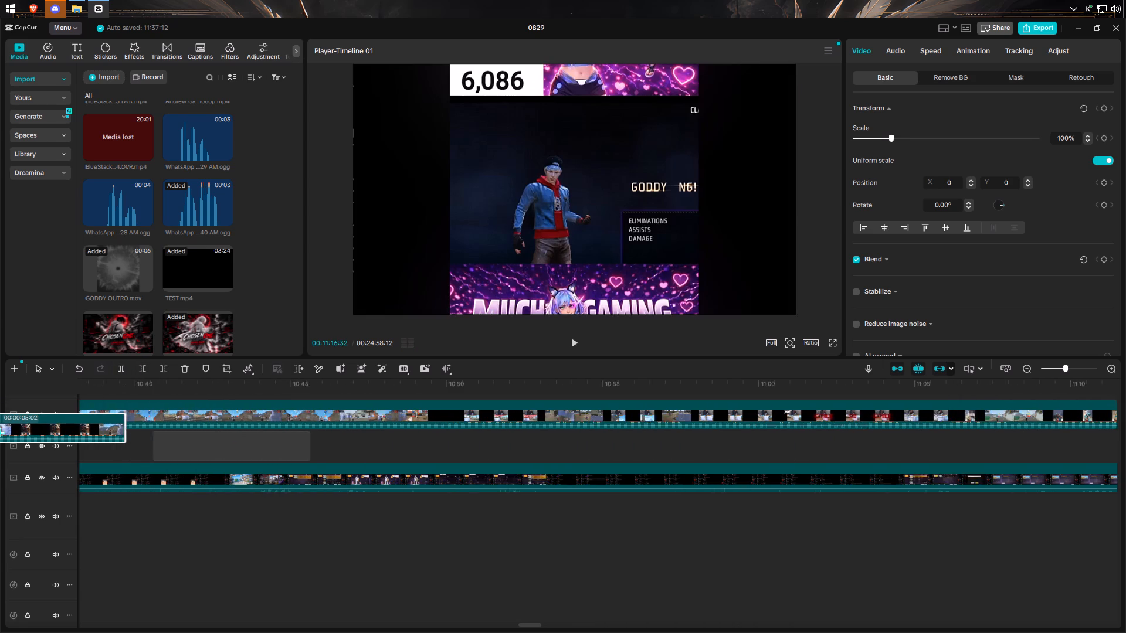
left_click_drag(0, 433, 0, 443)
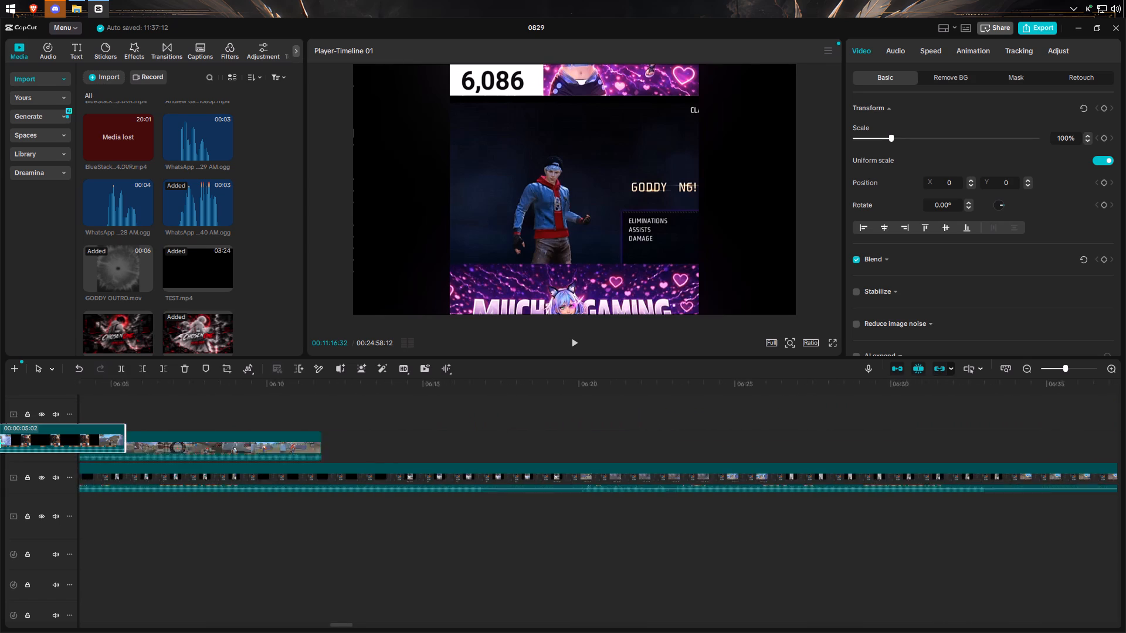
left_click_drag(0, 443, 0, 431)
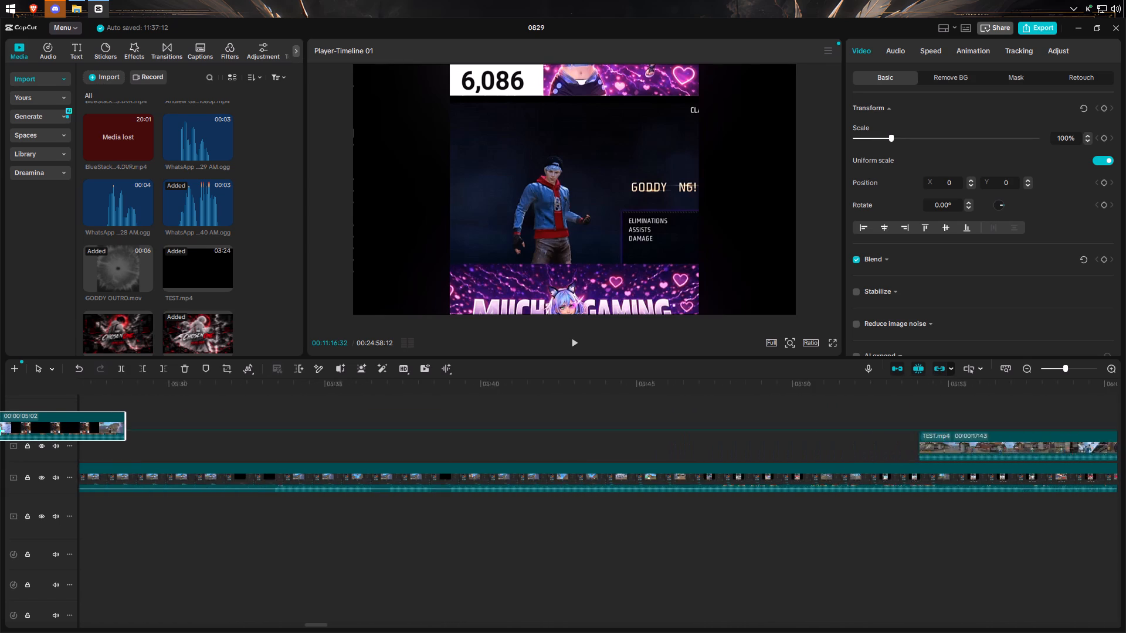
left_click_drag(0, 431, 0, 436)
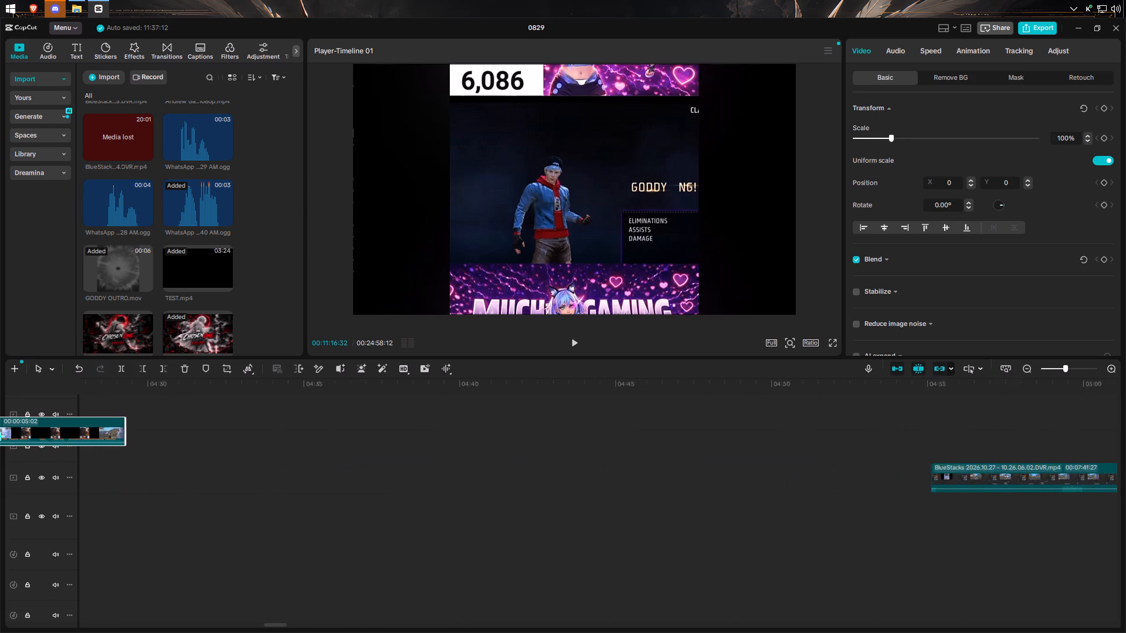
left_click_drag(0, 436, 486, 431)
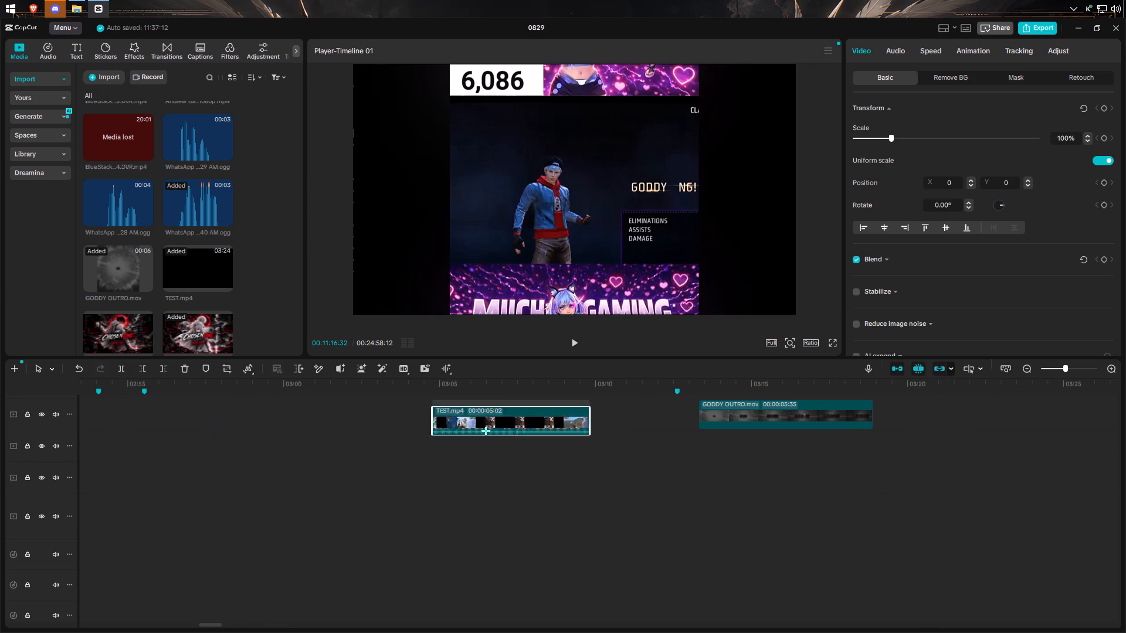
left_click_drag(486, 431, 25, 489)
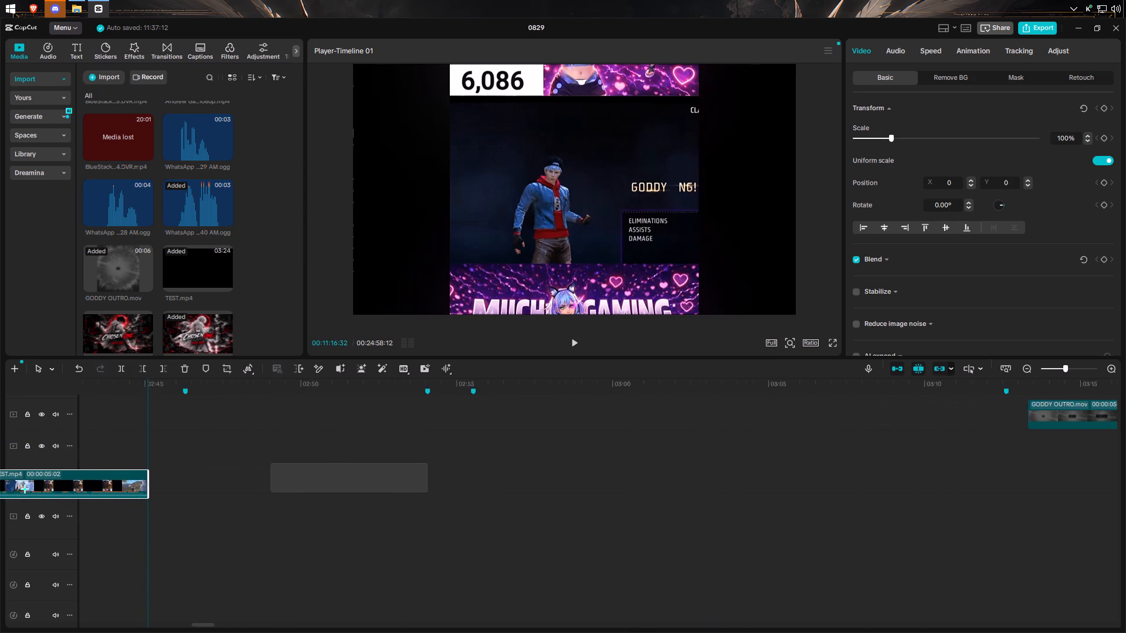
left_click_drag(25, 489, 440, 464)
left_click(320, 536)
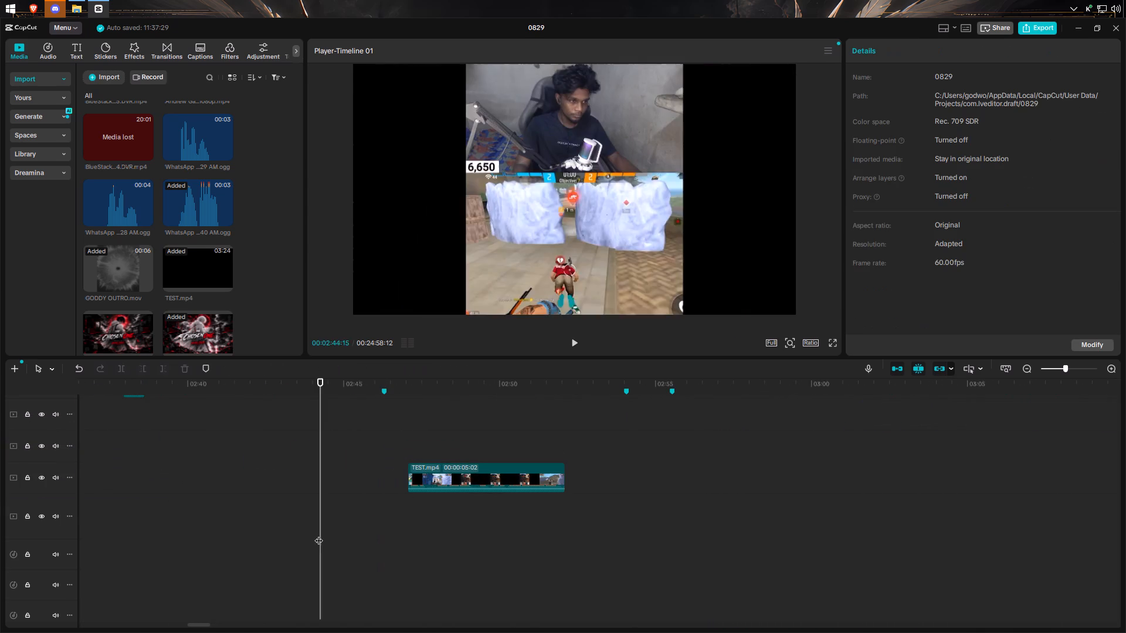
Move the 5-second TEST.mp4 segment later and one video track up, starting at about 02:57.
left_click_drag(318, 535, 406, 513)
left_click_drag(461, 466, 565, 462)
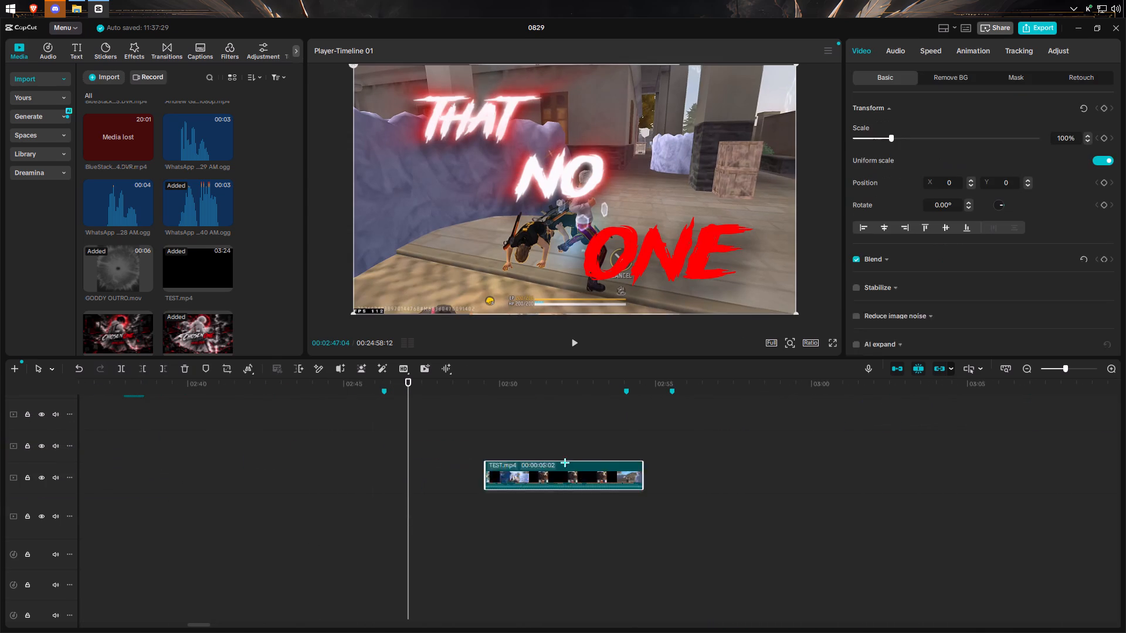
left_click_drag(565, 462, 772, 457)
Play the timeline from about 02:55 through the start of the TEST.mp4 segment to examine the timing of the switch.
left_click(644, 499)
left_click_drag(642, 499, 713, 496)
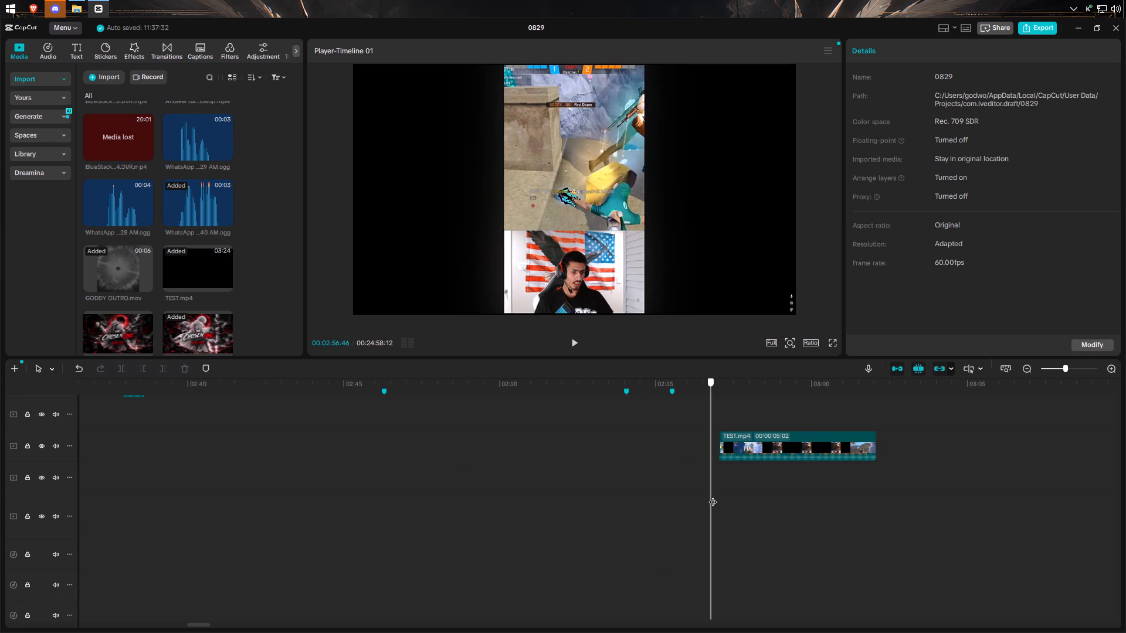
left_click_drag(713, 496, 716, 496)
left_click(575, 341)
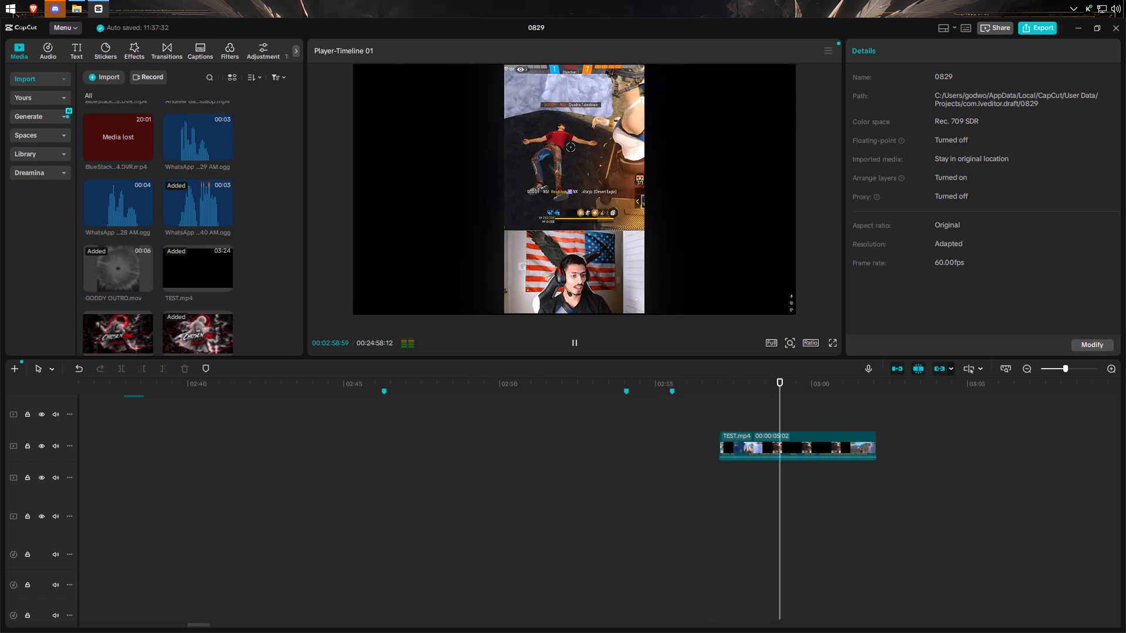
left_click(575, 341)
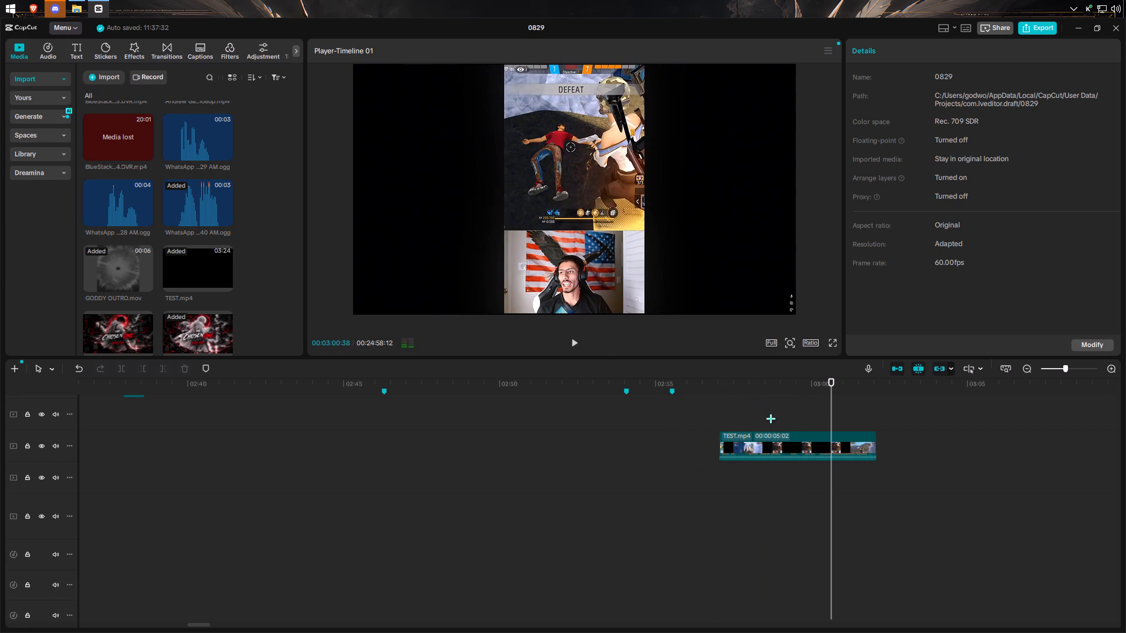
left_click_drag(1066, 373, 1049, 376)
left_click(721, 477)
left_click(669, 468)
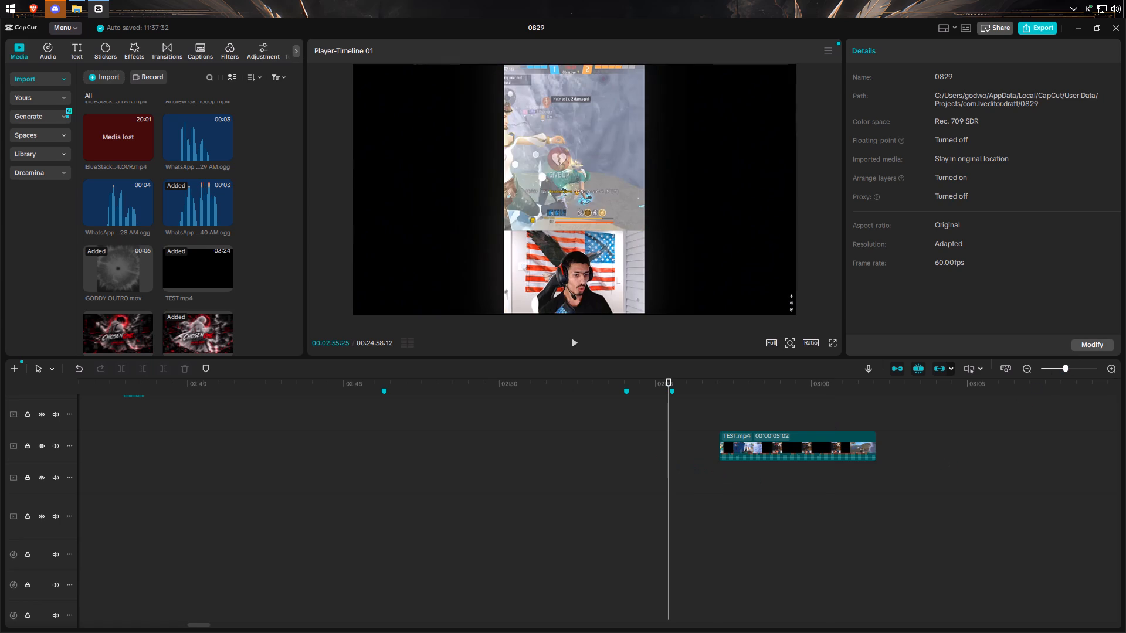
left_click(584, 346)
left_click(579, 348)
double_click(579, 348)
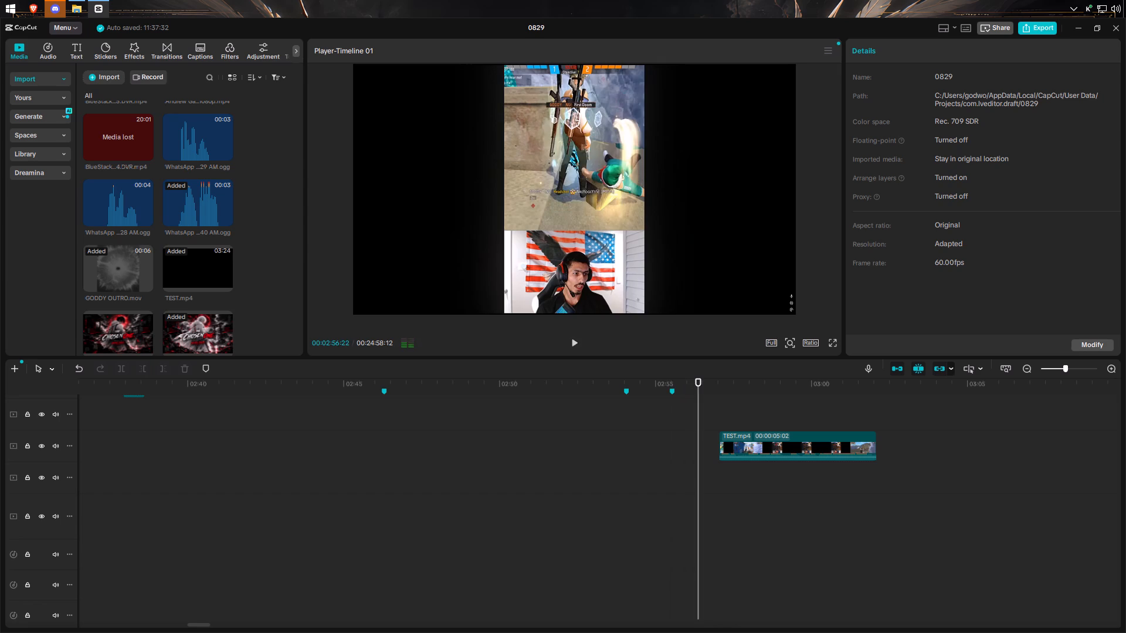
double_click(579, 348)
left_click(579, 348)
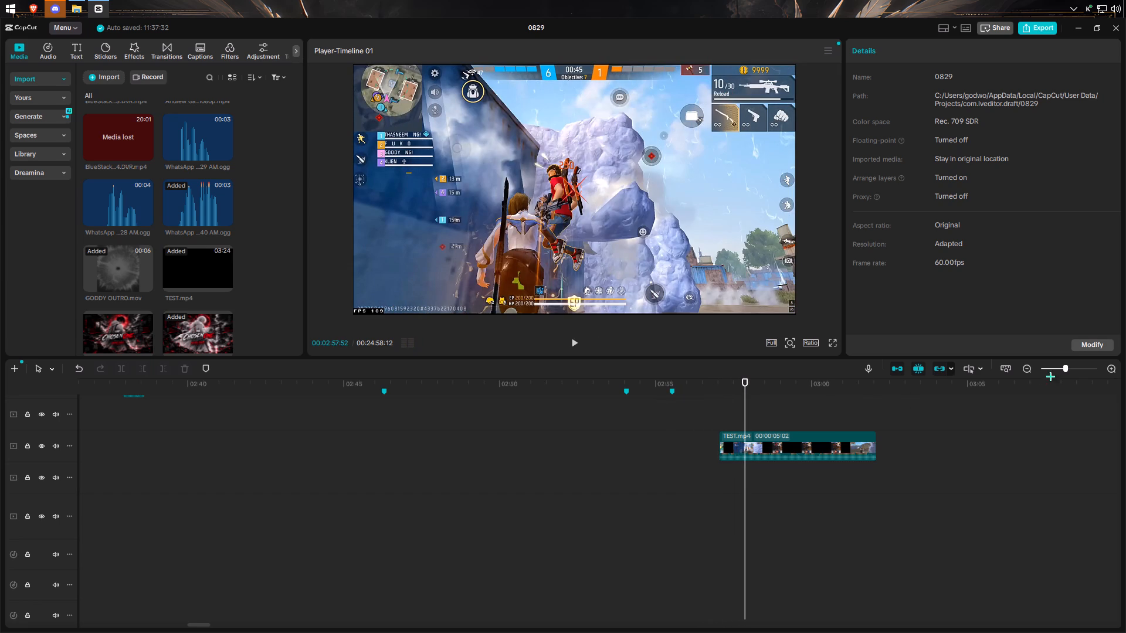
Survey the clips on the higher tracks around 02:57 and raise the TEST.mp4 segment several video tracks towards them.
left_click_drag(1063, 371, 1070, 371)
scroll(713, 554, "up", 10)
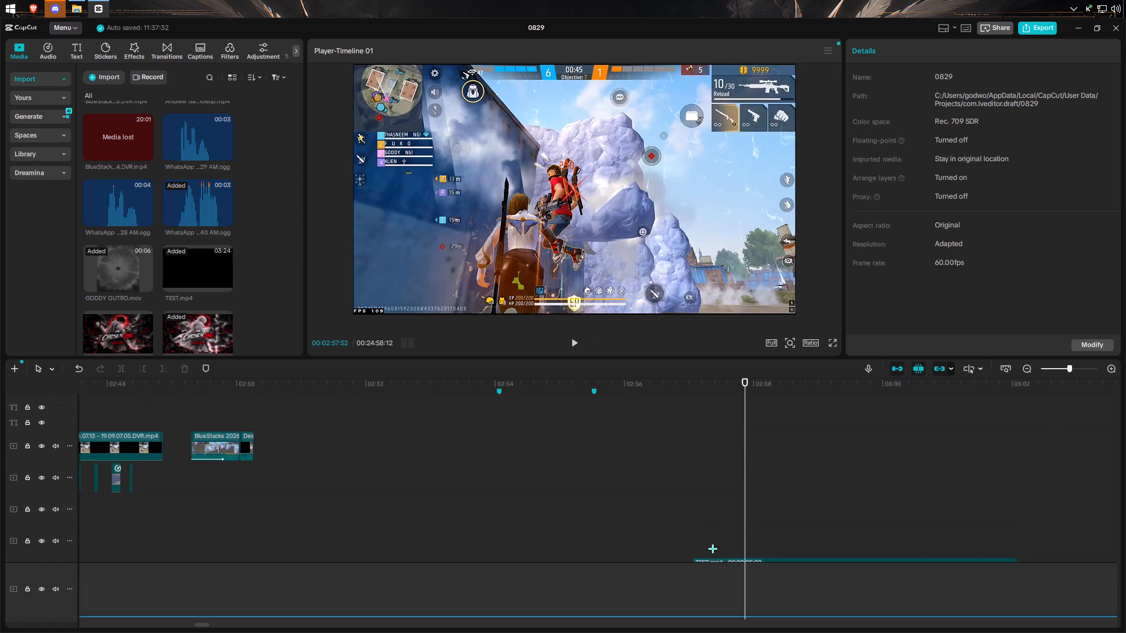
scroll(713, 549, "up", 12)
scroll(713, 549, "up", 11)
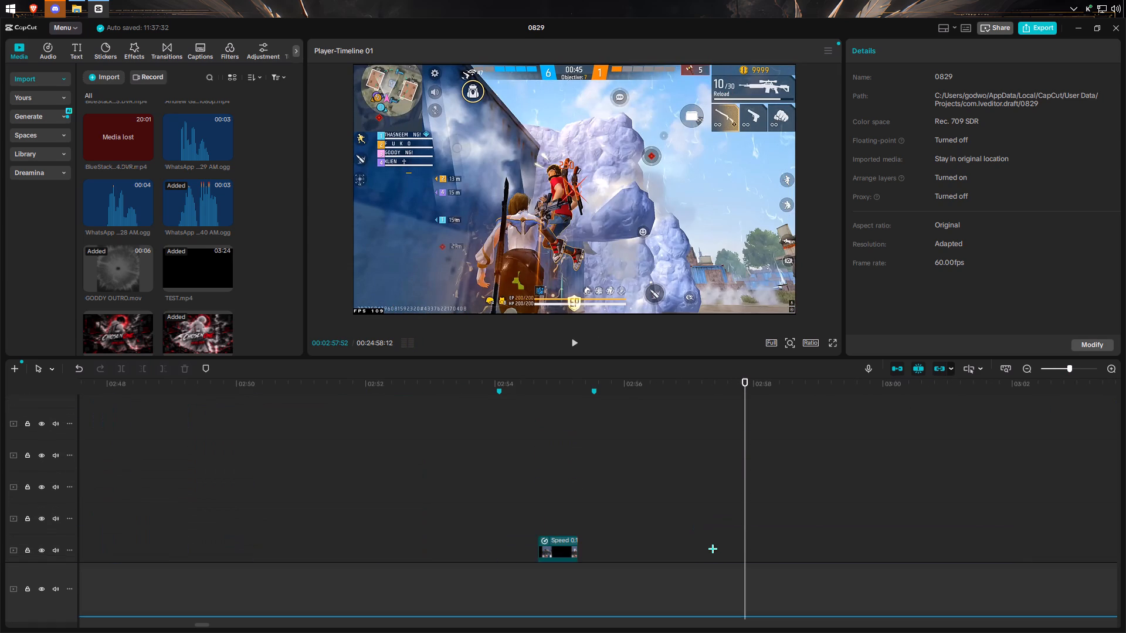
scroll(713, 549, "up", 19)
scroll(713, 549, "down", 4)
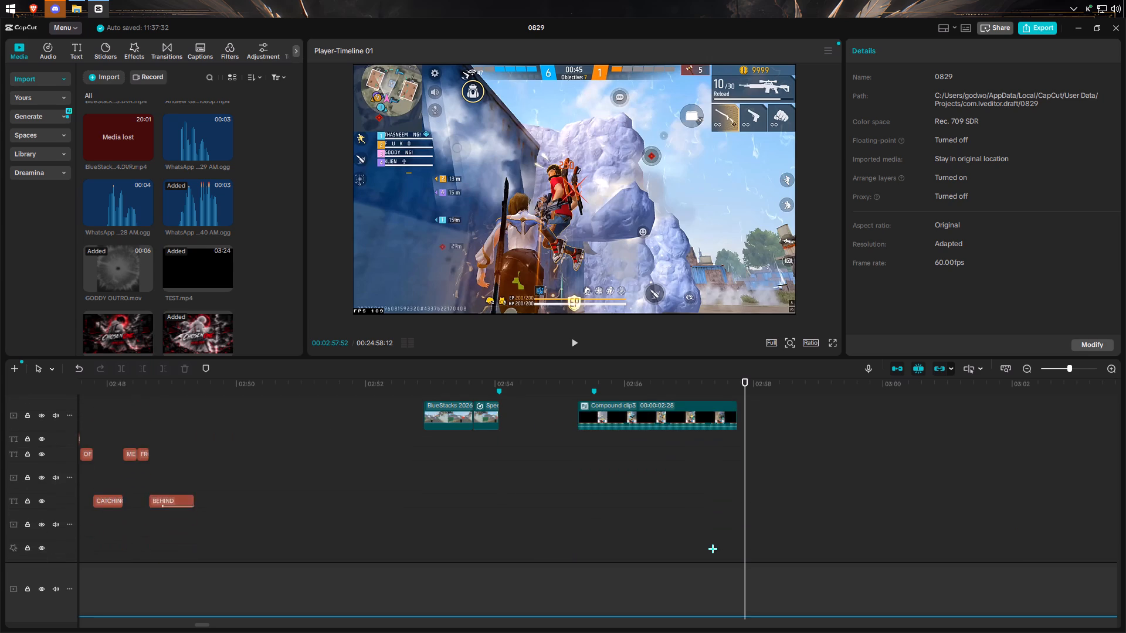
scroll(713, 549, "down", 20)
scroll(713, 549, "down", 14)
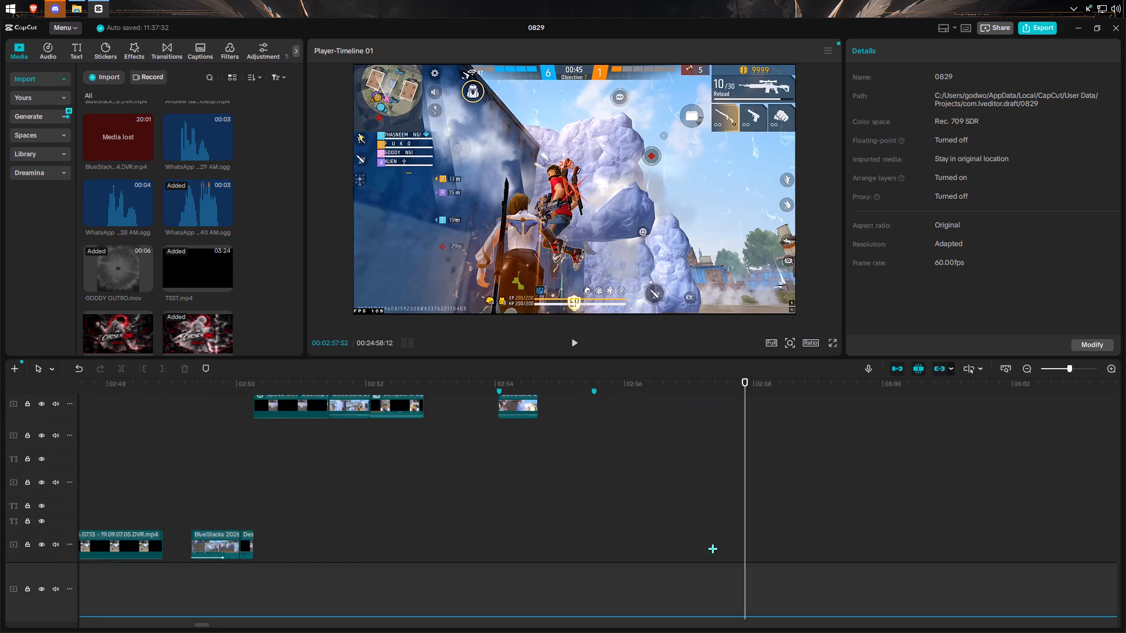
scroll(713, 549, "down", 6)
left_click_drag(795, 550, 792, 420)
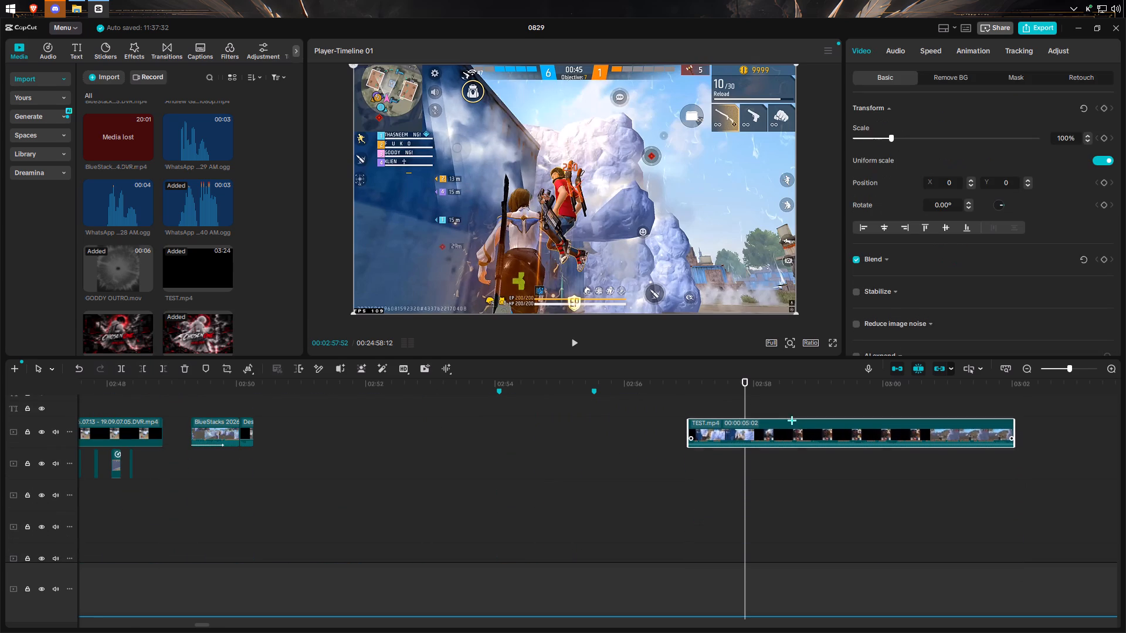
left_click_drag(792, 420, 785, 406)
Align the start of the TEST.mp4 segment to 02:57:04 and play across the cut from 02:56:10.
scroll(686, 536, "up", 14)
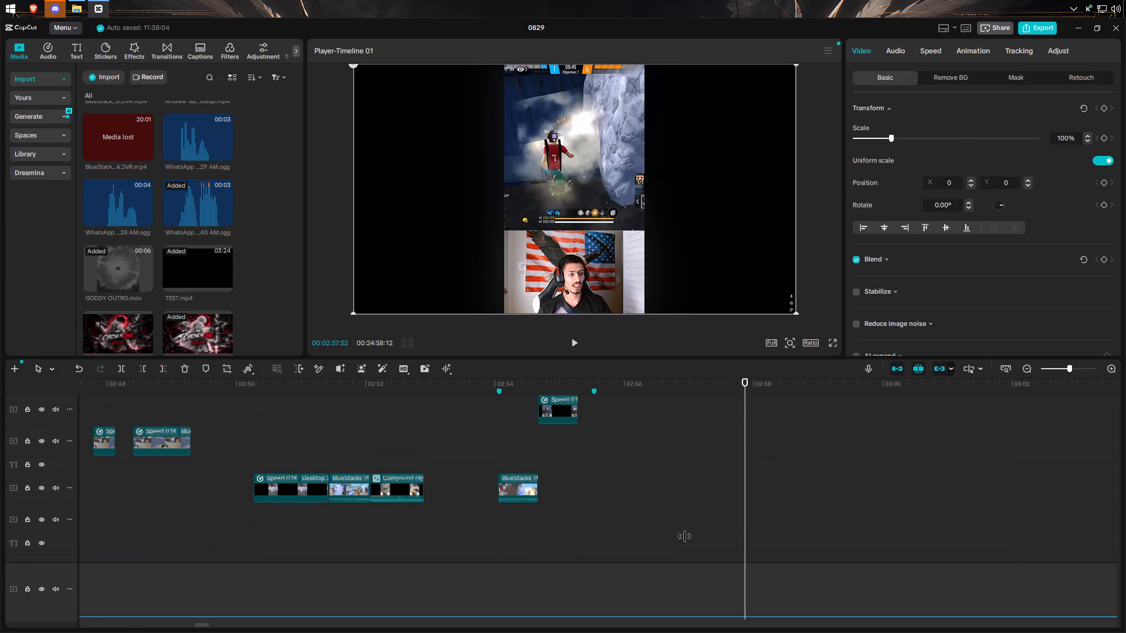
left_click(662, 515)
left_click_drag(662, 515, 700, 508)
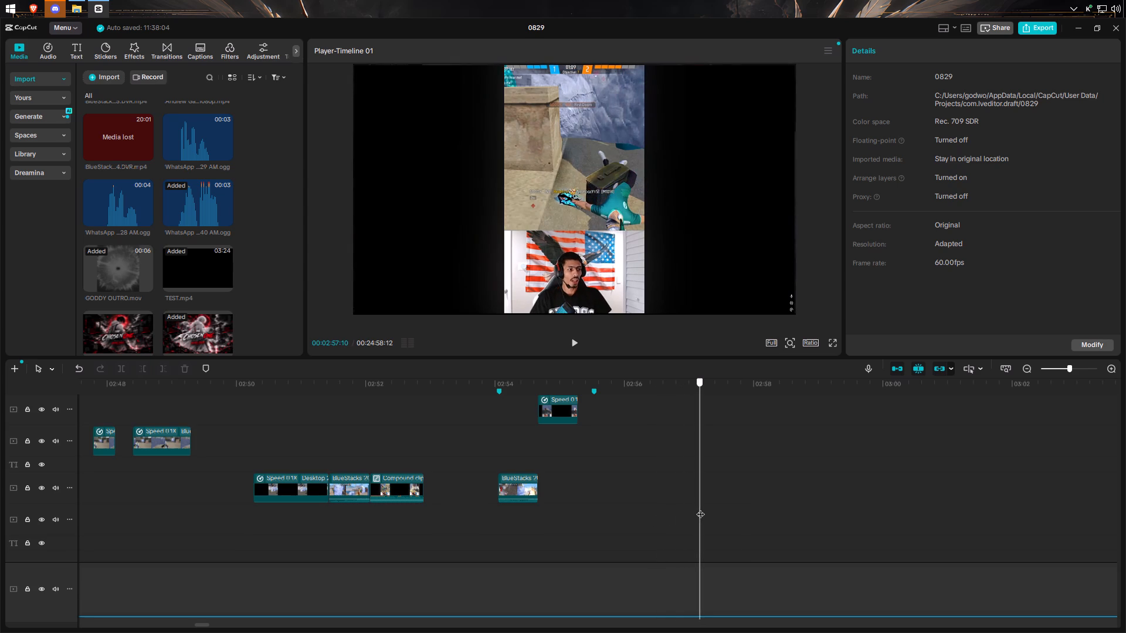
left_click_drag(700, 508, 693, 508)
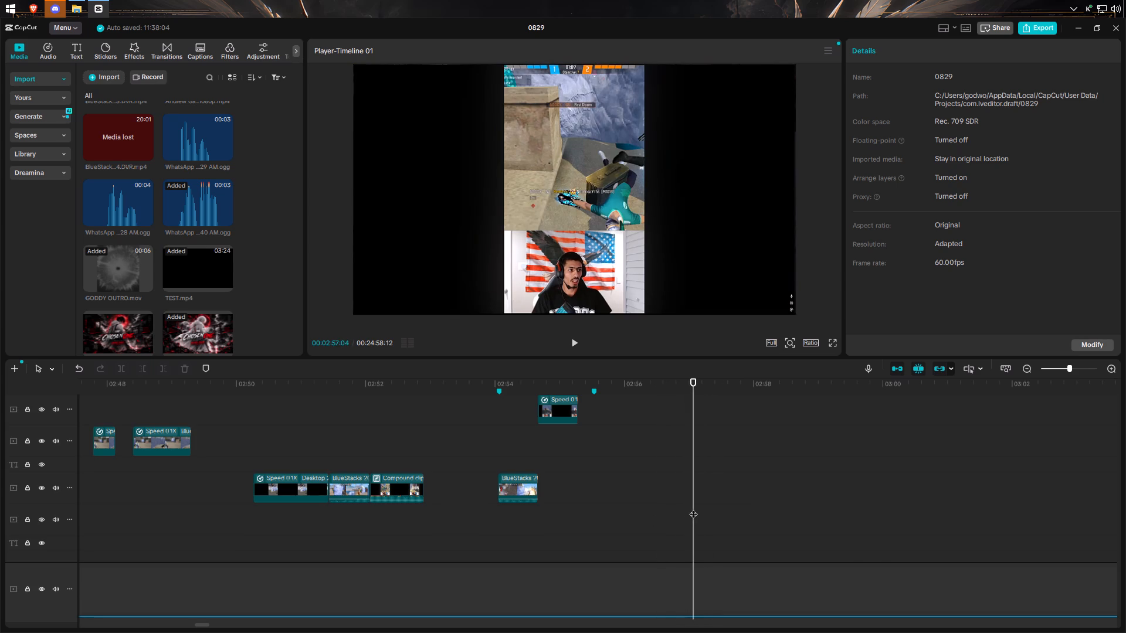
scroll(723, 526, "down", 4)
left_click_drag(723, 557, 737, 554)
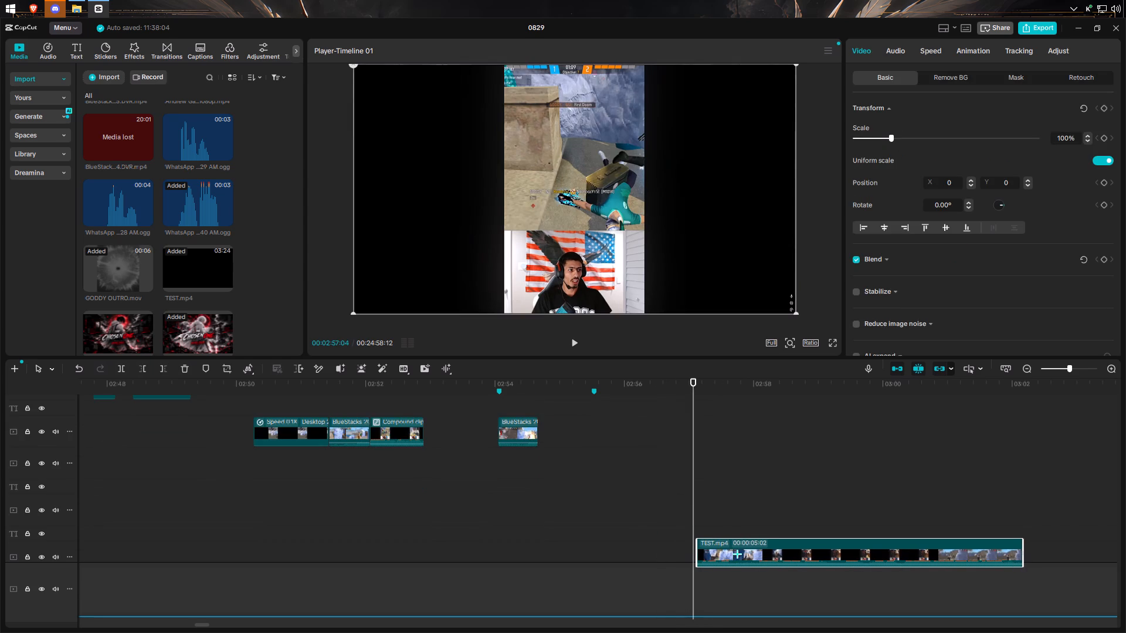
left_click(635, 510)
left_click(575, 352)
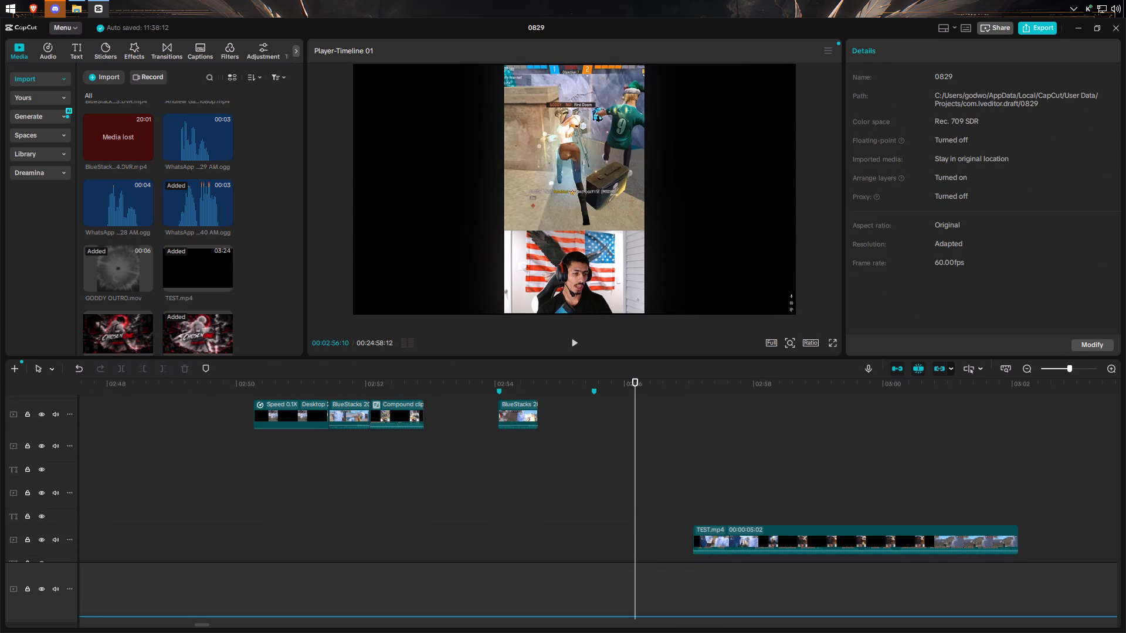
left_click(574, 348)
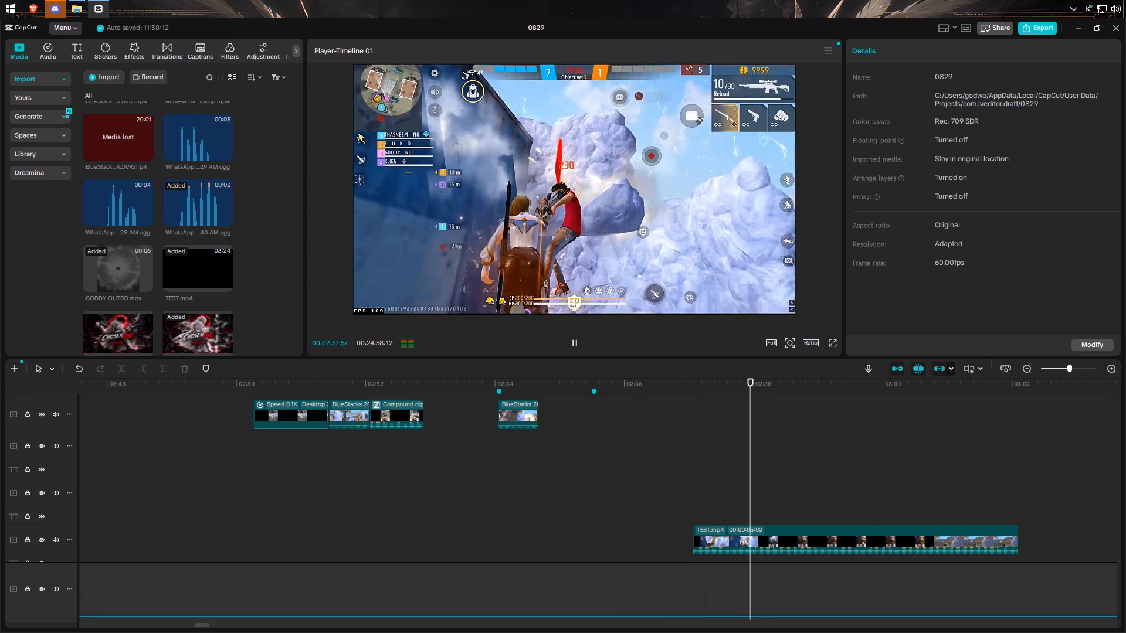
left_click(574, 348)
Raise the TEST.mp4 segment onto the Compound clip3 track and butt its start against the end of Compound clip3.
left_click_drag(757, 542, 755, 418)
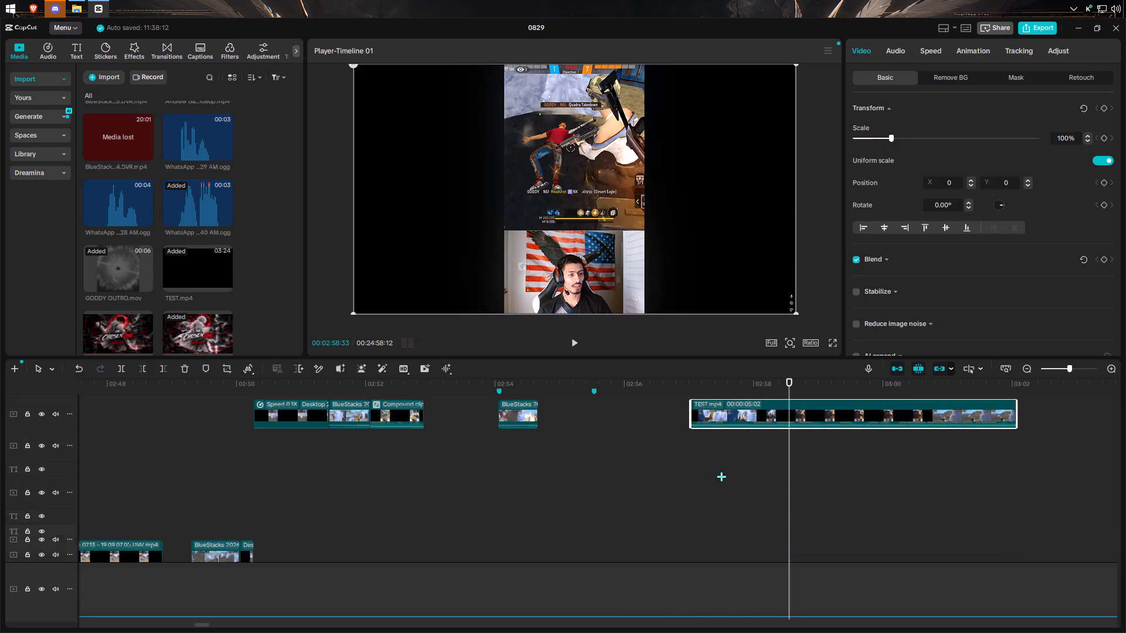
scroll(711, 496, "up", 17)
scroll(700, 519, "down", 6)
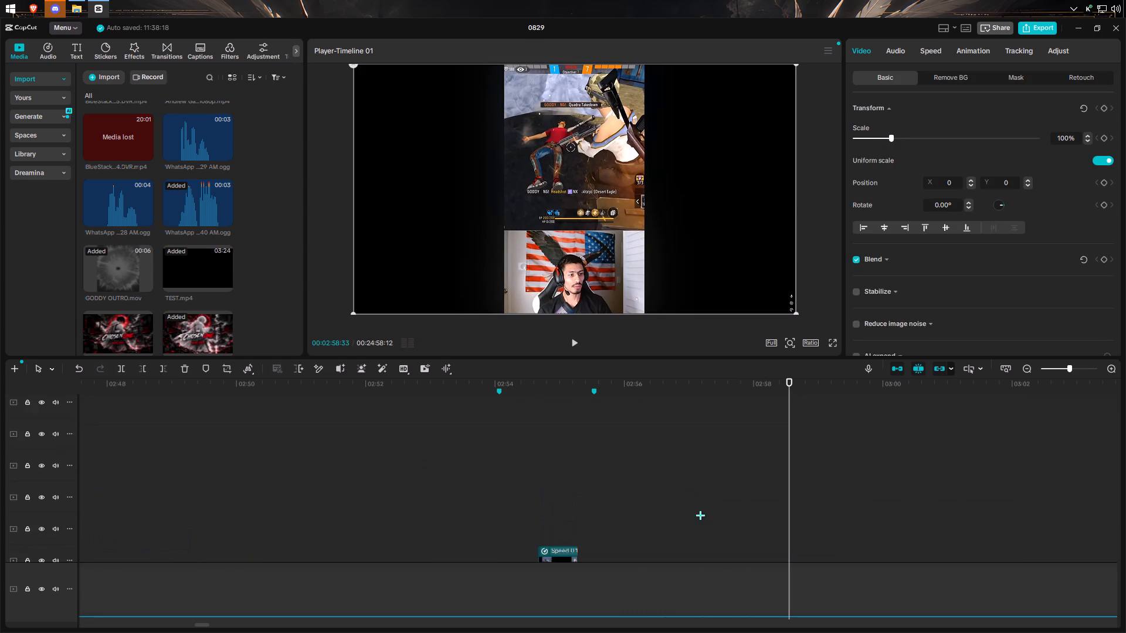
scroll(700, 515, "down", 3)
left_click_drag(762, 526, 753, 415)
scroll(690, 498, "up", 5)
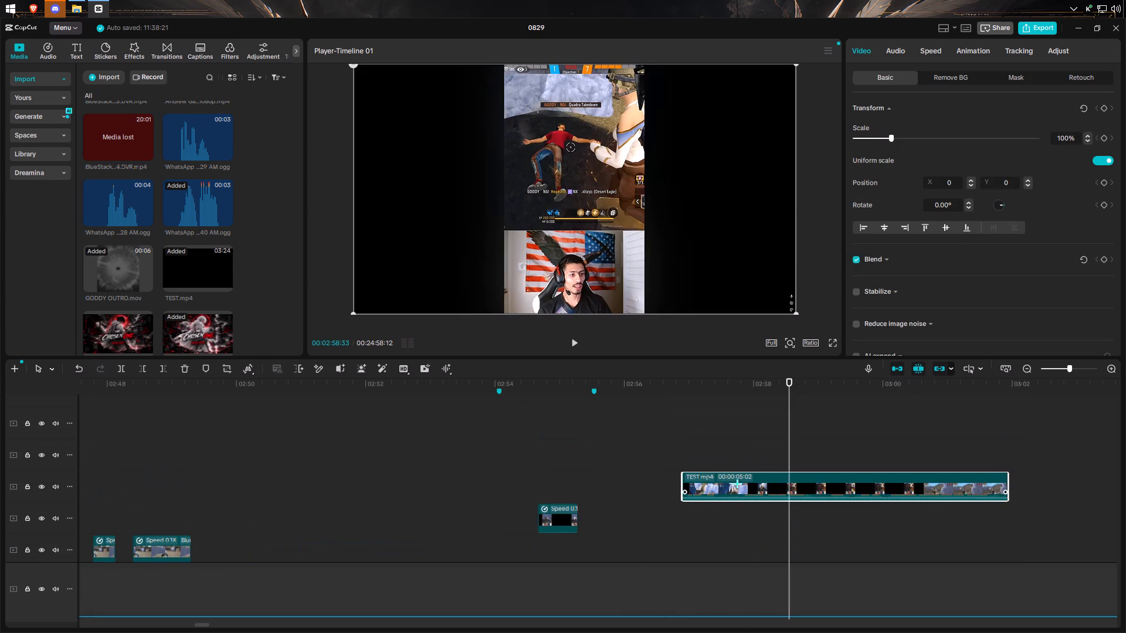
left_click_drag(737, 482, 735, 424)
scroll(691, 494, "up", 14)
scroll(642, 484, "up", 5)
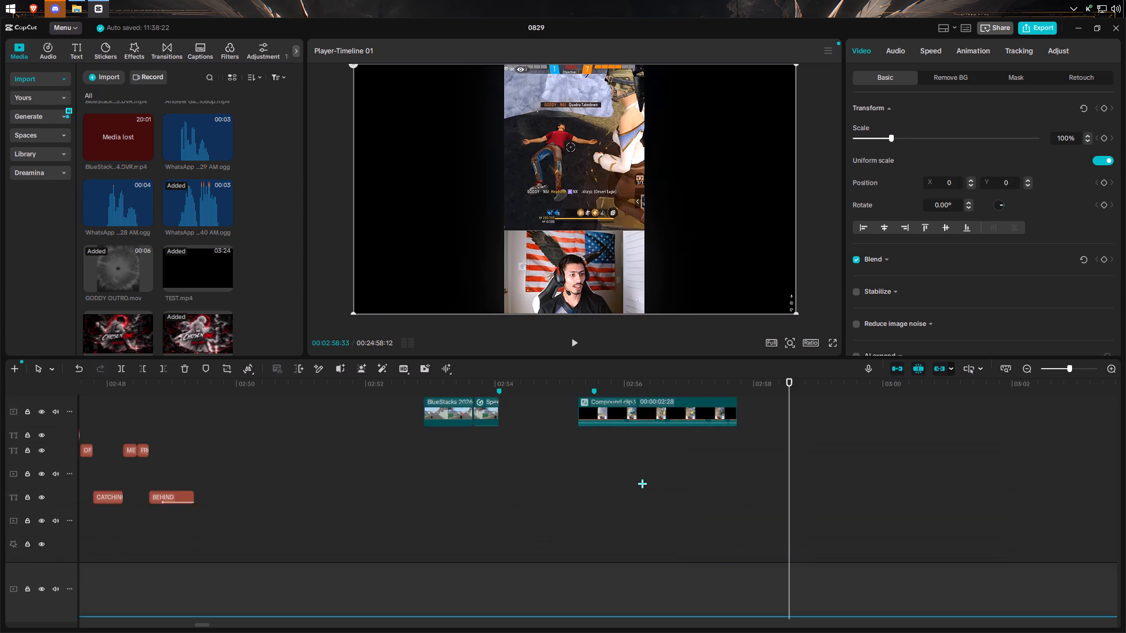
scroll(642, 484, "down", 10)
left_click_drag(730, 556, 744, 424)
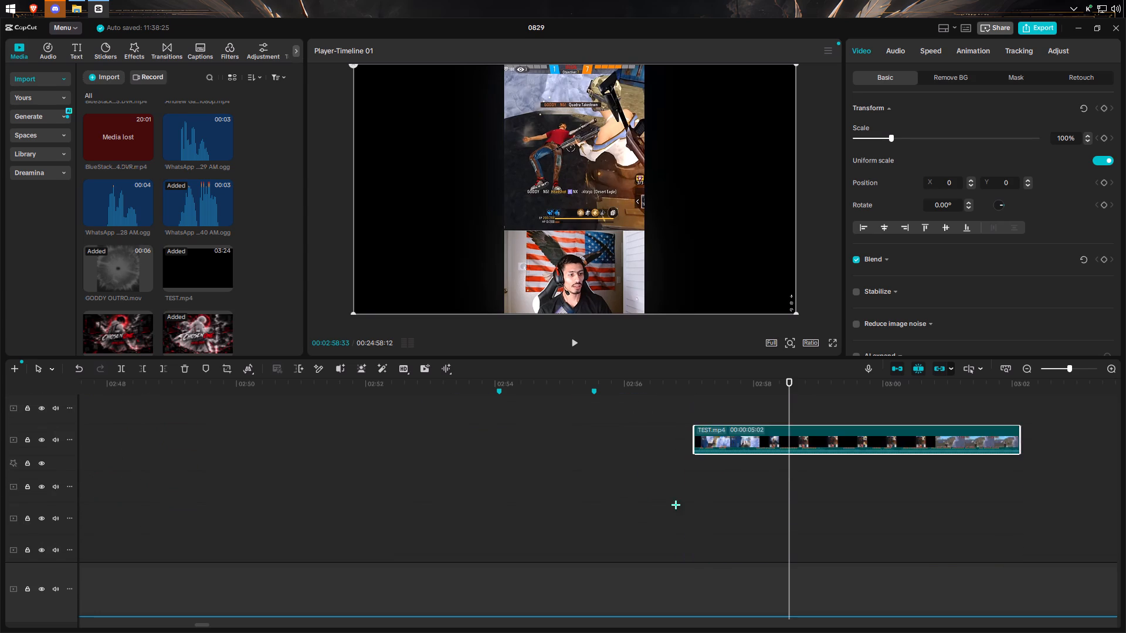
scroll(676, 505, "up", 5)
left_click_drag(739, 517, 753, 441)
scroll(665, 513, "up", 5)
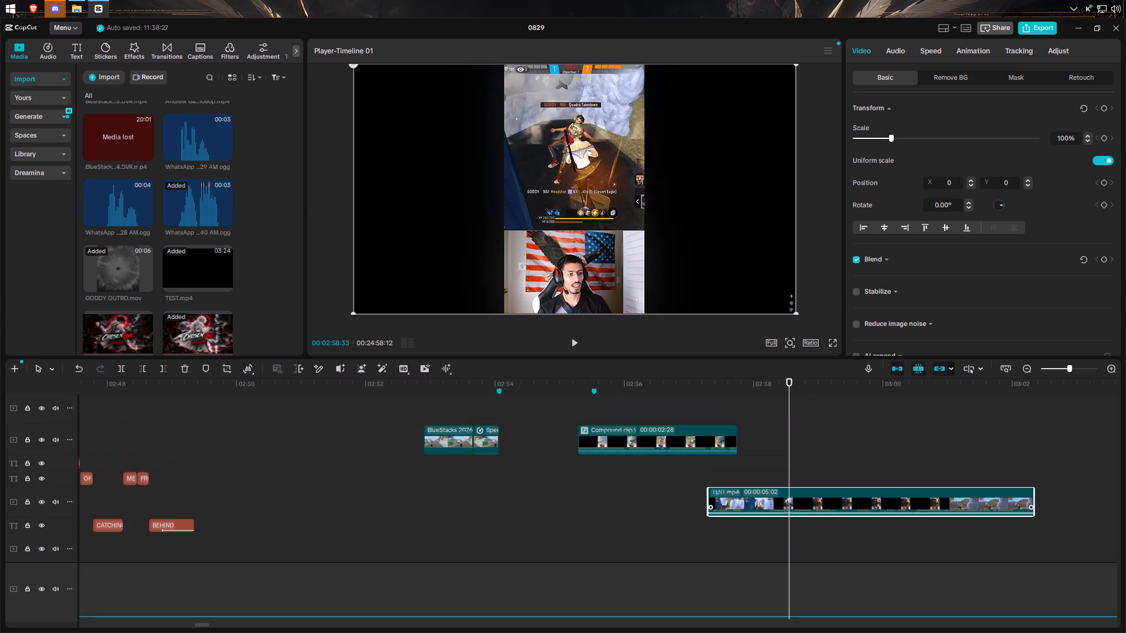
left_click_drag(767, 499, 797, 438)
Play repeatedly from about 02:56:30 across the join between Compound clip3 and the TEST.mp4 segment to check the transition.
left_click(658, 484)
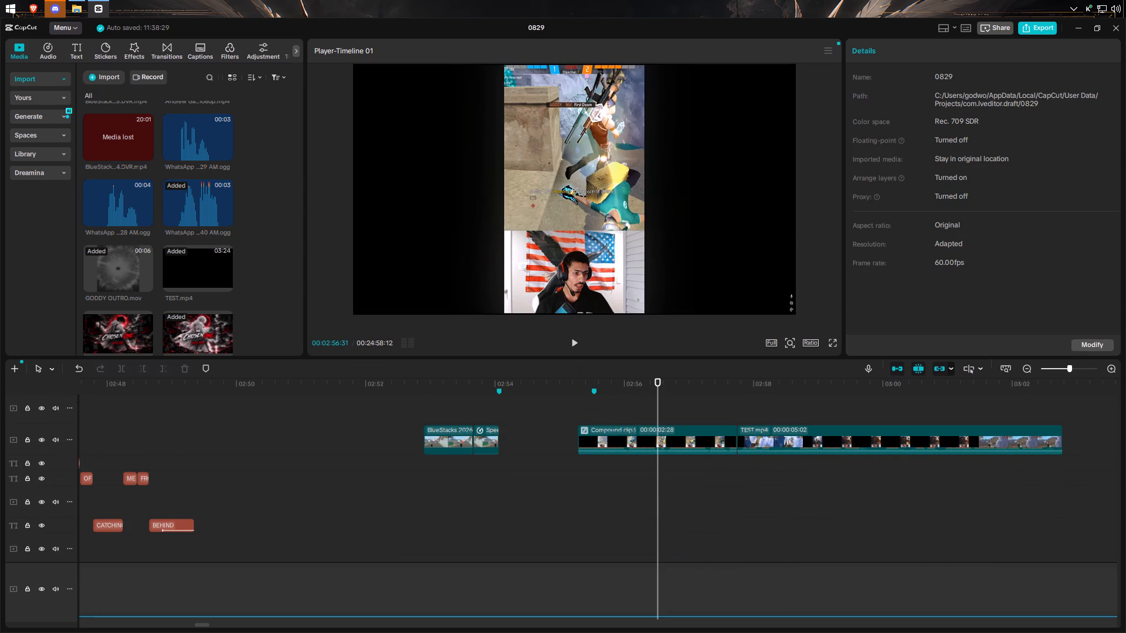
left_click(570, 345)
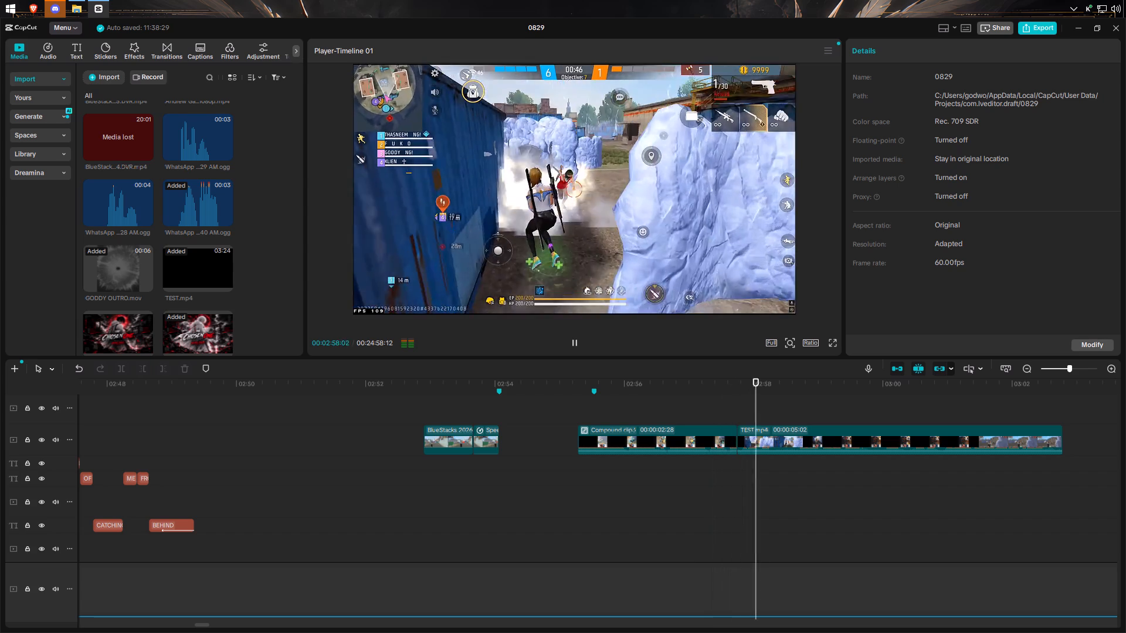
left_click(570, 345)
left_click(660, 496)
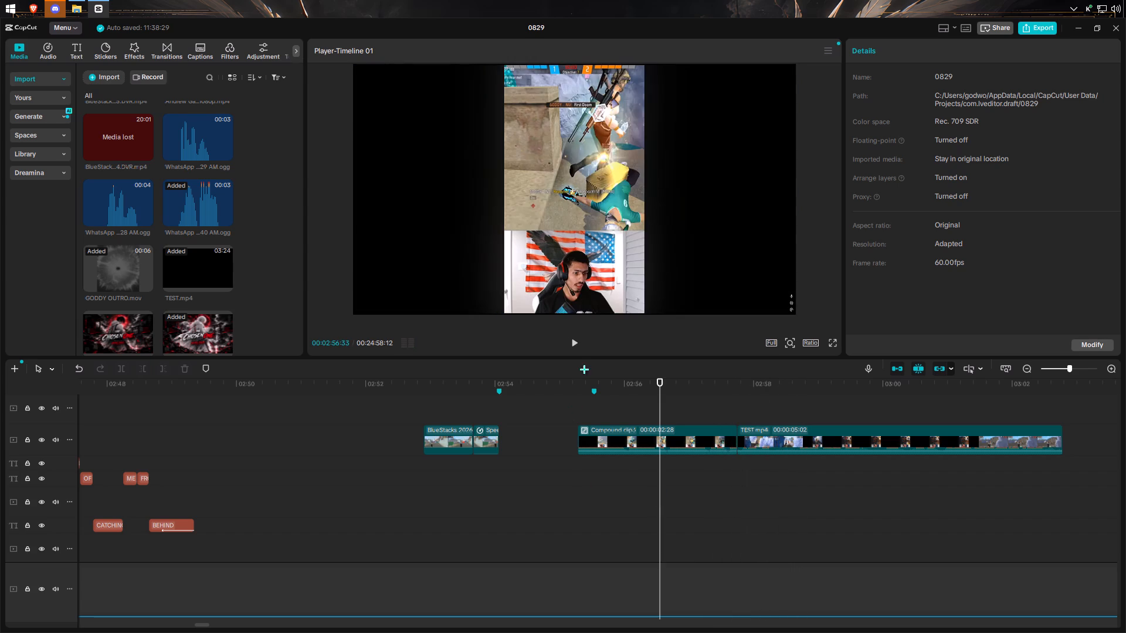
left_click(567, 336)
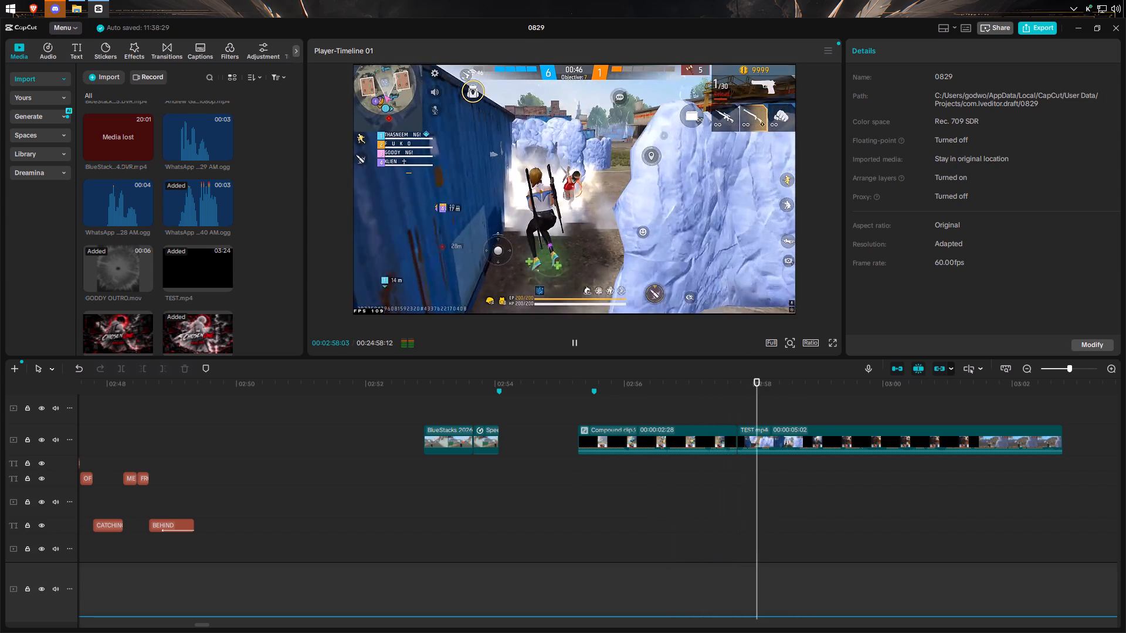
left_click(567, 341)
double_click(567, 341)
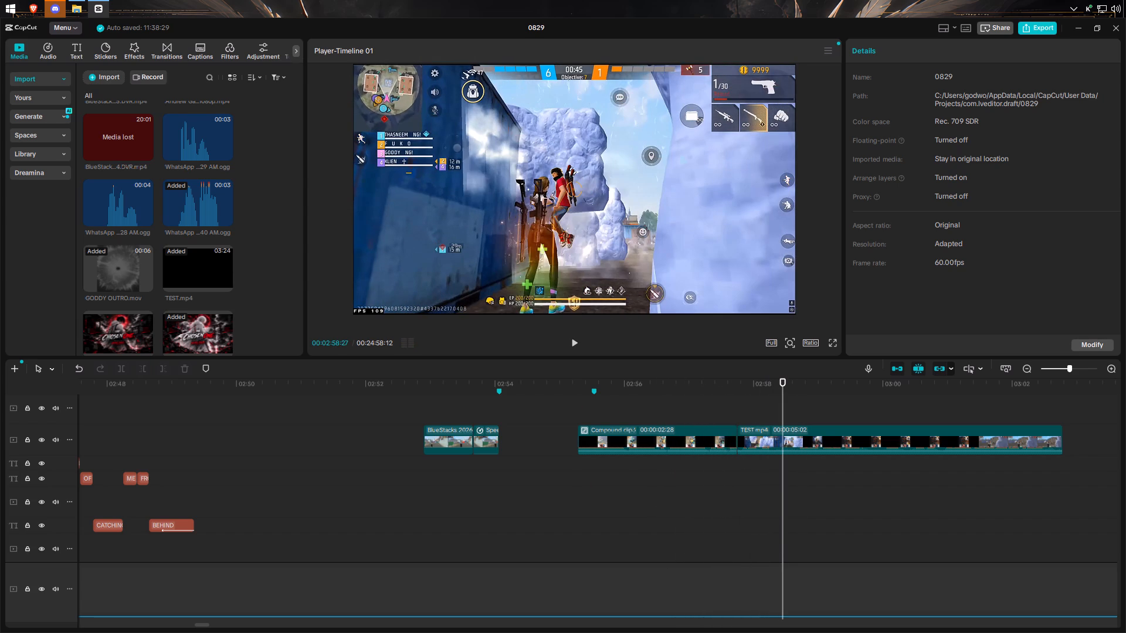
double_click(651, 491)
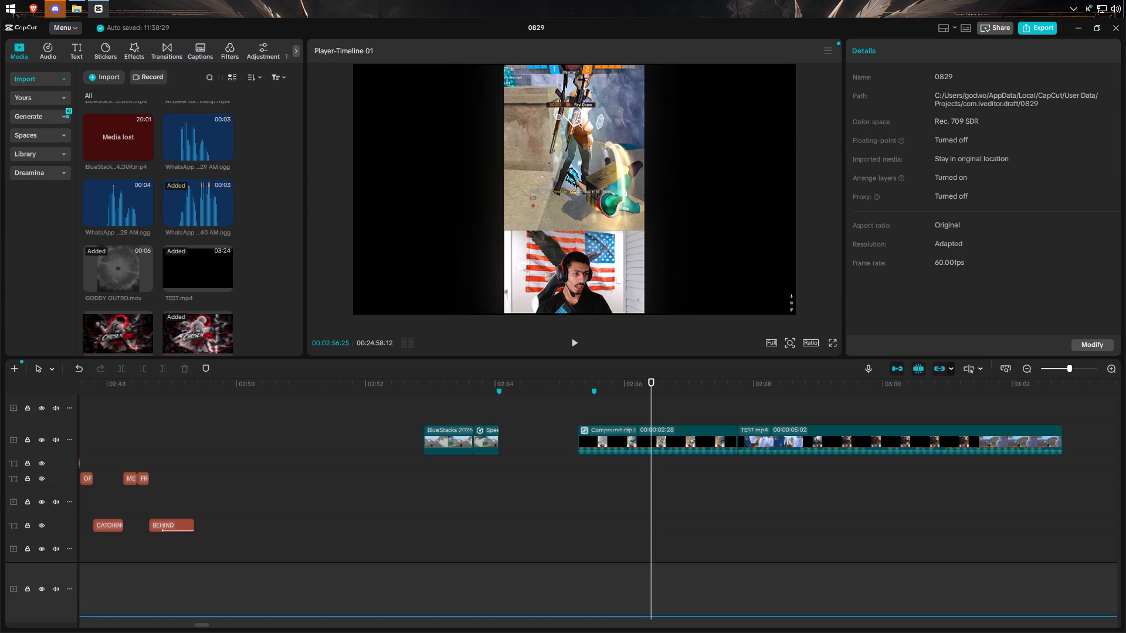
left_click(574, 345)
left_click(574, 345)
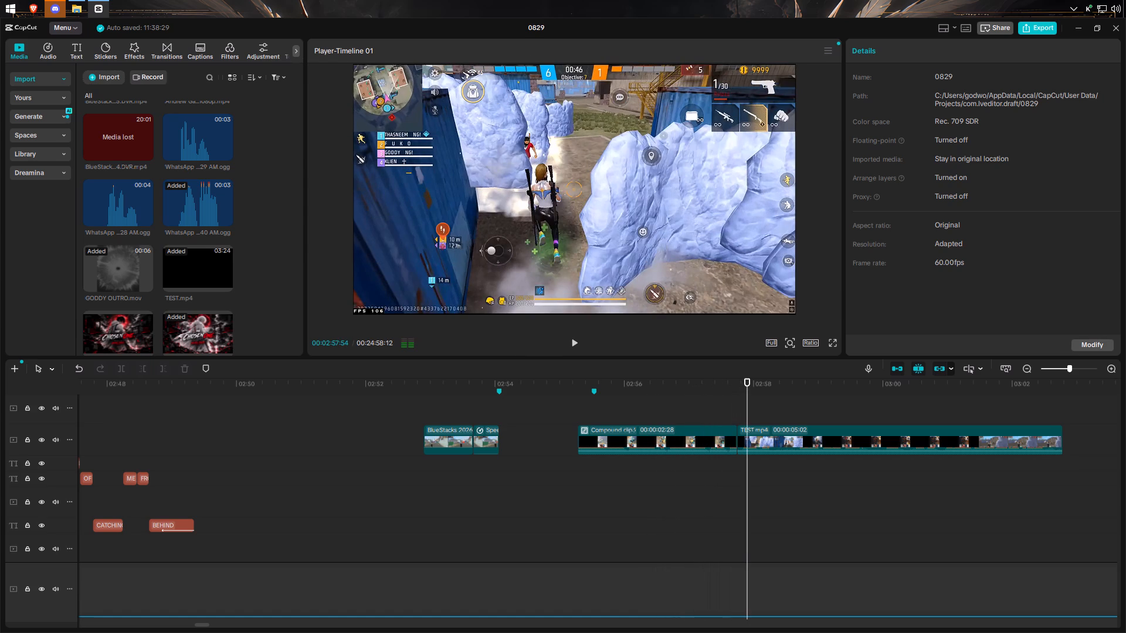
left_click(574, 345)
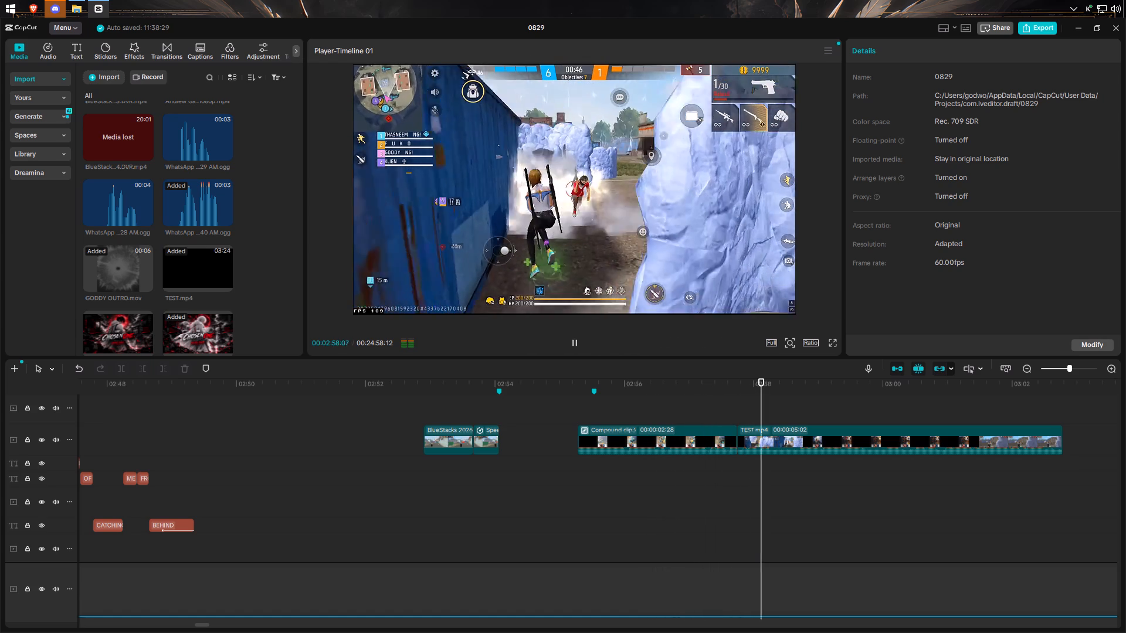
left_click(574, 345)
left_click(574, 345)
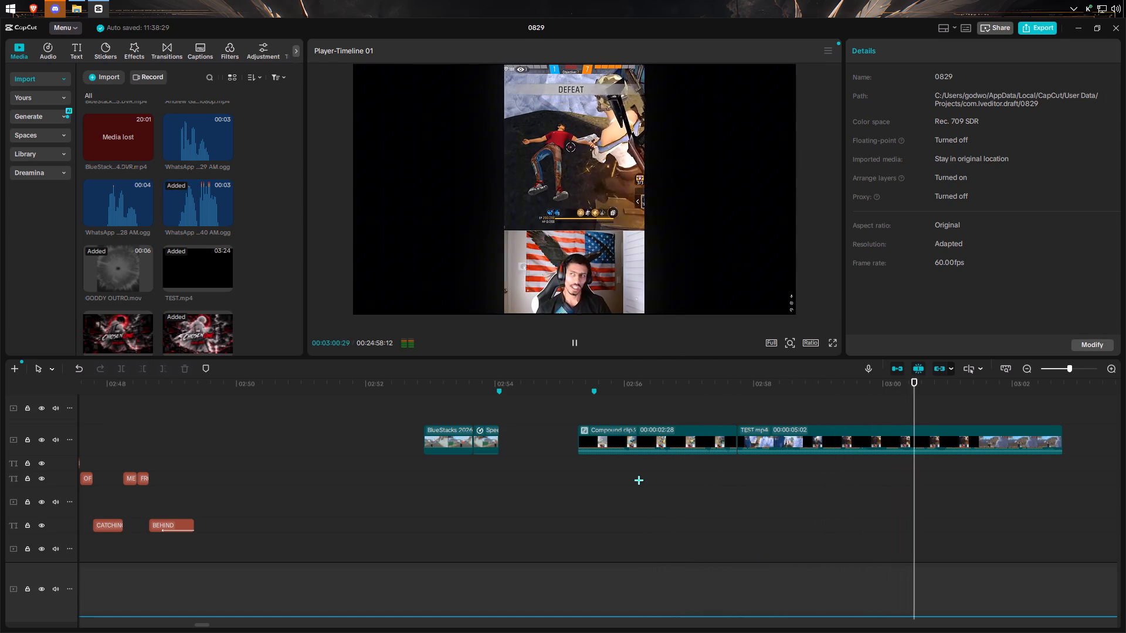
Play from 02:52:20 through Compound clip3 and into the TEST.mp4 segment to check how the sequence flows.
left_click(663, 492)
left_click_drag(663, 492, 676, 496)
scroll(690, 542, "up", 13)
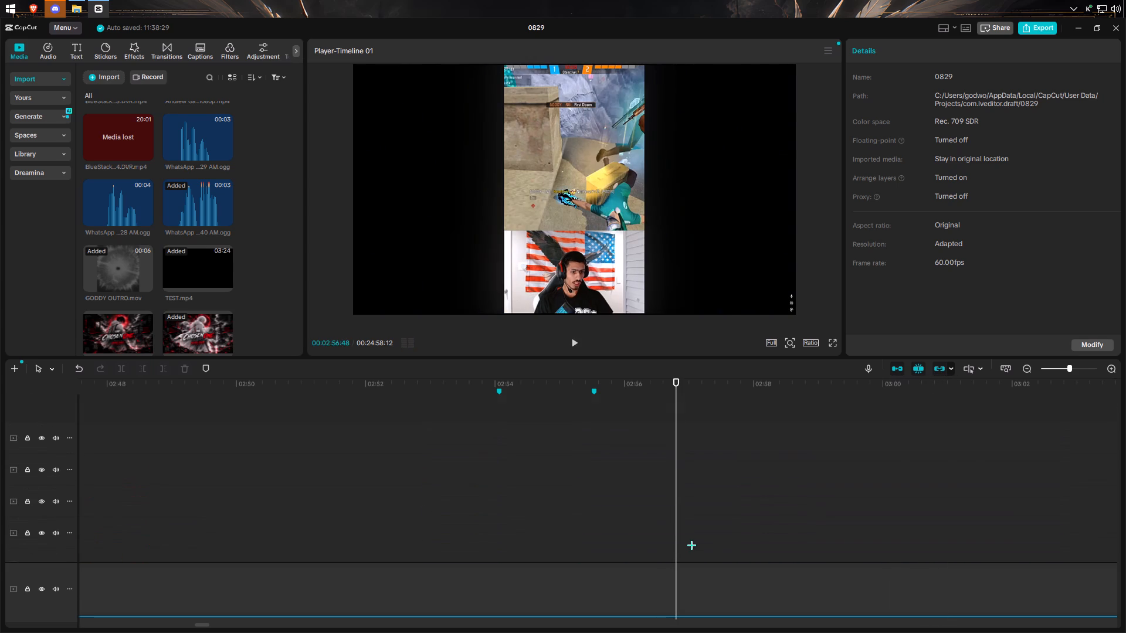
scroll(691, 545, "up", 4)
scroll(704, 455, "down", 13)
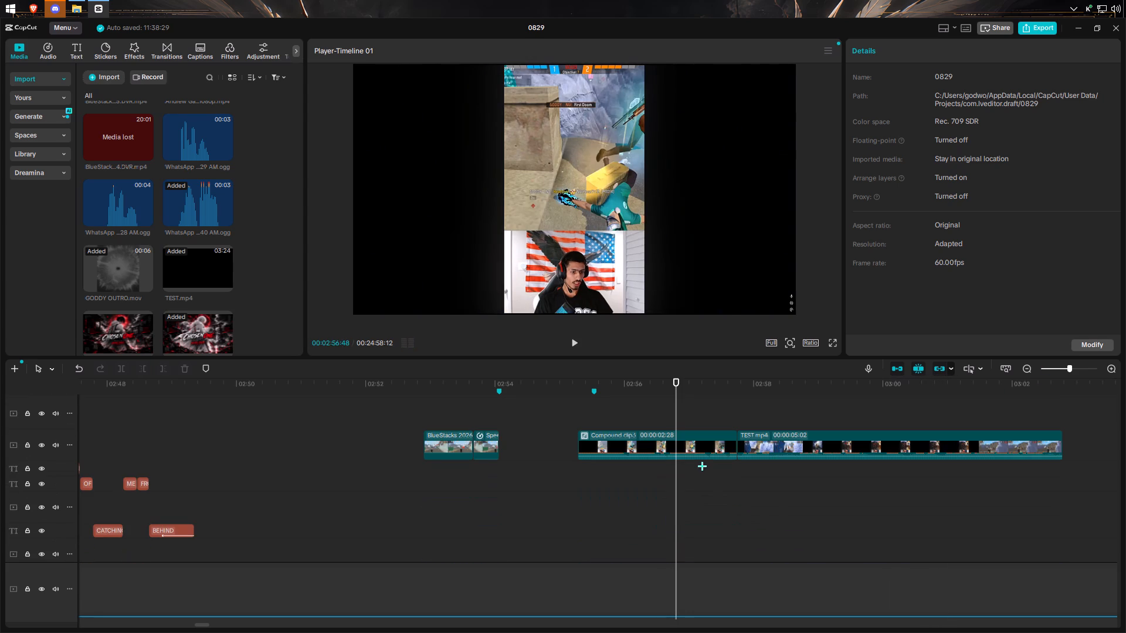
left_click(660, 499)
left_click_drag(660, 499, 387, 498)
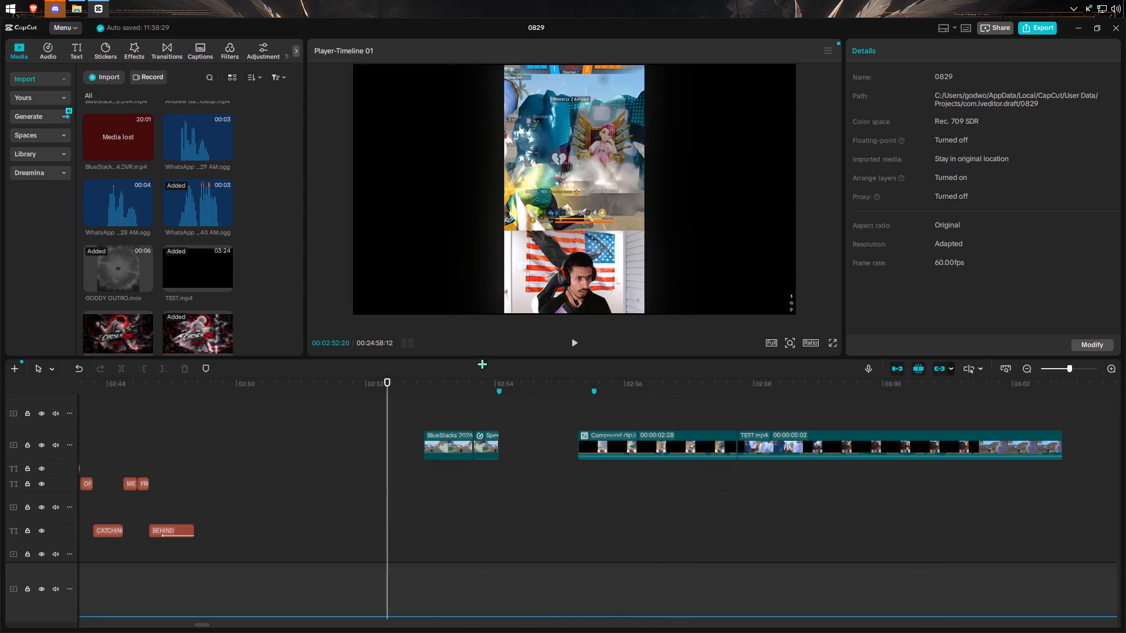
left_click(574, 339)
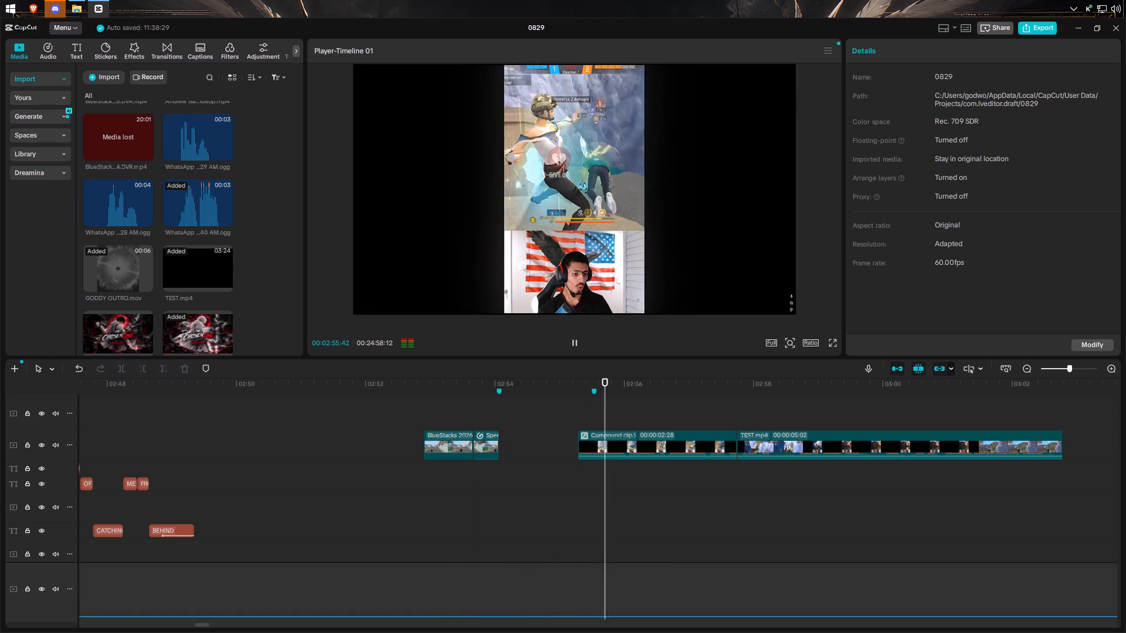
left_click(574, 341)
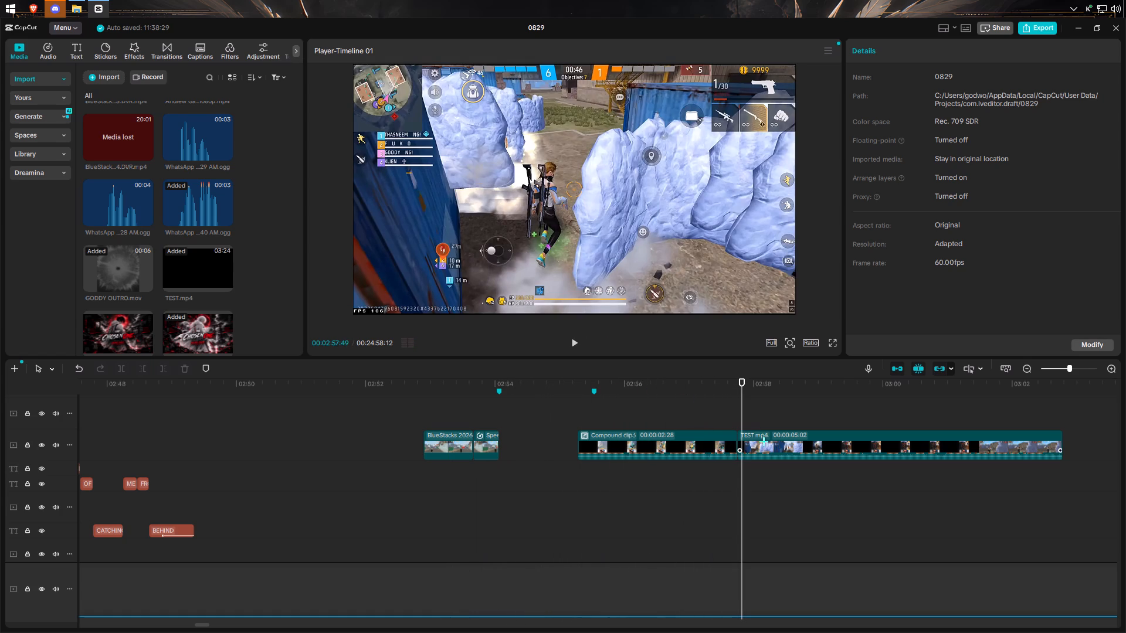
Move the TEST.mp4 segment onto a new video track below Compound clip3, overlapping its end slightly, and preview the join.
left_click_drag(762, 443, 741, 411)
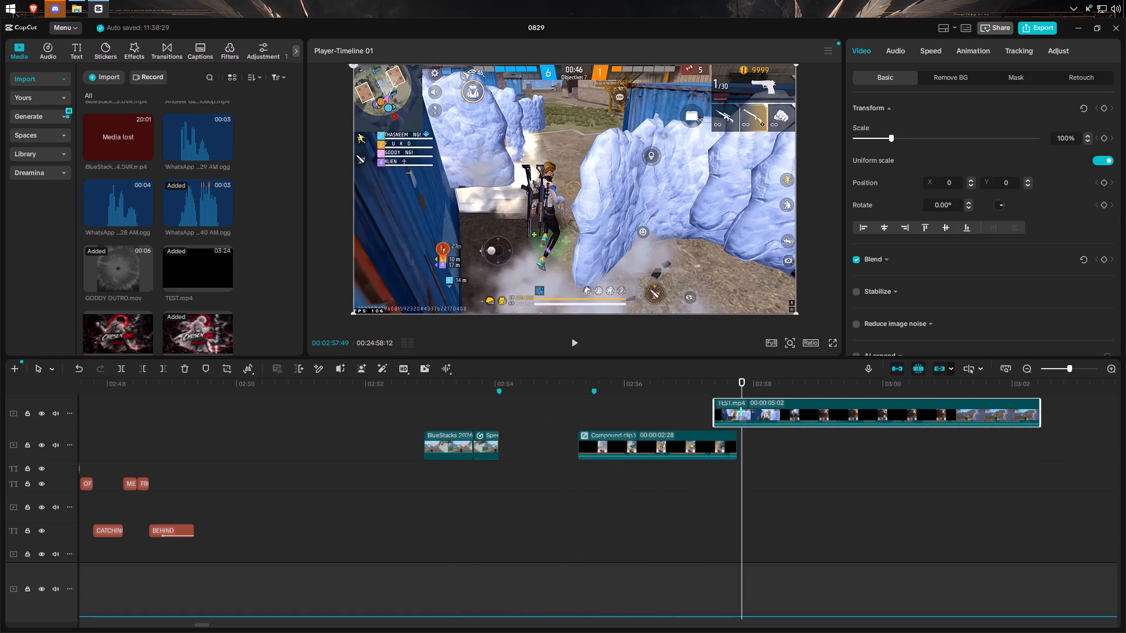
left_click_drag(741, 411, 746, 473)
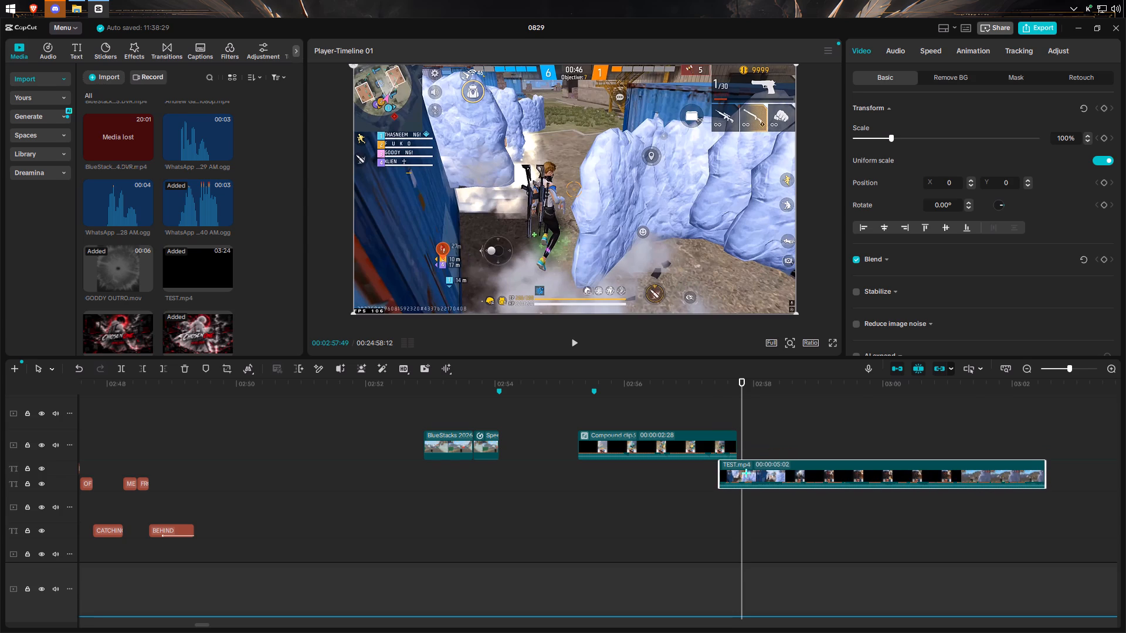
left_click_drag(746, 473, 748, 475)
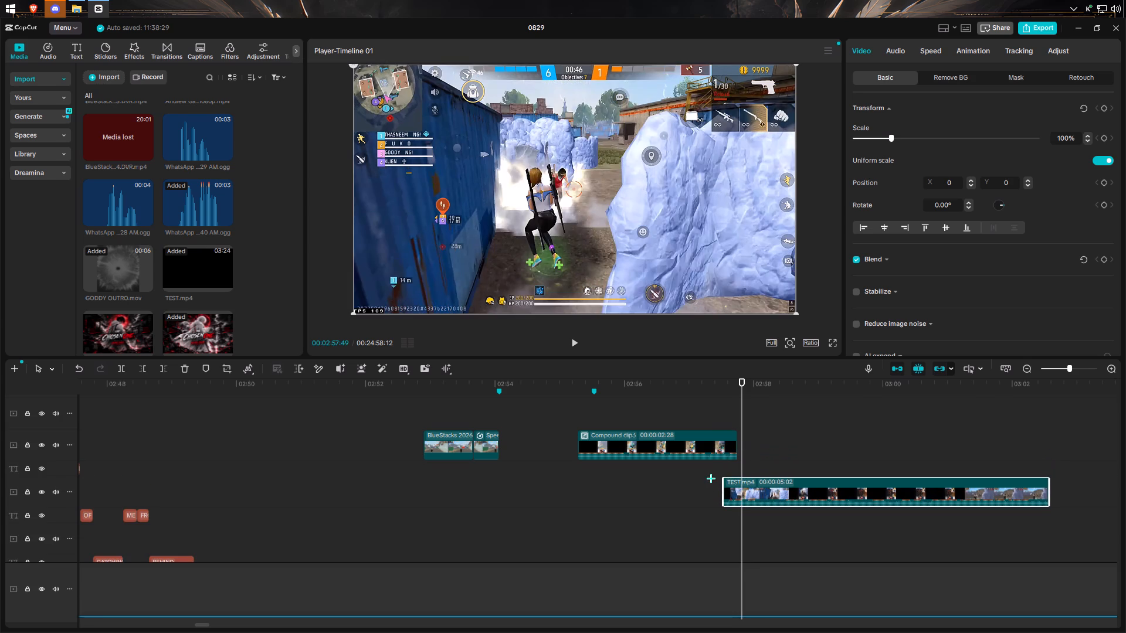
left_click(711, 478)
left_click(568, 341)
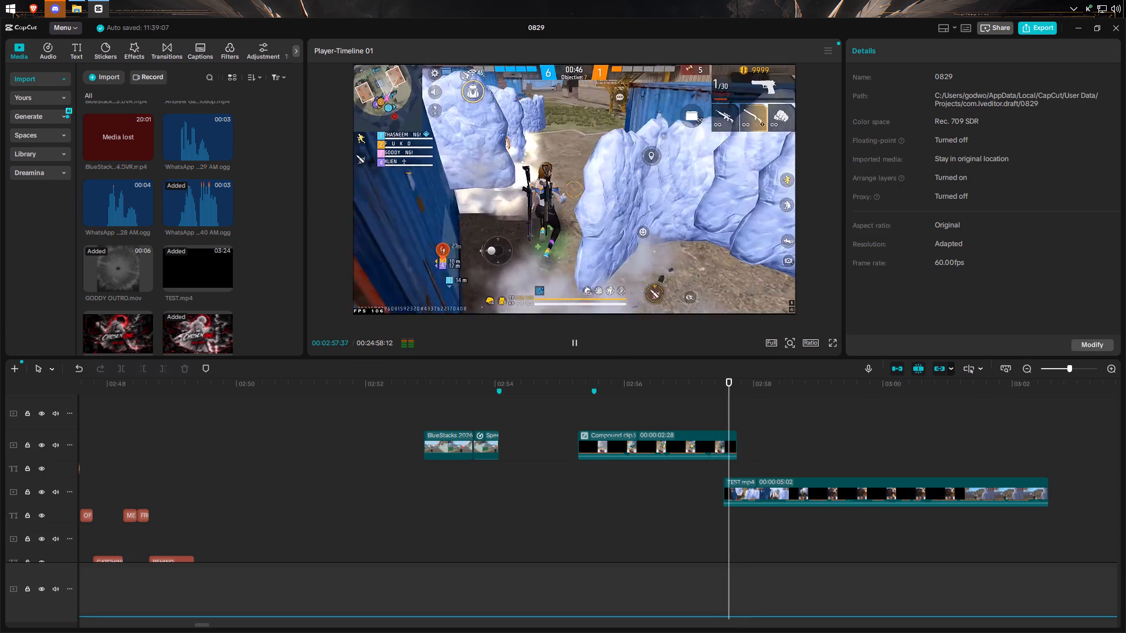
left_click(568, 341)
Shift the TEST.mp4 segment earlier to start at about 02:57:15, overlapping the end of Compound clip3, and replay the join.
left_click_drag(799, 492, 769, 494)
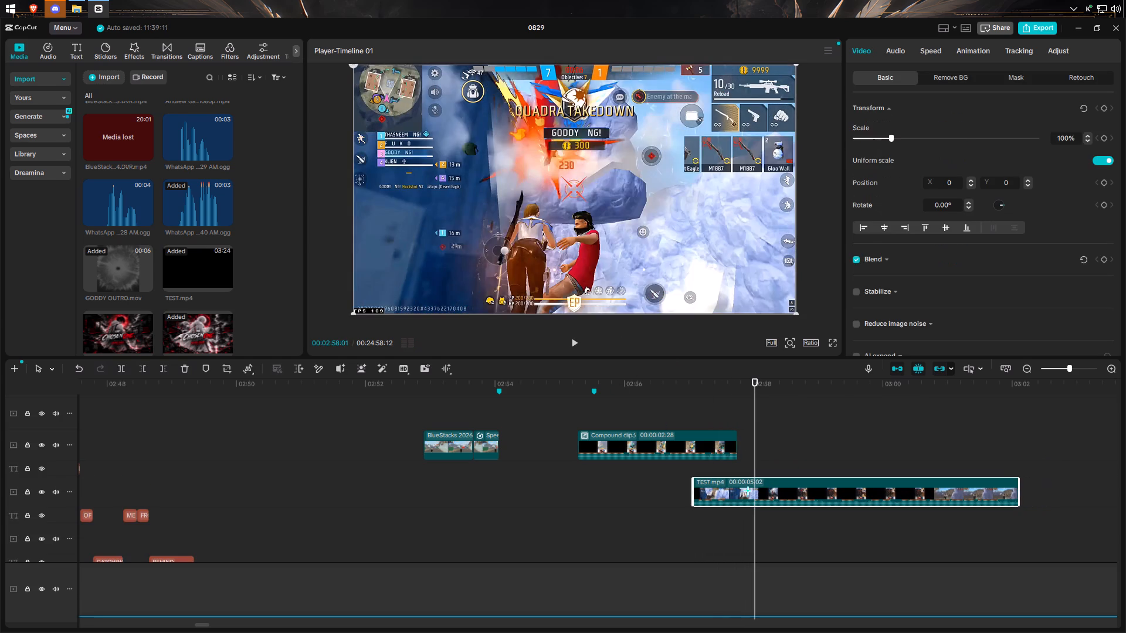
left_click(667, 478)
left_click(568, 343)
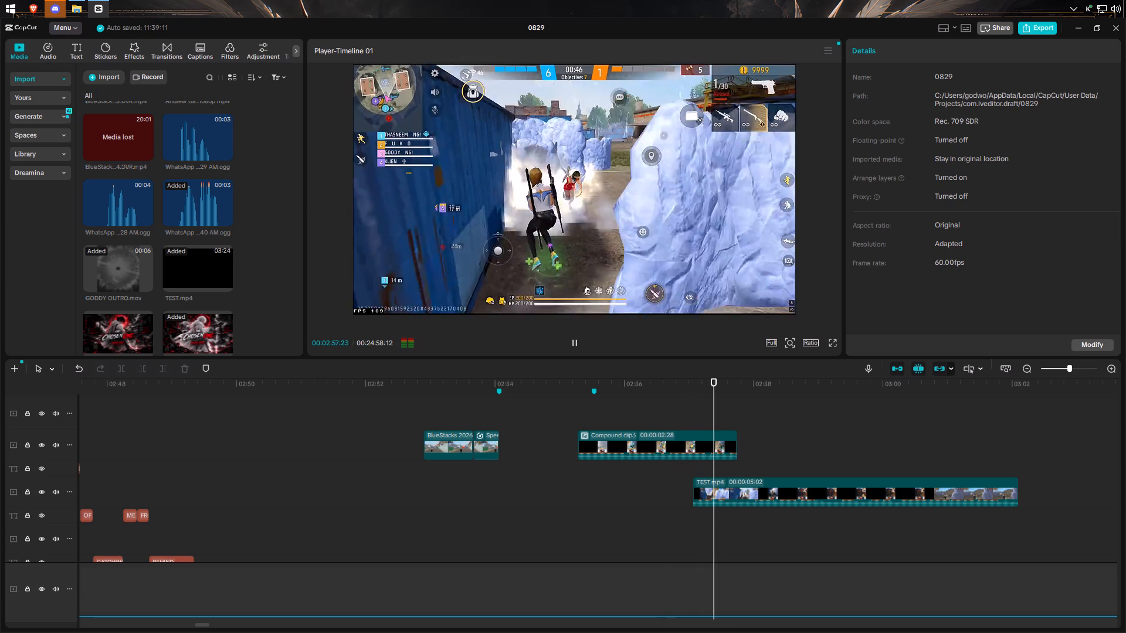
left_click(568, 343)
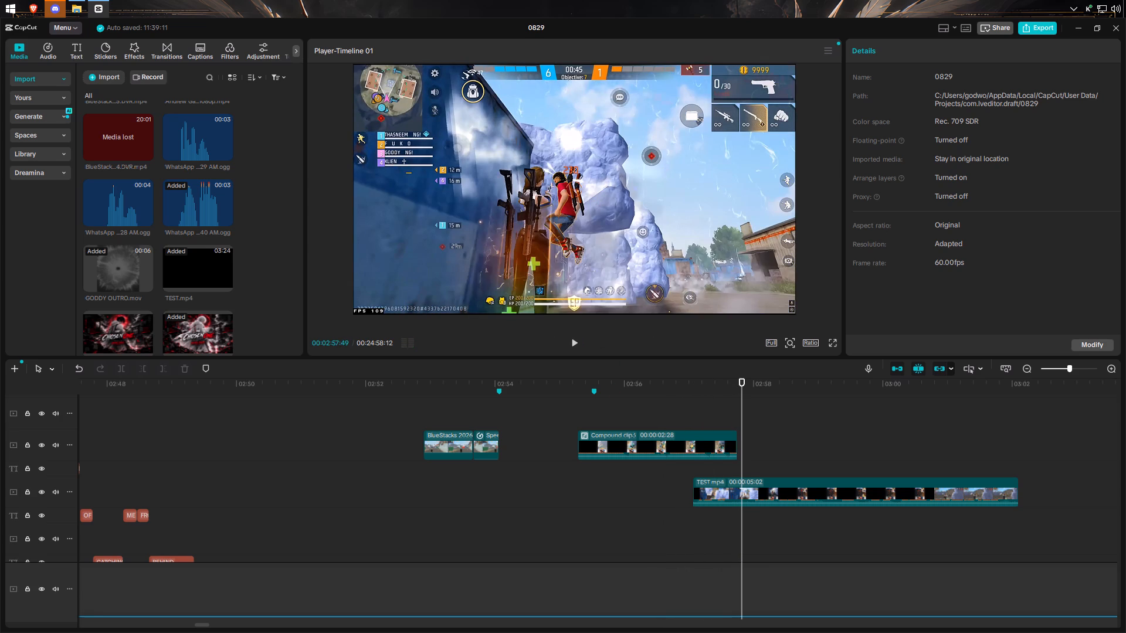
left_click(574, 346)
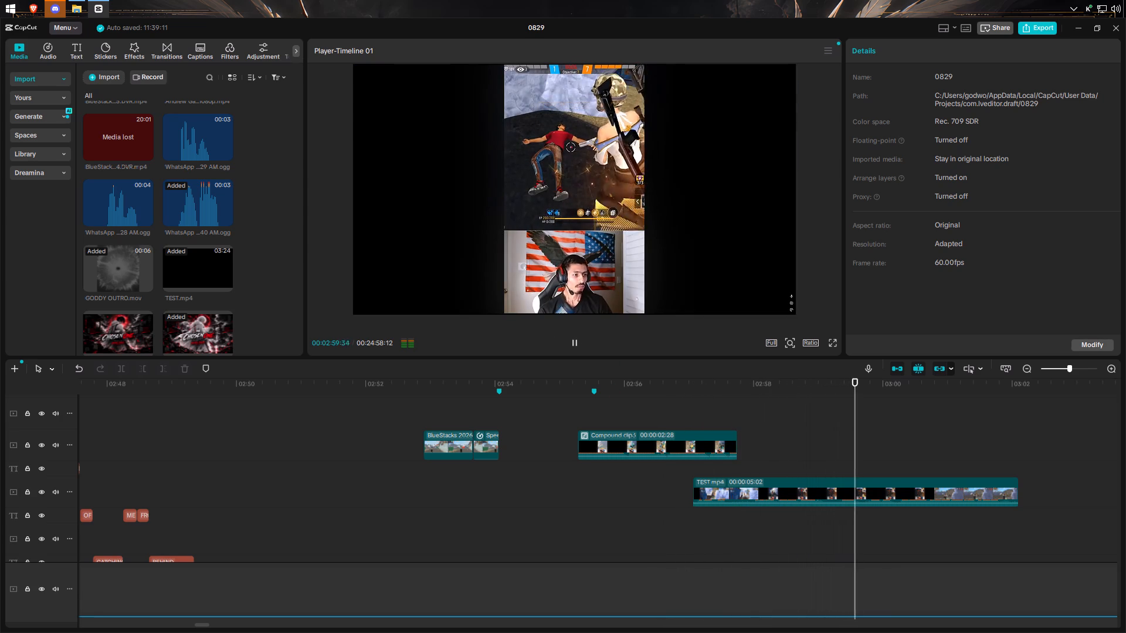
double_click(574, 346)
left_click(574, 346)
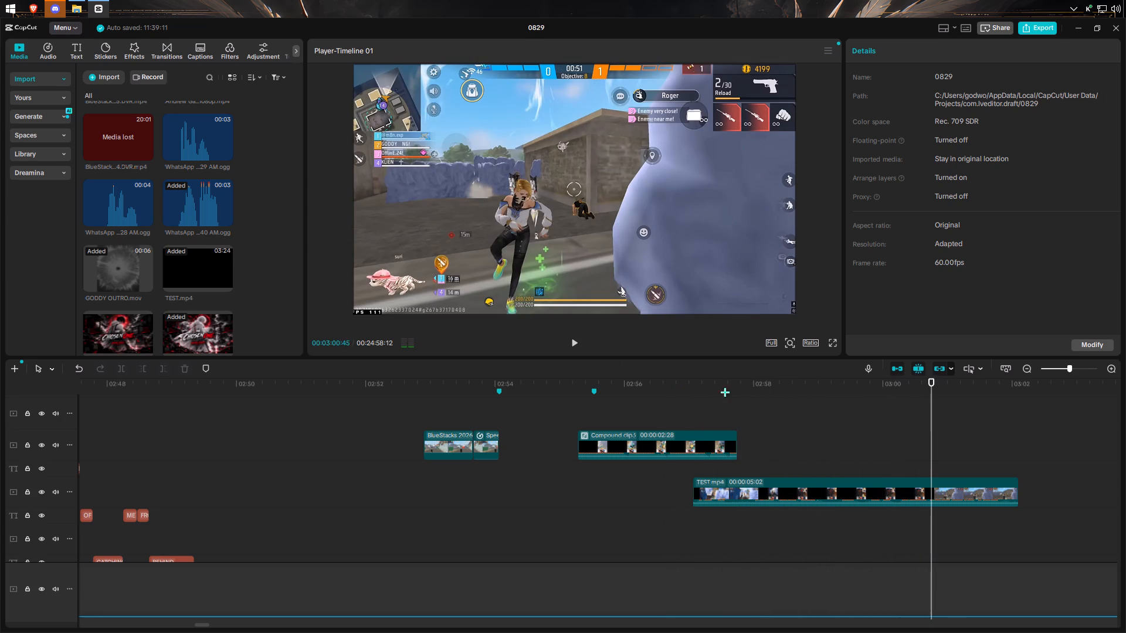
scroll(748, 399, "down", 2)
left_click_drag(753, 454, 765, 454)
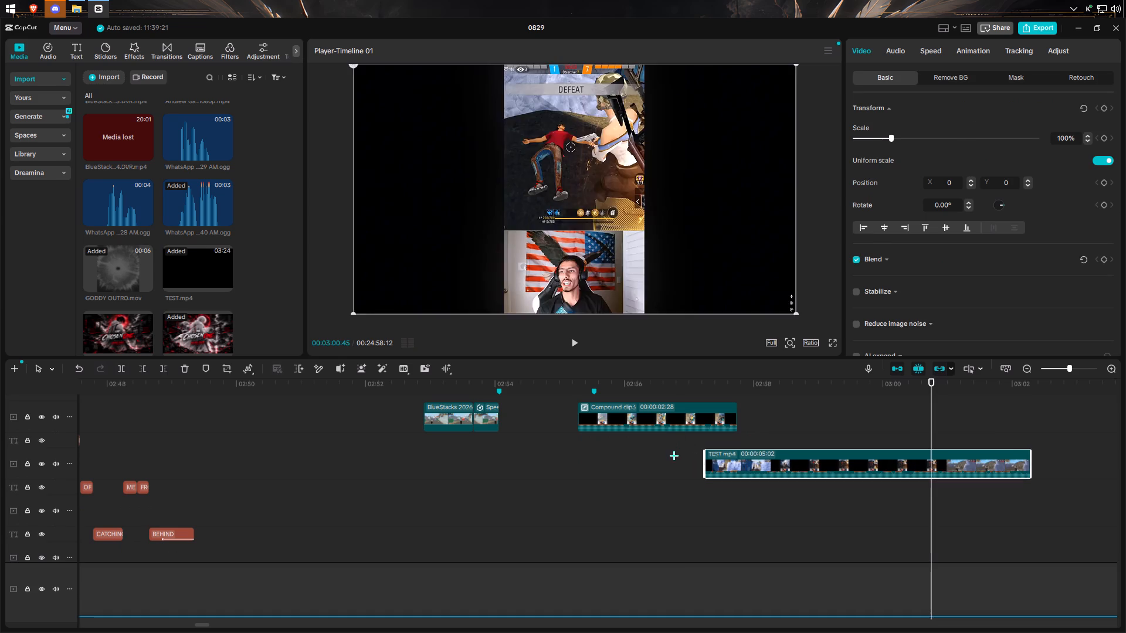
left_click(674, 455)
left_click(577, 348)
left_click(577, 348)
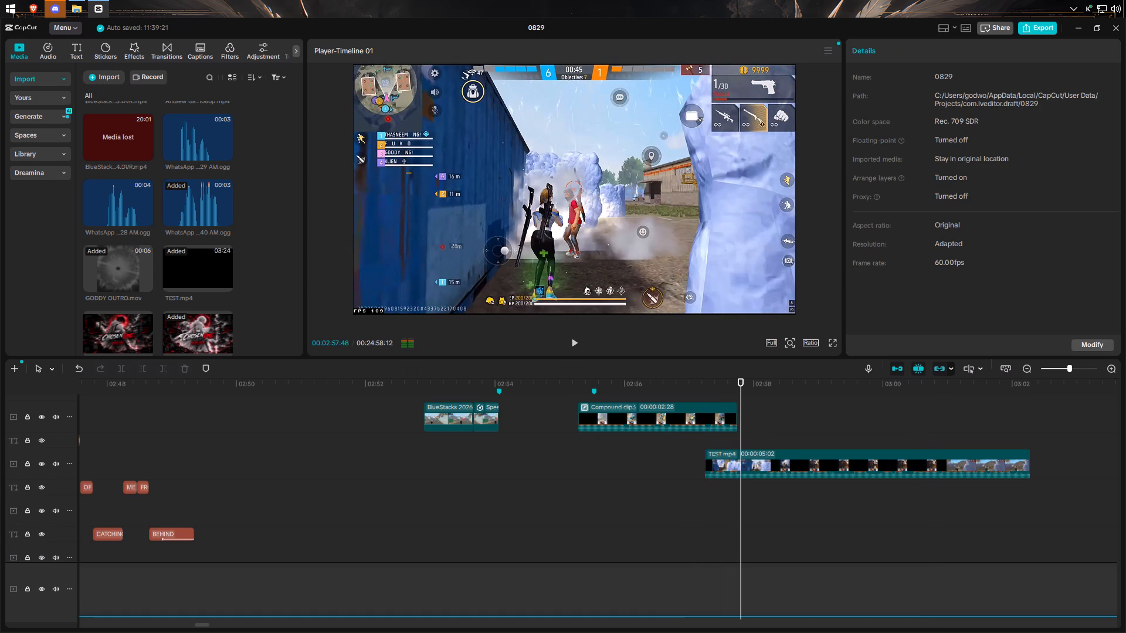
left_click(577, 348)
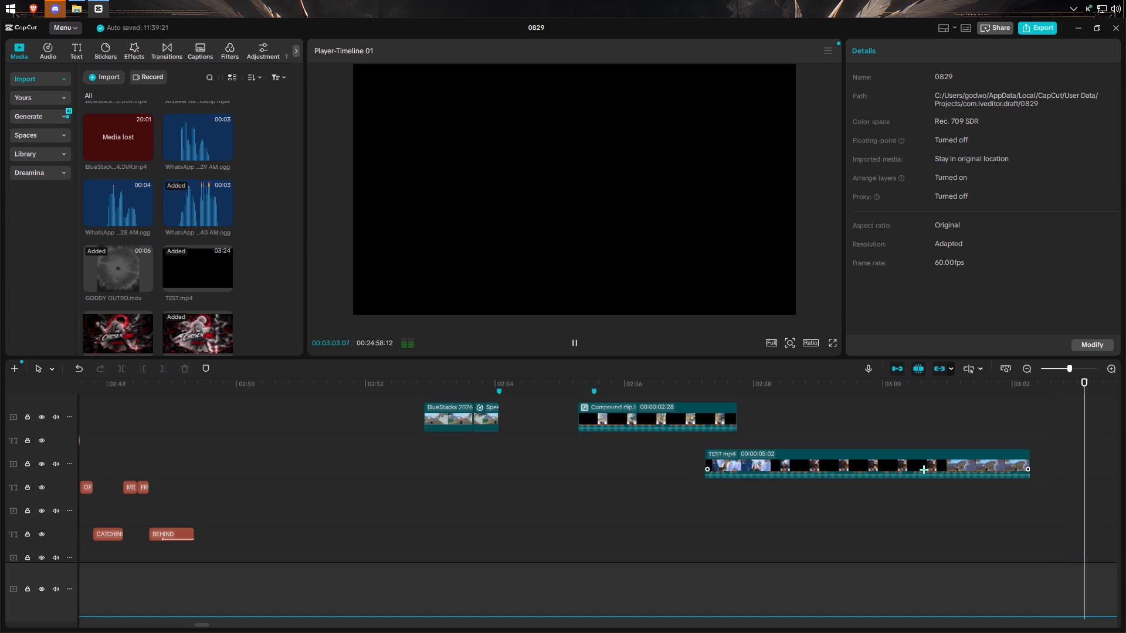
Rewind to Compound clip3 and play through the overlap and the whole TEST.mp4 segment to review the new timing.
left_click(378, 475)
left_click_drag(378, 469, 30, 445)
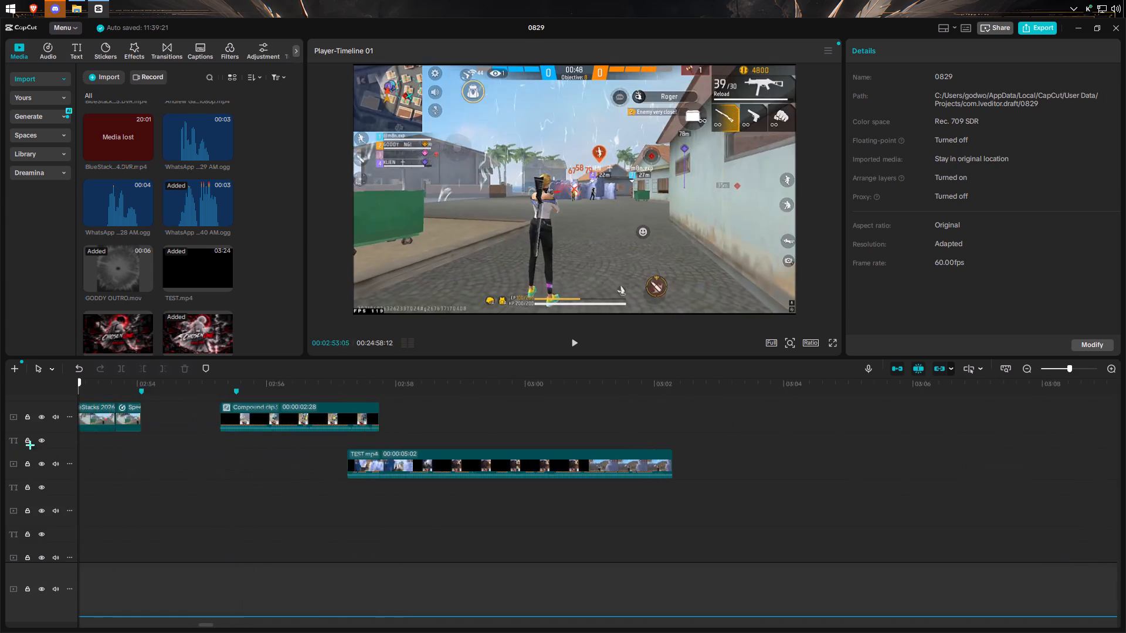
left_click_drag(30, 445, 584, 461)
left_click(575, 350)
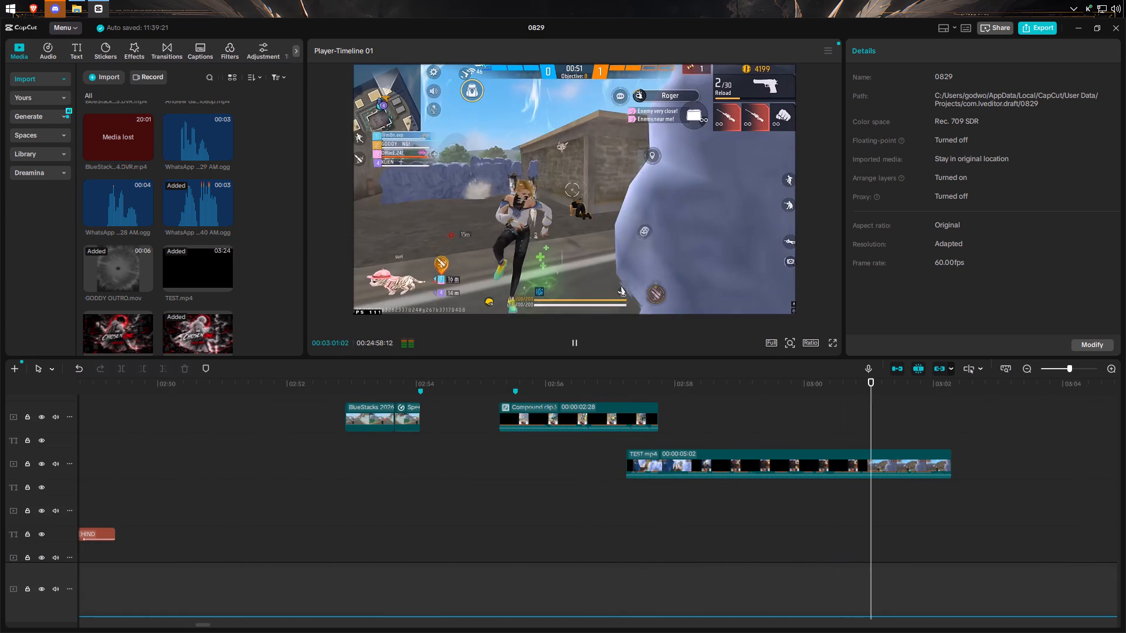
left_click(575, 350)
left_click(575, 350)
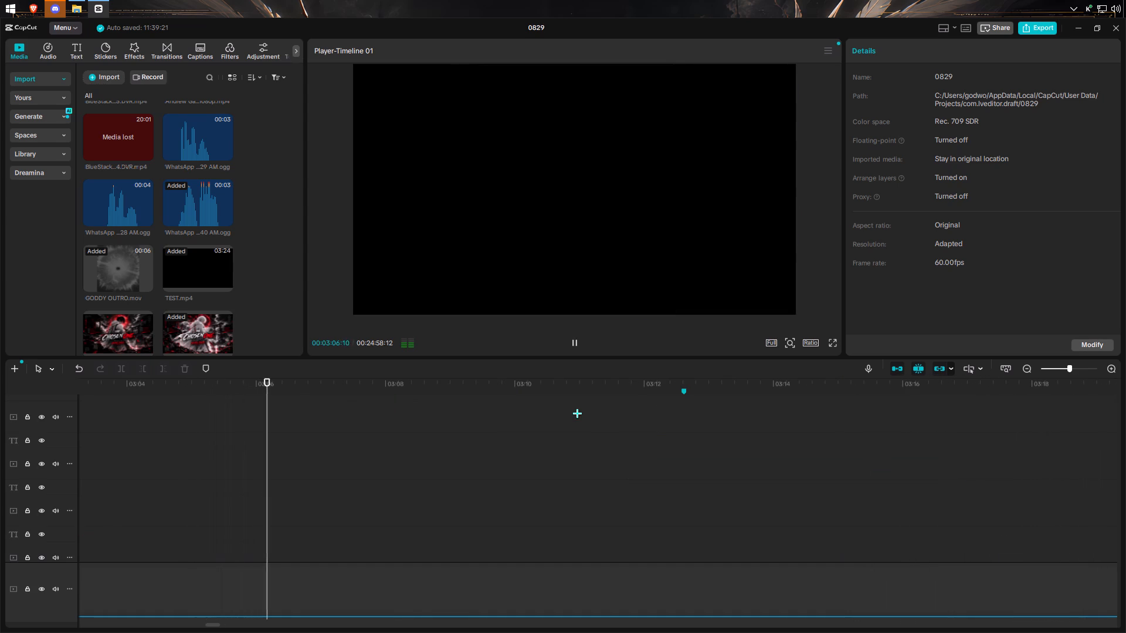
Open the preview in full screen and review the early part of the edit from about 00:00:52 onwards.
left_click(839, 343)
left_click(836, 345)
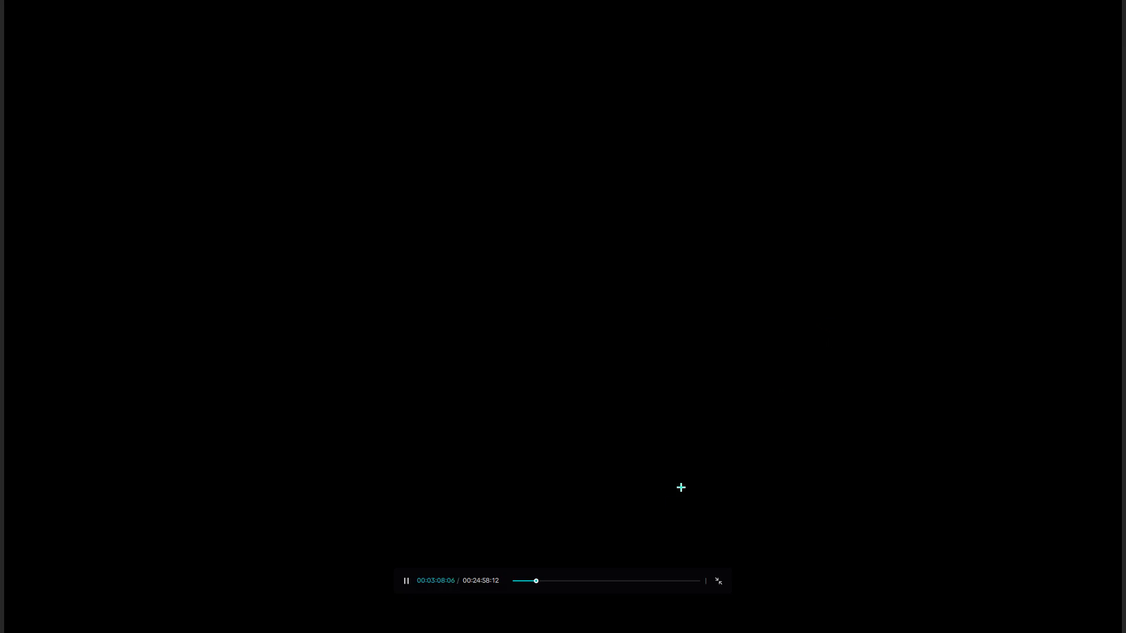
left_click(519, 582)
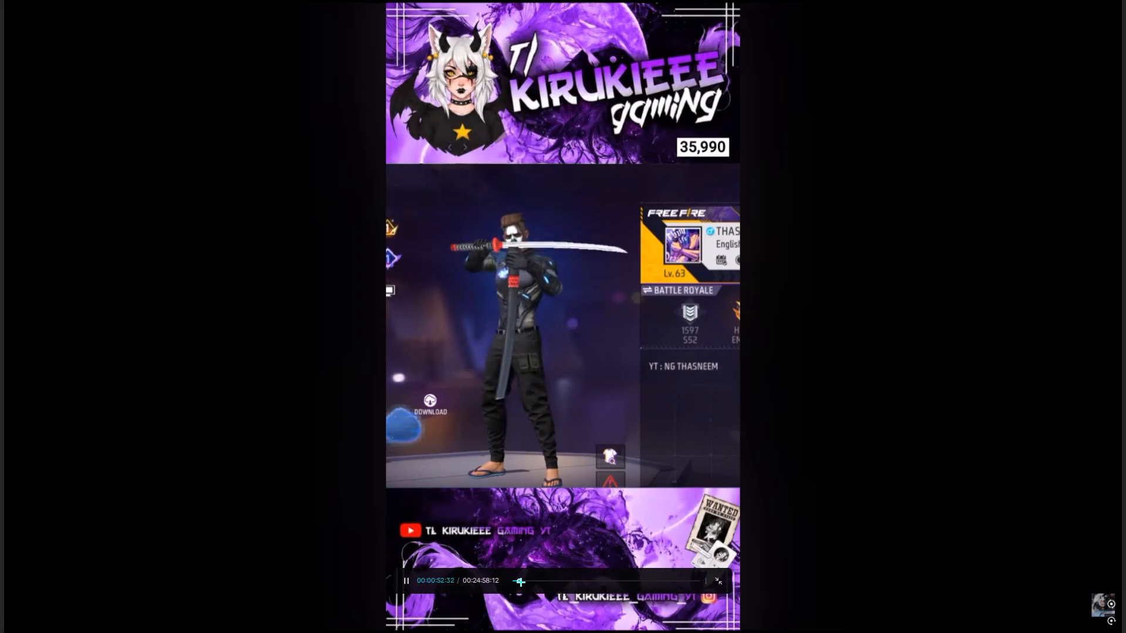
left_click(519, 582)
left_click(521, 582)
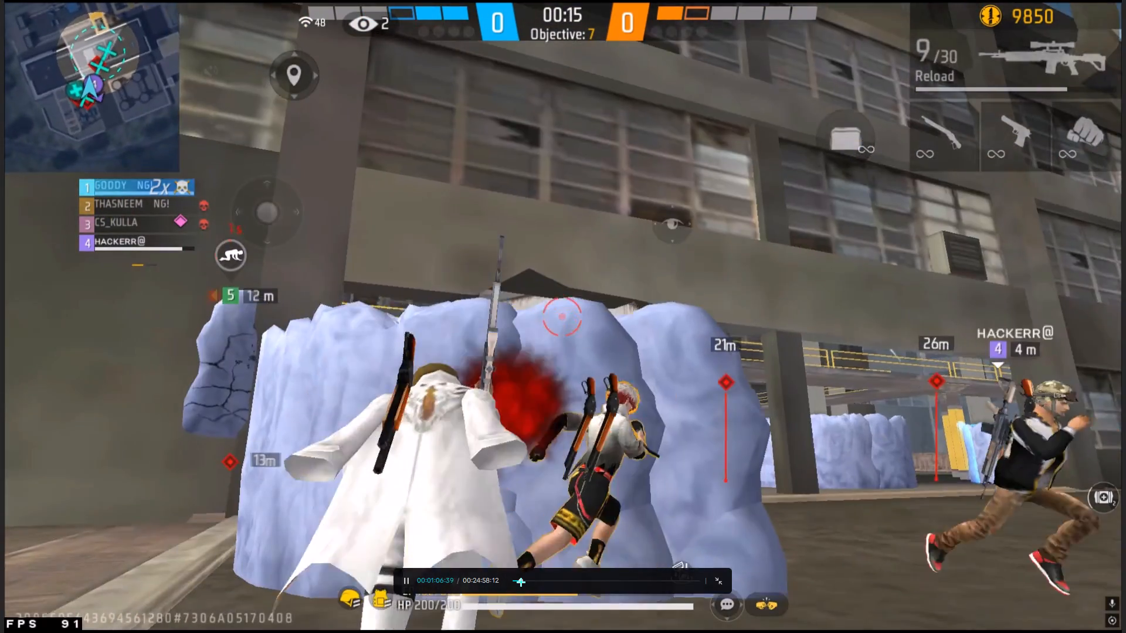
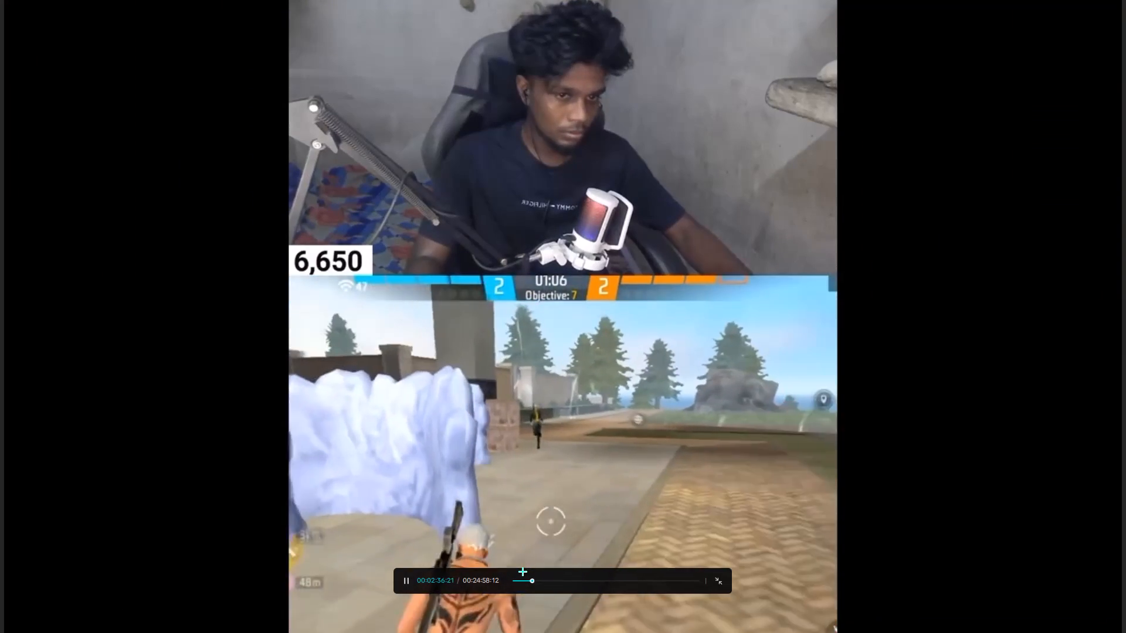
Exit the full-screen preview and delete the two short stacked BlueStacks clips starting at about 02:34:51 on the timeline.
key("Escape")
left_click(512, 503)
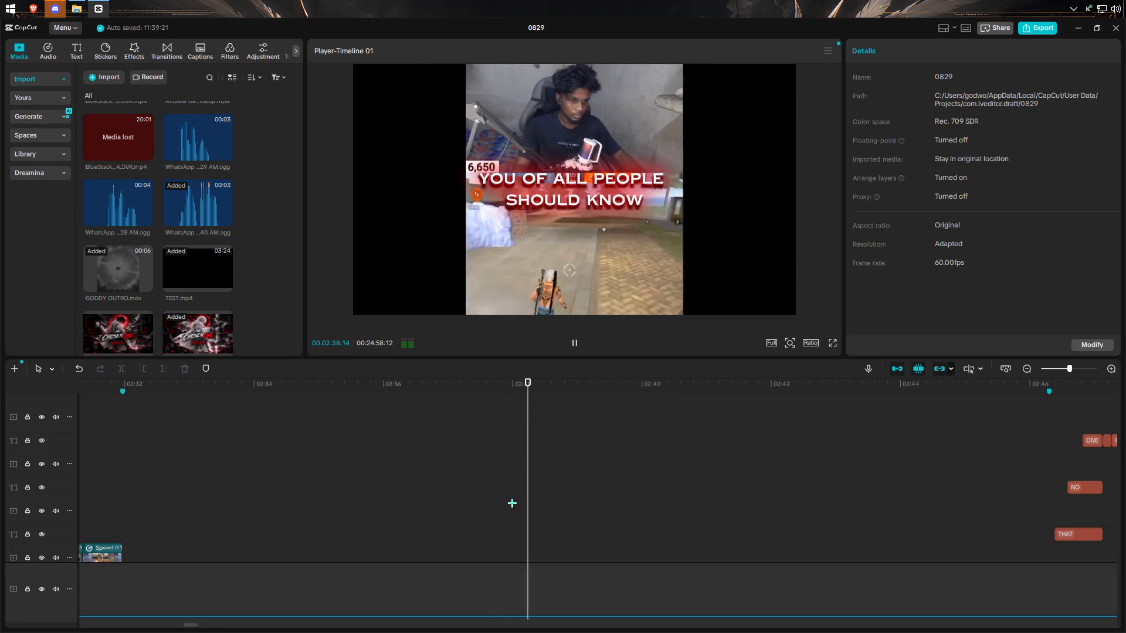
left_click_drag(512, 503, 336, 498)
scroll(336, 498, "up", 5)
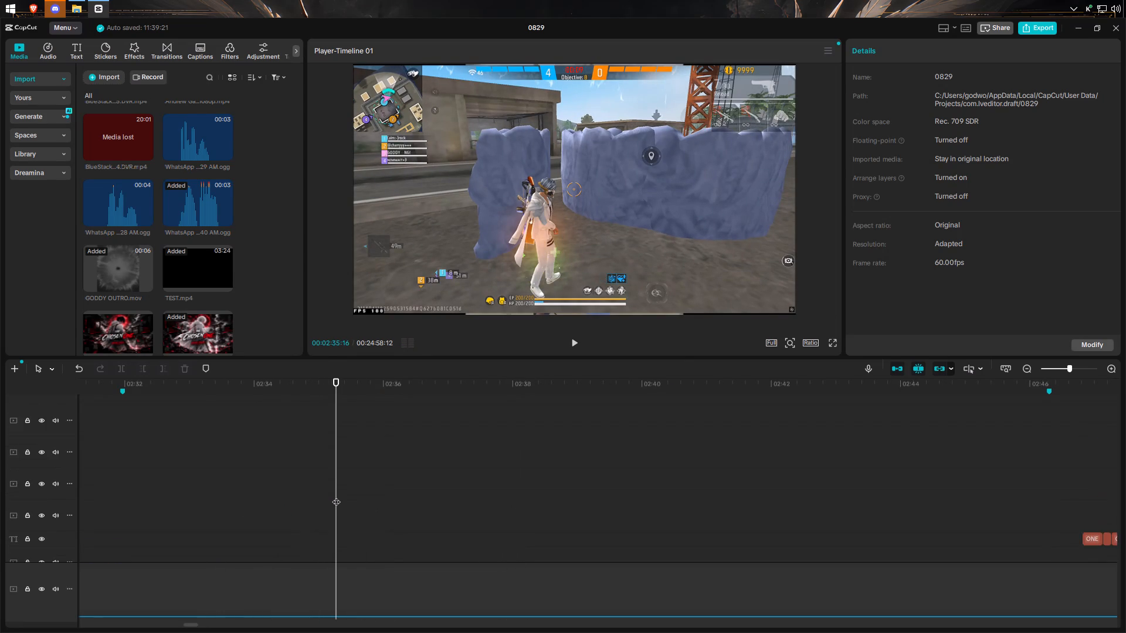
scroll(336, 496, "up", 17)
scroll(336, 496, "down", 20)
scroll(336, 496, "down", 8)
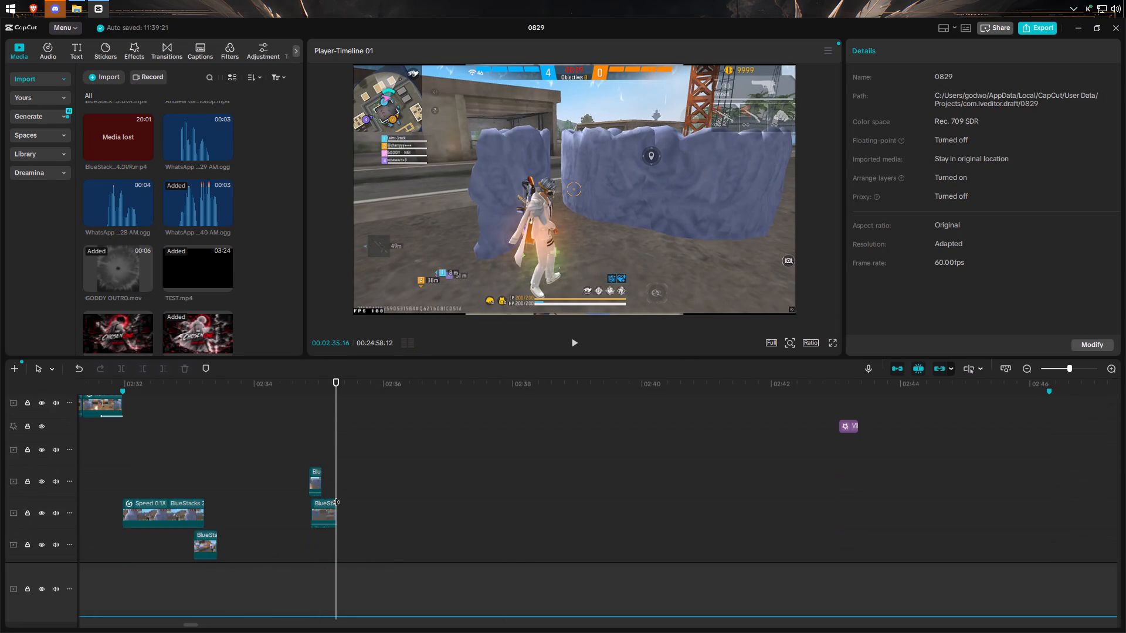
left_click(324, 496)
left_click_drag(324, 506, 317, 510)
left_click(317, 512)
left_click_drag(317, 512, 310, 515)
left_click(310, 447)
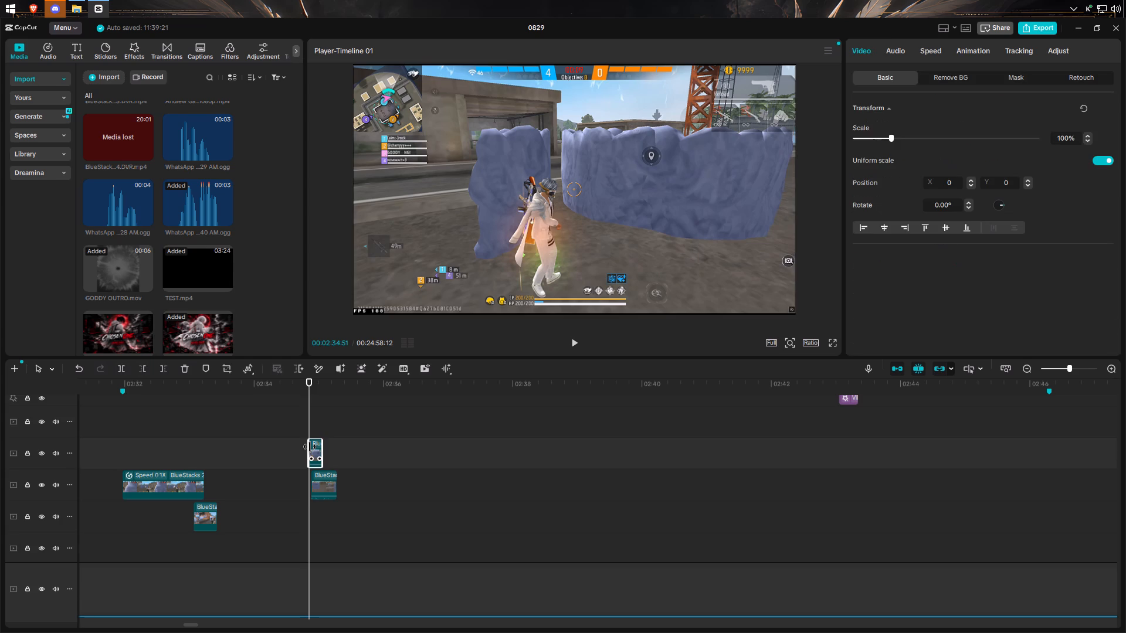
left_click(185, 375)
left_click(322, 489)
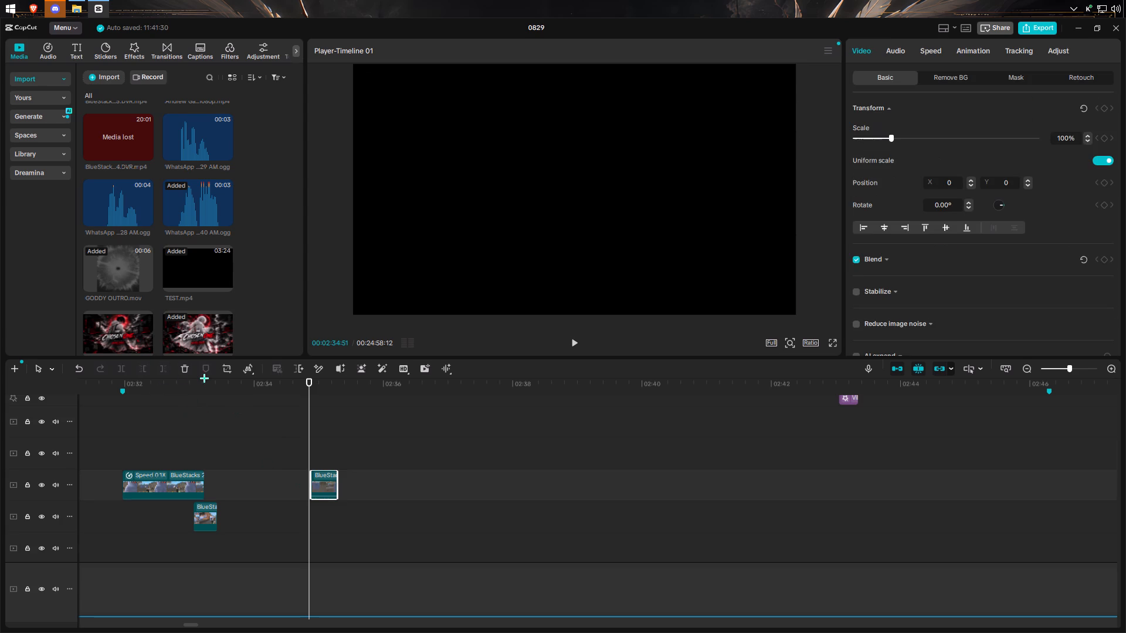
left_click(186, 369)
Play back the timeline from just before the spot where the two short clips were deleted.
left_click(280, 455)
left_click(567, 341)
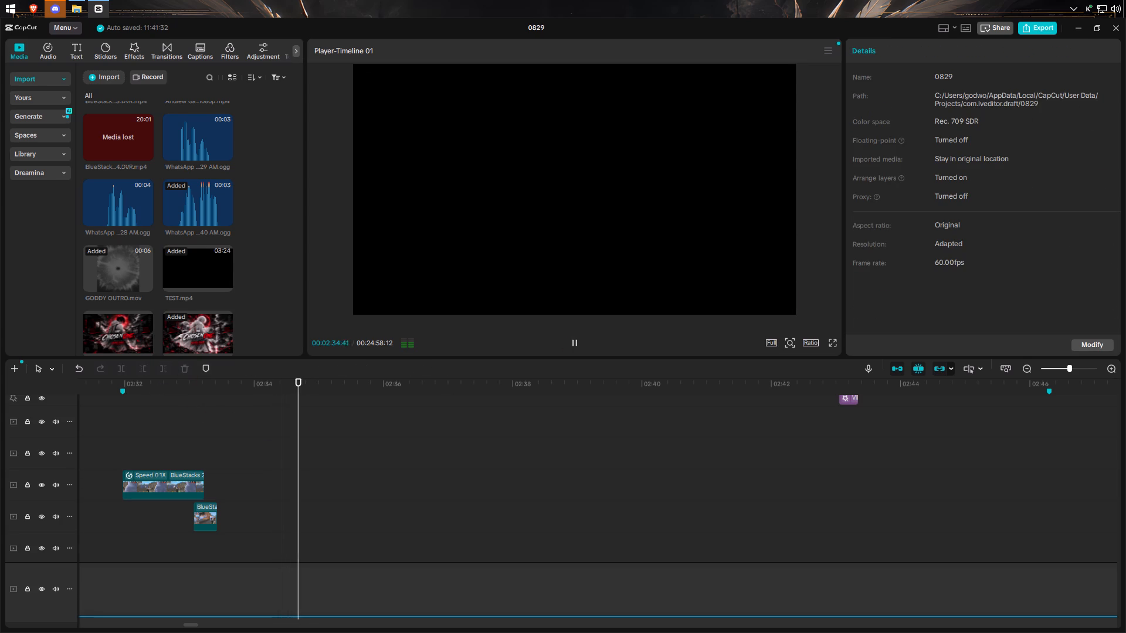
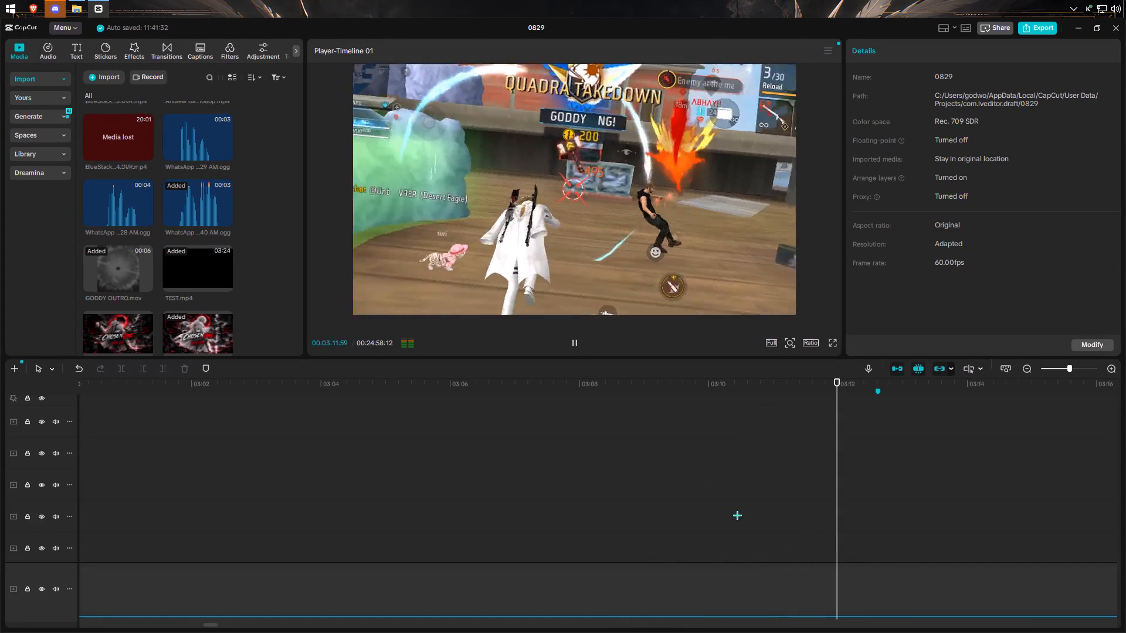
Move the playhead back to about 01:43 at the "Bye-Bye" text and play the video from there.
left_click(737, 515)
left_click_drag(737, 515, 0, 438)
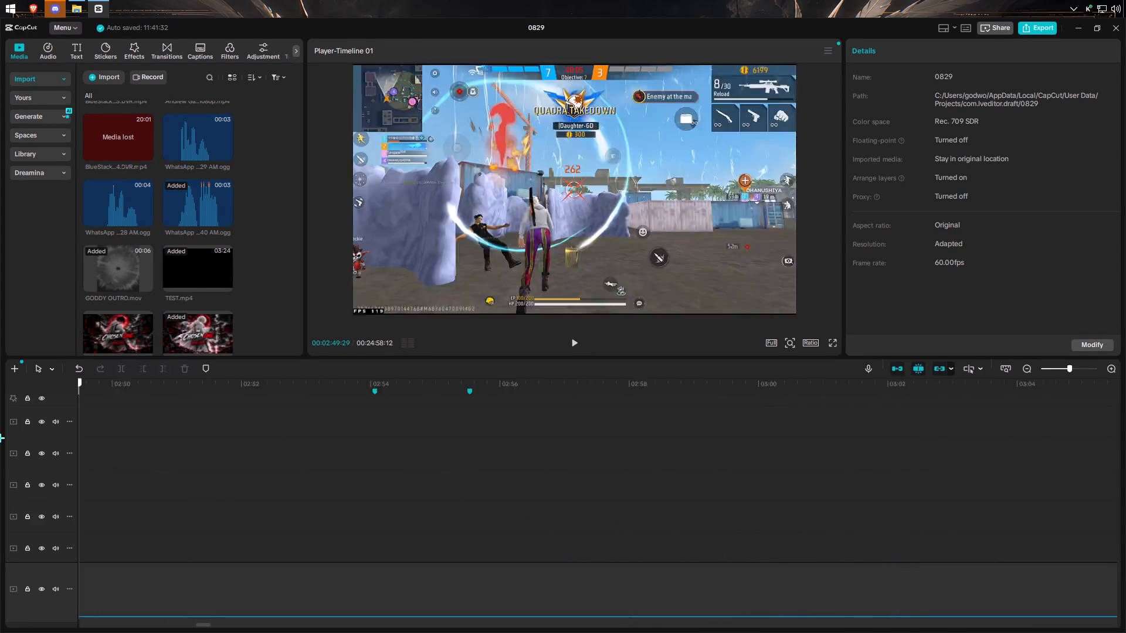
left_click_drag(0, 438, 315, 448)
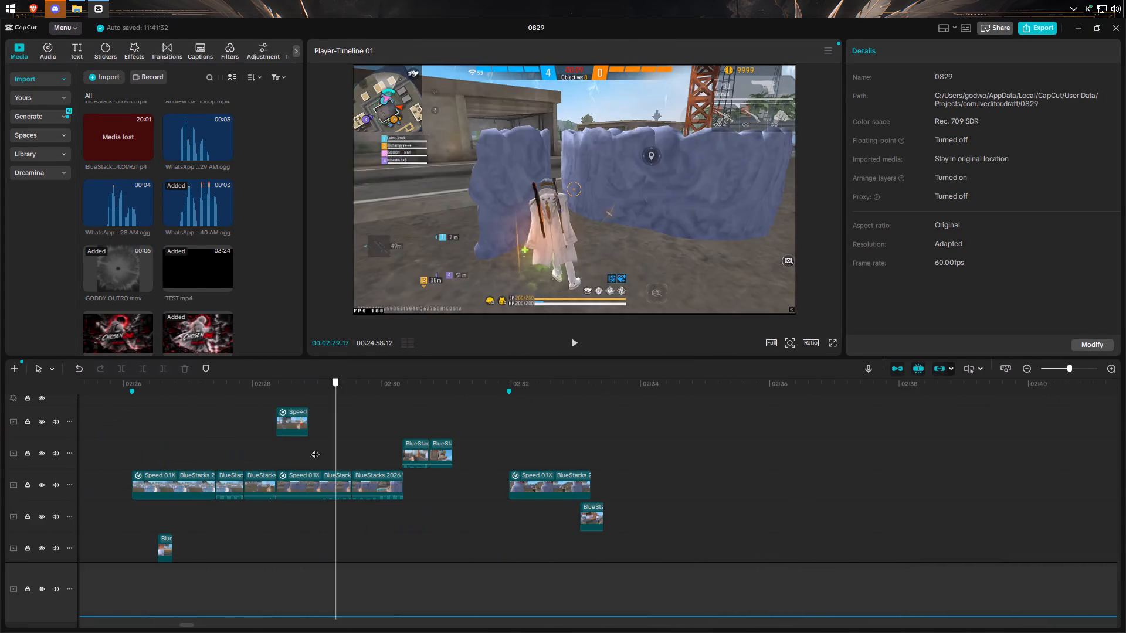
left_click_drag(315, 448, 0, 462)
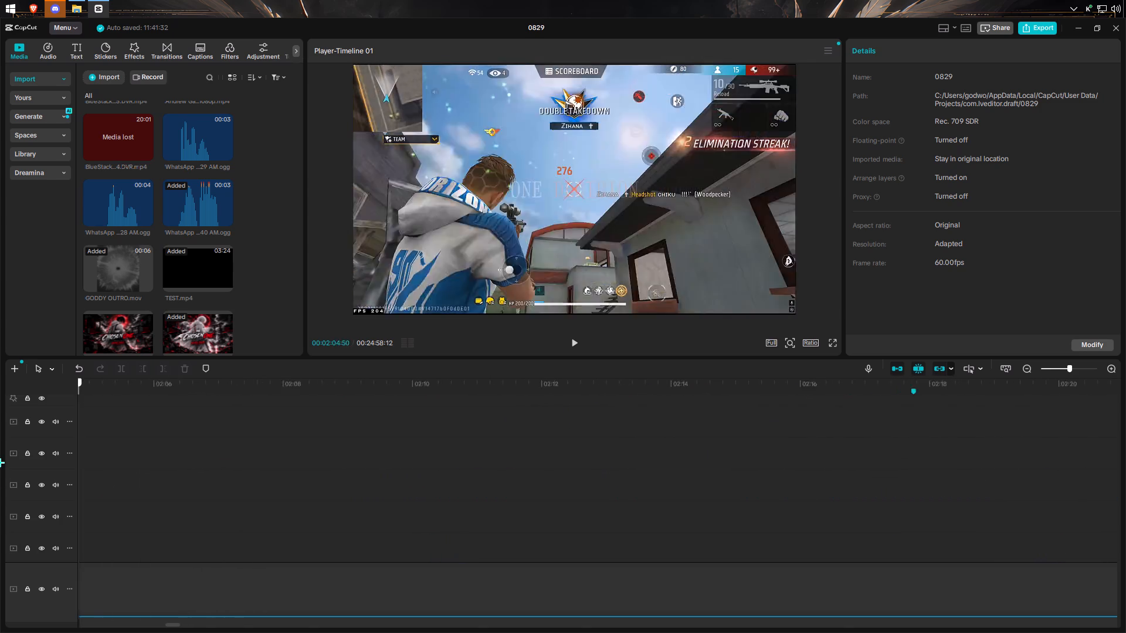
left_click_drag(0, 462, 299, 418)
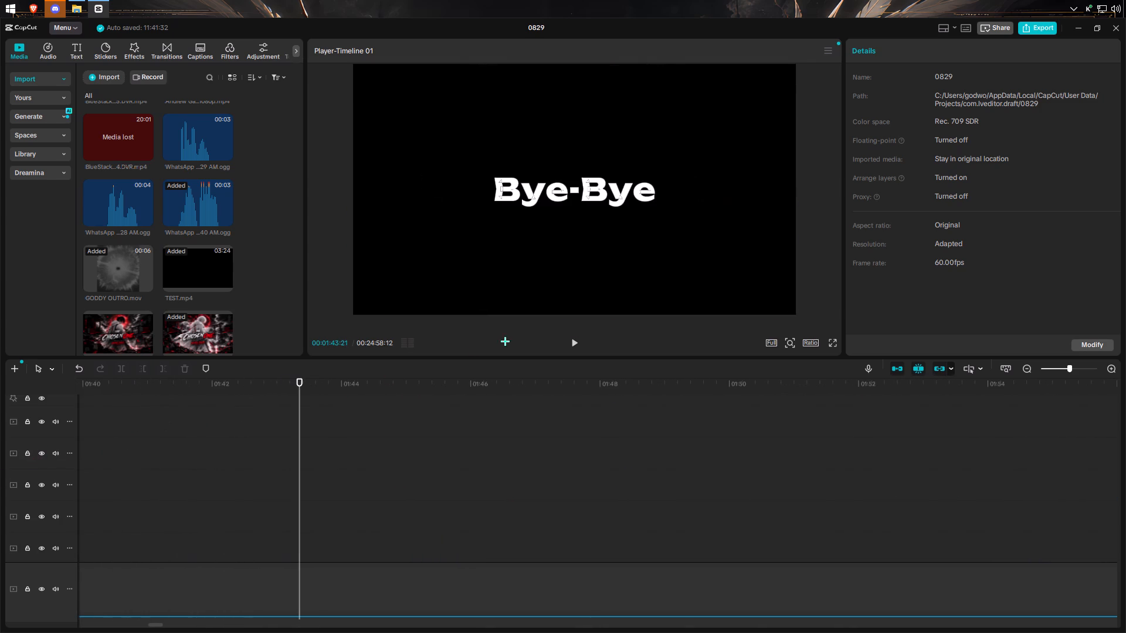
left_click(577, 348)
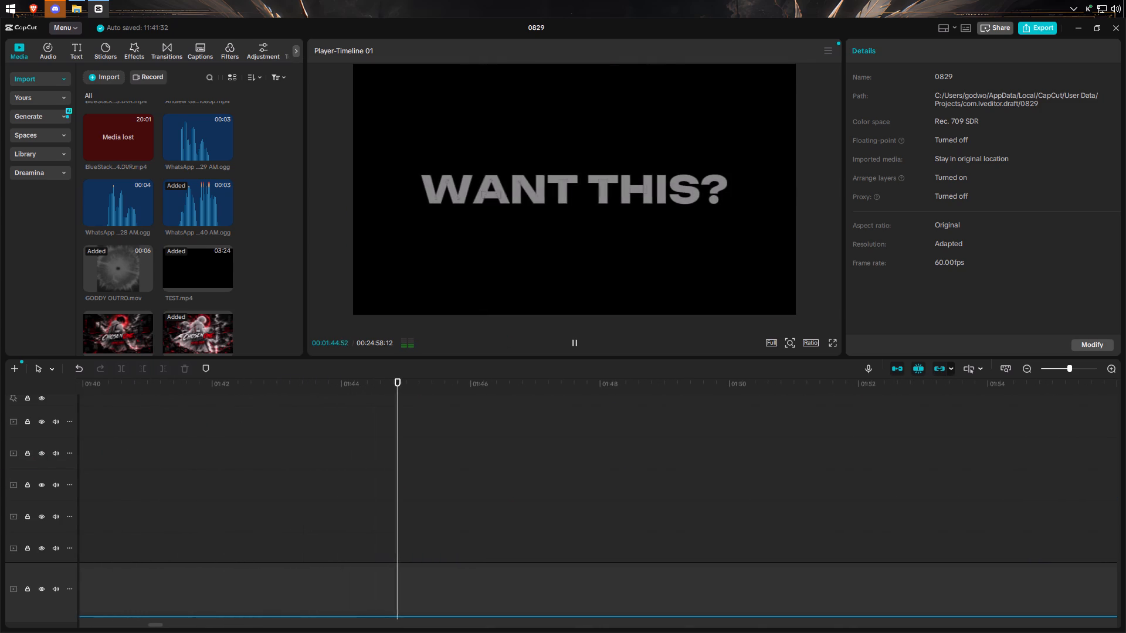
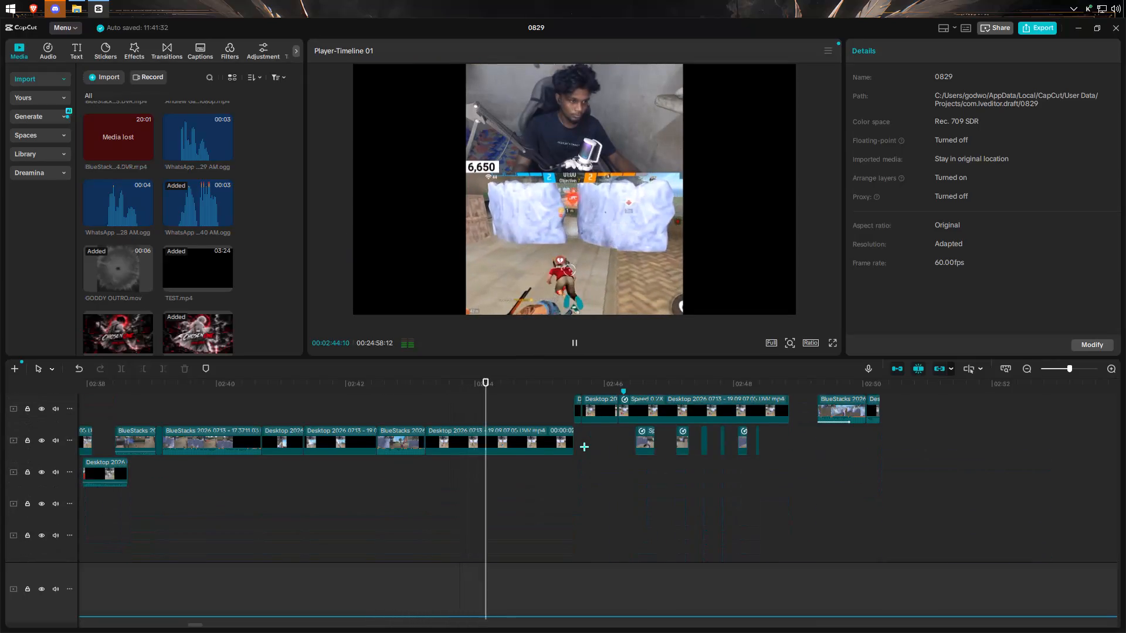
Find the cut point by stepping through playback and split the WhatsApp audio clip at about 00:02:57:09.
scroll(584, 447, "up", 6)
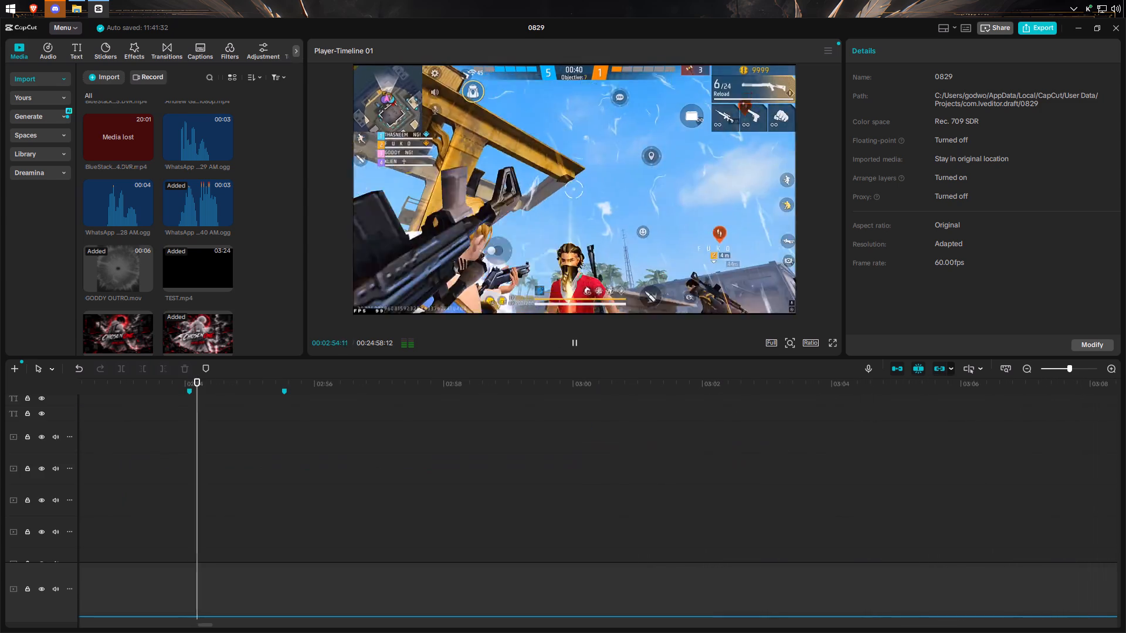
left_click(568, 341)
left_click(568, 341)
left_click(568, 341)
scroll(496, 454, "down", 4)
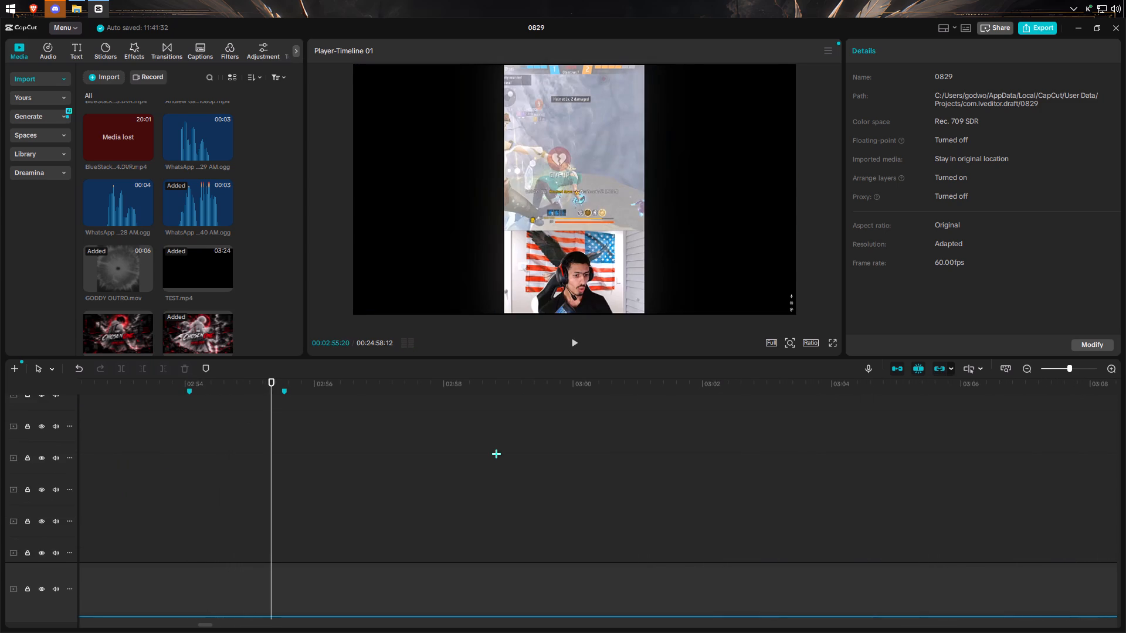
scroll(496, 454, "down", 20)
scroll(496, 454, "down", 4)
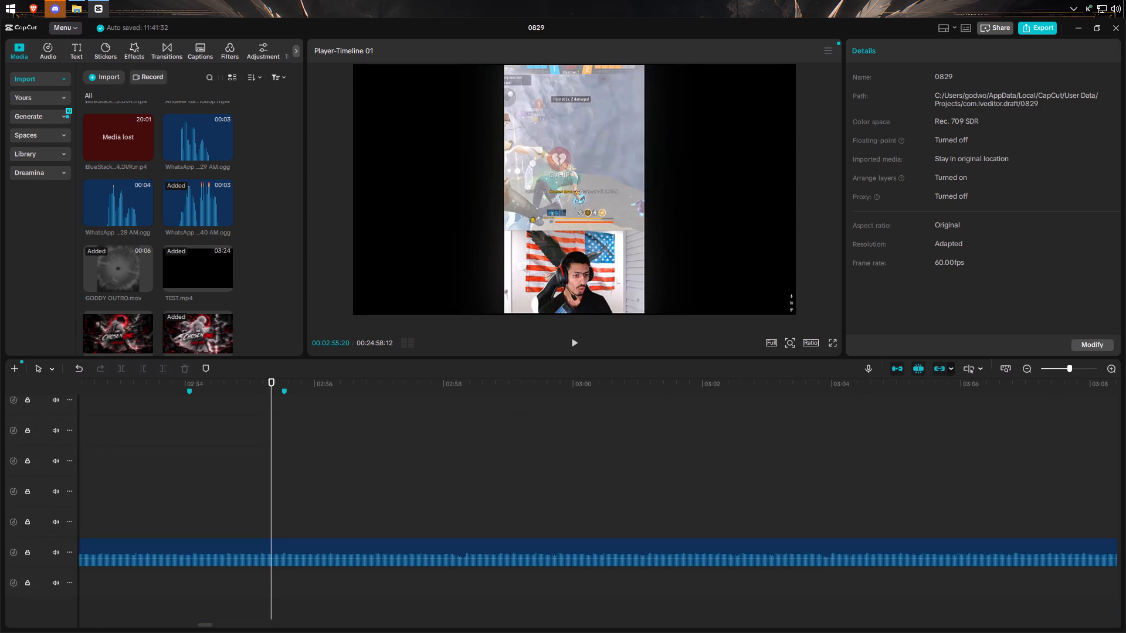
left_click(570, 345)
left_click(570, 345)
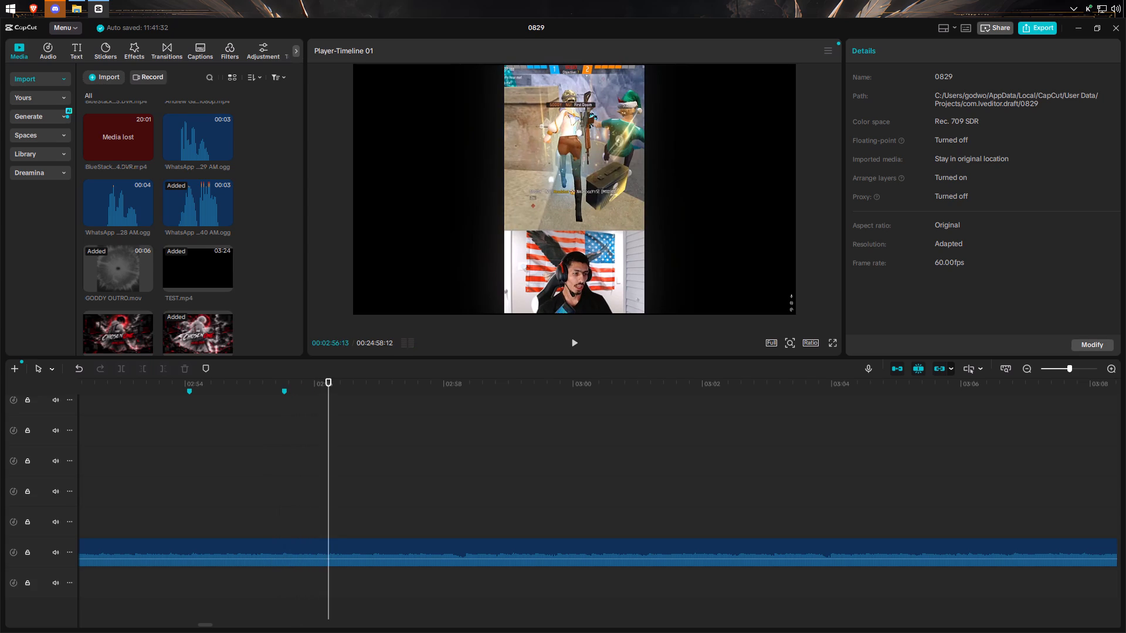
left_click(570, 345)
left_click(570, 345)
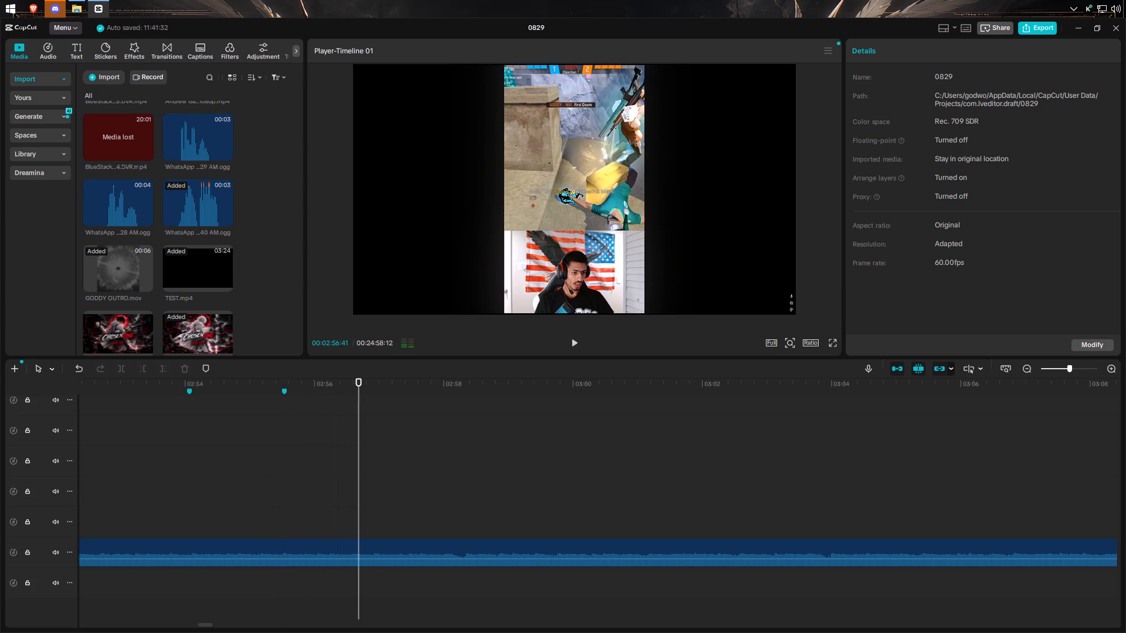
triple_click(570, 345)
left_click(570, 345)
left_click(396, 543)
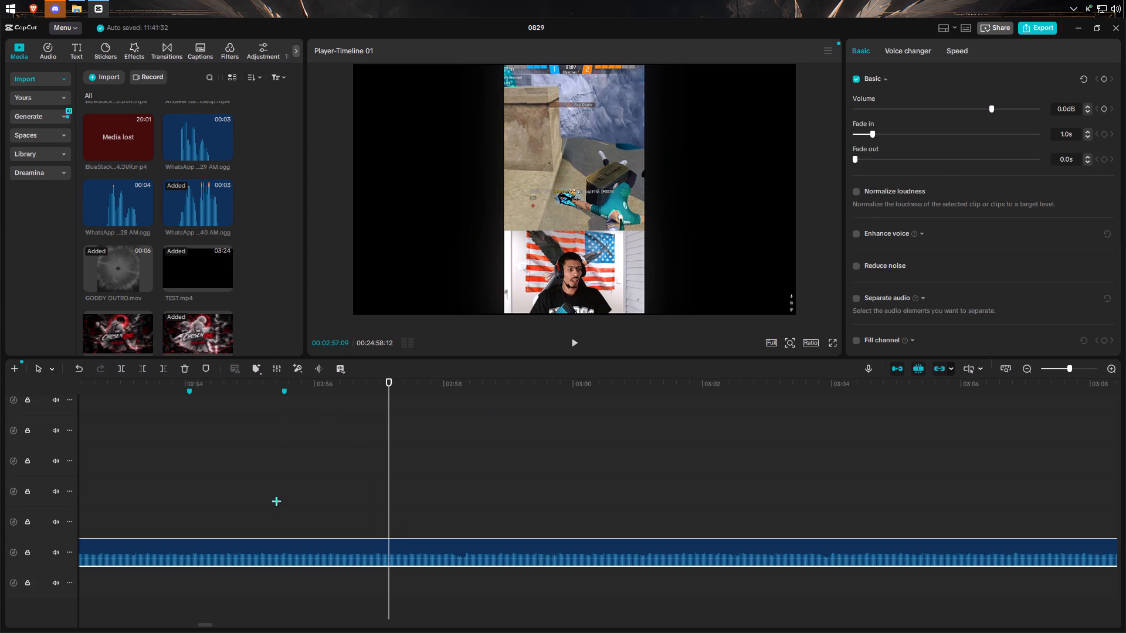
left_click(120, 366)
Play on from the audio split in short bursts and stop at about 00:03:02:04.
left_click(575, 341)
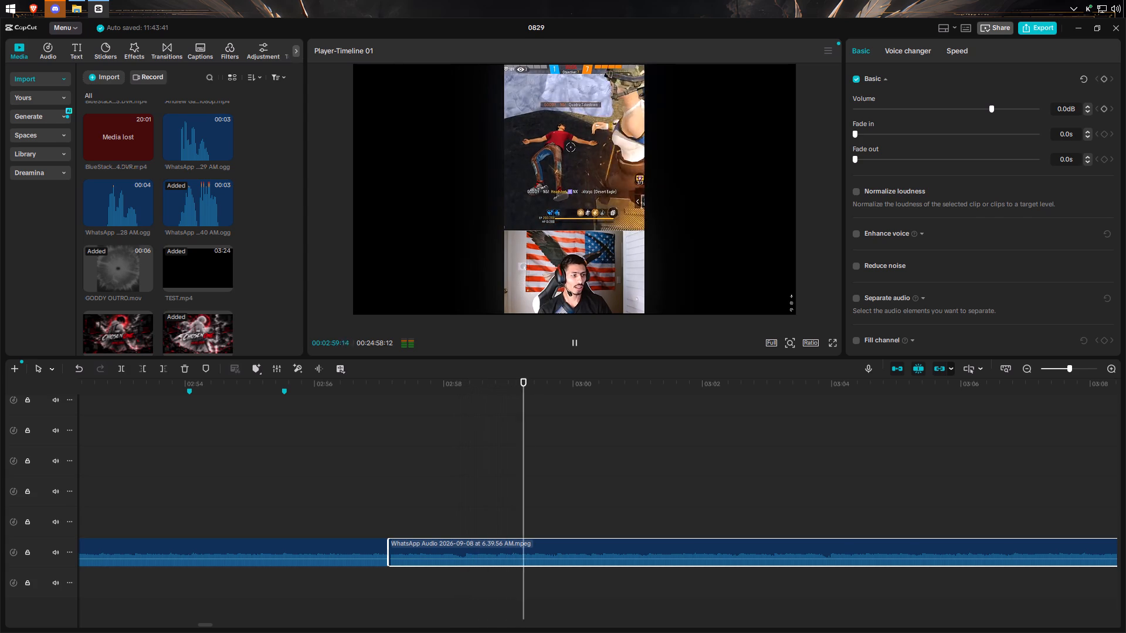
left_click(575, 341)
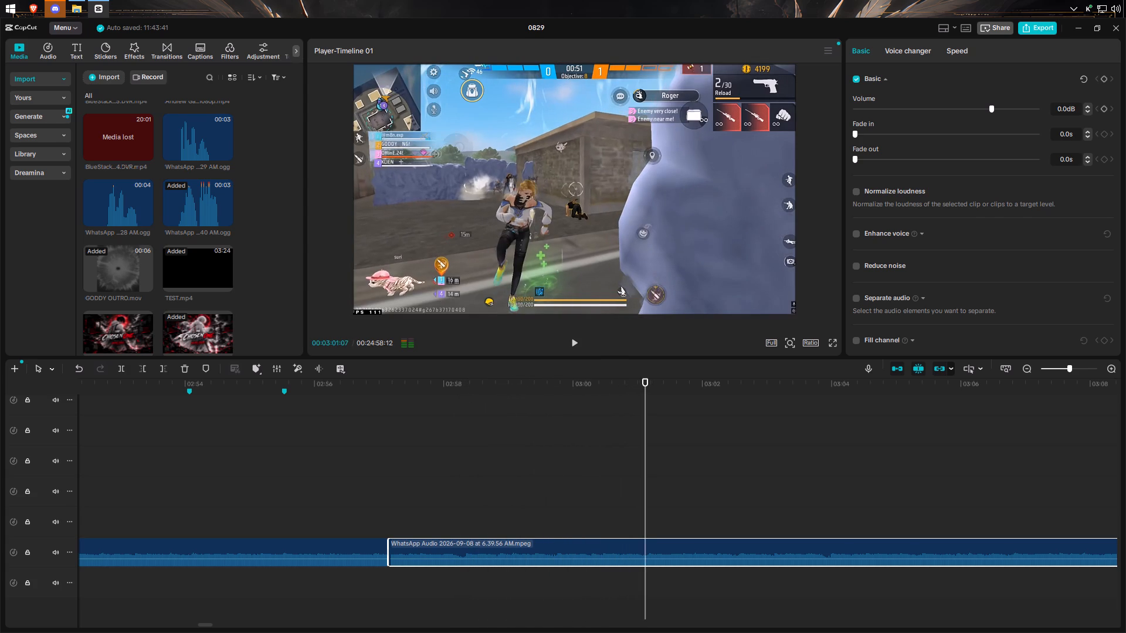
left_click(575, 341)
triple_click(575, 341)
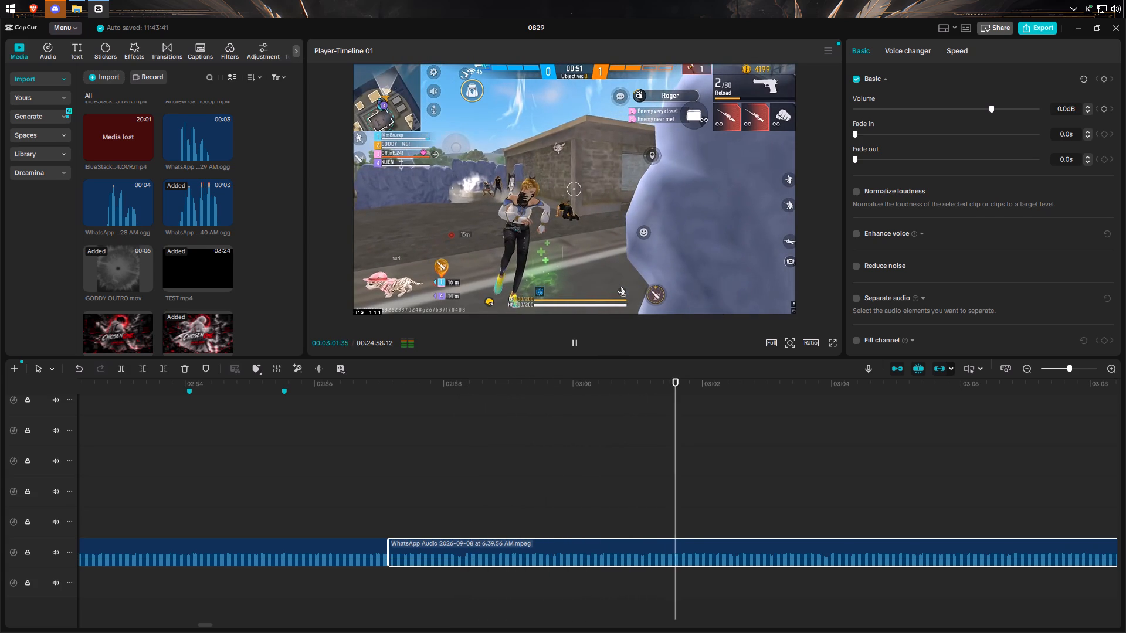
double_click(575, 341)
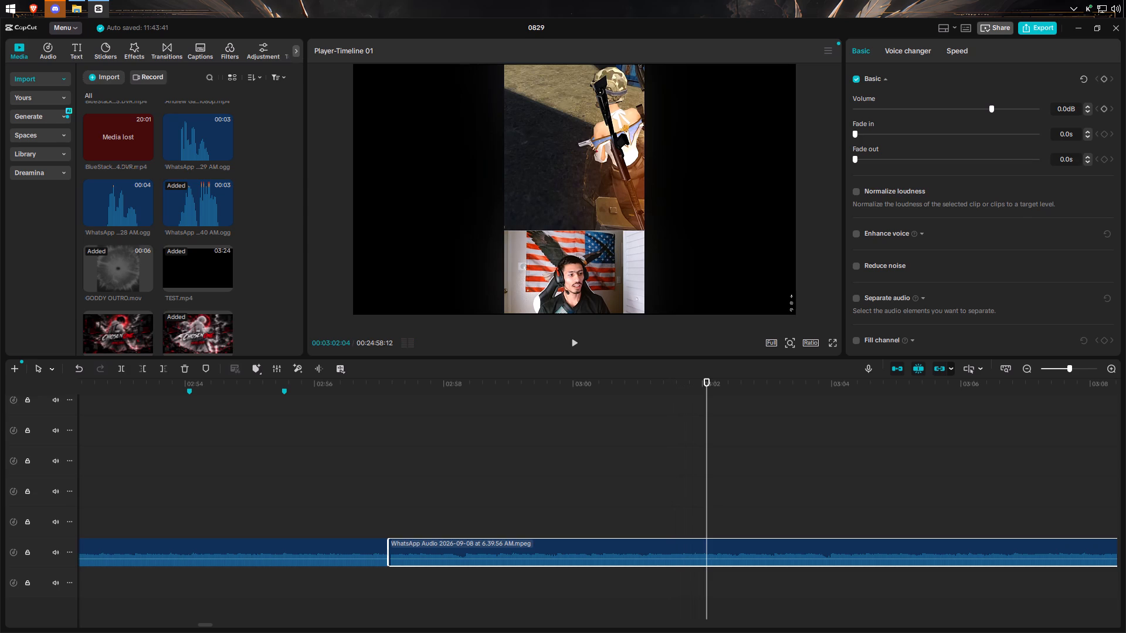
Play briefly onward to 00:03:02:14 and split the selected WhatsApp audio clip there.
double_click(575, 341)
double_click(581, 350)
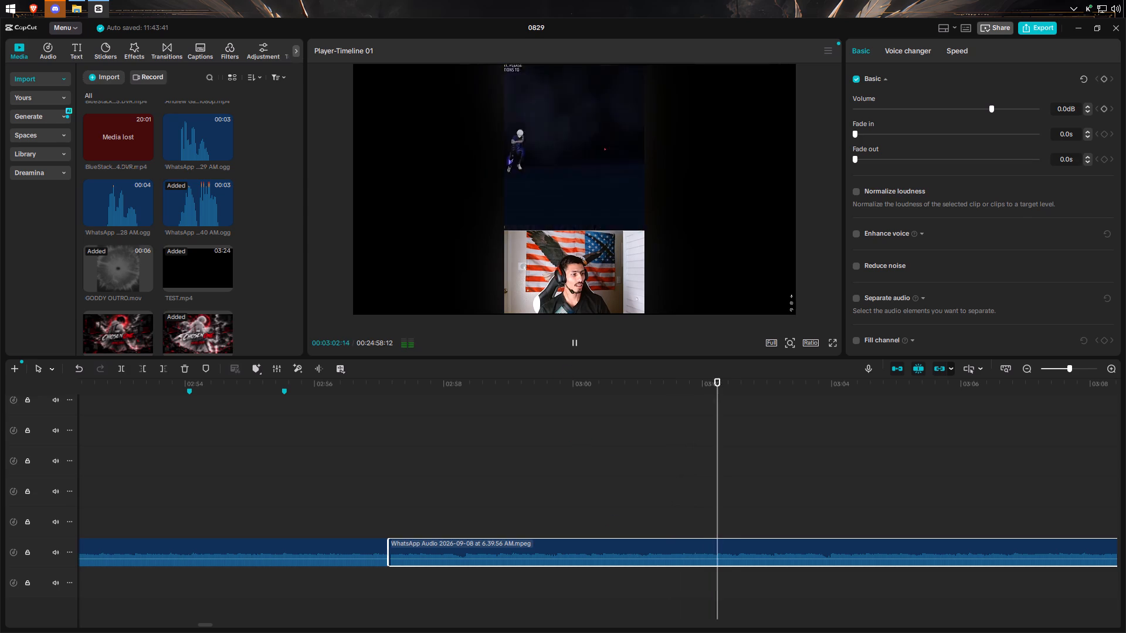
left_click_drag(737, 508, 718, 517)
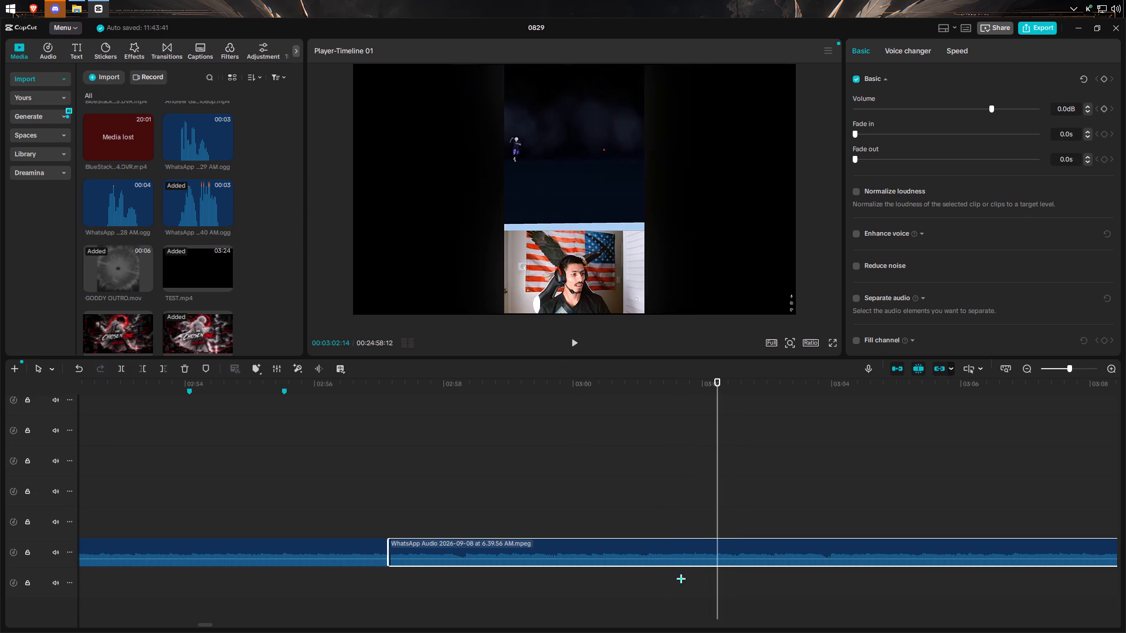
left_click(127, 369)
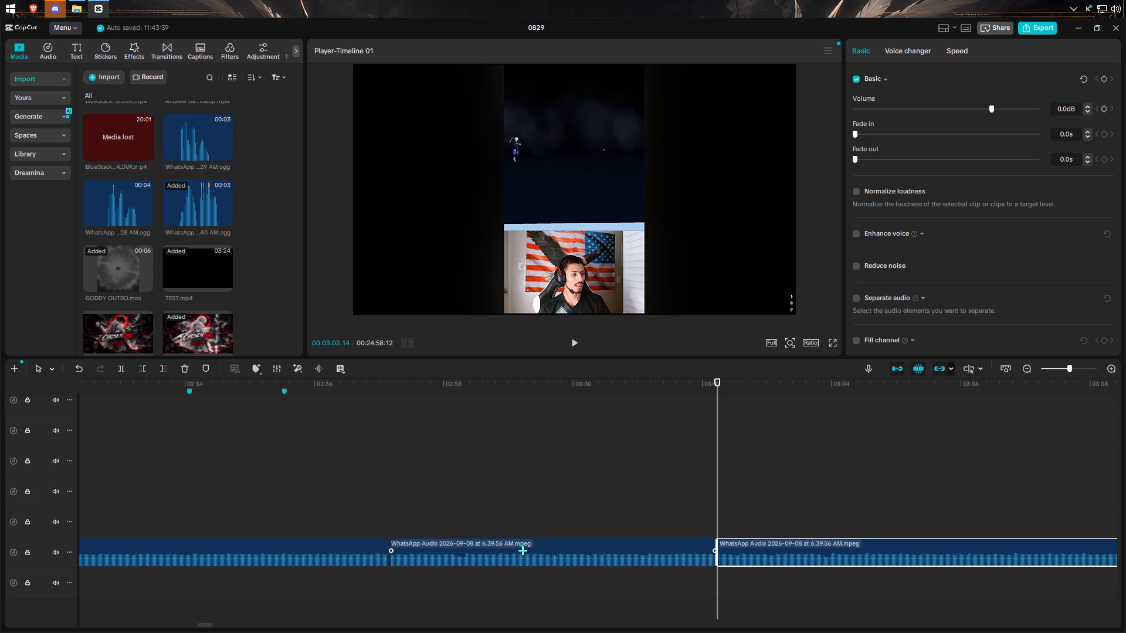
Lower the WhatsApp audio segment between about 02:57 and 03:02 to −∞ dB, and play the video onward from 00:03:02:14.
left_click_drag(524, 559, 521, 614)
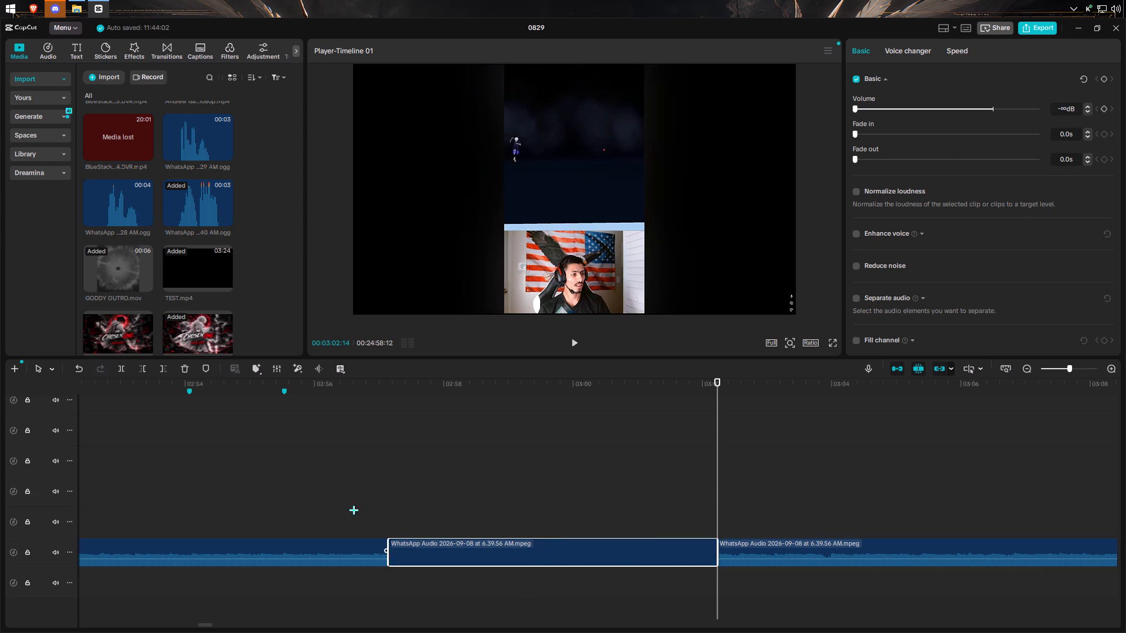
left_click(354, 510)
left_click(570, 345)
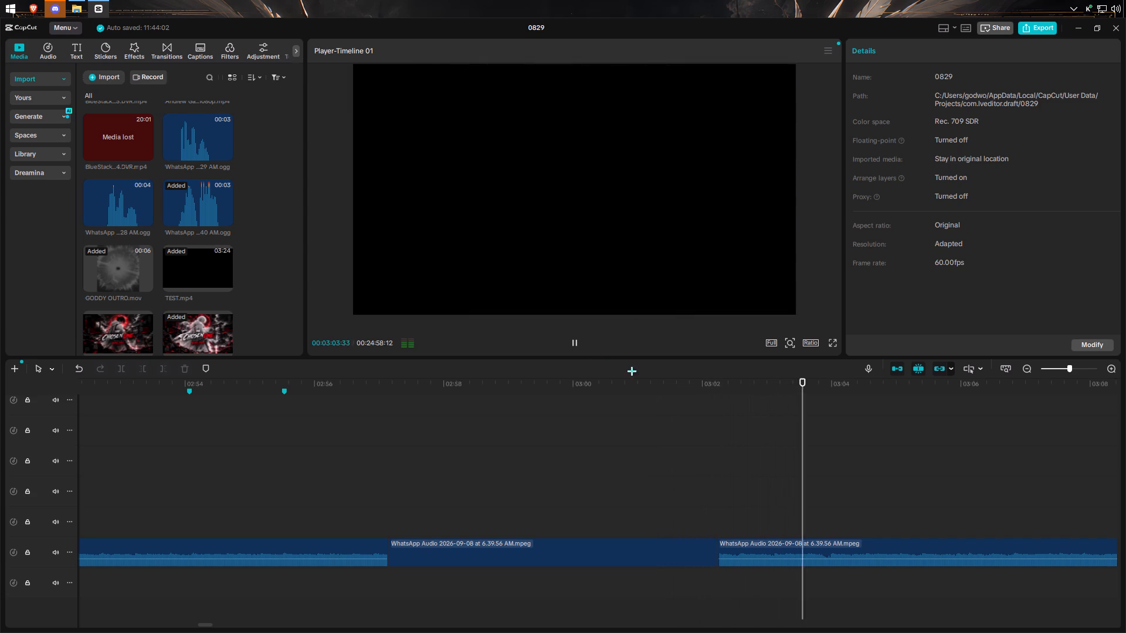
Move the playhead back to about 02:37, before the gap in the WhatsApp audio, and play the video from there.
left_click(218, 468)
left_click_drag(218, 468, 0, 459)
left_click(568, 339)
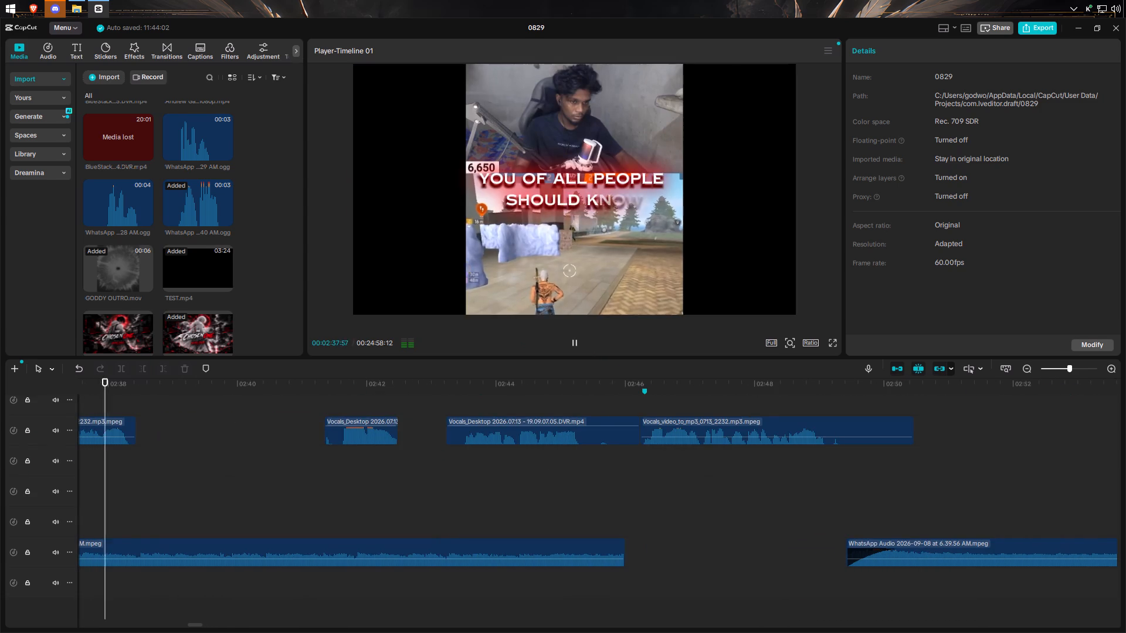
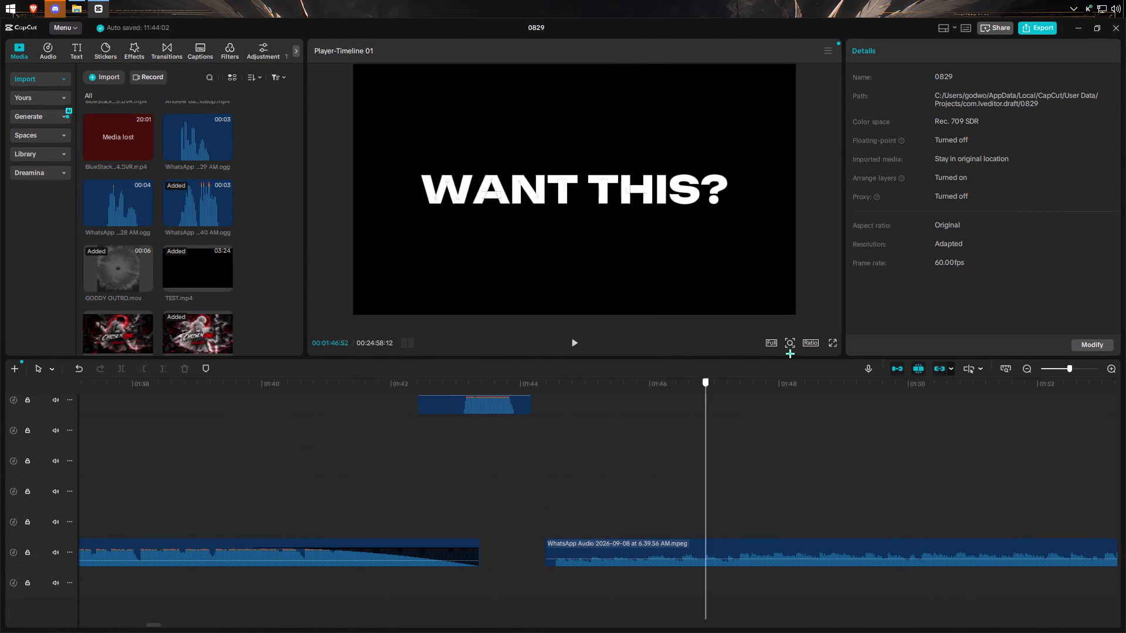
Play the video from about 01:46 at the "WANT THIS?" text and watch it in full screen.
left_click(581, 339)
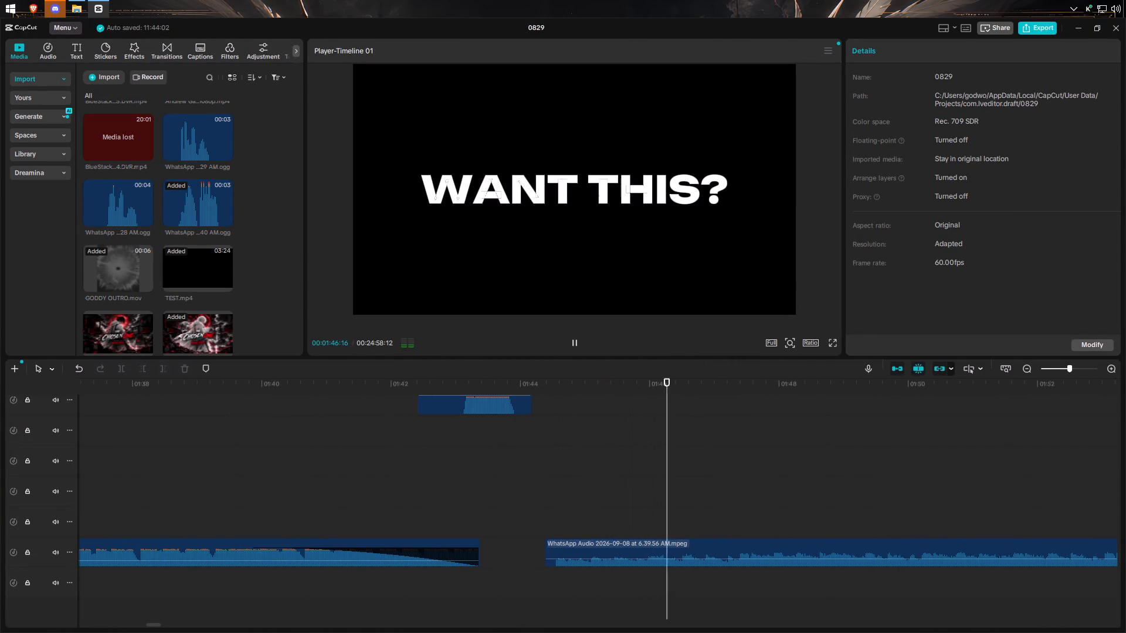
double_click(830, 338)
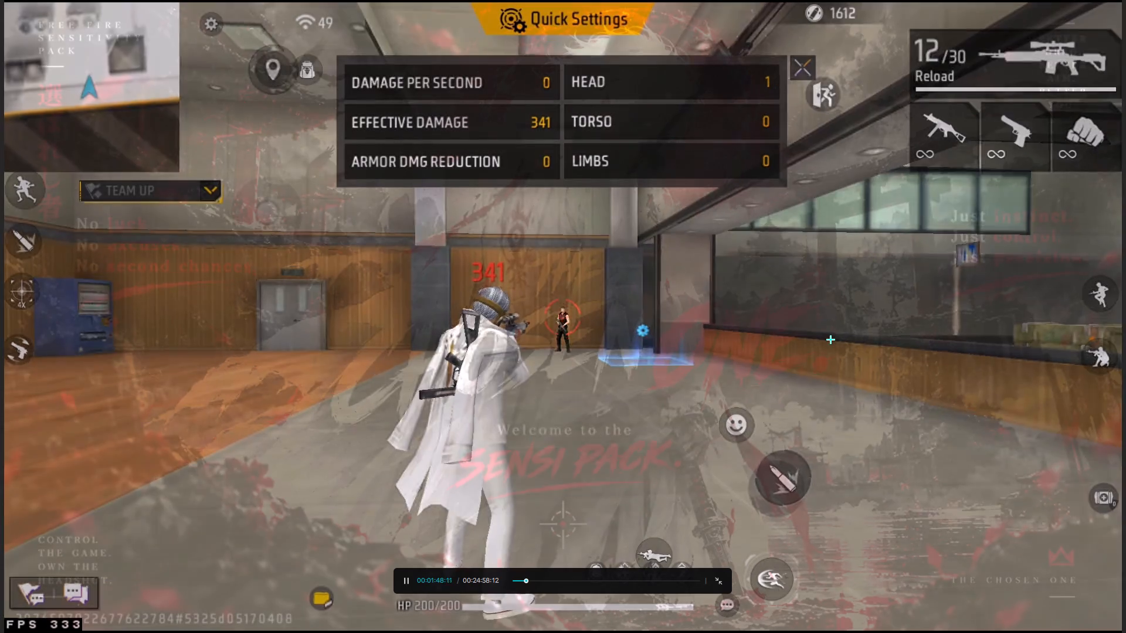
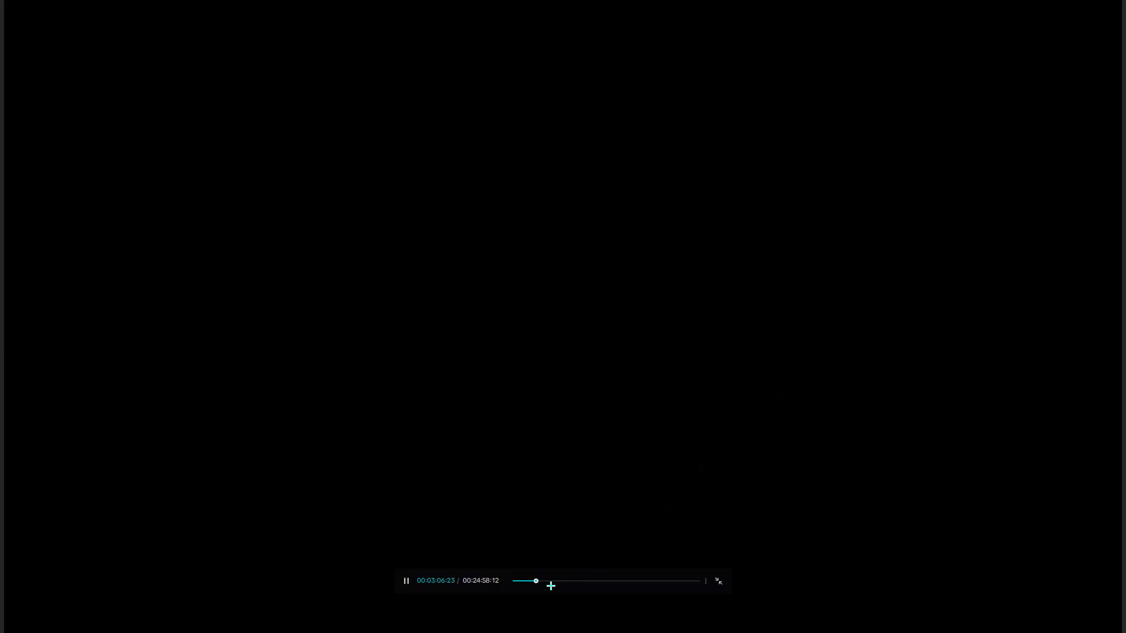
Skip back in the full-screen preview, replay the video up to about 00:03:09, and leave full screen.
left_click(533, 584)
left_click(530, 582)
left_click(714, 577)
Move the playhead back to 00:01:41:21 and play the video from there in the full-screen preview.
left_click(662, 461)
left_click_drag(662, 461, 0, 452)
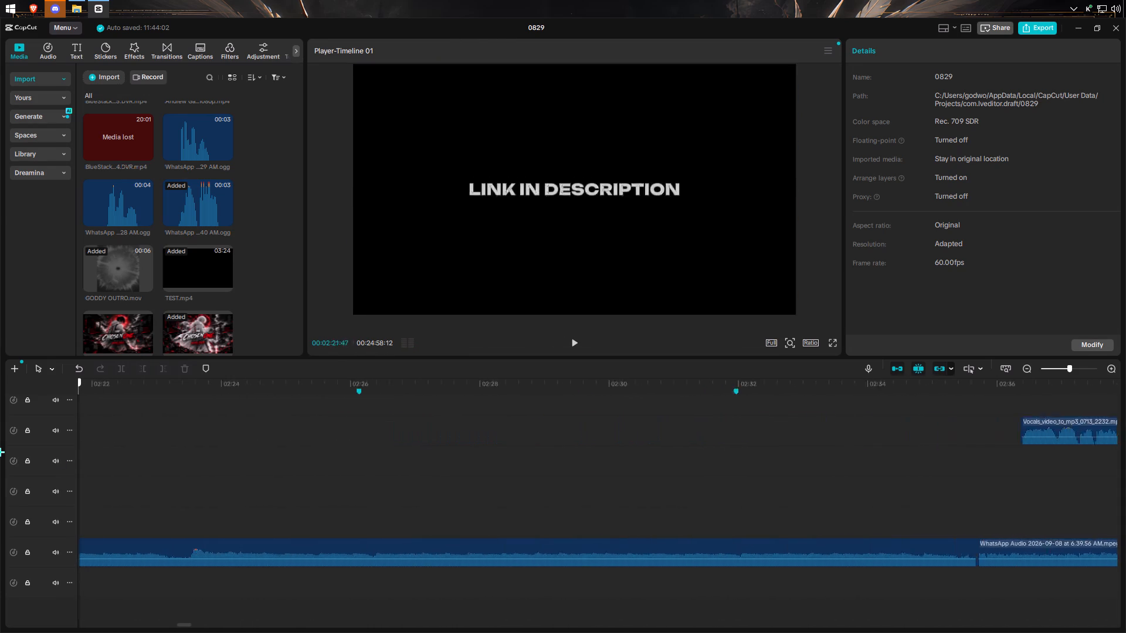
left_click_drag(0, 452, 0, 406)
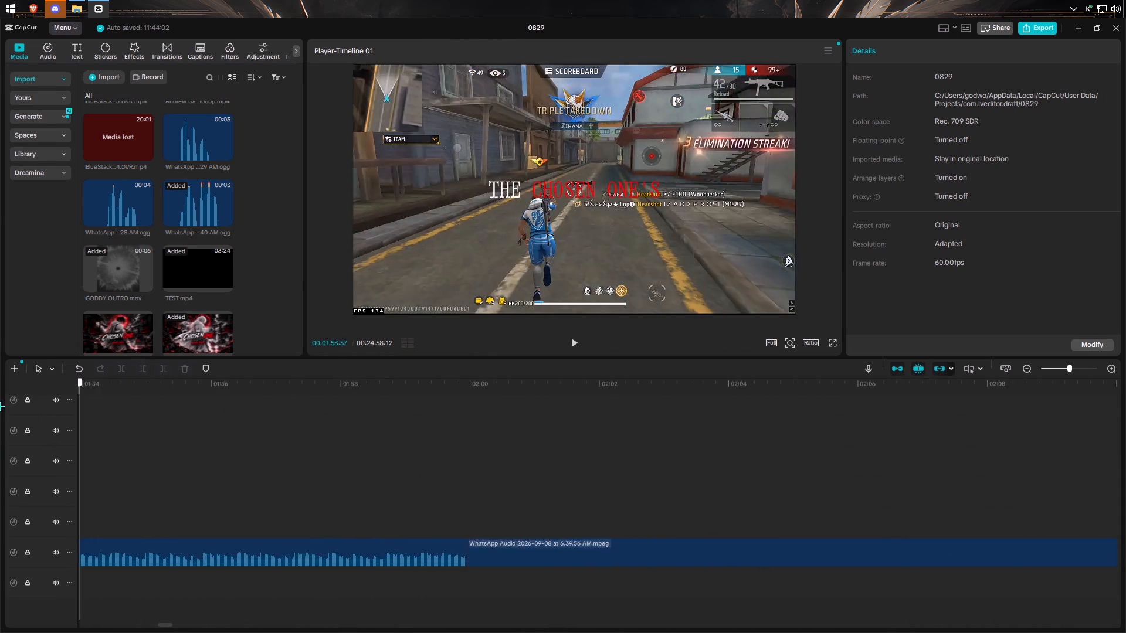
left_click_drag(0, 406, 248, 389)
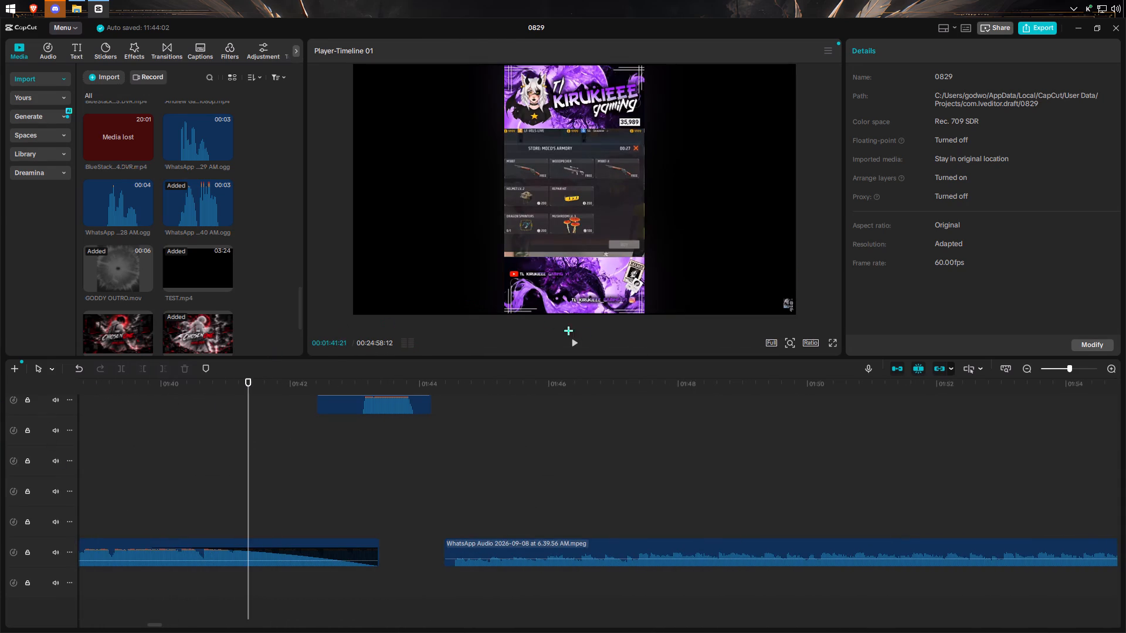
left_click(575, 343)
left_click(827, 336)
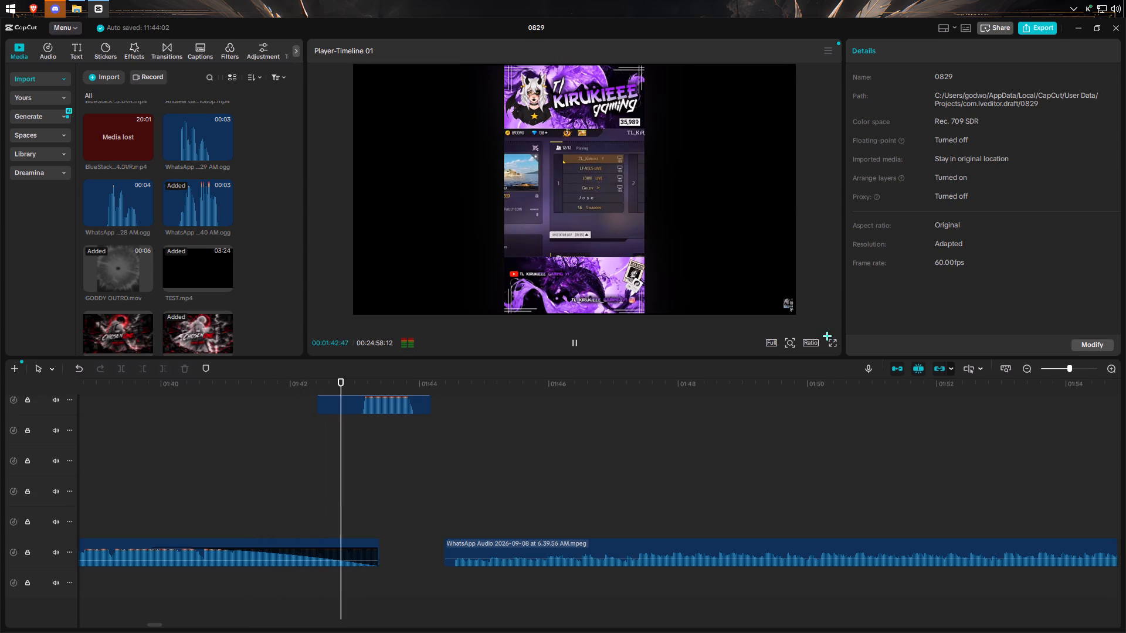
left_click(830, 338)
left_click(822, 352)
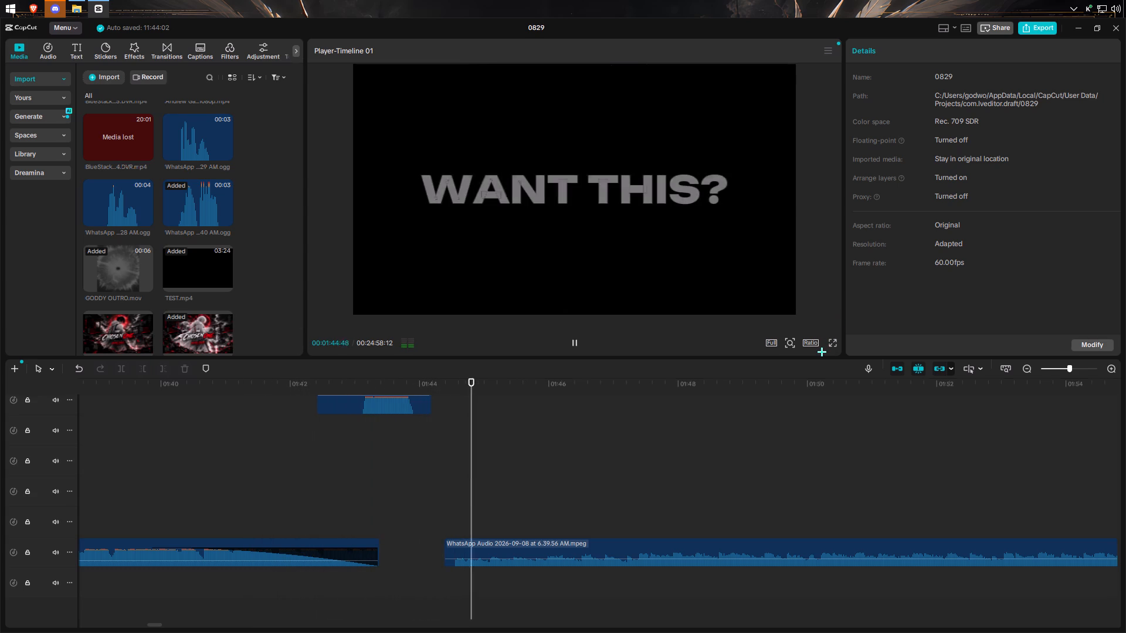
left_click(836, 345)
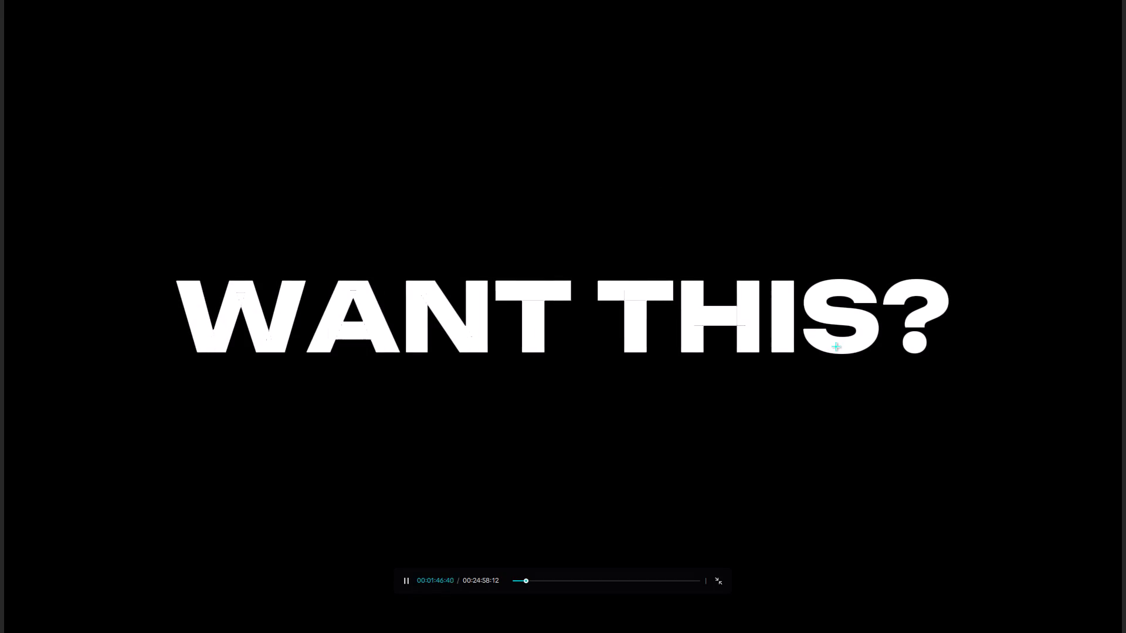
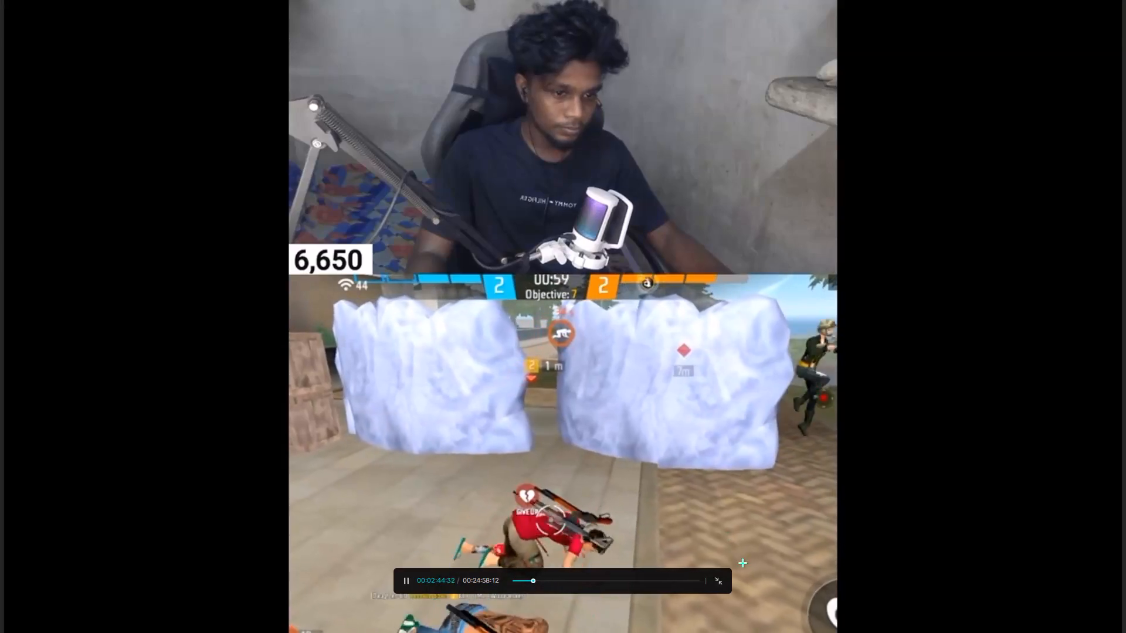
Leave the full-screen preview and scrub through the gameplay around 00:02:24–00:02:26 to examine the triple takedown moment.
left_click(718, 577)
left_click(489, 431)
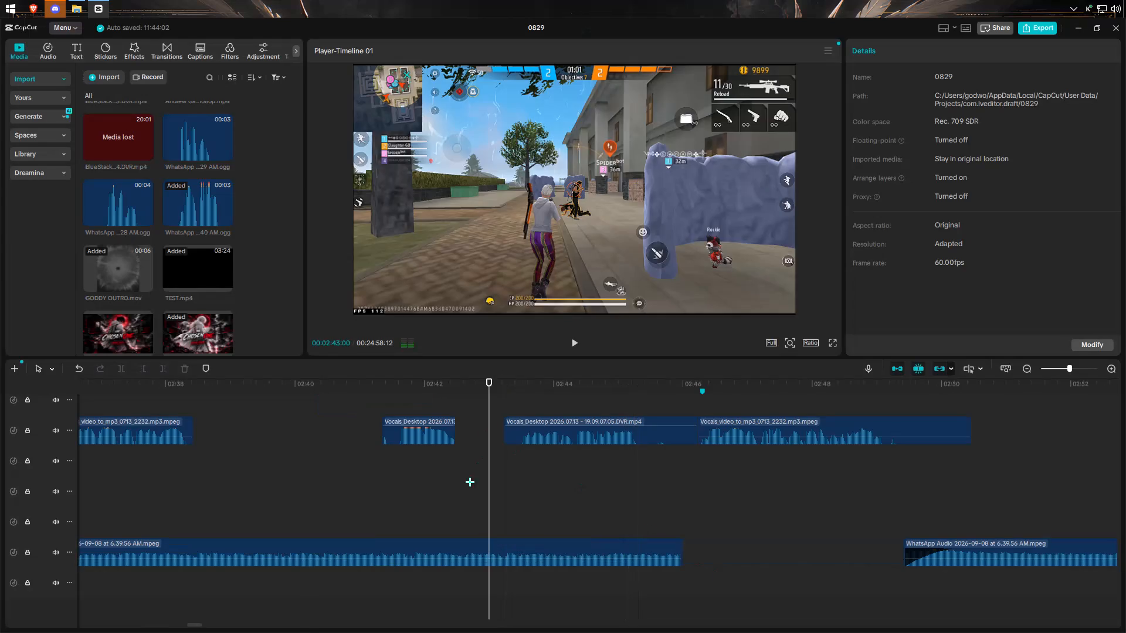
left_click(449, 496)
left_click_drag(449, 496, 229, 448)
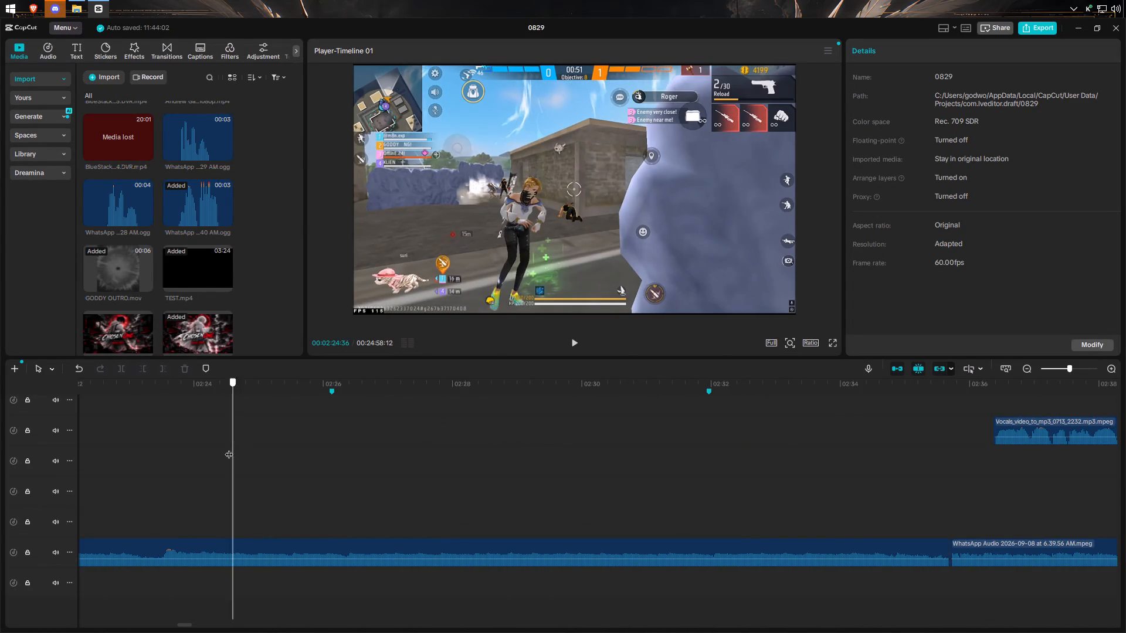
left_click_drag(229, 448, 301, 429)
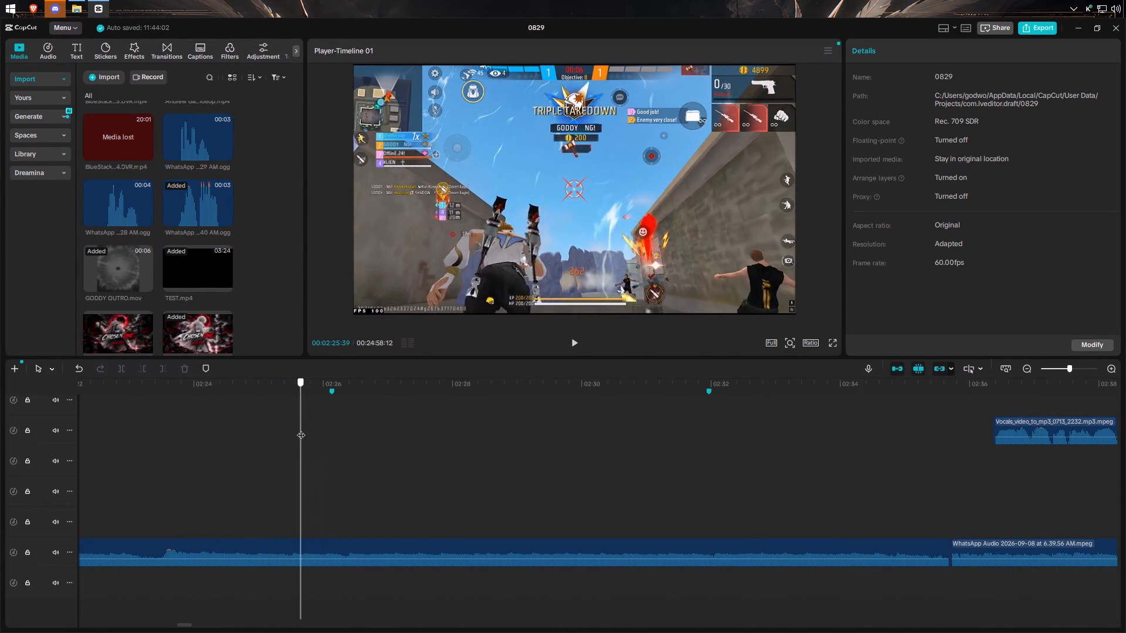
left_click_drag(301, 429, 264, 440)
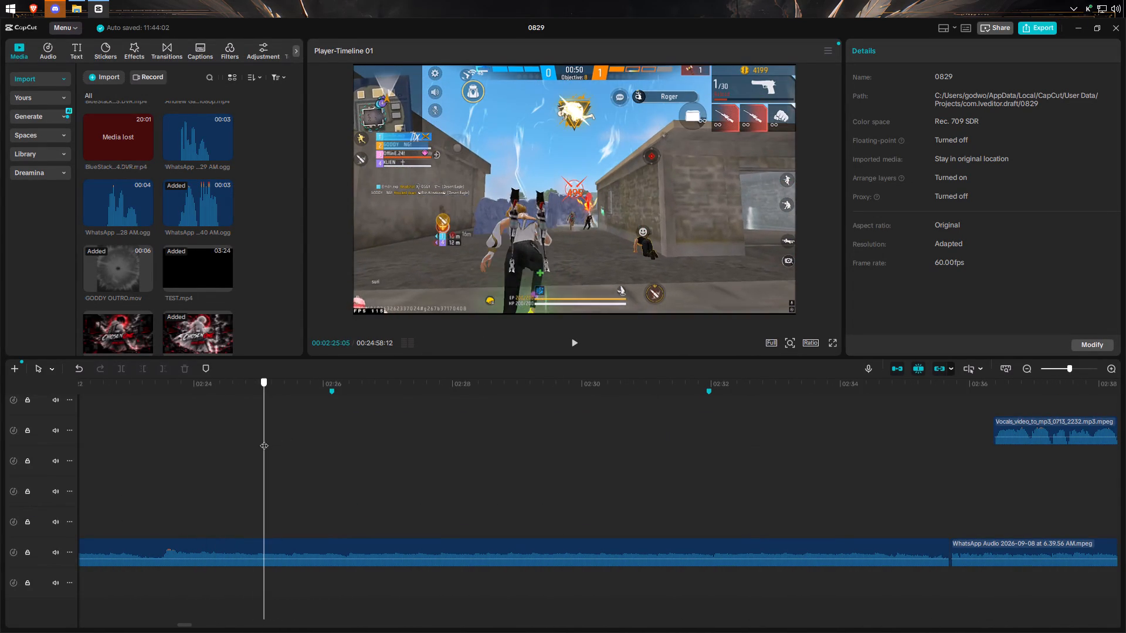
left_click_drag(264, 440, 239, 441)
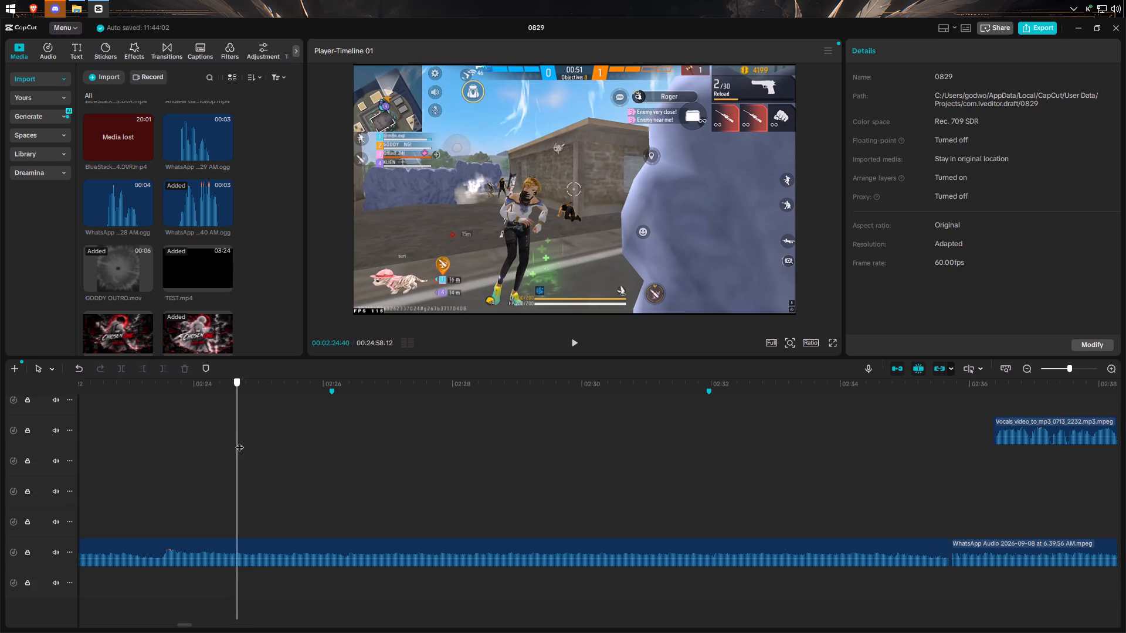
left_click_drag(239, 441, 294, 415)
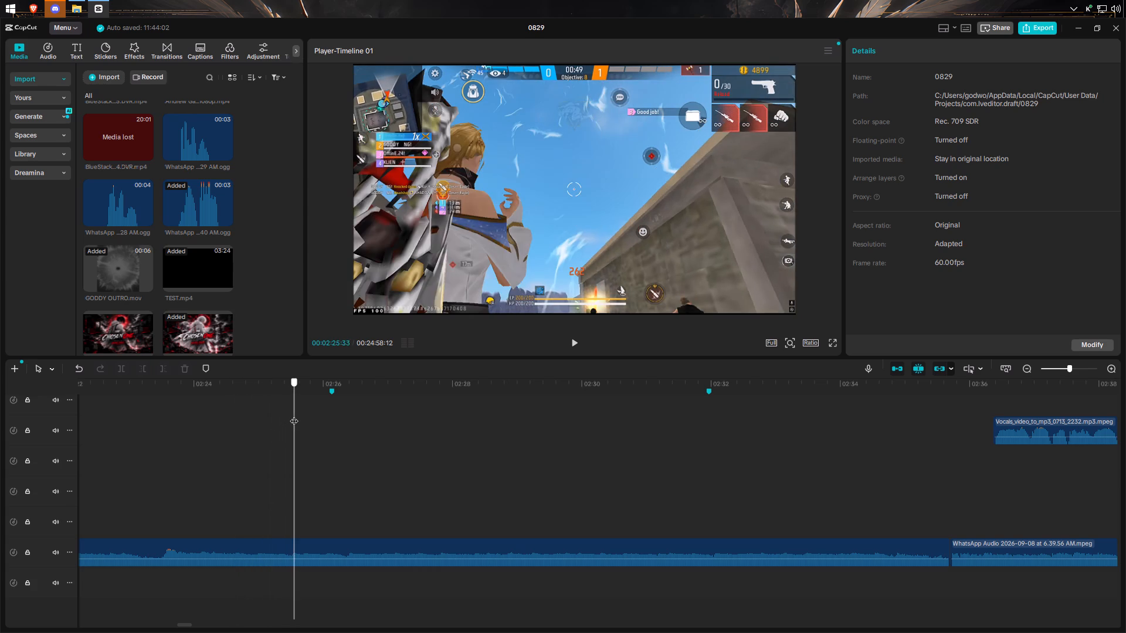
left_click_drag(294, 415, 320, 408)
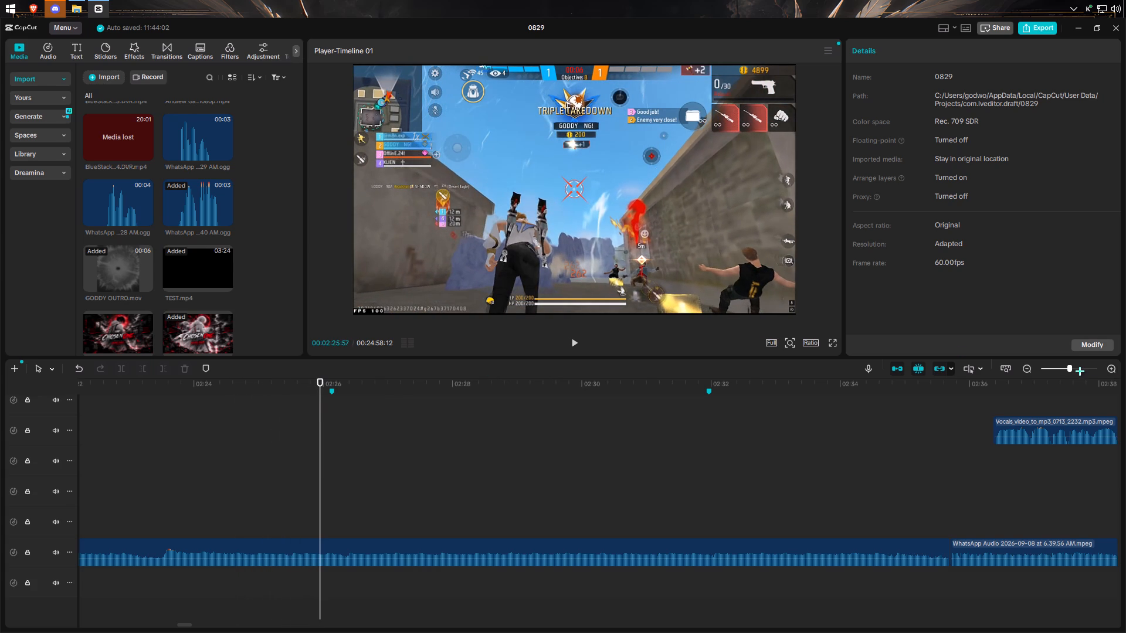
Copy the two adjacent BlueStacks clips just before the 02:26 marker, the normal-speed one and the slowed one following it.
left_click_drag(1069, 371, 1062, 373)
scroll(369, 491, "up", 5)
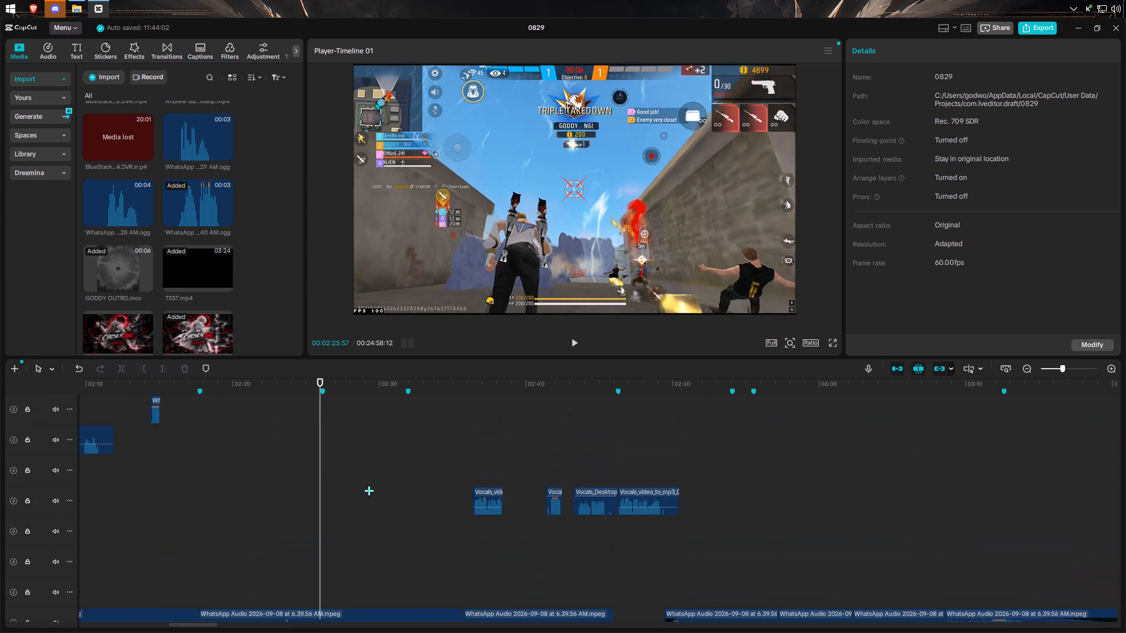
scroll(369, 491, "up", 20)
scroll(369, 491, "up", 5)
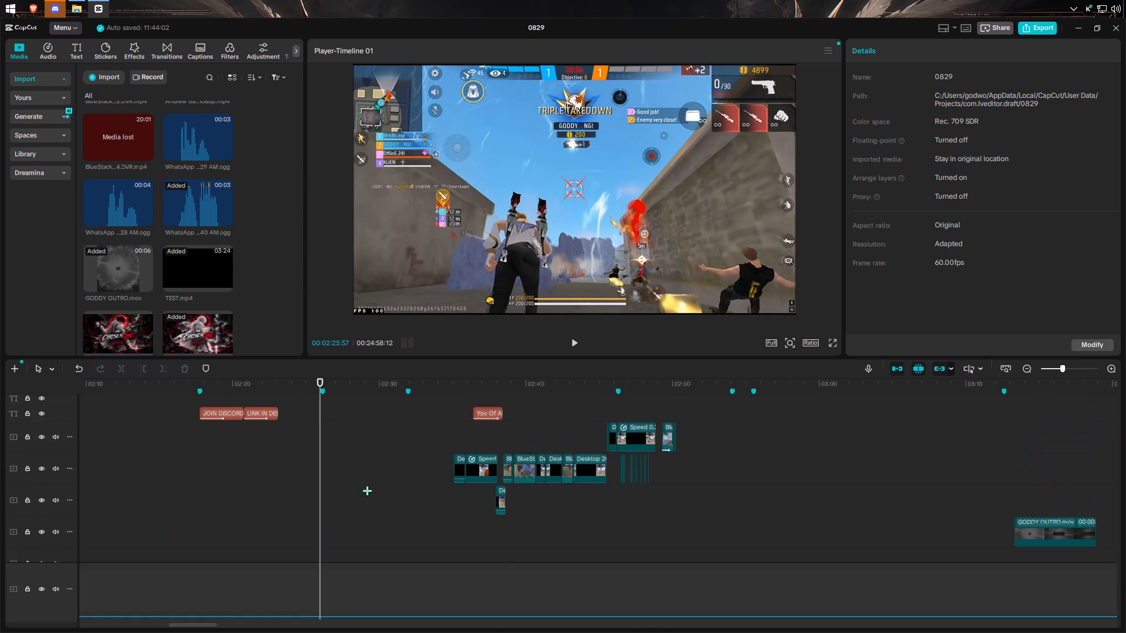
scroll(367, 491, "up", 18)
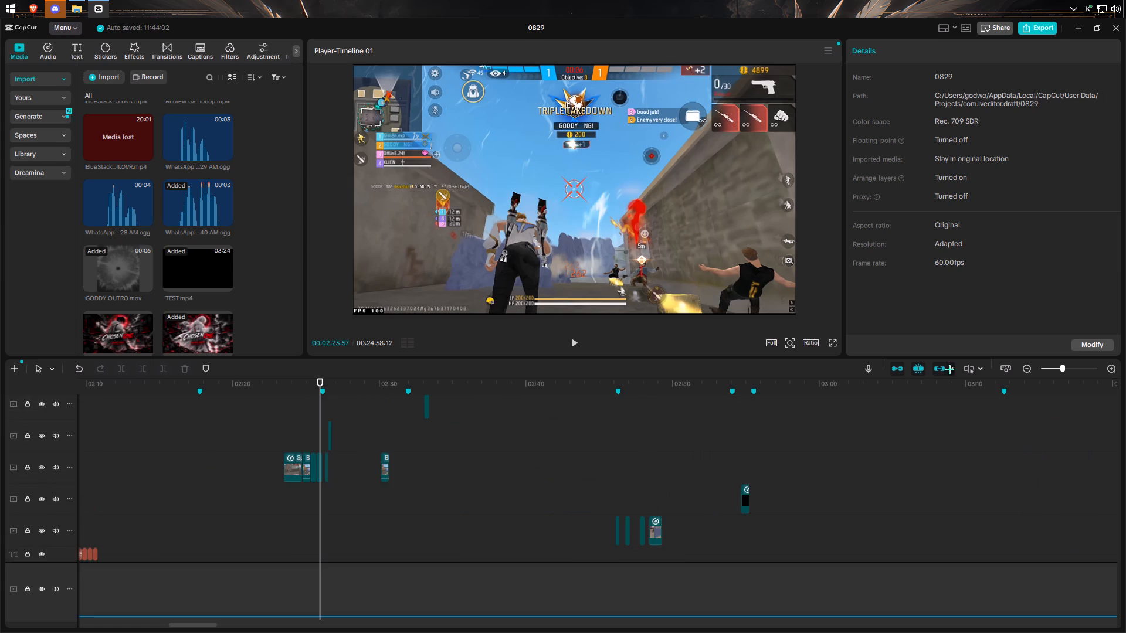
left_click(1069, 364)
left_click(1080, 362)
left_click(1078, 367)
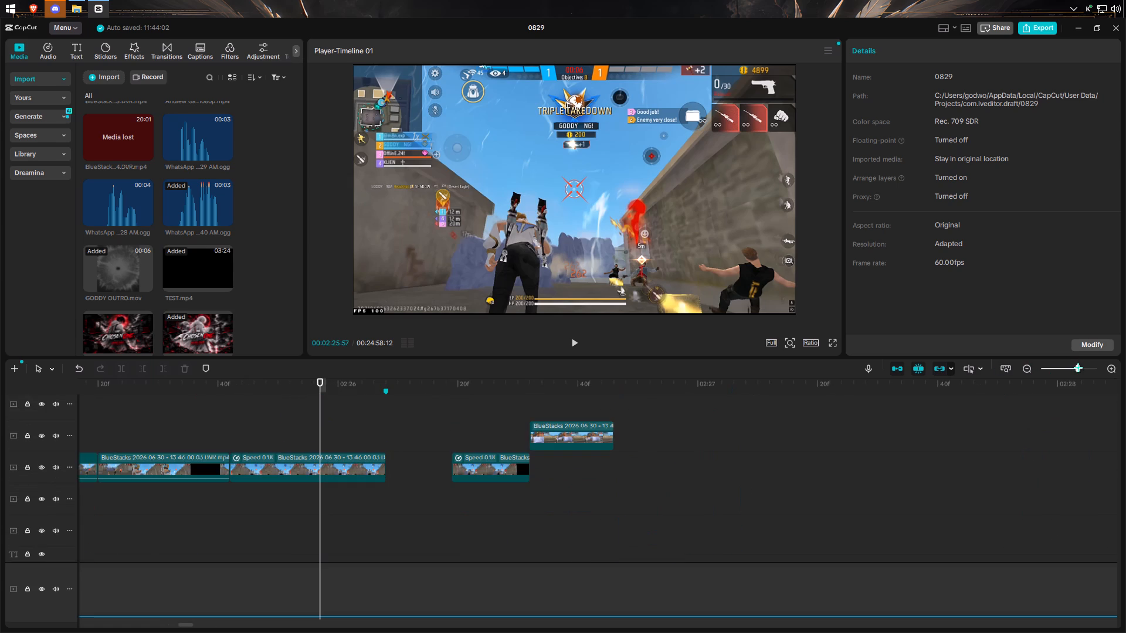
left_click(290, 519)
left_click_drag(290, 519, 172, 522)
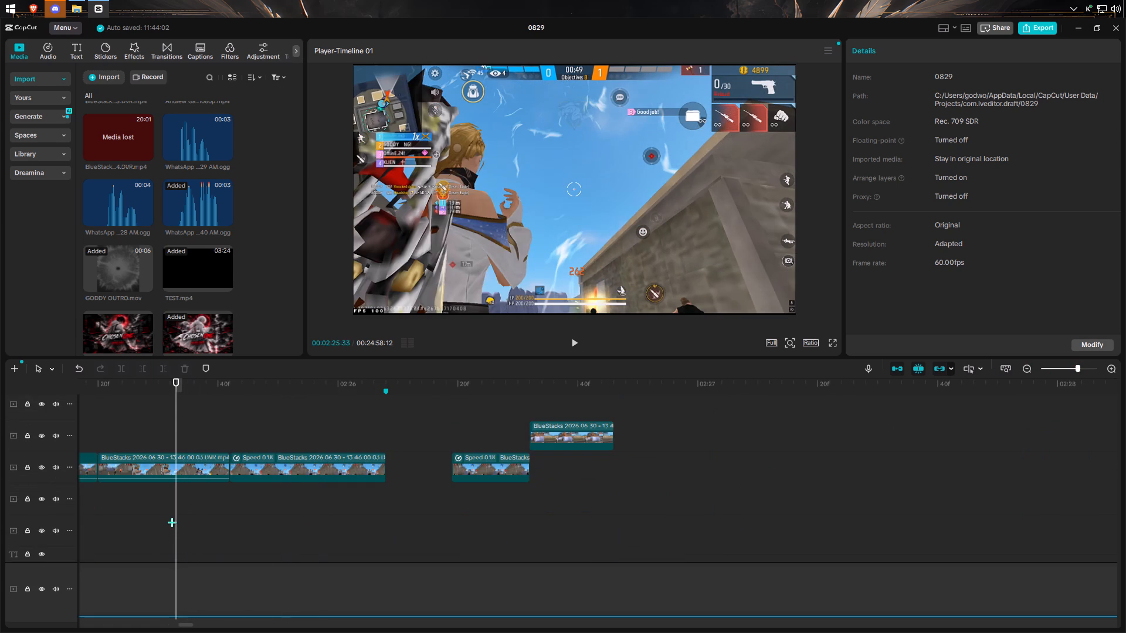
left_click_drag(172, 522, 174, 527)
left_click_drag(167, 522, 172, 508)
left_click_drag(196, 531, 277, 461)
right_click(277, 461)
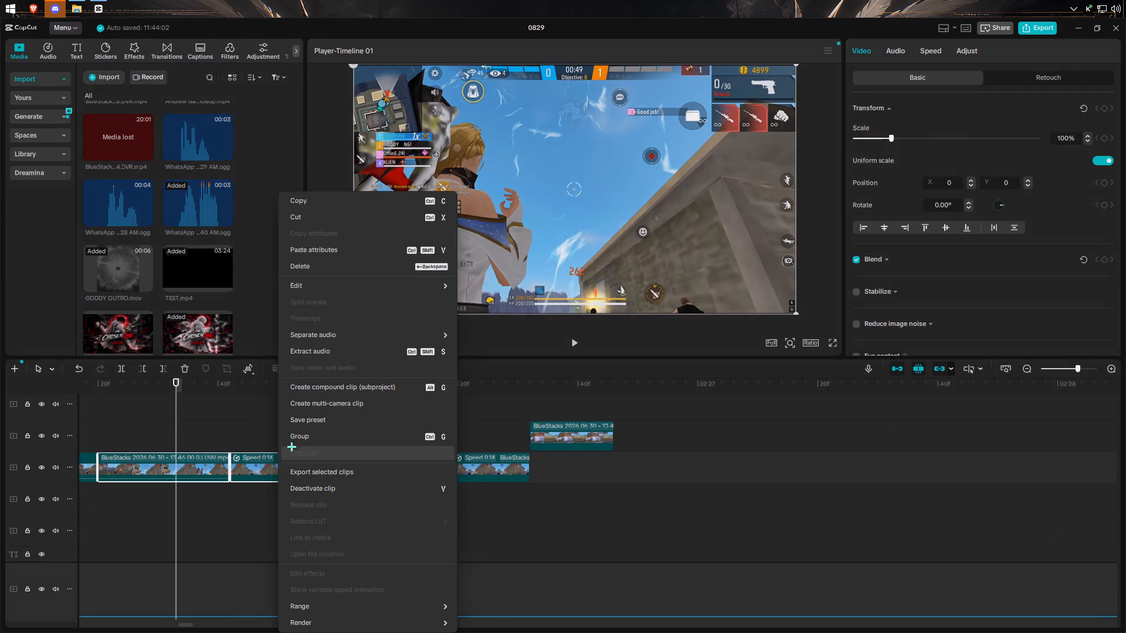
left_click(351, 199)
Paste the copied clips at 00:02:33:26, right at the end of the short BlueStacks clip.
left_click(650, 427)
left_click_drag(650, 427, 775, 447)
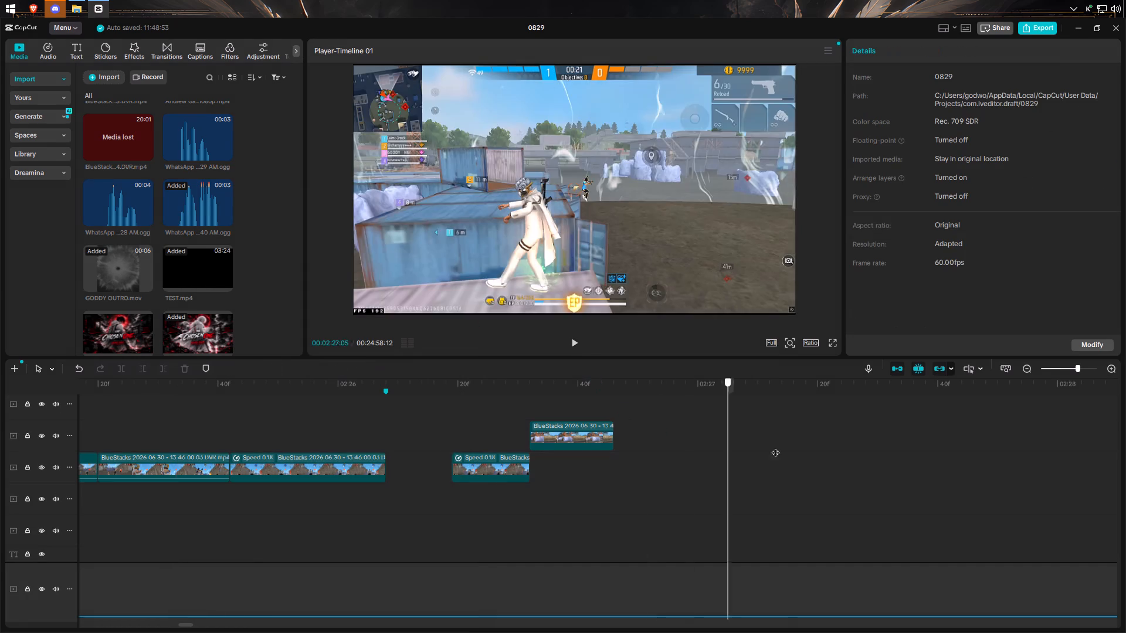
left_click_drag(775, 447, 888, 520)
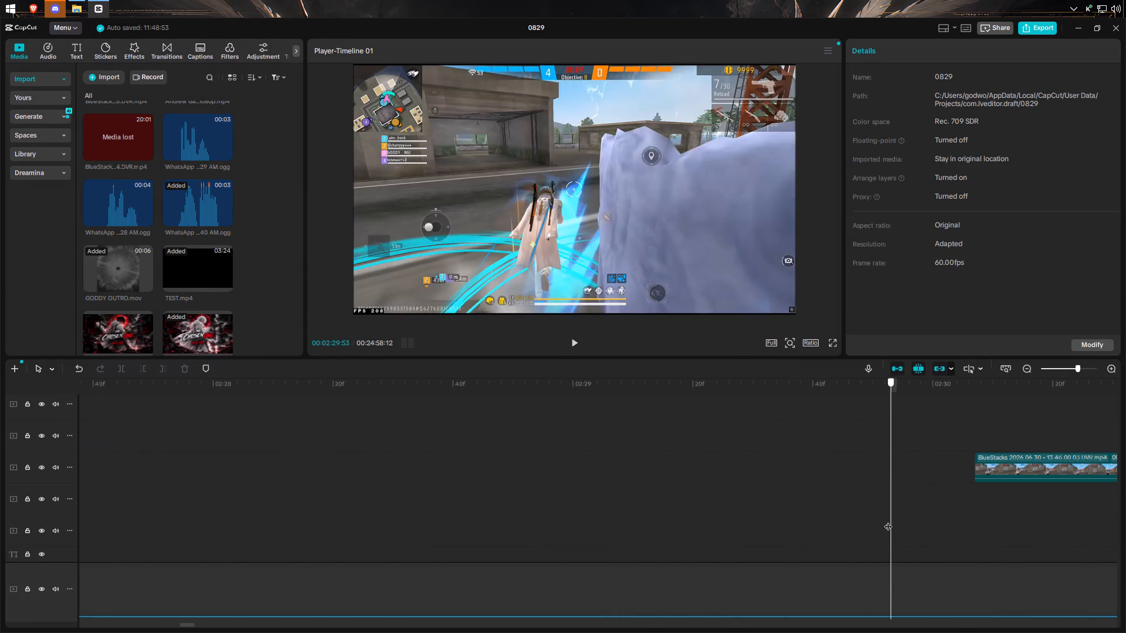
left_click_drag(888, 520, 1125, 461)
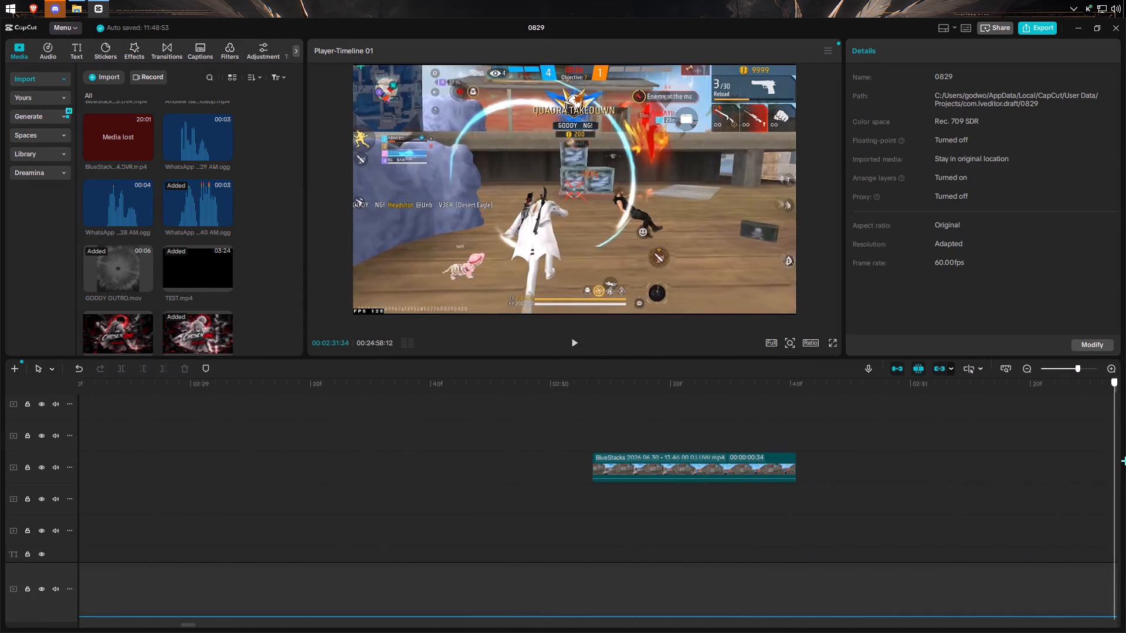
left_click_drag(1125, 461, 1108, 459)
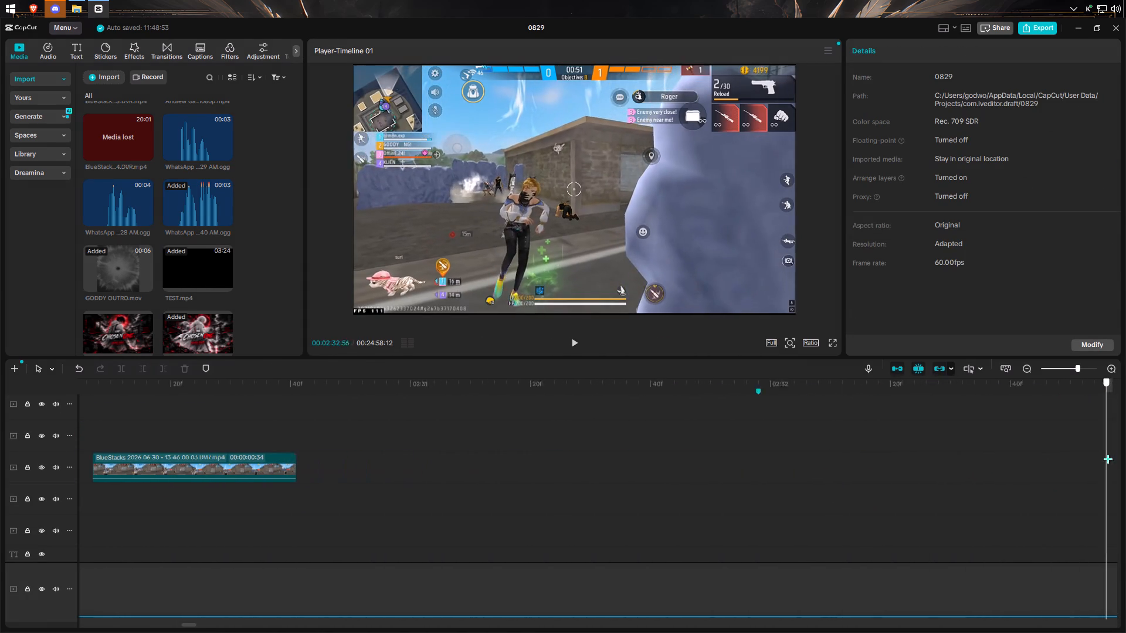
left_click_drag(1108, 459, 974, 469)
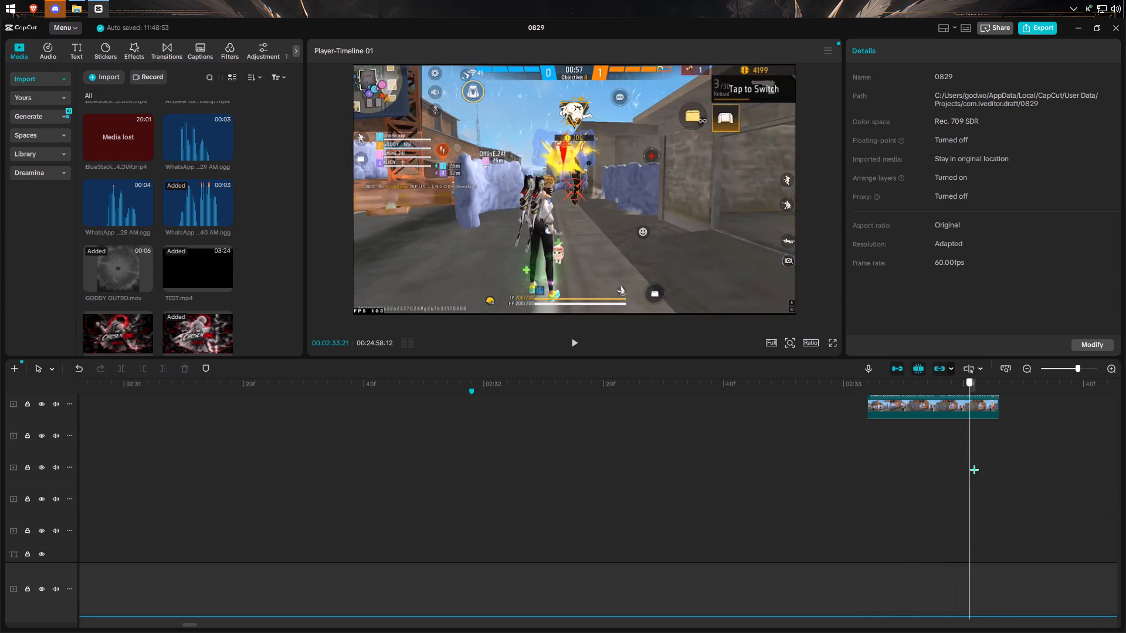
left_click_drag(974, 469, 990, 457)
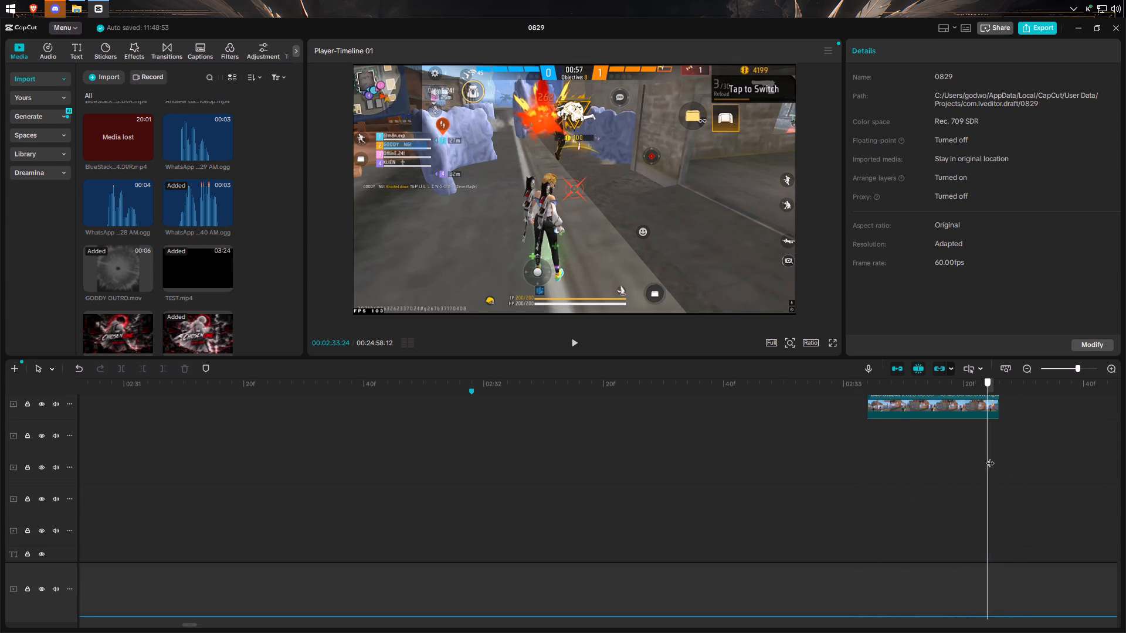
left_click_drag(990, 457, 997, 454)
right_click(997, 454)
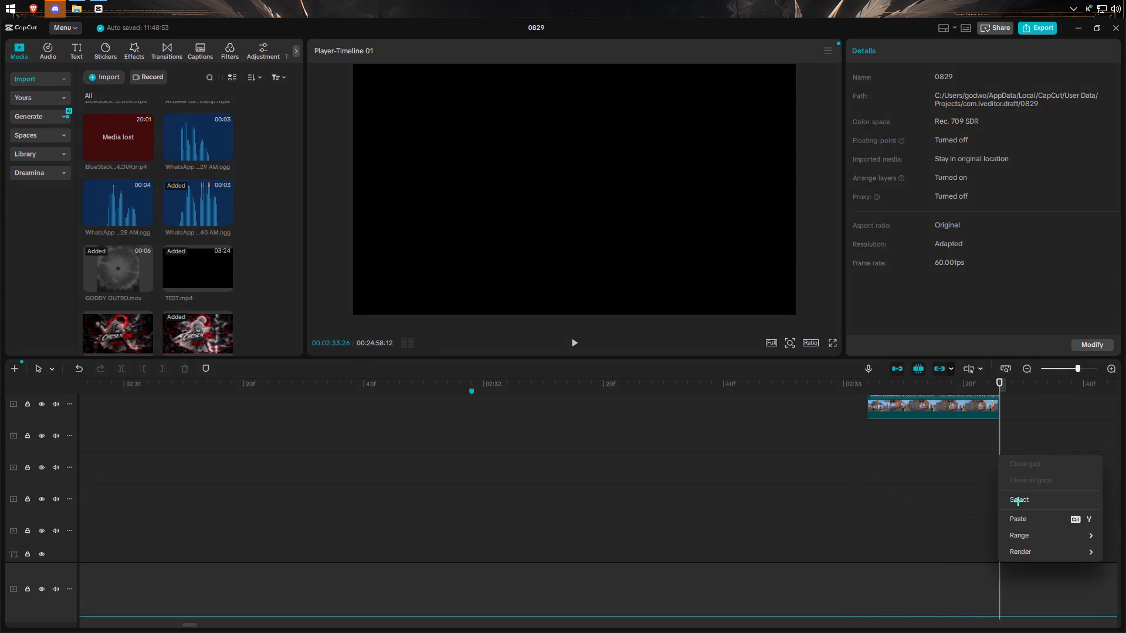
left_click(1020, 524)
Play the pasted section from 00:02:33:18 and again from 00:02:32:35 to review how the clips follow each other.
left_click(951, 498)
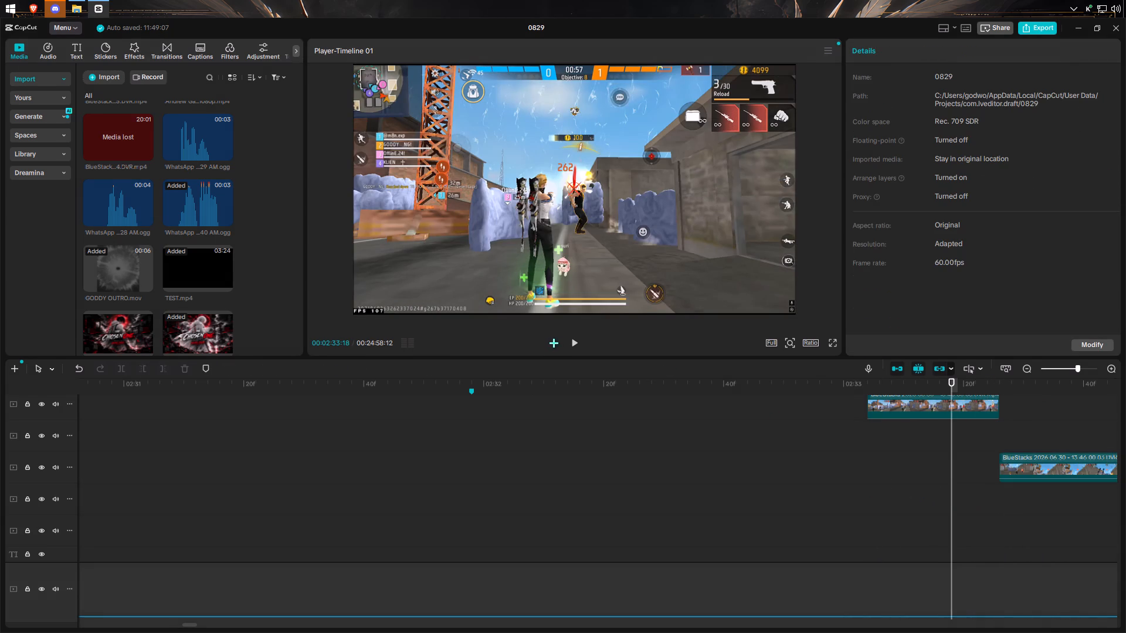
left_click(562, 343)
left_click(569, 343)
left_click(569, 343)
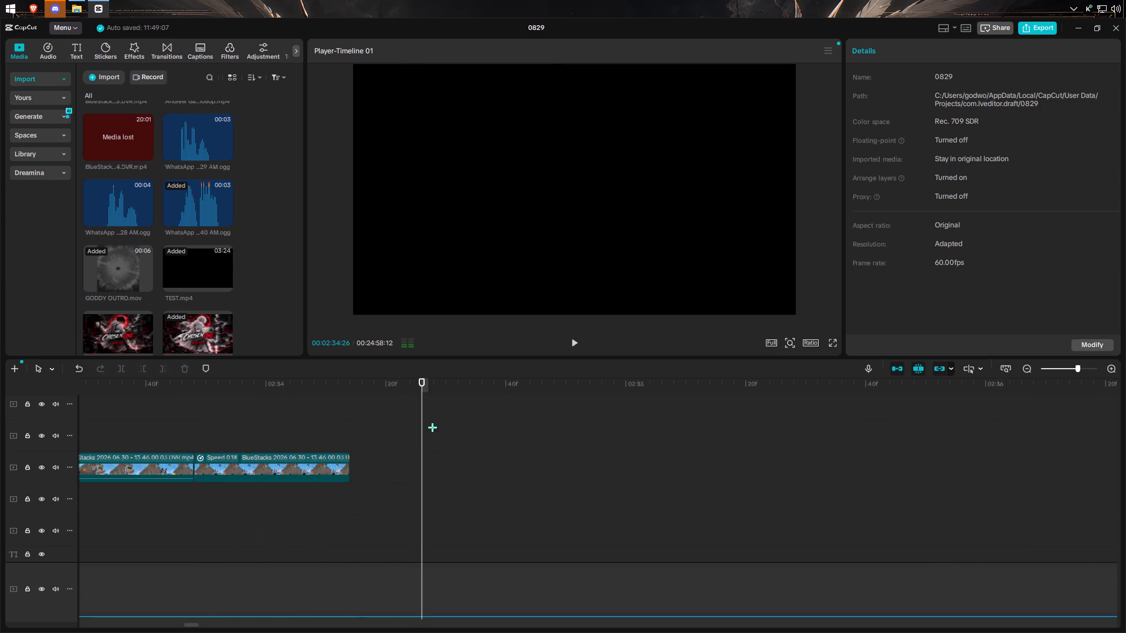
left_click(313, 513)
left_click_drag(313, 513, 383, 457)
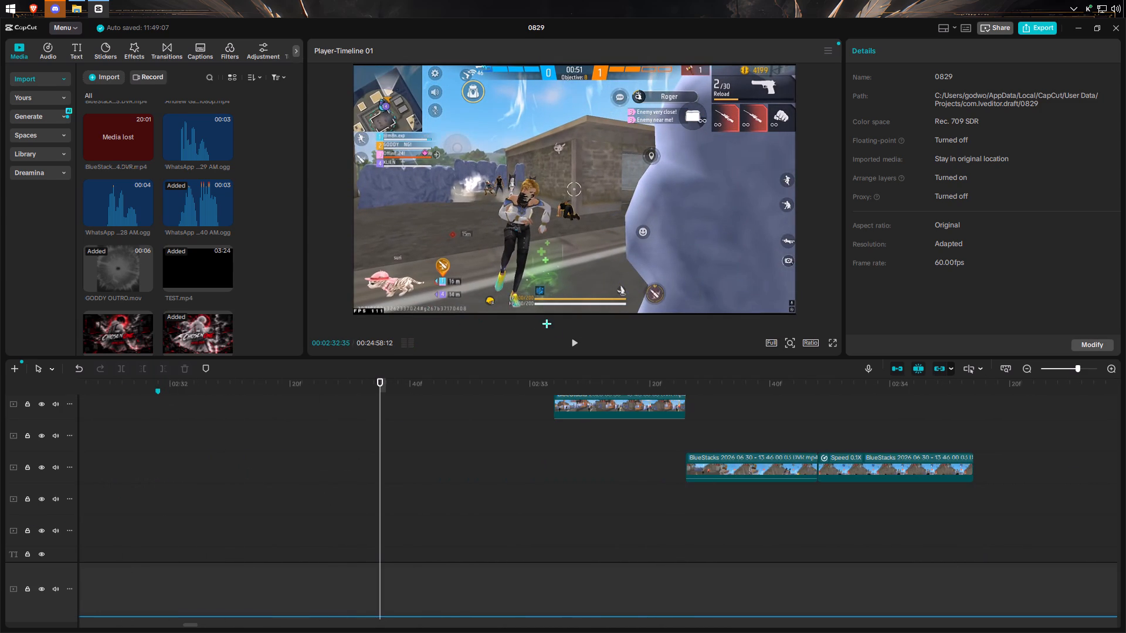
left_click(580, 338)
left_click(580, 338)
left_click(580, 338)
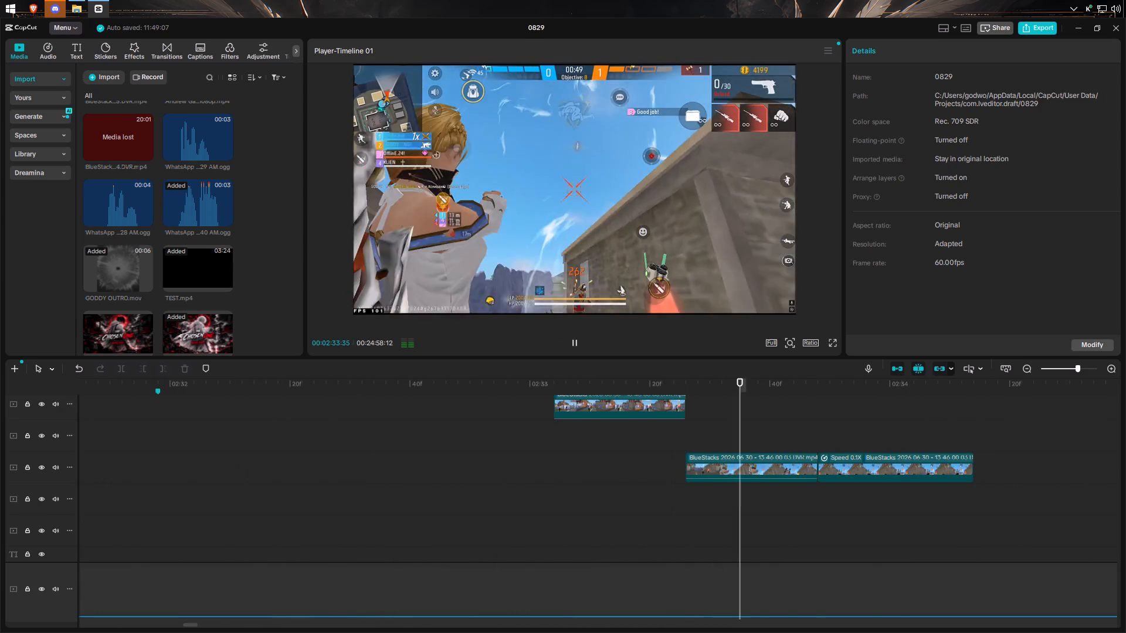
left_click(580, 338)
left_click(580, 338)
left_click(580, 338)
Replay the section from 00:02:32:56 through the short BlueStacks clip and the pasted clips to check the cut.
left_click(506, 418)
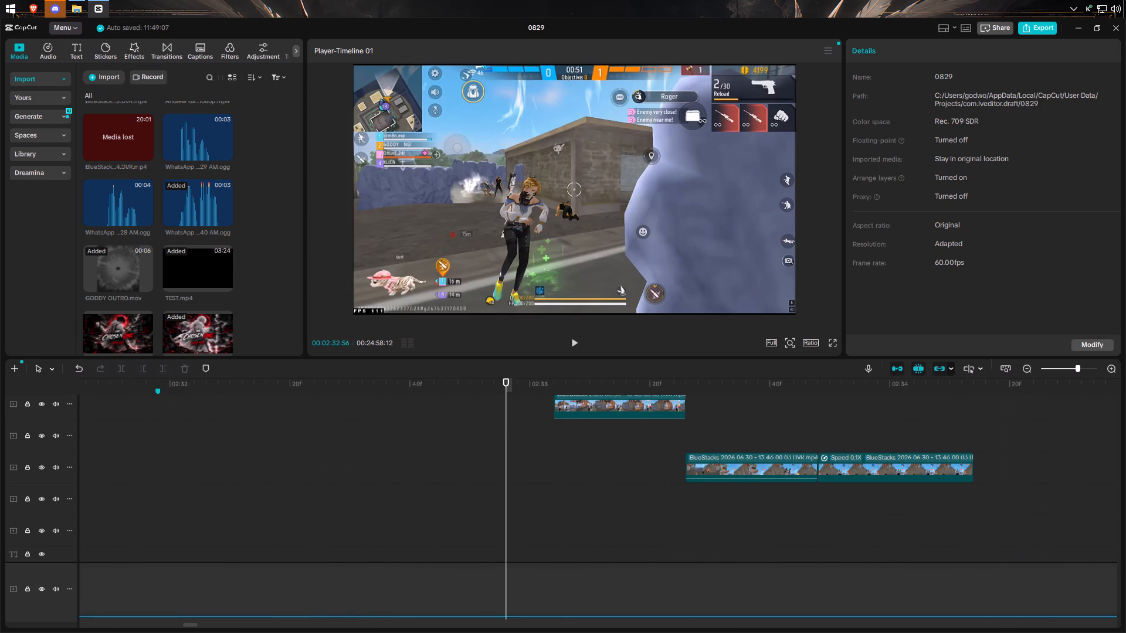
left_click(575, 336)
left_click(575, 336)
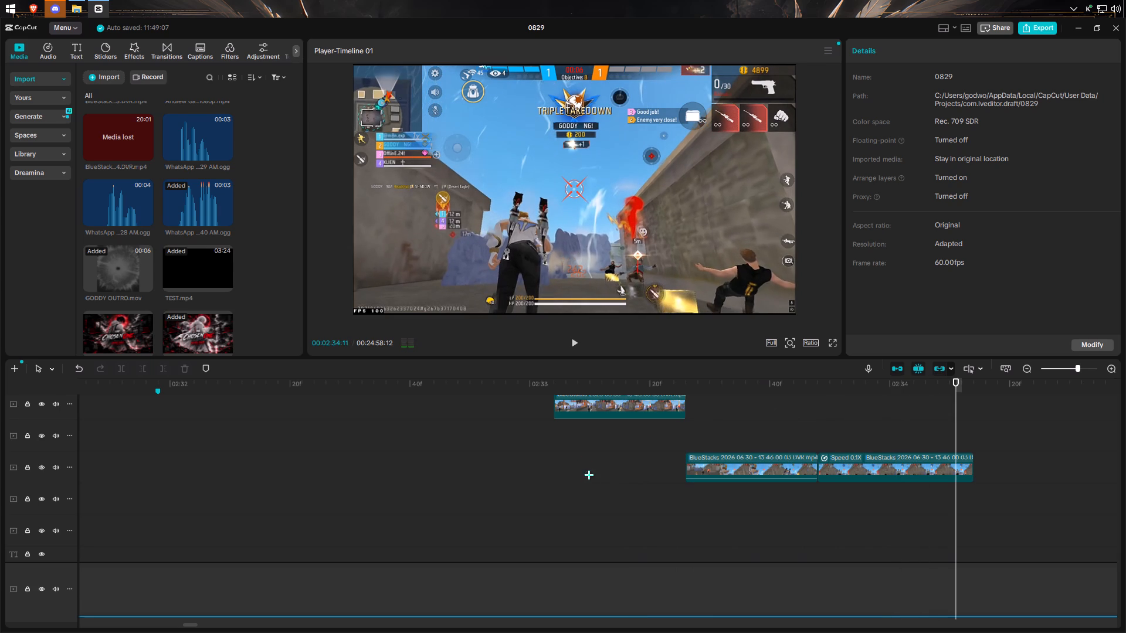
left_click(520, 477)
left_click(575, 345)
left_click(575, 345)
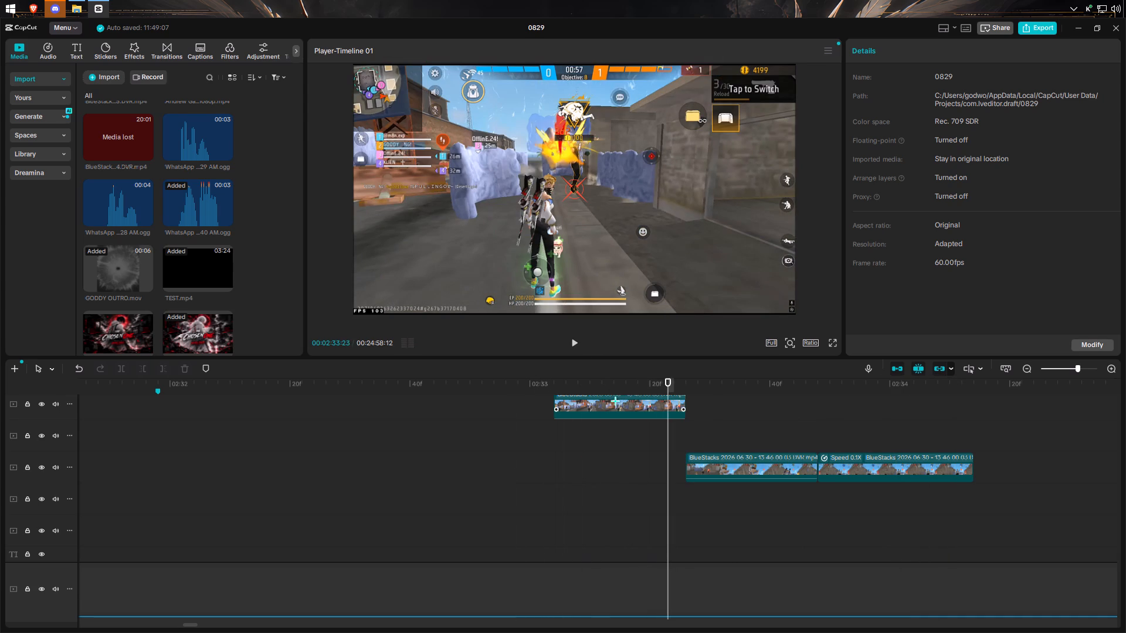
Reorder the section so the two pasted clips start at the short BlueStacks clip's old start and that clip directly follows them.
left_click(680, 404)
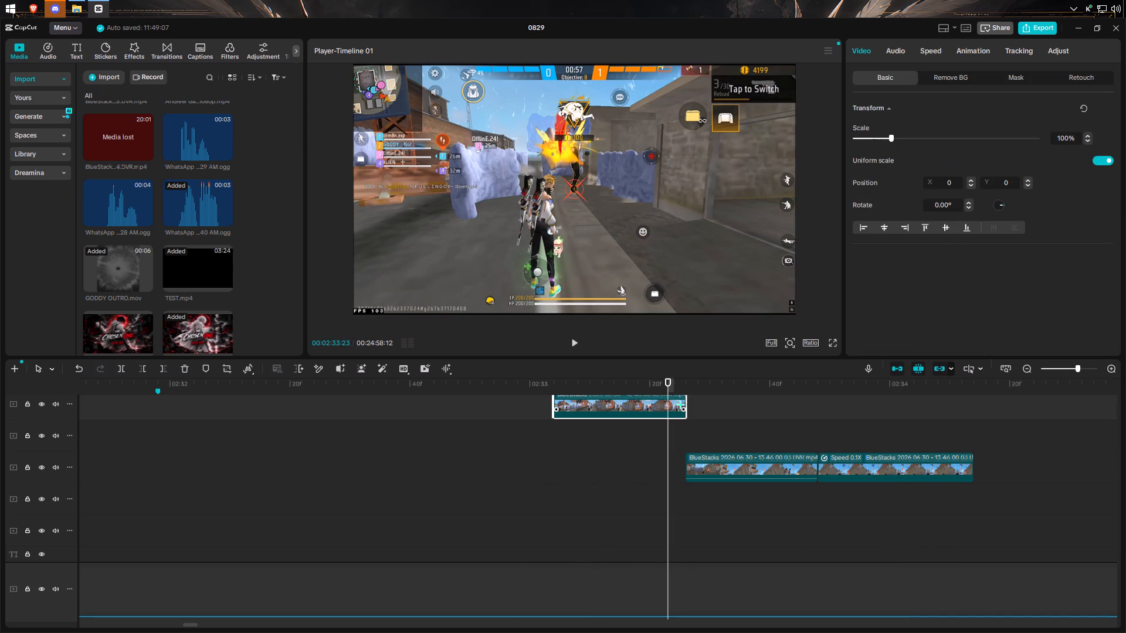
left_click(686, 404)
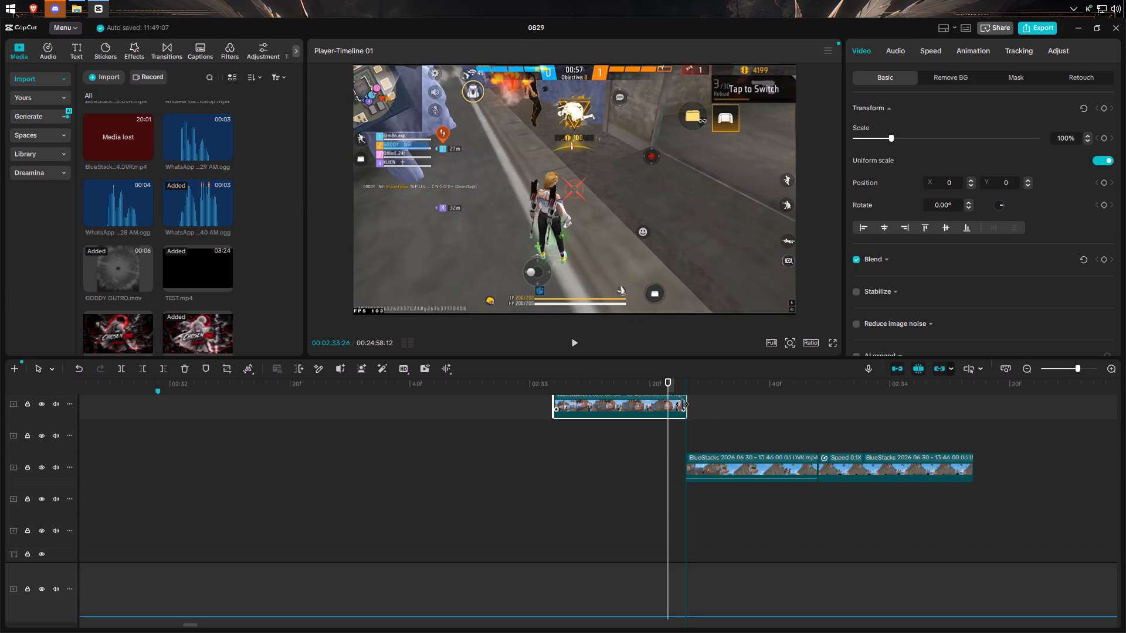
left_click_drag(715, 434, 884, 501)
left_click_drag(744, 468, 712, 466)
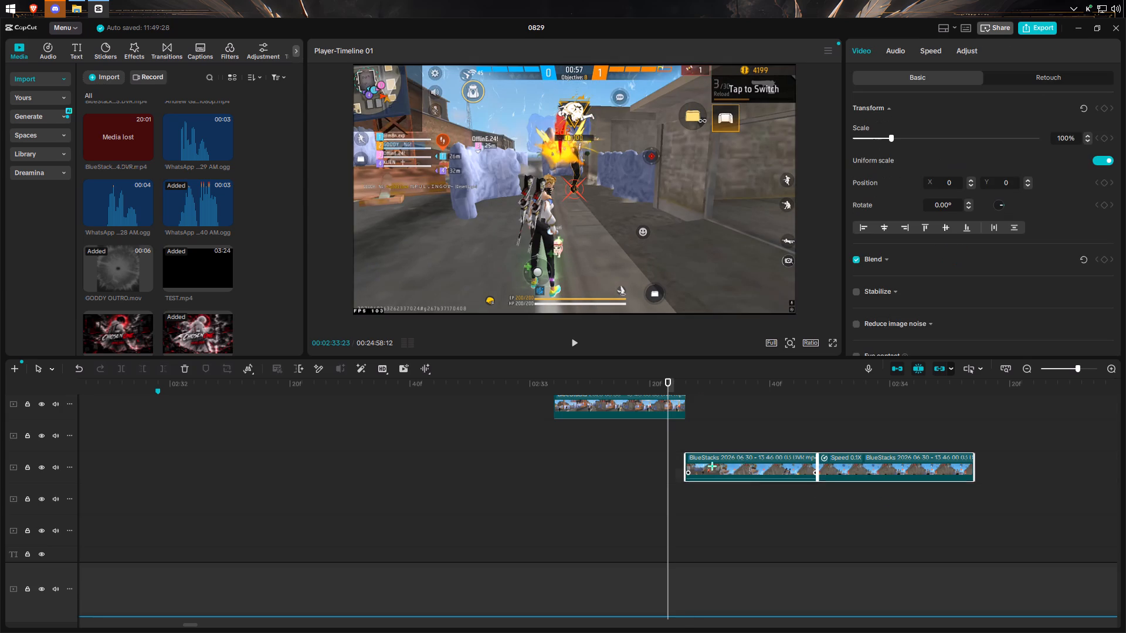
left_click_drag(712, 466, 610, 461)
left_click_drag(603, 408, 701, 422)
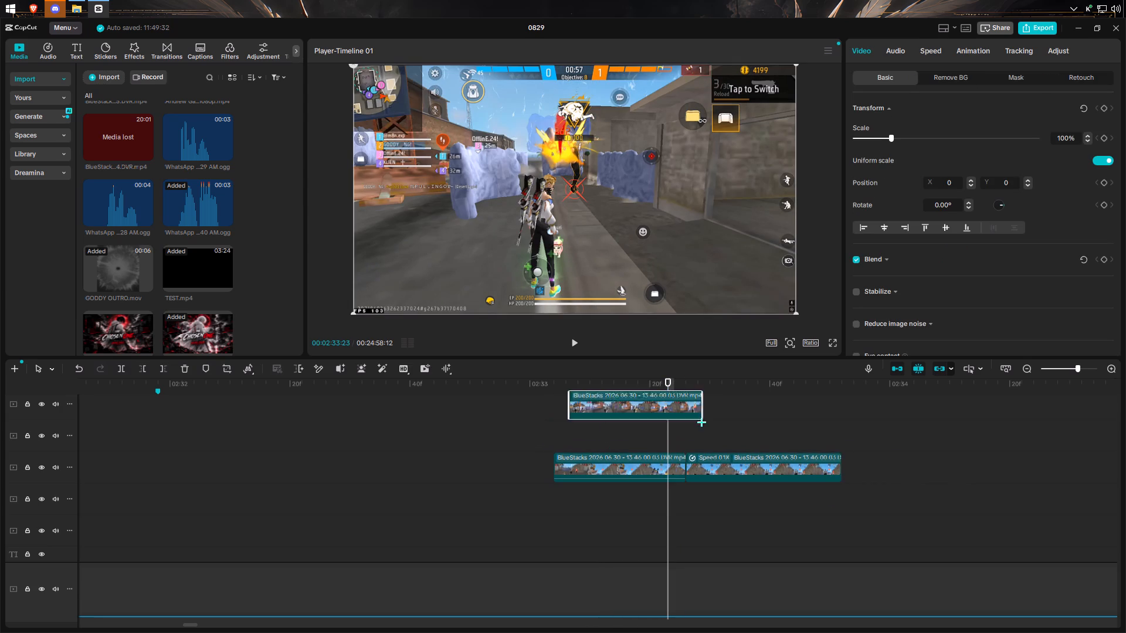
left_click_drag(701, 422, 890, 469)
Play the rearranged clips from 00:02:33:05 to check the new order.
left_click(559, 478)
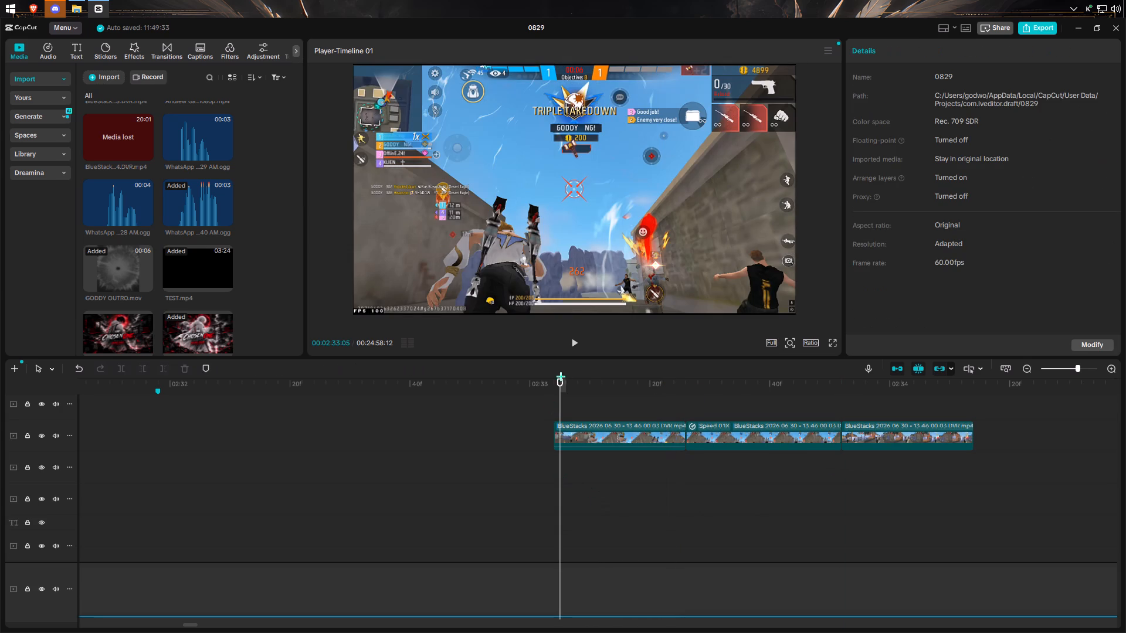
left_click(578, 352)
left_click(578, 343)
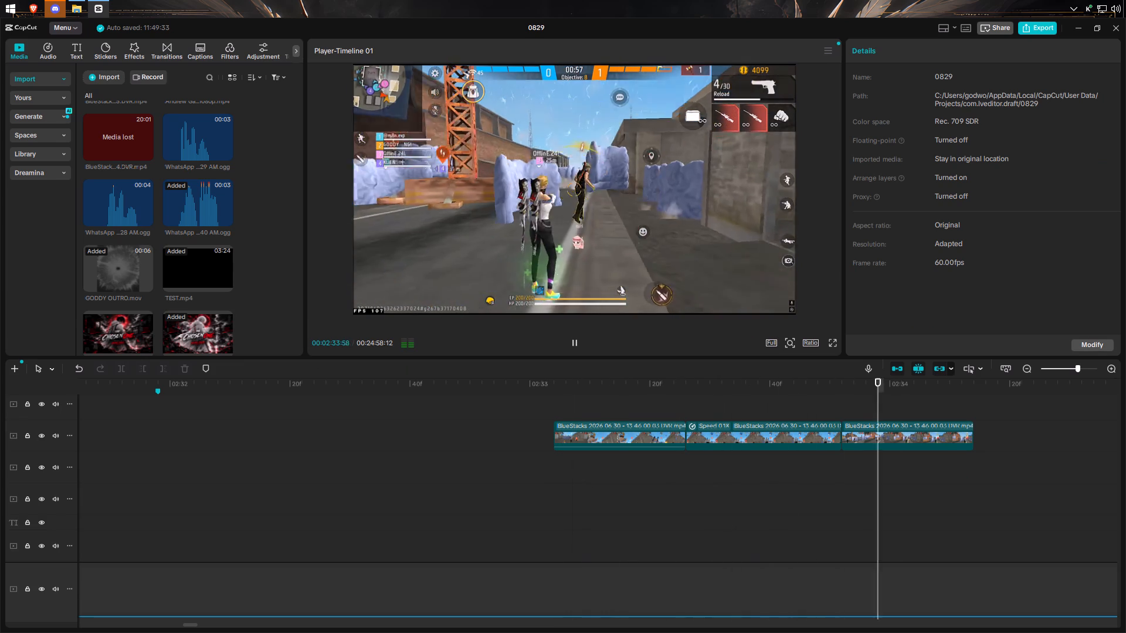
left_click(578, 343)
left_click(578, 343)
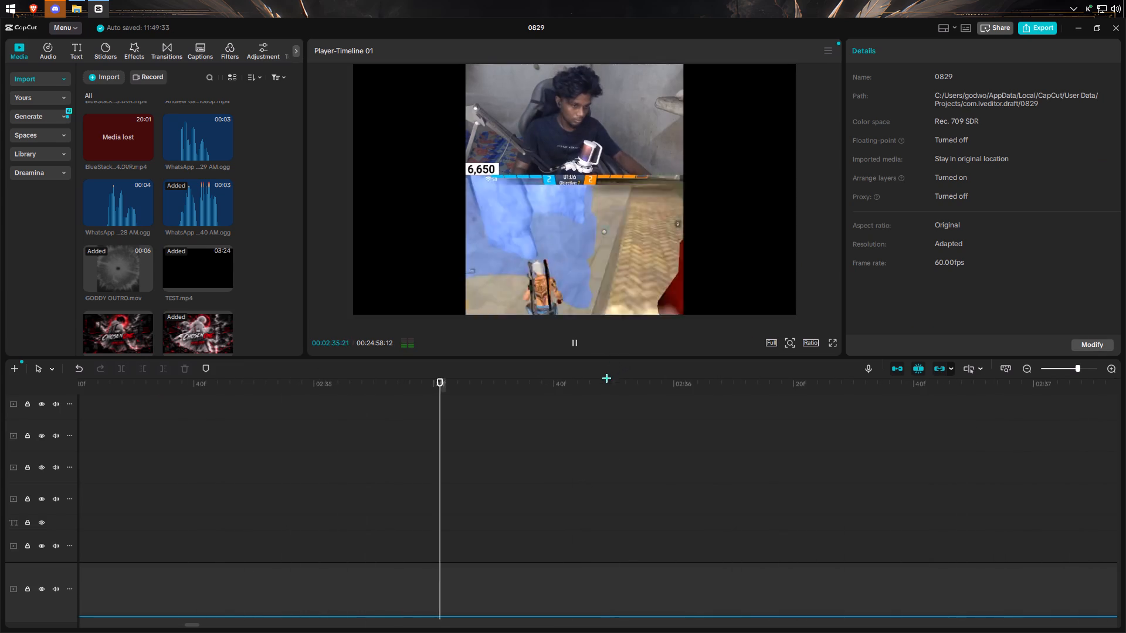
Play the timeline from 00:02:31:31 through the rearranged BlueStacks clips to check the sequence.
left_click(416, 454)
left_click_drag(416, 454, 436, 371)
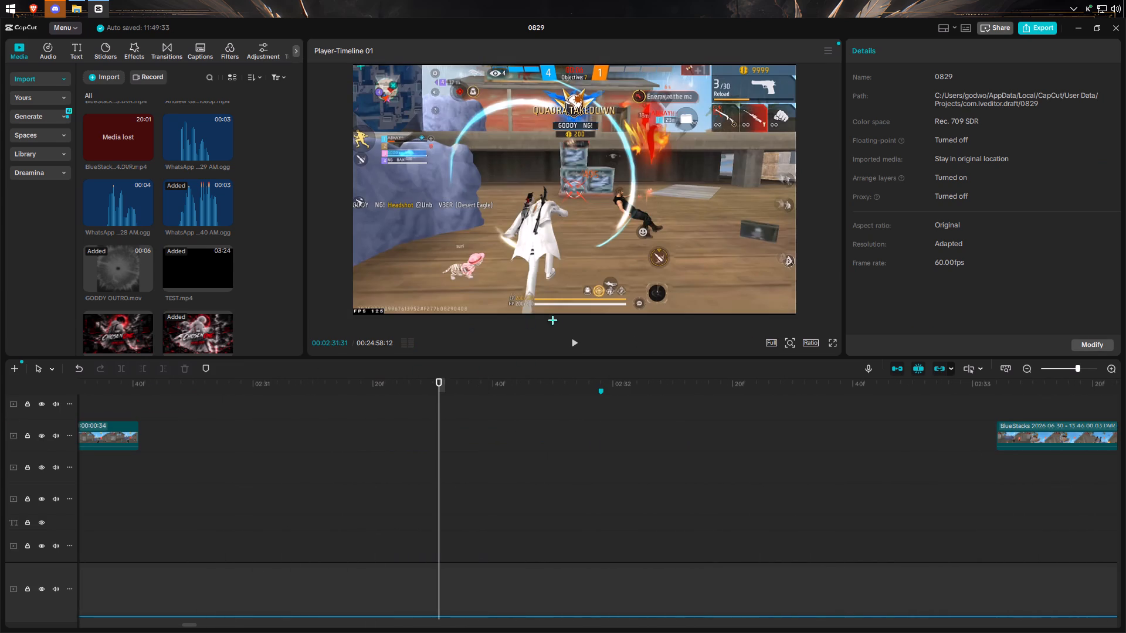
left_click(558, 332)
left_click(567, 332)
left_click(567, 338)
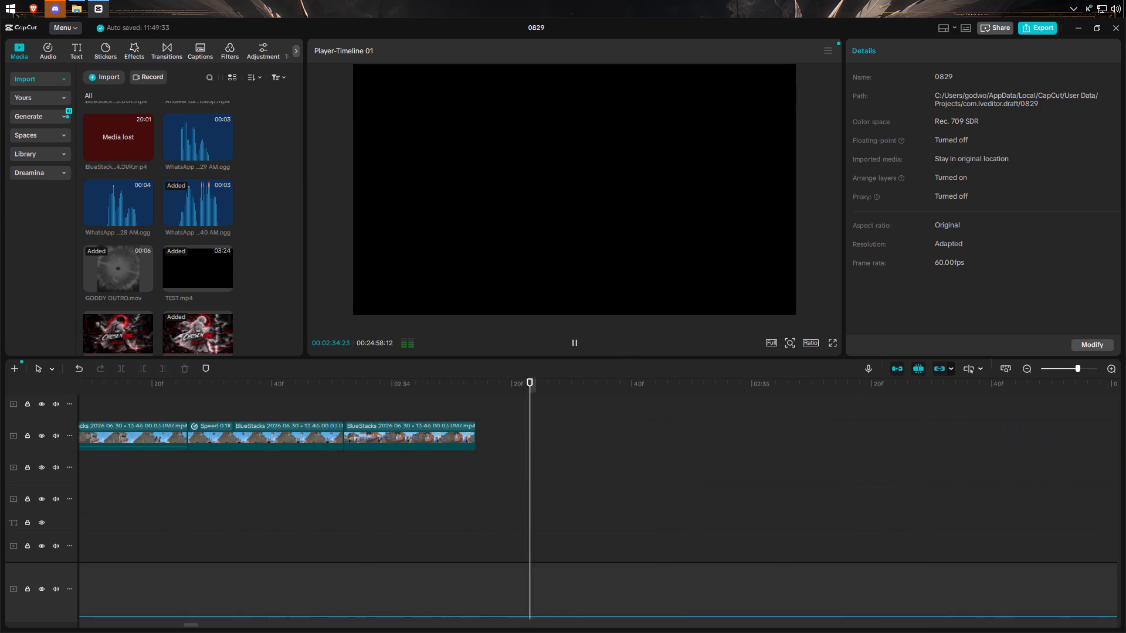
left_click(484, 519)
Copy the three adjoining BlueStacks clips between about 00:02:24:46 and 00:02:26:08, including the slowed triple takedown clip.
left_click_drag(484, 519, 86, 519)
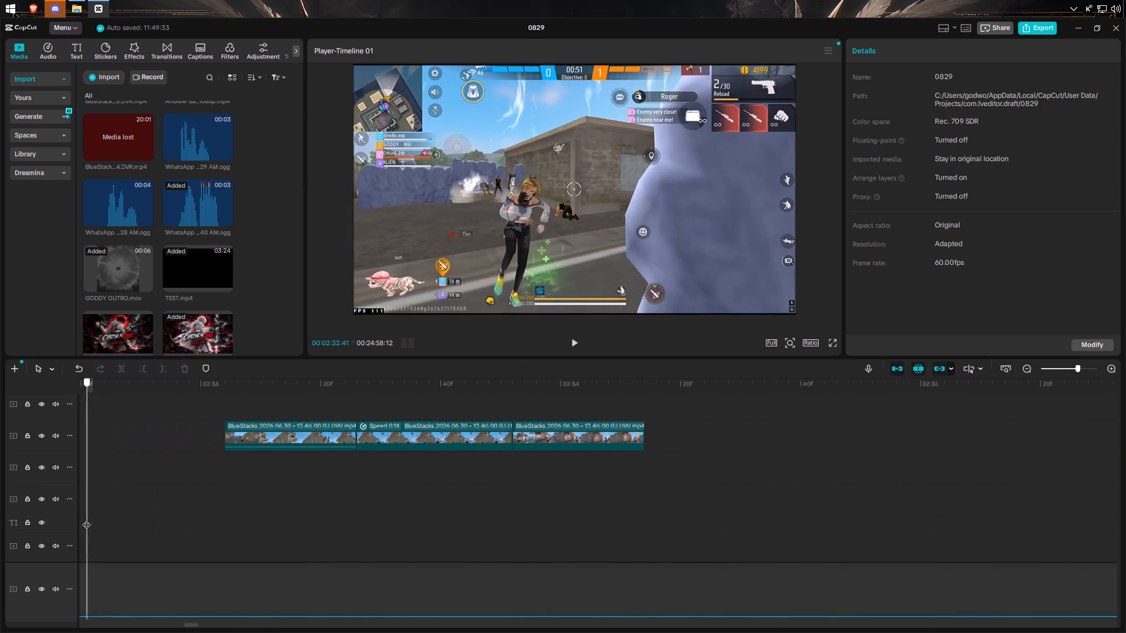
left_click_drag(86, 519, 0, 494)
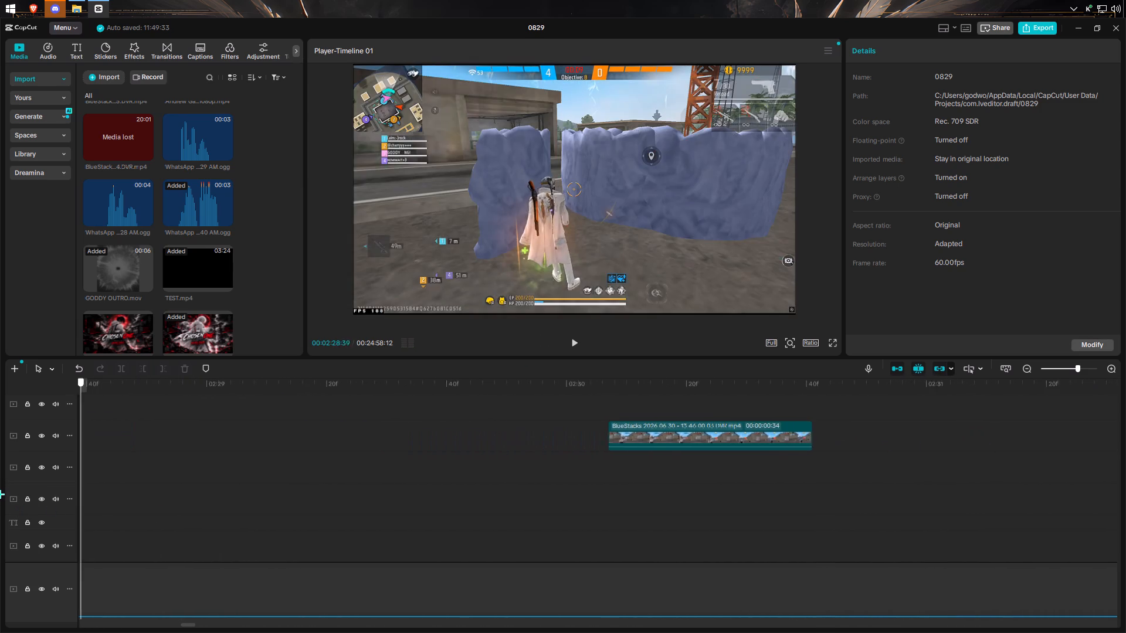
left_click_drag(0, 494, 700, 448)
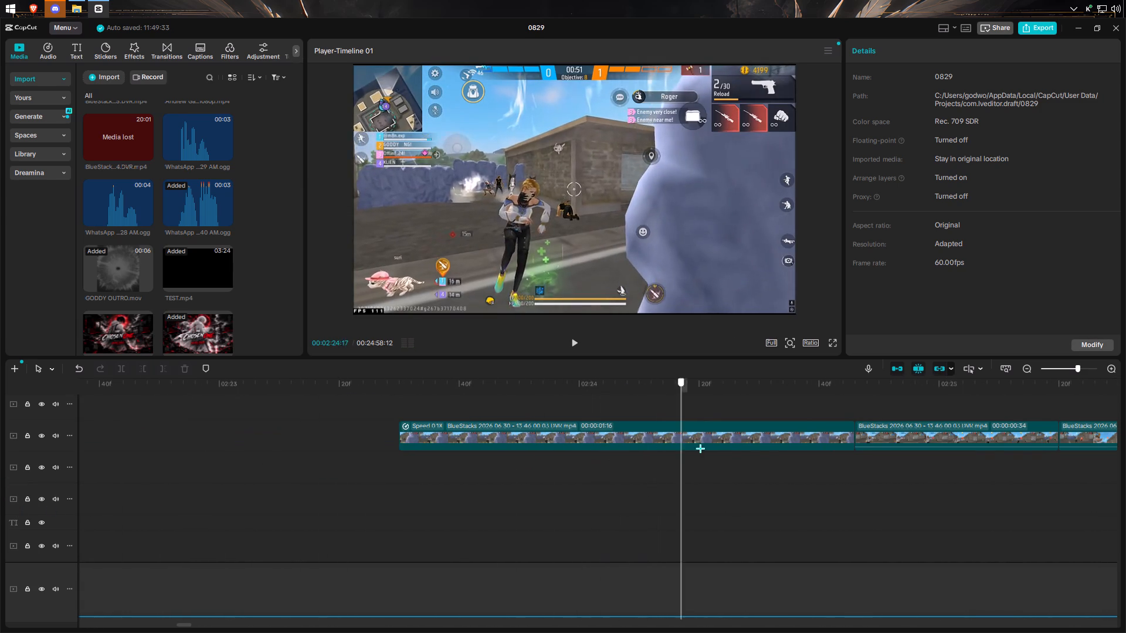
left_click_drag(700, 448, 448, 489)
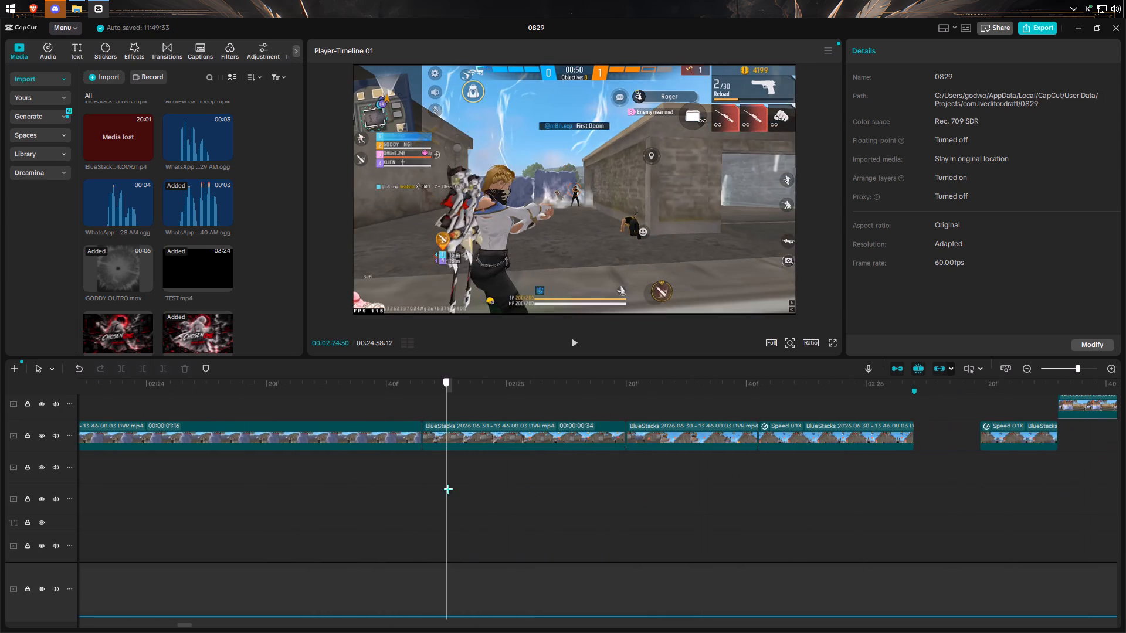
left_click_drag(448, 489, 884, 496)
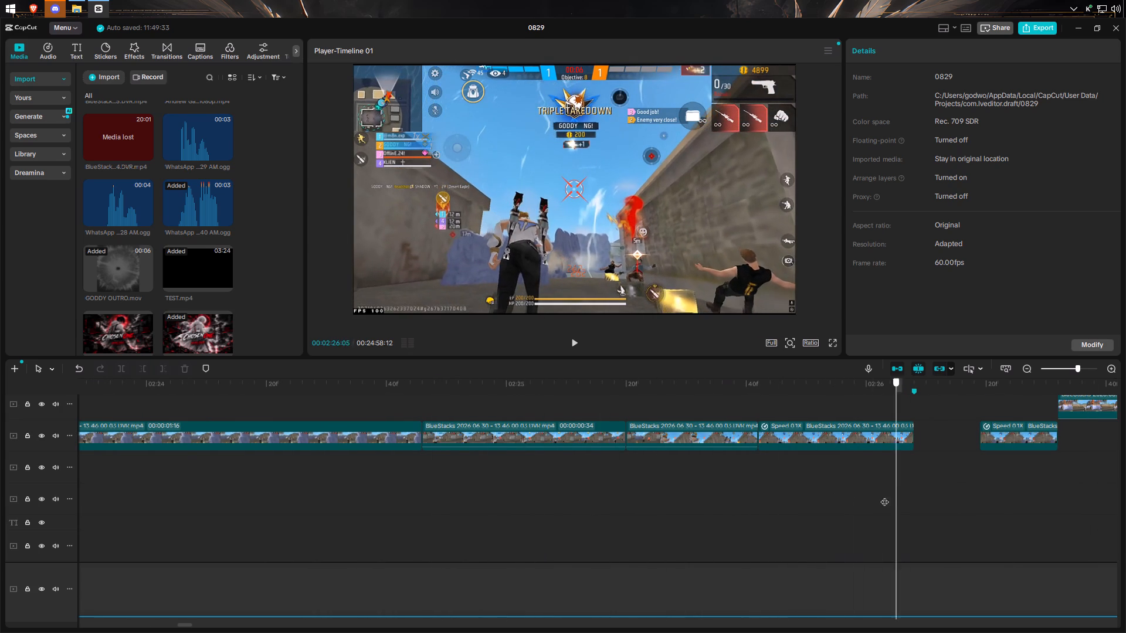
left_click_drag(884, 496, 872, 498)
left_click_drag(921, 482, 430, 420)
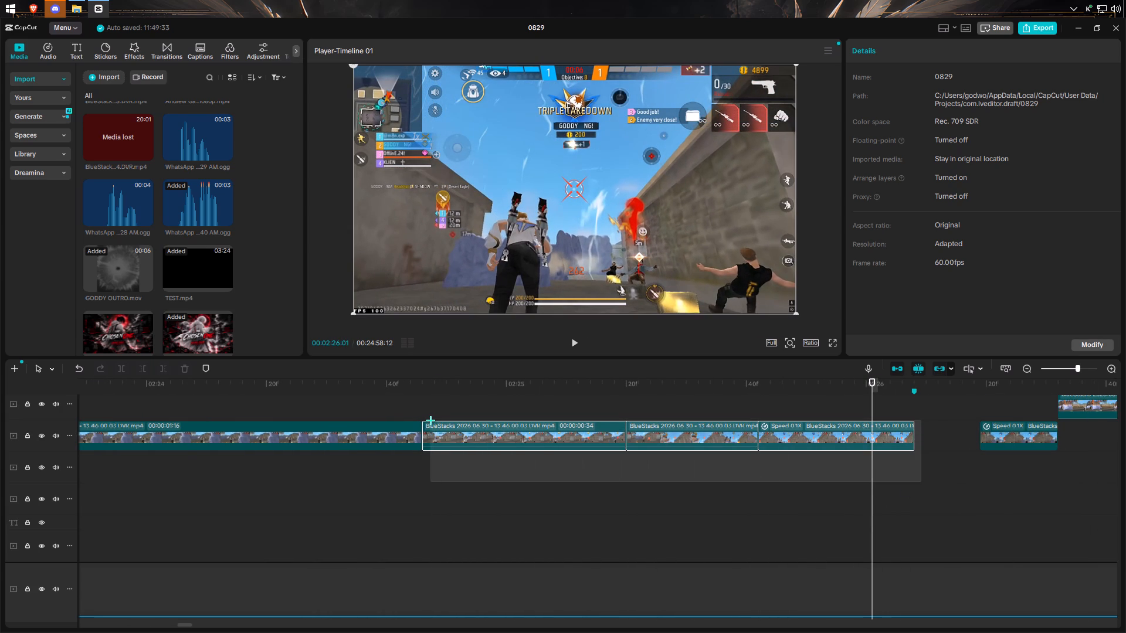
left_click_drag(430, 420, 434, 420)
right_click(503, 434)
left_click(564, 202)
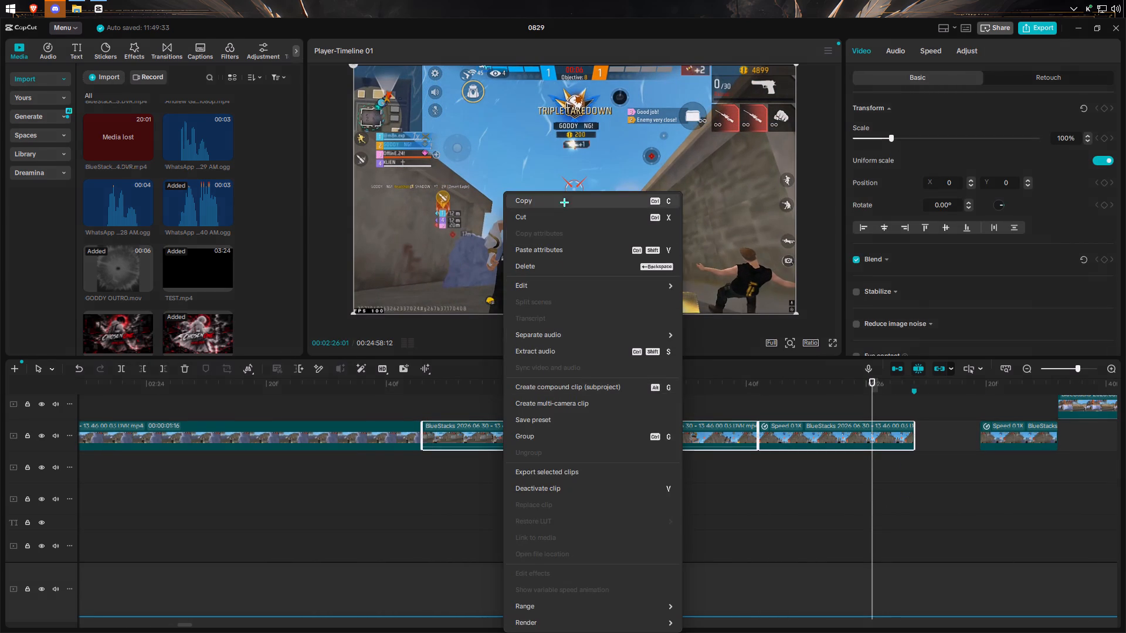
Delete the three adjoining BlueStacks clips that start at 00:02:33:04.
left_click(383, 494)
left_click_drag(383, 494, 1125, 457)
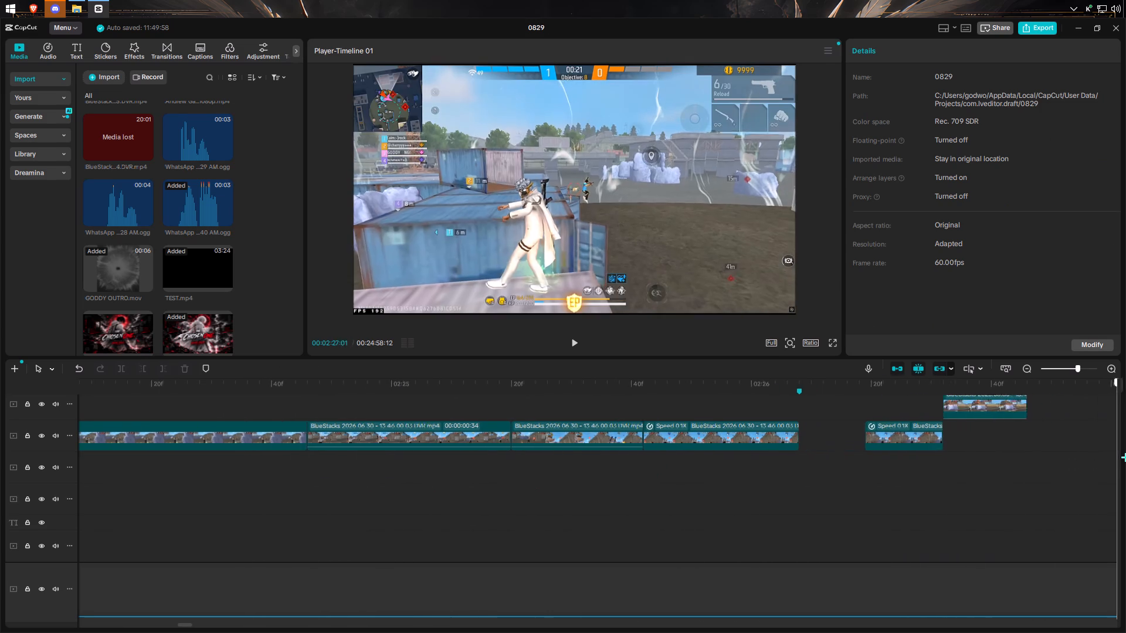
left_click_drag(1125, 457, 1020, 526)
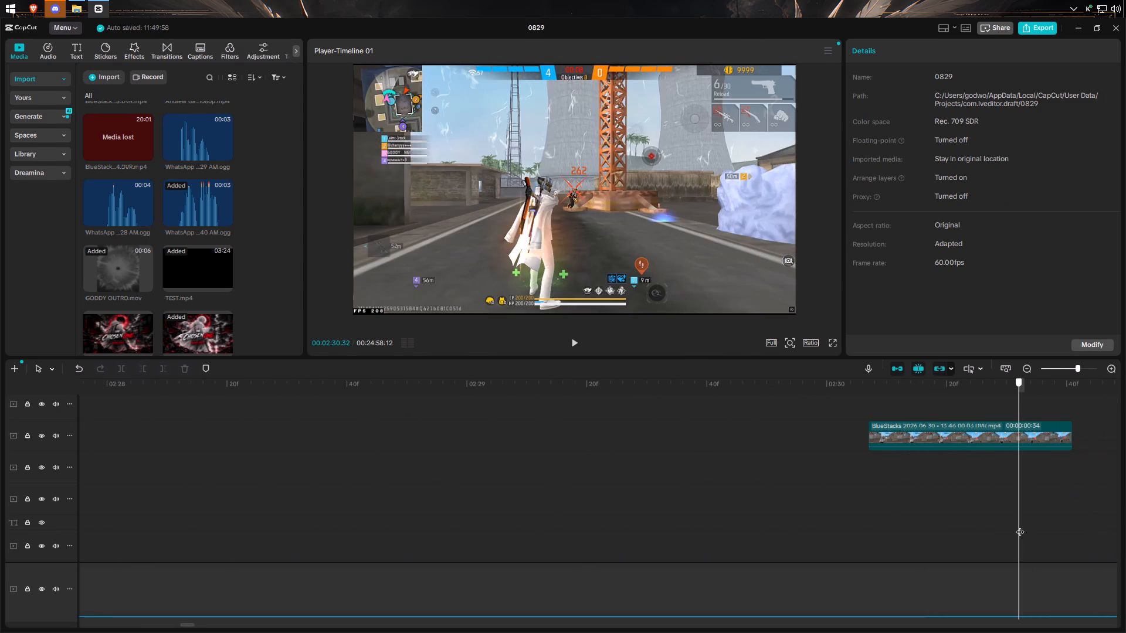
left_click_drag(1020, 526, 1125, 494)
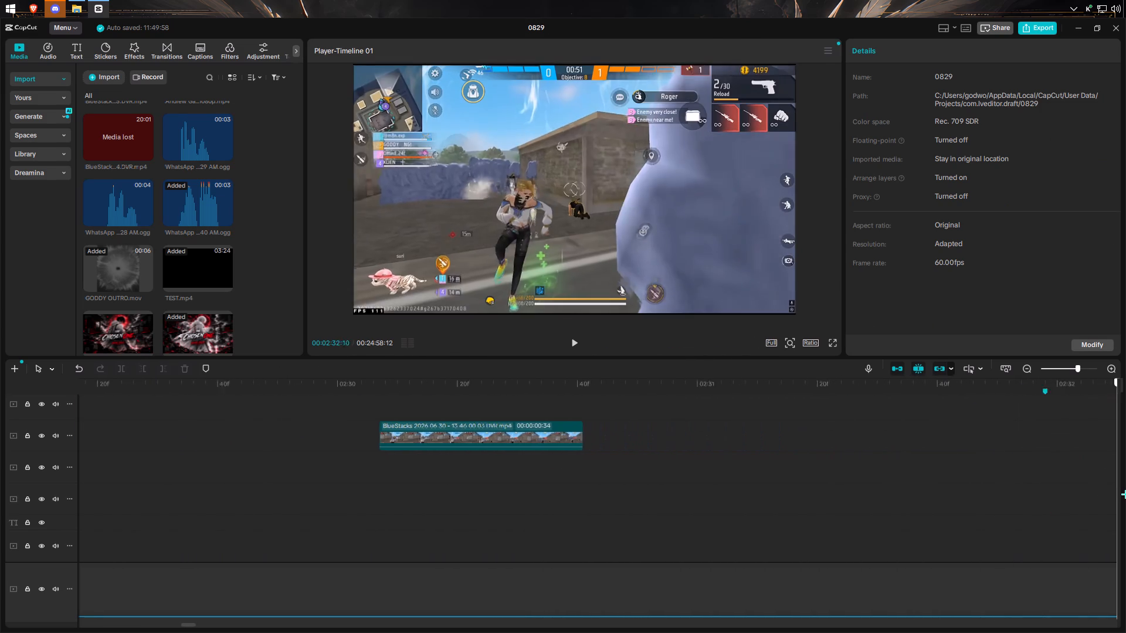
left_click_drag(1125, 494, 1083, 505)
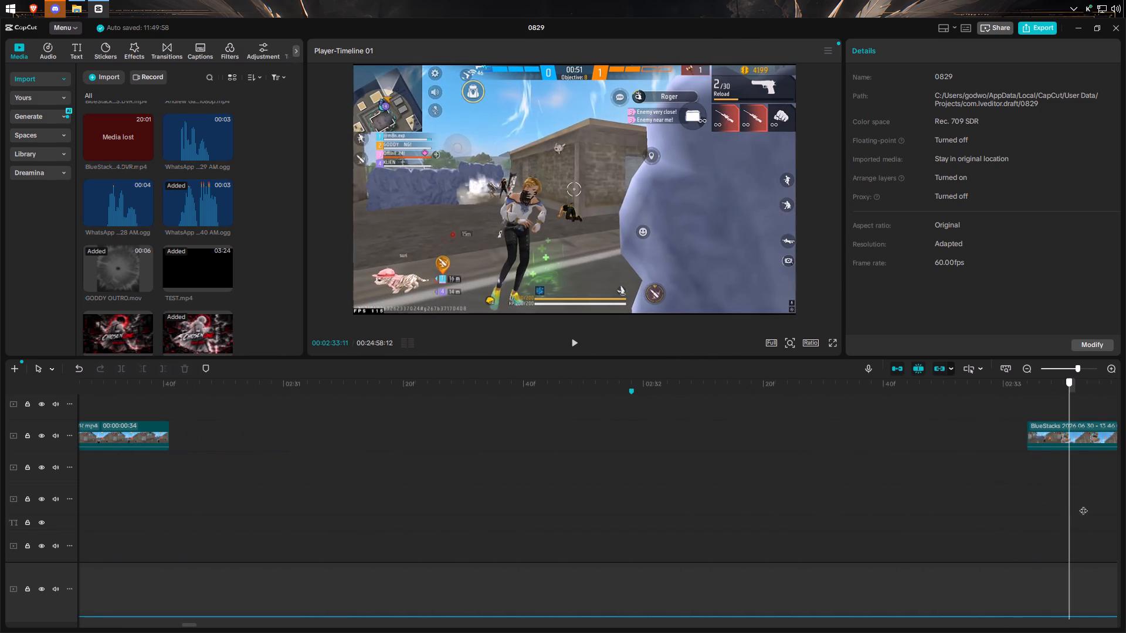
left_click_drag(1083, 505, 1037, 519)
left_click_drag(1039, 508, 719, 420)
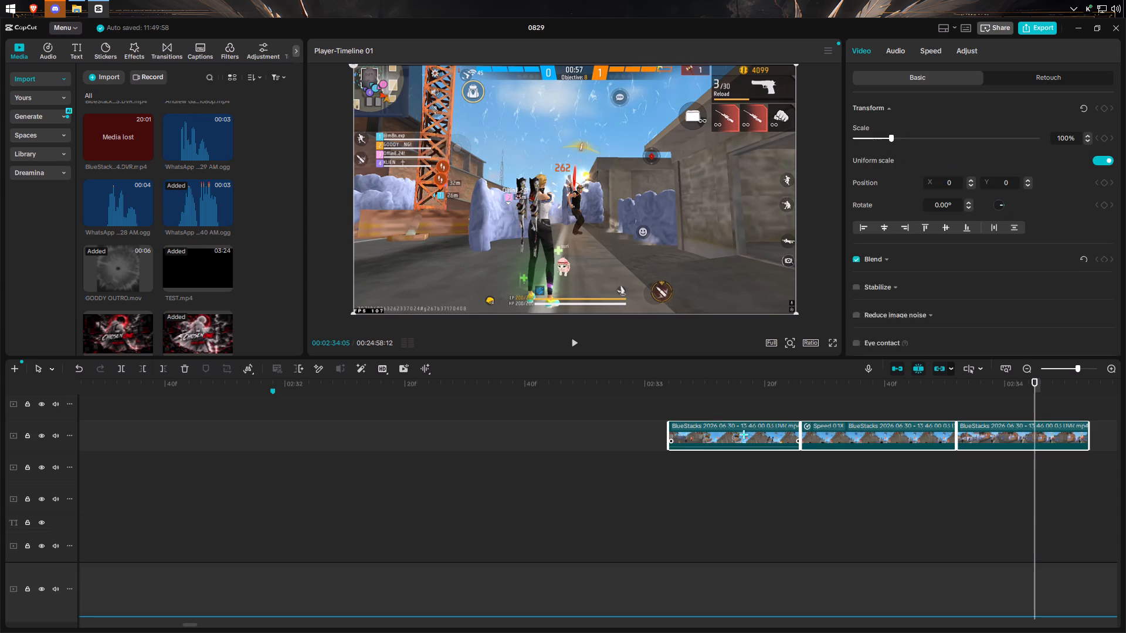
right_click(744, 434)
left_click(770, 269)
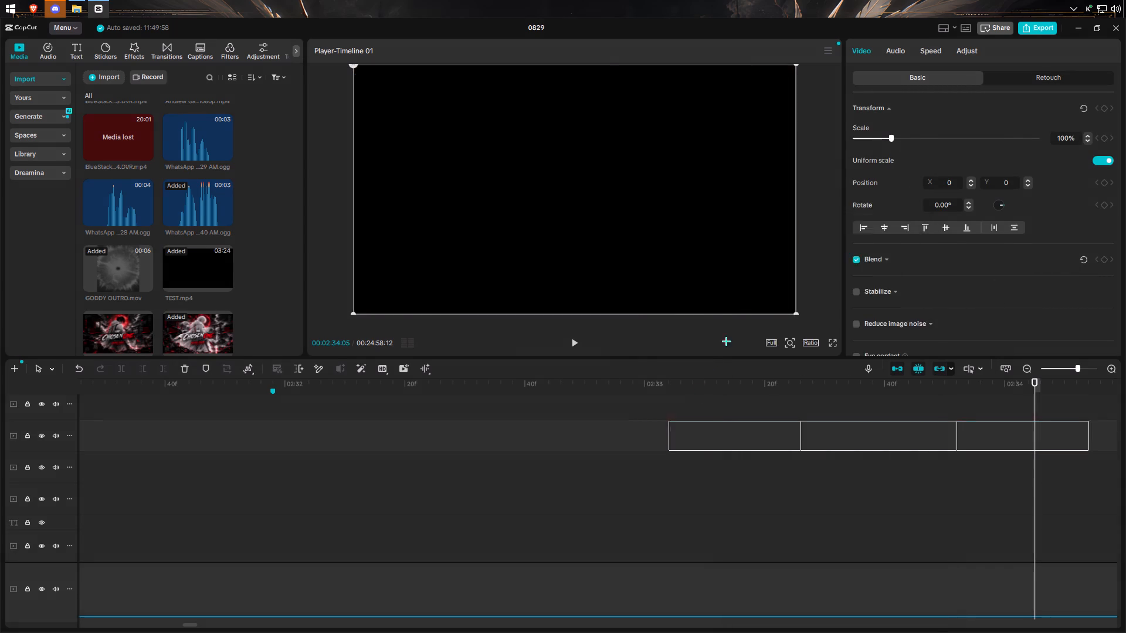
Paste the three copied BlueStacks clips at 00:02:33:04, where the deleted clips started.
left_click(663, 454)
left_click_drag(663, 454, 671, 454)
right_click(686, 434)
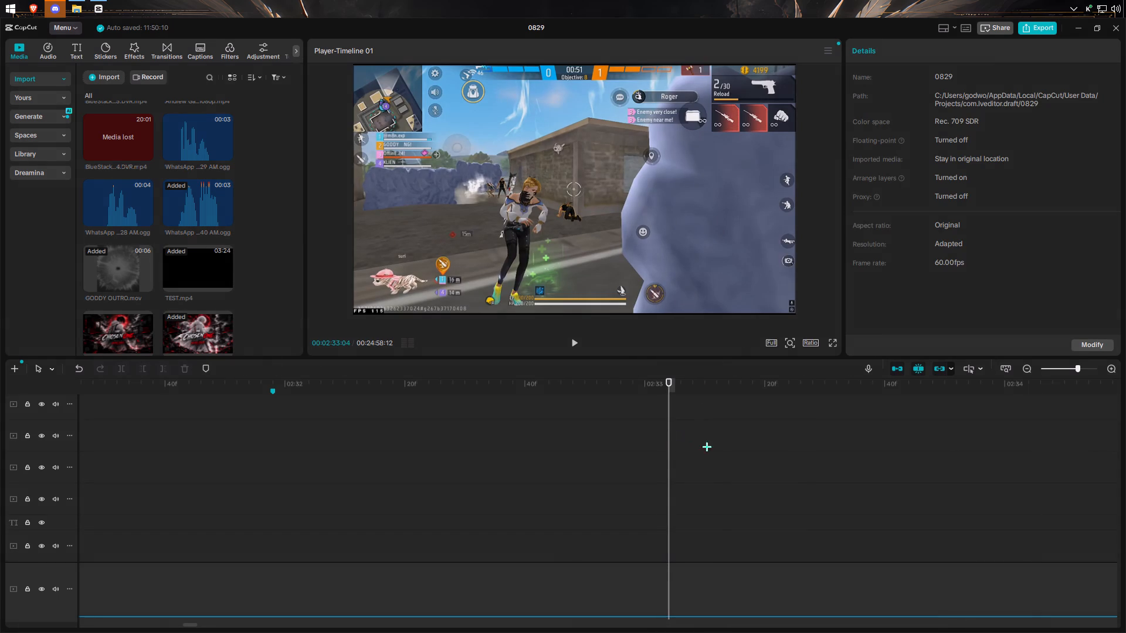
left_click(719, 496)
Play from 00:02:32:46 through the newly pasted clips and into the facecam footage to check the sequence.
left_click(573, 461)
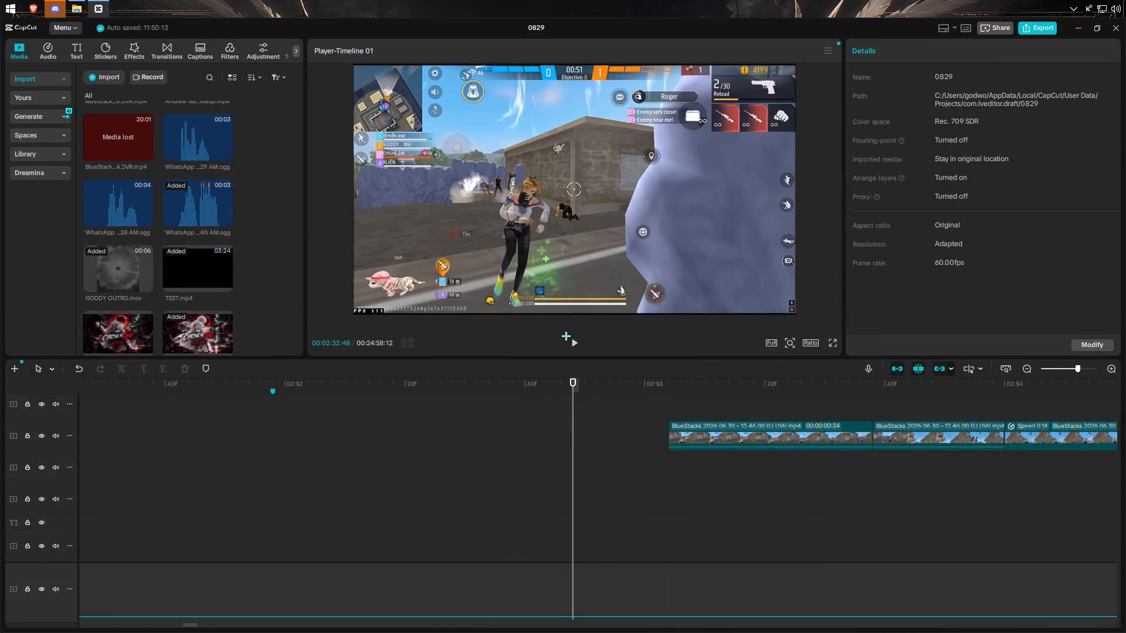
left_click(566, 341)
left_click(578, 339)
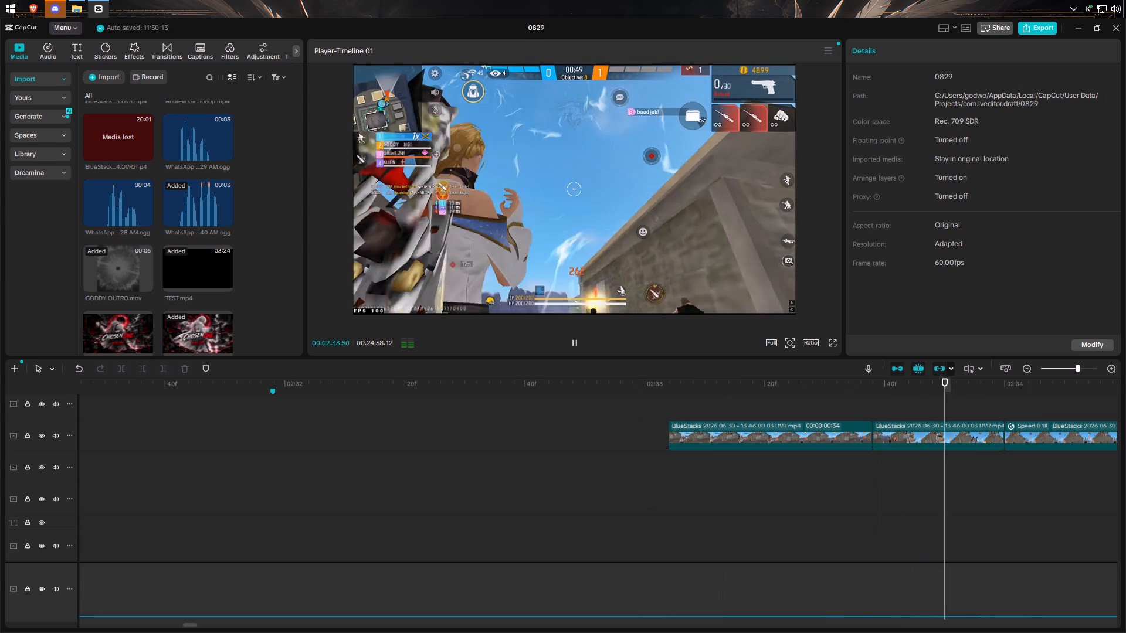
left_click(578, 339)
left_click(564, 336)
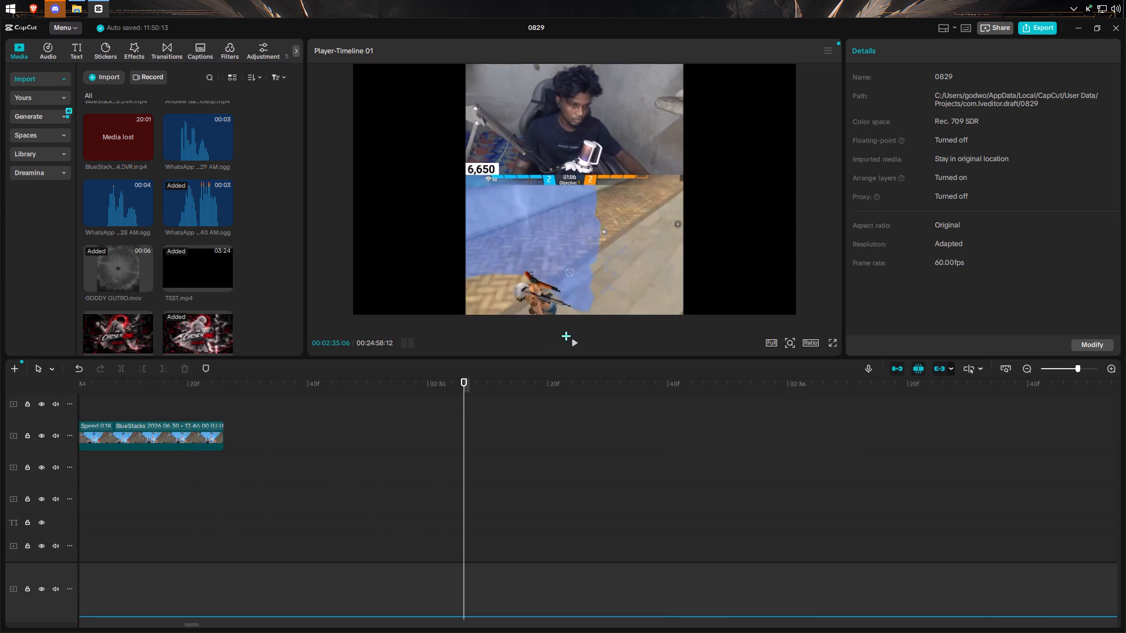
left_click(569, 338)
left_click(575, 454)
Examine the tracks and the gap after the pasted clips, scrubbing to where the facecam footage starts near 00:02:35:04.
scroll(295, 466, "down", 2)
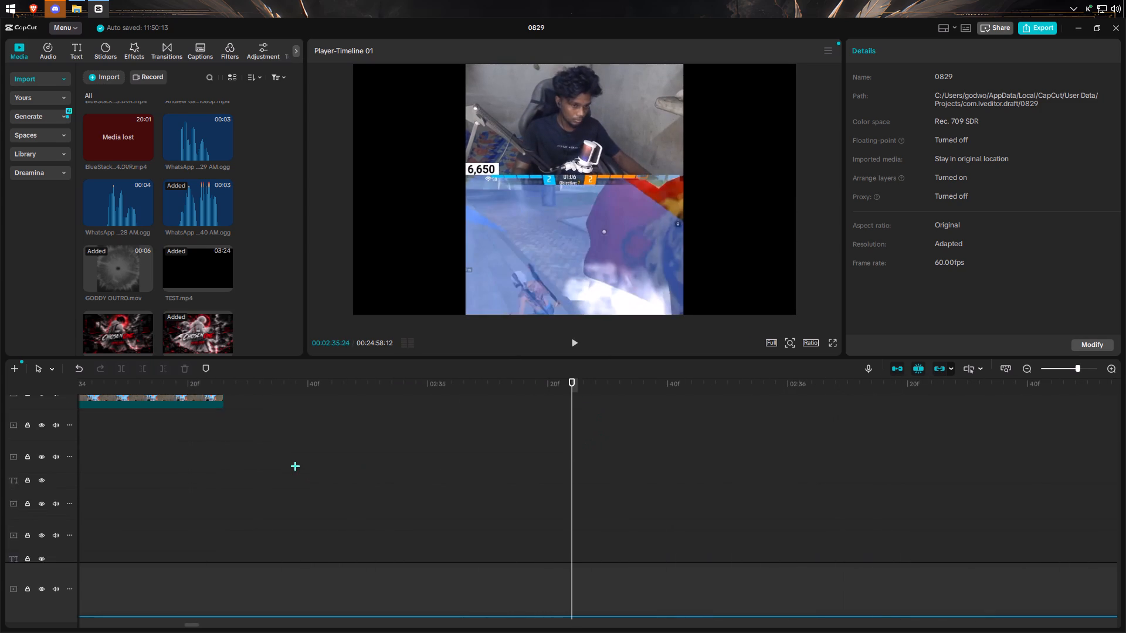
scroll(295, 466, "down", 17)
scroll(297, 466, "up", 15)
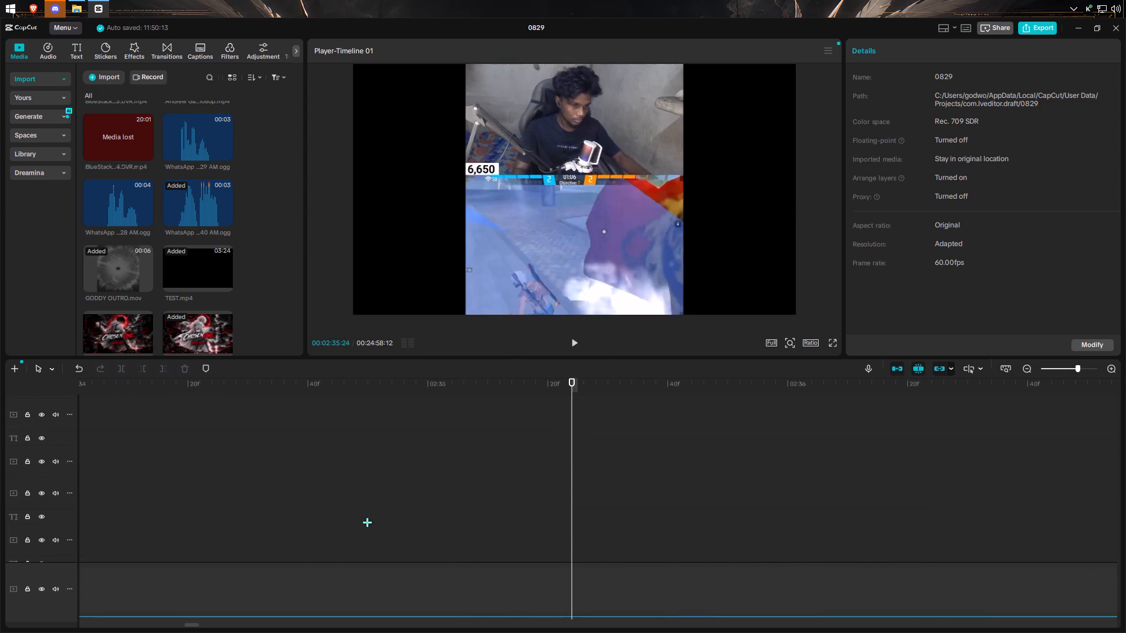
scroll(367, 522, "up", 6)
left_click_drag(571, 480, 383, 517)
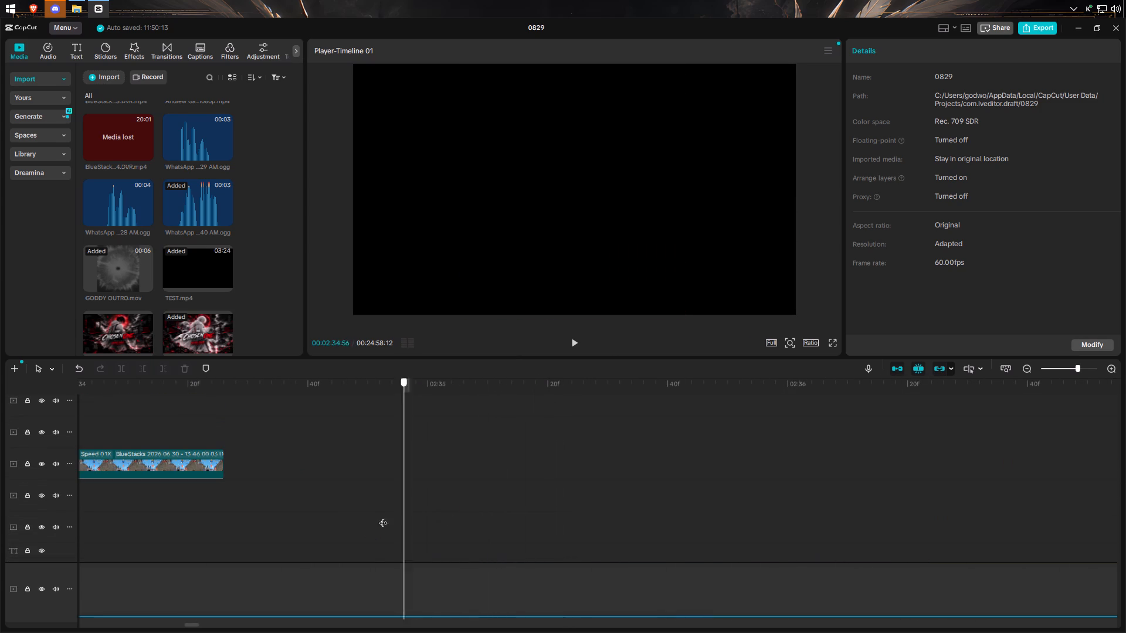
left_click_drag(383, 517, 460, 482)
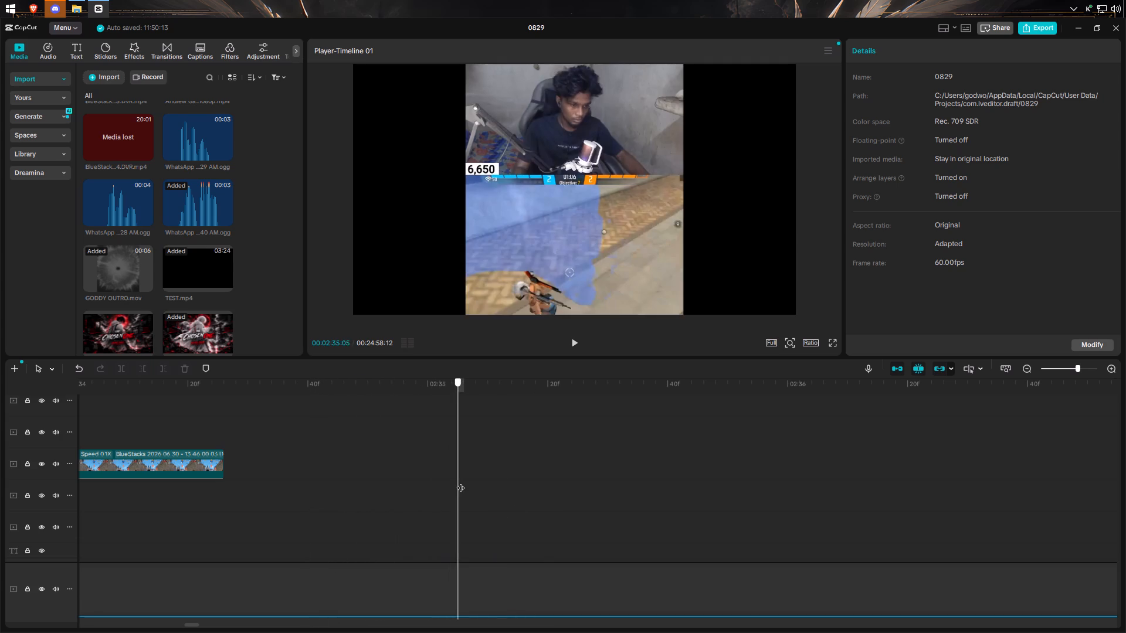
left_click_drag(460, 482, 453, 485)
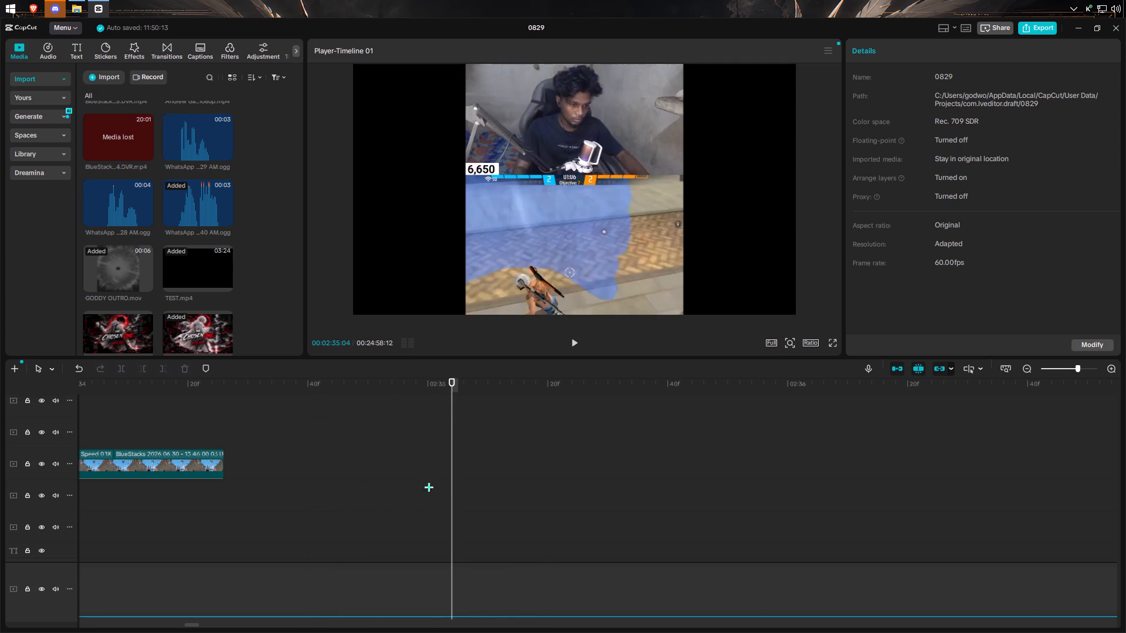
Play from 00:02:34:05 in the slowed triple takedown clip across the gap and into the facecam footage.
left_click(207, 461)
left_click(188, 501)
left_click_drag(186, 501, 114, 482)
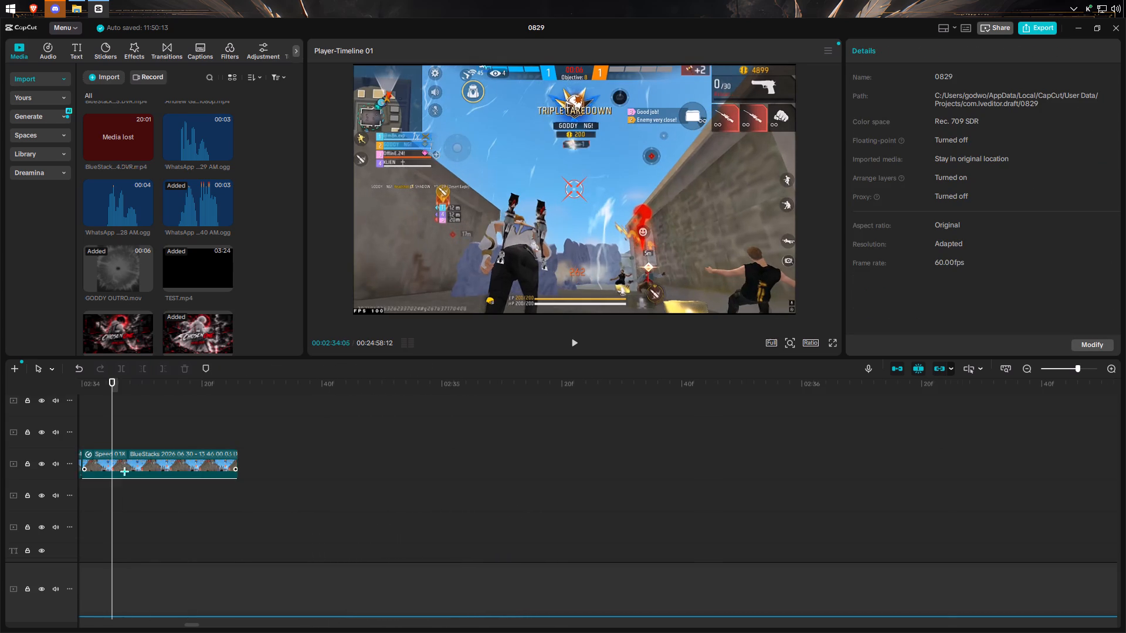
left_click(582, 339)
left_click(582, 339)
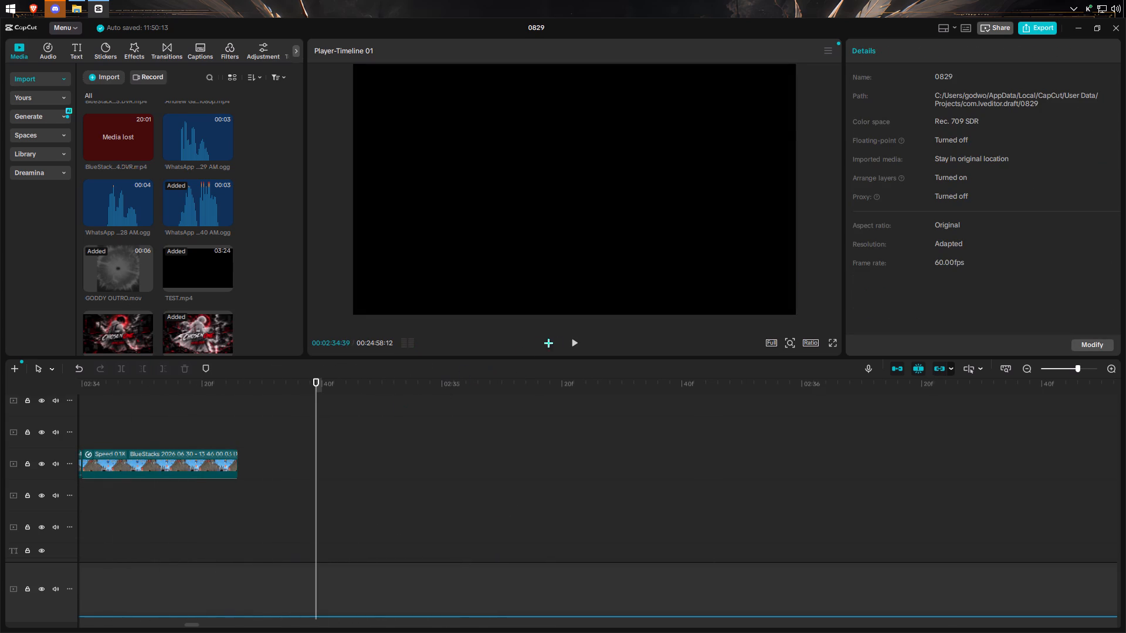
left_click(561, 343)
left_click(576, 346)
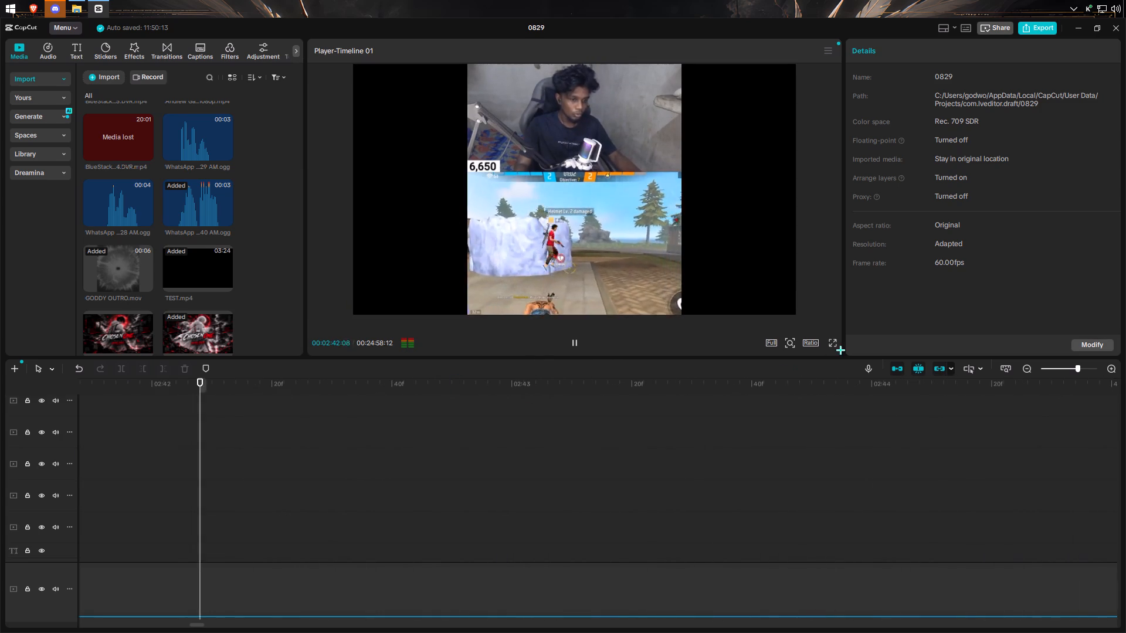
Watch the playback in full screen, jump back to replay the section around the gap, and return to the editor.
left_click(840, 334)
left_click(837, 341)
left_click(833, 346)
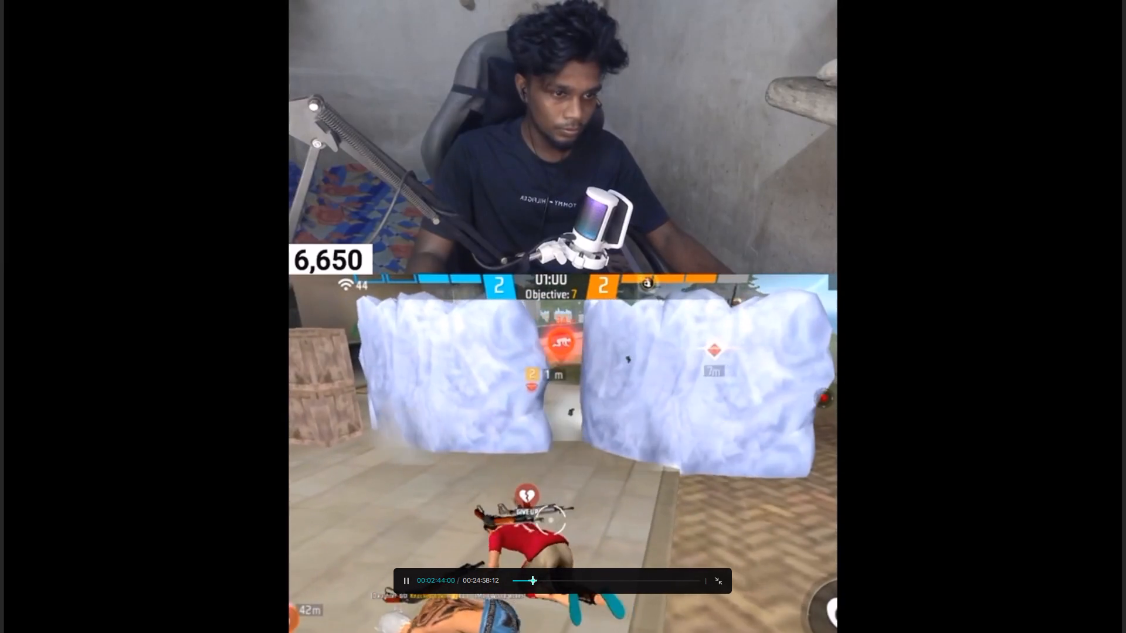
left_click(531, 582)
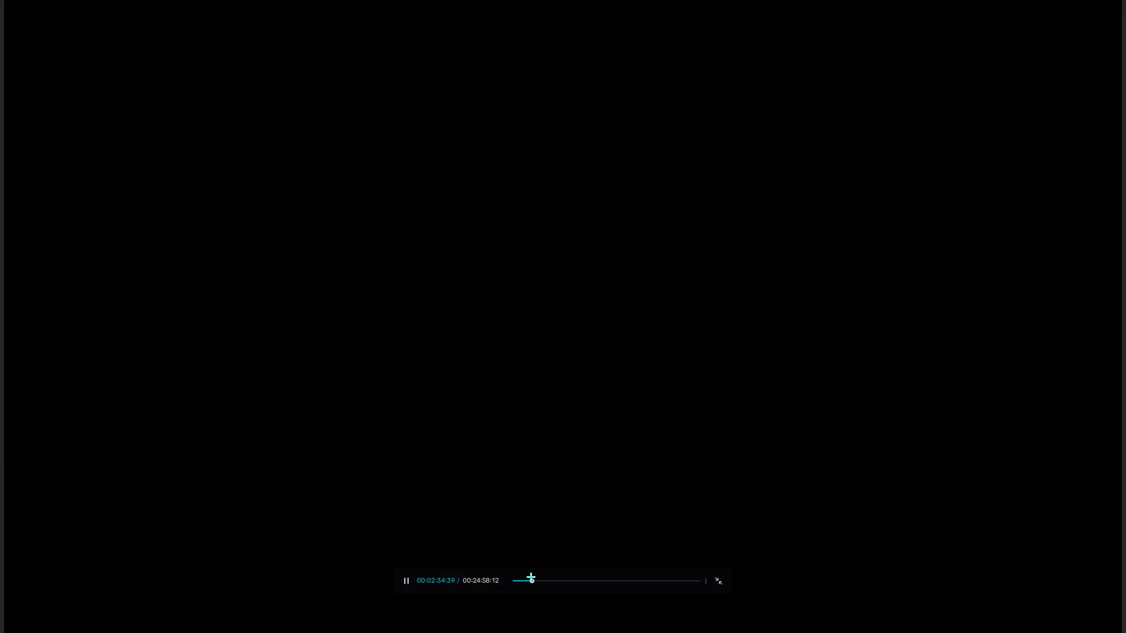
left_click(728, 578)
left_click(723, 580)
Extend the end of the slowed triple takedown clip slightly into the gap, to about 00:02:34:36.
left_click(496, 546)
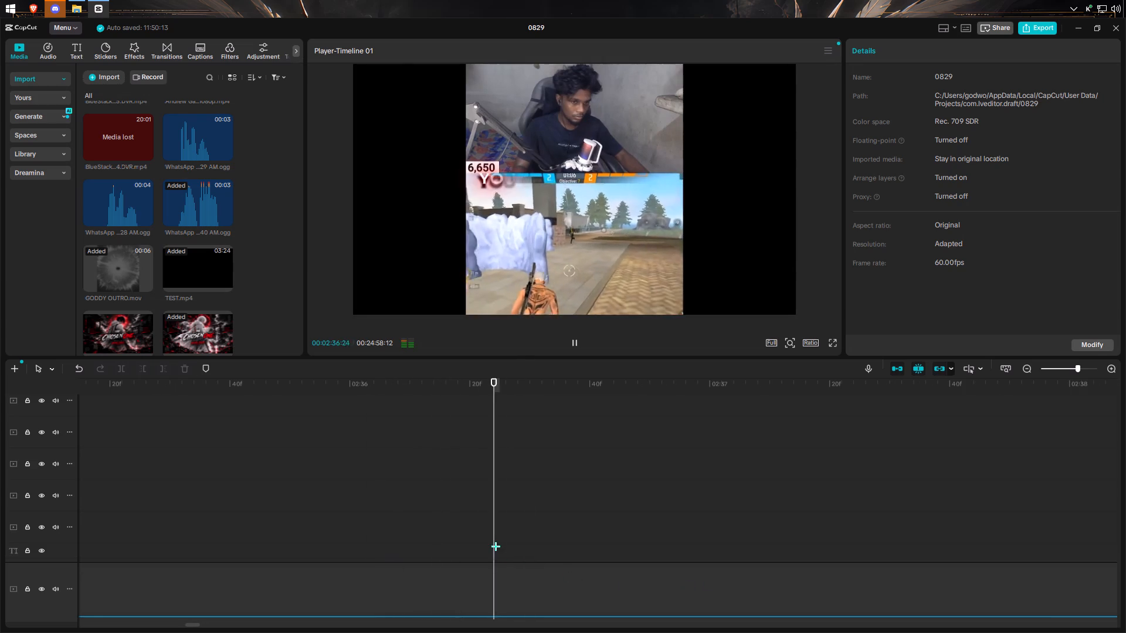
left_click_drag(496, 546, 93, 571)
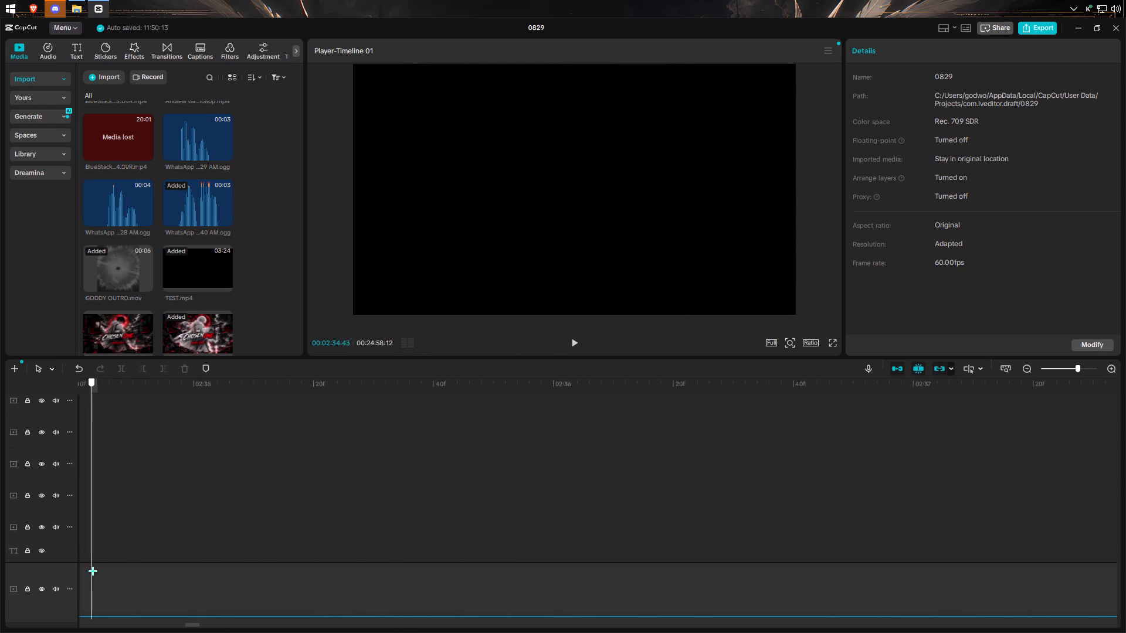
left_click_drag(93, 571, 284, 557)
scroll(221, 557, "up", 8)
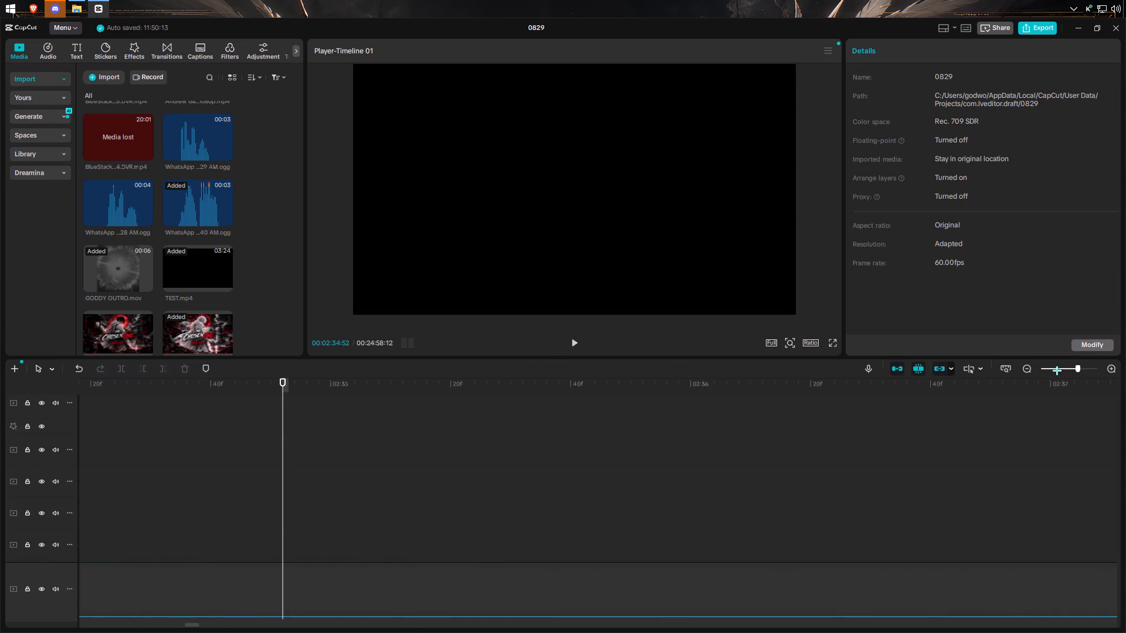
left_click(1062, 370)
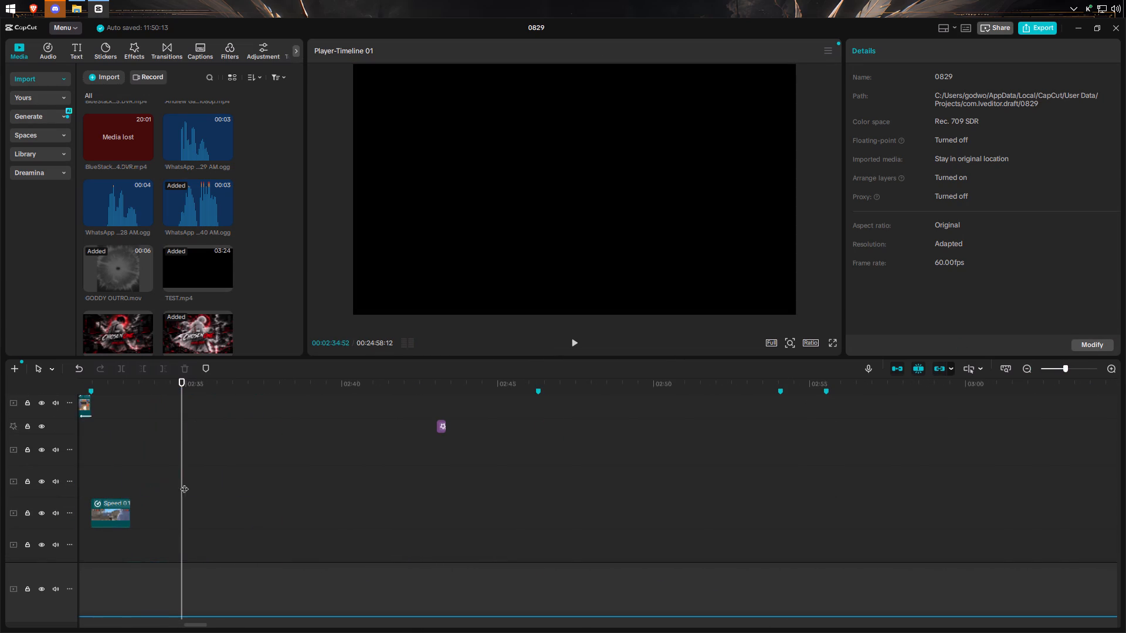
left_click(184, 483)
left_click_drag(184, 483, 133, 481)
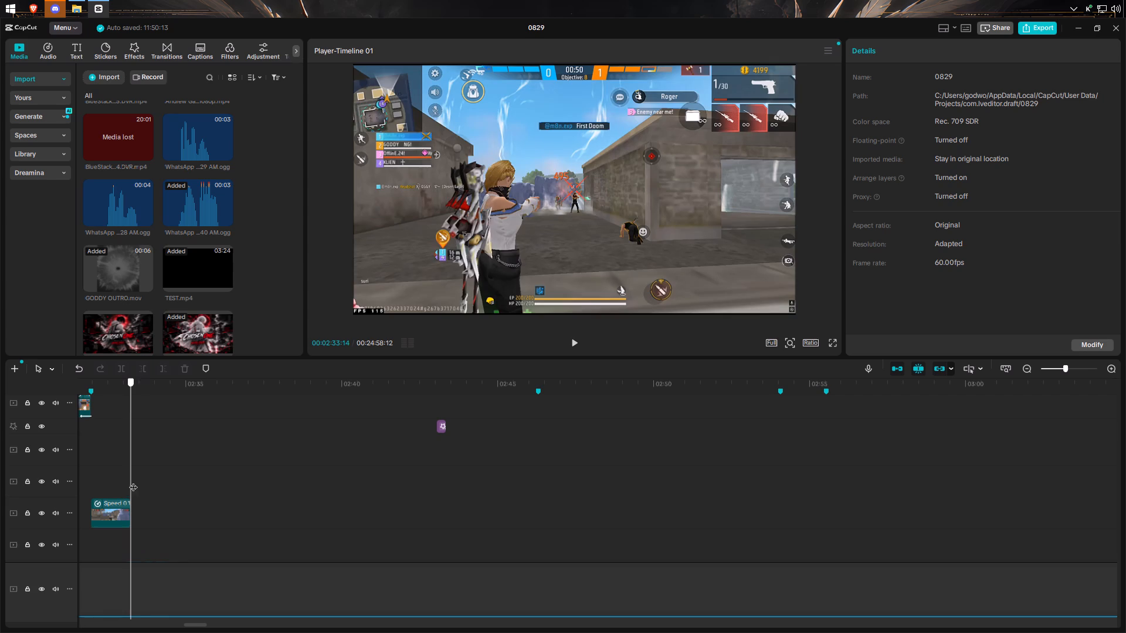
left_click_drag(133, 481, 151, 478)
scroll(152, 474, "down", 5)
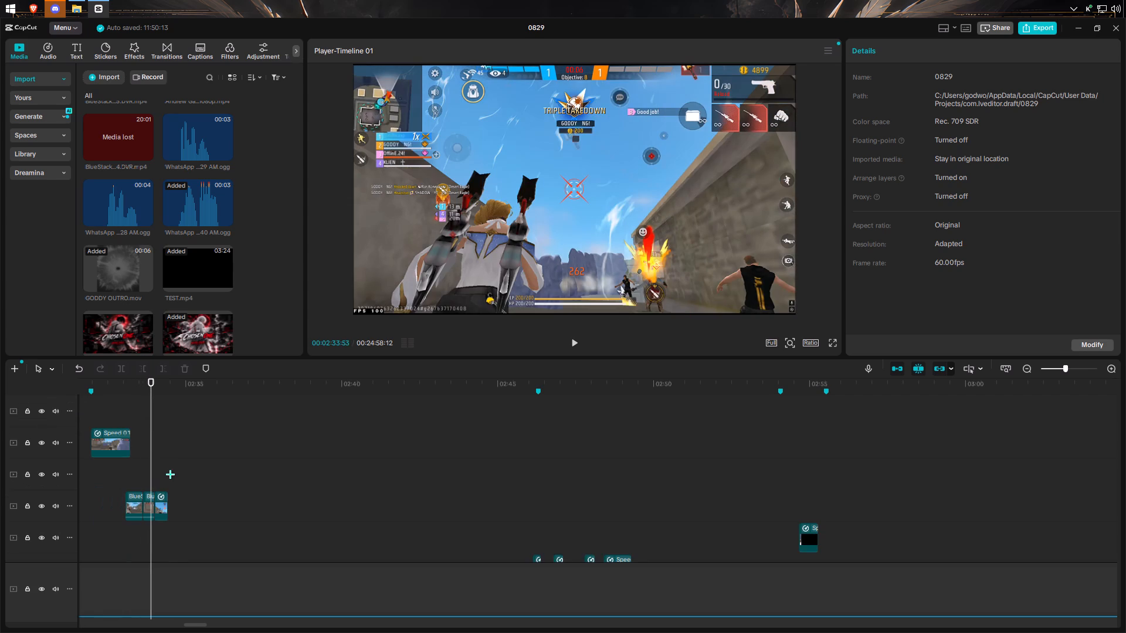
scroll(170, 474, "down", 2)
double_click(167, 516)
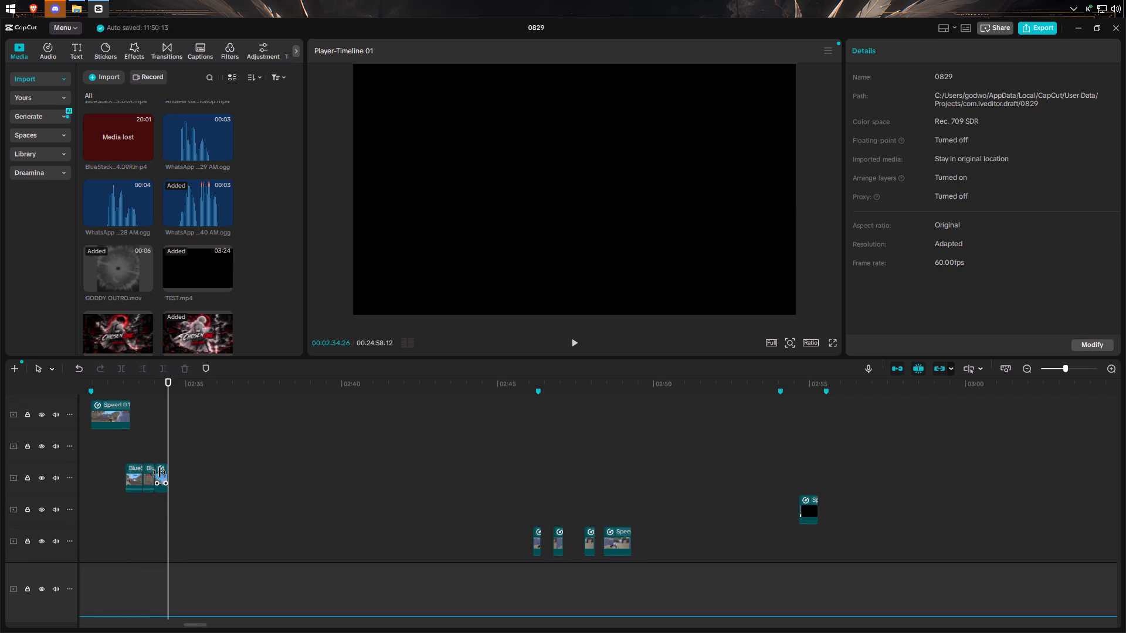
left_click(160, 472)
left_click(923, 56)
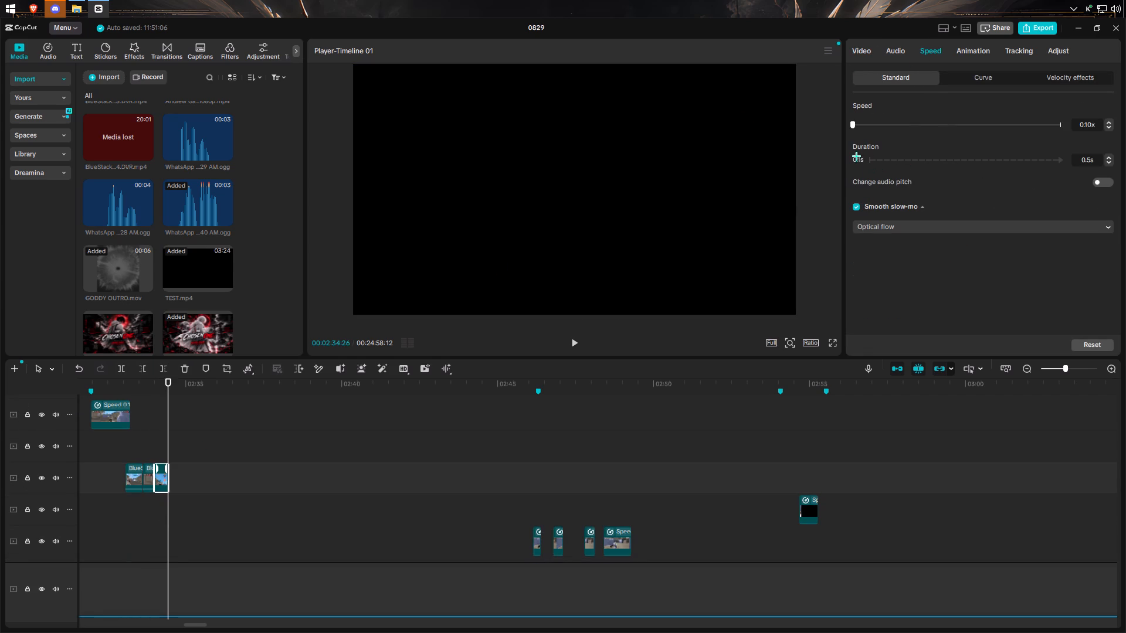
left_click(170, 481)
Play from 00:02:33:38 through the extended triple takedown clip to check the remaining gap before the facecam footage.
left_click(142, 515)
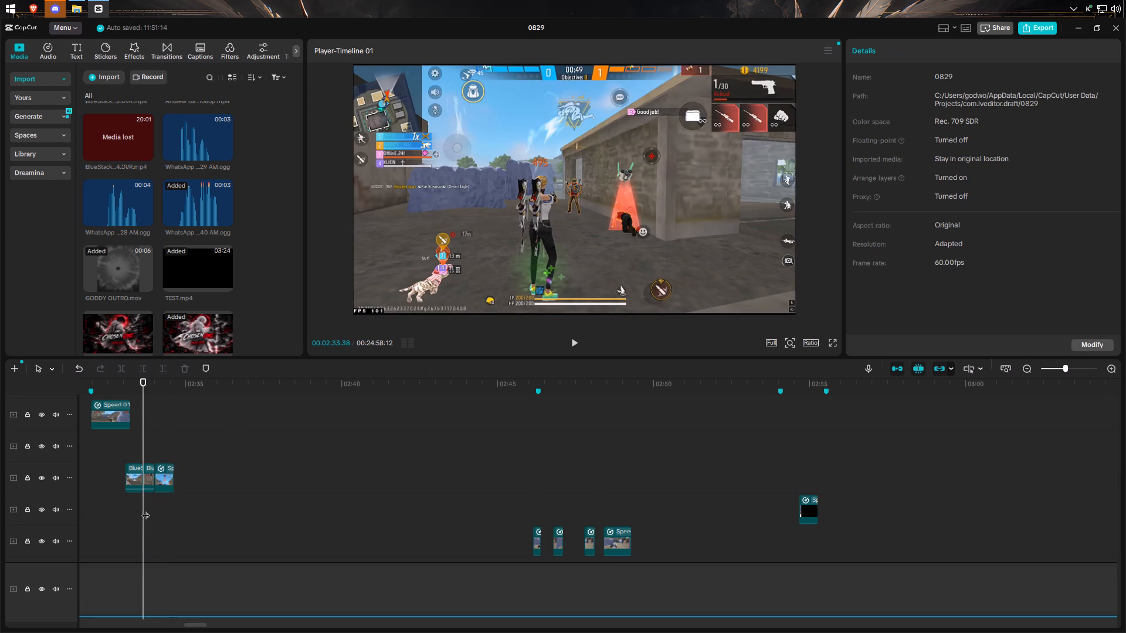
left_click(568, 339)
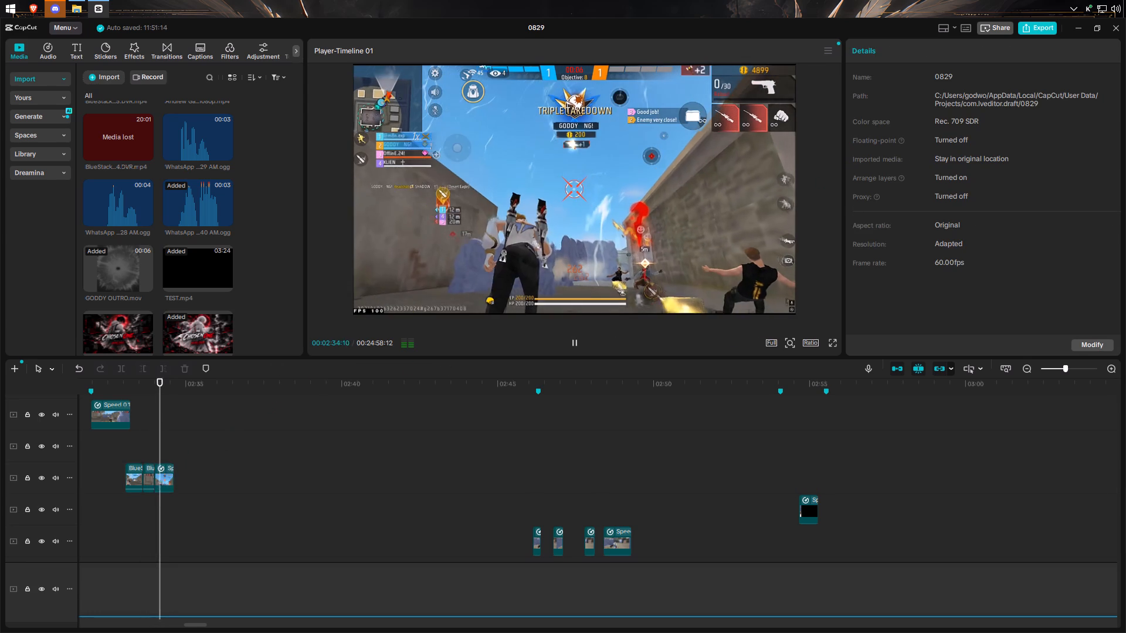
left_click(569, 339)
double_click(569, 335)
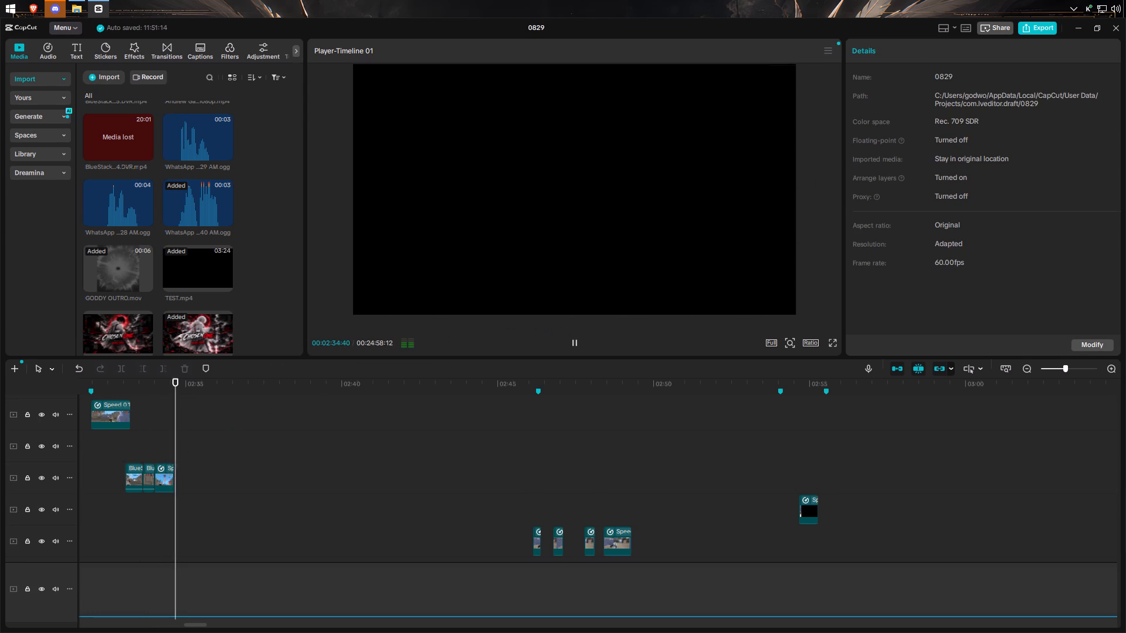
triple_click(575, 342)
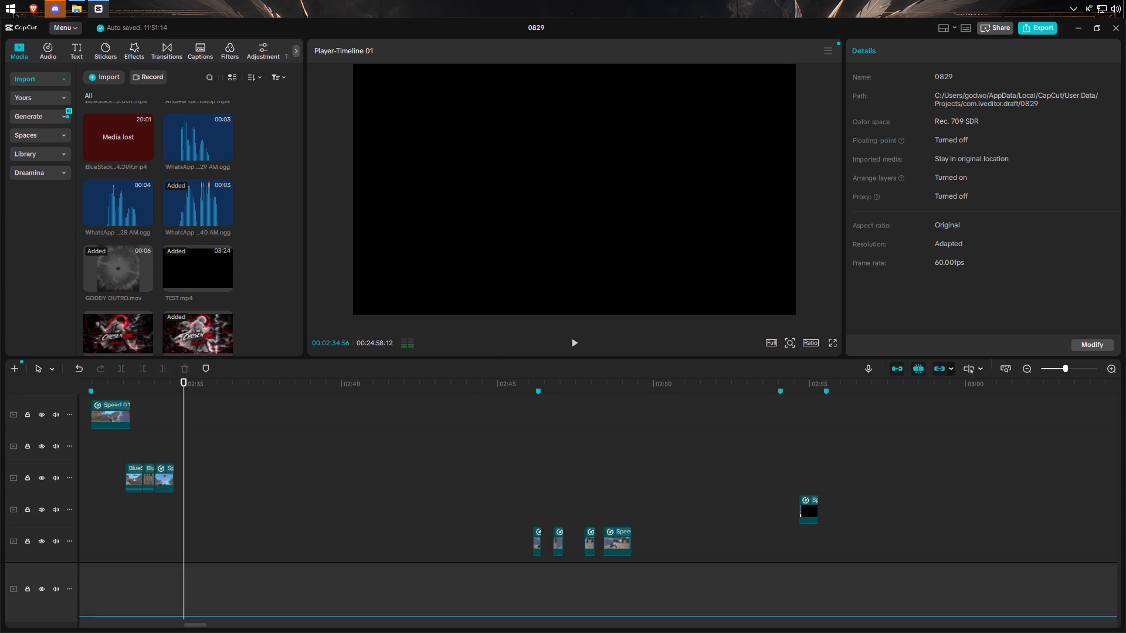
left_click(575, 342)
Extend the end of the slowed triple takedown clip to 00:02:35:00, closing the gap before the facecam footage.
left_click(184, 506)
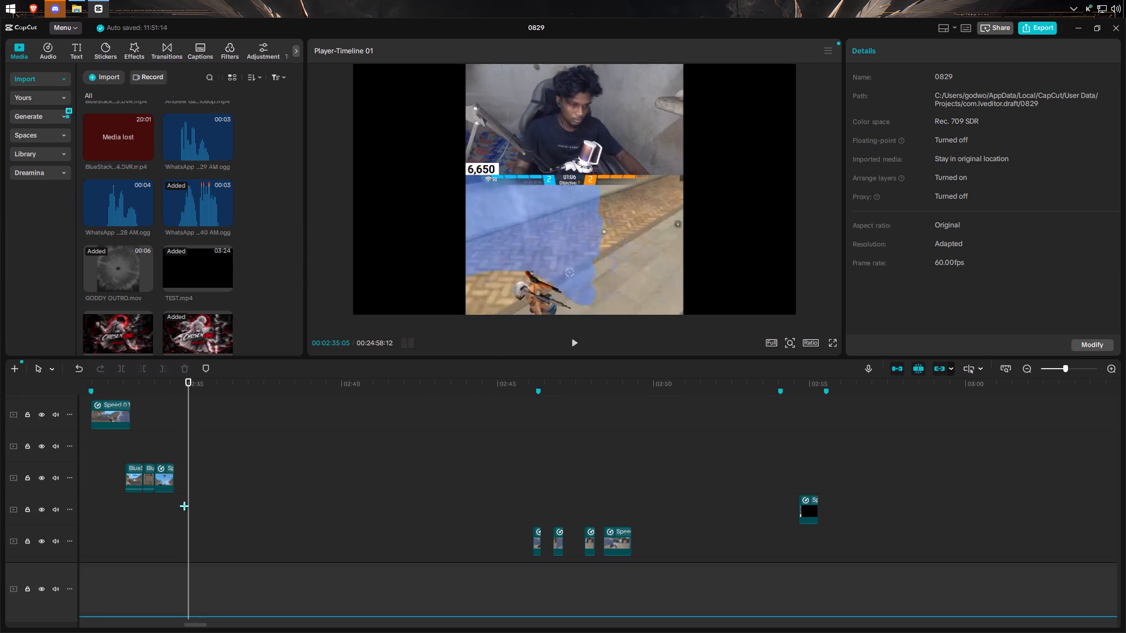
left_click(186, 506)
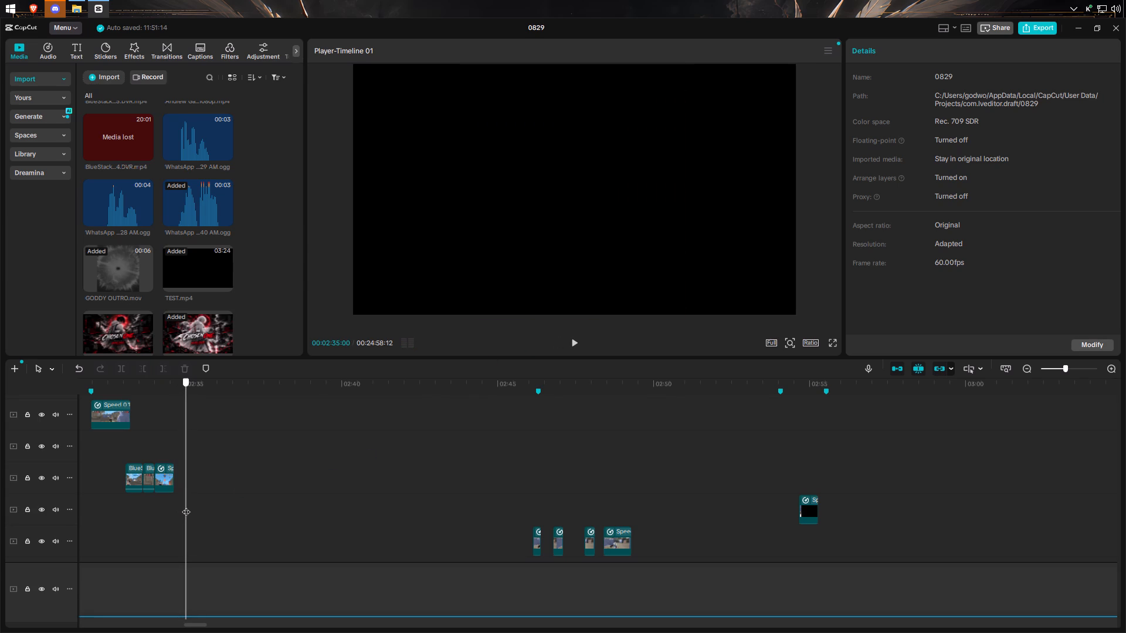
left_click(165, 476)
left_click_drag(174, 476, 184, 474)
Inspect a frame inside the extended triple takedown clip at 00:02:34:43 and open the clip's speed settings.
left_click(144, 504)
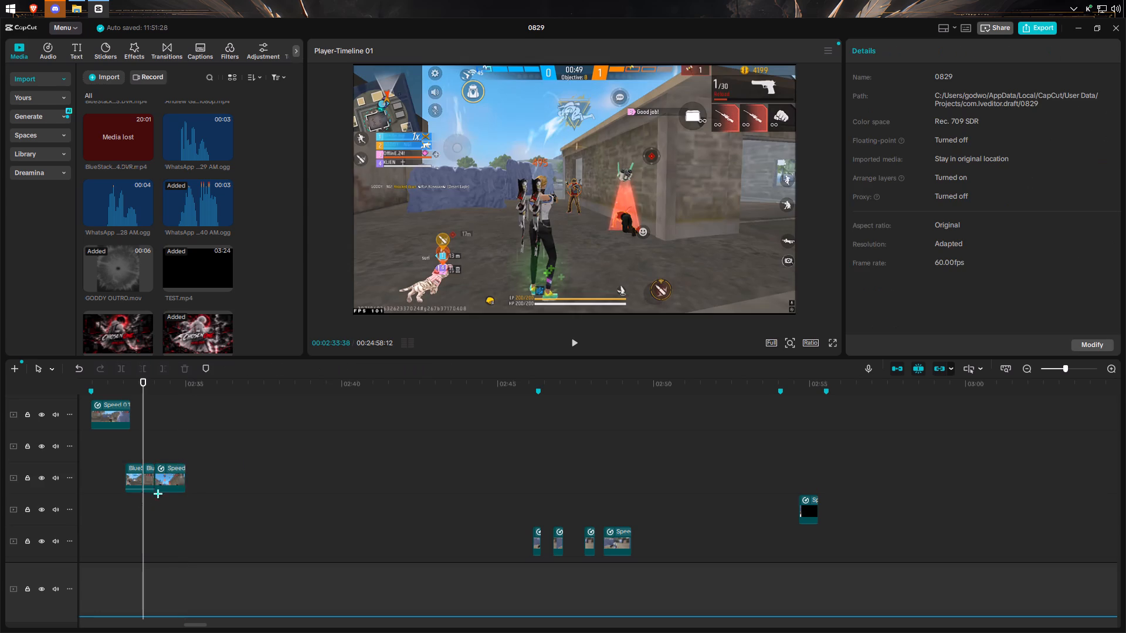
left_click(175, 467)
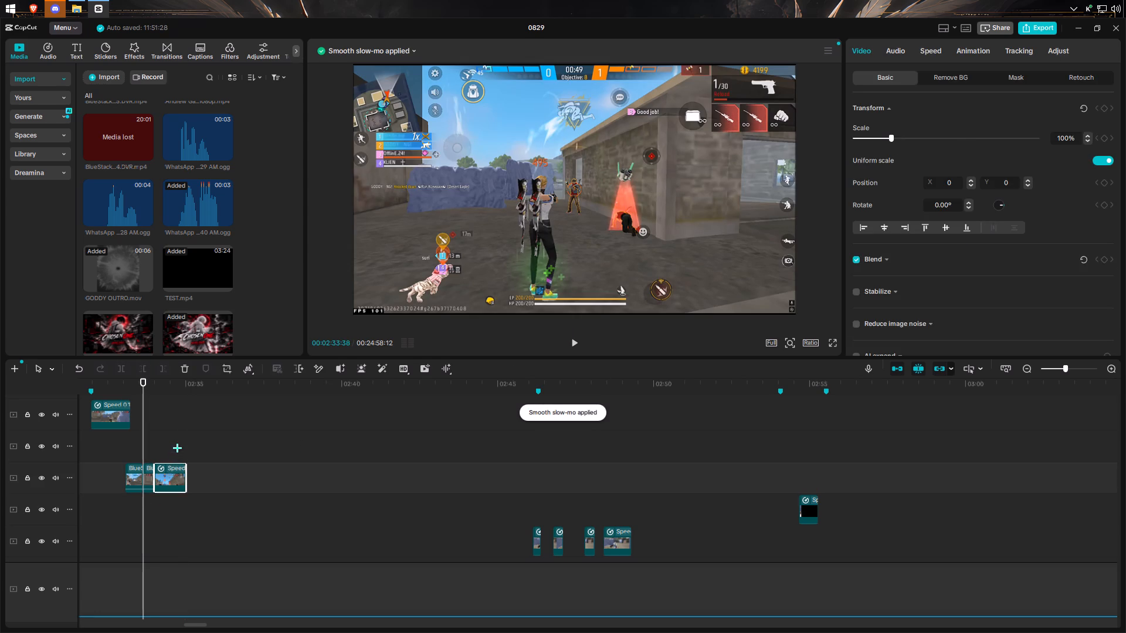
left_click(177, 448)
left_click(165, 474)
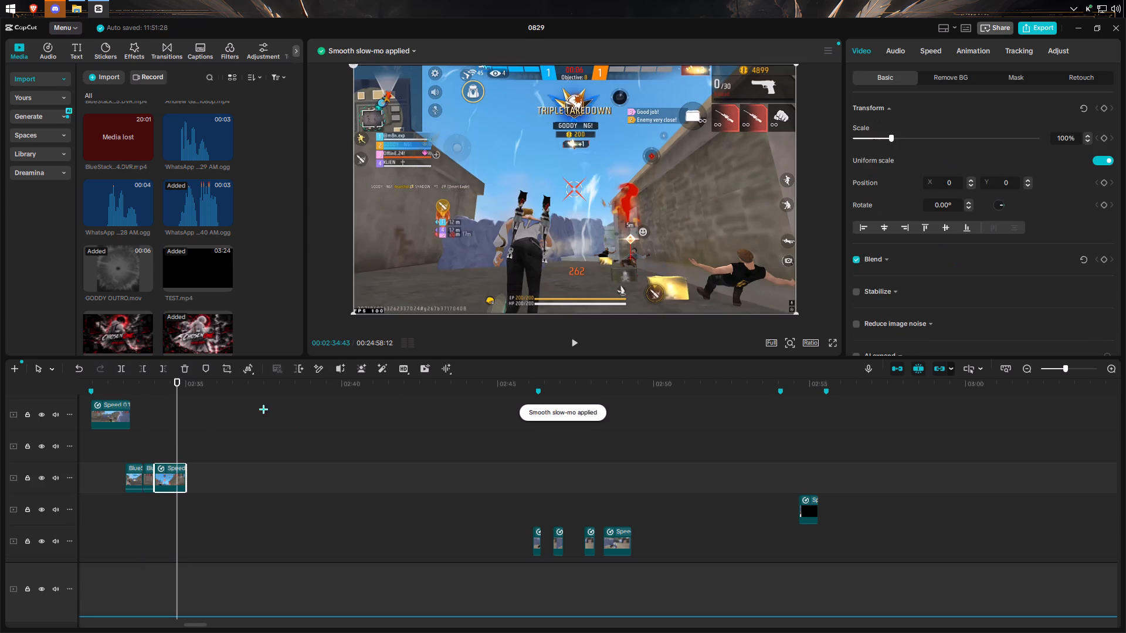
left_click(930, 57)
left_click(930, 49)
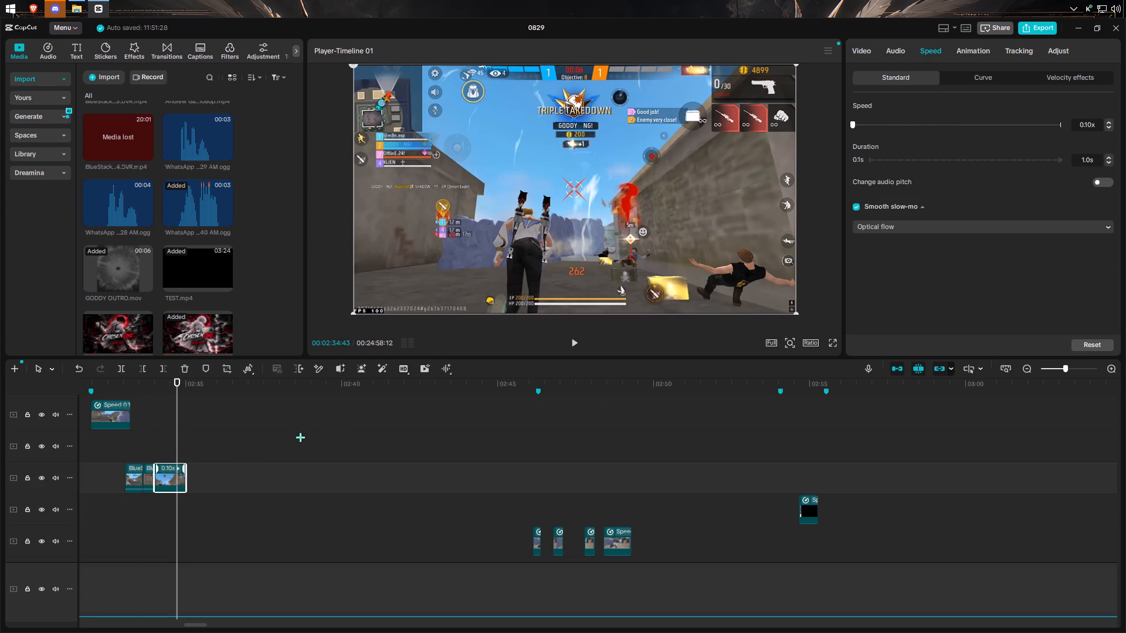
Play from around 00:02:32 through the extended triple takedown clip and into the facecam footage.
left_click(103, 529)
left_click(571, 339)
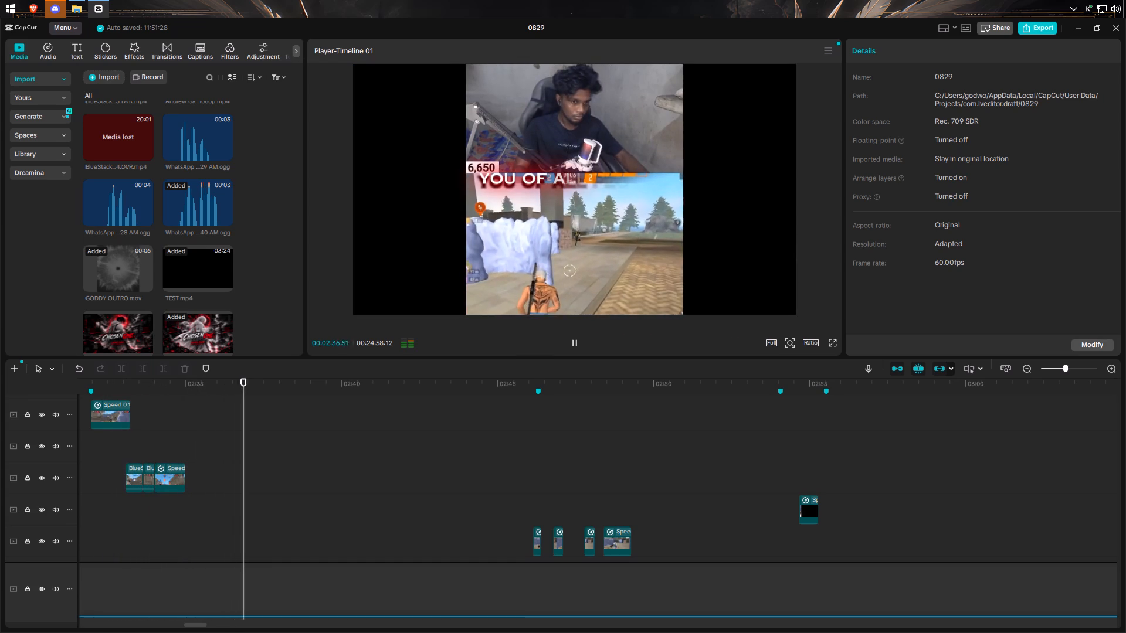
Go back to 00:02:20:43, before the takedown clips, and play the sequence in full screen.
left_click(103, 441)
left_click_drag(103, 441, 420, 404)
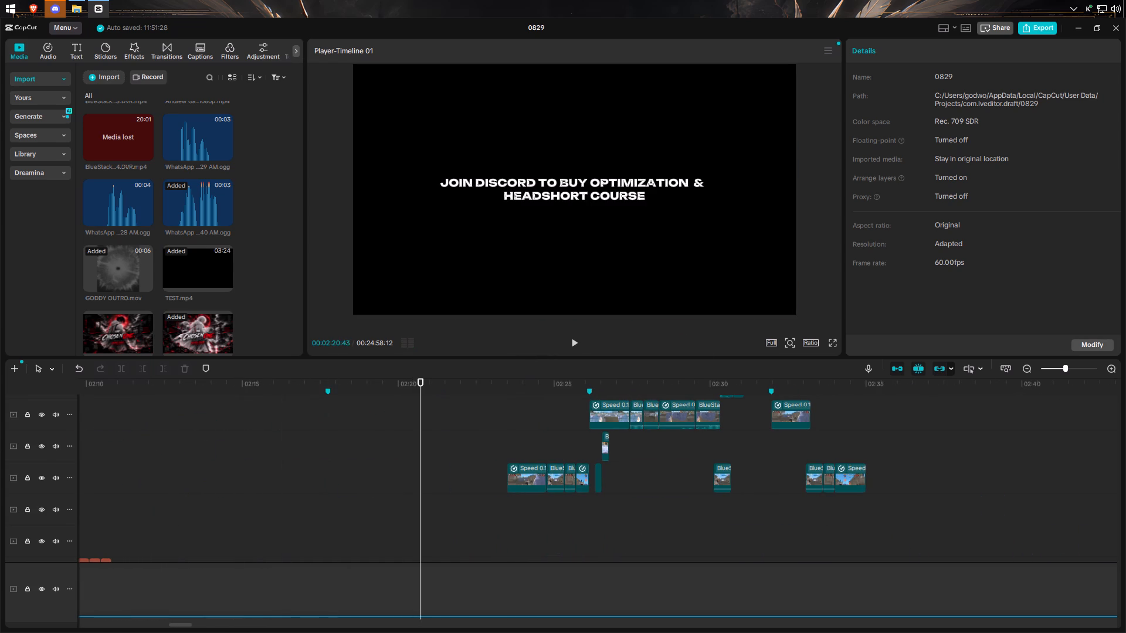
left_click(834, 342)
left_click(406, 576)
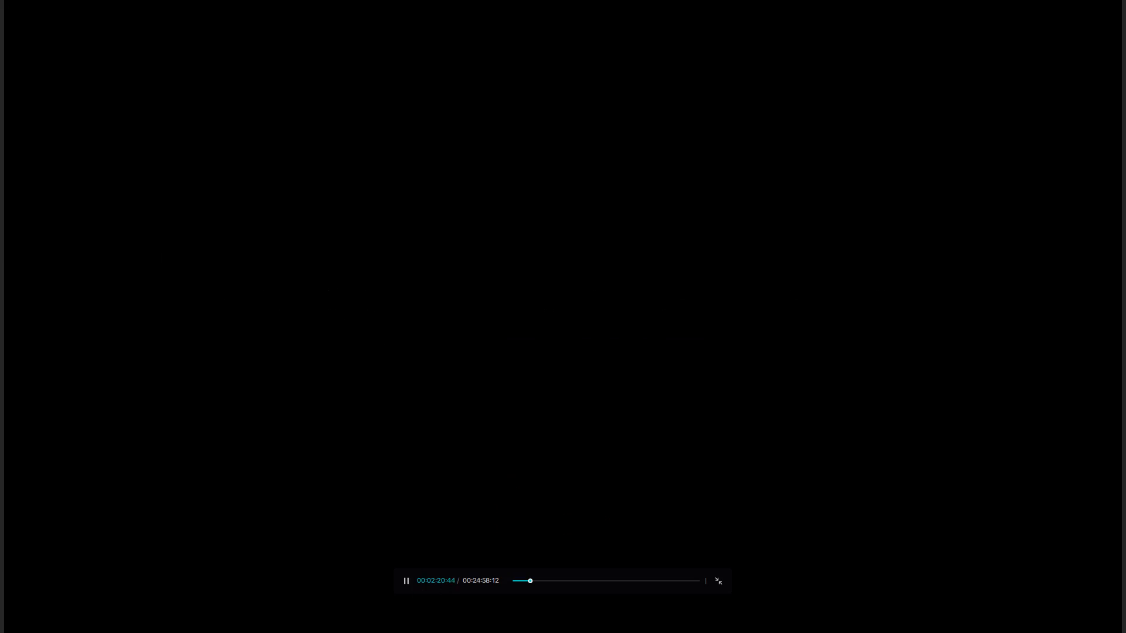
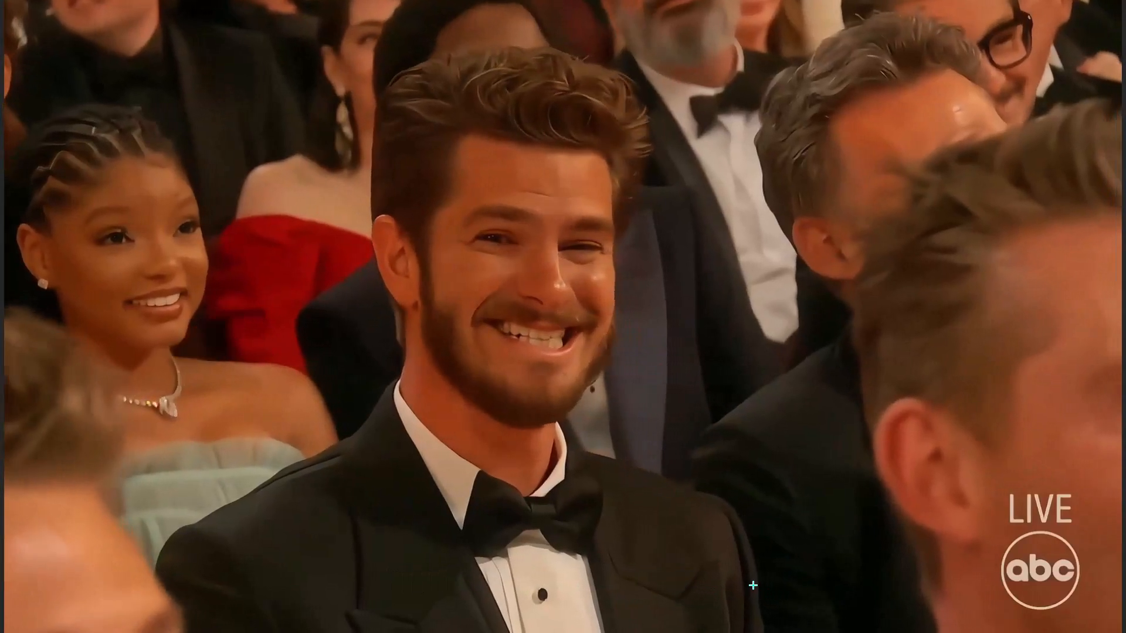
left_click(762, 588)
left_click(720, 585)
left_click(547, 532)
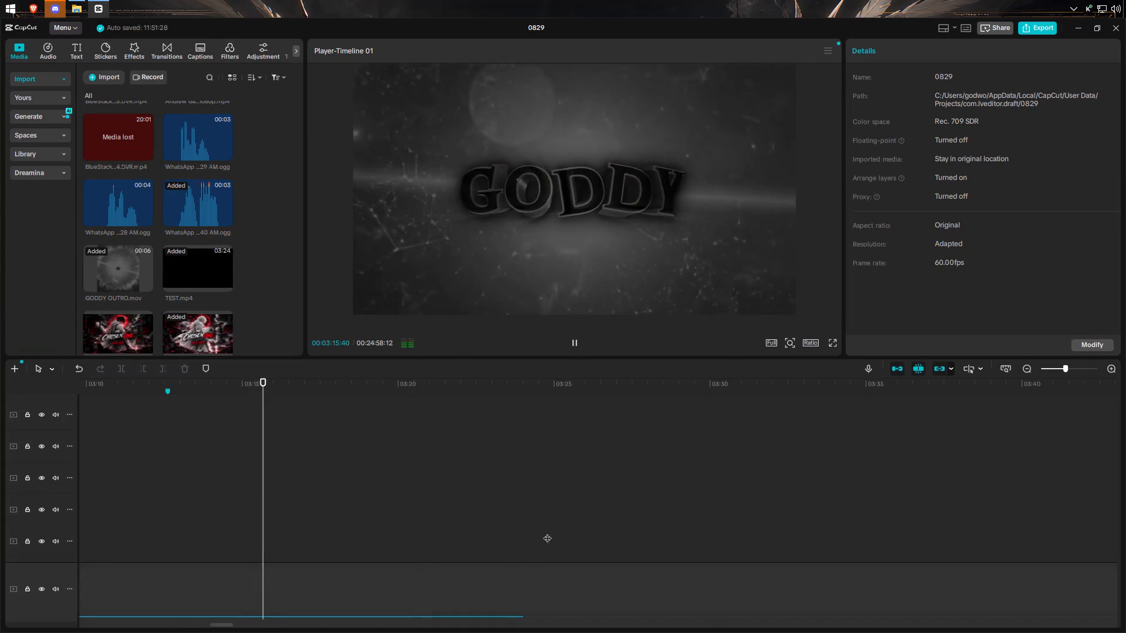
left_click_drag(547, 532, 0, 546)
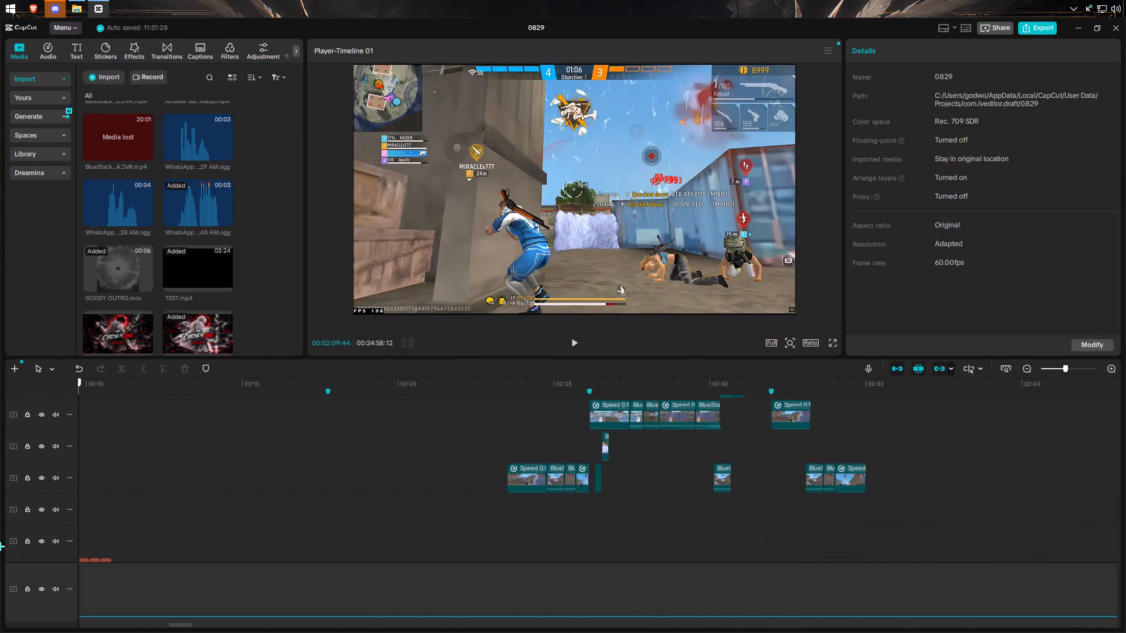
left_click_drag(0, 546, 698, 494)
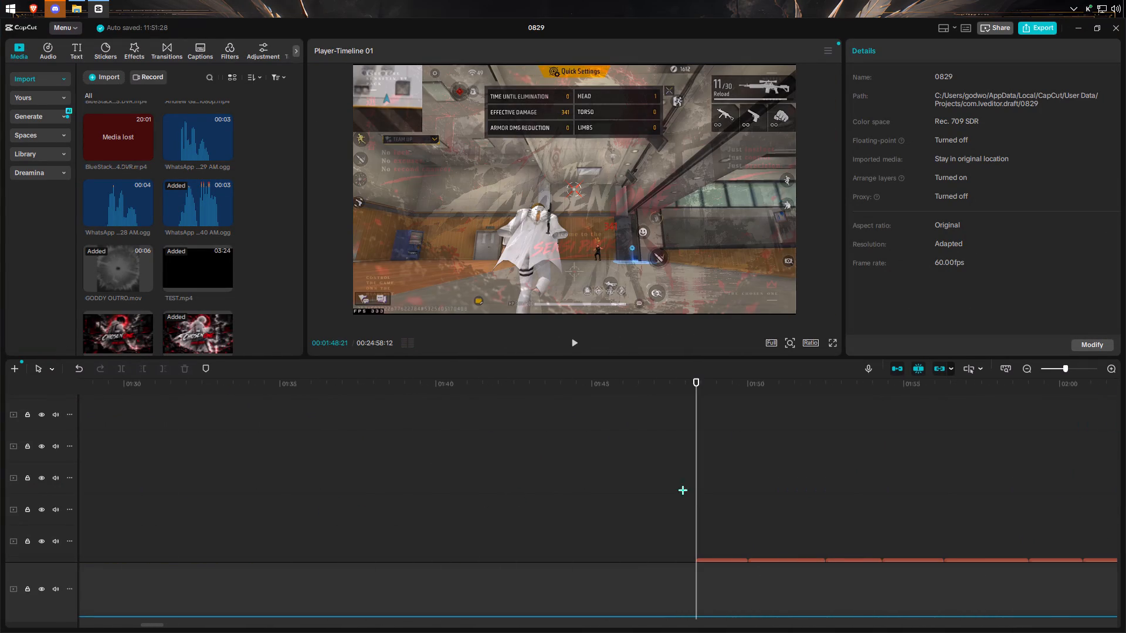
left_click(574, 337)
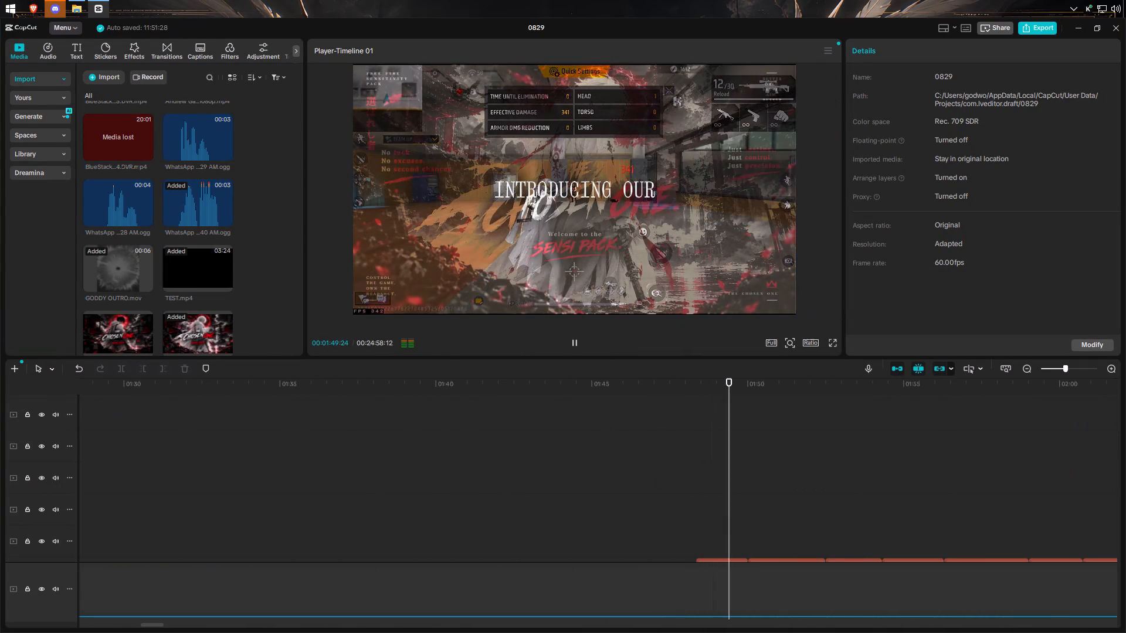
left_click(830, 342)
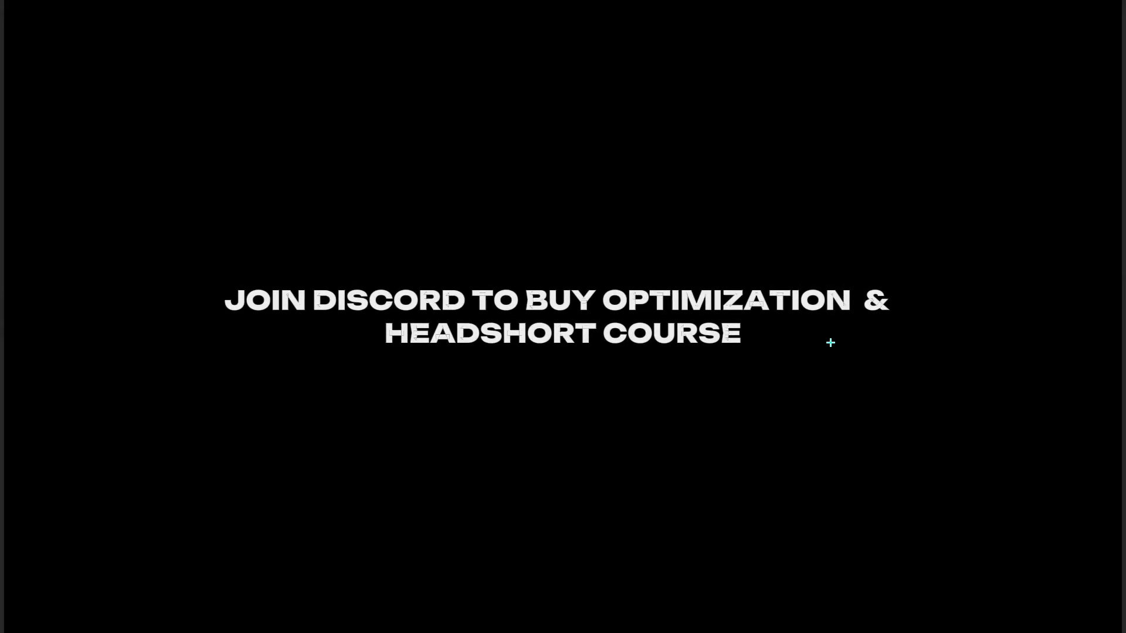
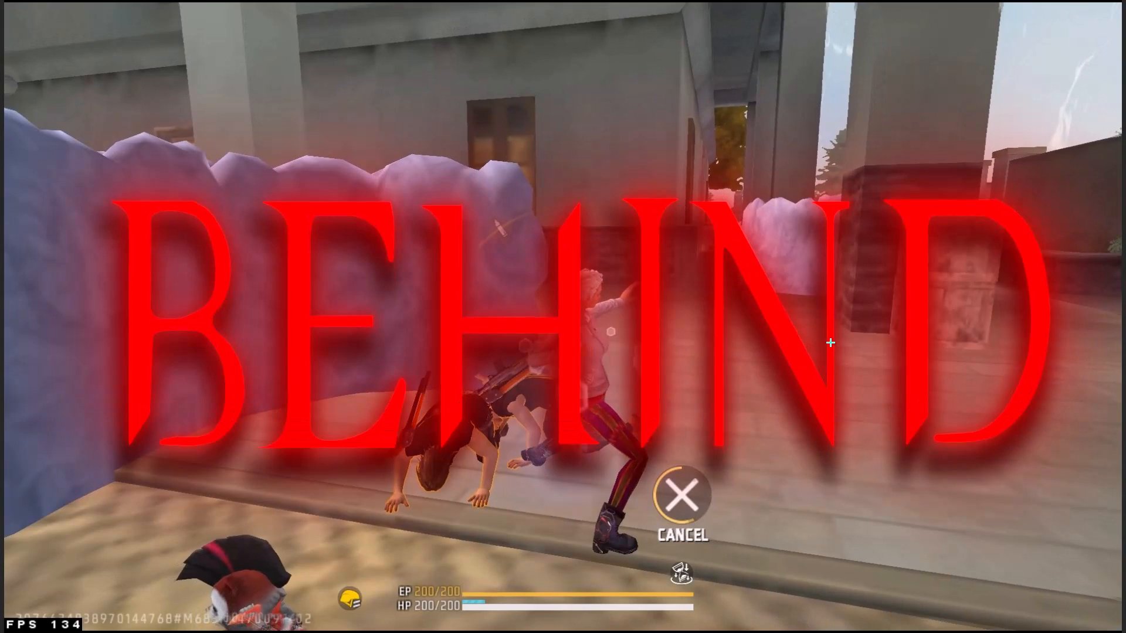
Continue reviewing the sequence in full screen from the BEHIND title through the gameplay and facecam clips, pausing and resuming as needed.
key("space")
key("space")
key("space")
key("space")
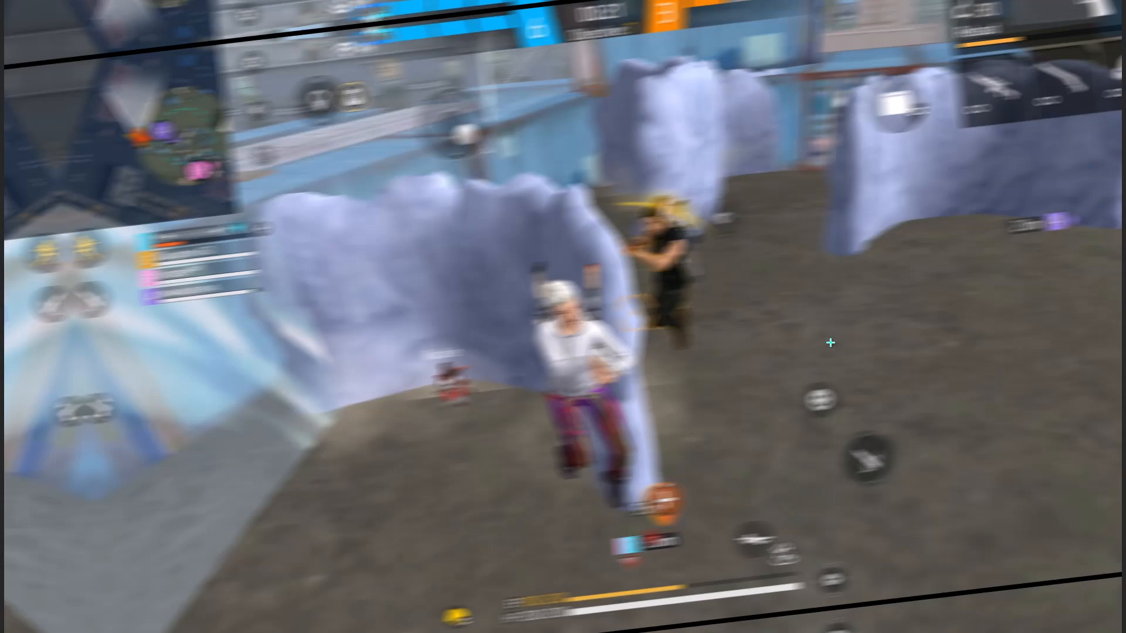
key("space")
key("space")
key("space")
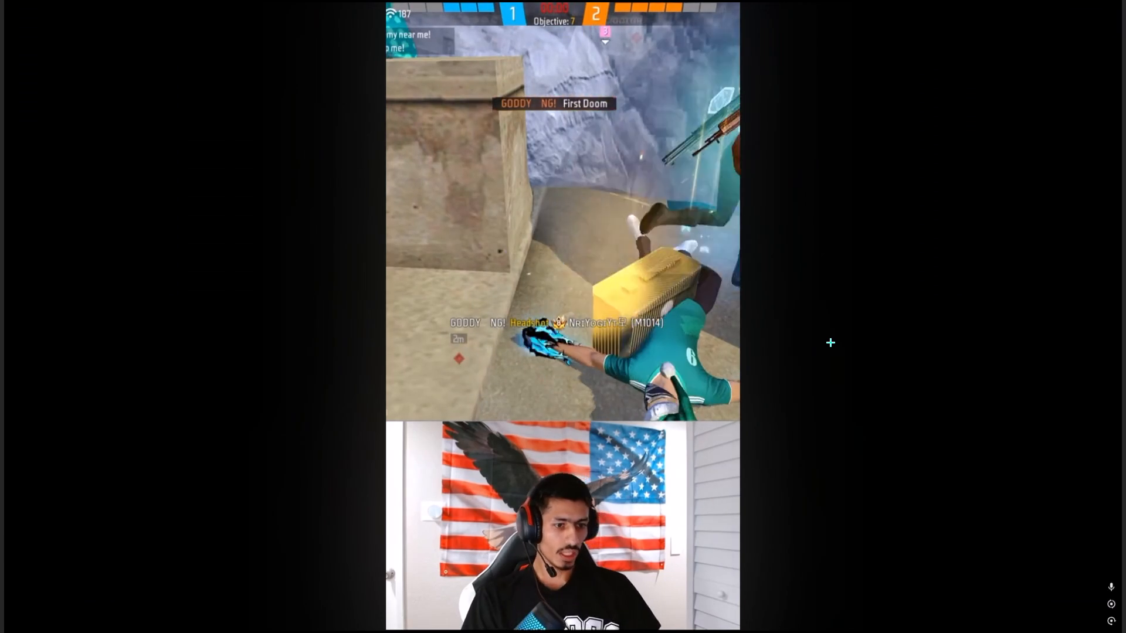
key("space")
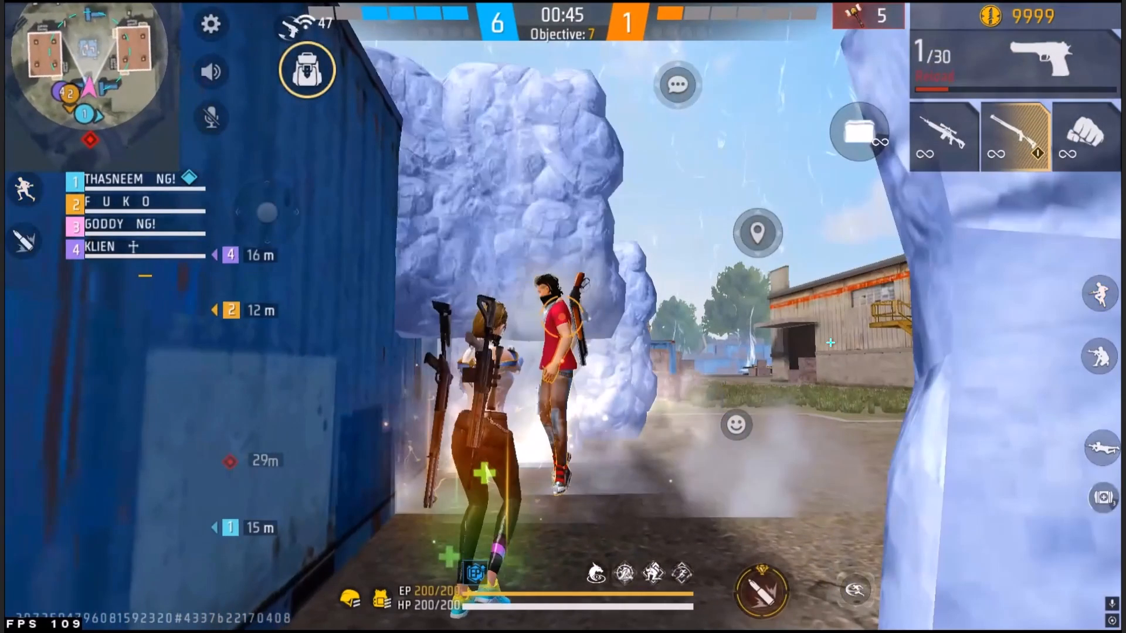
key("space")
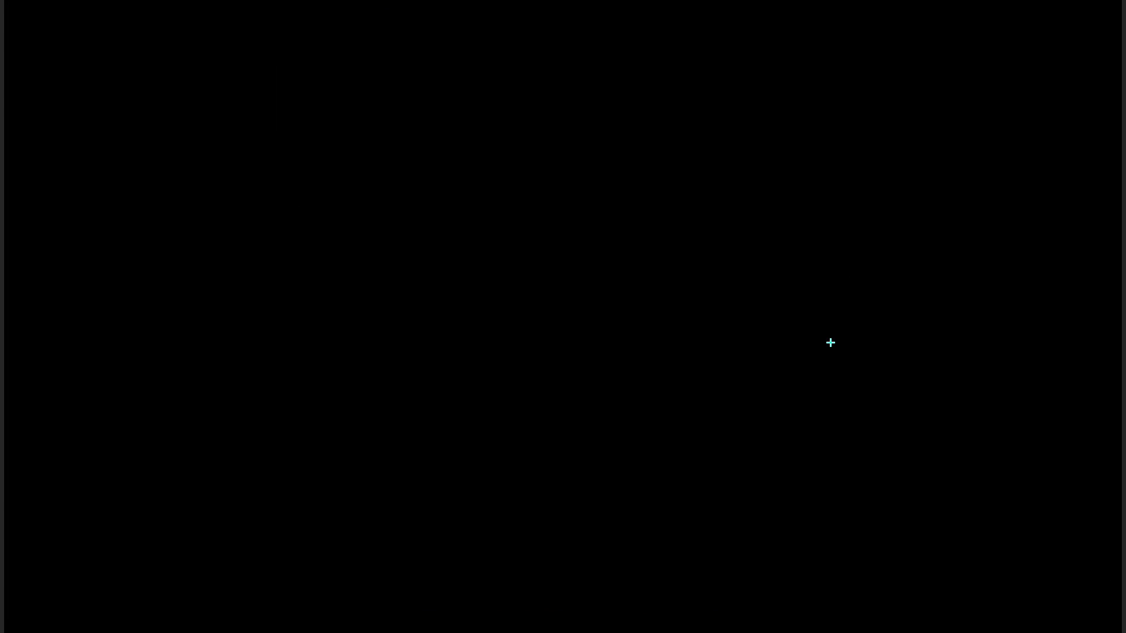
left_click(134, 254)
left_click(505, 376)
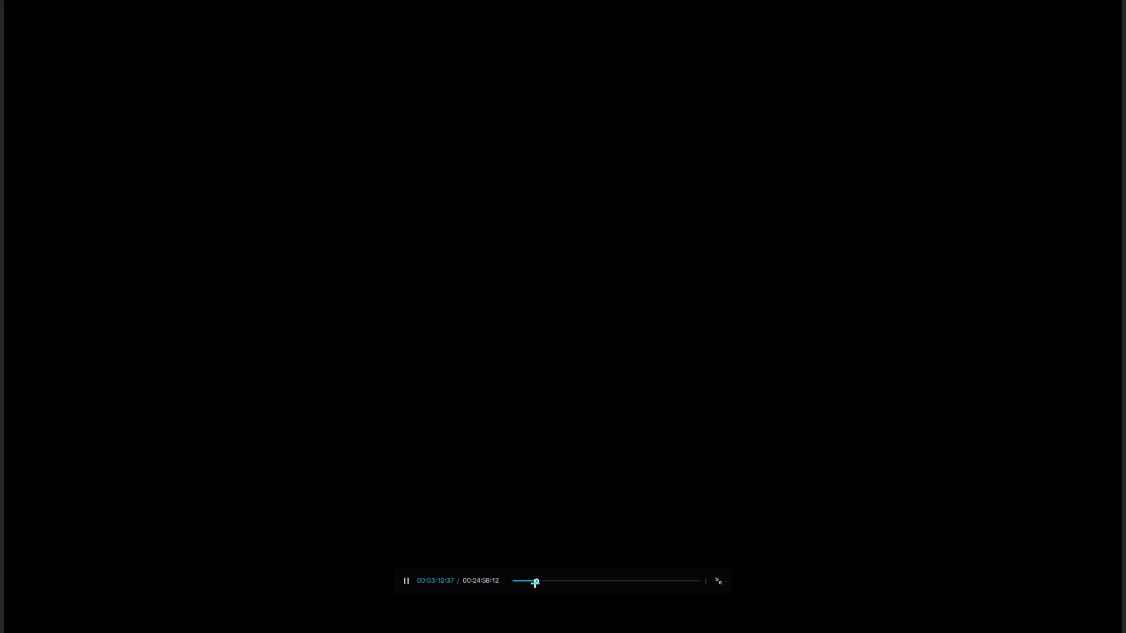
Jump back to about 00:00:51 in the sequence, review the TL Kirukieee Gaming stream clip, and leave full screen.
left_click(521, 580)
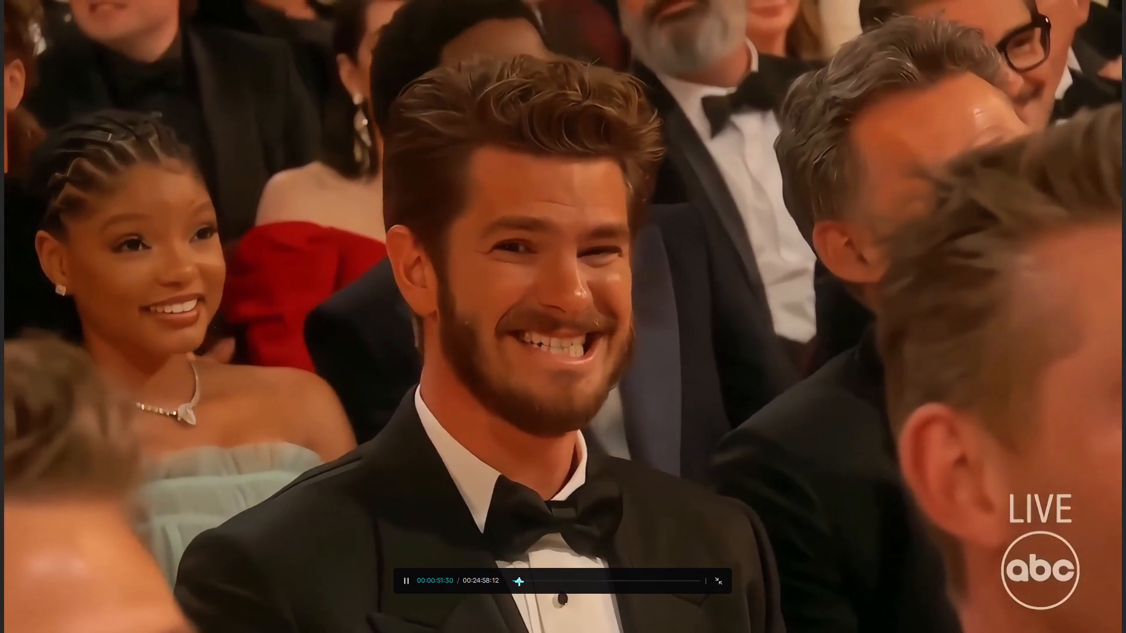
left_click(521, 580)
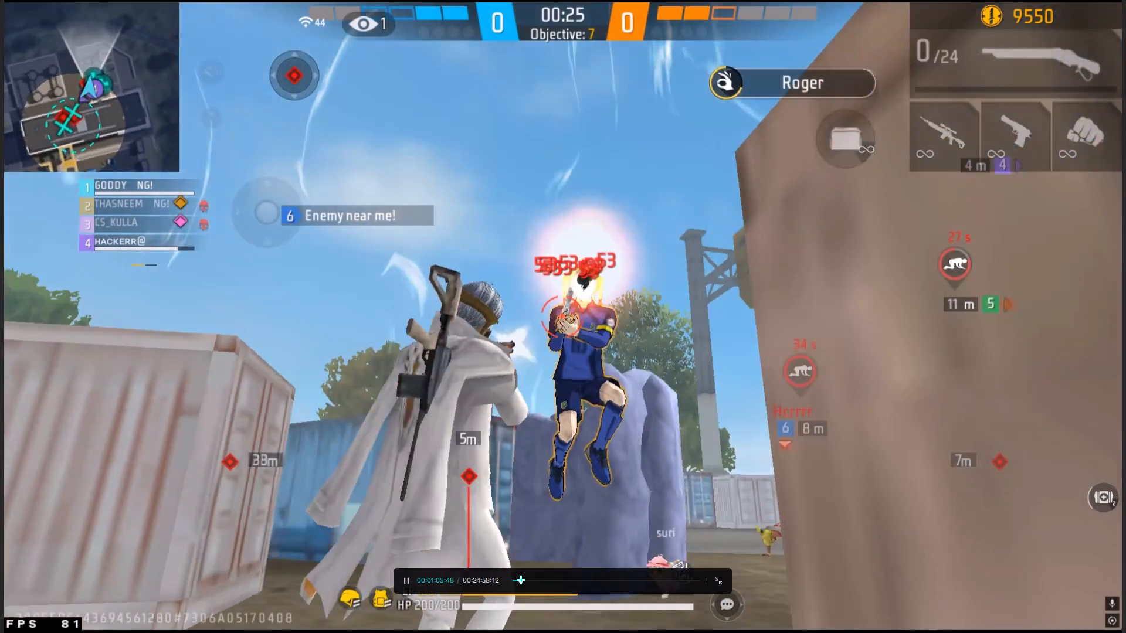
left_click(519, 580)
left_click(519, 580)
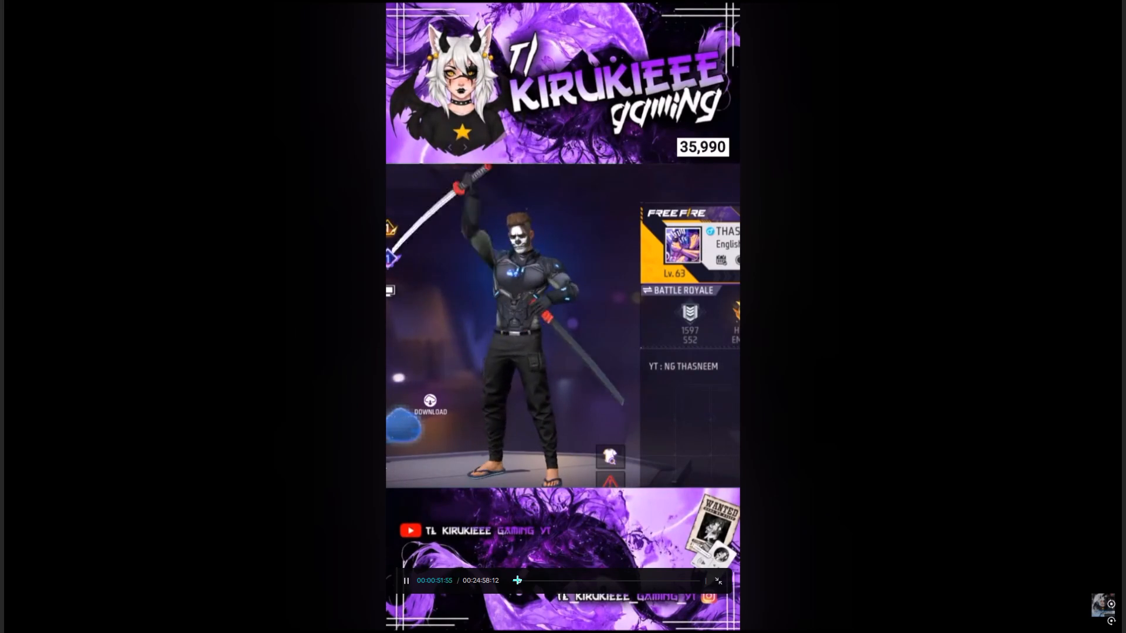
left_click(711, 585)
Raise the volume of the 00:00:11:03 TL Kirukieee Gaming stream clip to 18.2 dB.
left_click(533, 495)
scroll(531, 485, "down", 2)
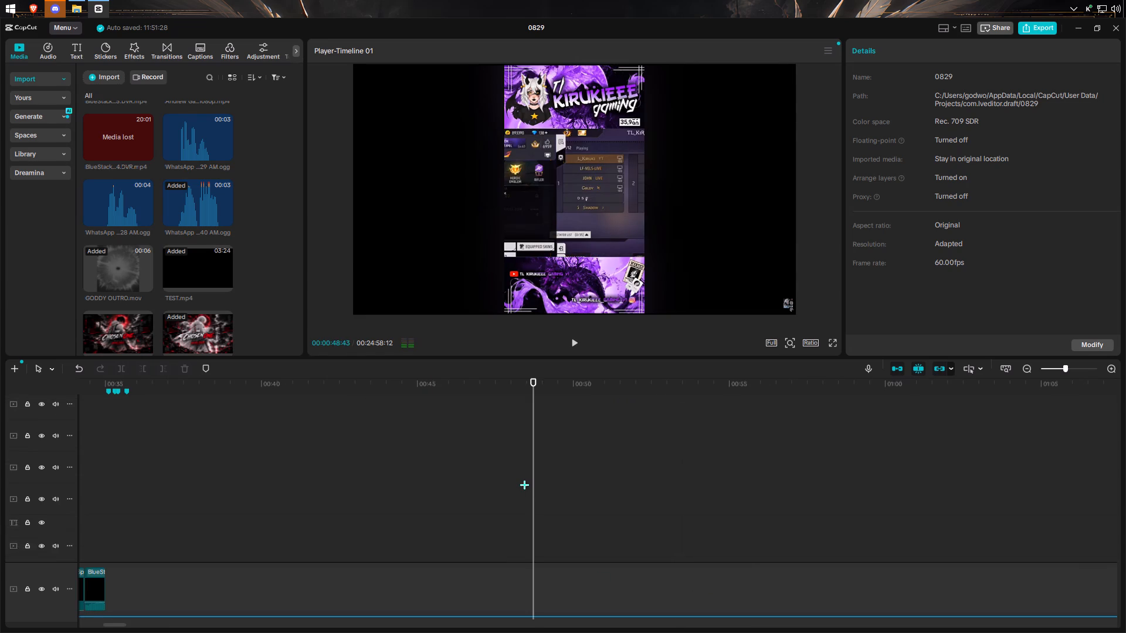
scroll(524, 485, "down", 20)
double_click(493, 518)
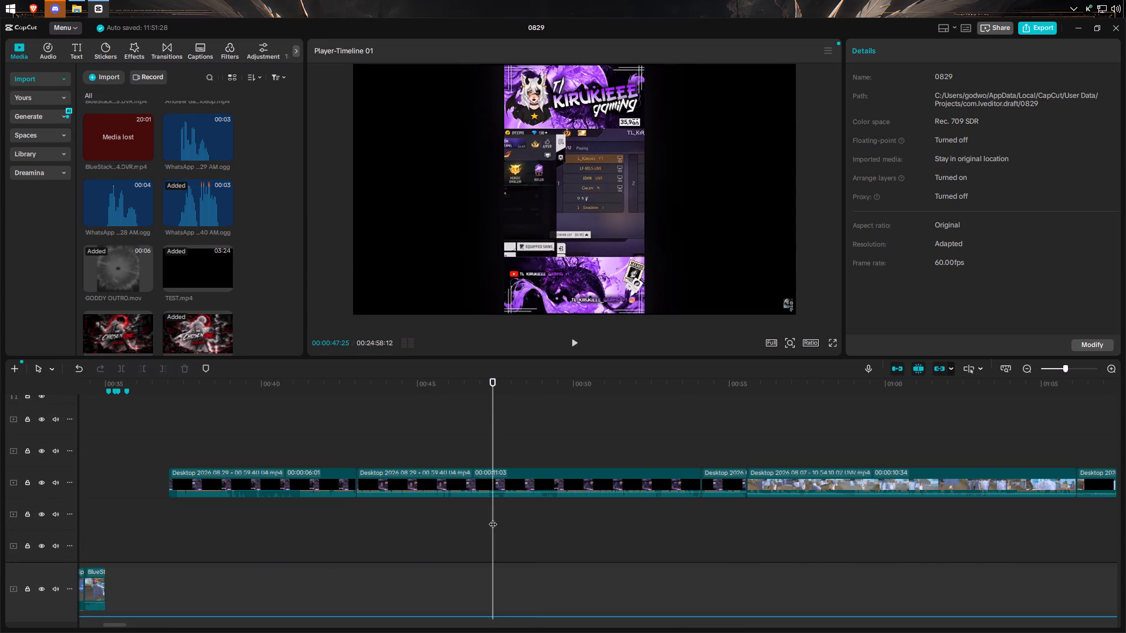
left_click(292, 522)
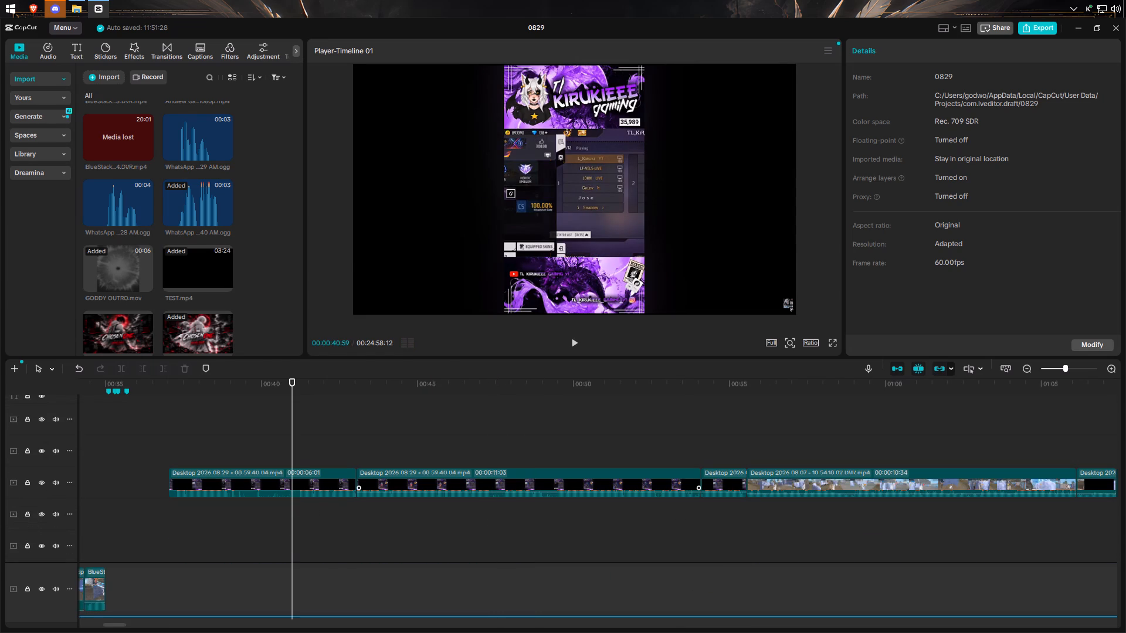
left_click(463, 492)
left_click(938, 57)
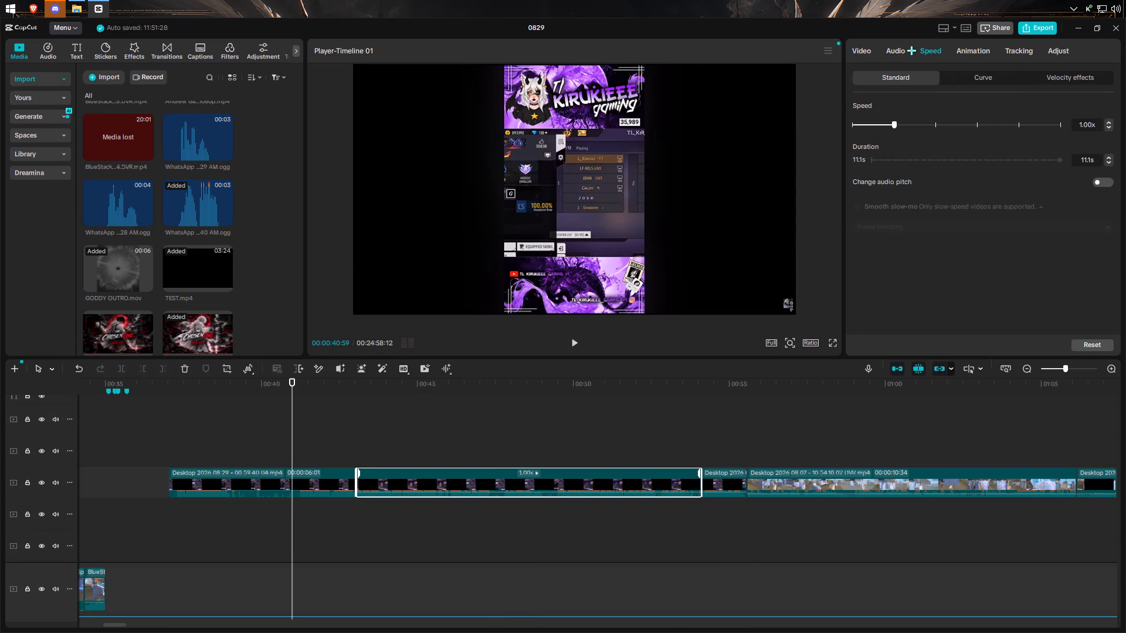
left_click(911, 50)
left_click_drag(1015, 140, 1075, 137)
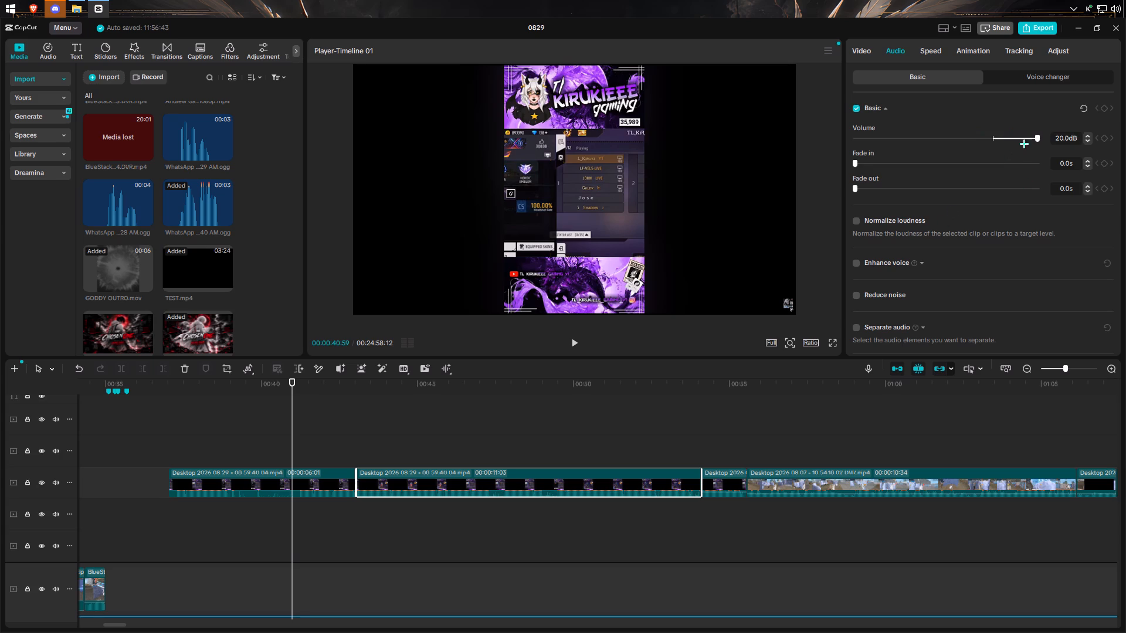
left_click_drag(1038, 137, 1031, 140)
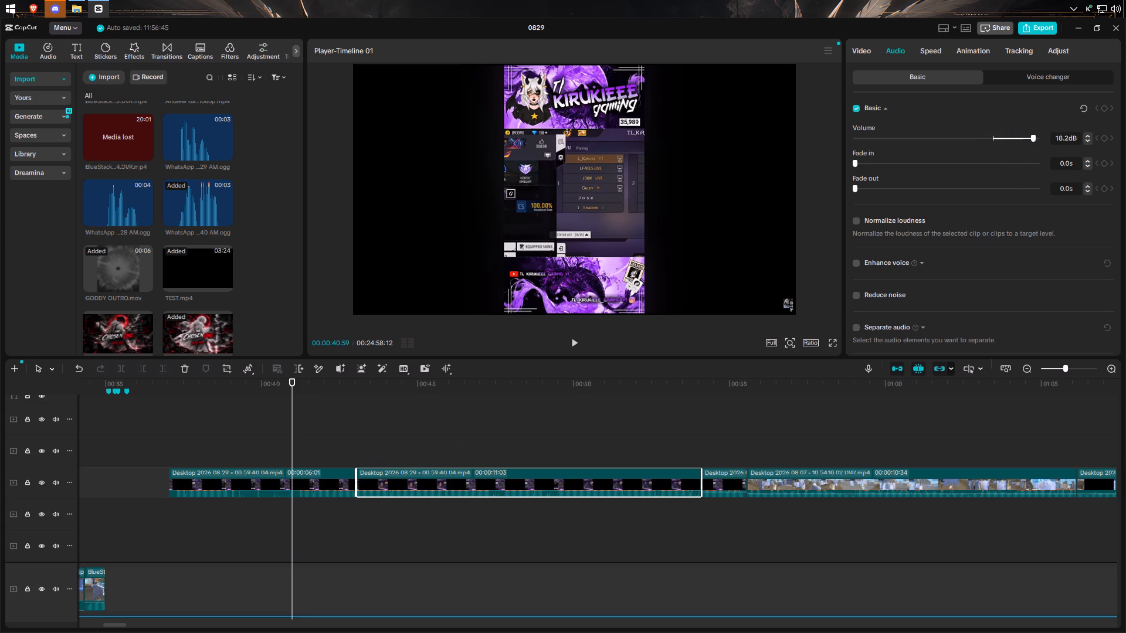
Play the sequence from 00:00:40:59 in full screen to check the stream clip's audio level.
left_click(574, 341)
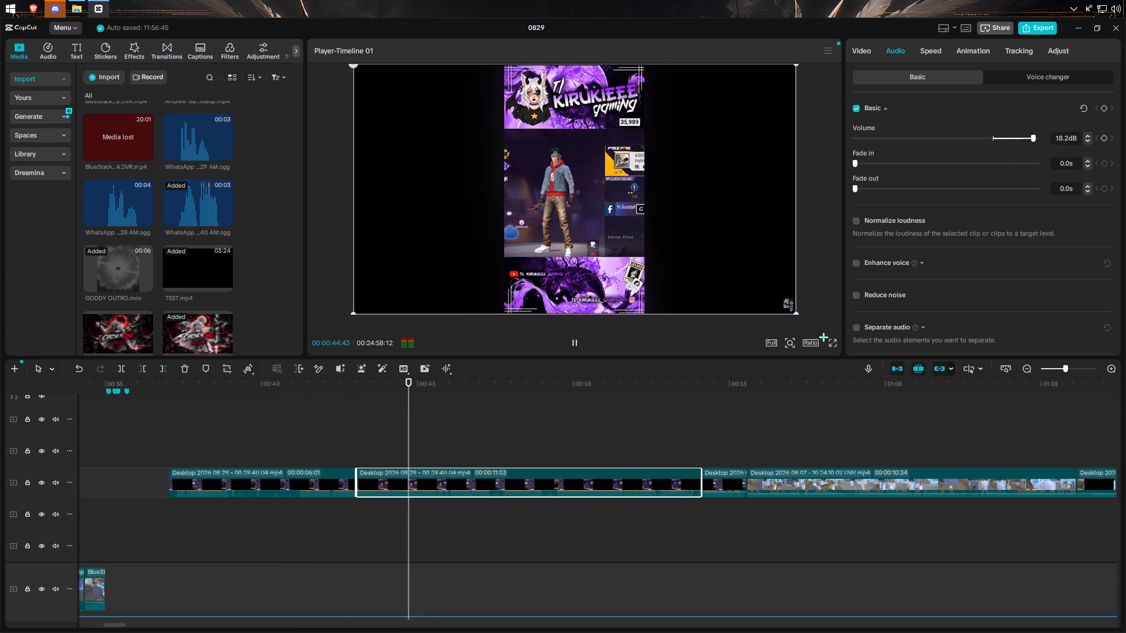
left_click(836, 346)
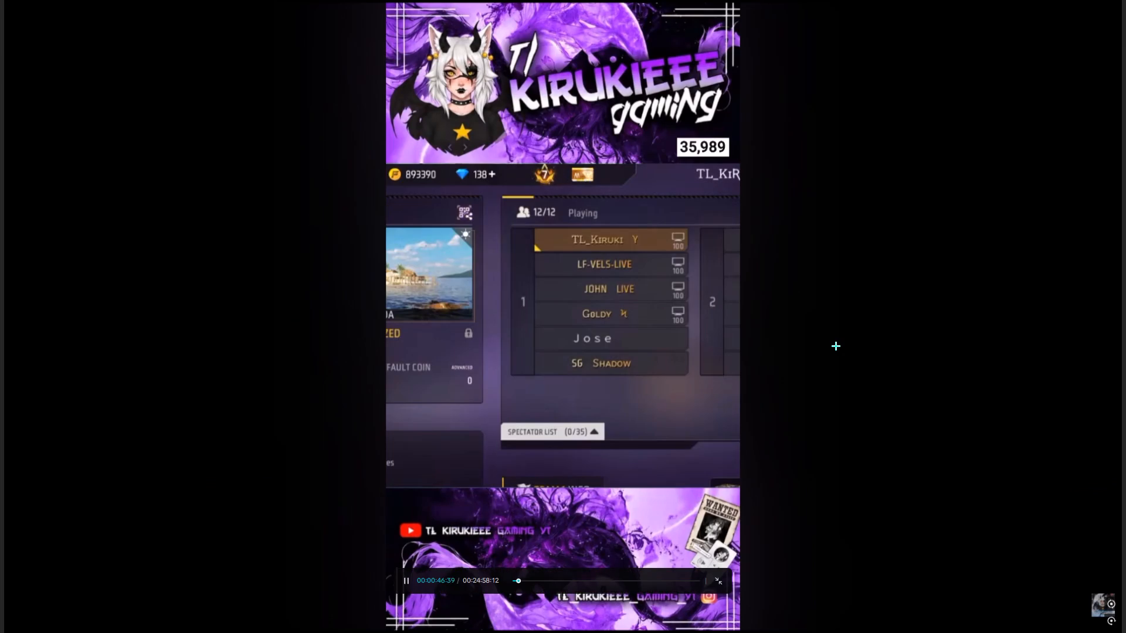
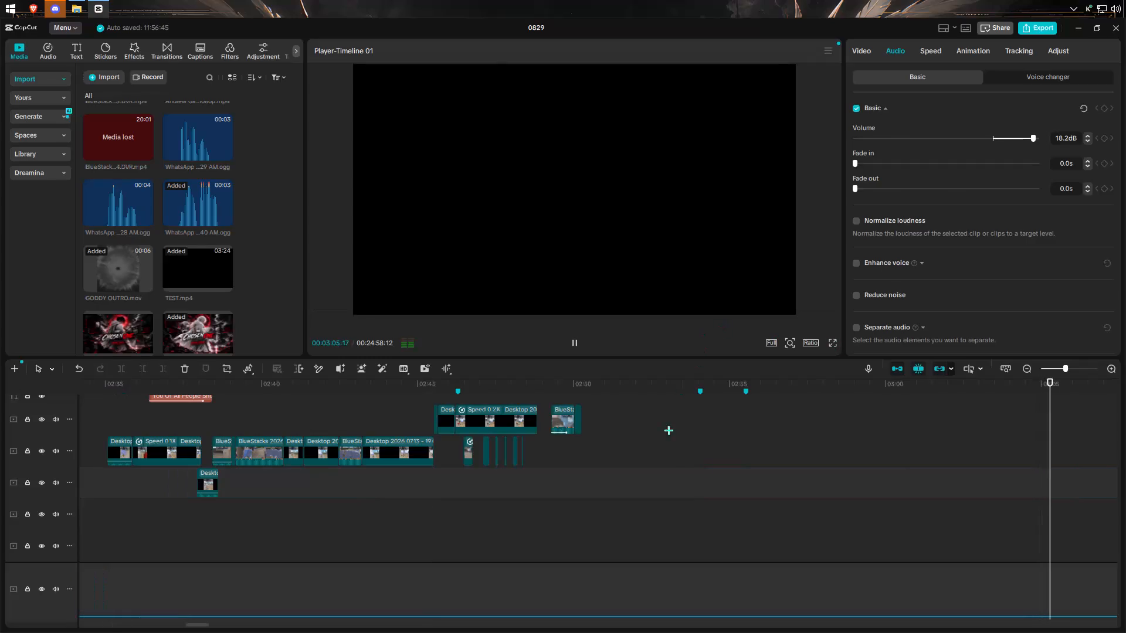
Scrub through the timeline from about 00:02:54 to 00:12:50 to find a gameplay moment in the leftover source clips.
left_click(706, 467)
left_click_drag(706, 467, 672, 483)
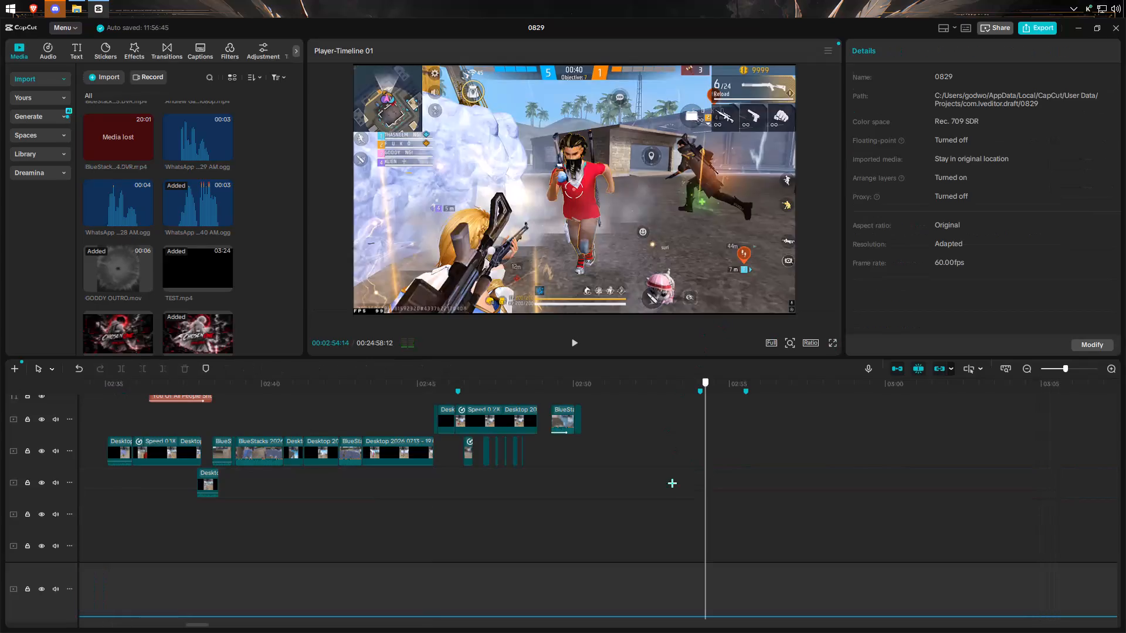
left_click_drag(672, 483, 932, 486)
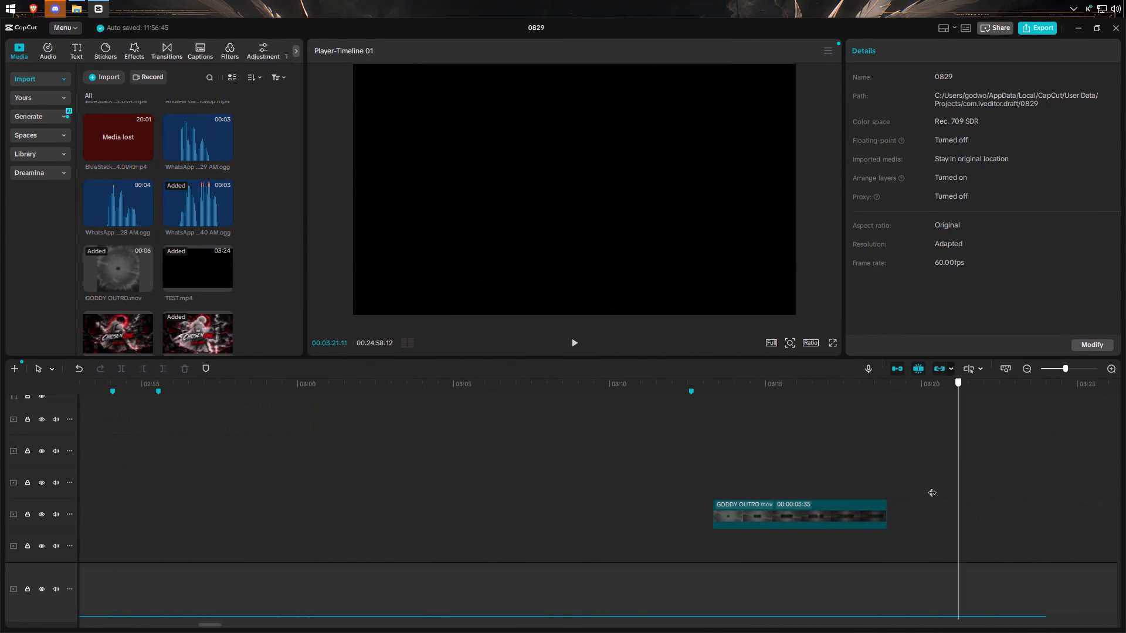
left_click_drag(932, 486, 1125, 383)
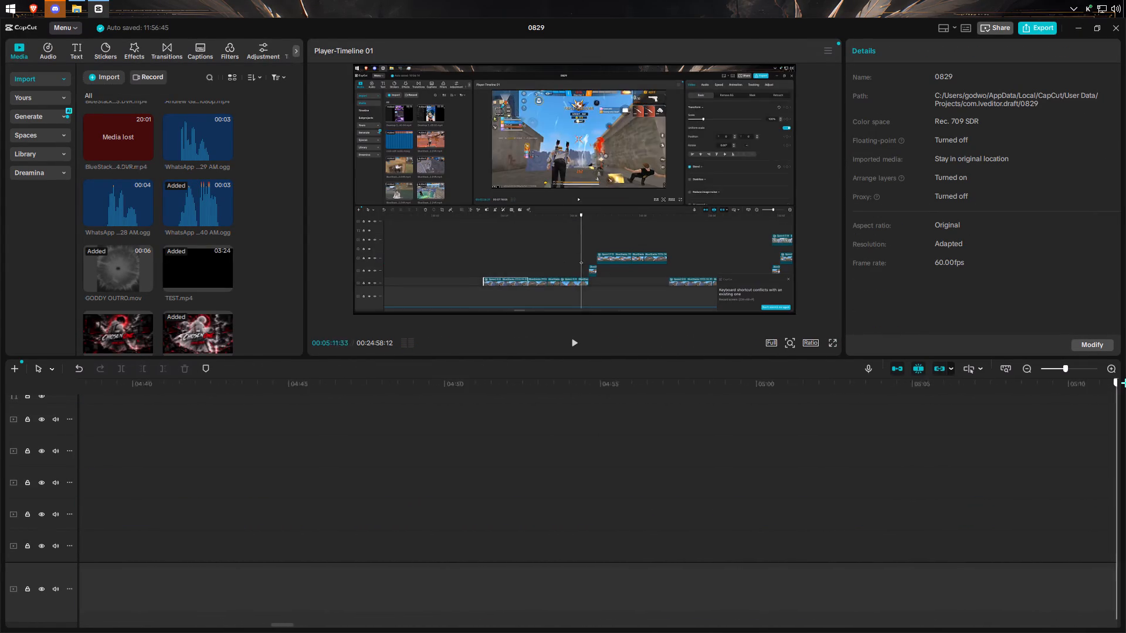
left_click_drag(1125, 383, 492, 444)
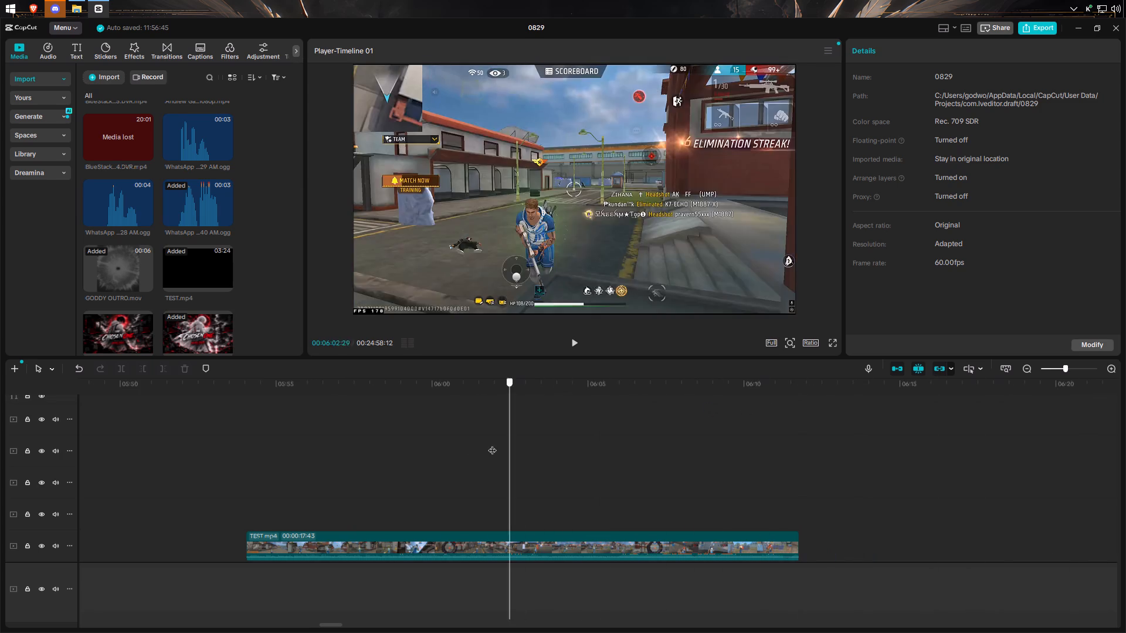
left_click_drag(492, 444, 758, 376)
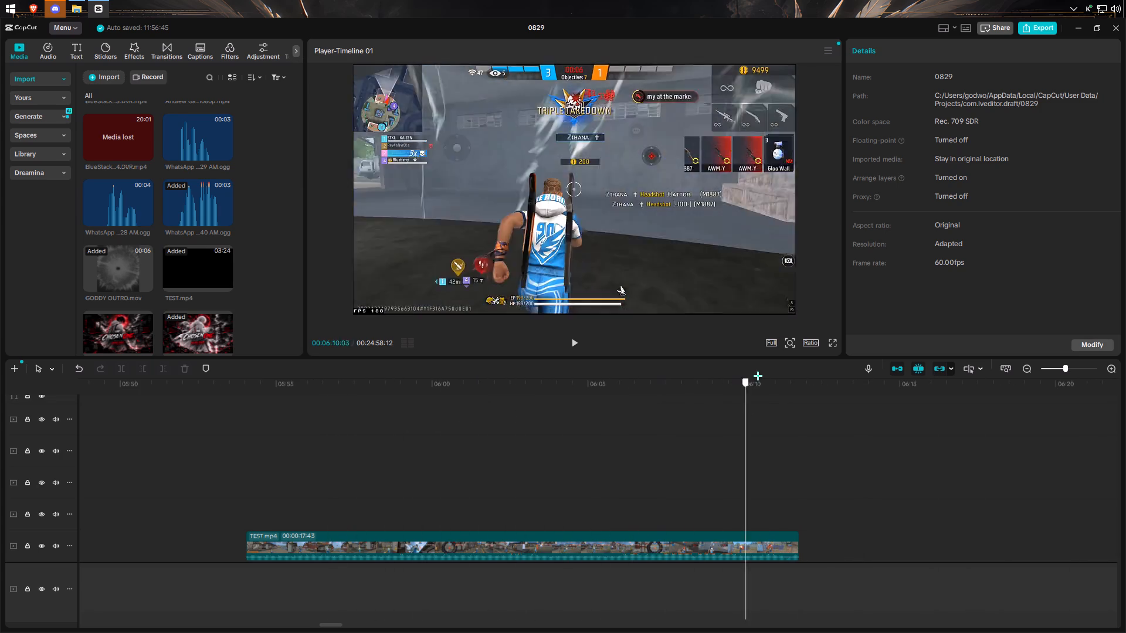
left_click_drag(758, 376, 1118, 390)
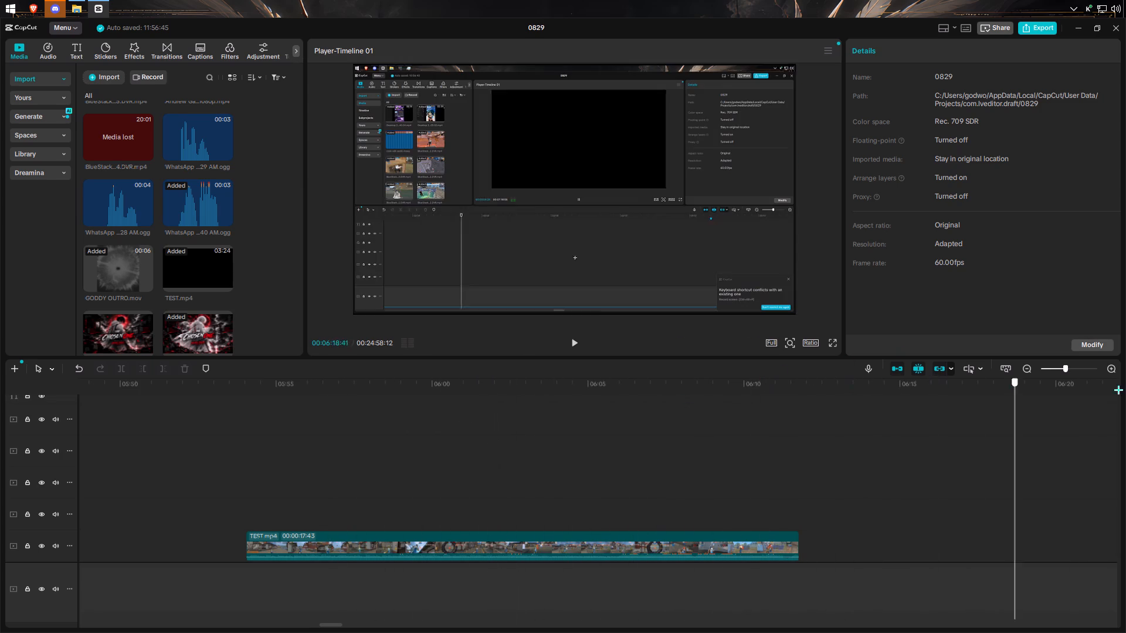
left_click_drag(1118, 390, 1125, 392)
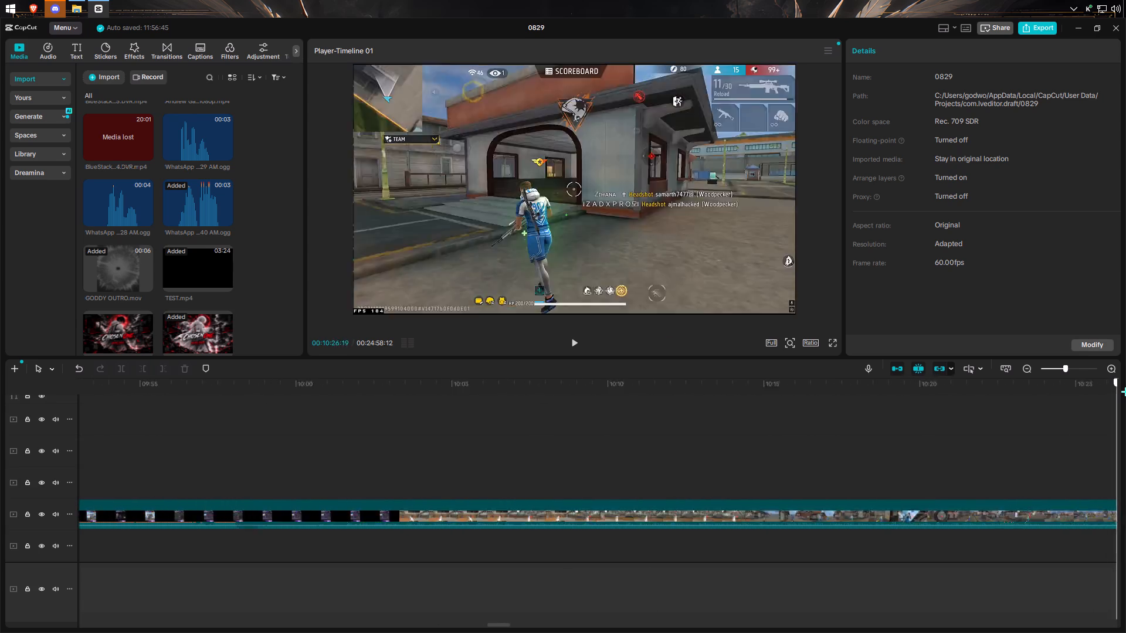
left_click_drag(1125, 392, 1125, 404)
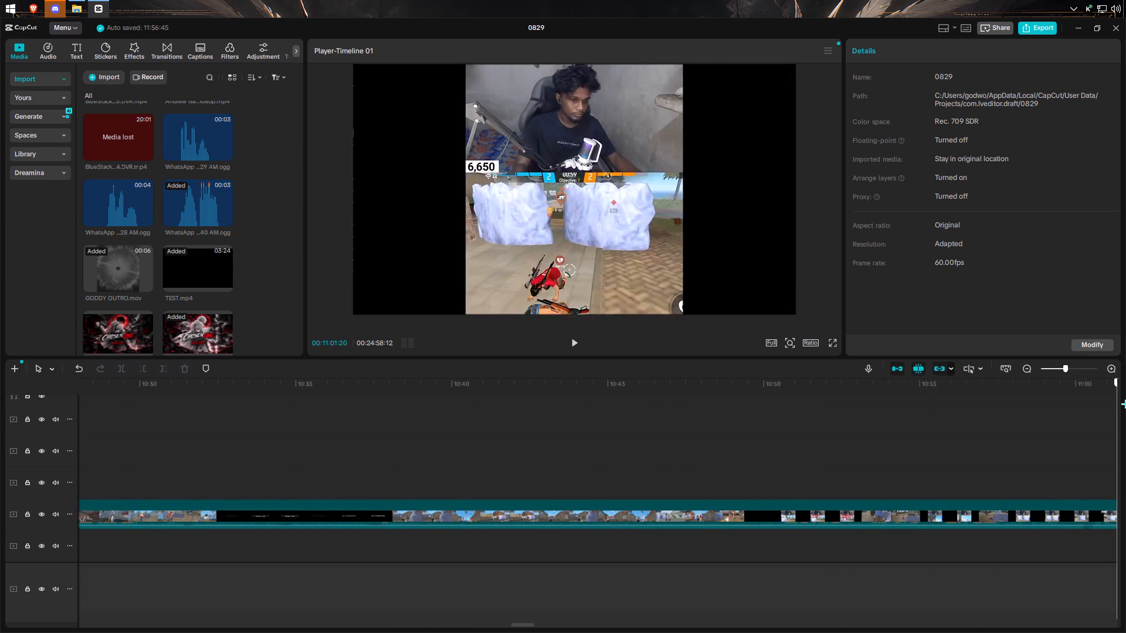
left_click_drag(1125, 404, 893, 407)
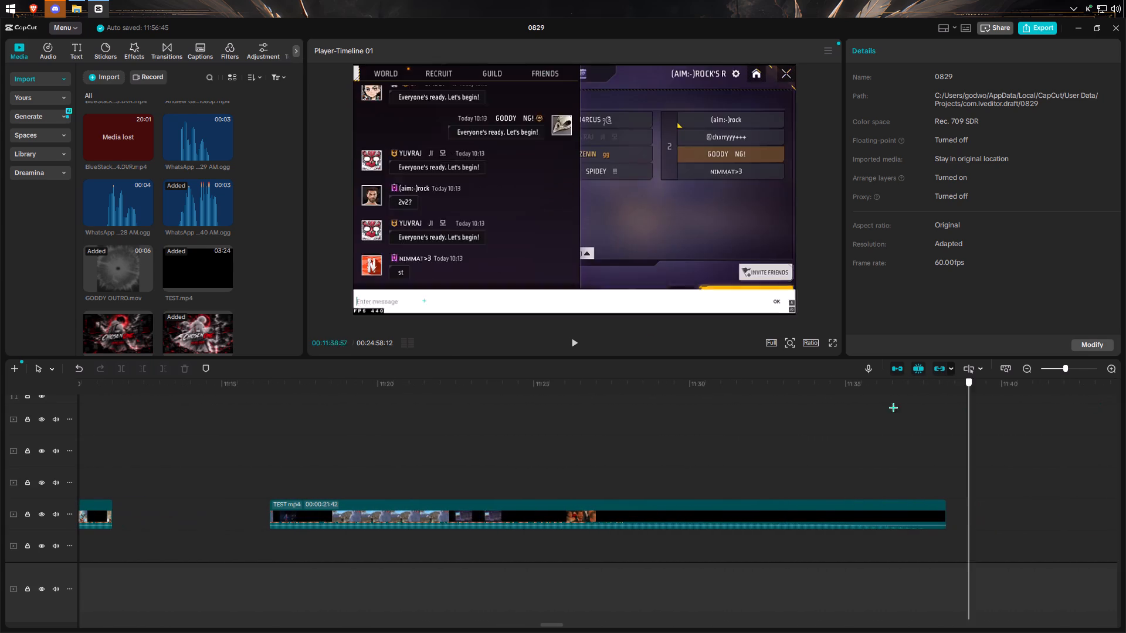
left_click_drag(893, 407, 96, 392)
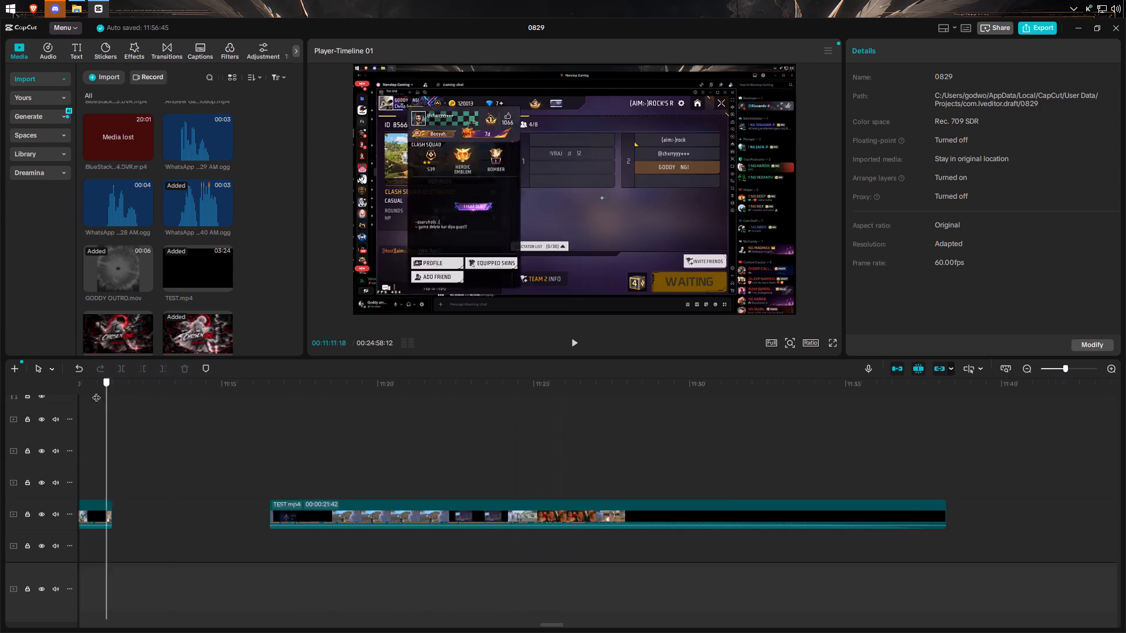
left_click_drag(96, 392, 1069, 384)
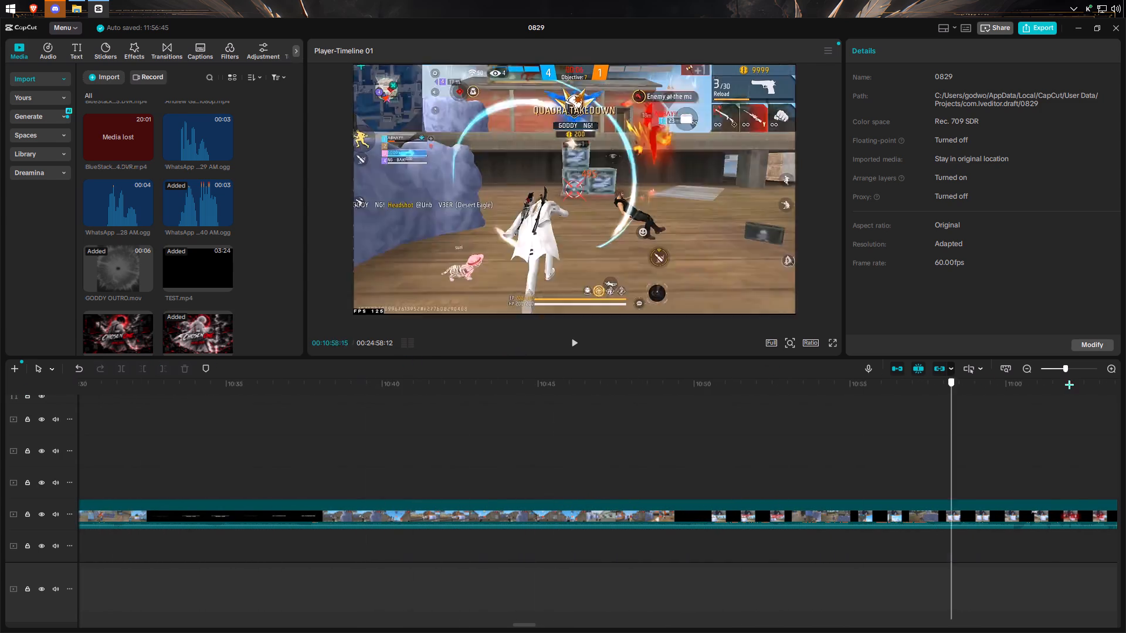
left_click_drag(1069, 384, 1006, 407)
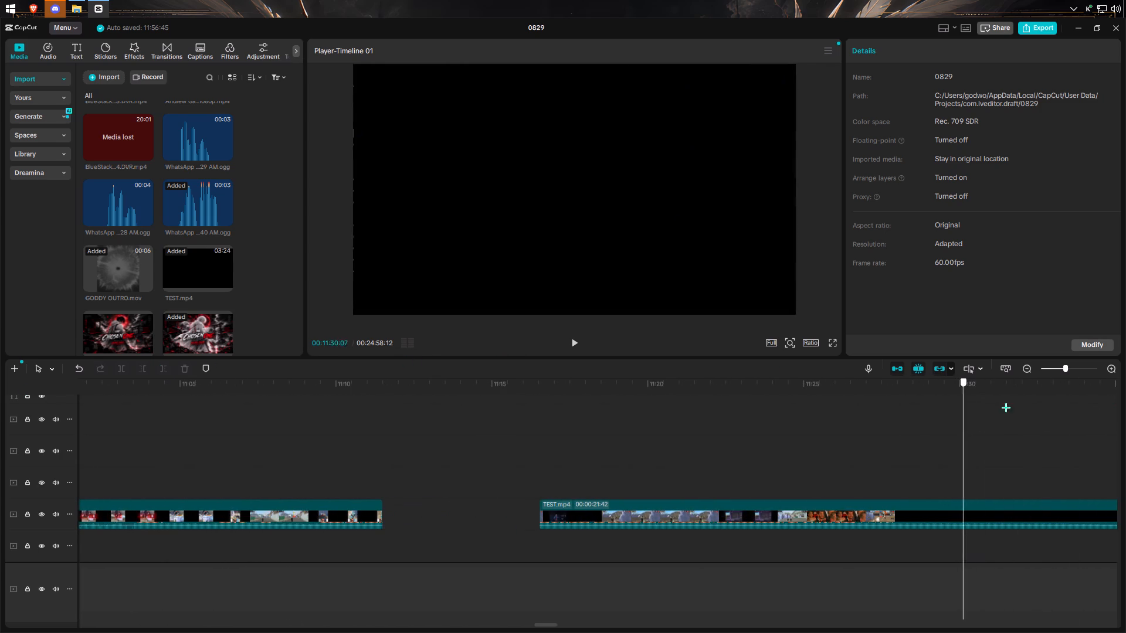
left_click_drag(1006, 407, 1124, 443)
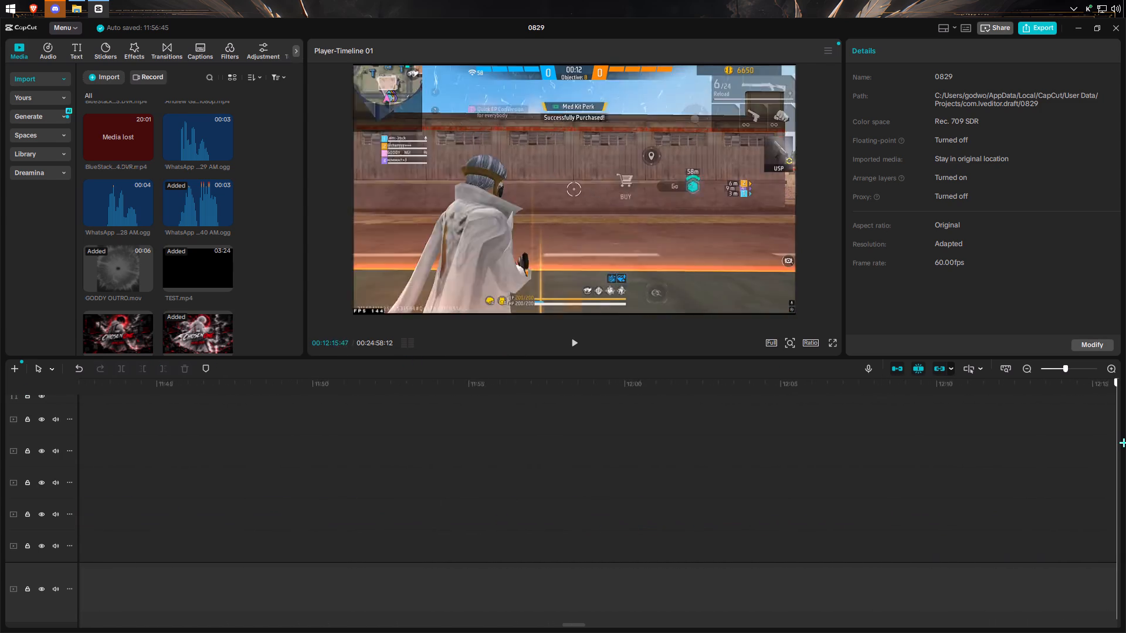
left_click_drag(1124, 443, 467, 479)
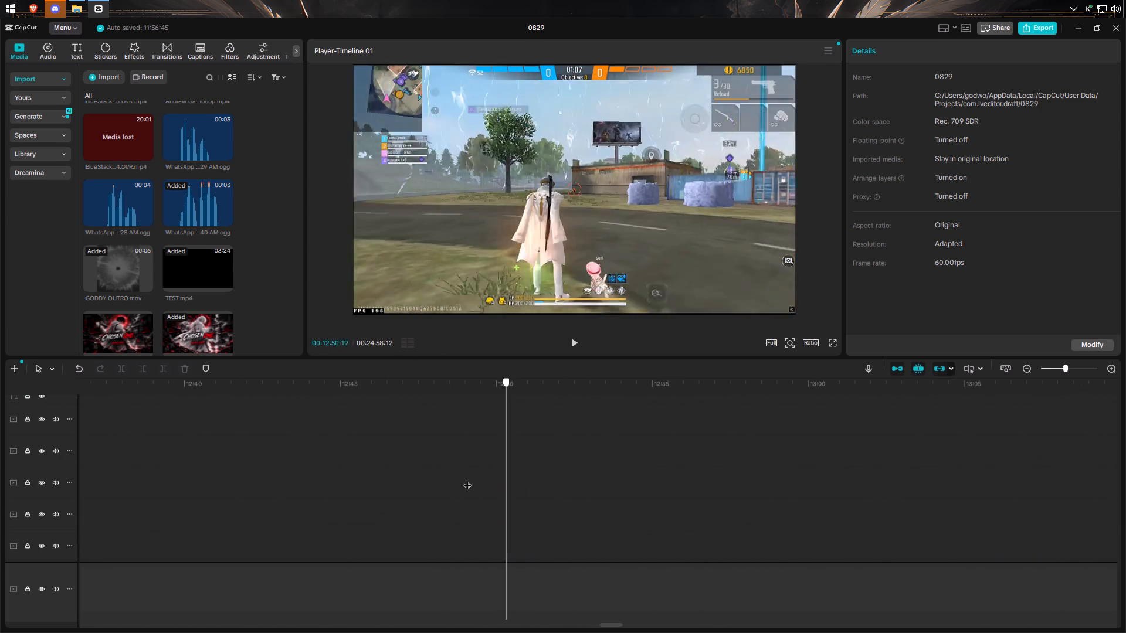
Split the BlueStacks gameplay clip at 00:12:43:16 and delete the part before the cut.
left_click_drag(467, 479, 232, 504)
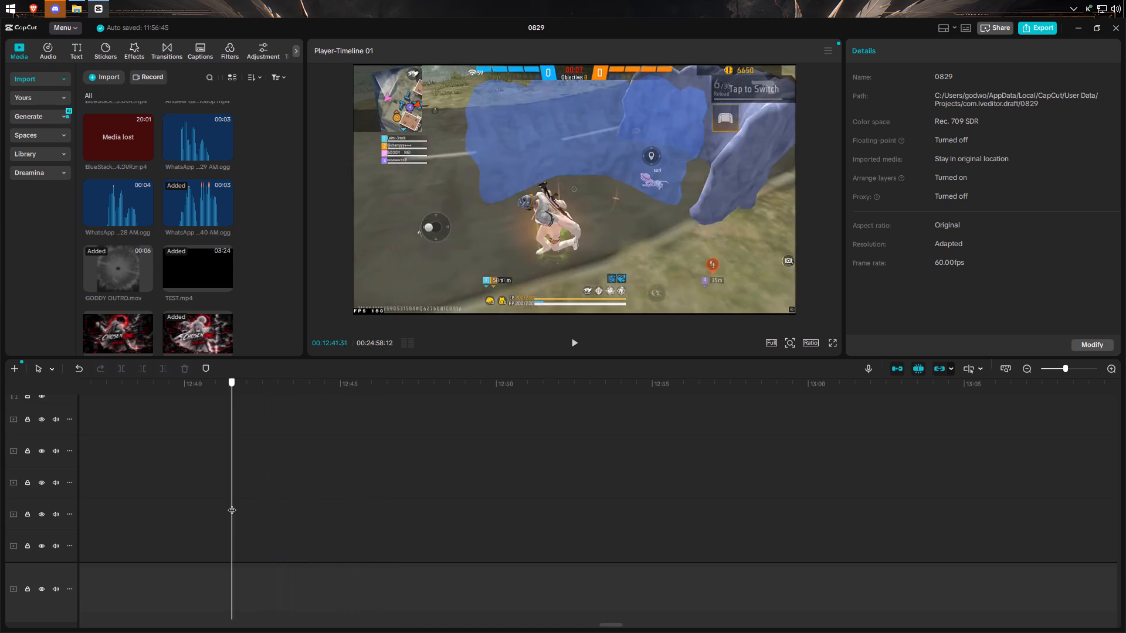
left_click_drag(232, 504, 175, 520)
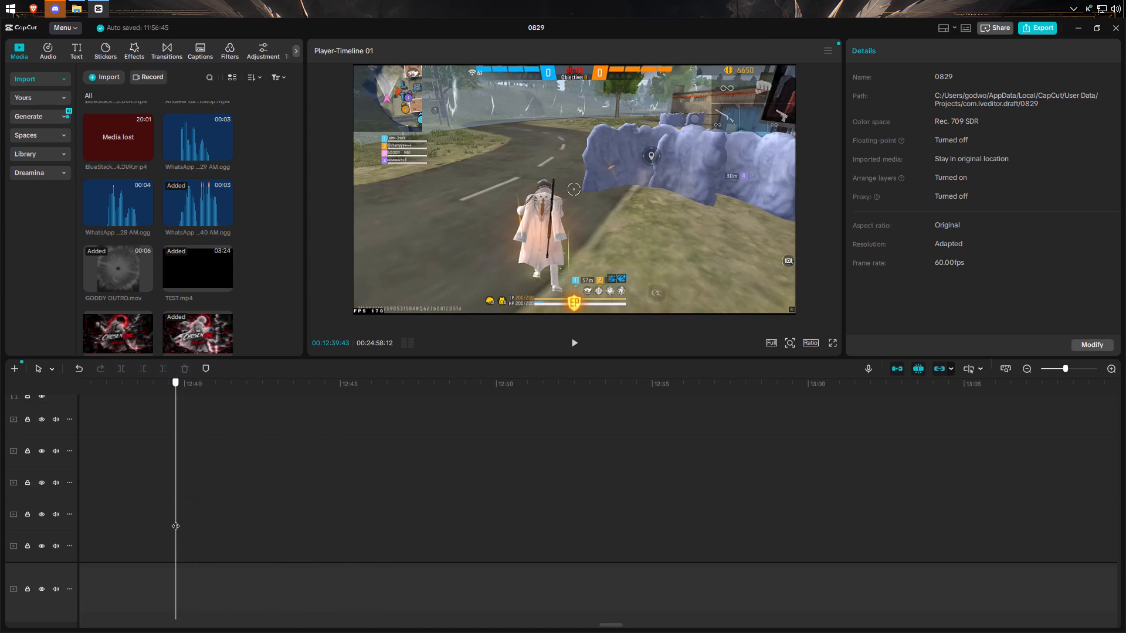
left_click_drag(175, 520, 239, 501)
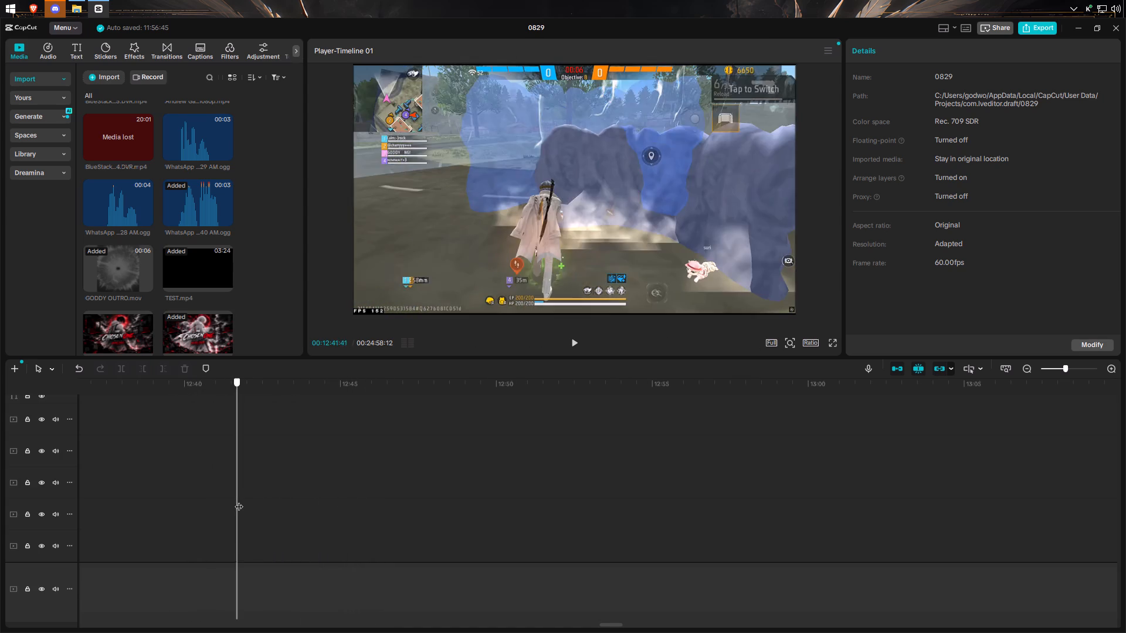
left_click_drag(239, 501, 284, 494)
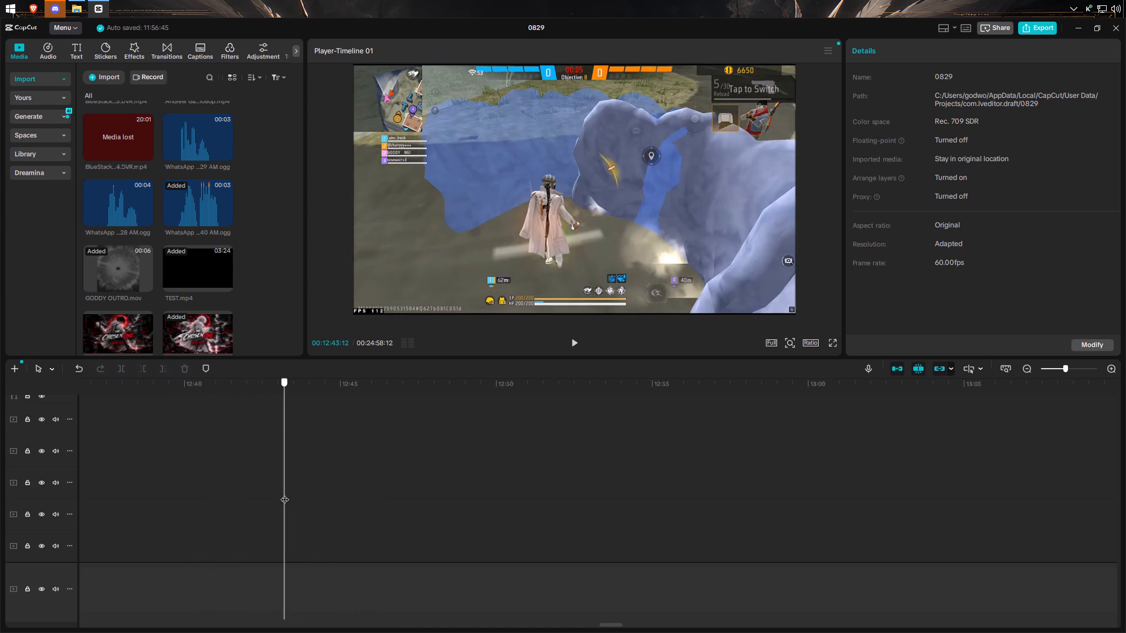
left_click_drag(284, 494, 286, 494)
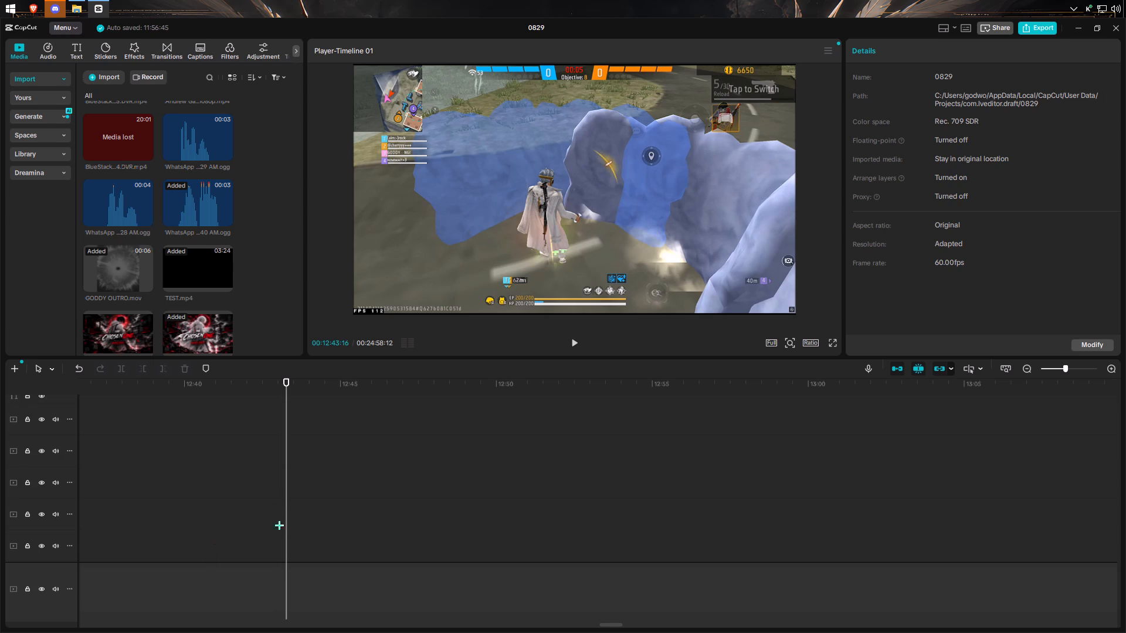
scroll(286, 518, "down", 4)
left_click(299, 516)
left_click(116, 363)
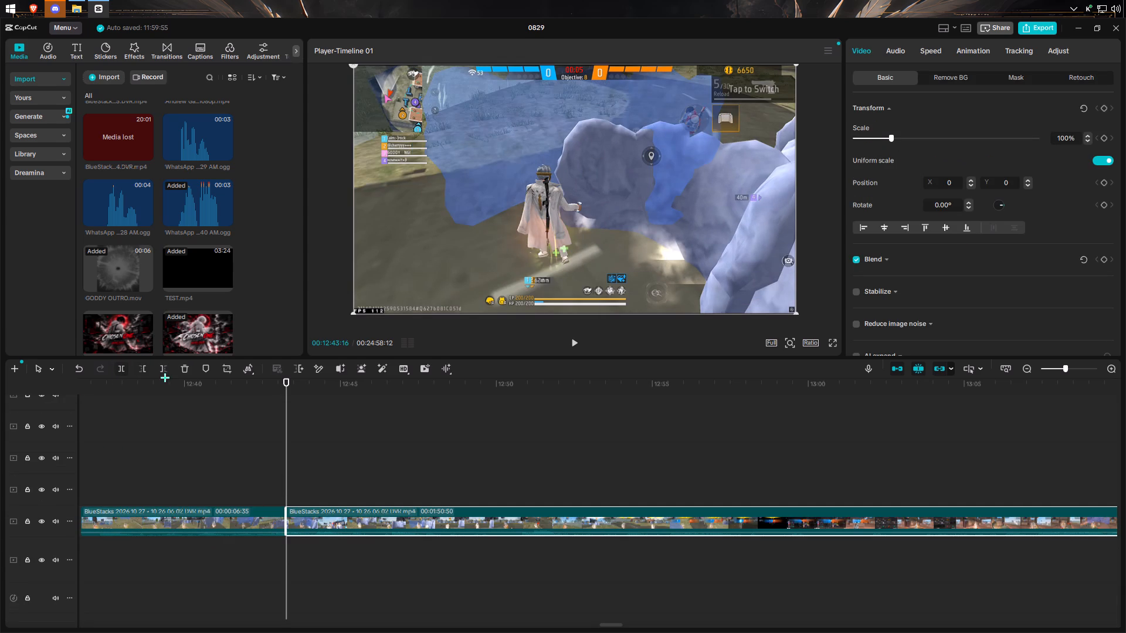
left_click(182, 509)
left_click(179, 369)
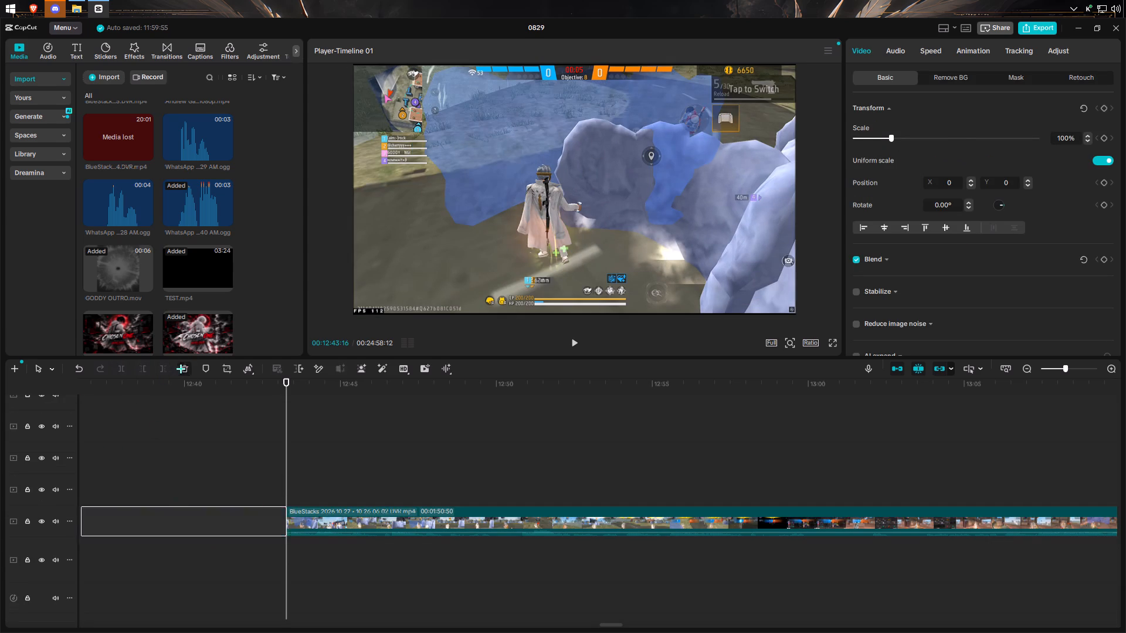
Play the gameplay from 00:12:43, split the clip at 00:12:52:01 and delete the part after the cut.
left_click(576, 342)
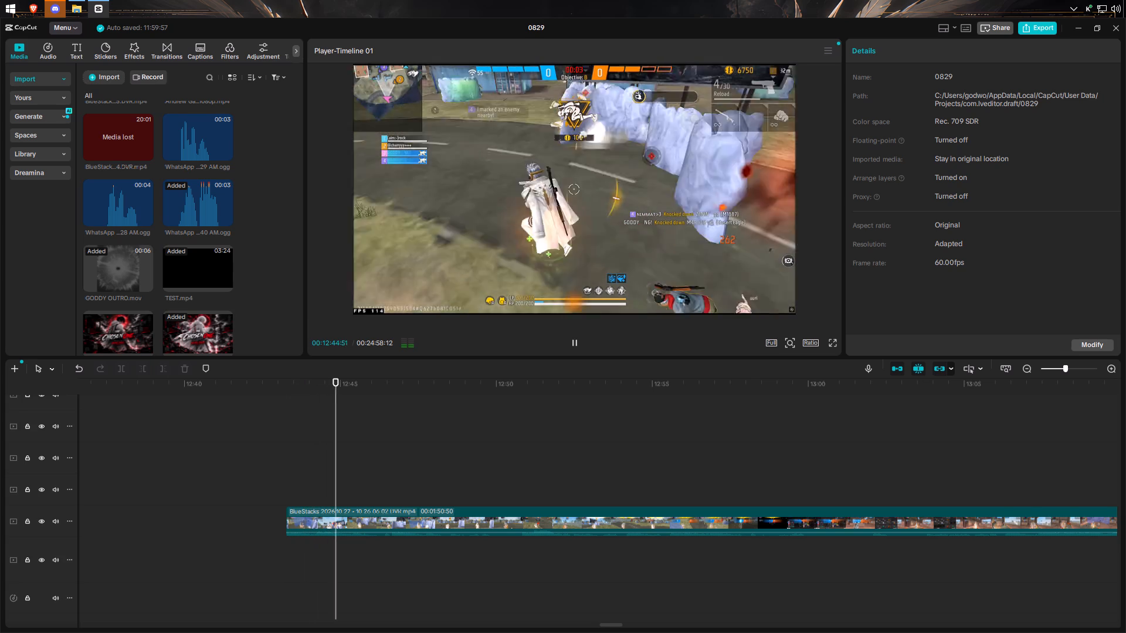
left_click(576, 342)
left_click(576, 342)
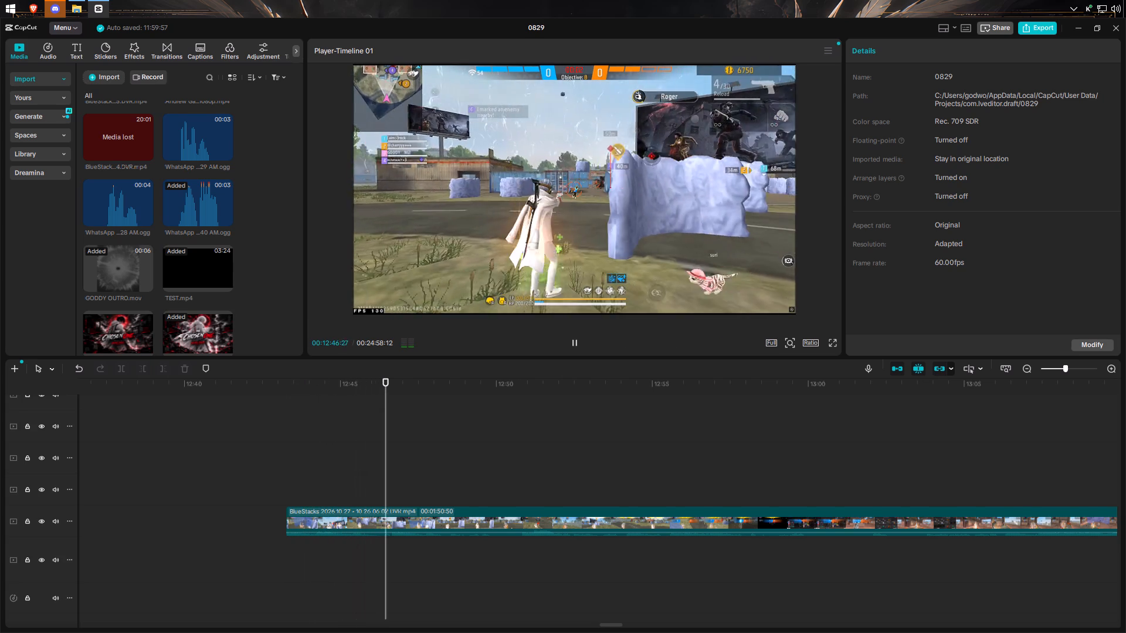
double_click(576, 342)
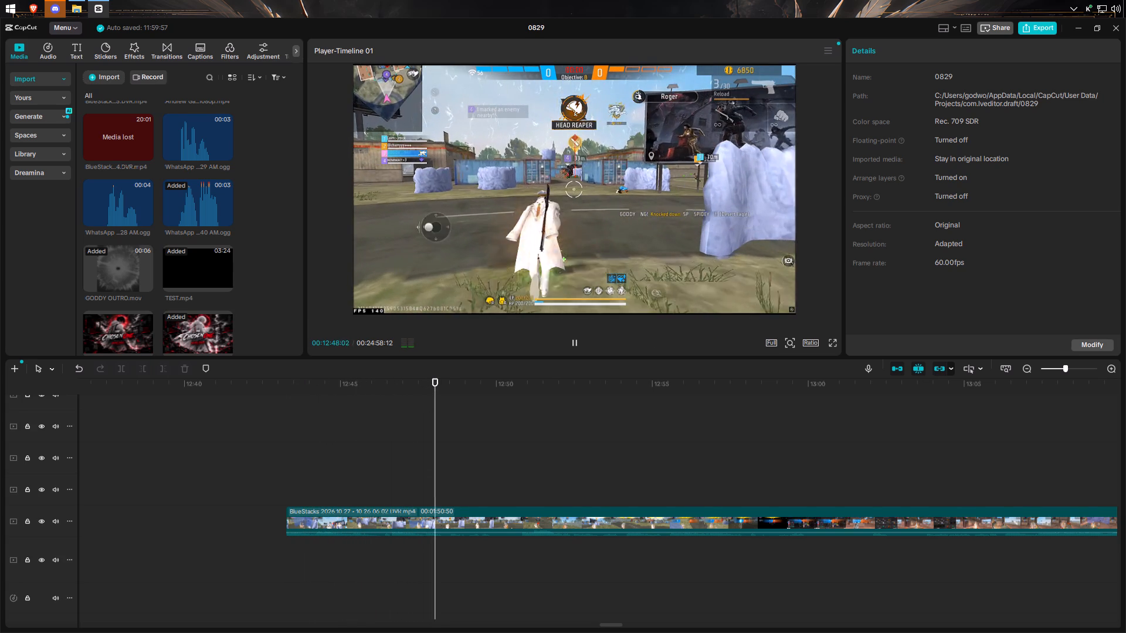
left_click(576, 342)
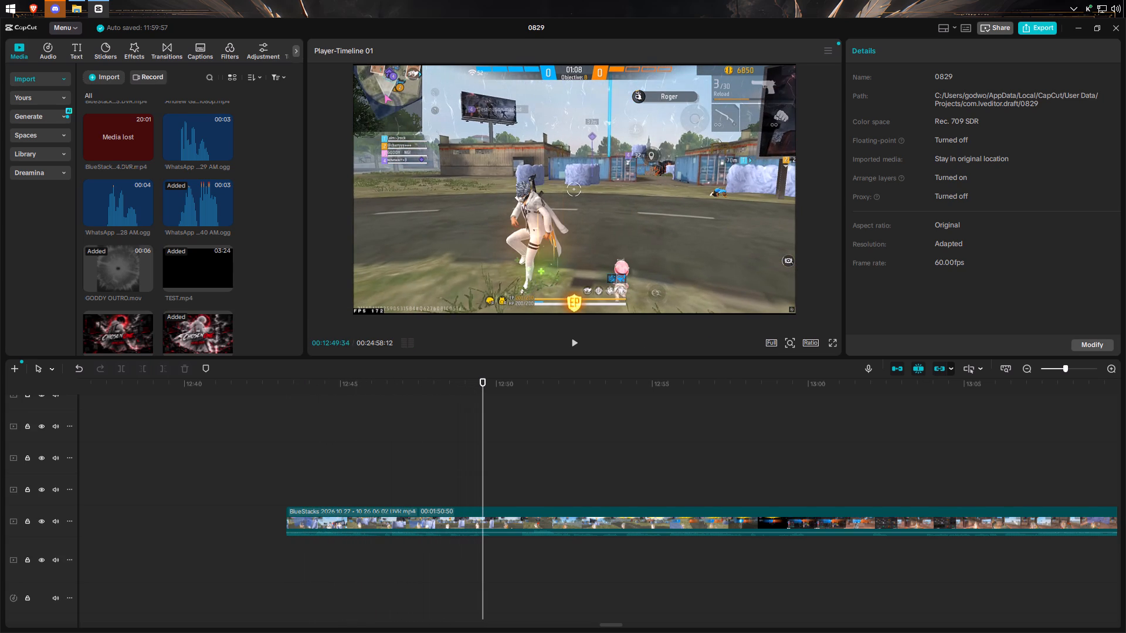
left_click(576, 342)
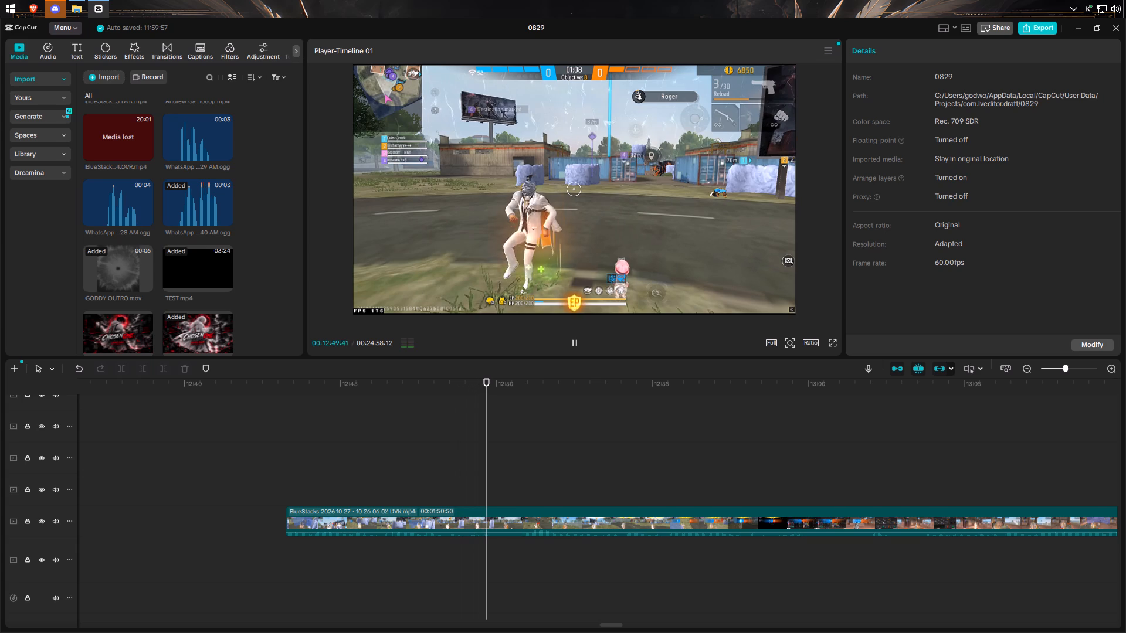
left_click(576, 342)
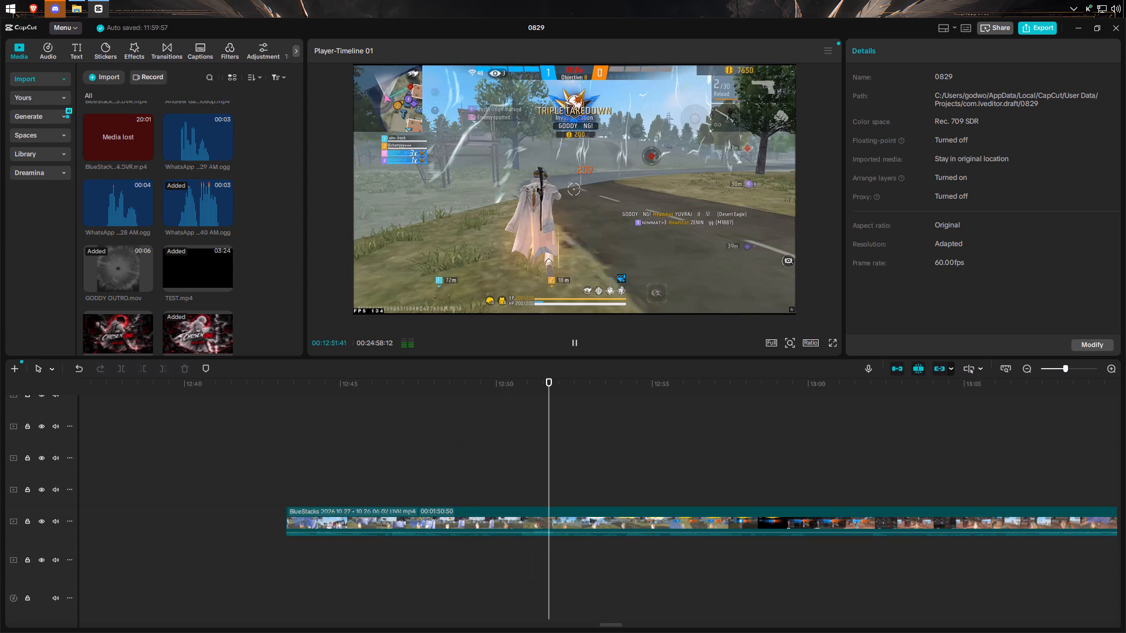
double_click(576, 342)
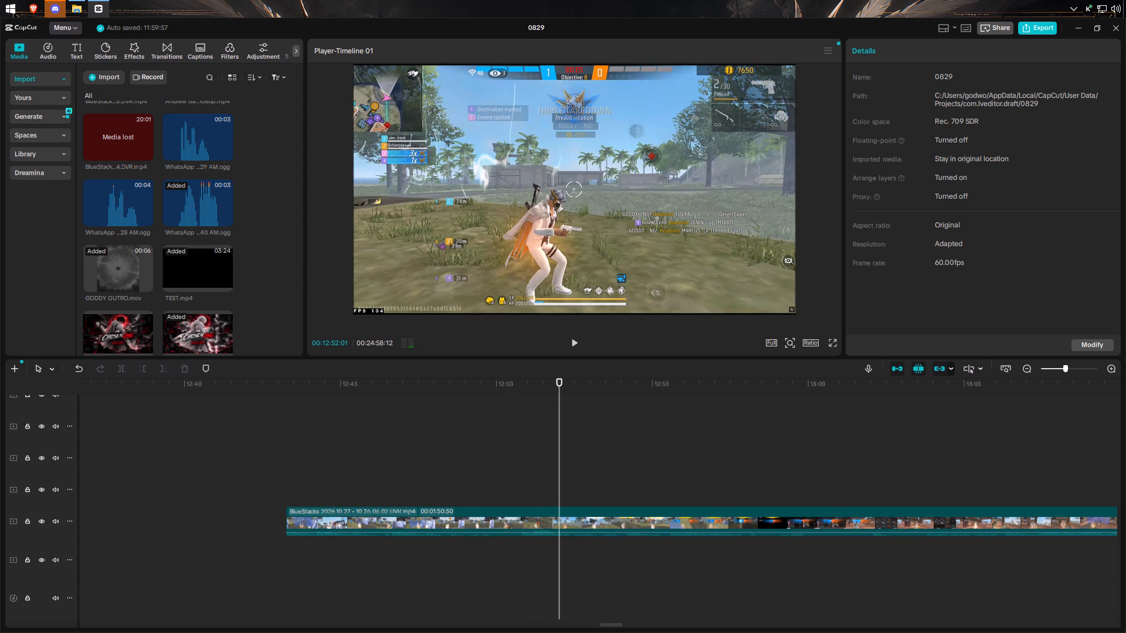
left_click(550, 522)
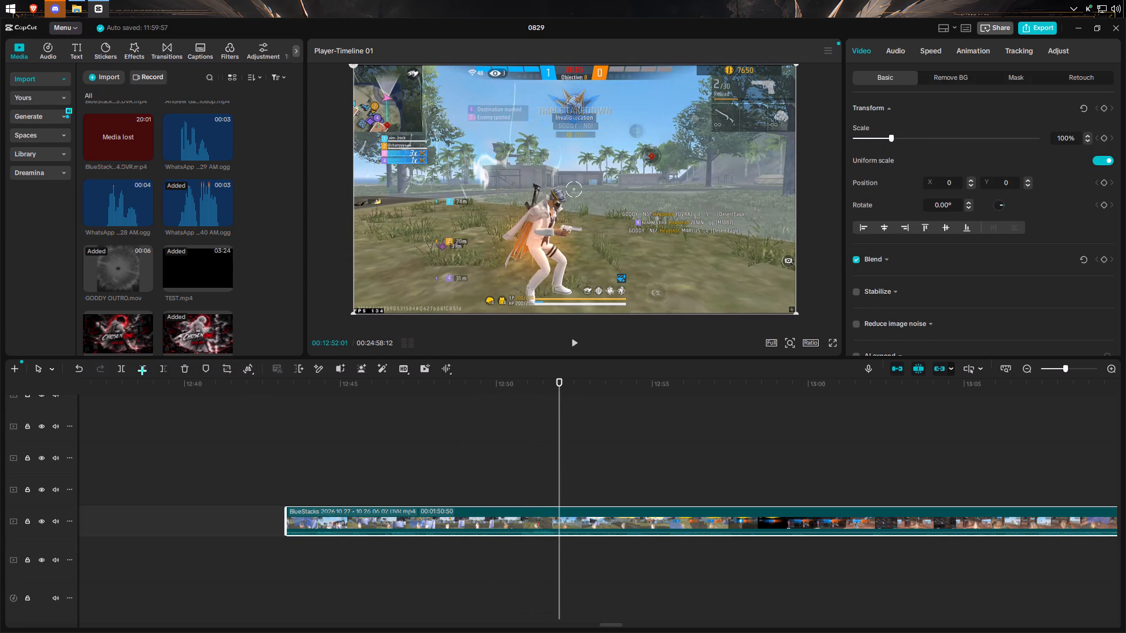
left_click(121, 372)
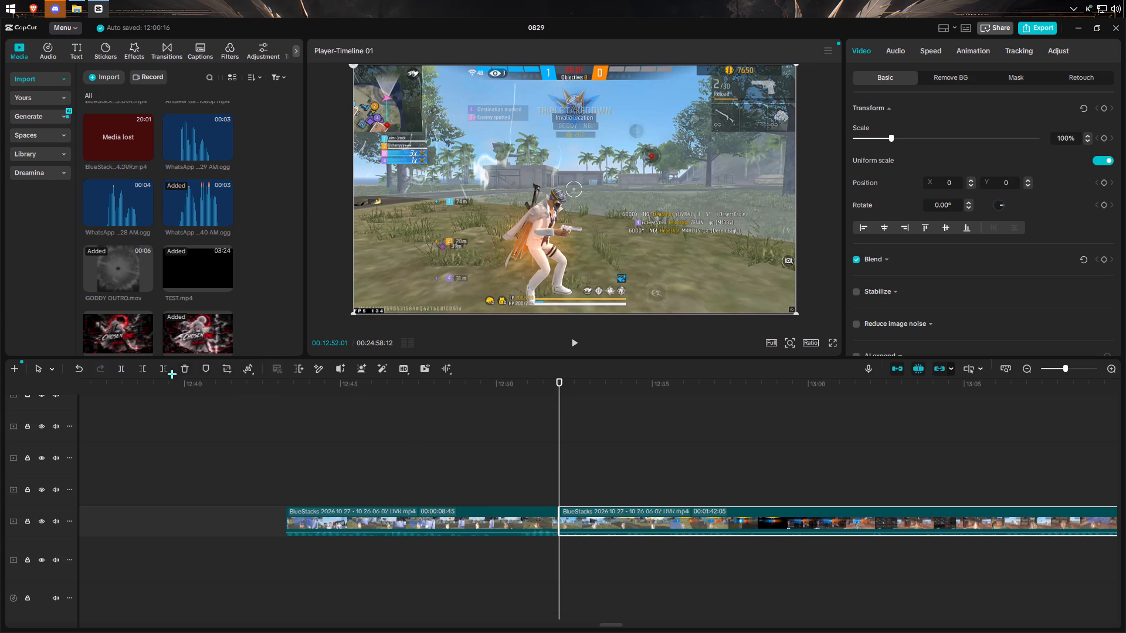
left_click(181, 372)
Move the 00:00:08:45 BlueStacks clip back to the empty stretch just after 00:03:00, ahead of GODDY OUTRO.mov.
left_click_drag(427, 518, 0, 502)
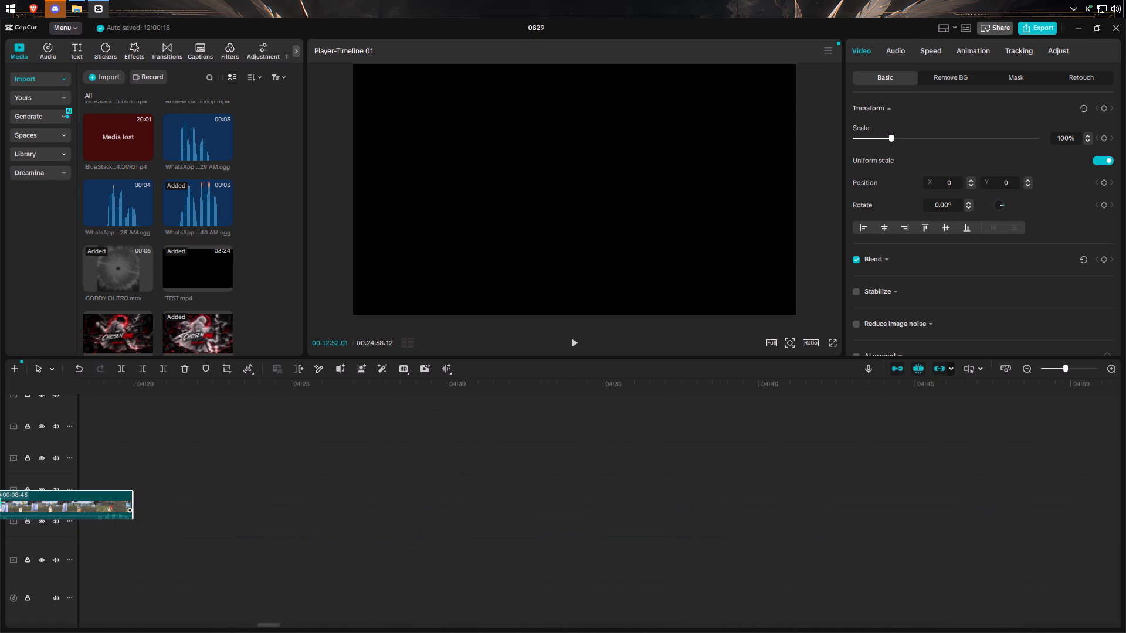
left_click_drag(0, 502, 567, 488)
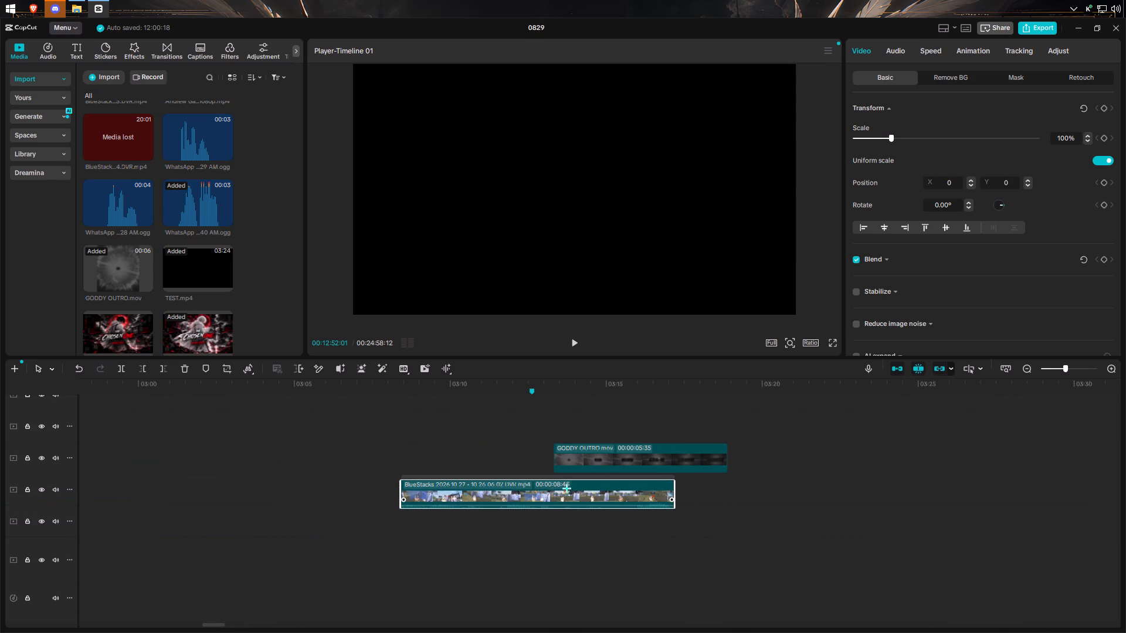
left_click_drag(567, 488, 698, 497)
left_click(491, 499)
left_click_drag(491, 499, 387, 511)
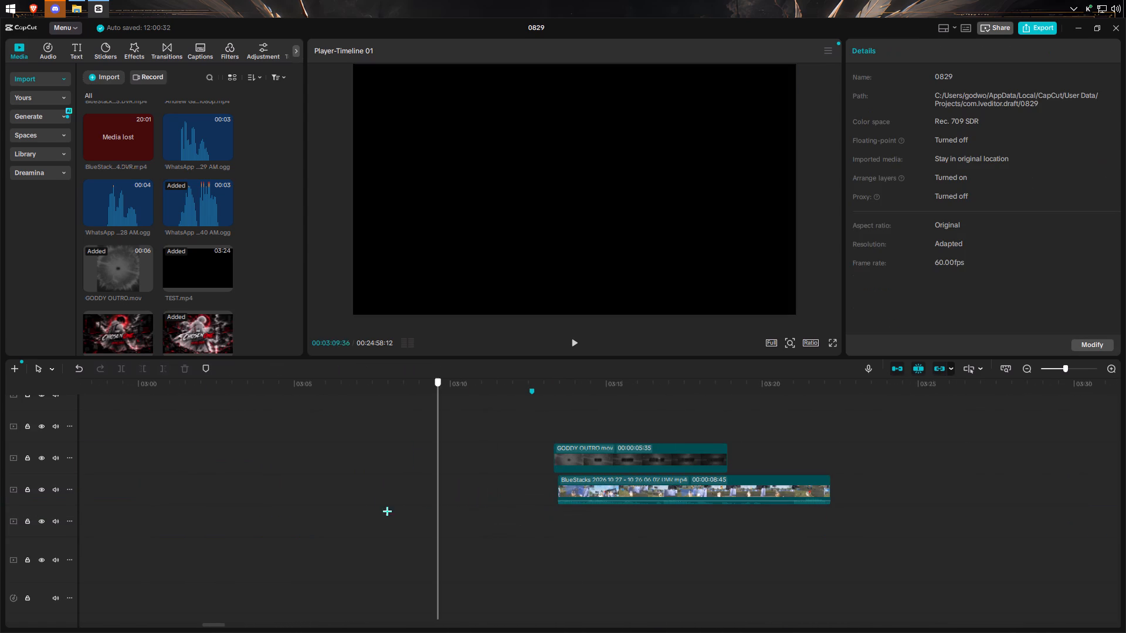
left_click_drag(387, 511, 290, 504)
left_click(269, 465)
left_click_drag(651, 494, 463, 497)
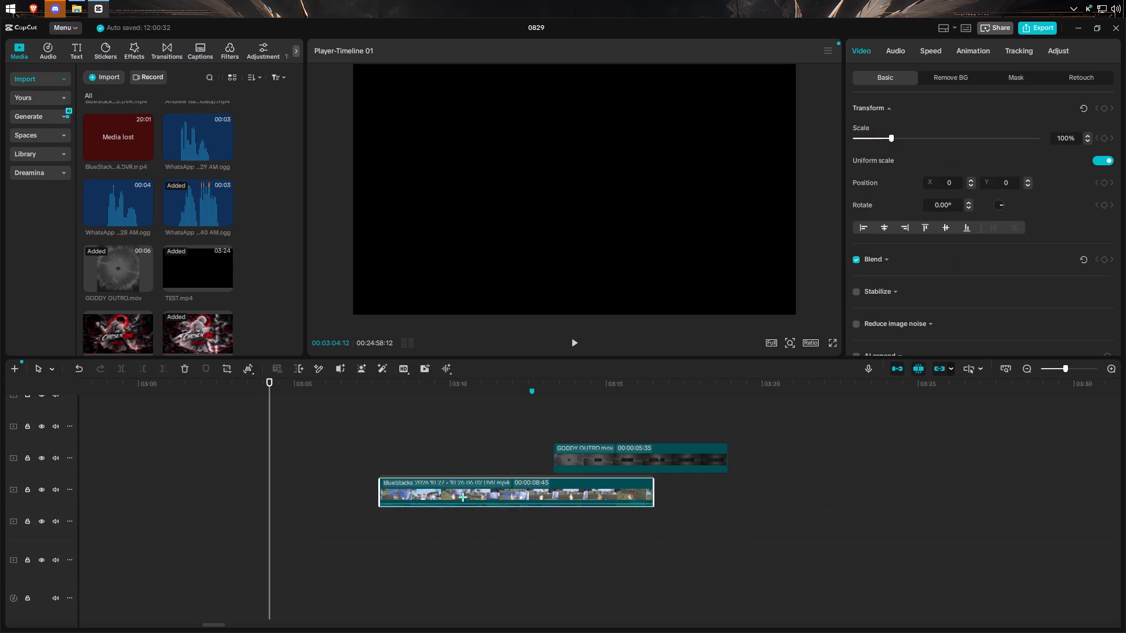
left_click_drag(463, 497, 267, 490)
Play the ending from about 00:03:00 to 00:03:02 to check where the added BlueStacks clip should come in.
left_click(113, 486)
left_click_drag(113, 486, 289, 472)
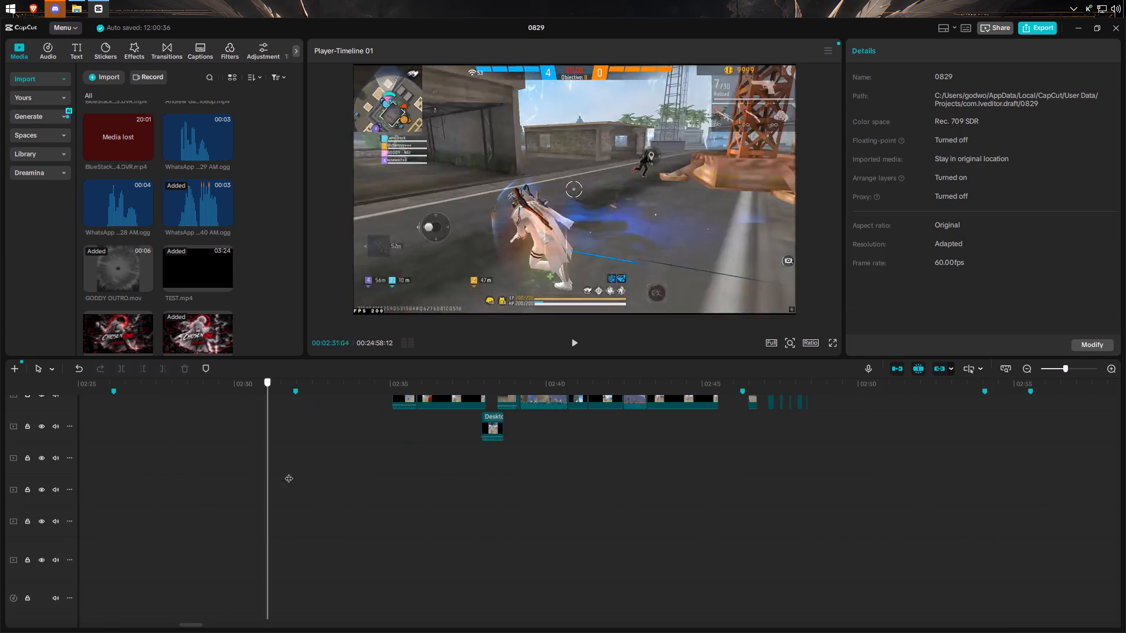
left_click_drag(289, 472, 860, 476)
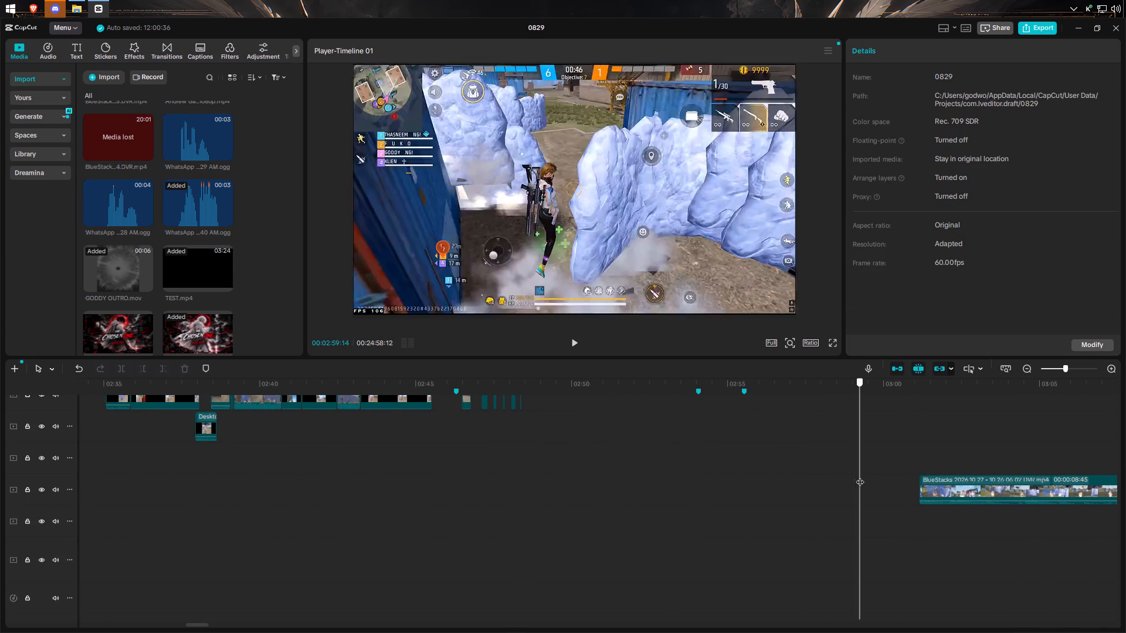
left_click_drag(860, 476, 884, 469)
left_click(578, 344)
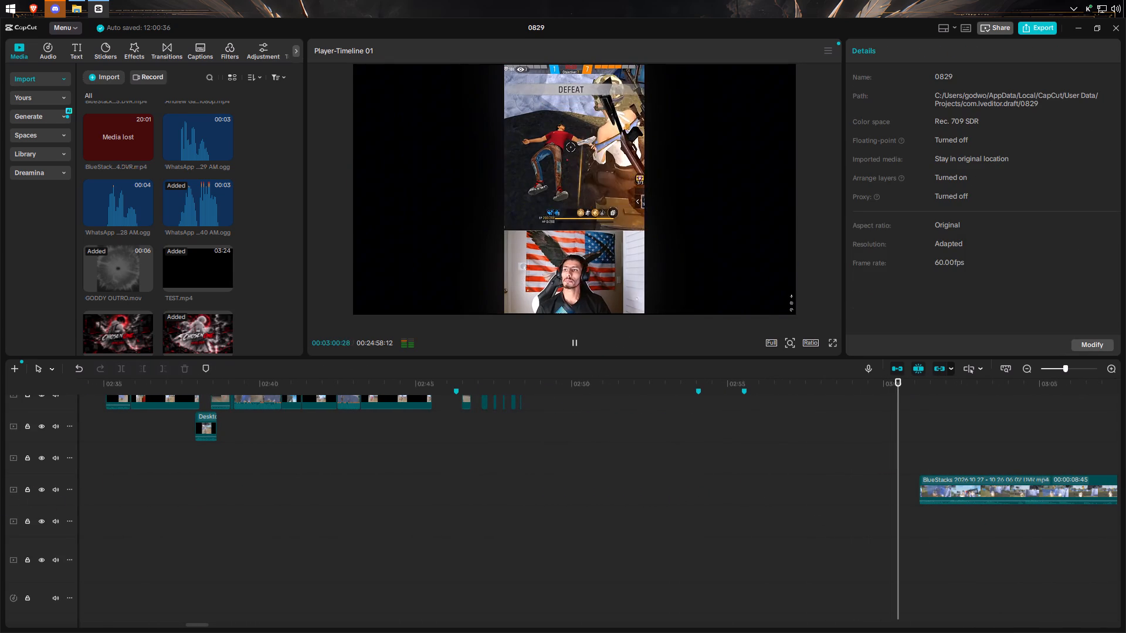
left_click(578, 344)
left_click(578, 344)
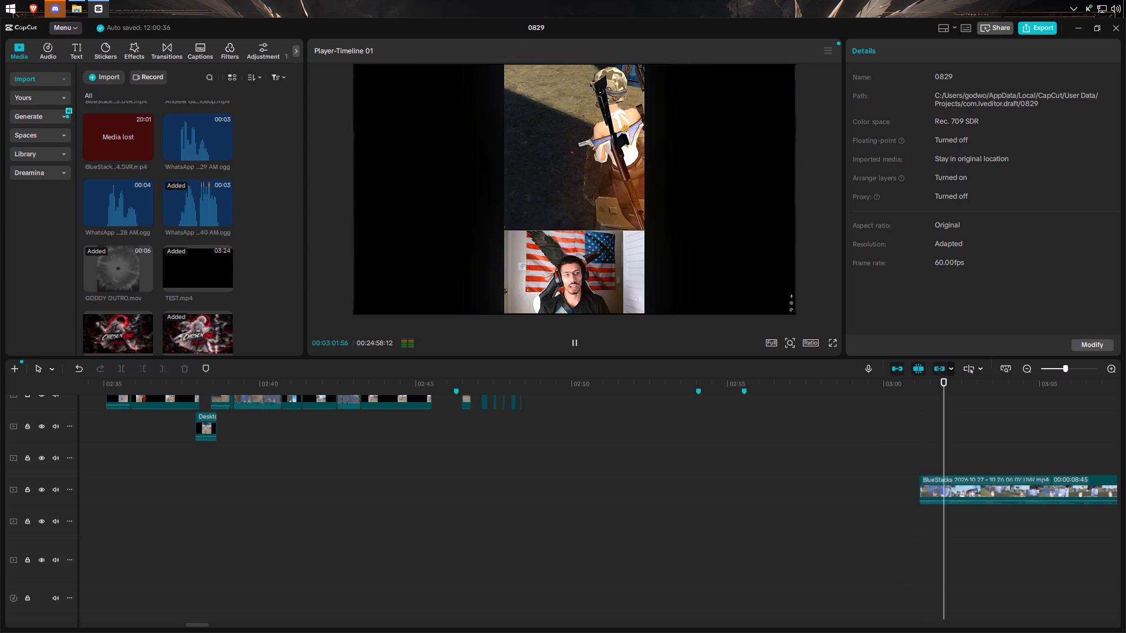
left_click(578, 344)
Move the 00:00:08:45 BlueStacks clip up to the track directly above TEST.mp4, starting at 00:03:00:19.
left_click_drag(983, 485, 990, 407)
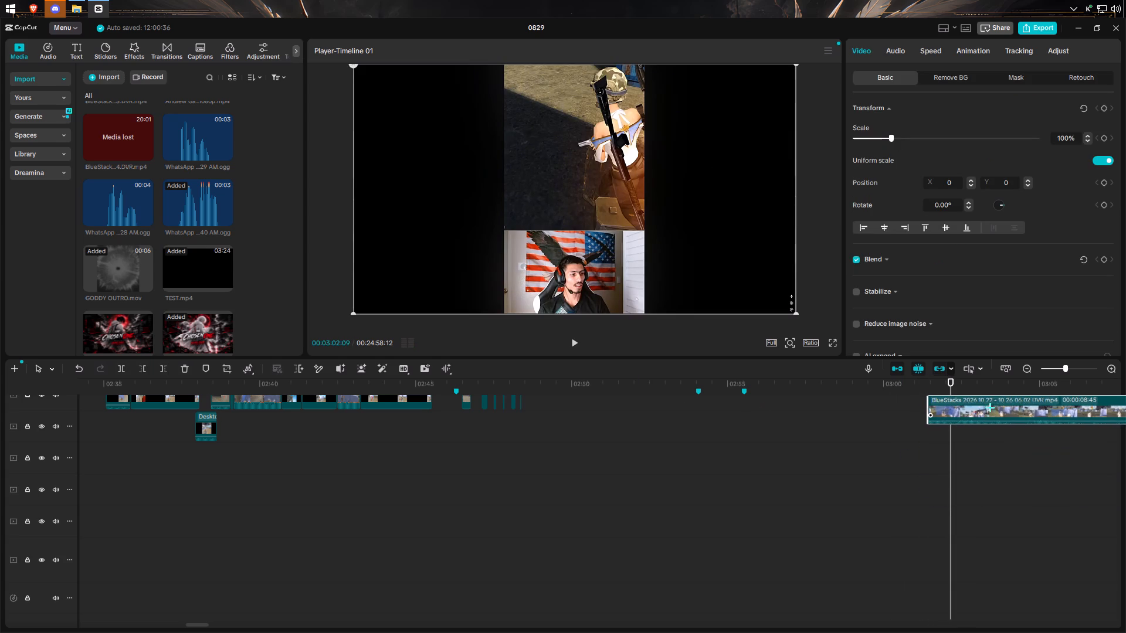
left_click_drag(990, 407, 990, 421)
scroll(860, 537, "up", 7)
left_click_drag(1011, 530, 1004, 457)
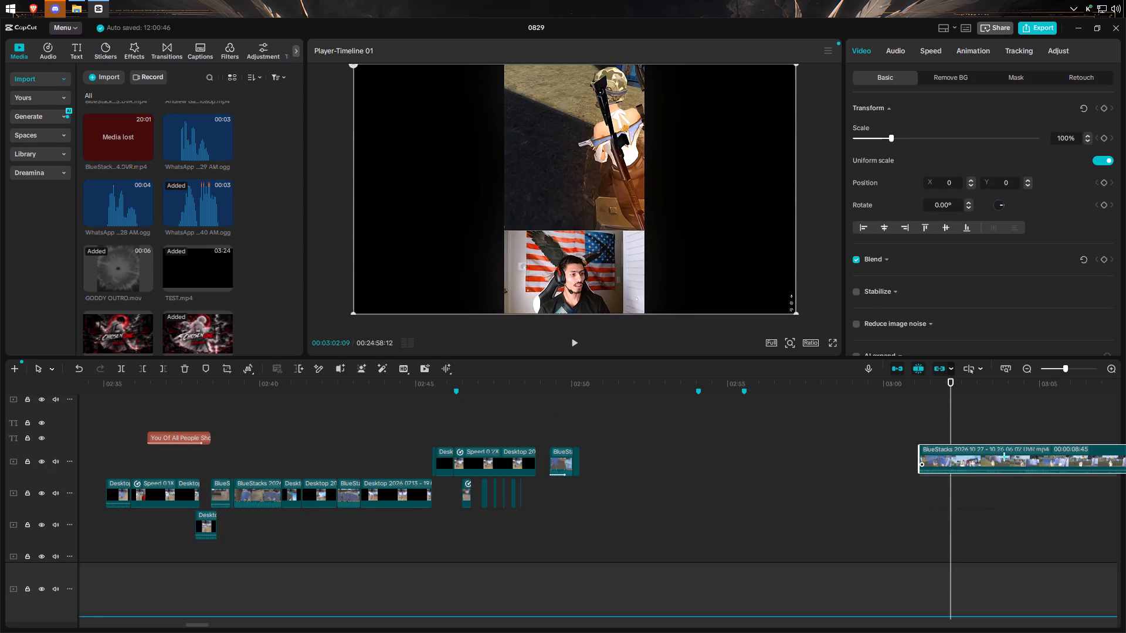
left_click_drag(1004, 457, 1008, 416)
scroll(911, 523, "up", 5)
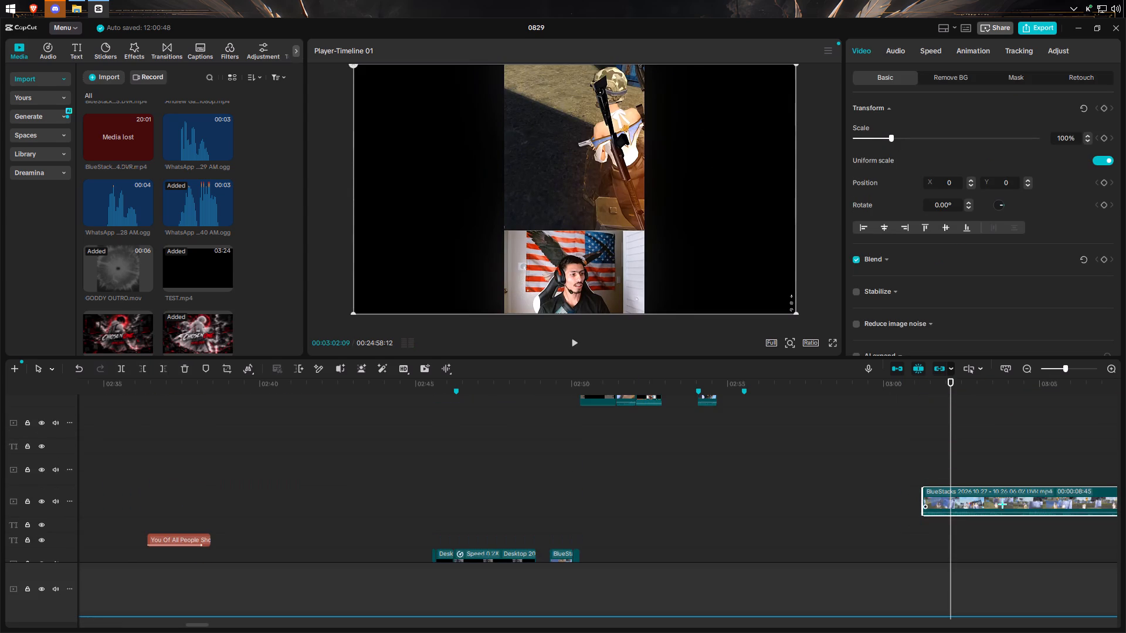
left_click_drag(1002, 504, 997, 427)
scroll(923, 515, "up", 4)
left_click_drag(983, 476, 967, 413)
scroll(949, 511, "up", 4)
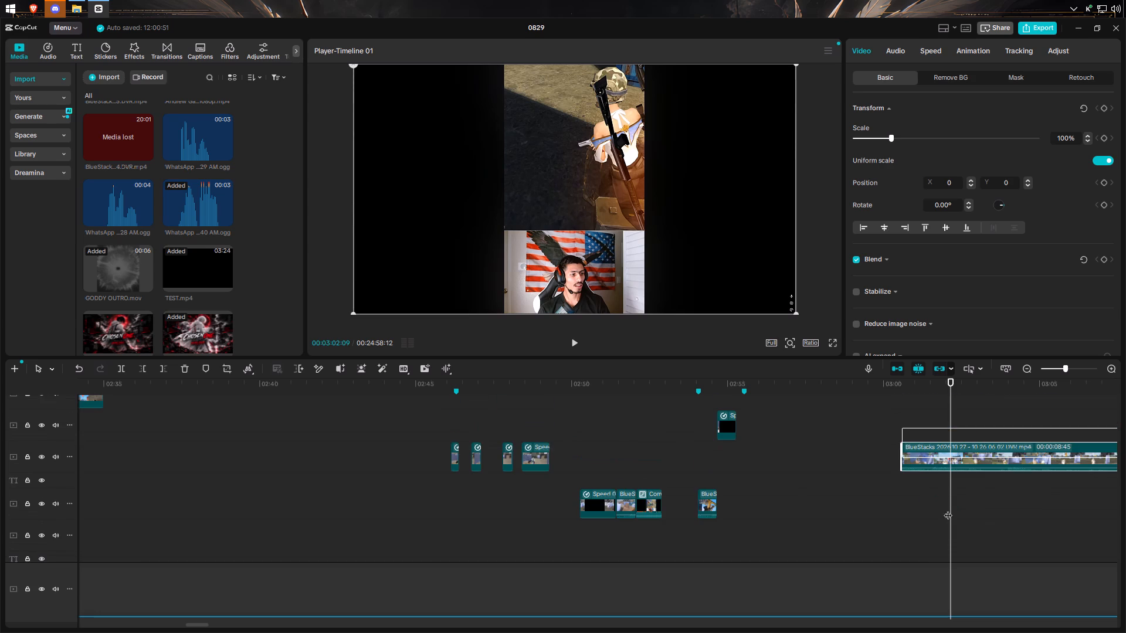
left_click(791, 453)
left_click_drag(791, 453, 900, 455)
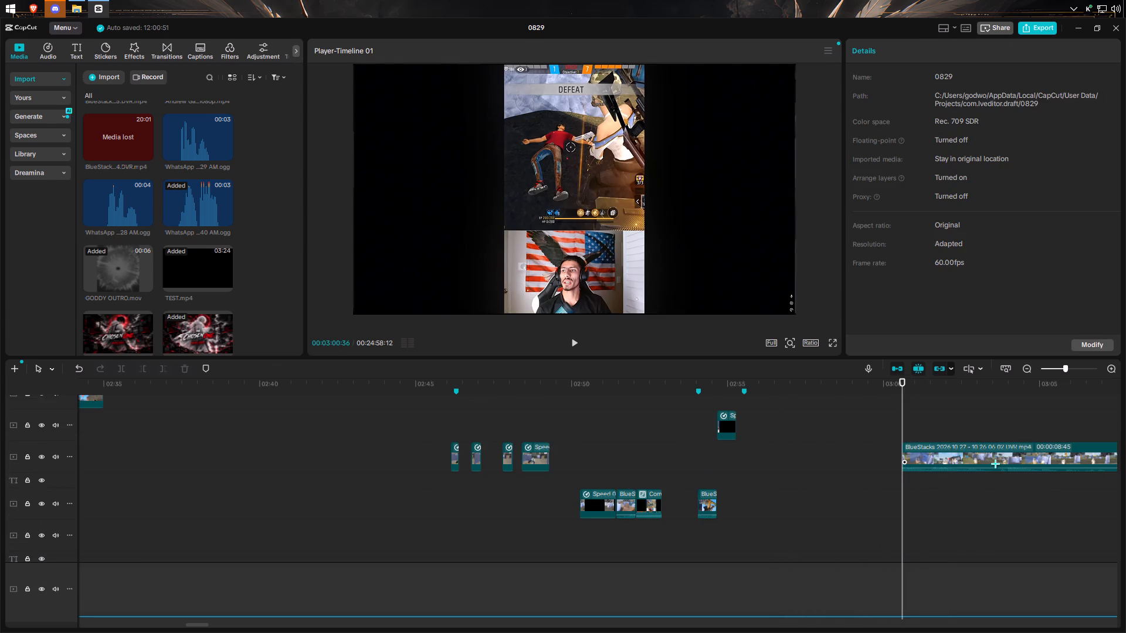
left_click_drag(997, 460, 995, 416)
scroll(958, 486, "up", 4)
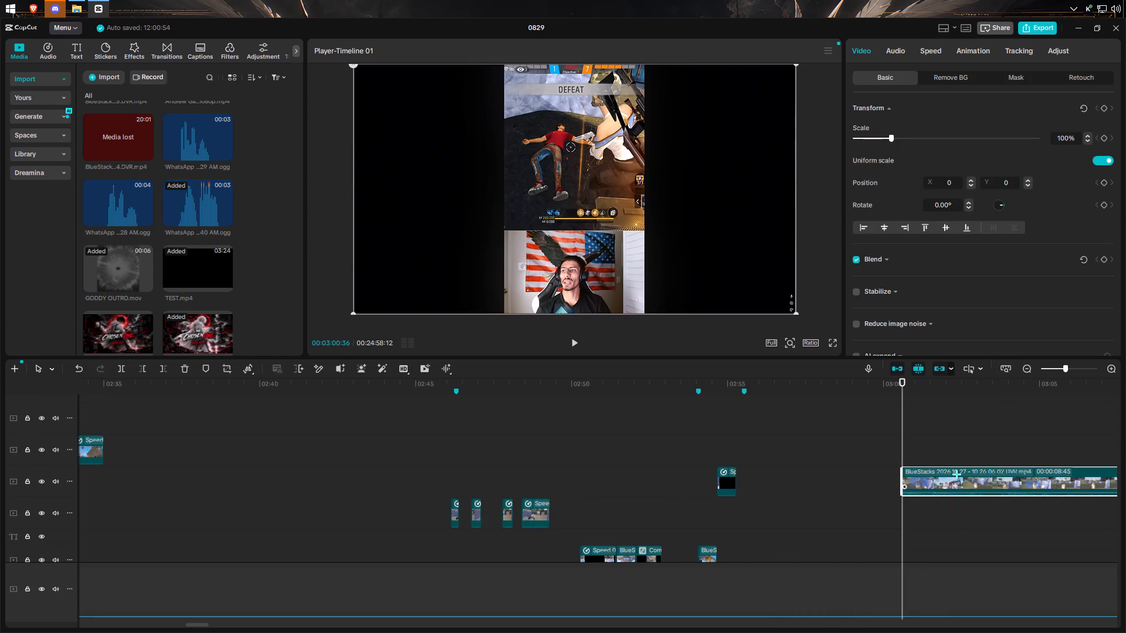
left_click_drag(957, 474, 962, 402)
scroll(937, 490, "up", 4)
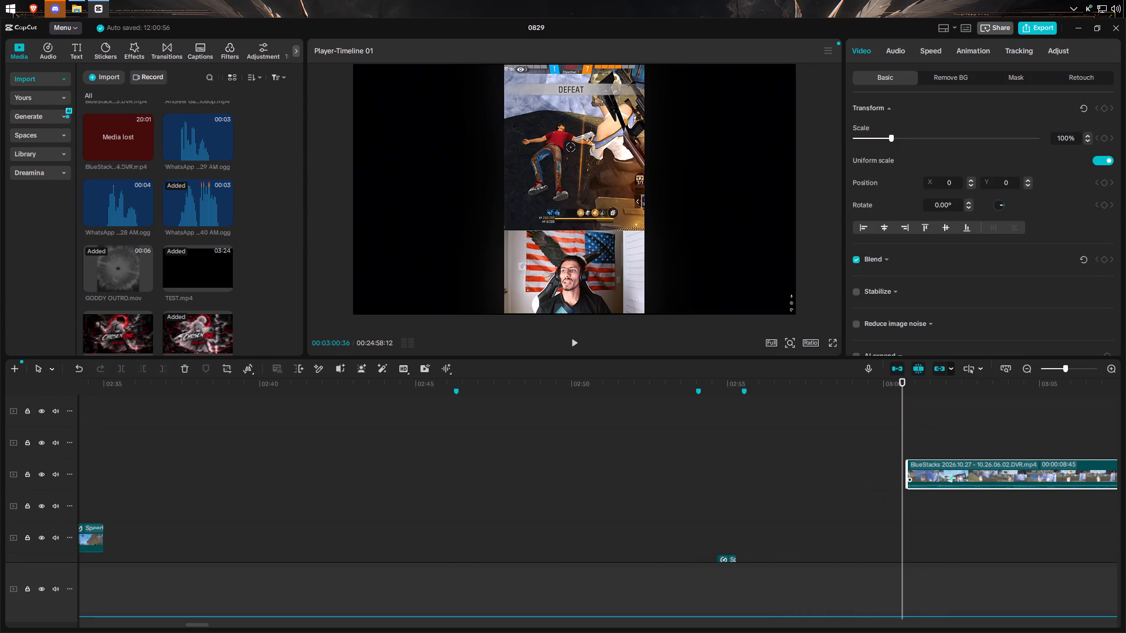
left_click_drag(951, 478, 948, 414)
left_click_drag(935, 472, 948, 467)
left_click(948, 467)
left_click_drag(948, 467, 893, 483)
scroll(904, 495, "up", 14)
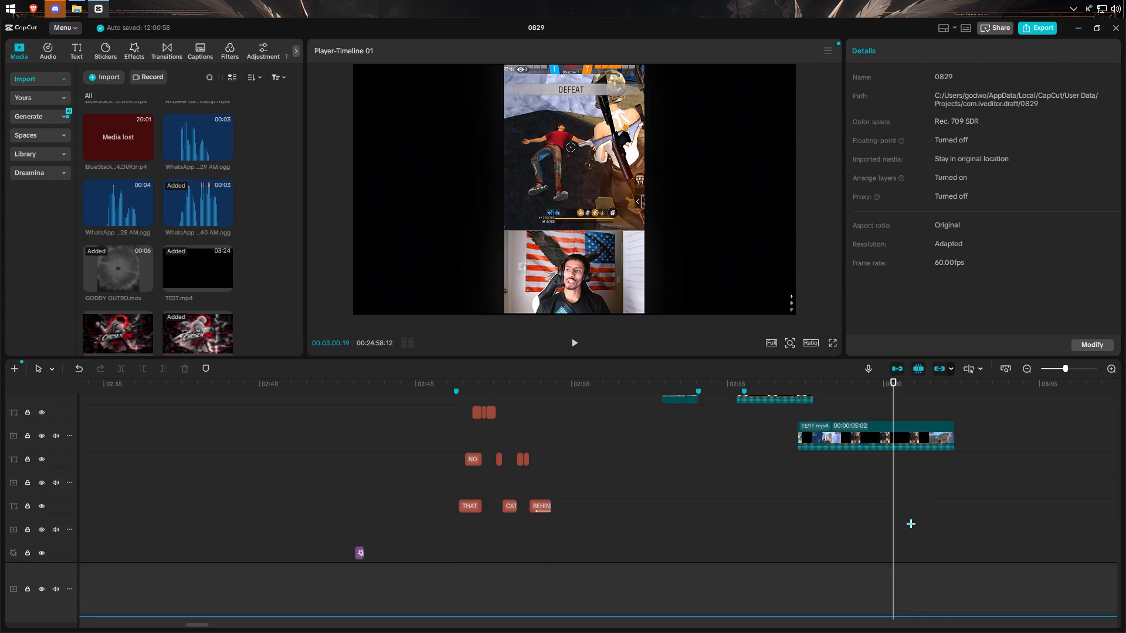
scroll(911, 523, "down", 3)
left_click_drag(964, 559, 951, 443)
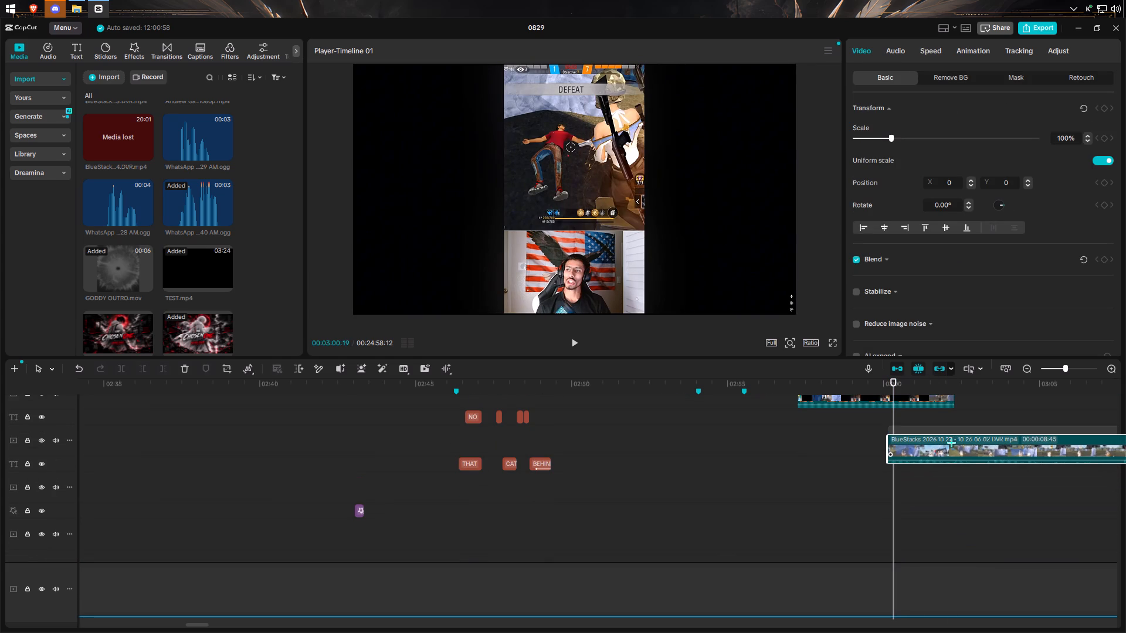
left_click_drag(951, 443, 958, 437)
scroll(939, 515, "up", 3)
left_click_drag(949, 478, 948, 404)
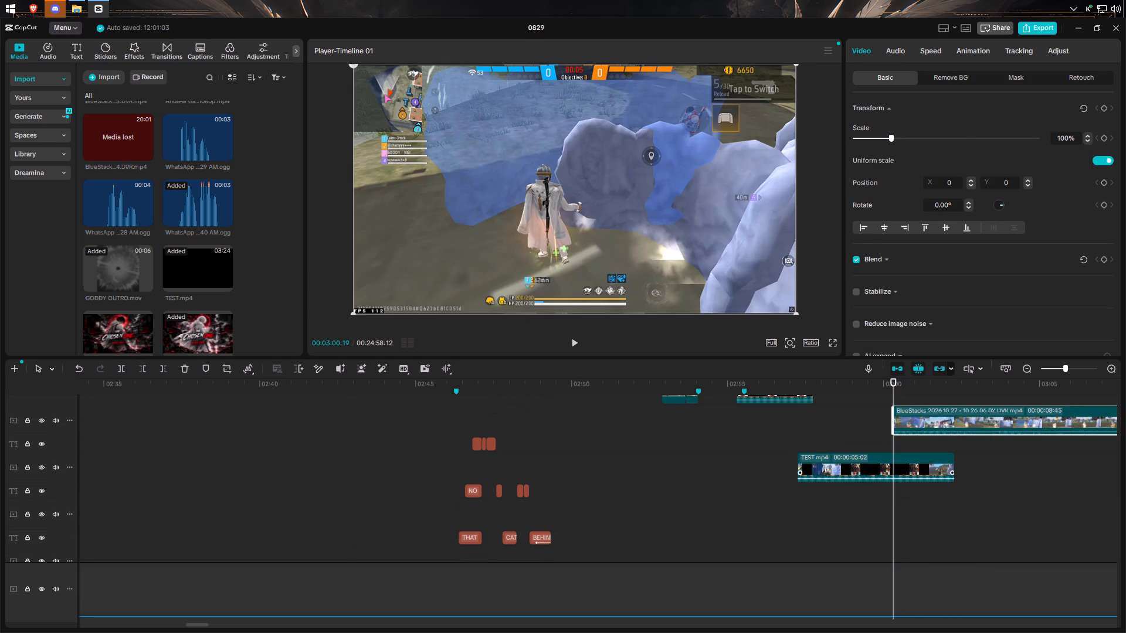
Play the transition from 00:02:59:07 and shift the BlueStacks clip to start at 00:03:01:26, over the end of TEST.mp4.
left_click(874, 520)
left_click_drag(870, 520, 856, 523)
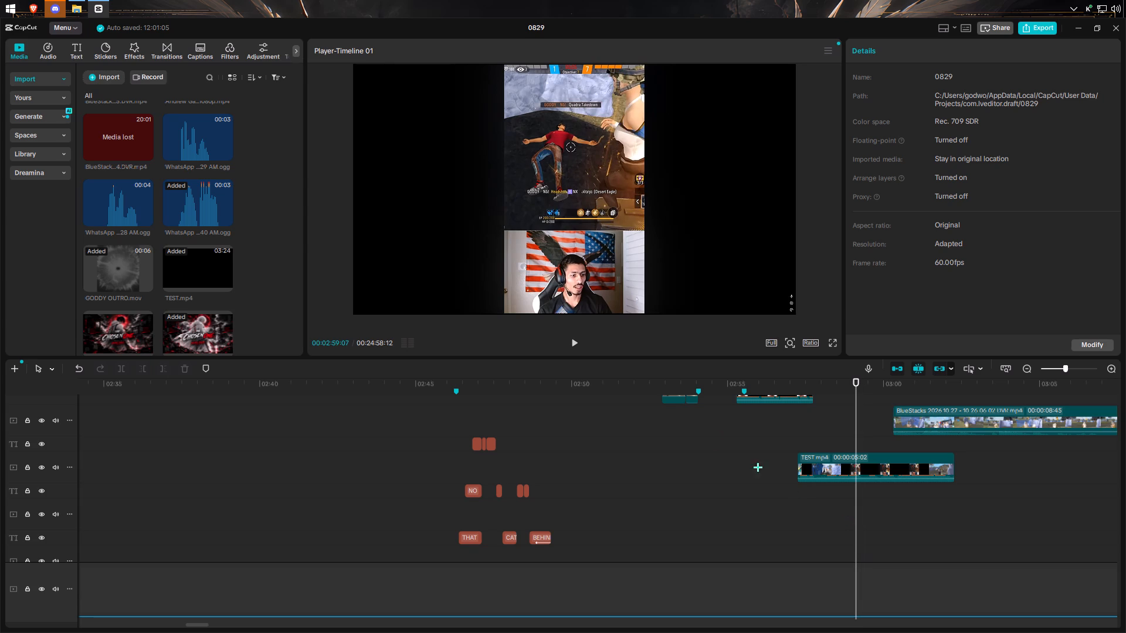
left_click(568, 342)
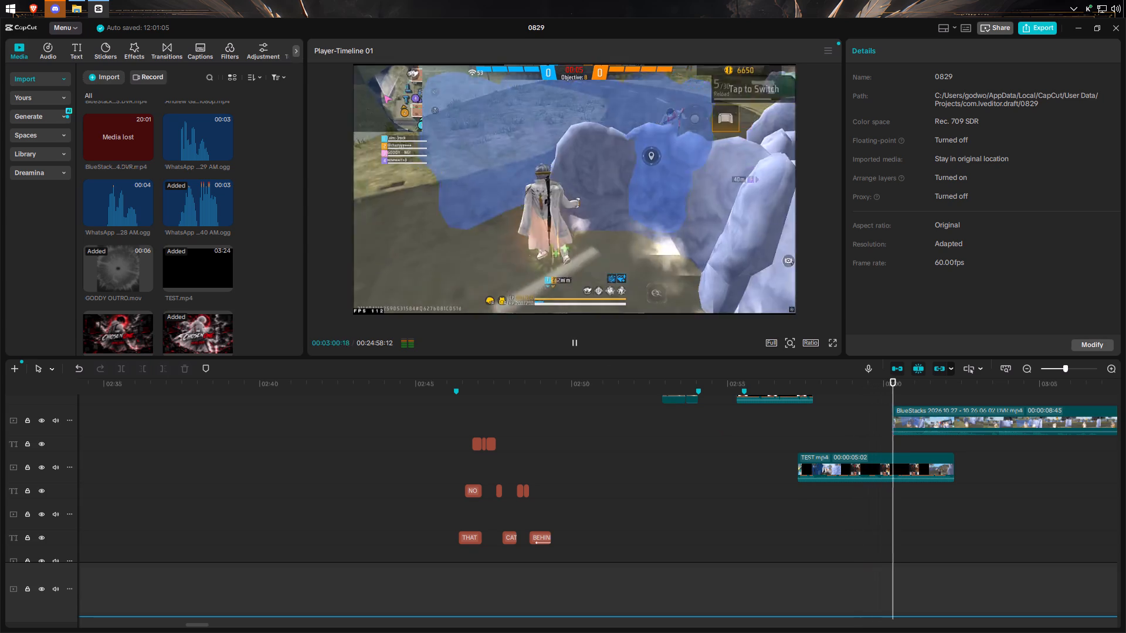
left_click(568, 342)
left_click(568, 342)
left_click(568, 342)
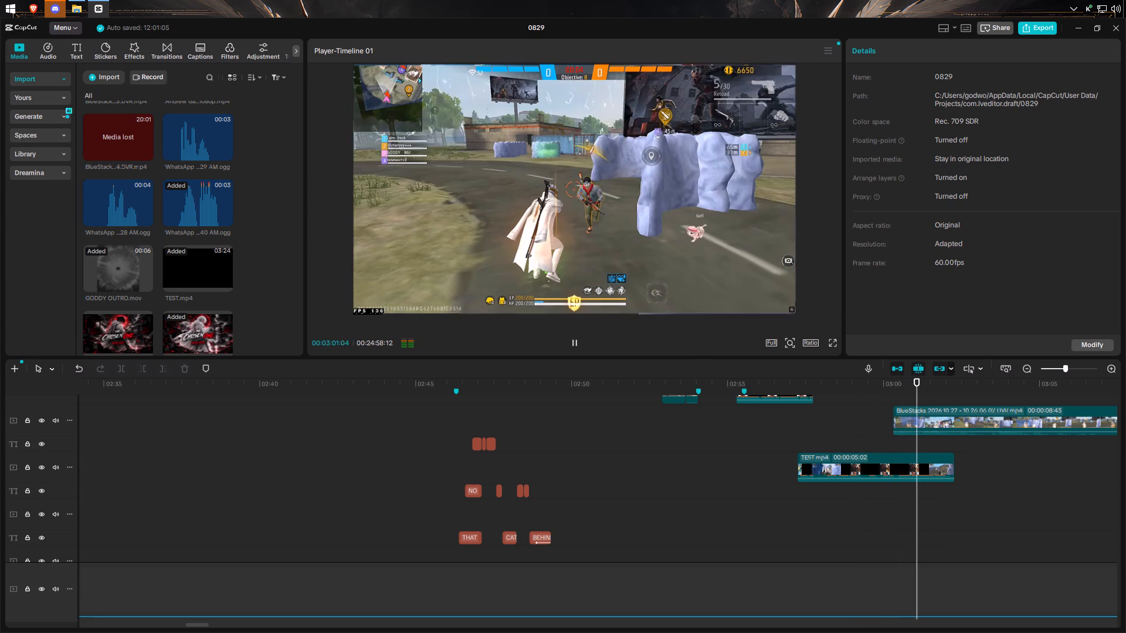
double_click(568, 342)
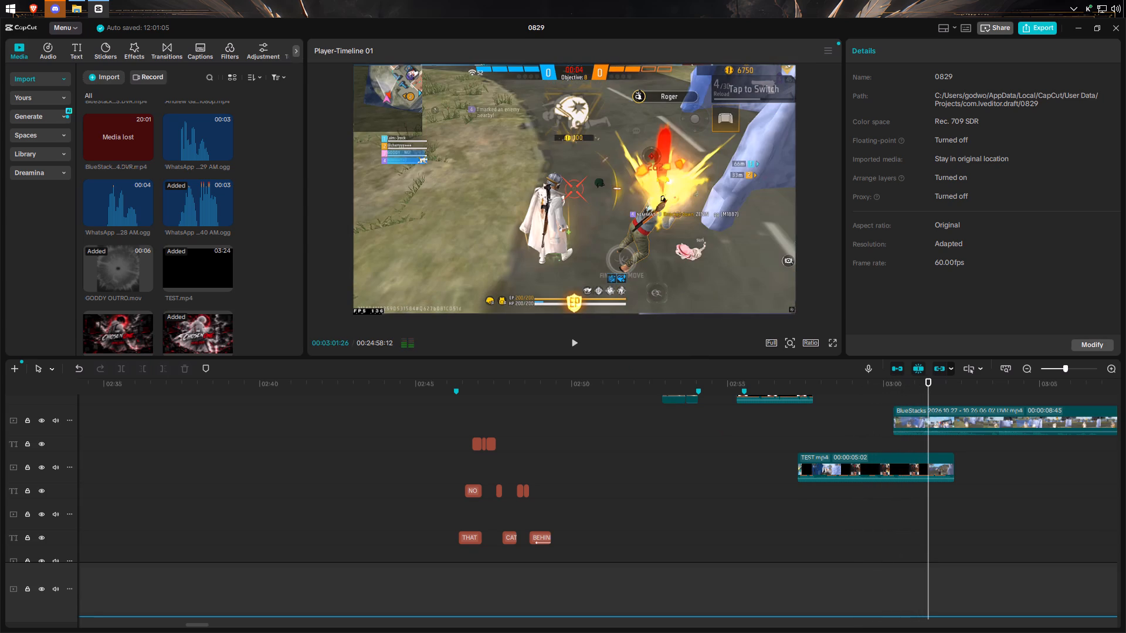
left_click_drag(941, 418, 974, 420)
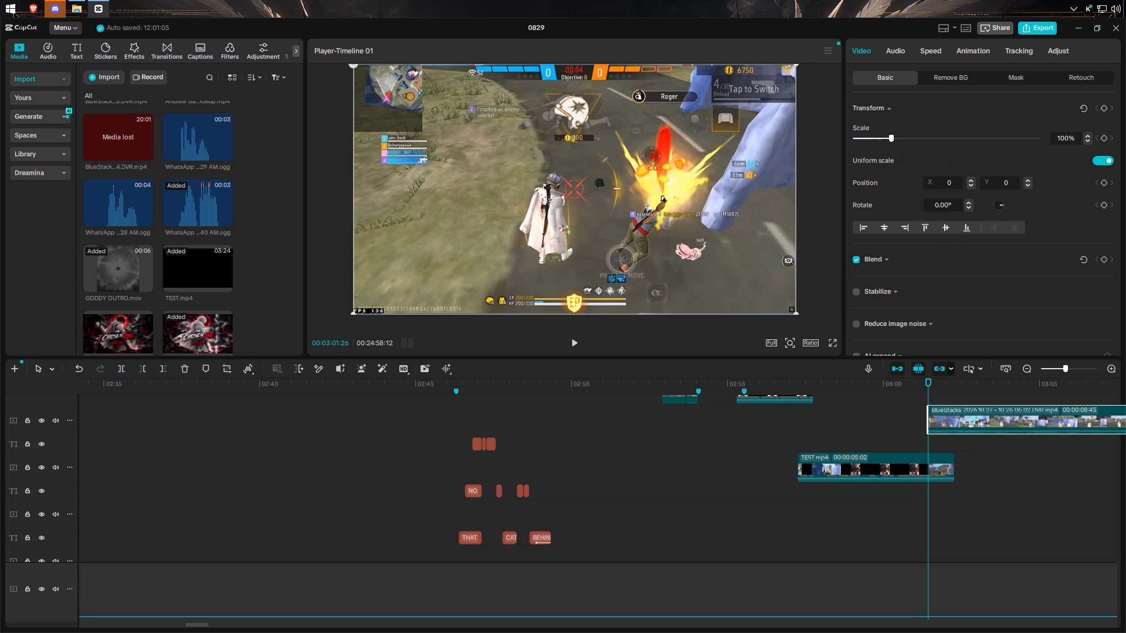
Play the ending from about 00:02:59 to 00:03:07 in short stretches to review the new transition and find a cut point.
left_click(863, 437)
left_click(576, 346)
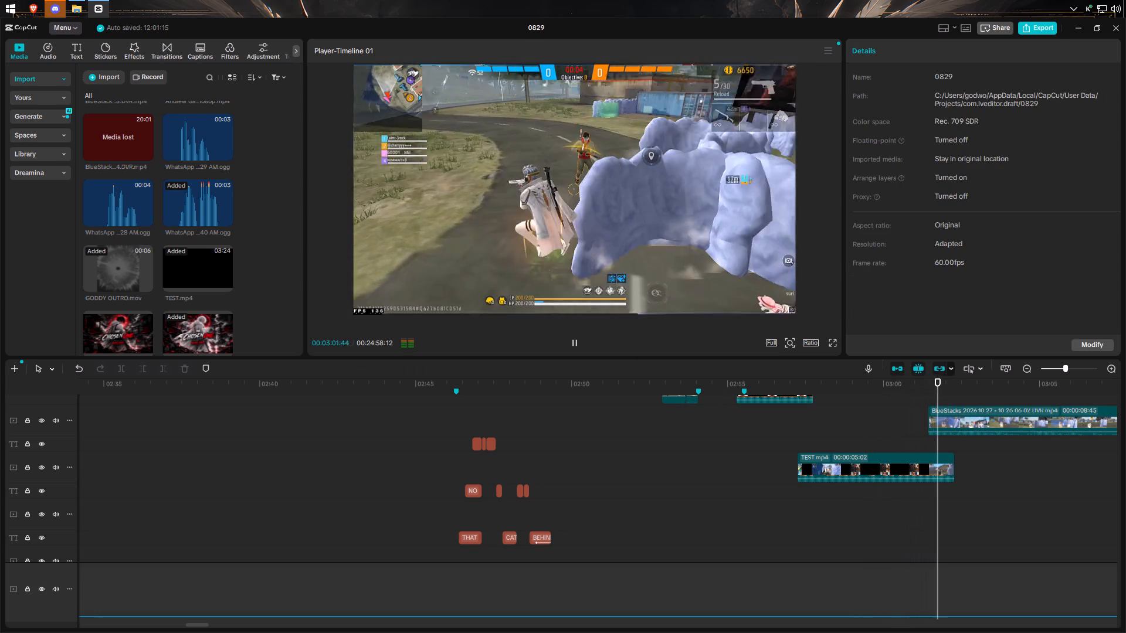
left_click(576, 346)
left_click(576, 346)
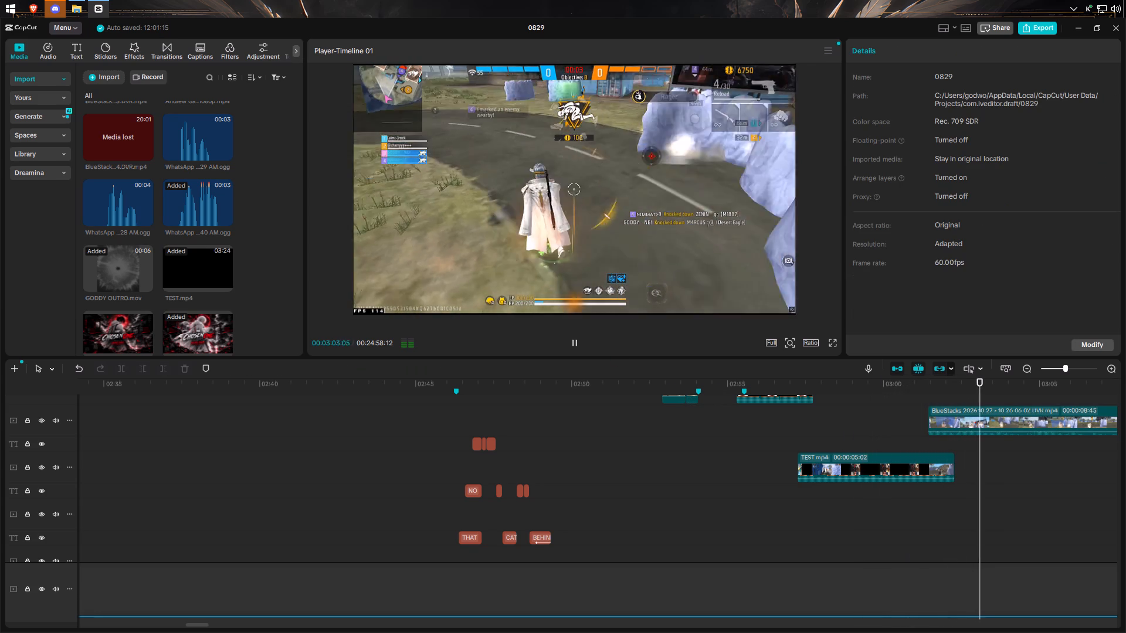
left_click(576, 346)
left_click(576, 346)
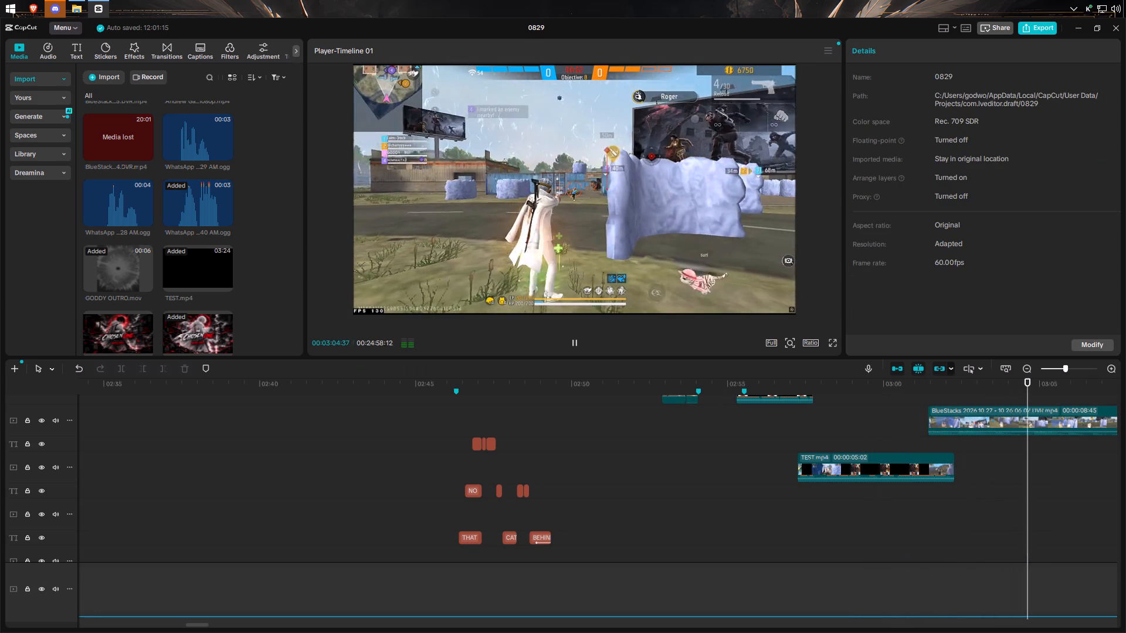
double_click(576, 346)
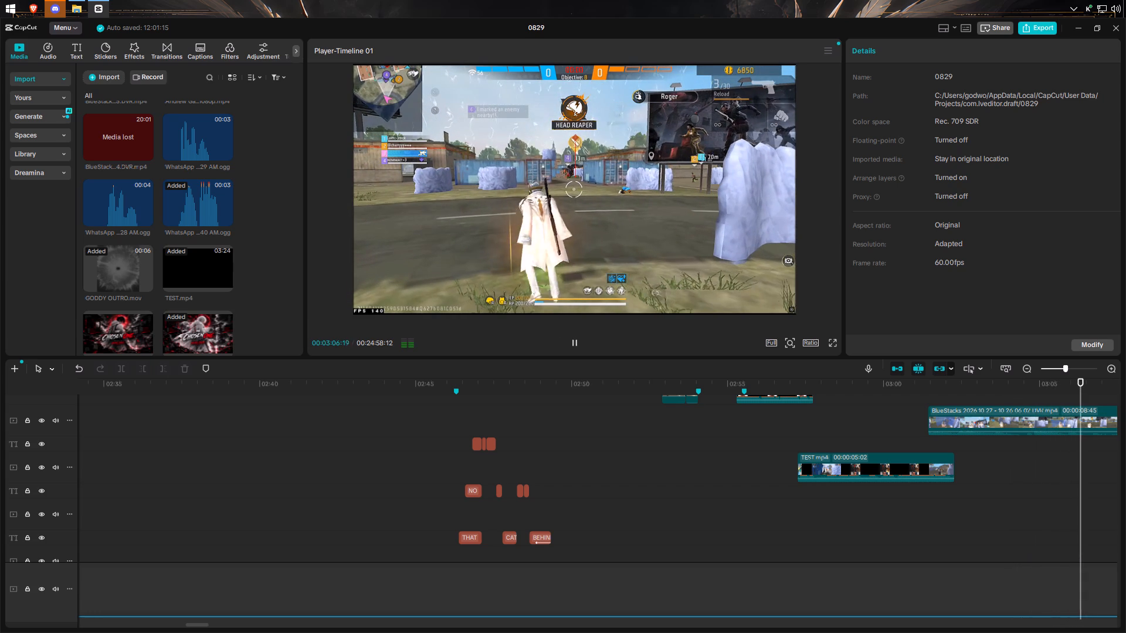
left_click(576, 346)
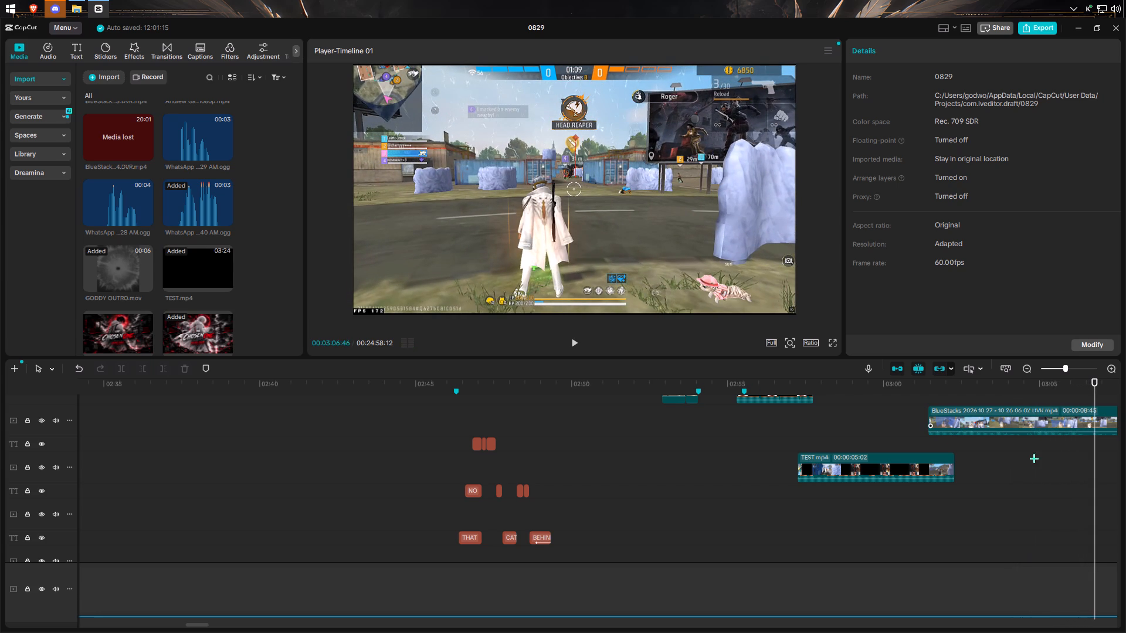
left_click(576, 344)
left_click(576, 344)
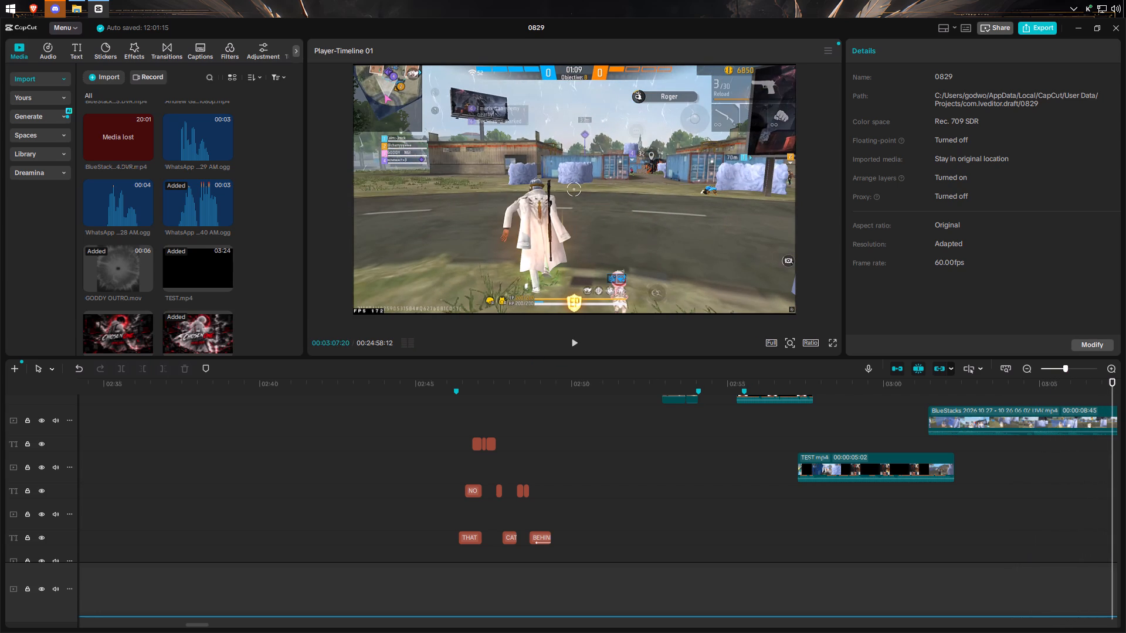
left_click(576, 344)
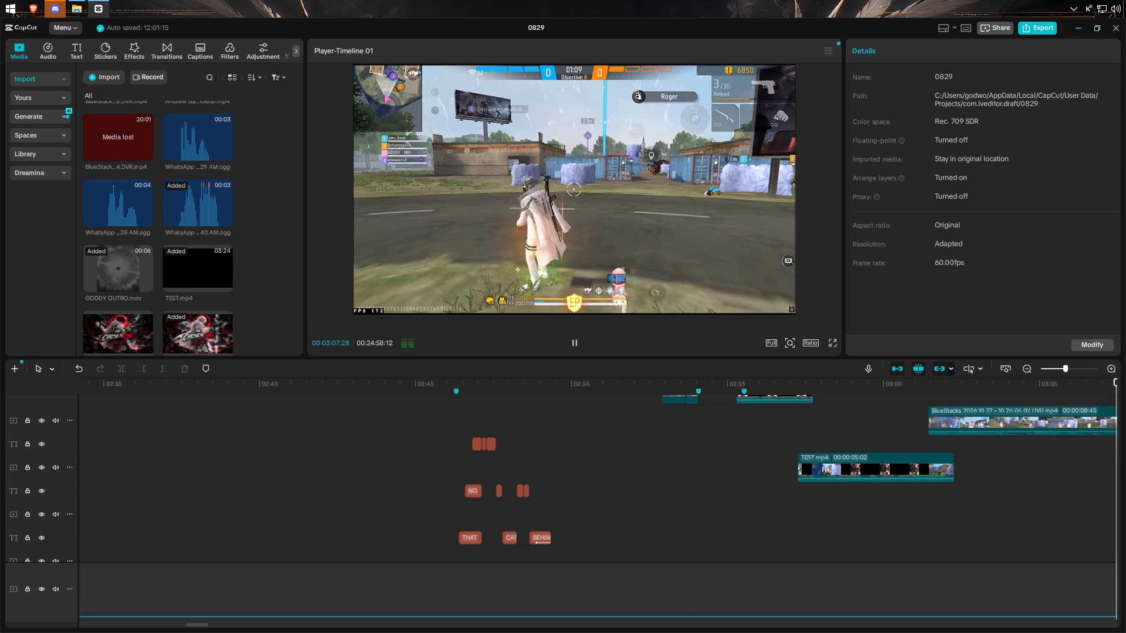
left_click(576, 344)
Scrub around 00:03:07 and split the BlueStacks clip at 00:03:07:48.
left_click_drag(186, 488, 179, 490)
left_click_drag(186, 486, 177, 488)
left_click_drag(177, 488, 184, 494)
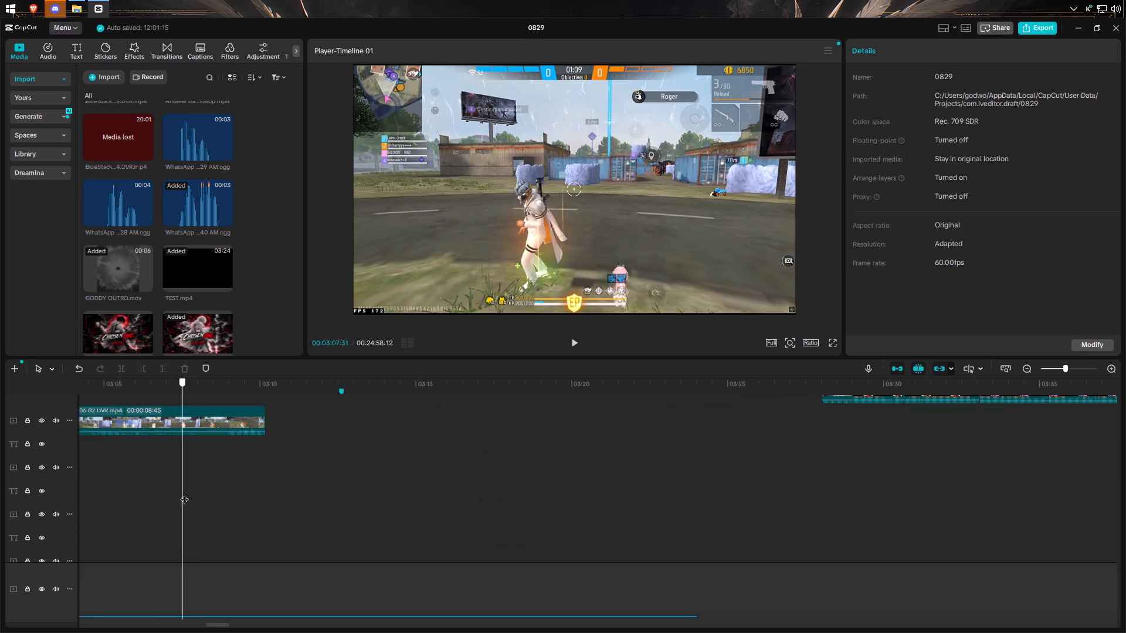
left_click_drag(184, 494, 181, 494)
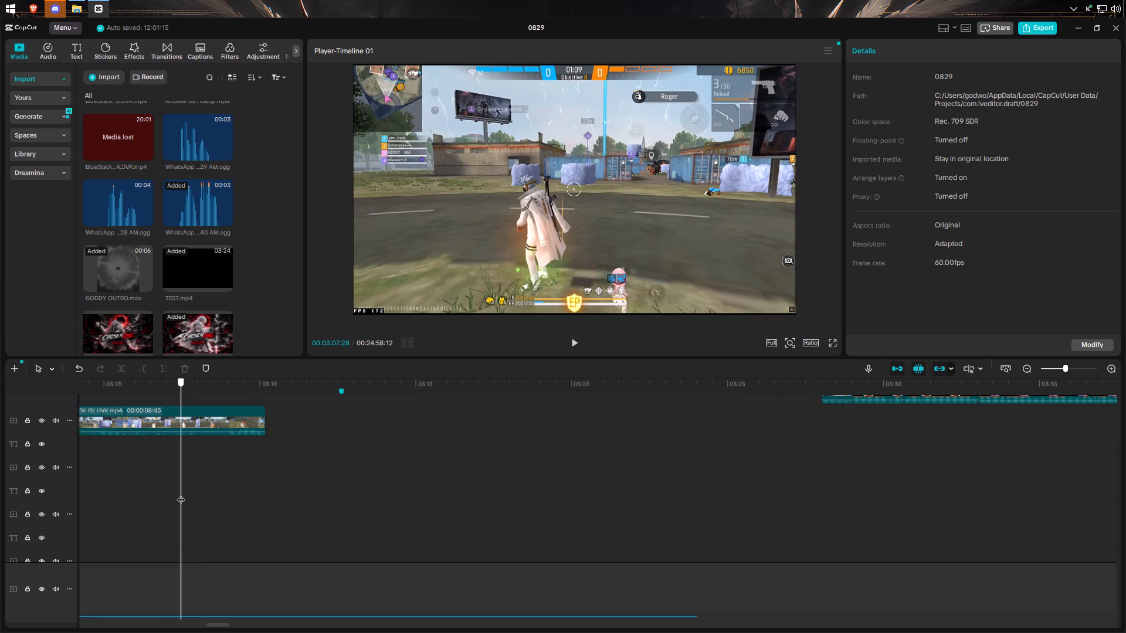
left_click_drag(181, 494, 184, 495)
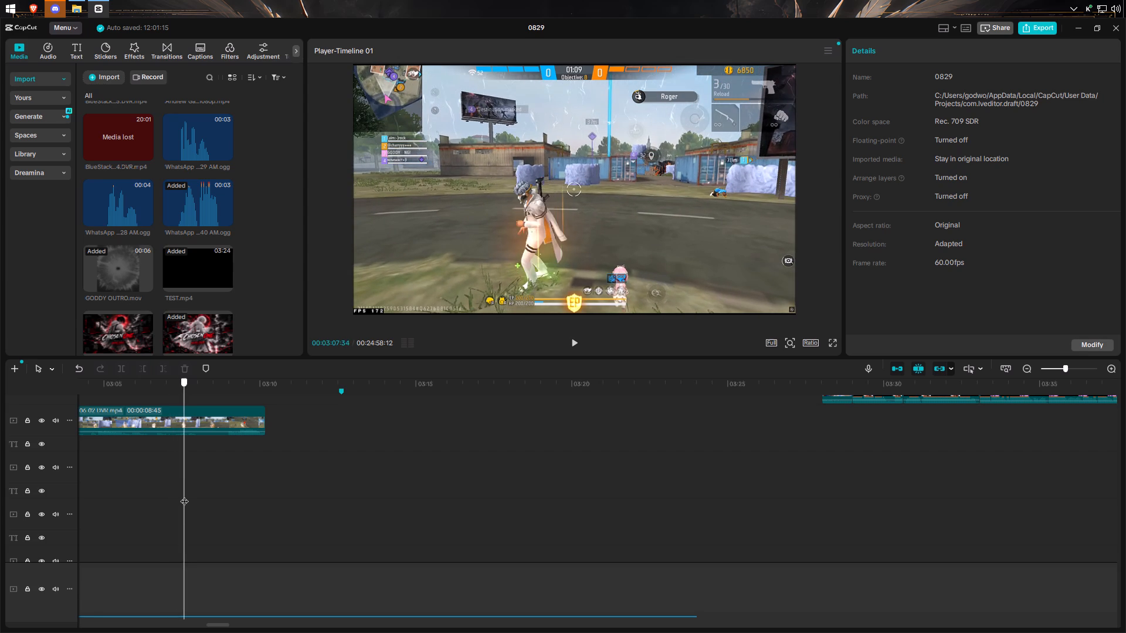
left_click_drag(184, 495, 182, 495)
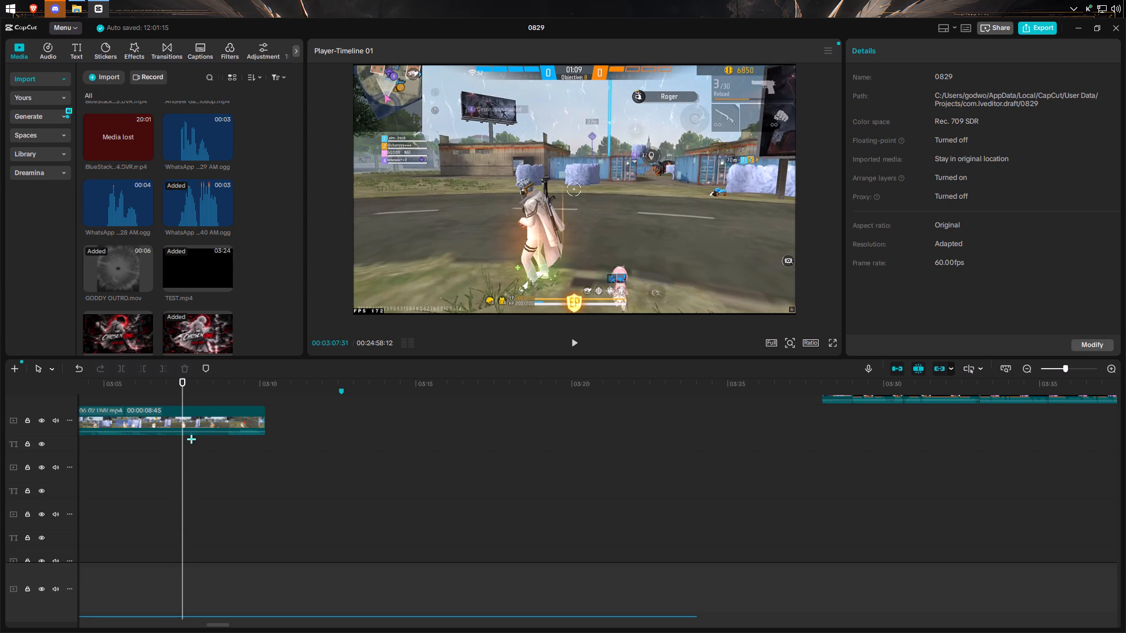
left_click(191, 439)
left_click(182, 411)
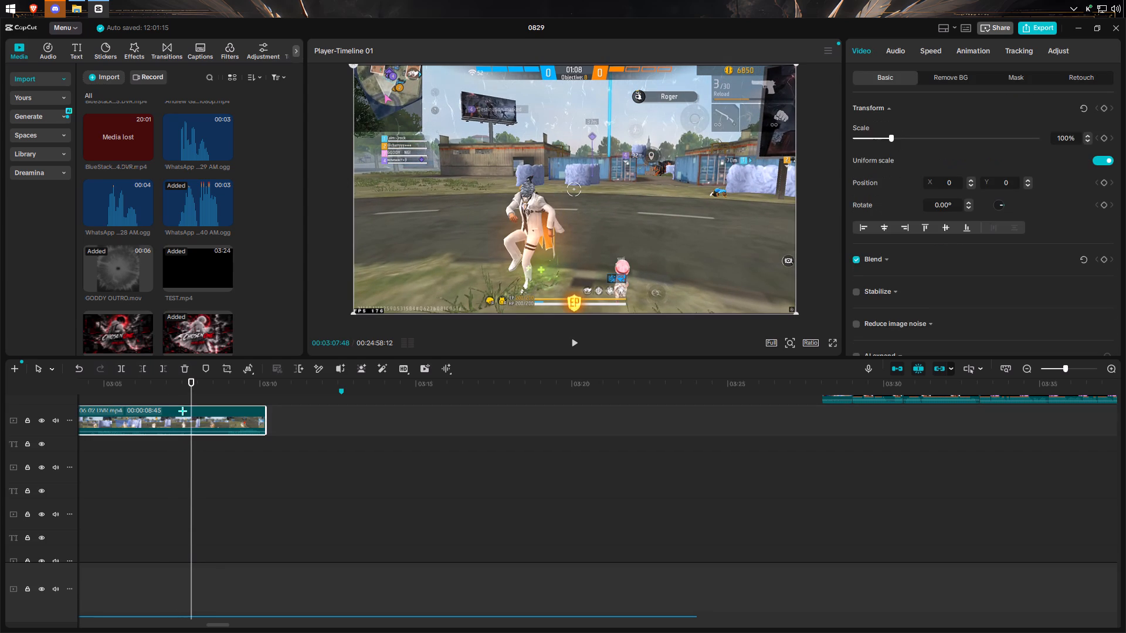
left_click(124, 370)
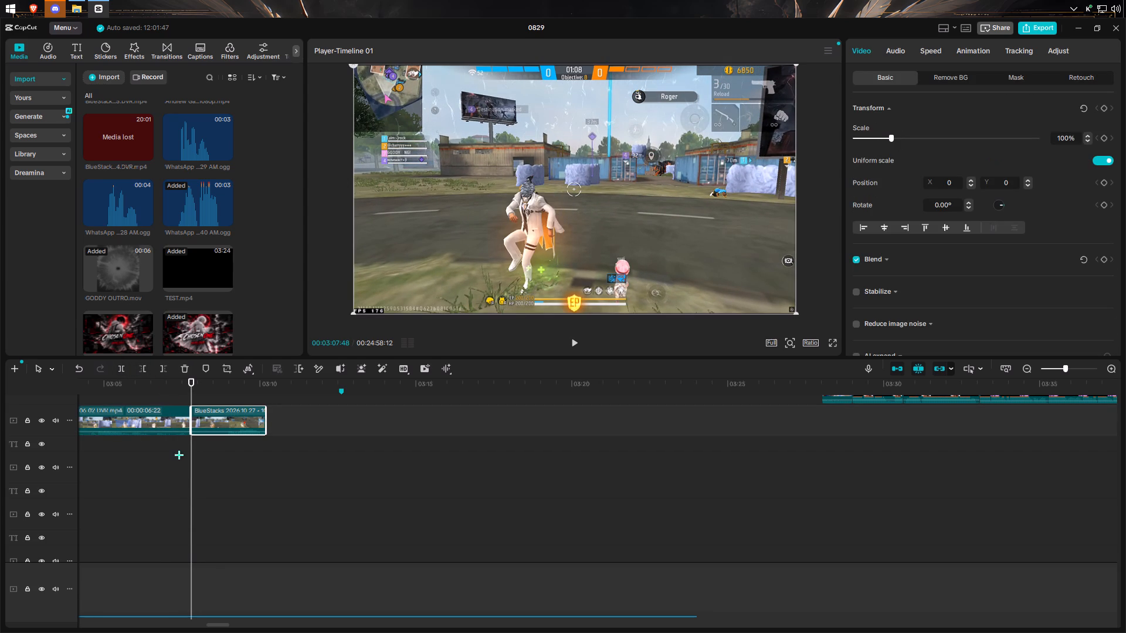
Split the remaining part of the BlueStacks clip again at about 00:03:08:08.
left_click_drag(189, 455, 196, 455)
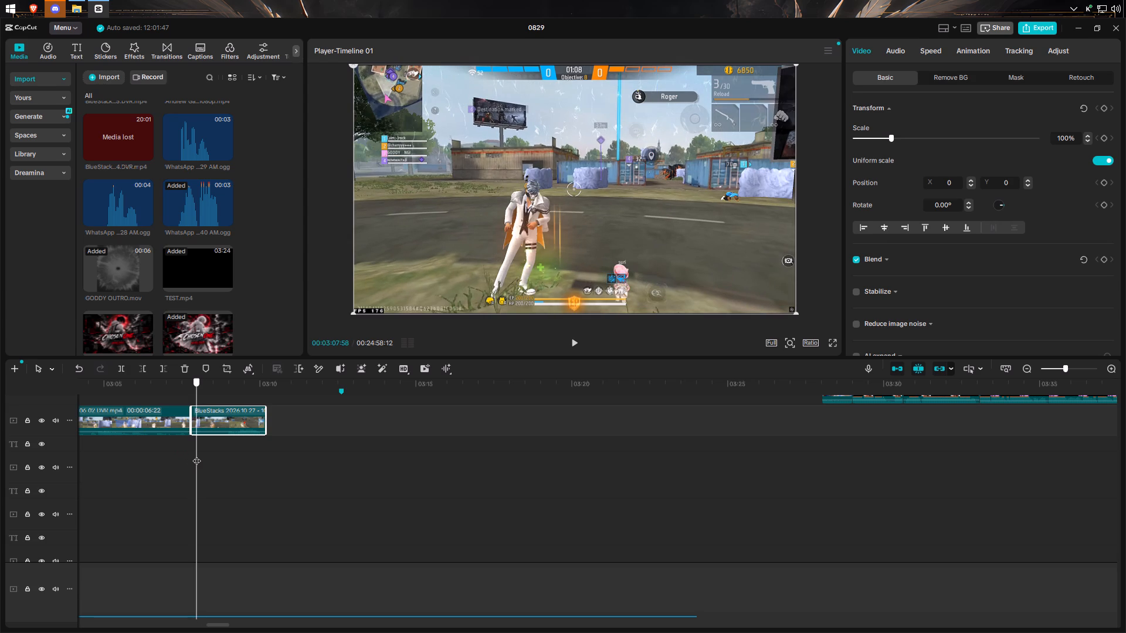
left_click_drag(196, 455, 202, 455)
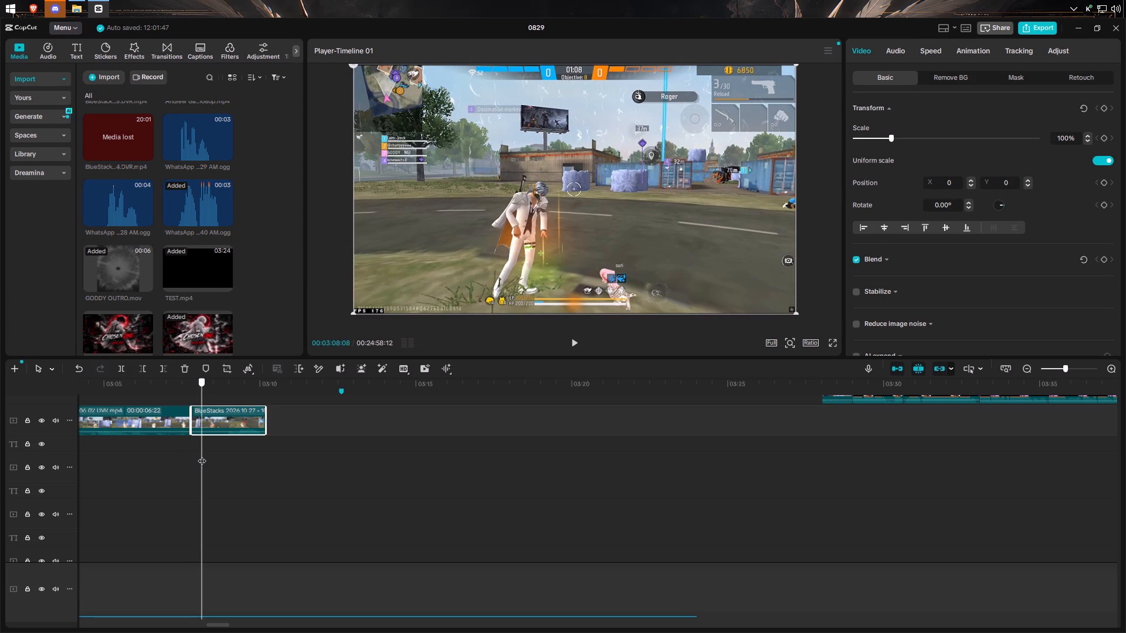
left_click_drag(202, 455, 202, 453)
left_click(123, 372)
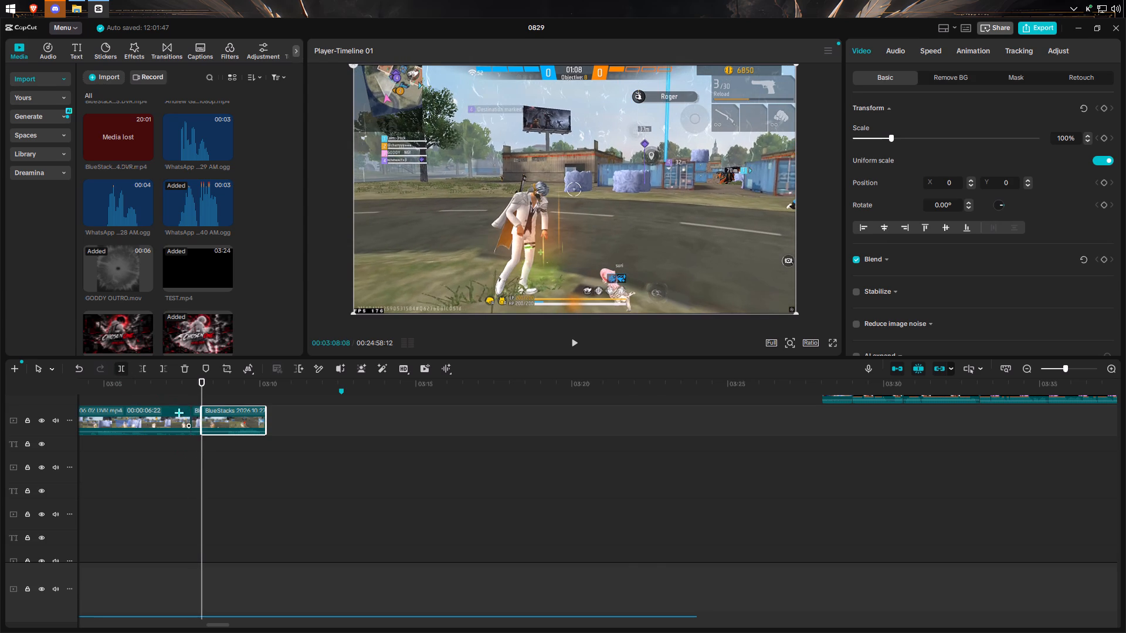
Undo the last split of the BlueStacks clip and split it at 00:03:07:58 instead.
left_click(195, 421)
left_click(925, 49)
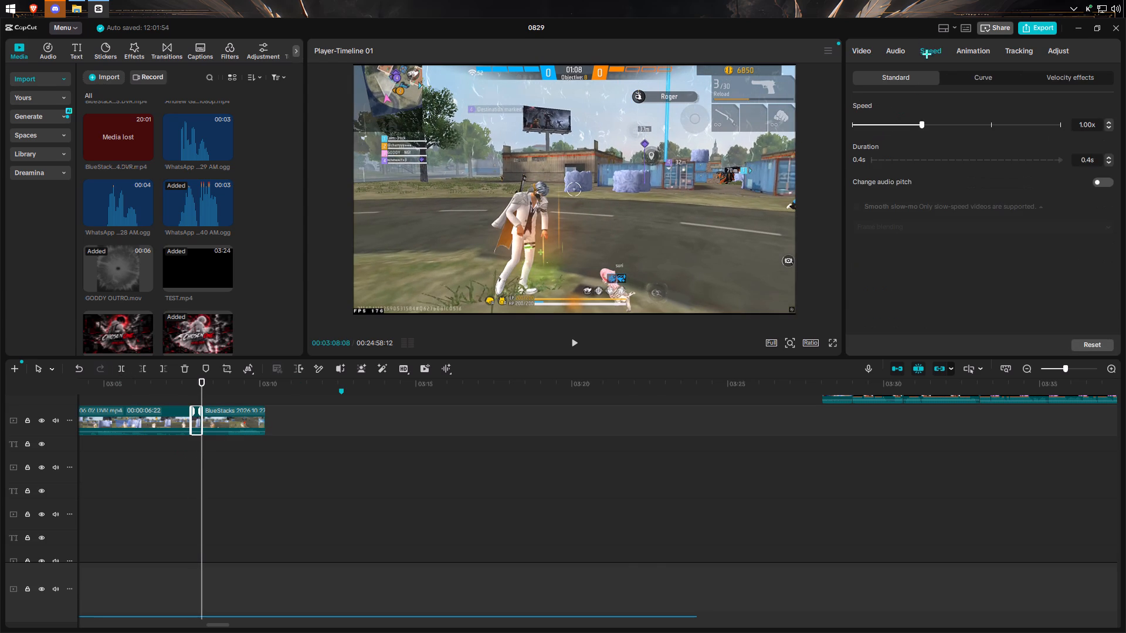
left_click(80, 365)
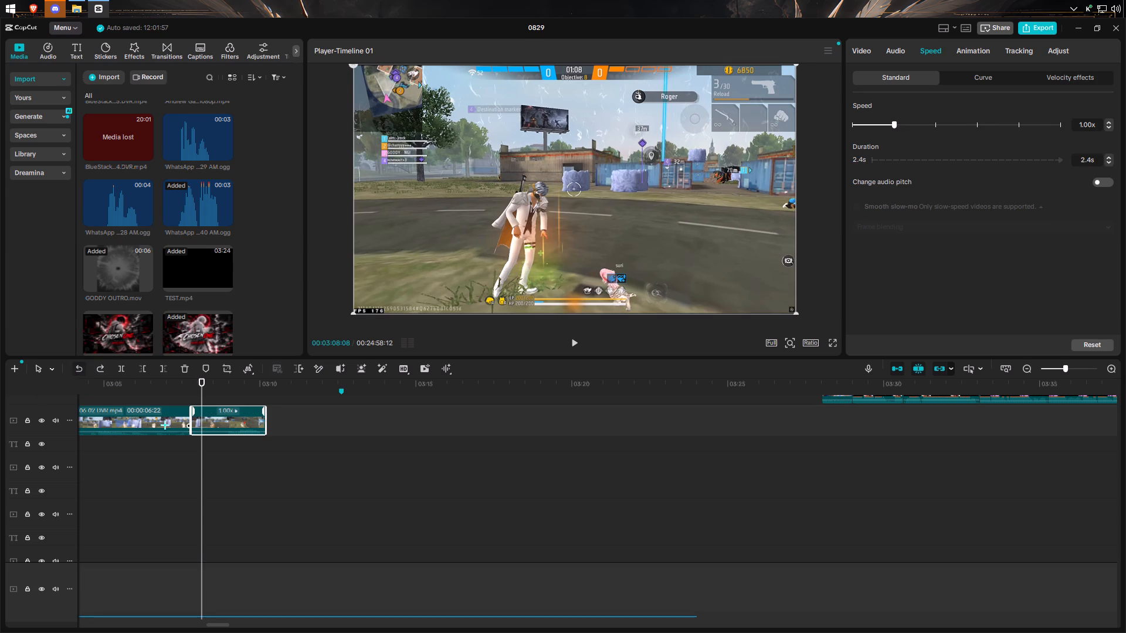
left_click(200, 455)
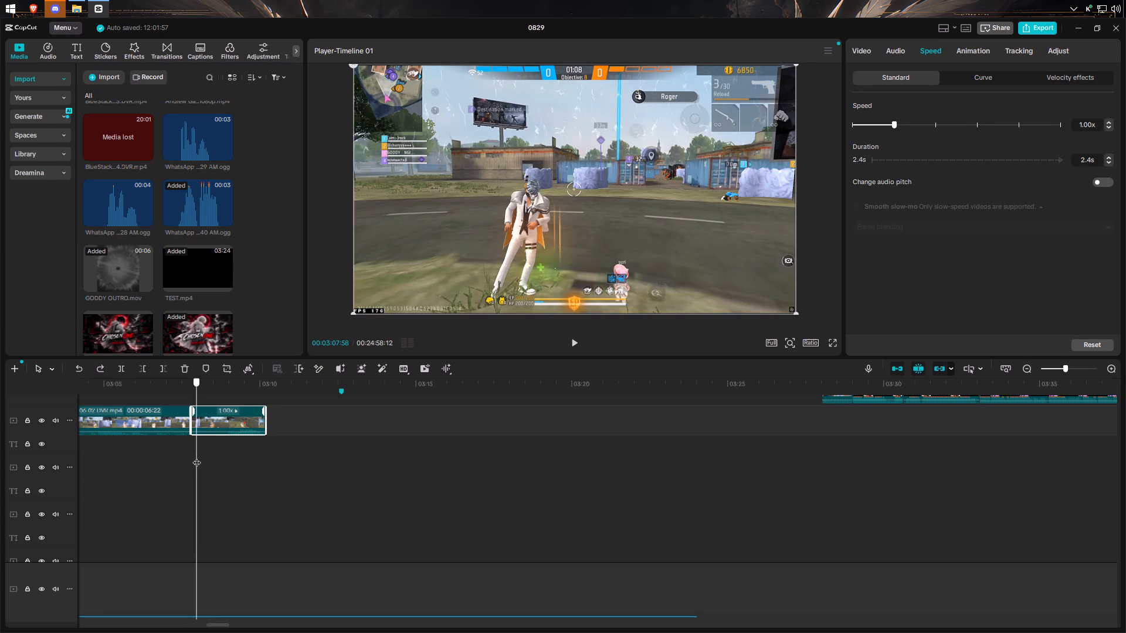
left_click(119, 367)
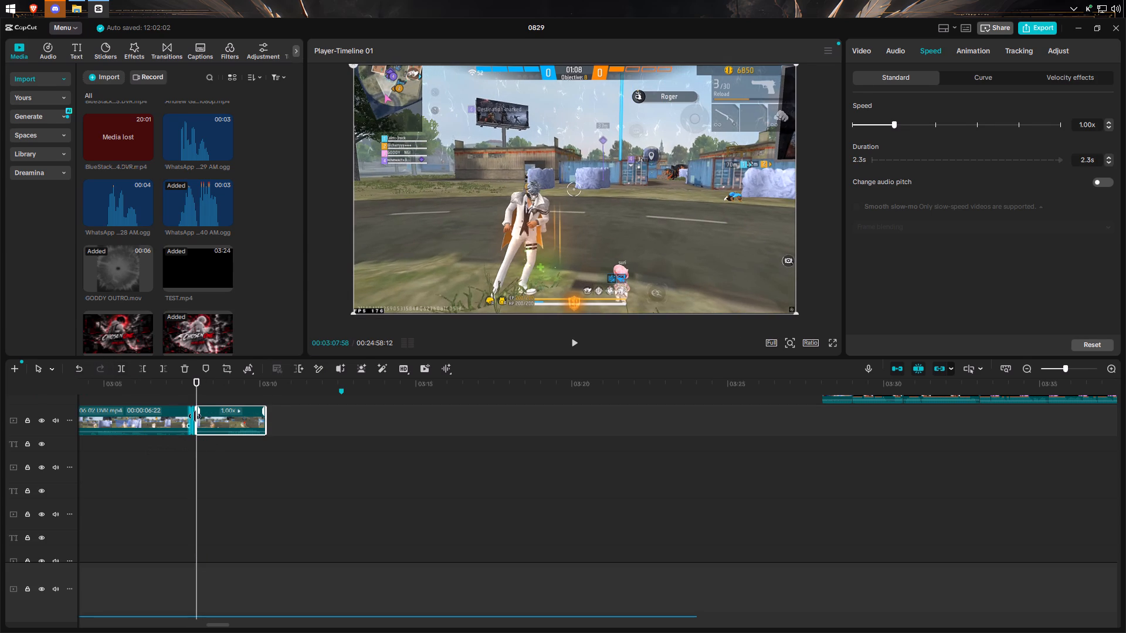
Slow the short BlueStacks piece before 00:03:07:58 to 0.10x and apply smooth slow-mo with Optical flow.
left_click(1064, 369)
left_click(1067, 370)
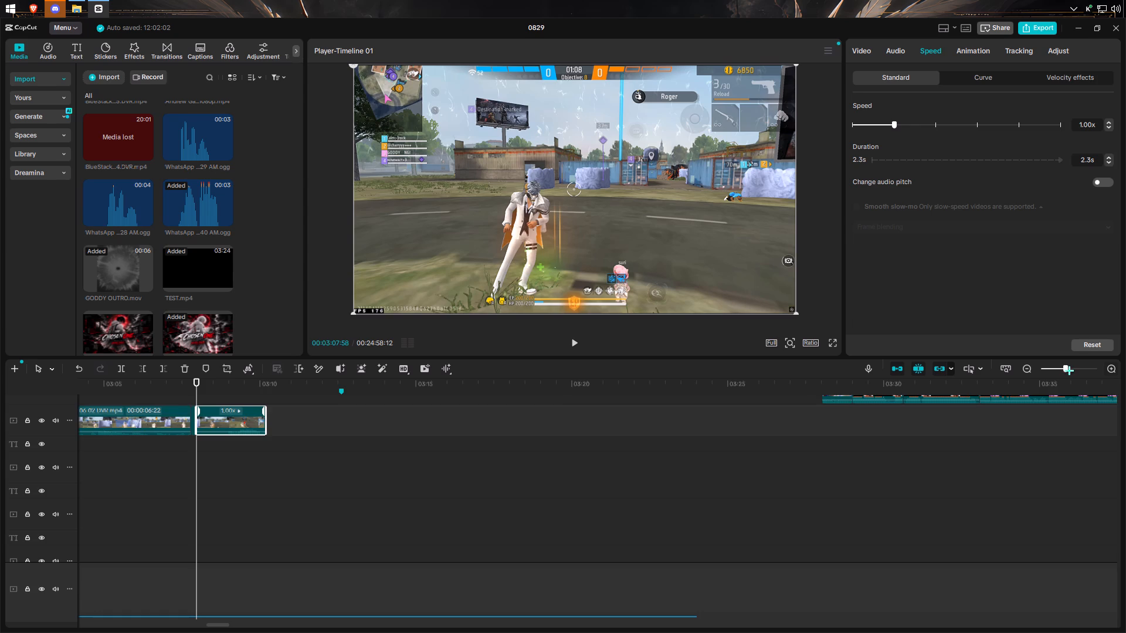
left_click(1073, 369)
left_click(186, 418)
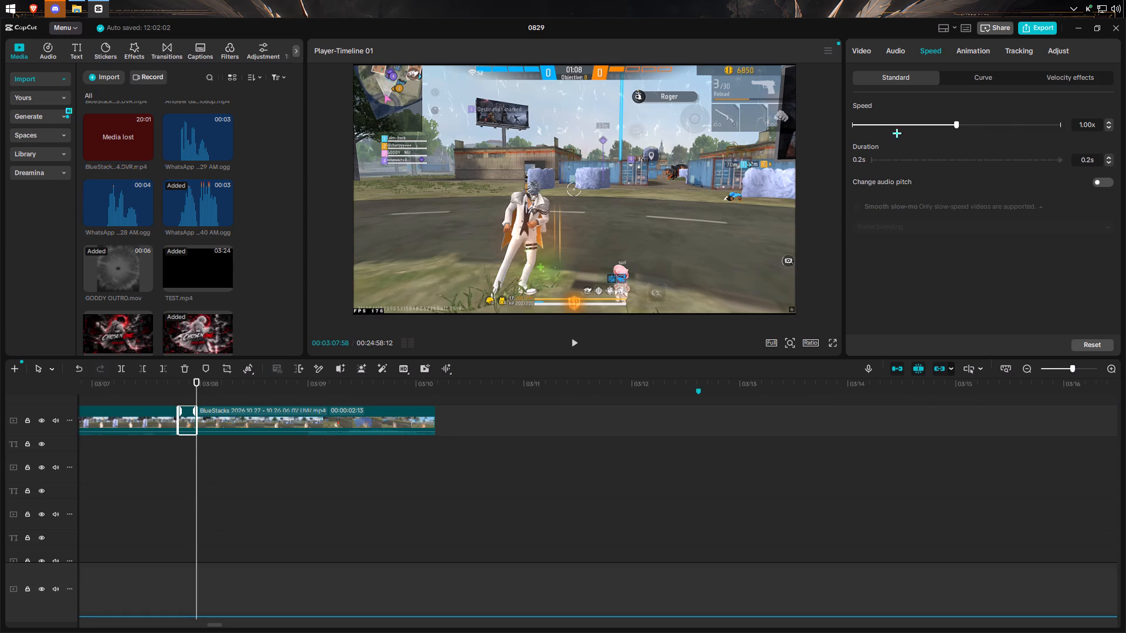
left_click_drag(942, 122, 742, 124)
left_click(849, 205)
left_click(856, 207)
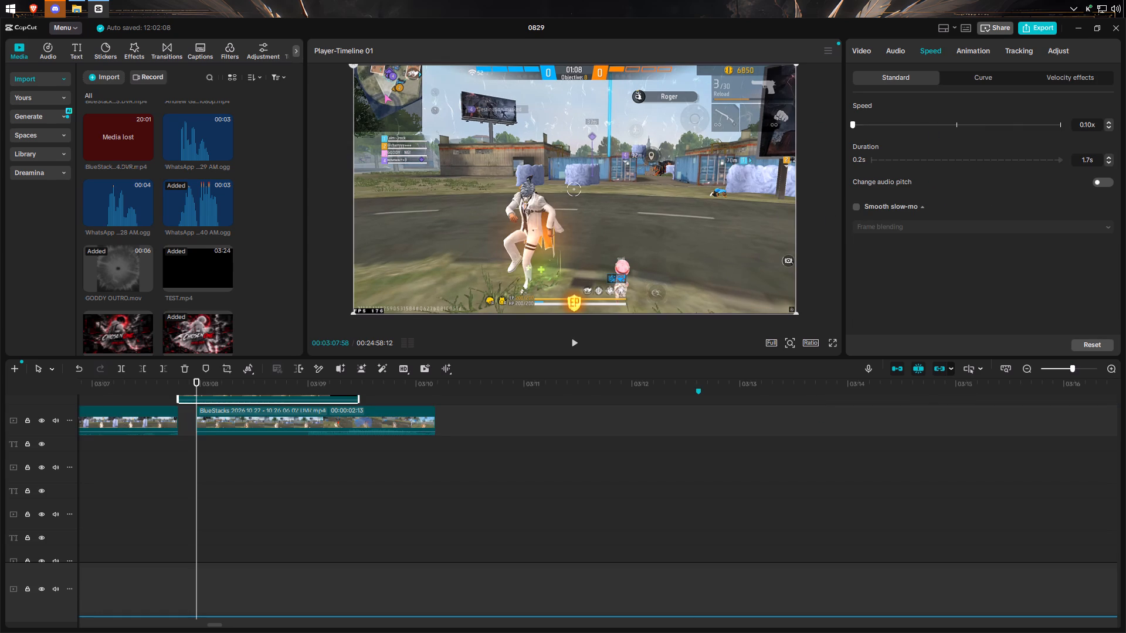
left_click(891, 233)
left_click(888, 233)
left_click(890, 224)
left_click(883, 265)
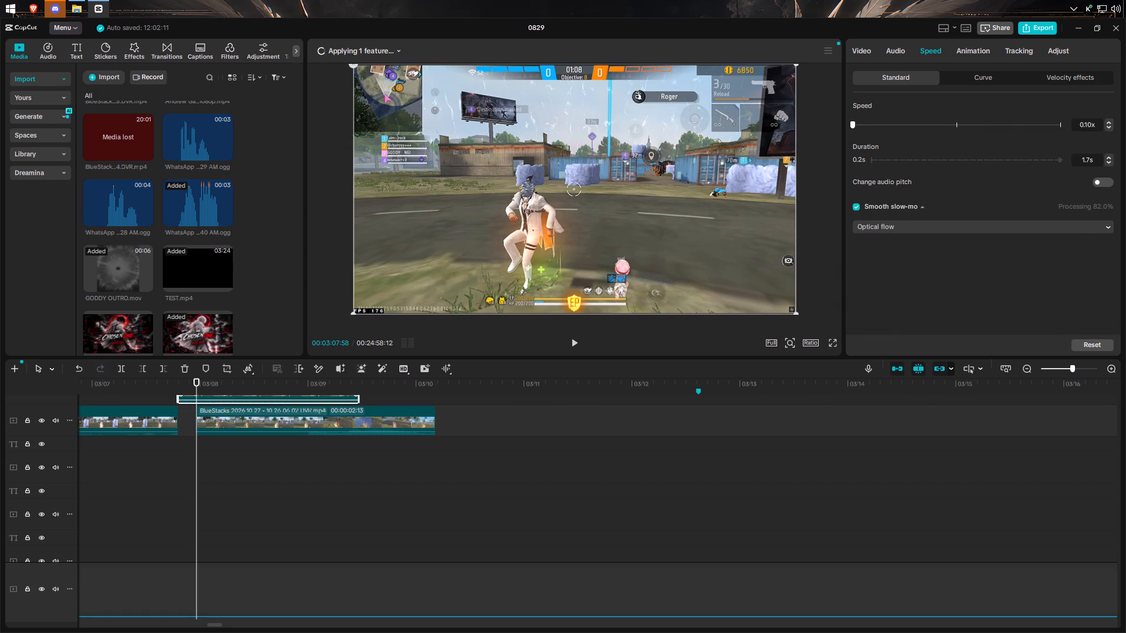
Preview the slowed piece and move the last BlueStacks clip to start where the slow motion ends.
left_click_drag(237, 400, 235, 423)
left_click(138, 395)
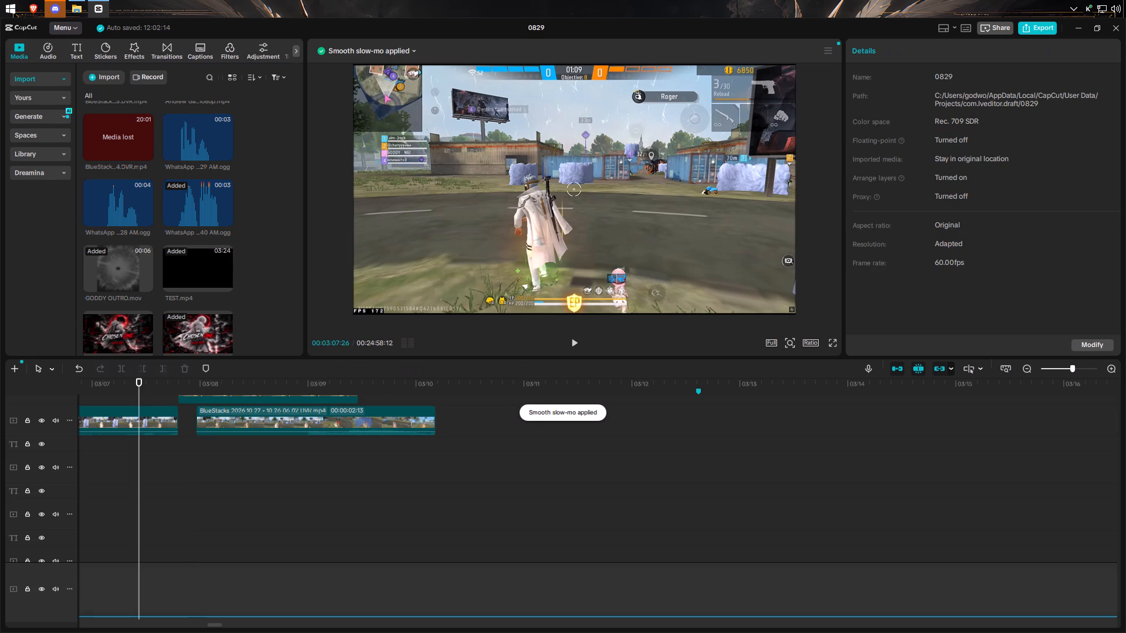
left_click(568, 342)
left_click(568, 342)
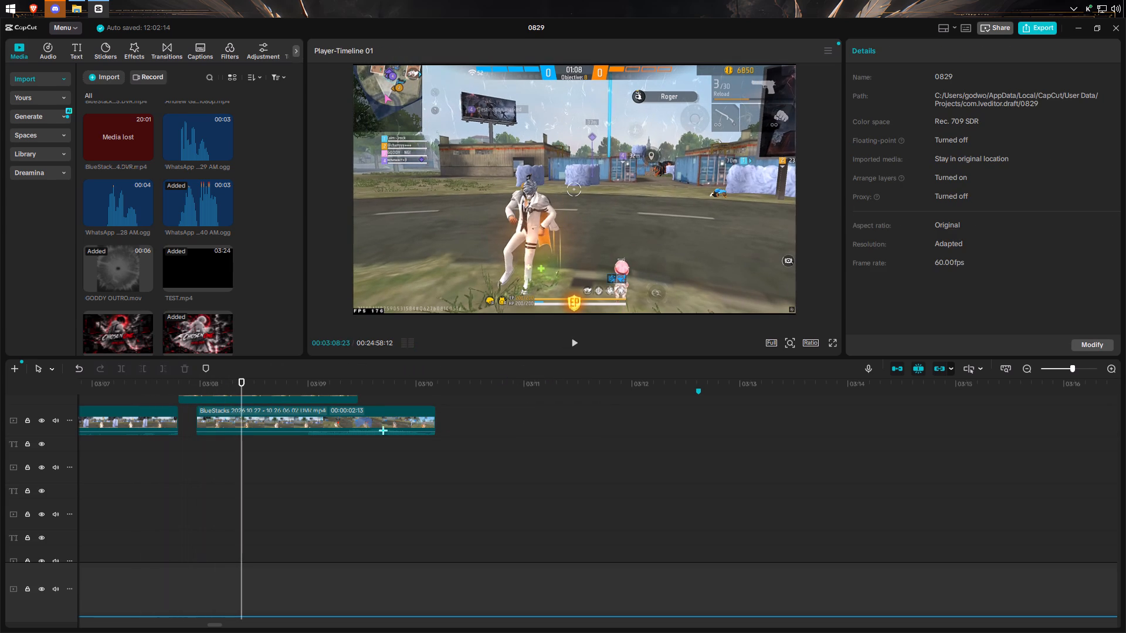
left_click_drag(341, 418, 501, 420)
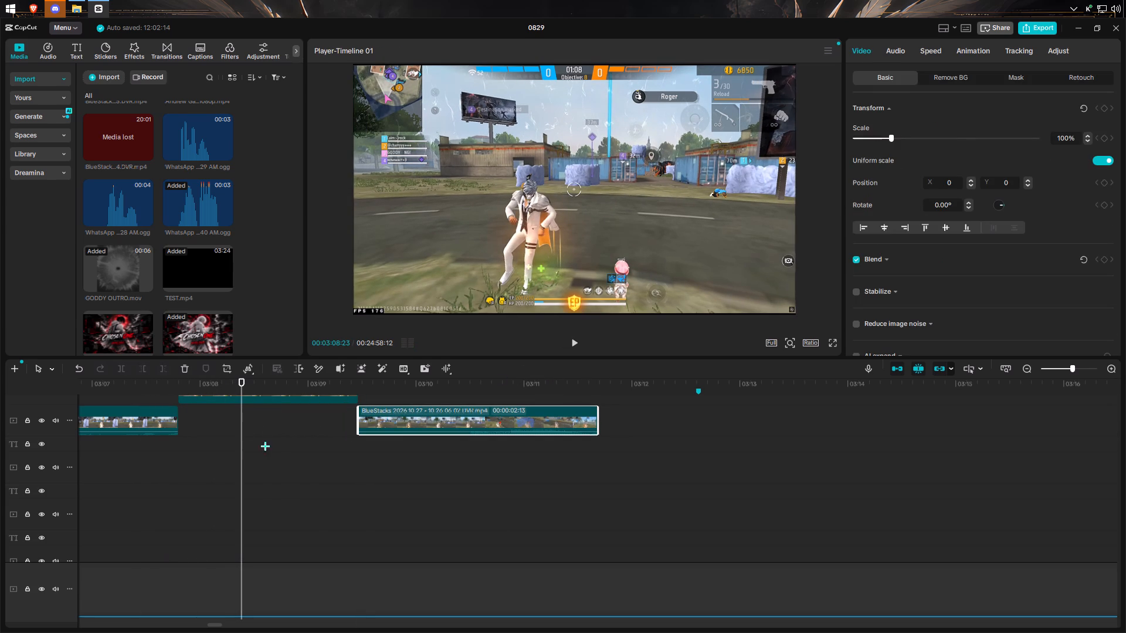
Play and scrub the lead-in to the slow motion from about 00:03:06, and split the preceding BlueStacks clip at 00:03:06:47.
left_click(128, 462)
left_click(578, 342)
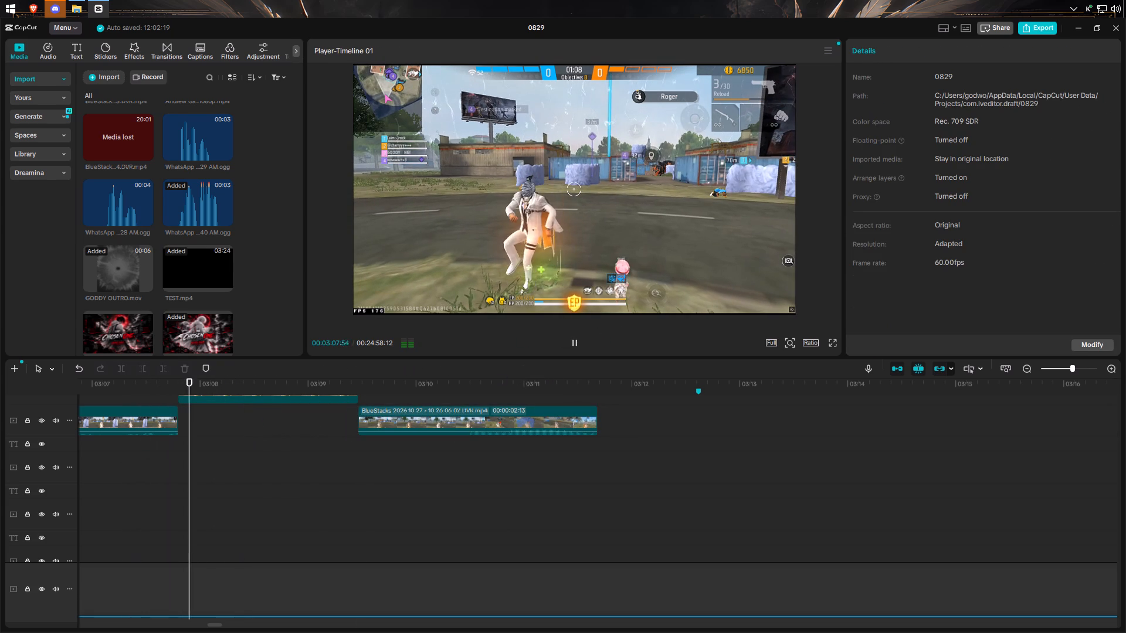
left_click(578, 342)
left_click(209, 476)
left_click_drag(209, 476, 168, 492)
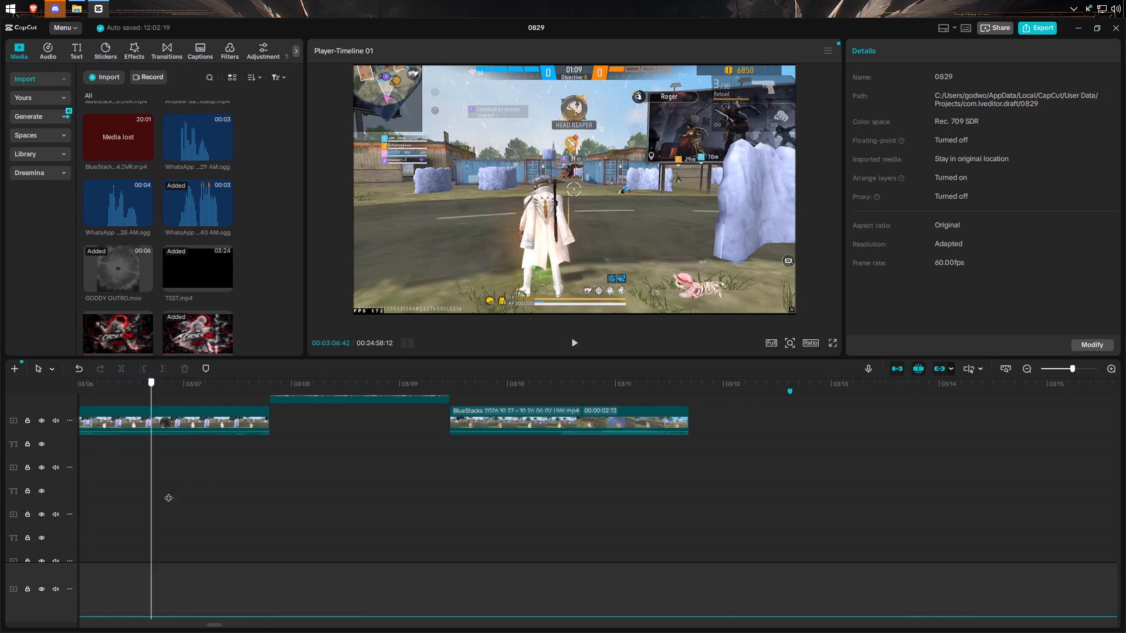
left_click_drag(168, 492, 117, 502)
left_click(578, 348)
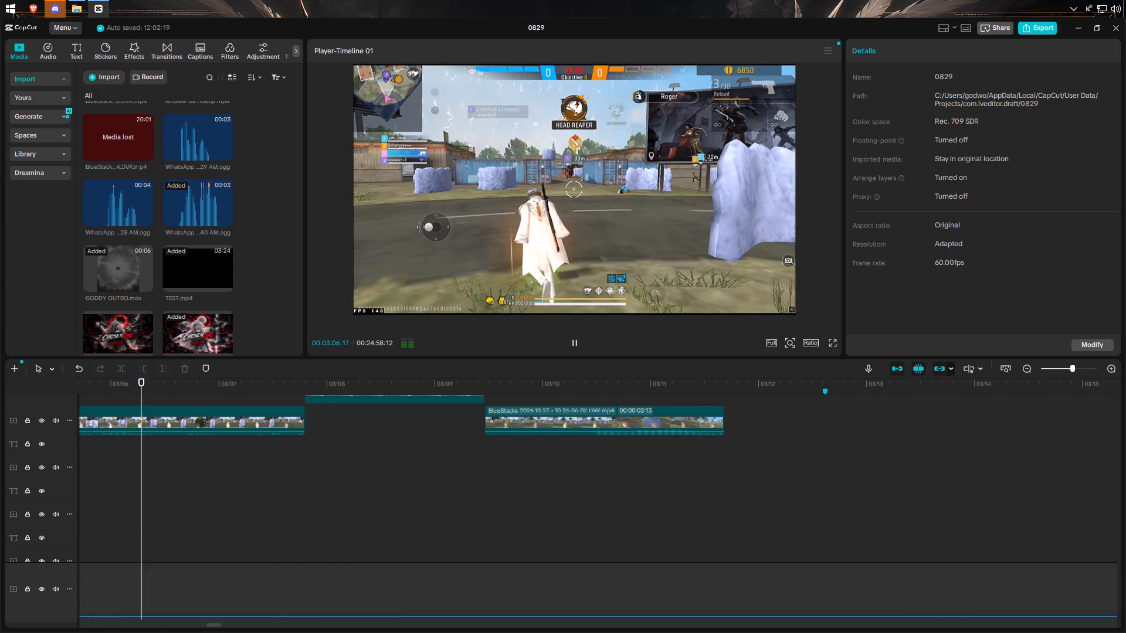
left_click(578, 348)
left_click(225, 420)
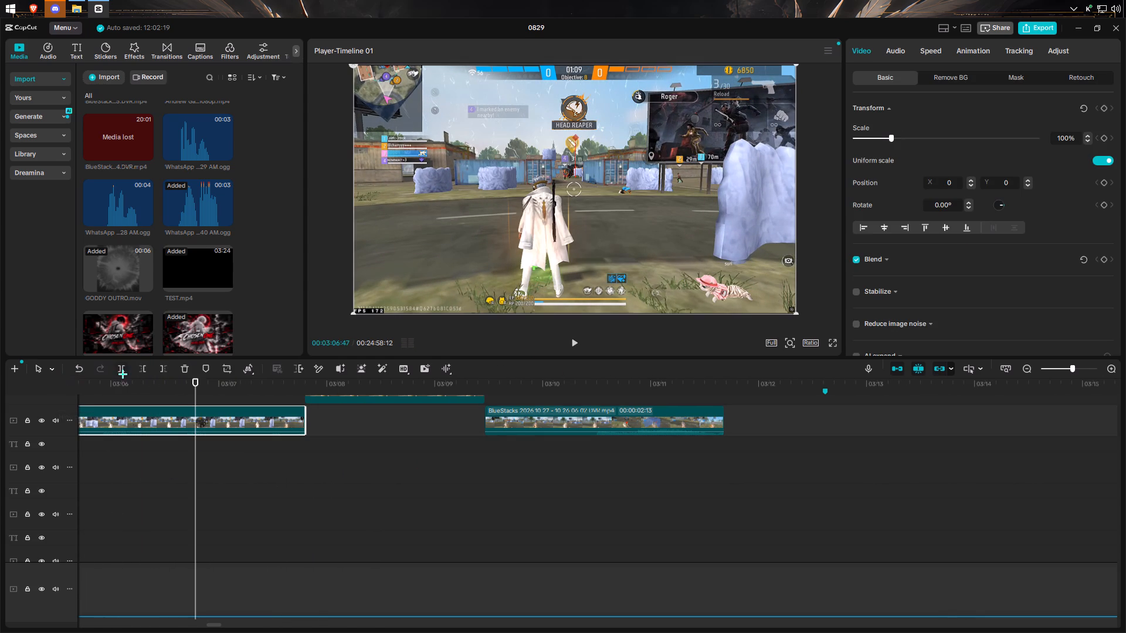
left_click(121, 372)
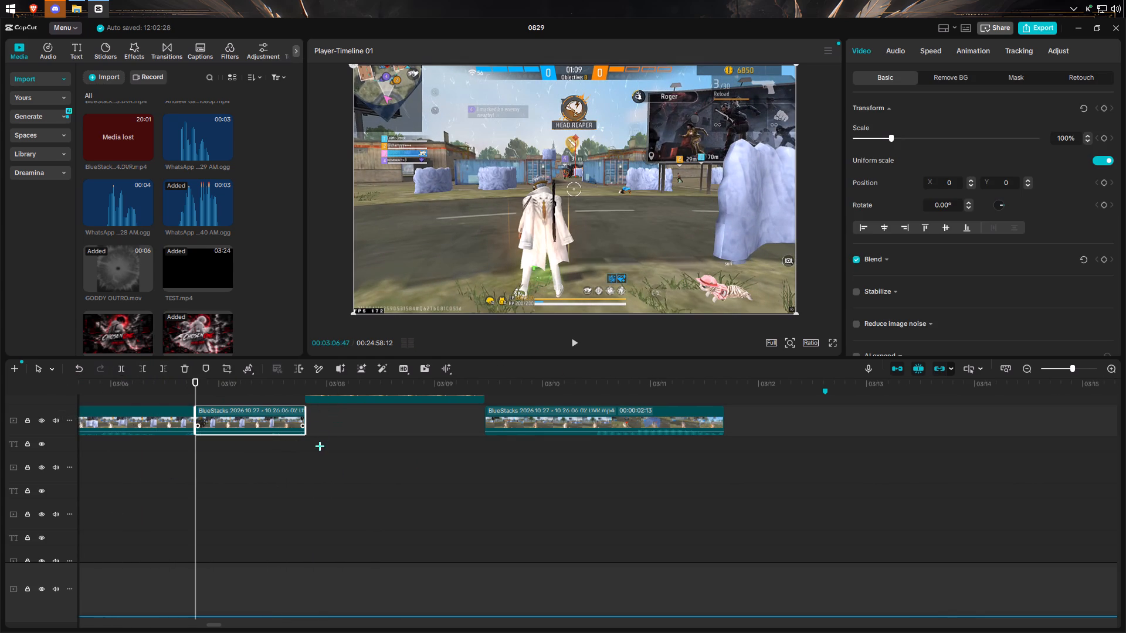
Move the slow-motion piece to start at the new cut at 00:03:06:47, on the track above.
scroll(320, 446, "up", 3)
left_click_drag(362, 434, 255, 435)
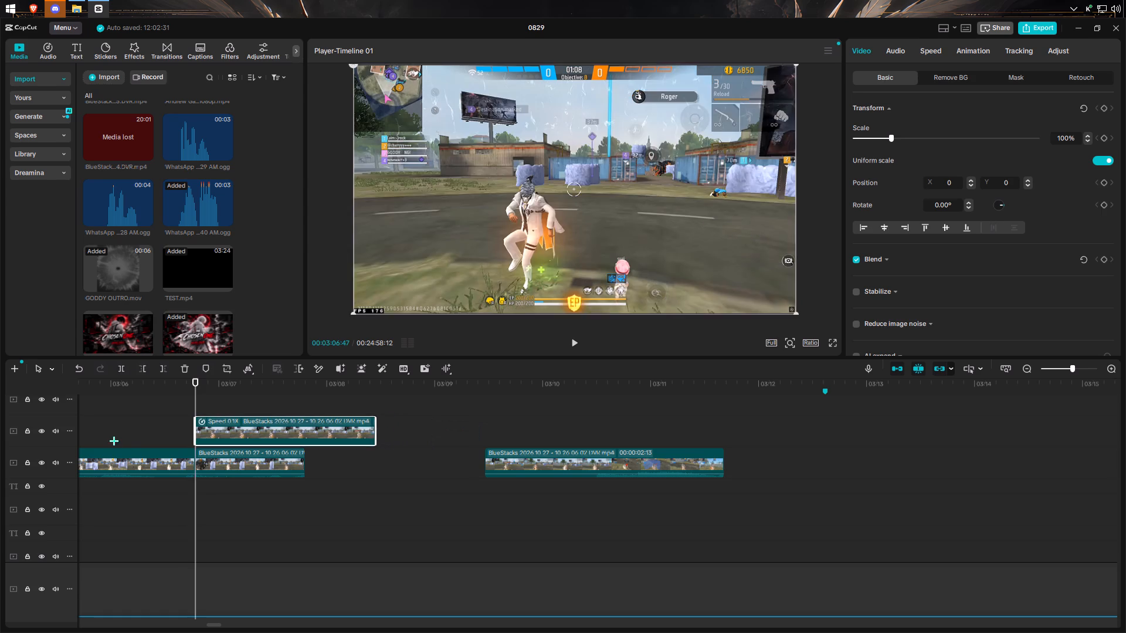
Play from about 00:03:06 to 00:03:08:38 in short stretches to review the repositioned slow motion.
left_click(128, 432)
left_click(573, 346)
left_click(573, 346)
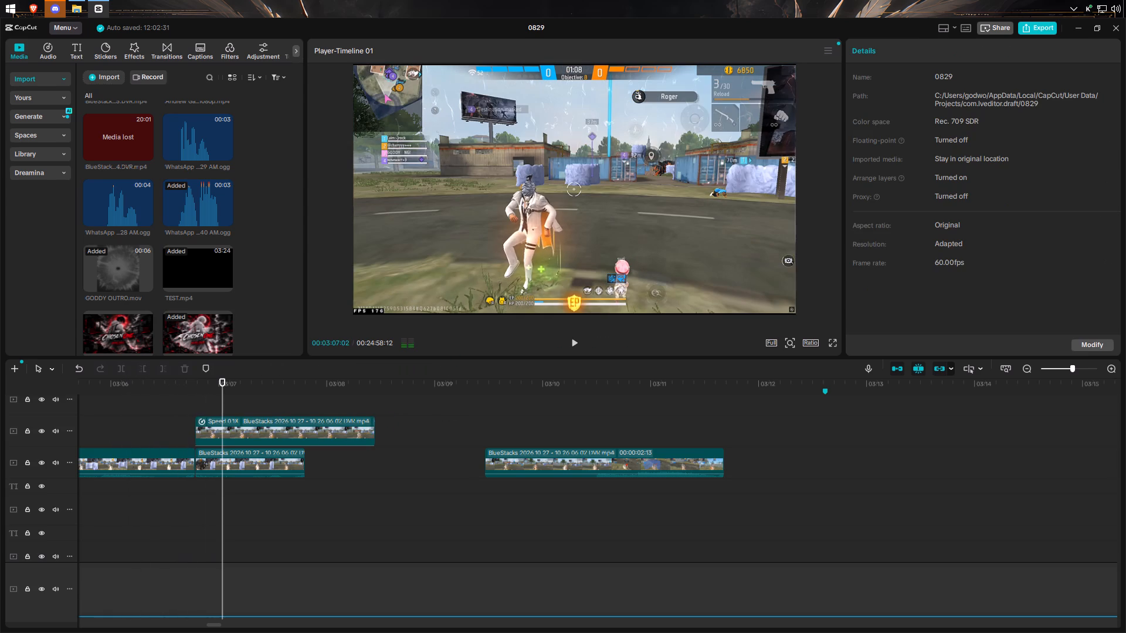
left_click(573, 346)
left_click(573, 346)
double_click(573, 346)
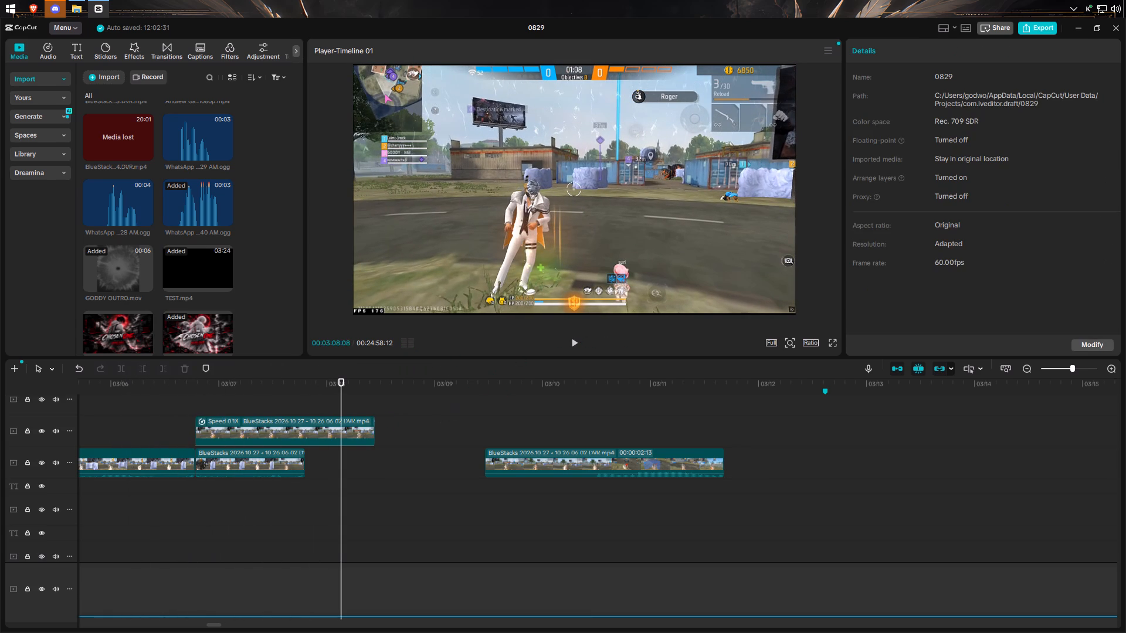
left_click(576, 344)
left_click(576, 344)
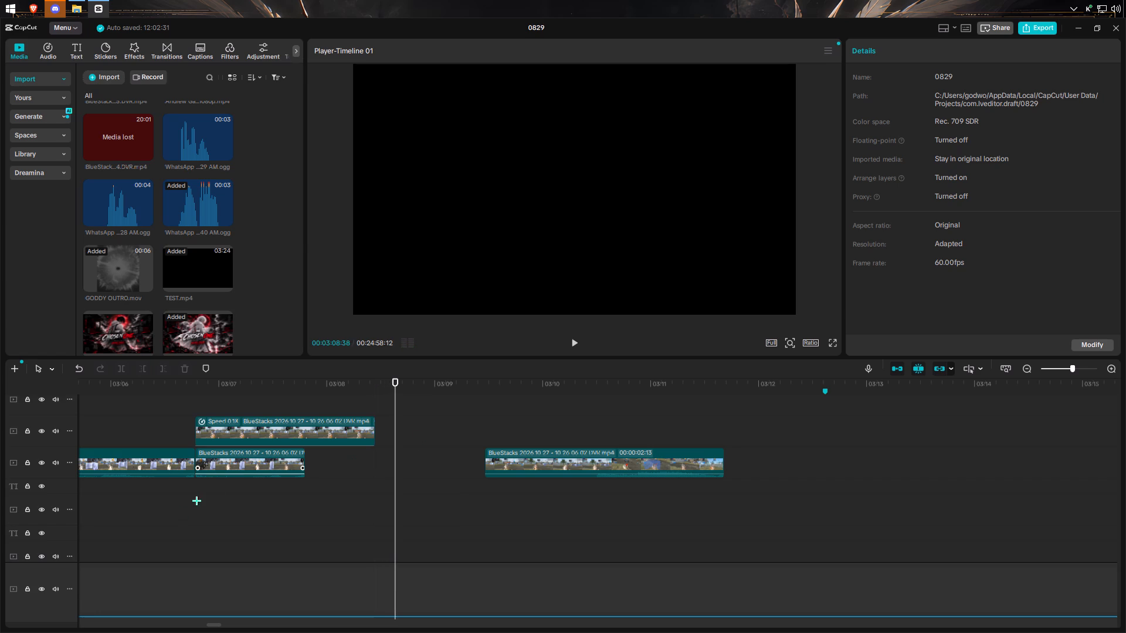
Delete the leftover BlueStacks piece beneath the slow-motion clip, after the 00:03:06:47 cut.
left_click(242, 469)
left_click(182, 374)
Review the cut into the slow motion by playing from about 00:03:06 to the slow-motion clip's end at 00:03:08:26.
left_click(170, 430)
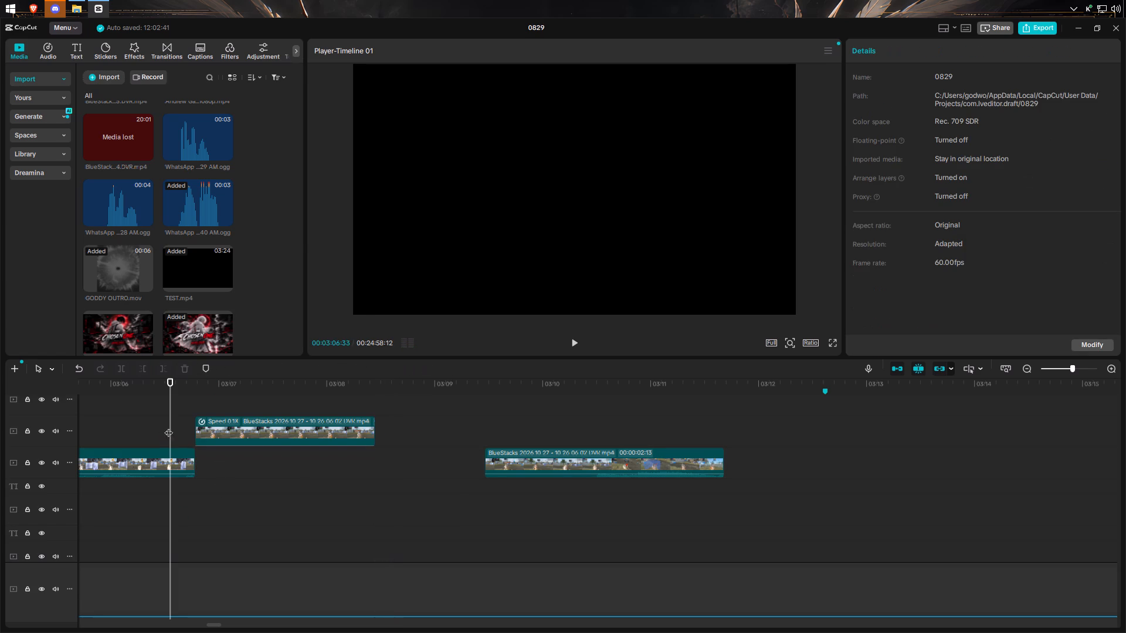
double_click(573, 341)
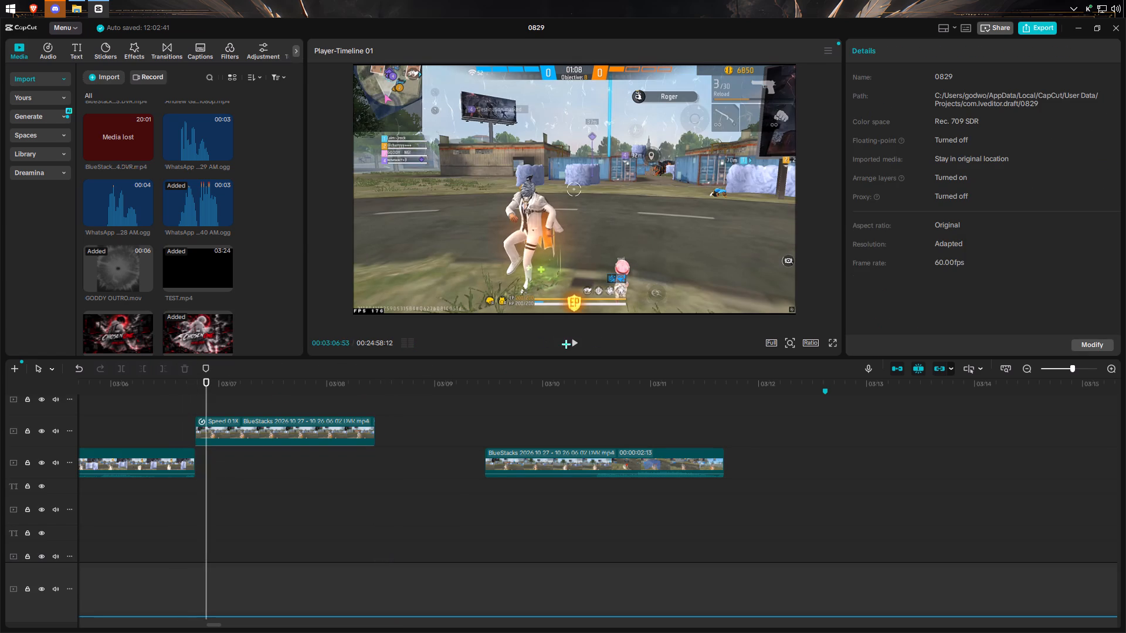
left_click(156, 421)
left_click_drag(158, 423, 152, 428)
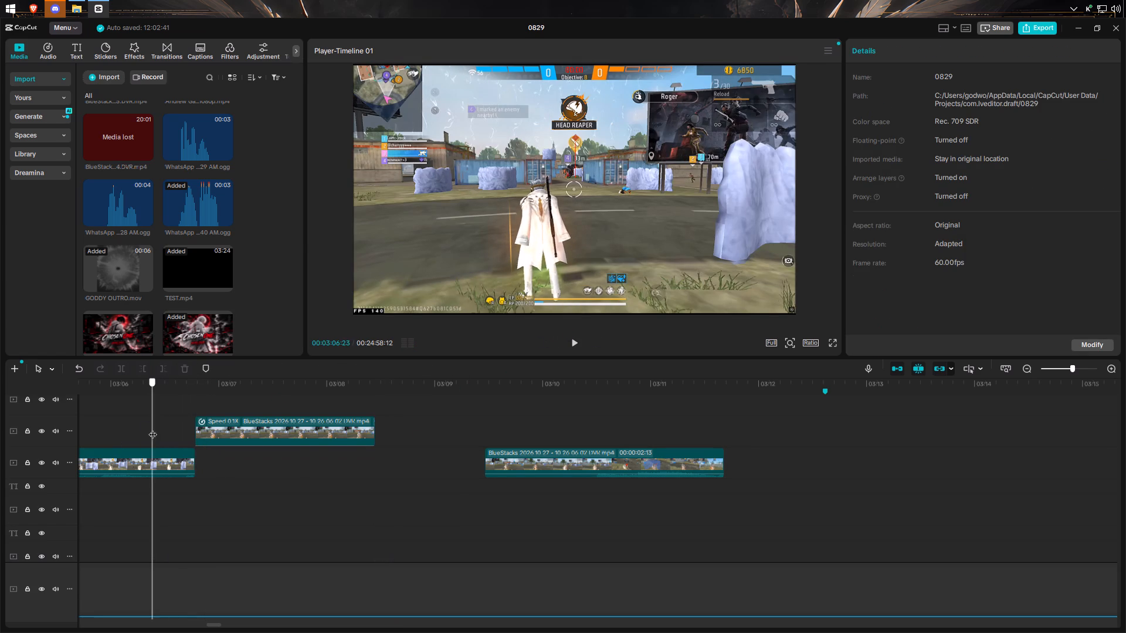
left_click_drag(152, 428, 135, 439)
left_click(571, 342)
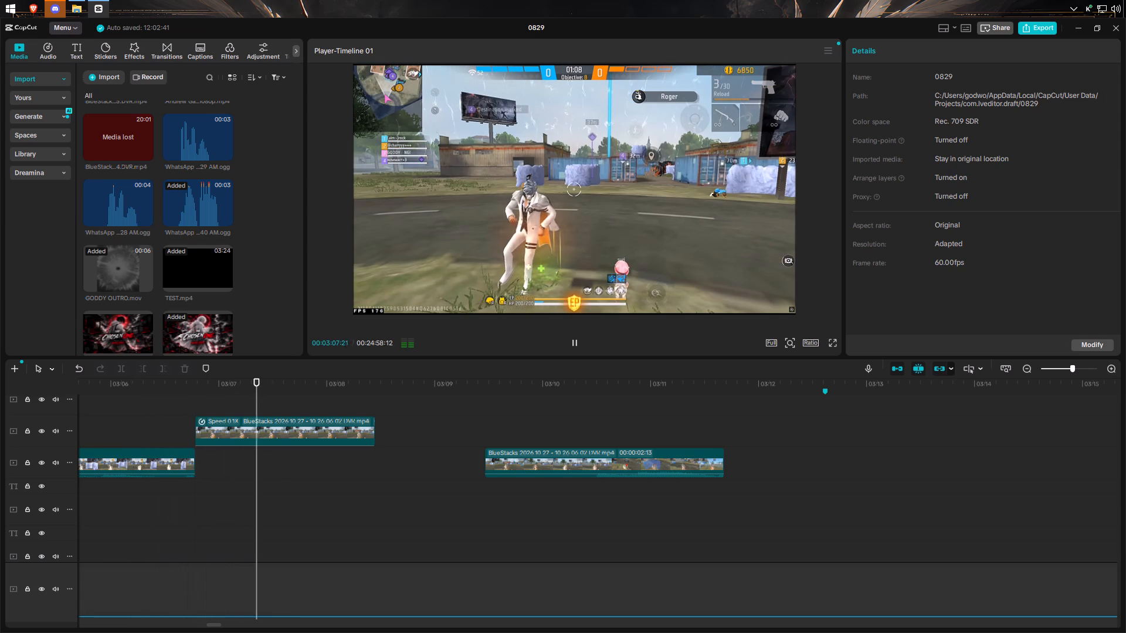
left_click(571, 342)
left_click(571, 342)
left_click(571, 342)
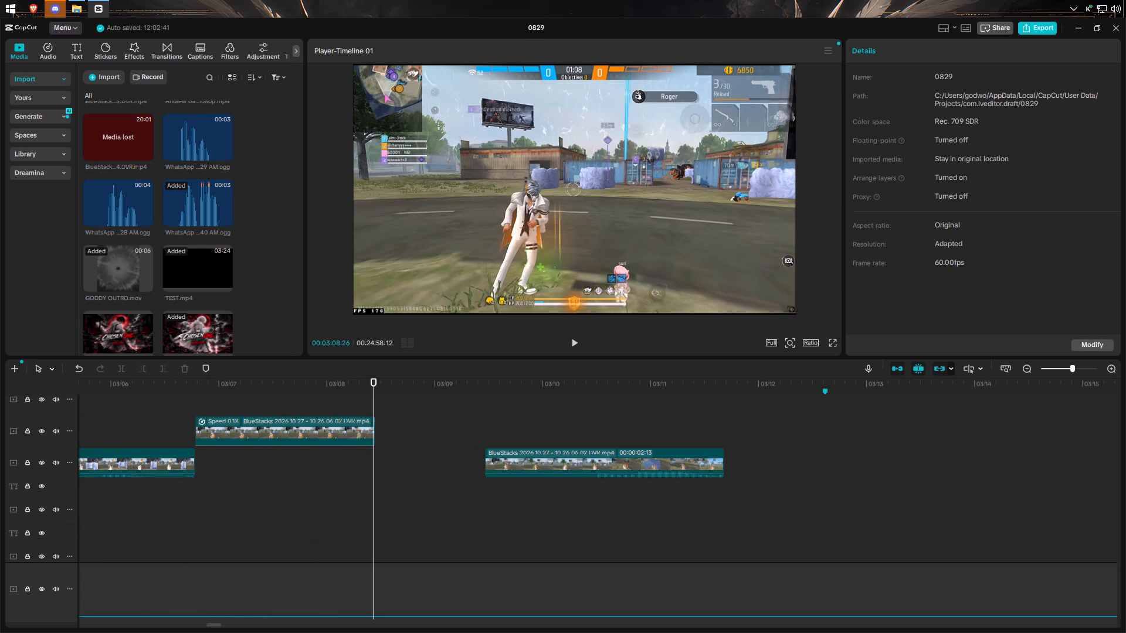
Move the last BlueStacks clip back to the slow motion's end near 00:03:08:26, on the track above it.
left_click_drag(524, 464, 415, 458)
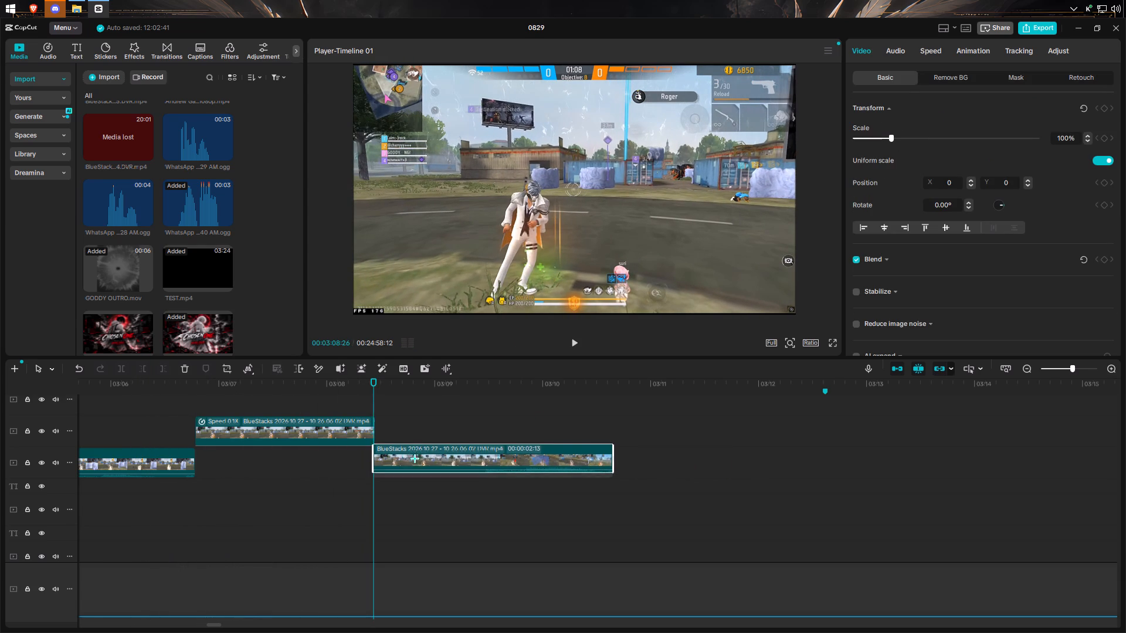
left_click_drag(415, 458, 402, 400)
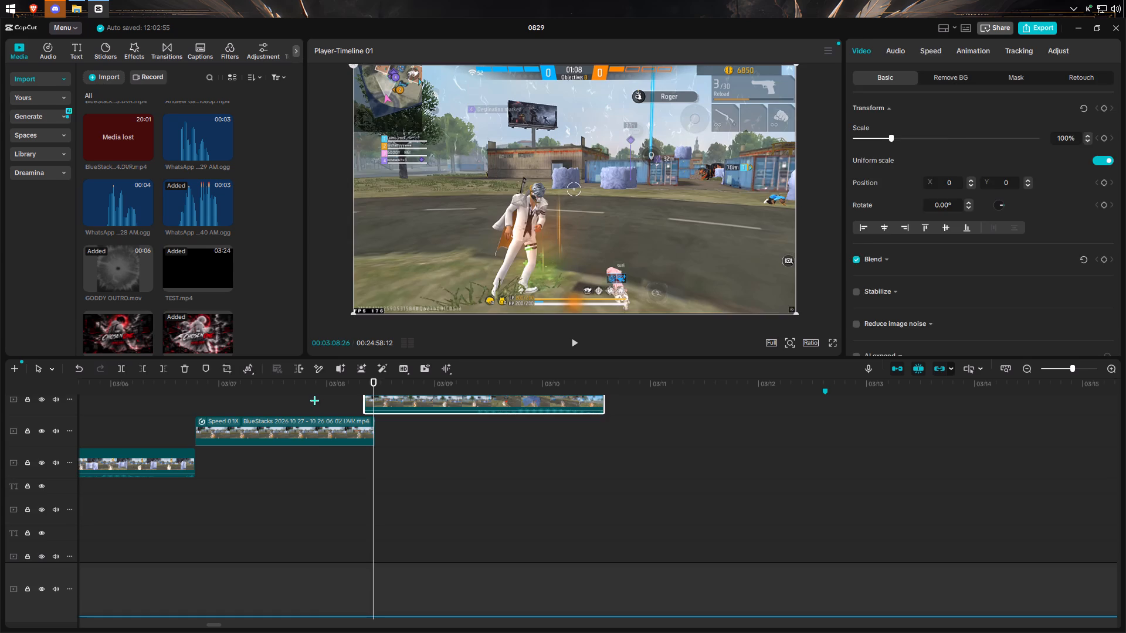
left_click(314, 400)
Play on to find a cut point, split the last BlueStacks clip at 00:03:09:12 and delete the part before it.
left_click(575, 342)
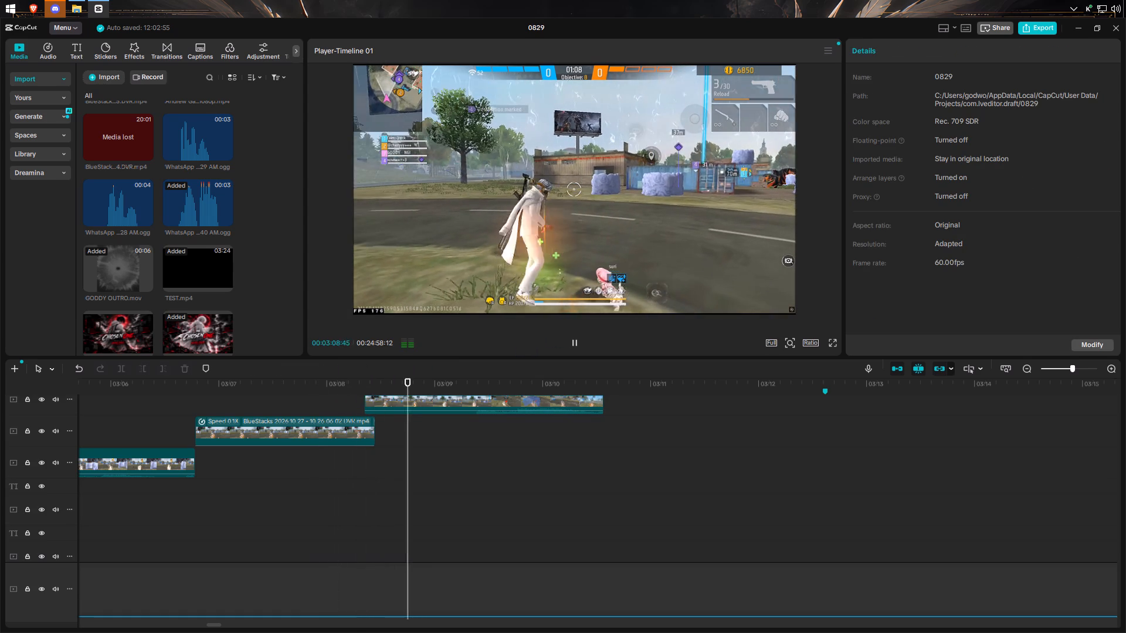
left_click(575, 342)
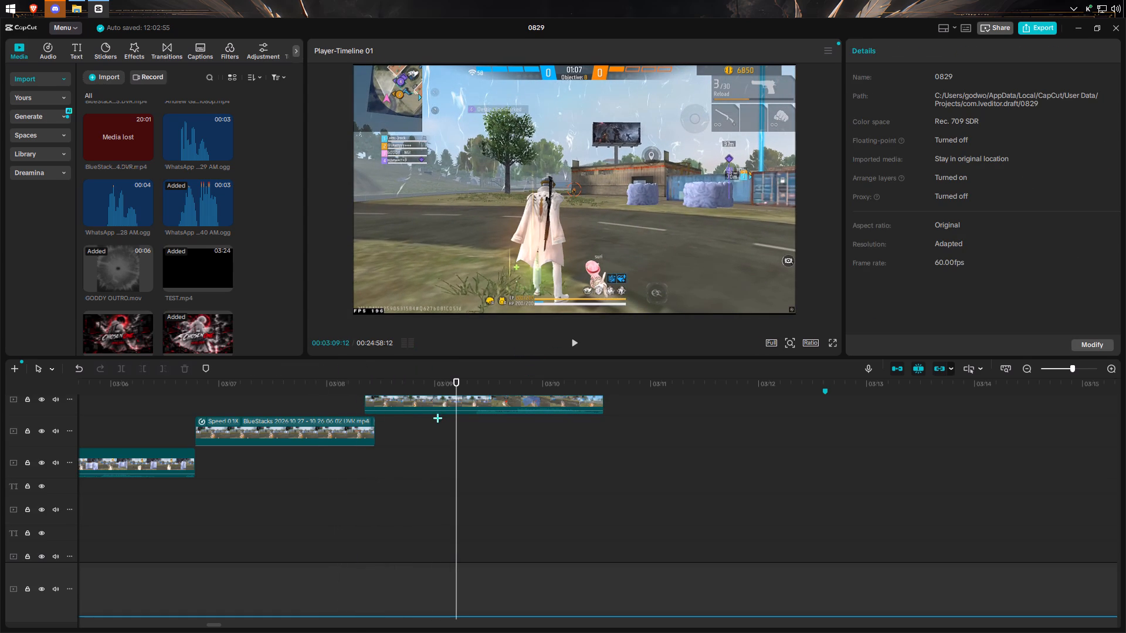
left_click(462, 407)
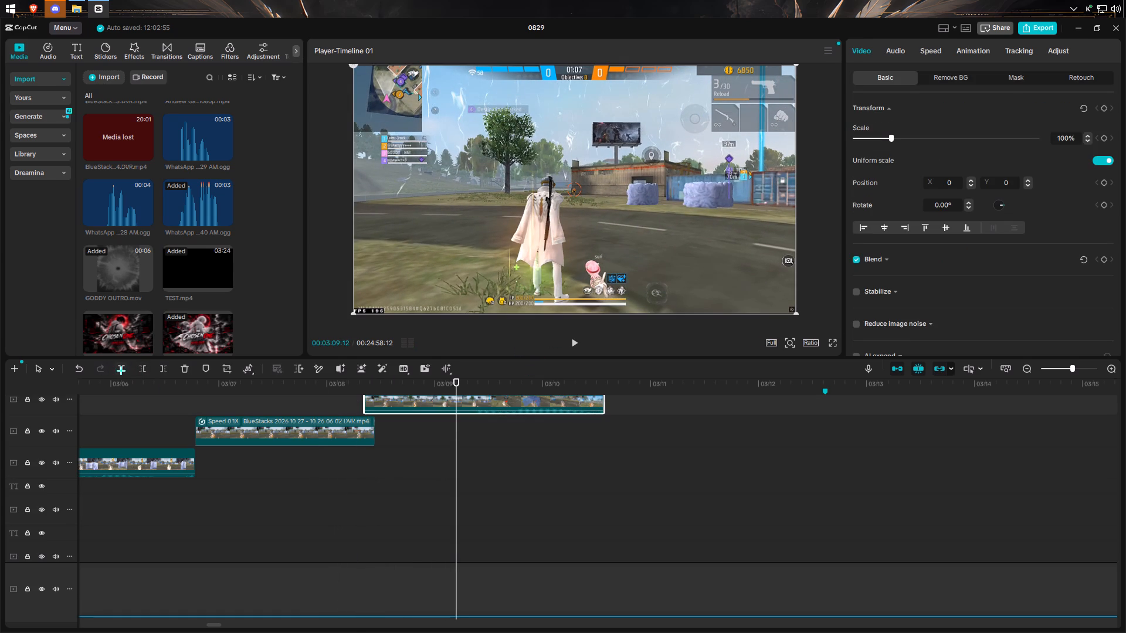
left_click(121, 370)
left_click(392, 411)
left_click(189, 372)
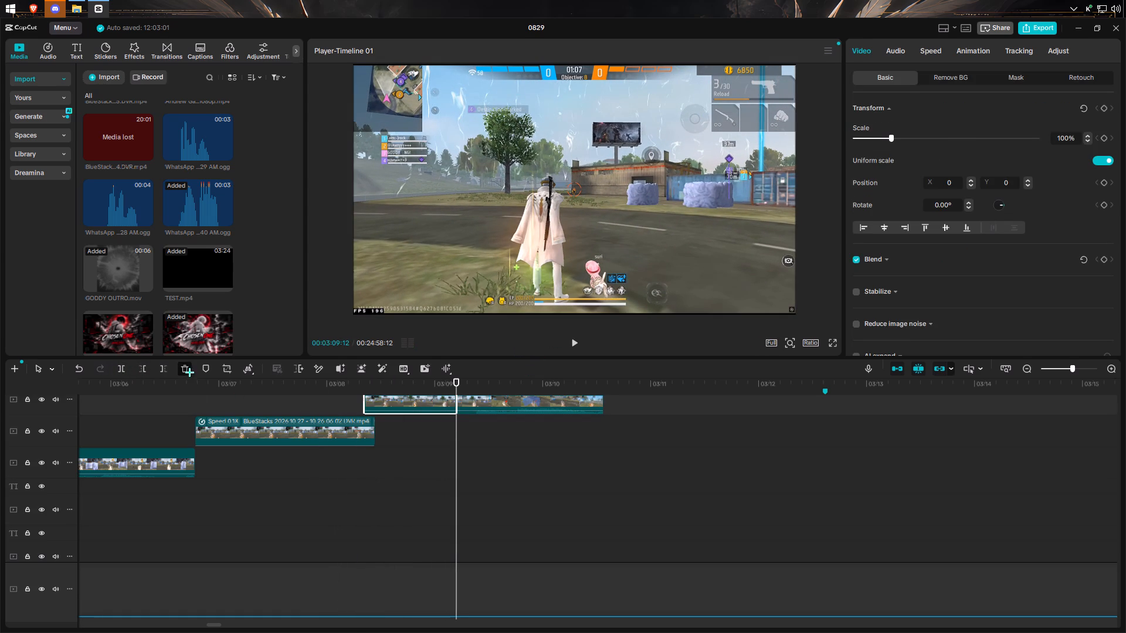
Move the remaining BlueStacks piece onto the slow-motion track, directly after the slow-motion clip.
left_click_drag(478, 407, 399, 439)
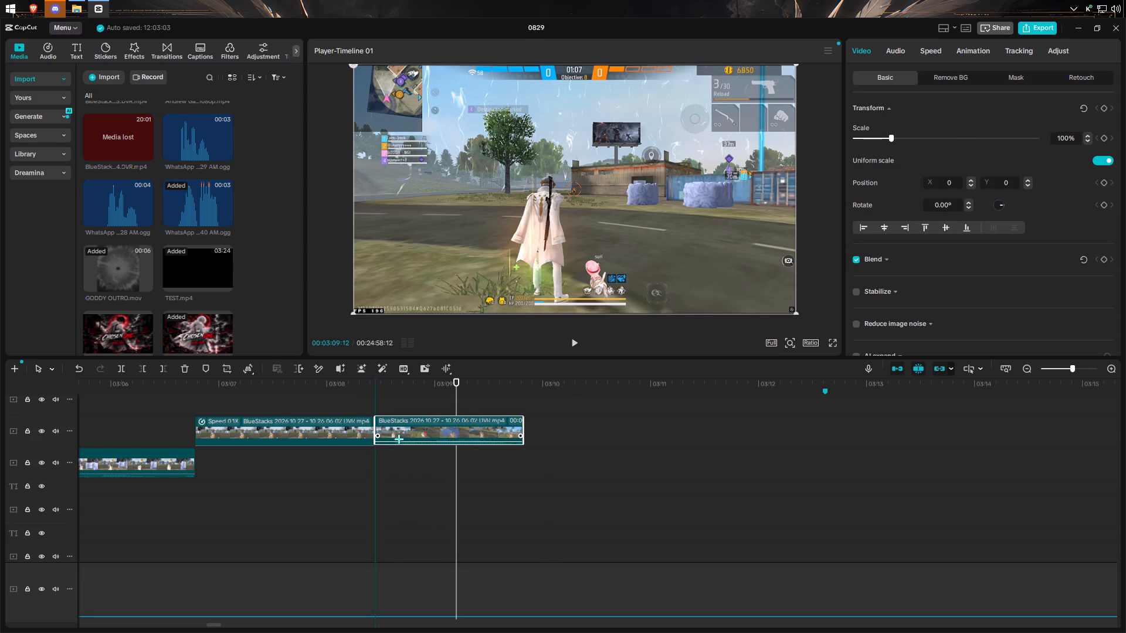
left_click_drag(399, 439, 397, 439)
Play the join between the slow-motion clip and the last BlueStacks piece, and inspect the frames back to 00:03:09:00.
left_click(320, 476)
left_click(562, 344)
left_click(569, 344)
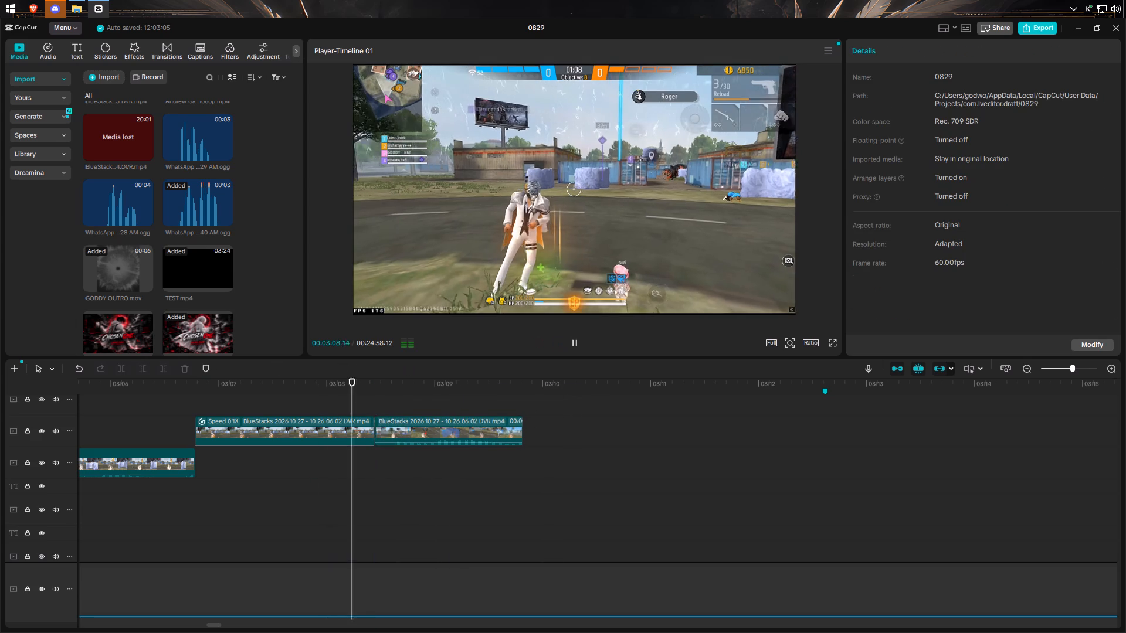
left_click(569, 344)
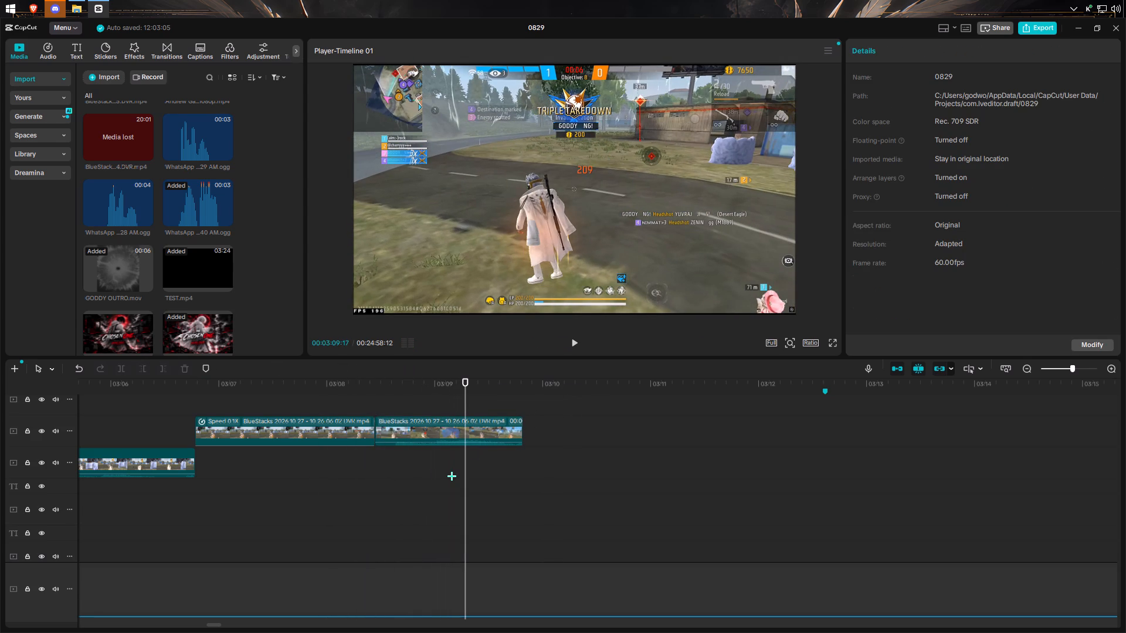
left_click_drag(462, 481, 452, 485)
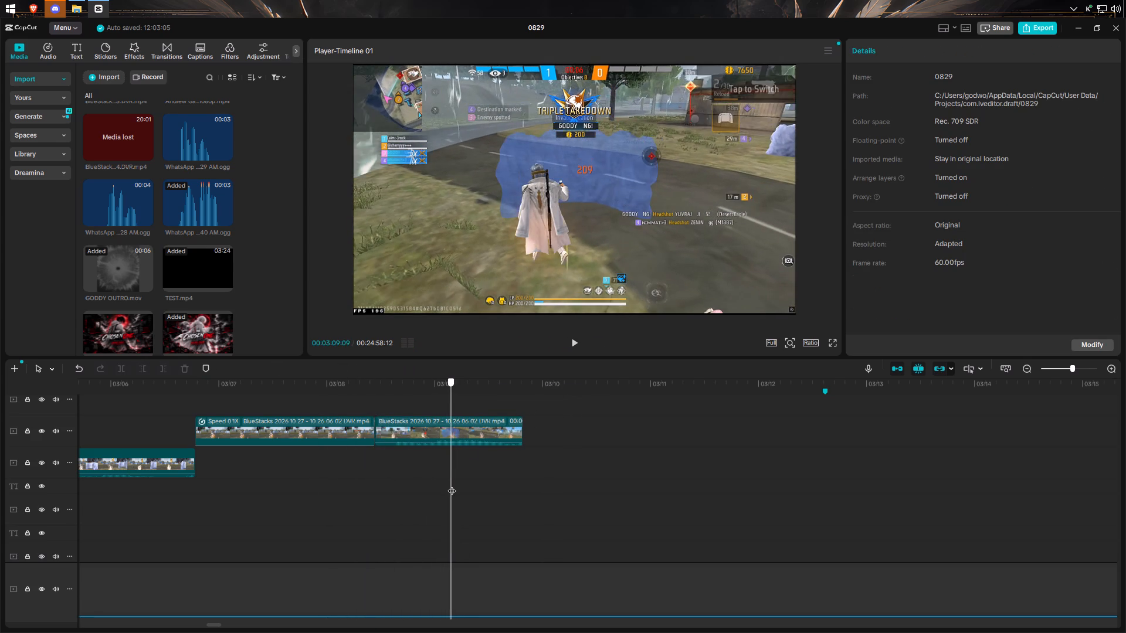
left_click_drag(452, 485, 434, 492)
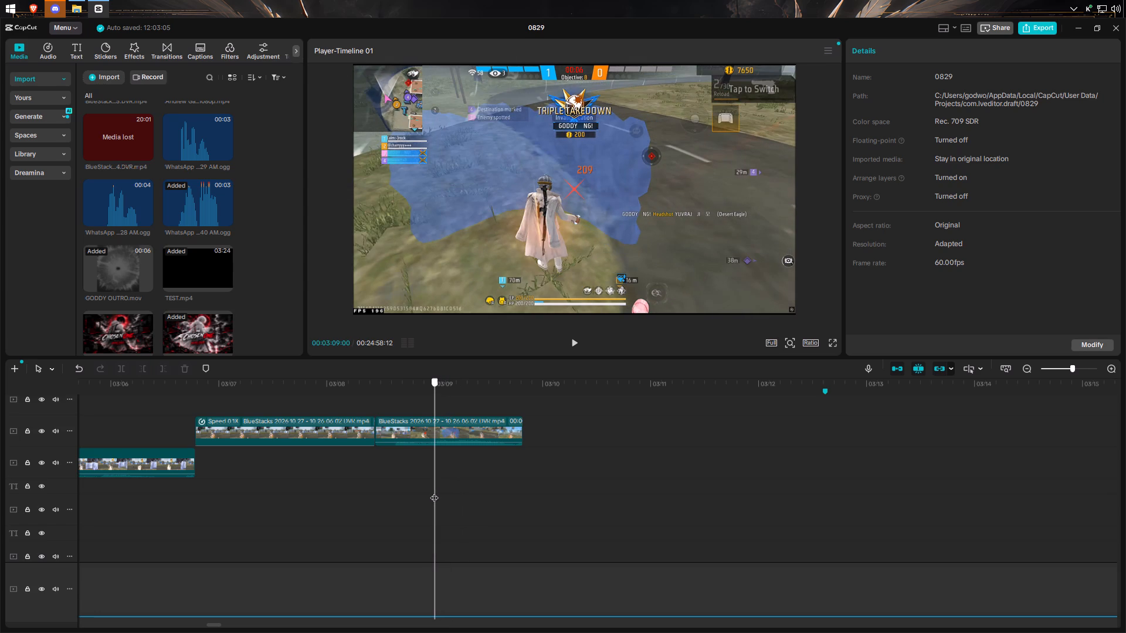
Replay the ending from earlier points, including from 00:03:00:49 into the slow motion, to check how the clips flow together.
left_click_drag(434, 492, 77, 448)
left_click(575, 341)
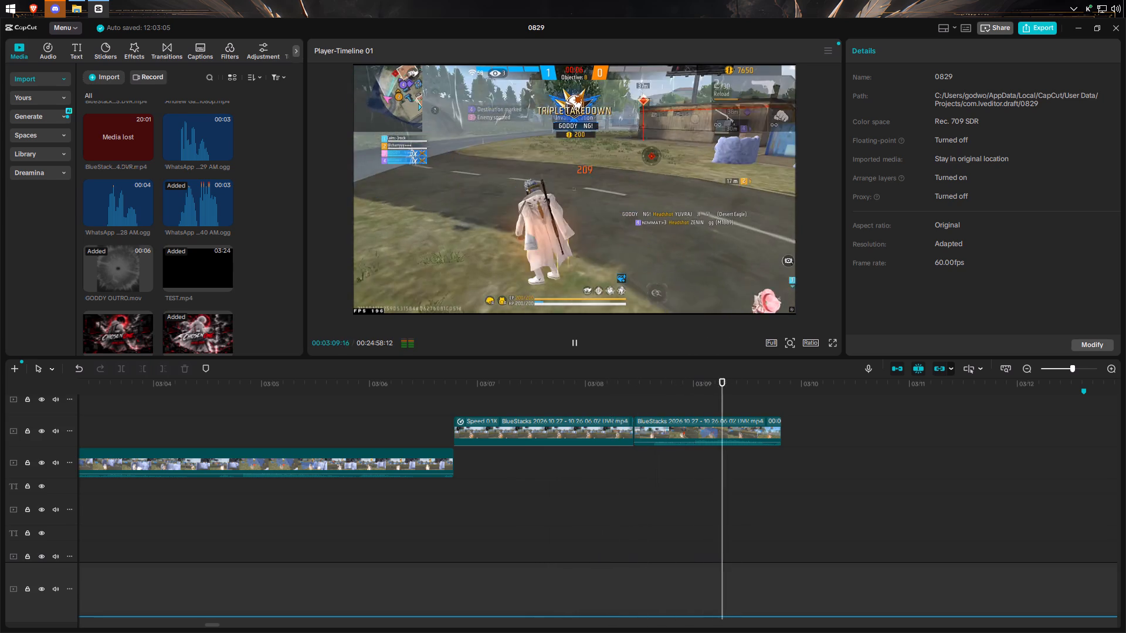
left_click(575, 341)
left_click(320, 492)
left_click(576, 339)
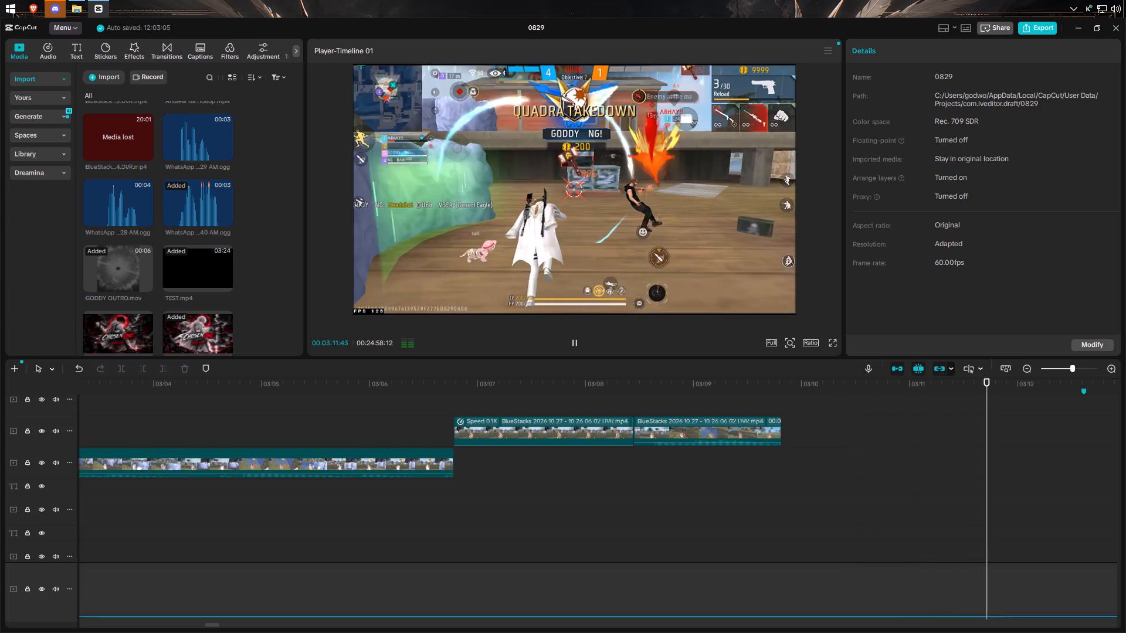
left_click(260, 508)
left_click_drag(258, 509, 91, 513)
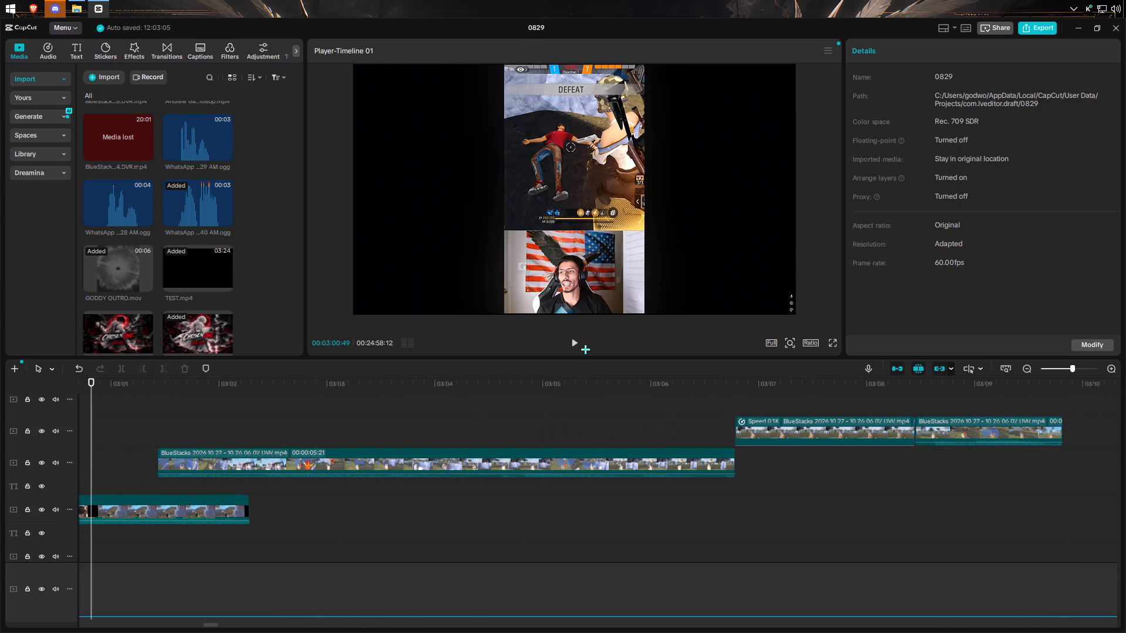
left_click(566, 344)
left_click(573, 341)
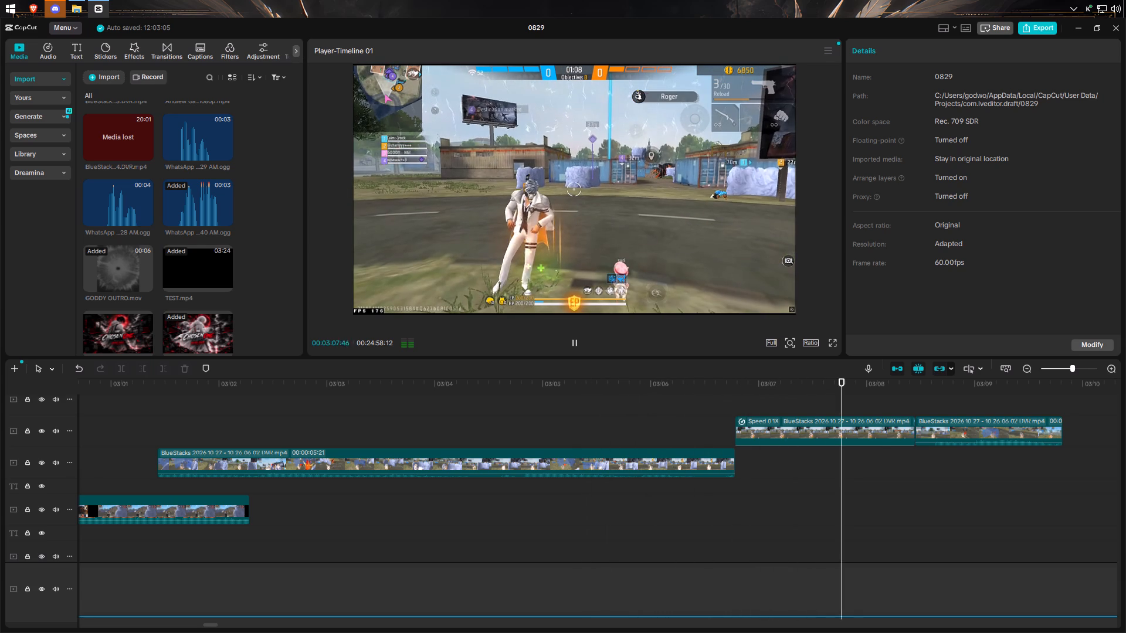
left_click(573, 341)
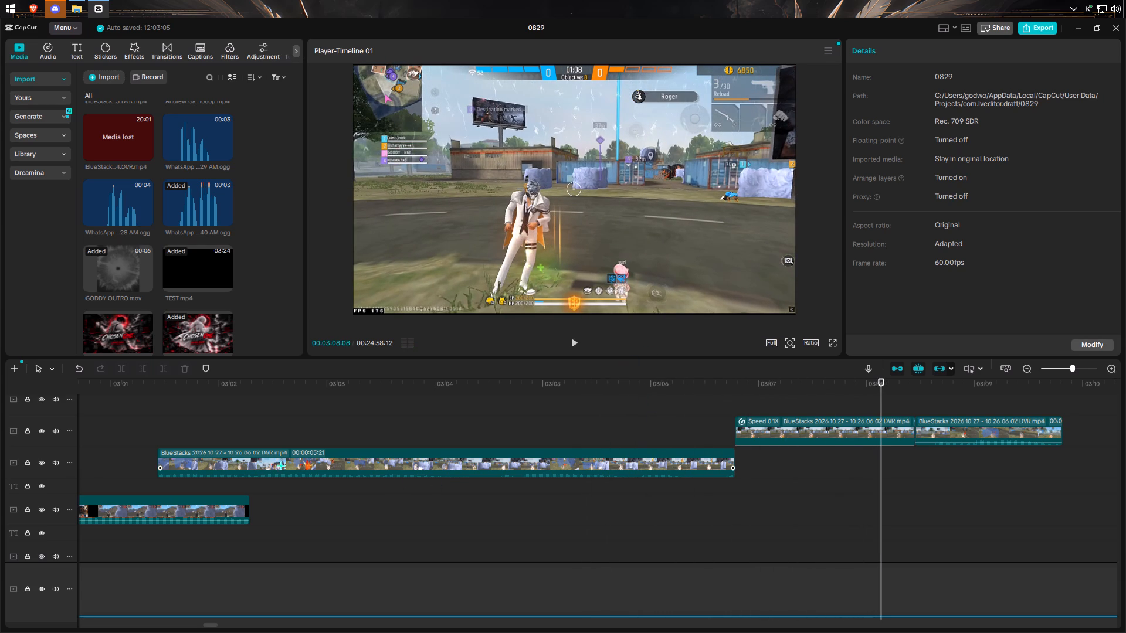
Undo the recent clip moves and deletions back to where the short BlueStacks piece sits directly before the slow-motion clip.
triple_click(73, 369)
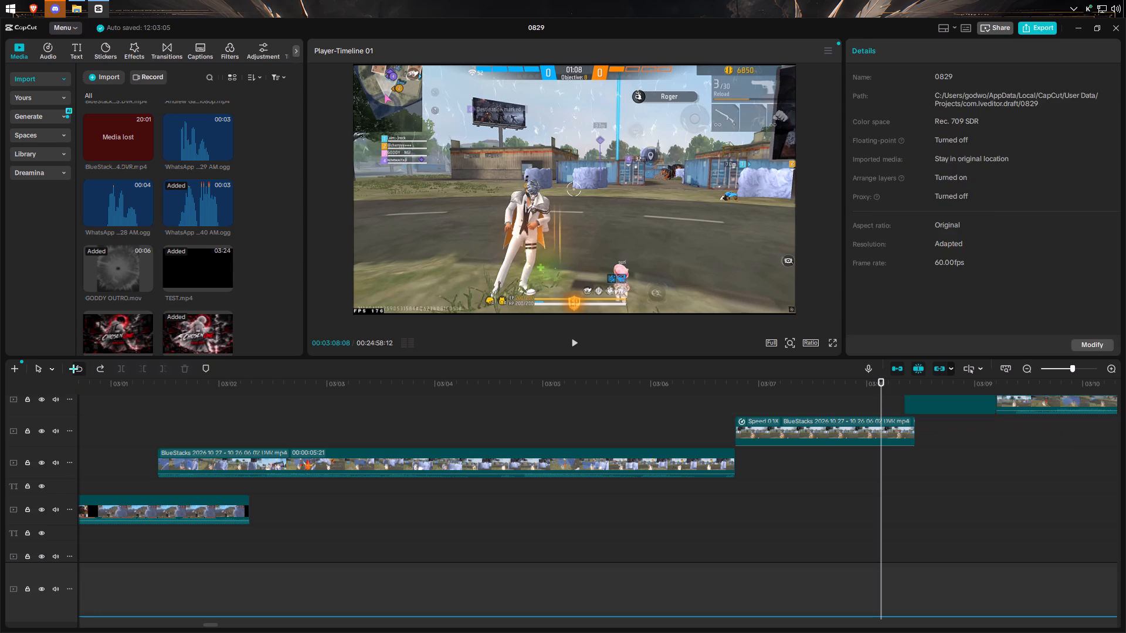
triple_click(73, 369)
left_click(73, 369)
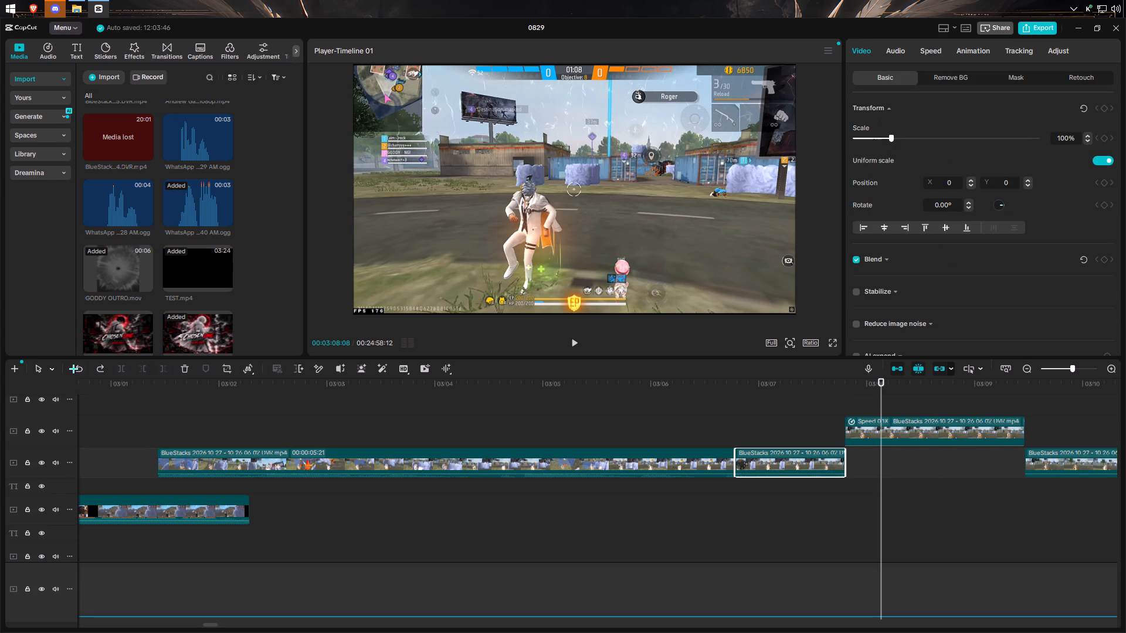
Move the slow-motion clip and the two adjoining BlueStacks clips before it earlier, so they meet at 00:03:07:08.
left_click_drag(561, 416, 657, 446)
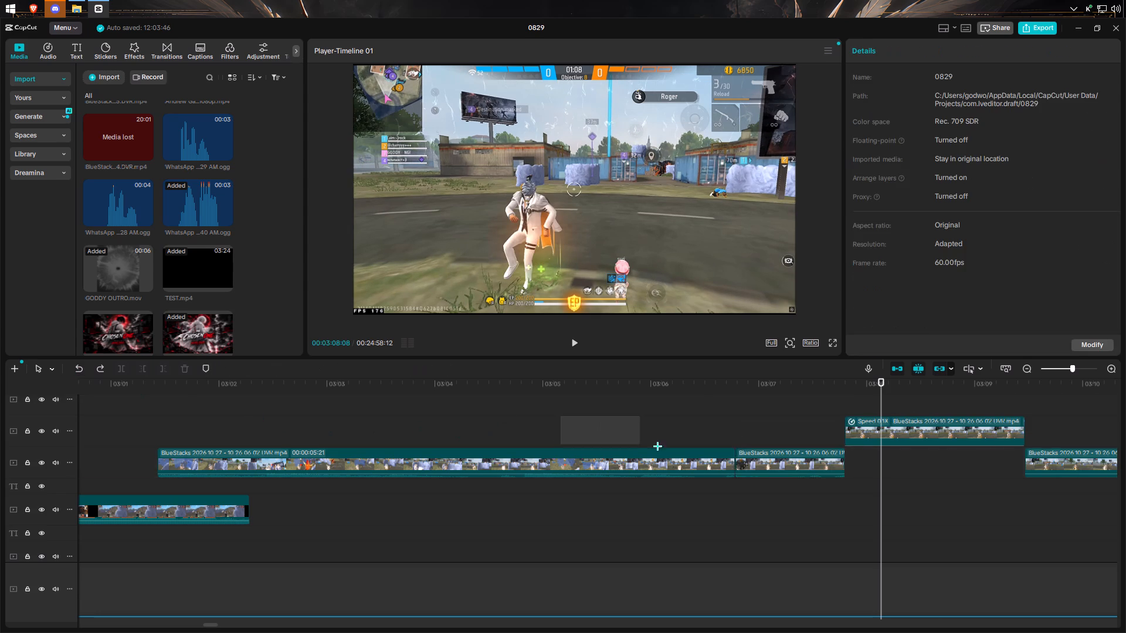
left_click_drag(657, 446, 775, 467)
left_click_drag(547, 462, 513, 465)
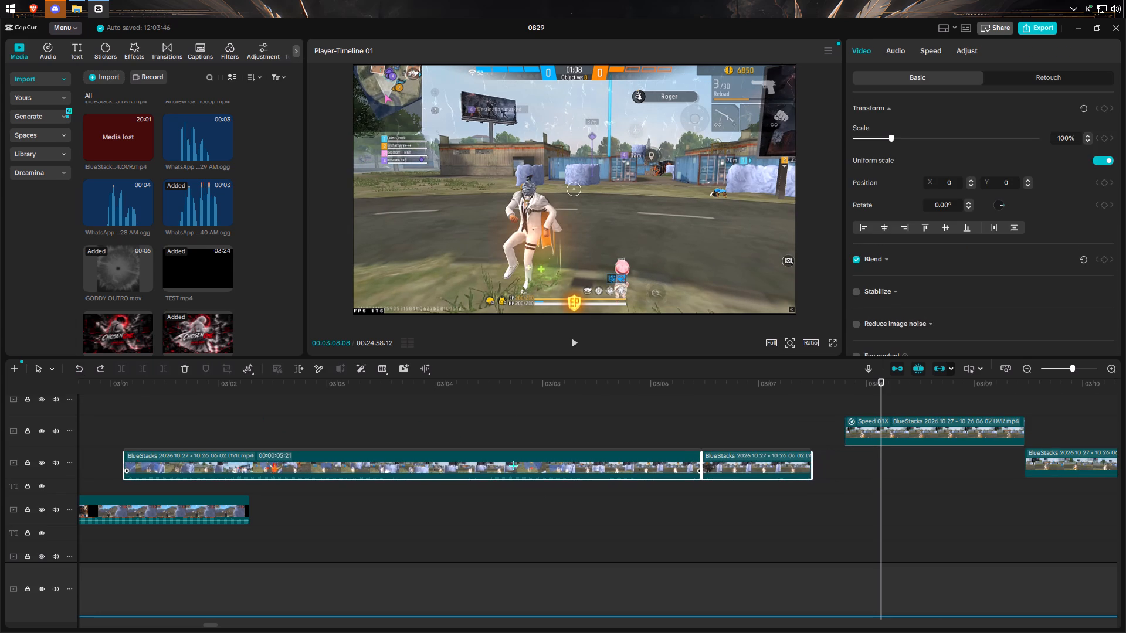
left_click_drag(513, 465, 518, 465)
left_click_drag(923, 425, 890, 432)
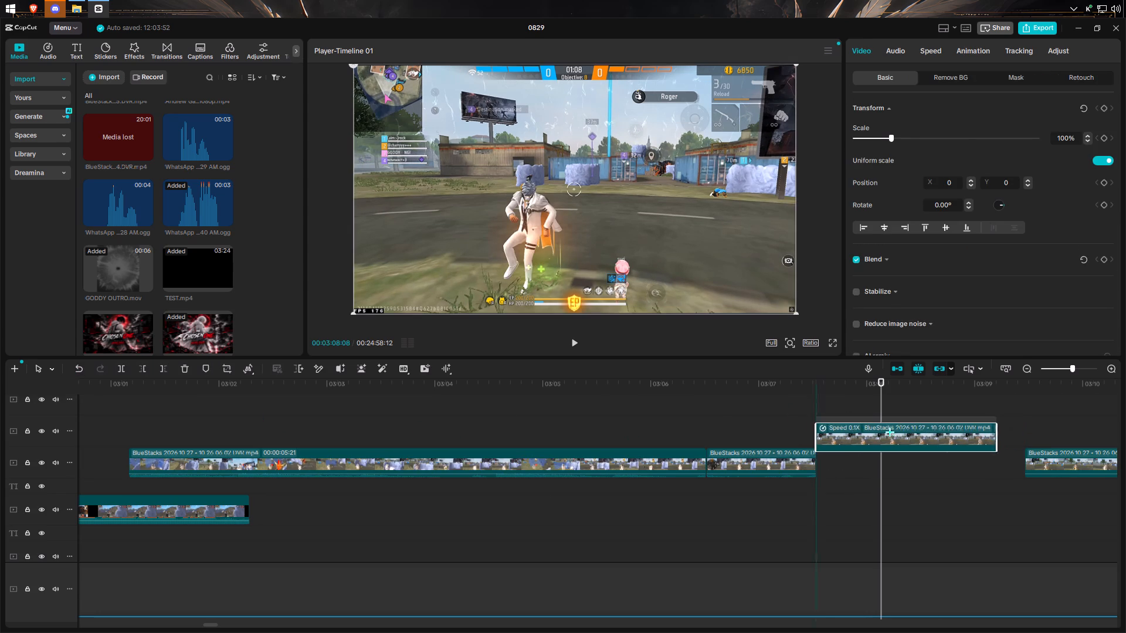
left_click_drag(890, 432, 897, 427)
left_click(686, 425)
left_click(573, 344)
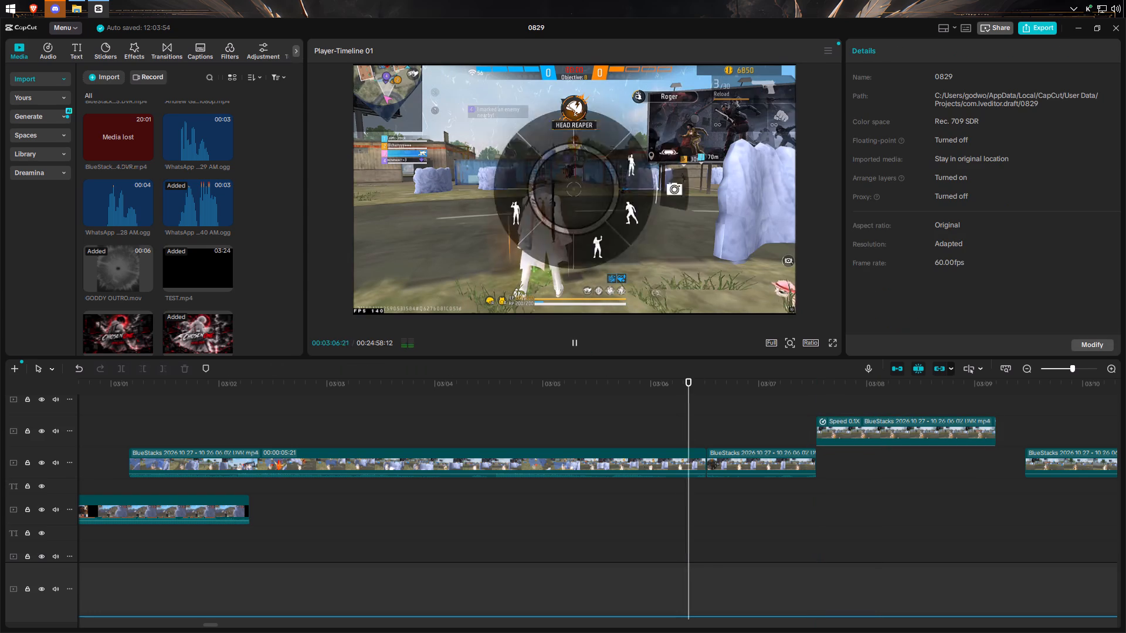
left_click(573, 344)
left_click_drag(862, 439, 821, 437)
left_click_drag(763, 518, 664, 465)
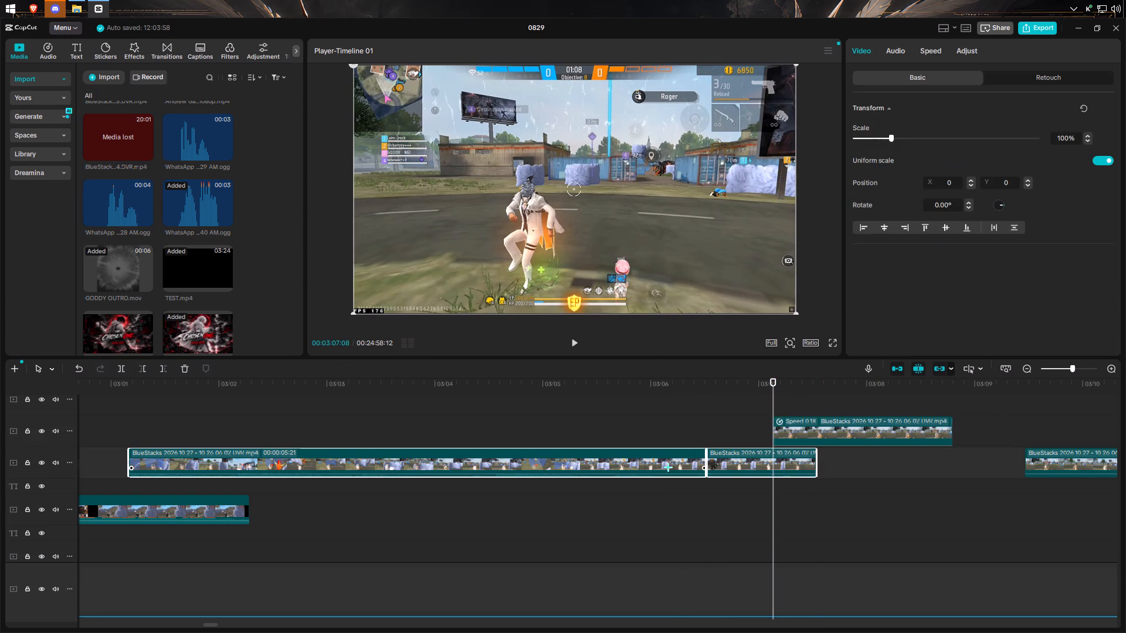
left_click_drag(691, 460, 649, 460)
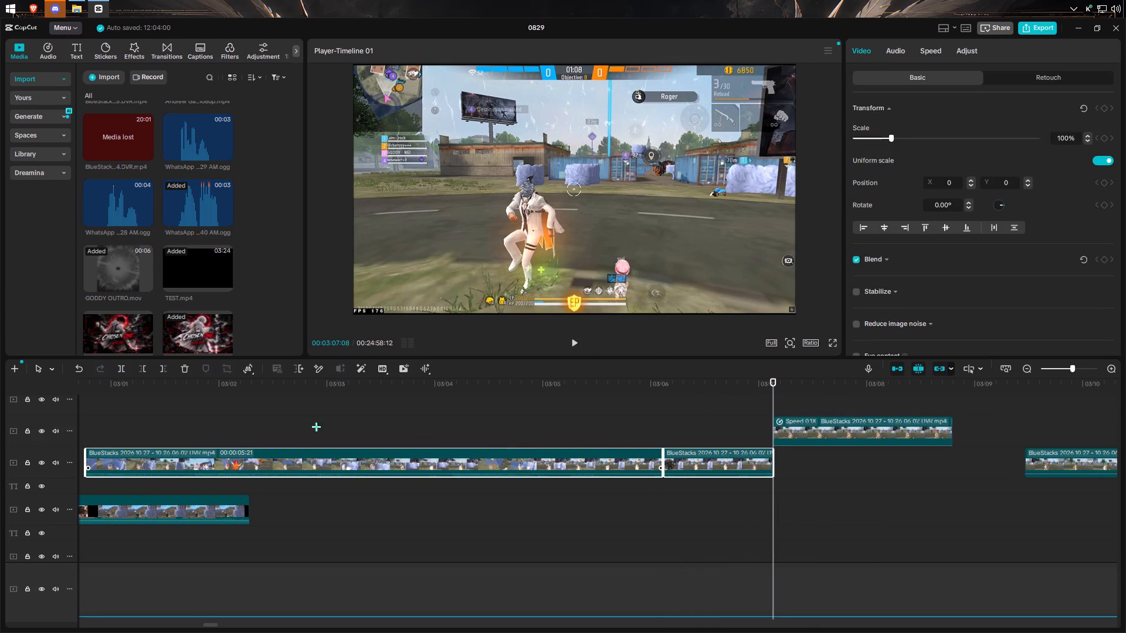
Review the sequence from 00:03:00:06 through the slow motion, and replay the lead-in to it from about 00:03:05:27.
left_click(135, 420)
left_click_drag(135, 420, 91, 425)
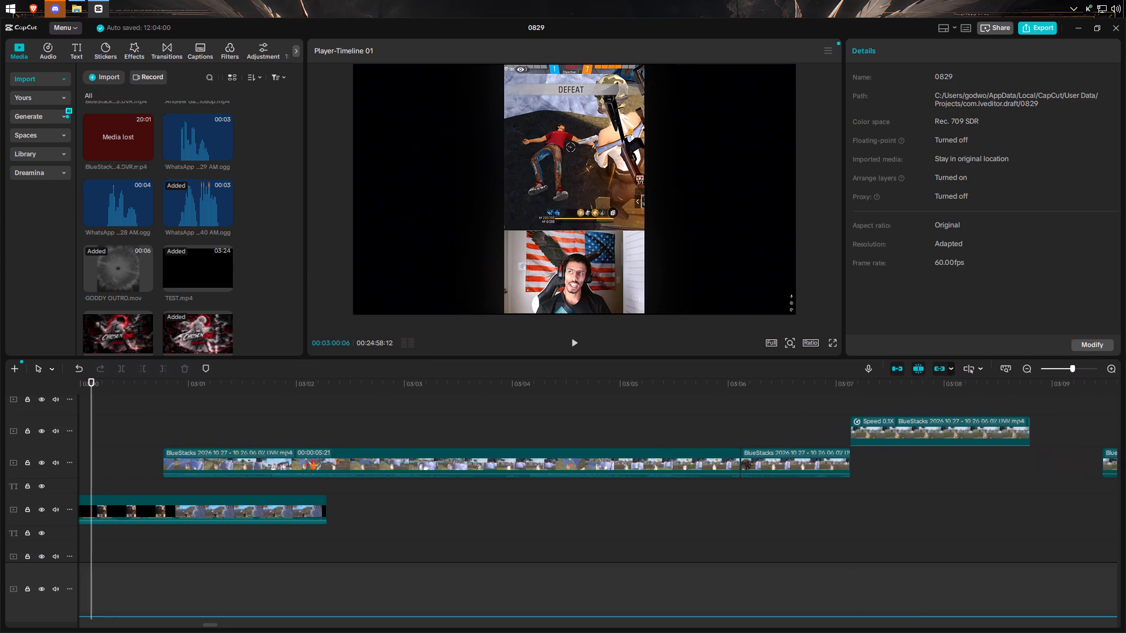
left_click(570, 348)
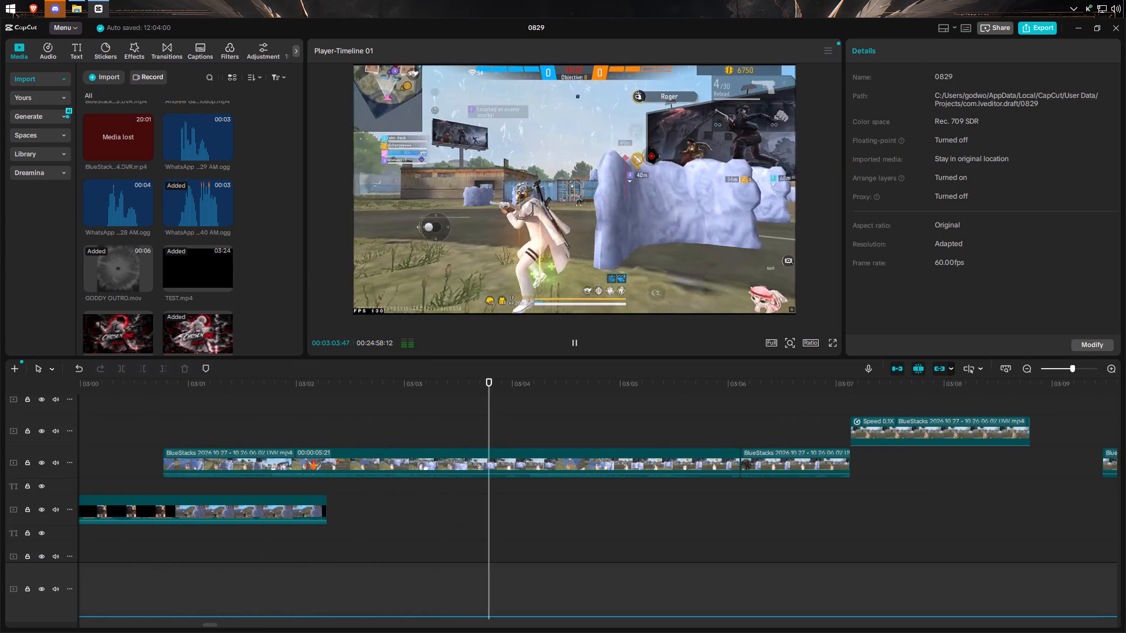
left_click(570, 346)
left_click(570, 346)
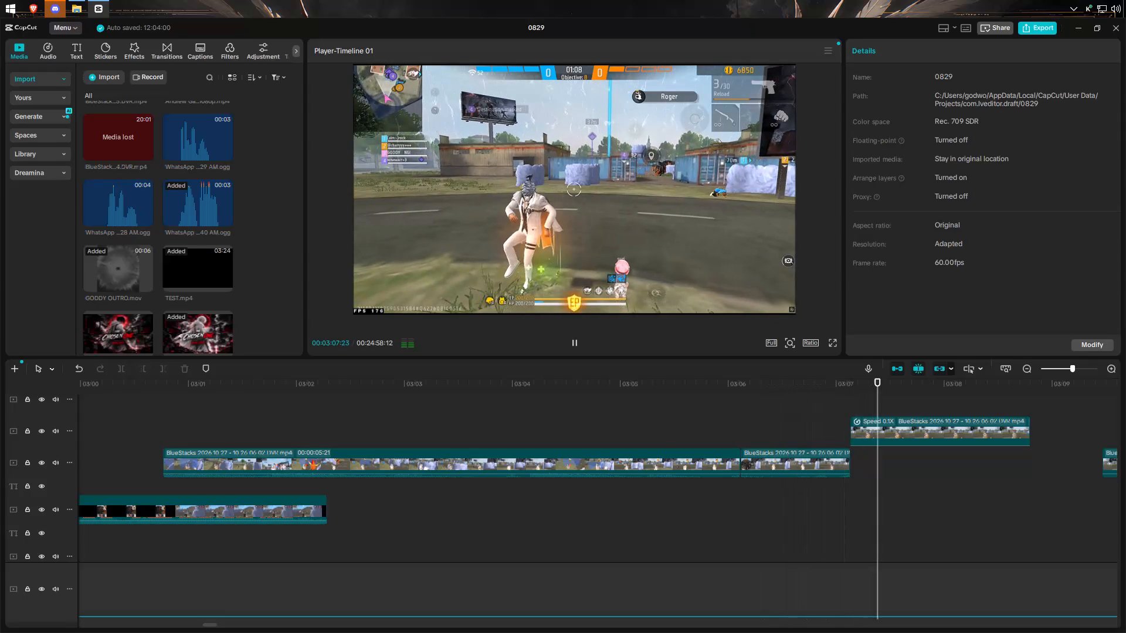
left_click(570, 346)
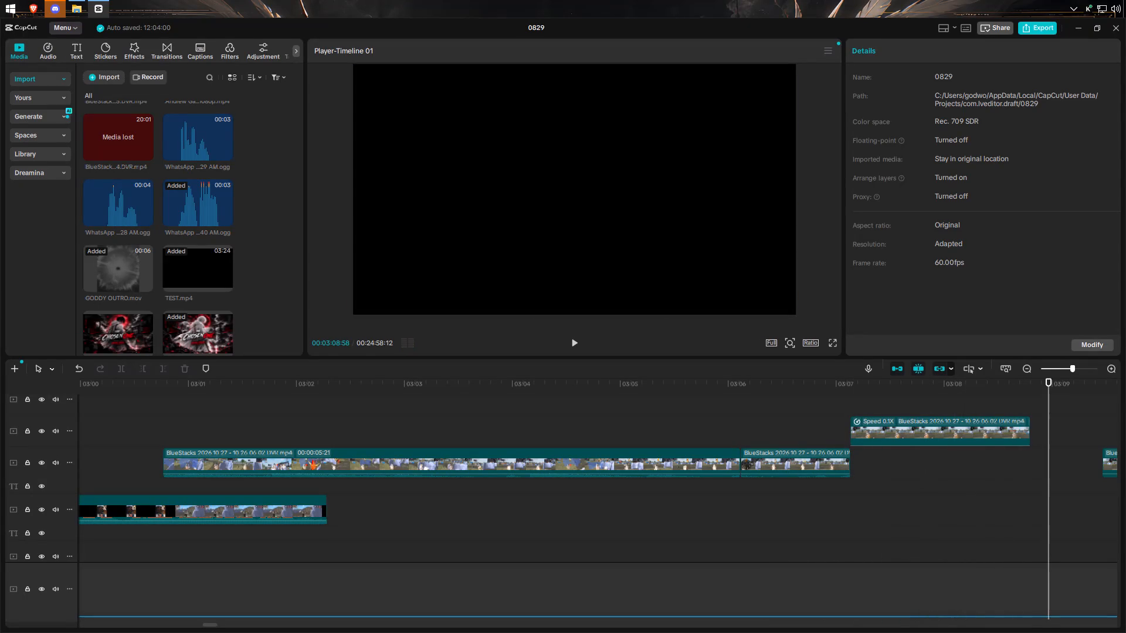
left_click(669, 425)
left_click(570, 344)
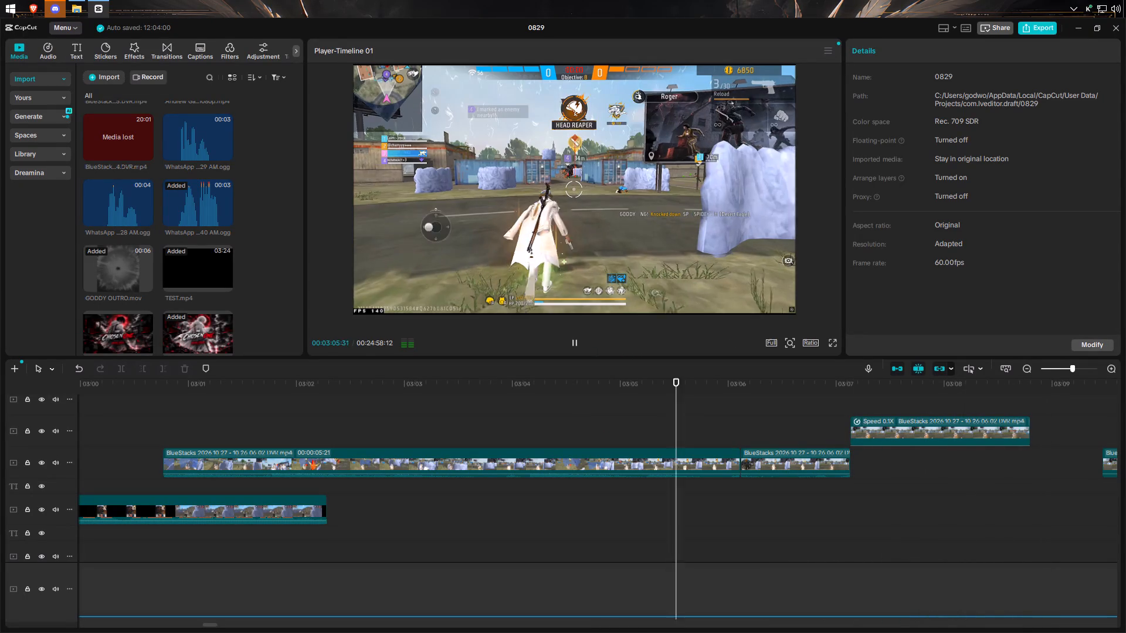
left_click(570, 344)
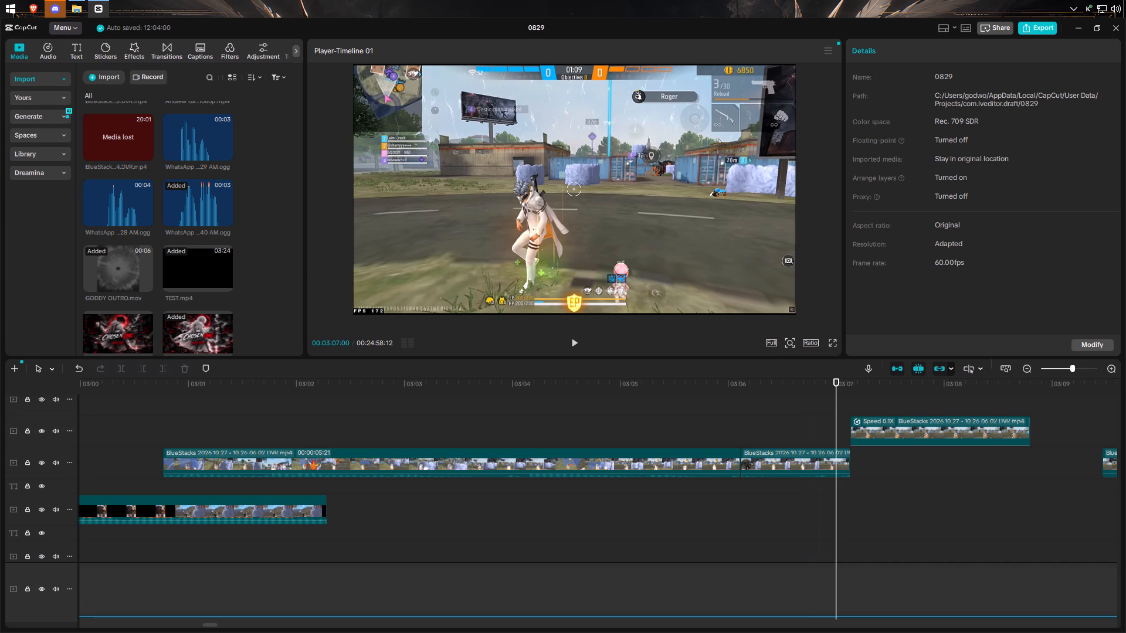
left_click(746, 453)
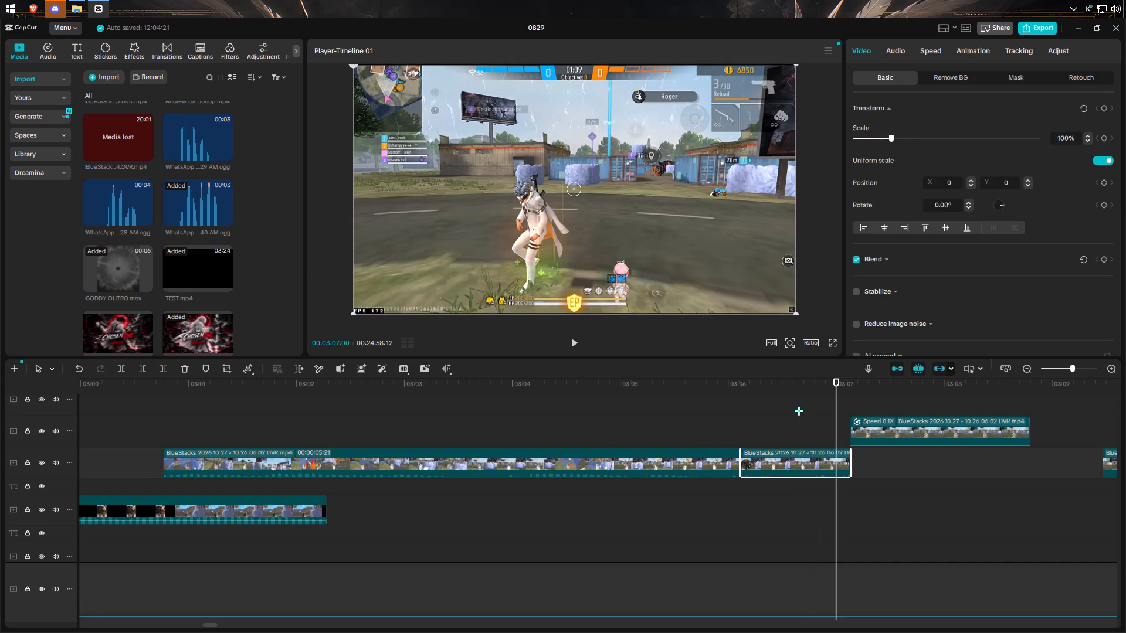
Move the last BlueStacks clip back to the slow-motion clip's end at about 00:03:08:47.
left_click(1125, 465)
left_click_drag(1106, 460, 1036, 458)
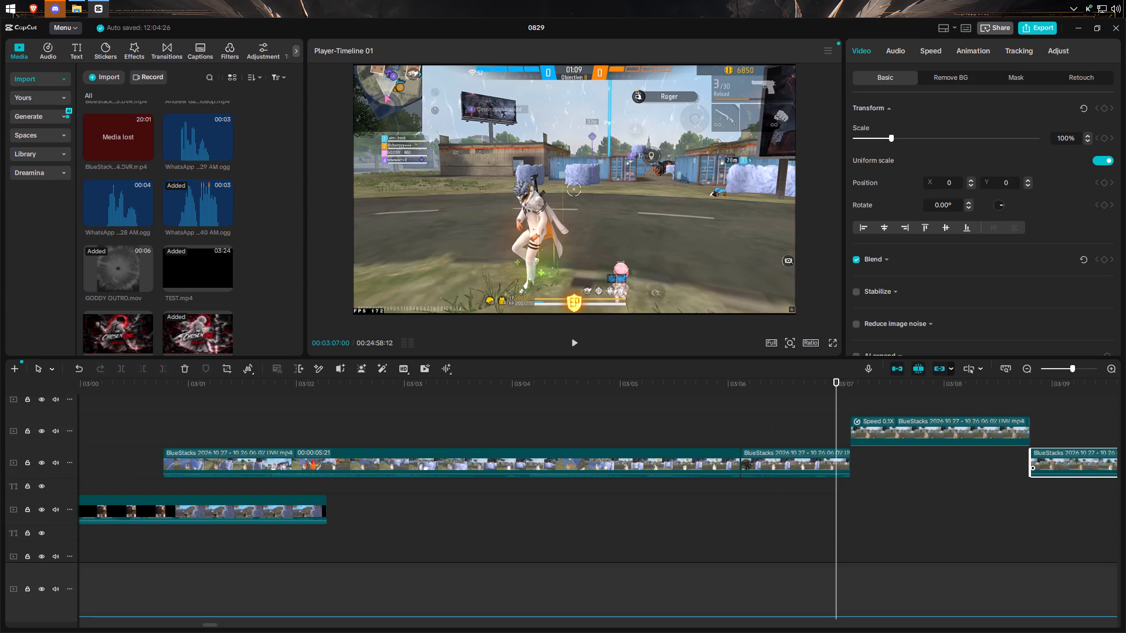
Play on to find a cut point, split the slow-motion clip at 00:03:08:15 and delete the part after it.
left_click(576, 348)
left_click(576, 348)
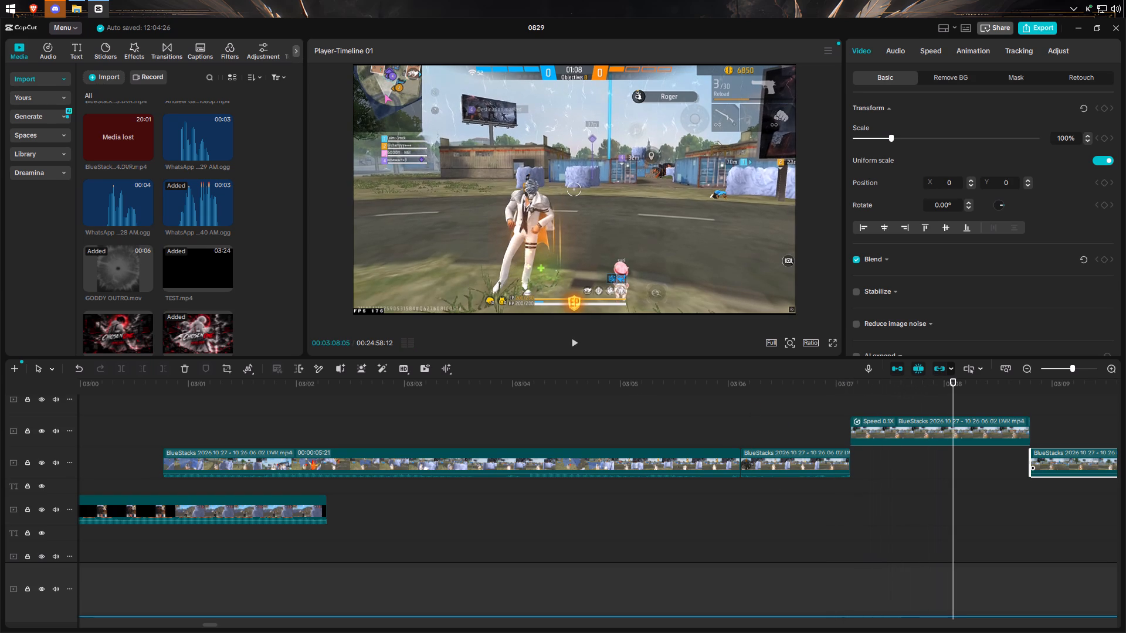
double_click(576, 348)
left_click(941, 421)
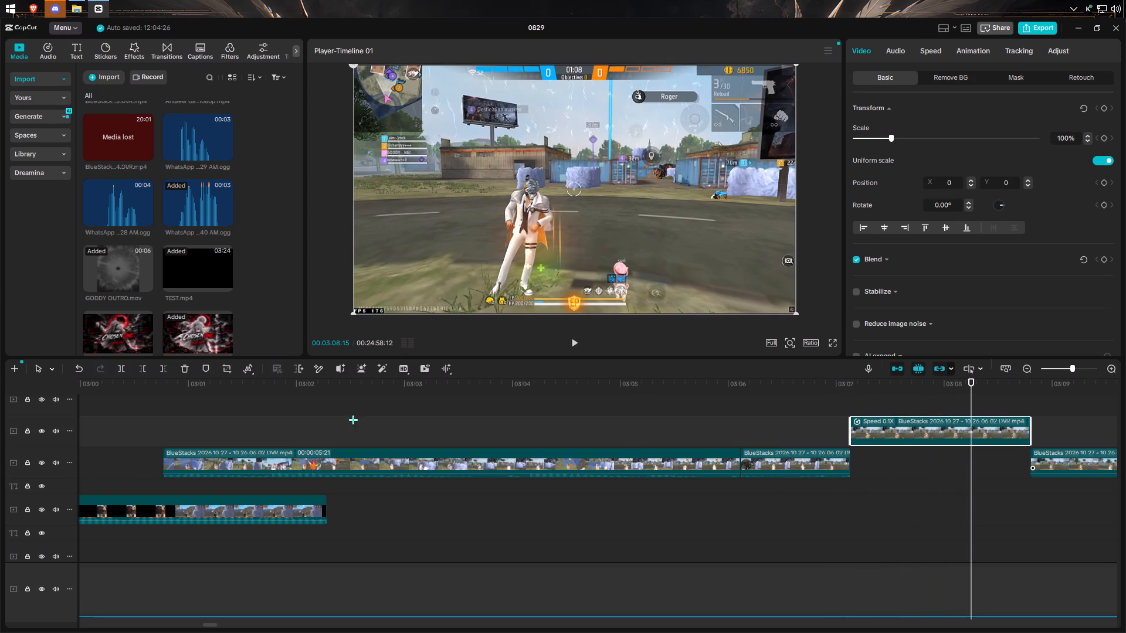
left_click(124, 374)
left_click(188, 369)
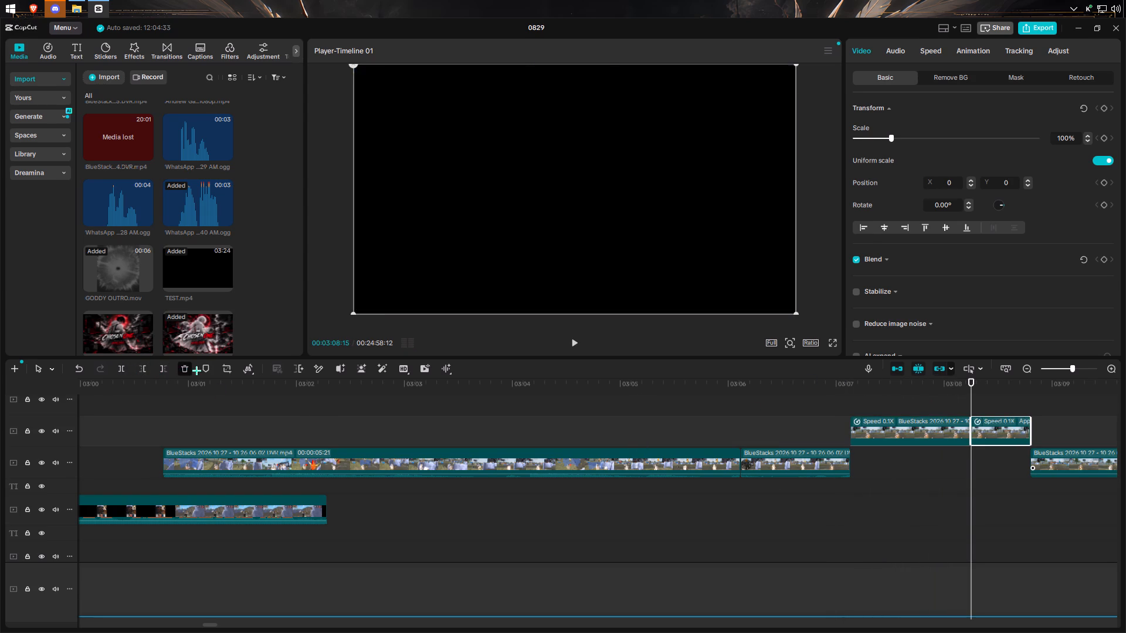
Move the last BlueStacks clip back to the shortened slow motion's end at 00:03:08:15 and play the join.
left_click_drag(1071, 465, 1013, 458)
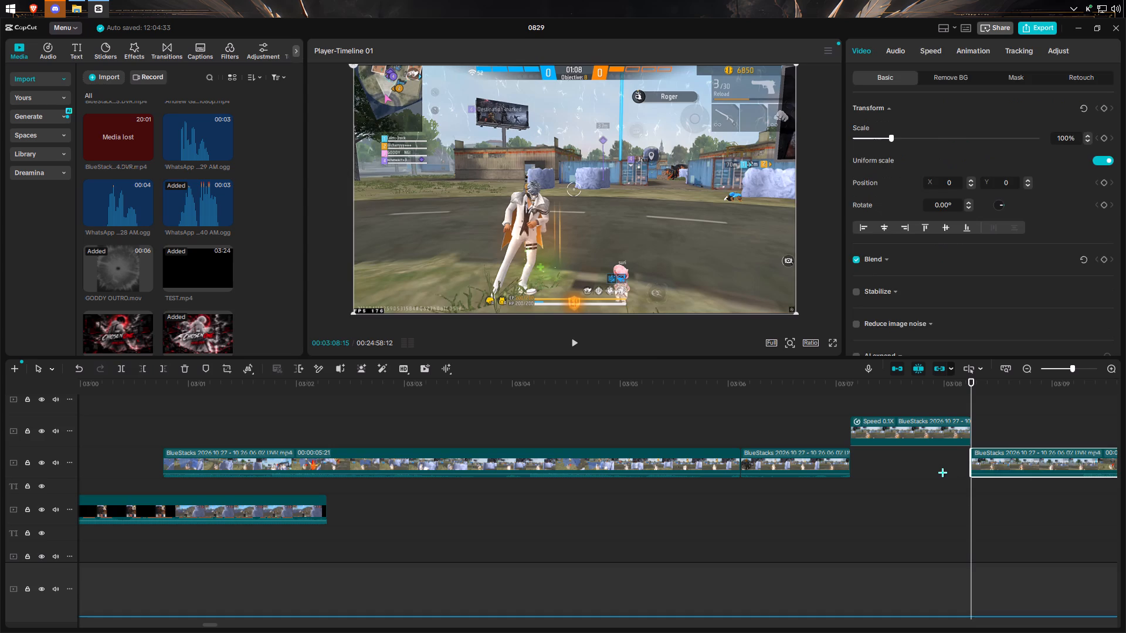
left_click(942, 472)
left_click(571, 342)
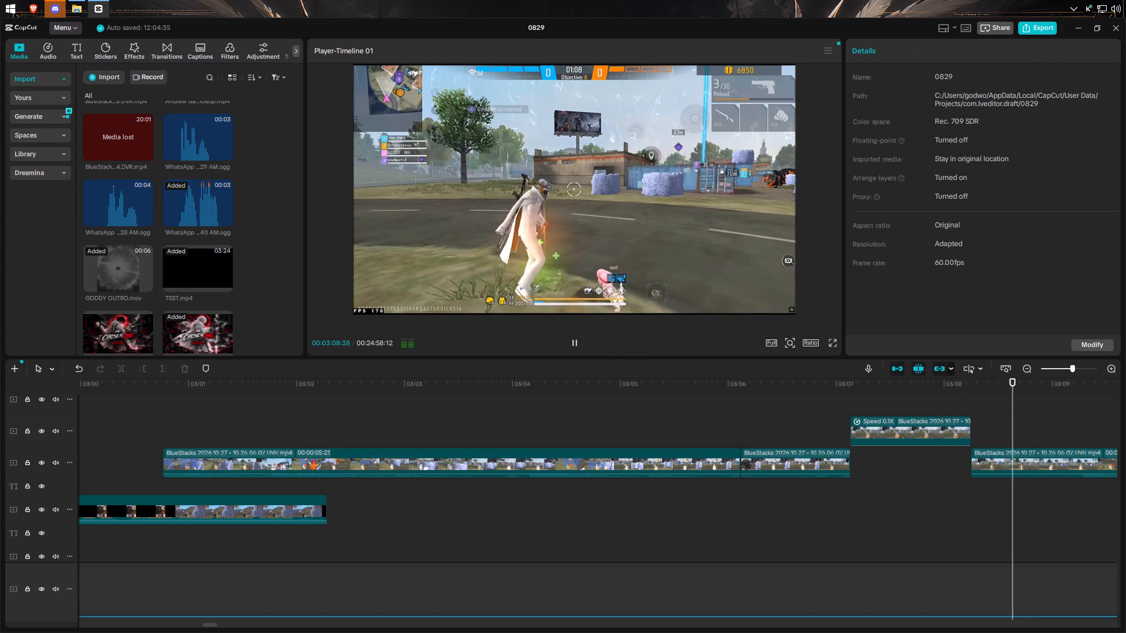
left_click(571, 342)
Move the last BlueStacks clip to the track above the slow motion, overlapping its end from about 00:03:08:00.
left_click_drag(1043, 472, 1015, 425)
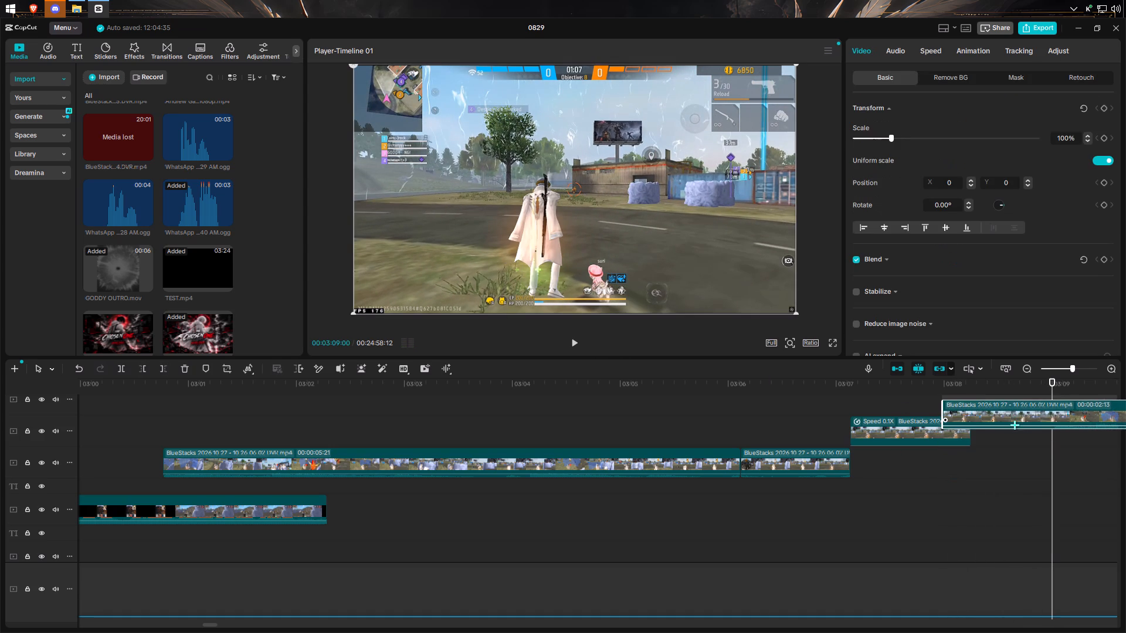
left_click_drag(1015, 425, 1016, 423)
left_click(918, 471)
left_click(576, 342)
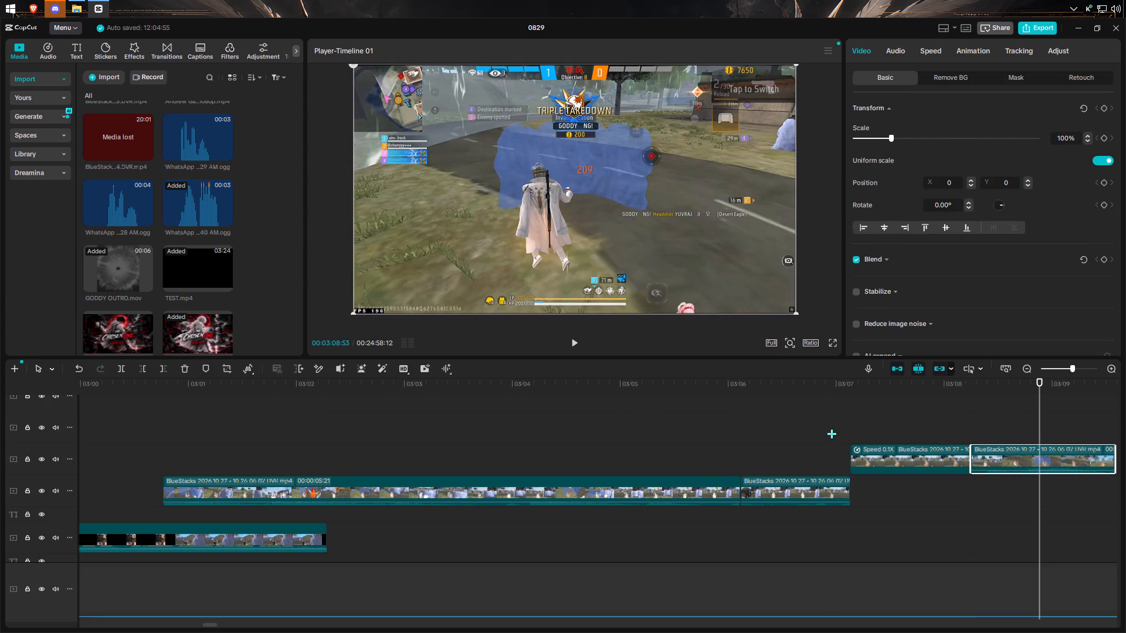
left_click(569, 330)
left_click(571, 341)
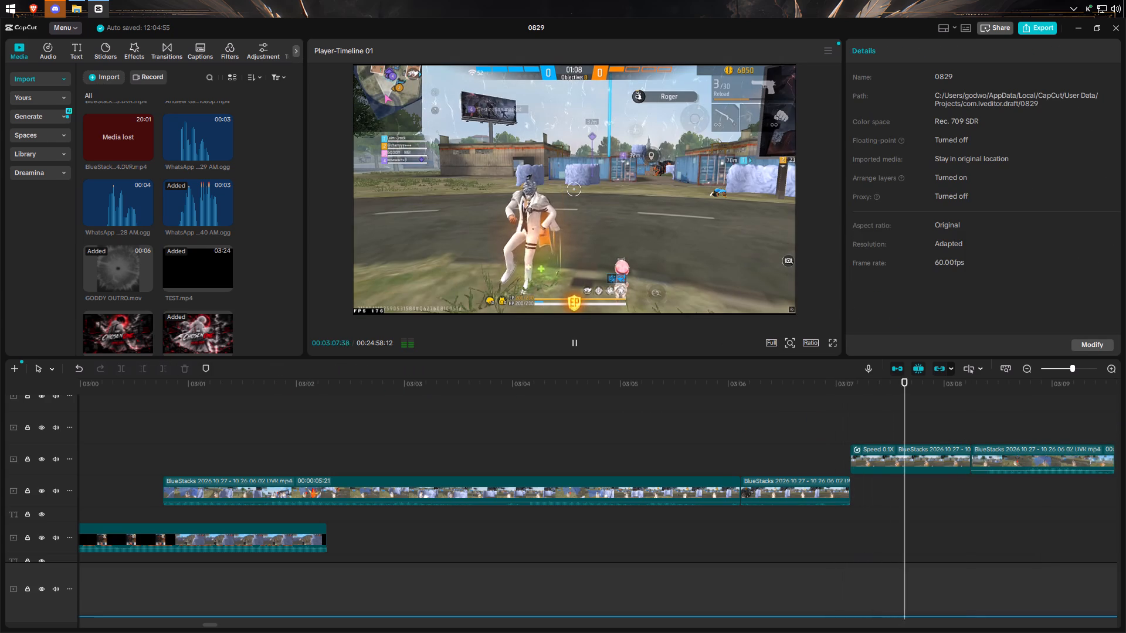
left_click(571, 341)
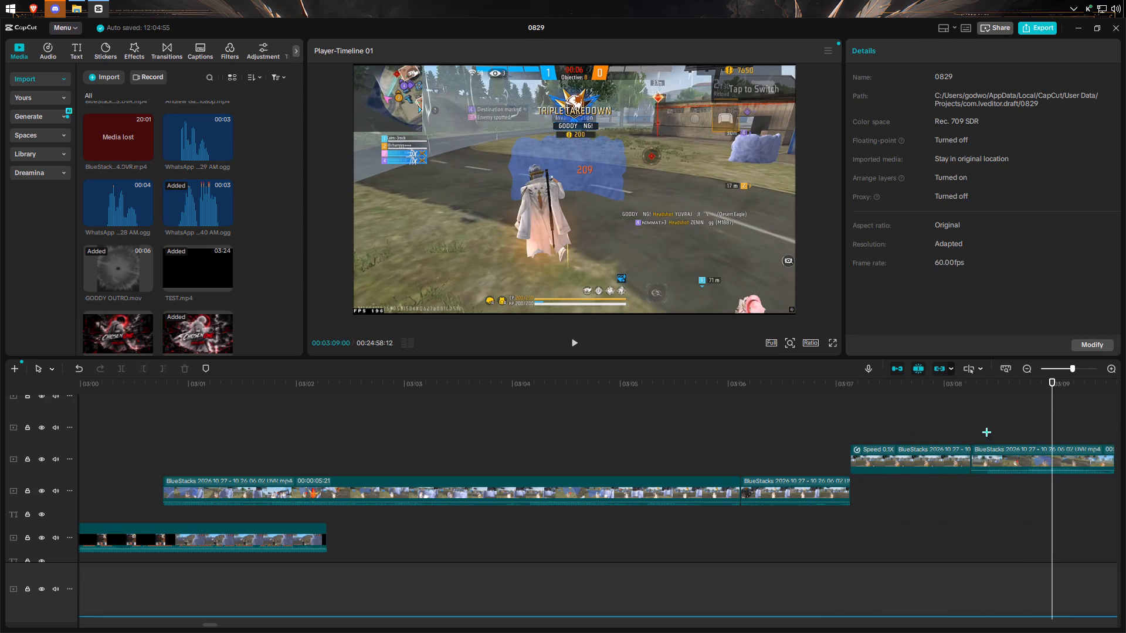
Split the BlueStacks clip after the slow motion at 00:03:08:51 and delete the part after the cut.
left_click(1029, 427)
left_click_drag(1029, 425, 1036, 423)
left_click(1022, 453)
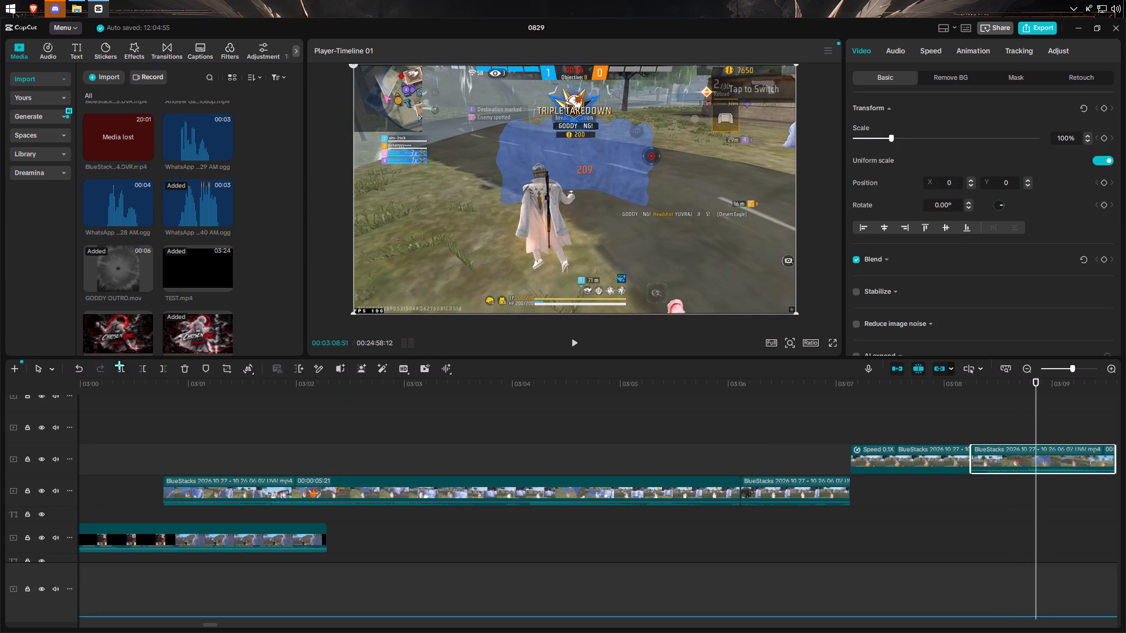
left_click(119, 365)
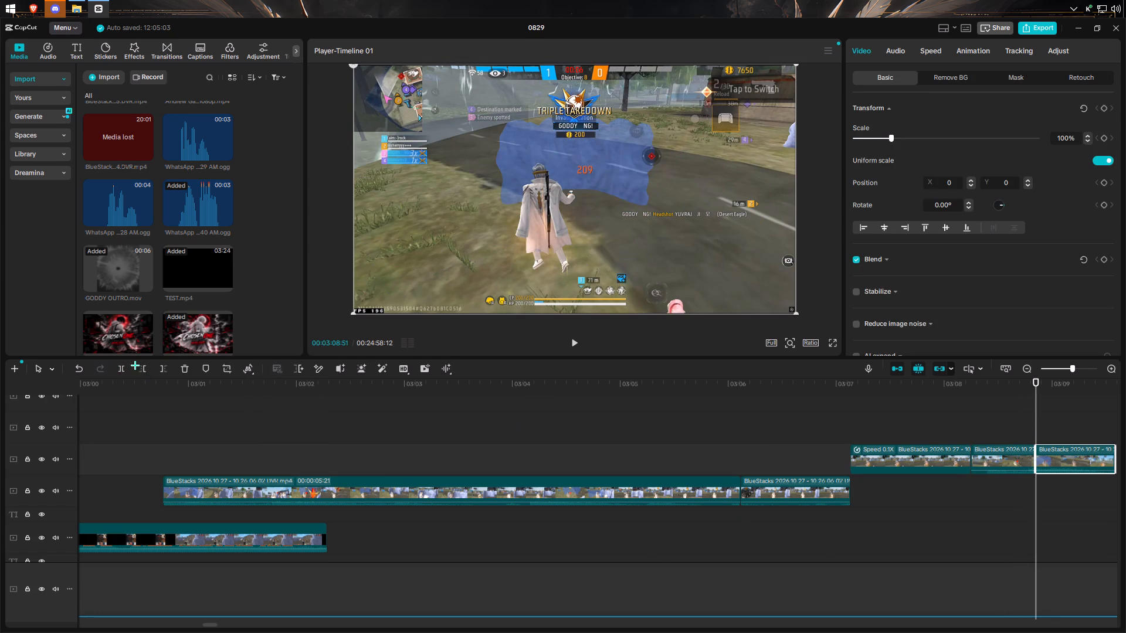
left_click(188, 369)
Scrub the long BlueStacks clip for the shot moment and split it at 00:03:01:19 and 00:03:01:58.
left_click(425, 541)
left_click_drag(427, 541, 409, 543)
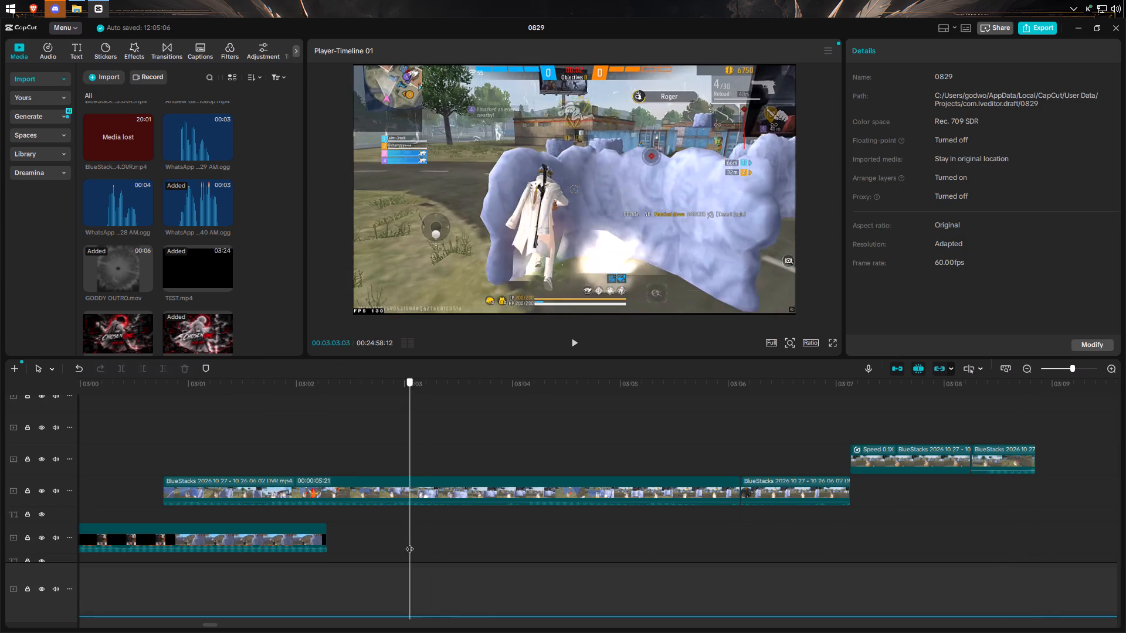
left_click_drag(409, 543, 448, 536)
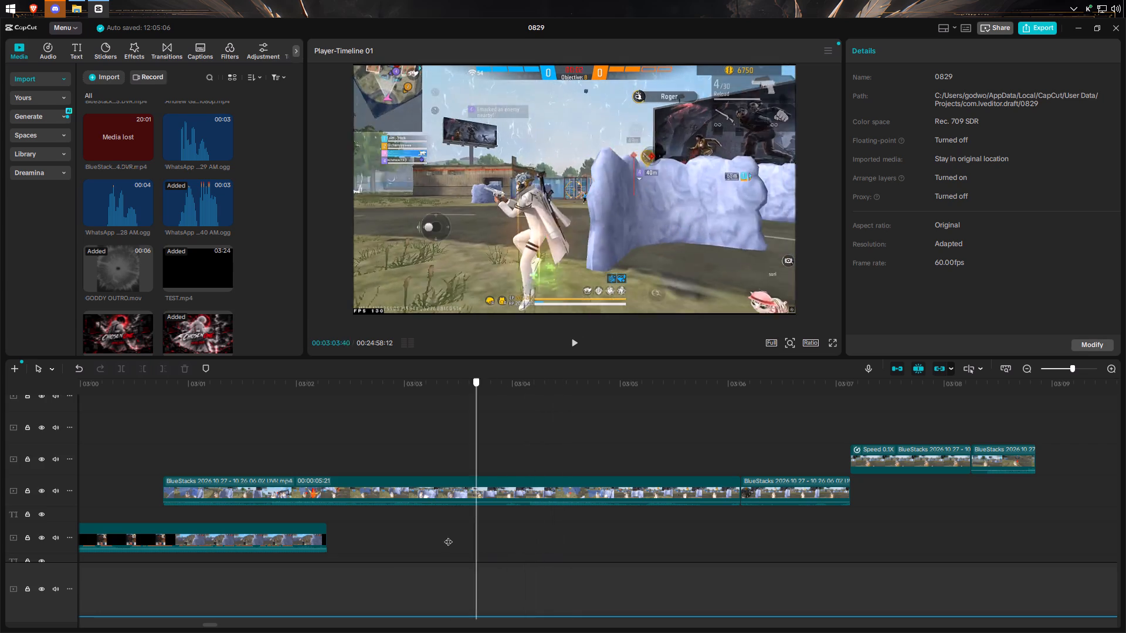
left_click_drag(448, 536, 247, 523)
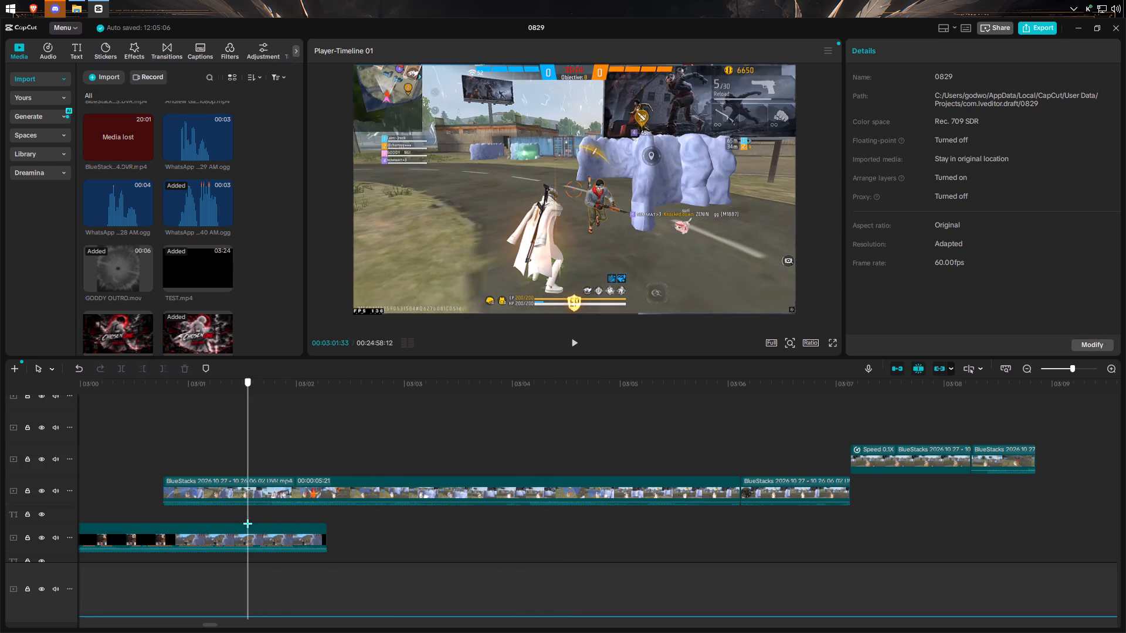
left_click_drag(247, 523, 214, 520)
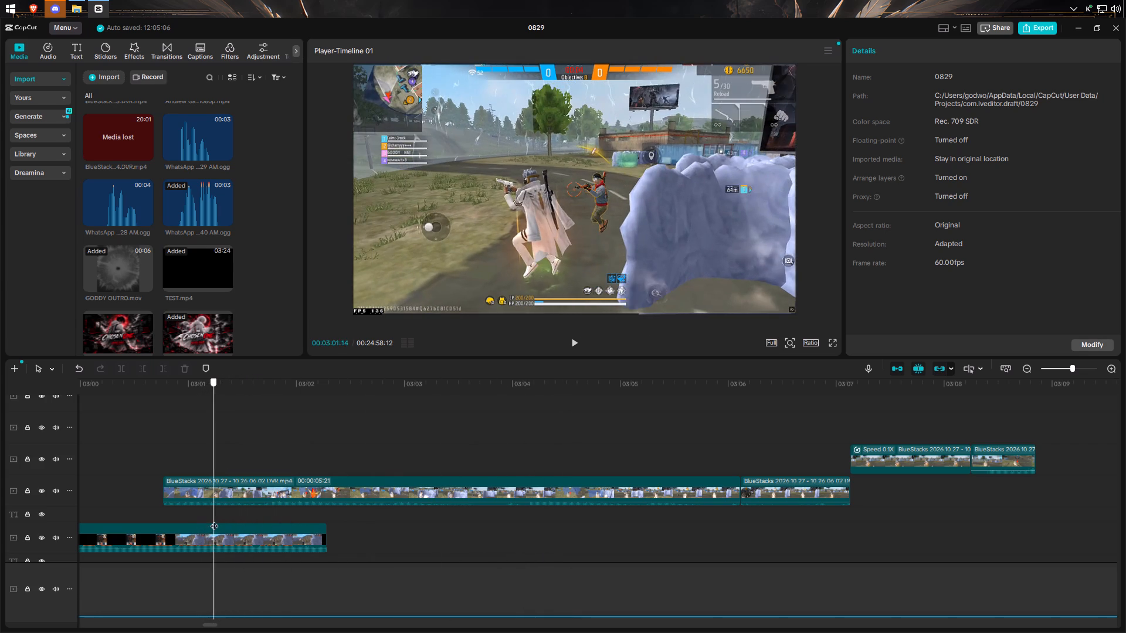
left_click_drag(214, 520, 225, 520)
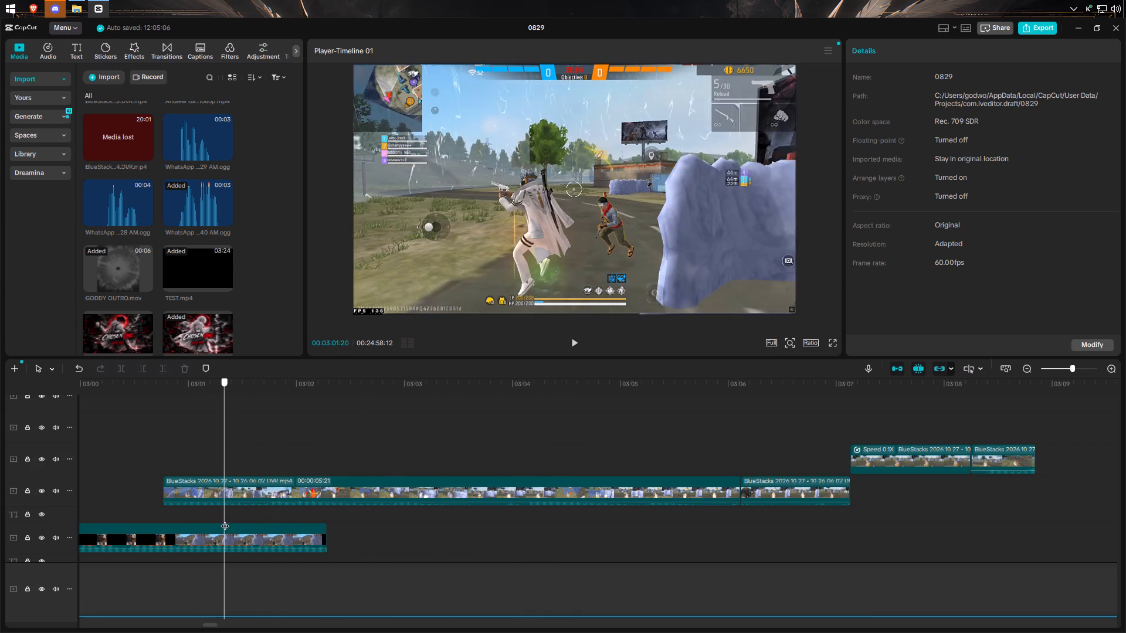
left_click_drag(225, 520, 223, 522)
left_click(233, 488)
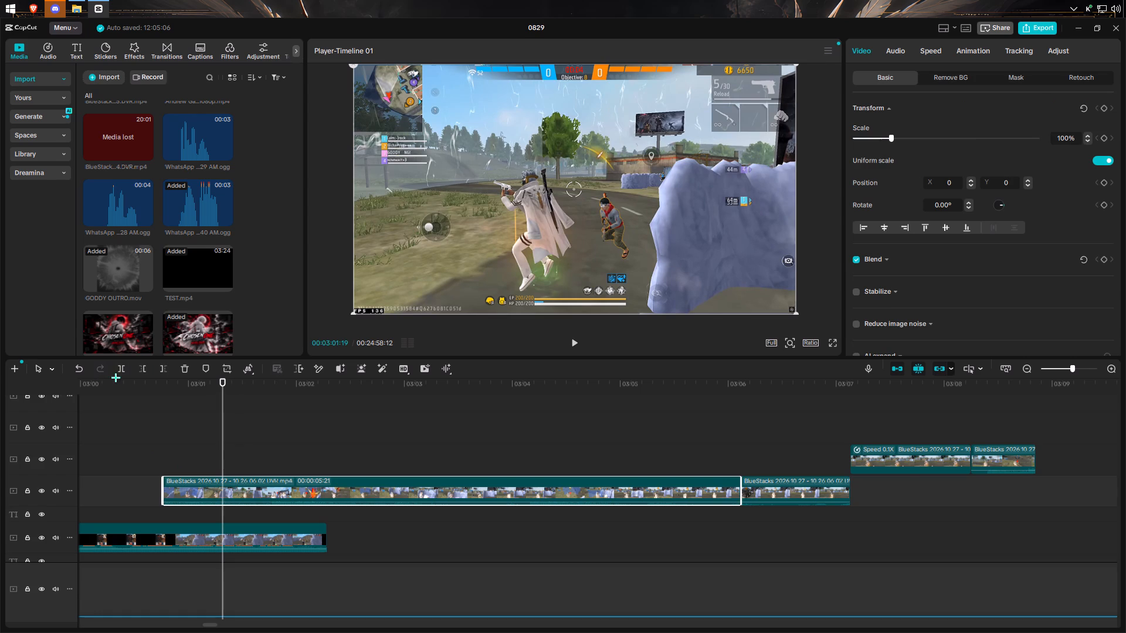
left_click(121, 370)
left_click_drag(223, 434, 293, 437)
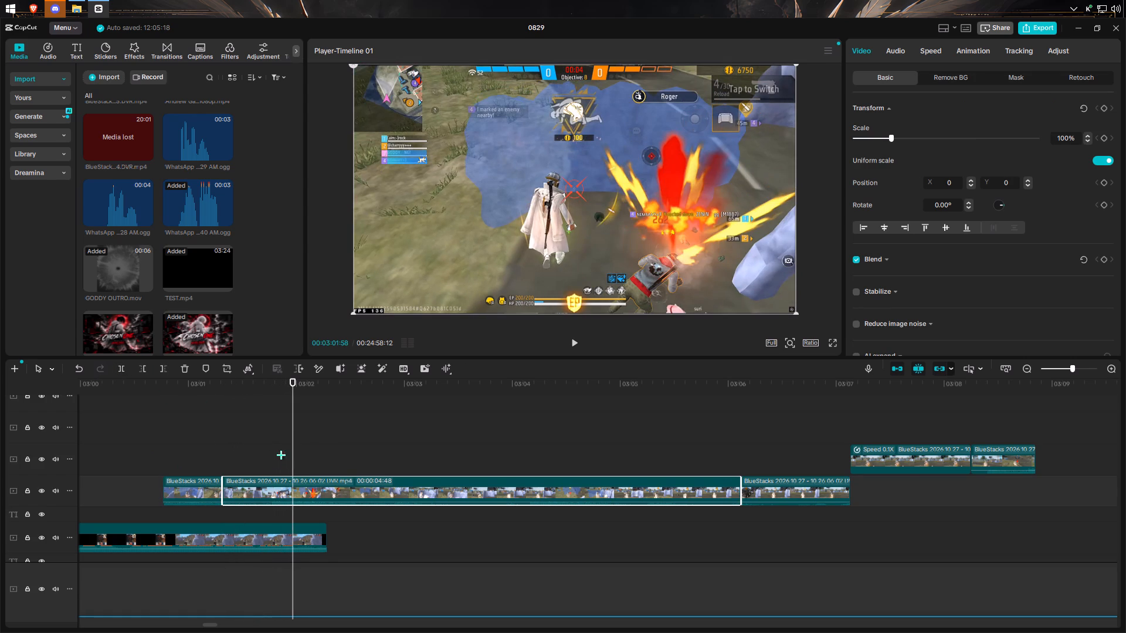
left_click(126, 372)
Copy the segment between 00:03:01:19 and 00:03:01:58 and paste it at the end of the last clip, 00:03:08:51.
left_click(269, 490)
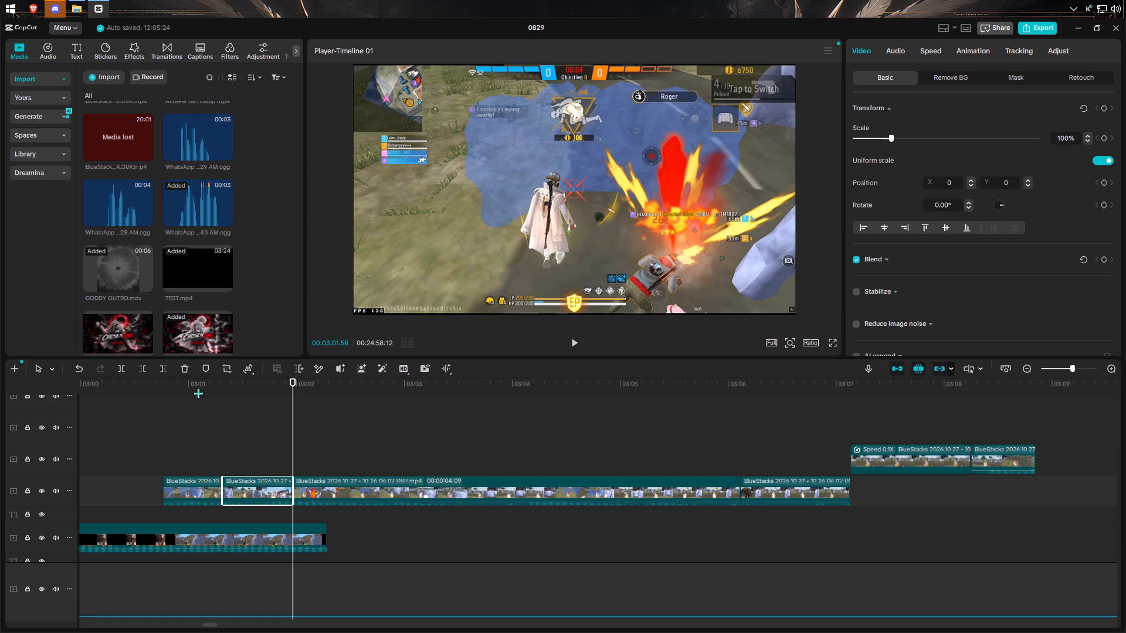
right_click(283, 495)
left_click(330, 188)
left_click(1046, 465)
left_click(1043, 467)
left_click_drag(1043, 467, 1037, 472)
right_click(1048, 457)
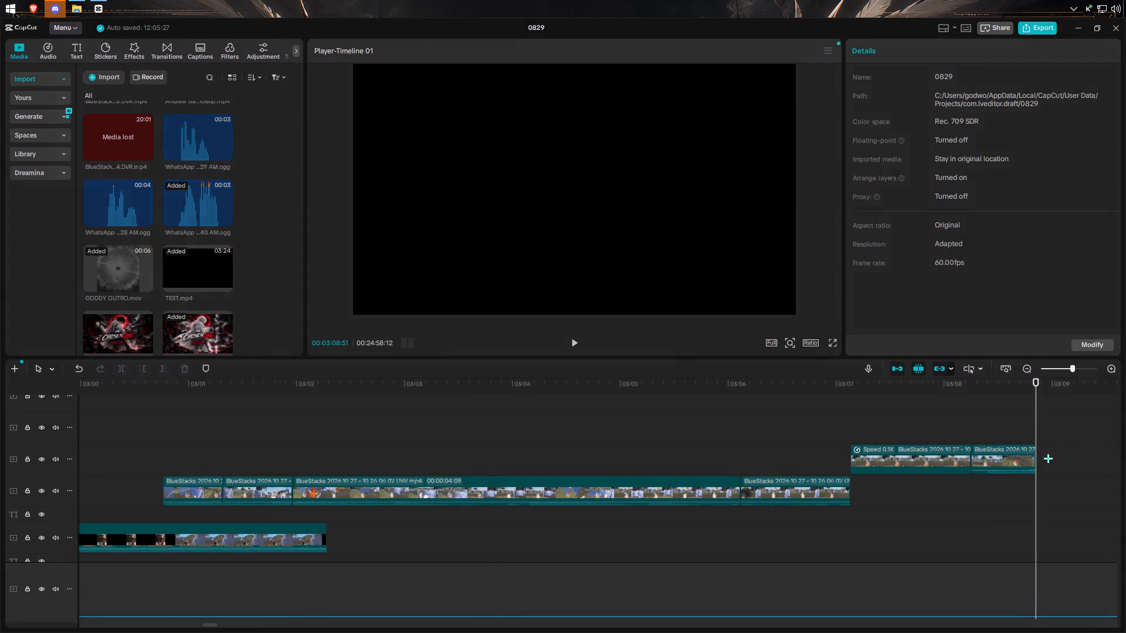
left_click(1052, 522)
Play into the pasted segment and shift it slightly earlier to start at about 00:03:08:46, overlapping the preceding clip's end.
left_click(807, 416)
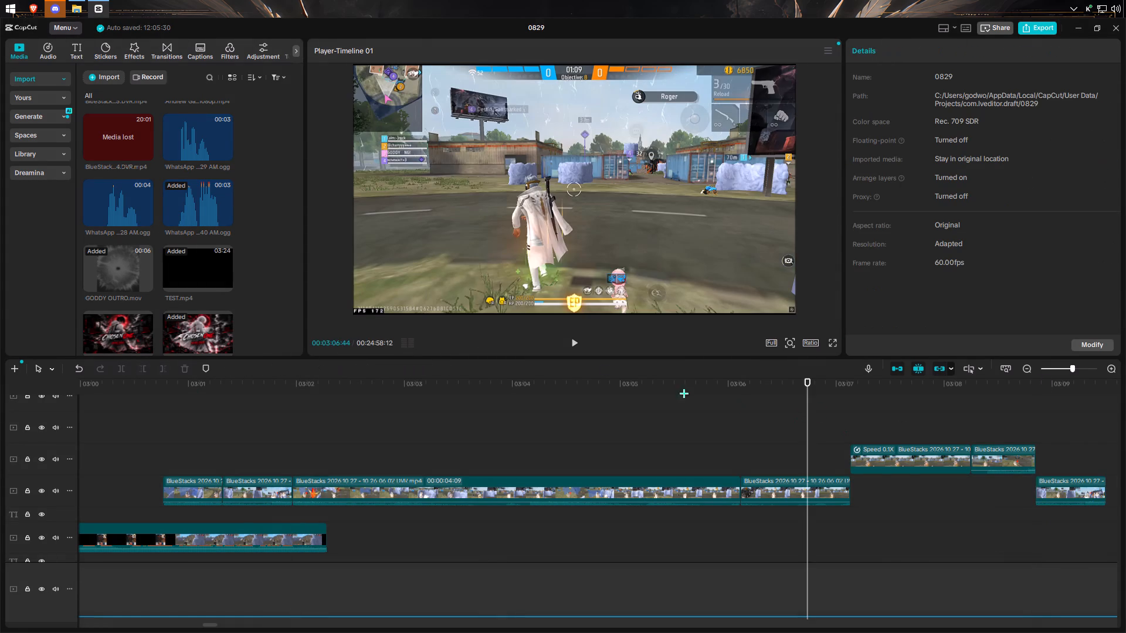
left_click(580, 348)
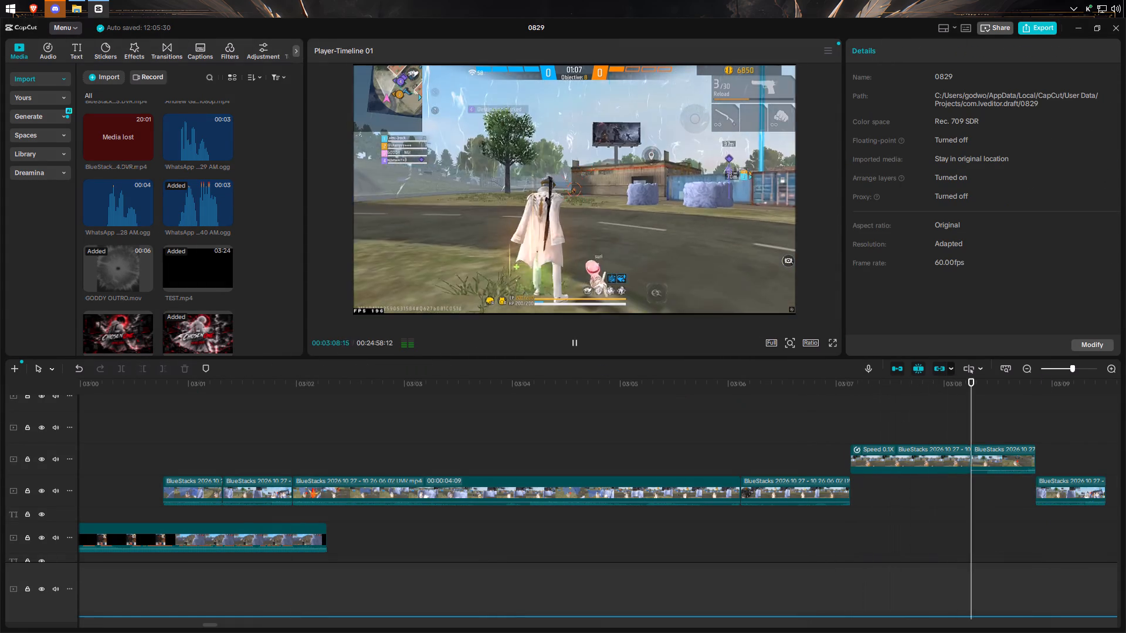
left_click(580, 348)
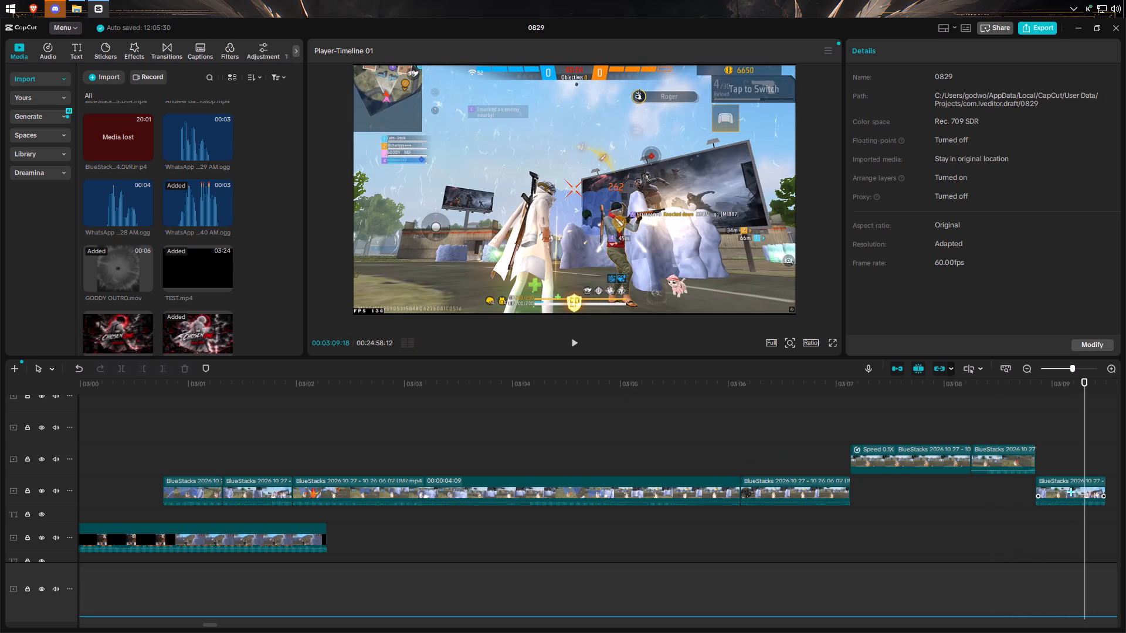
left_click_drag(1071, 492, 1062, 494)
Play the pasted segment to find its hit moment and split it at 00:03:09:23 and 00:03:09:18.
left_click(962, 525)
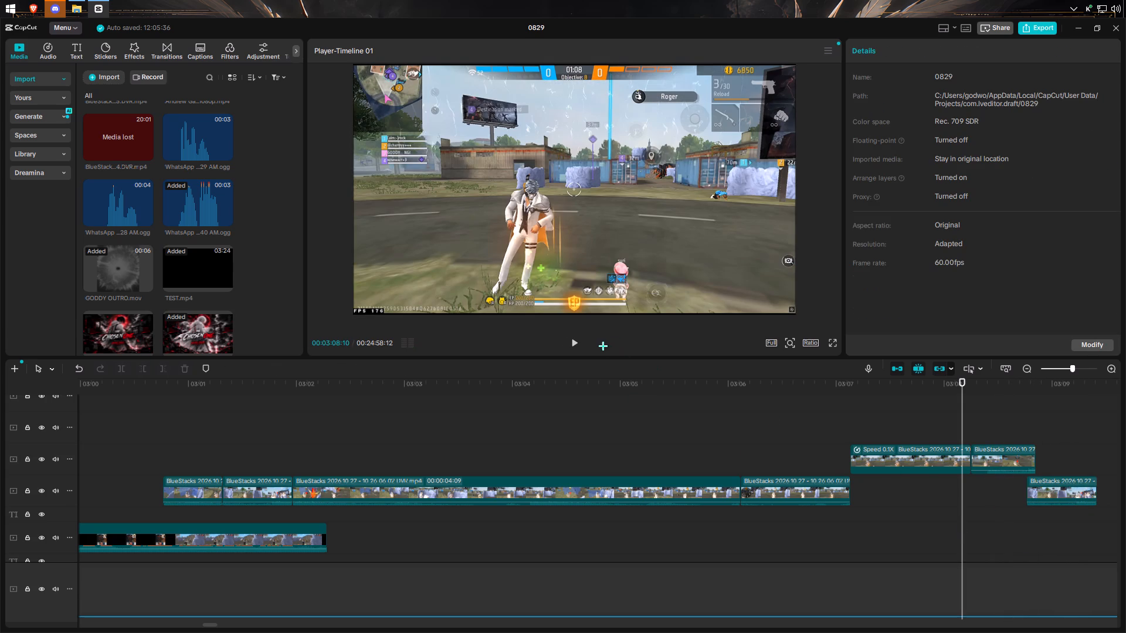
left_click(580, 351)
left_click(569, 342)
left_click(569, 342)
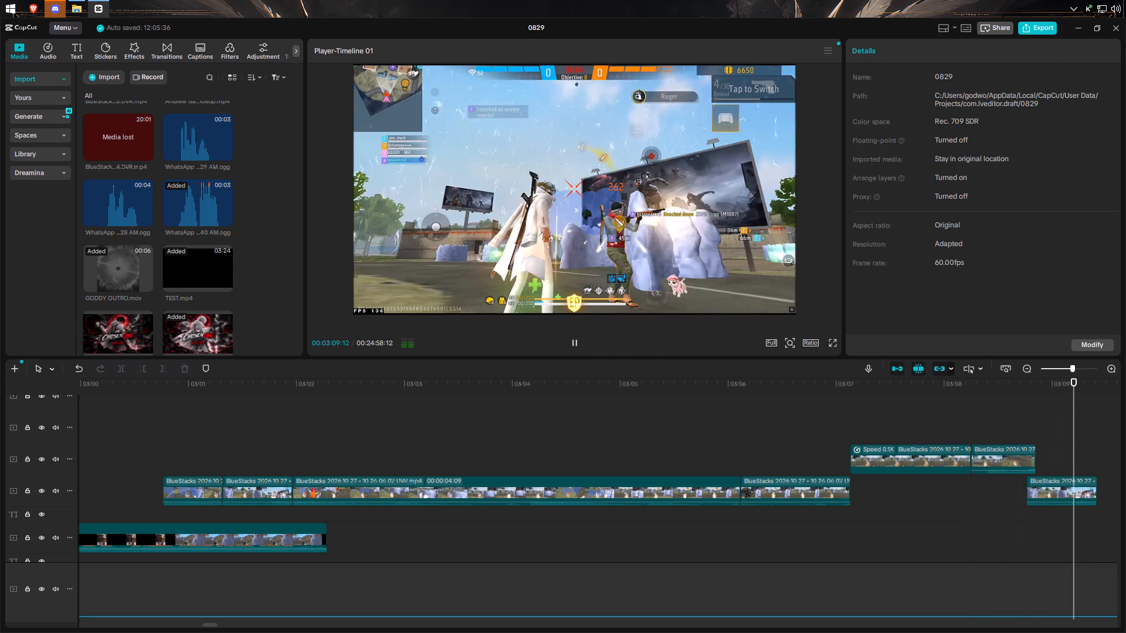
double_click(569, 342)
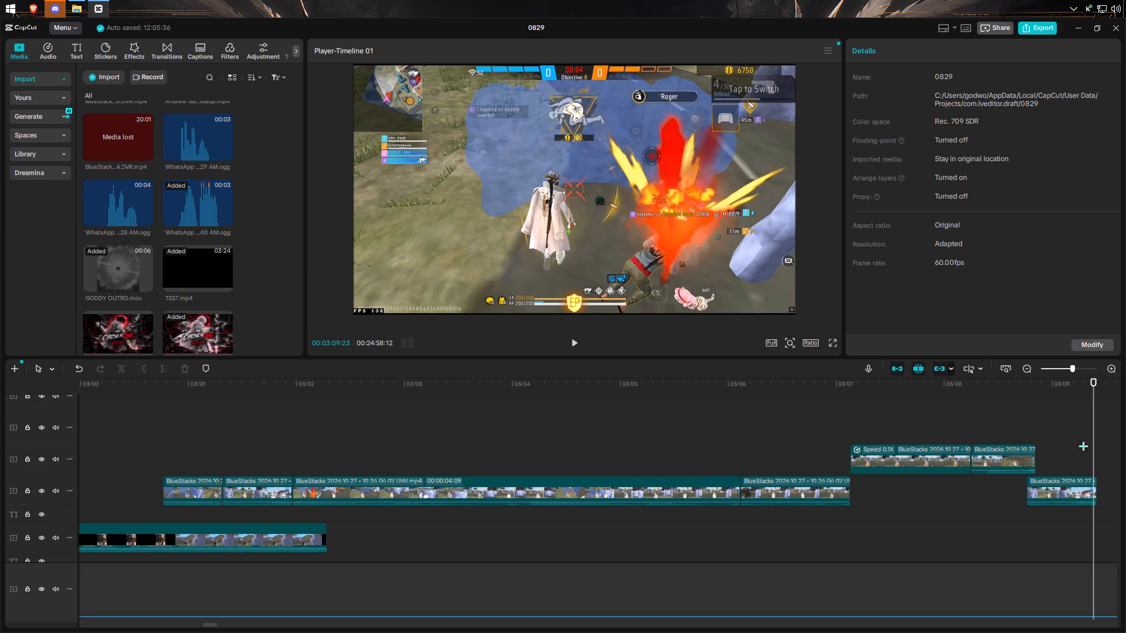
left_click(1041, 486)
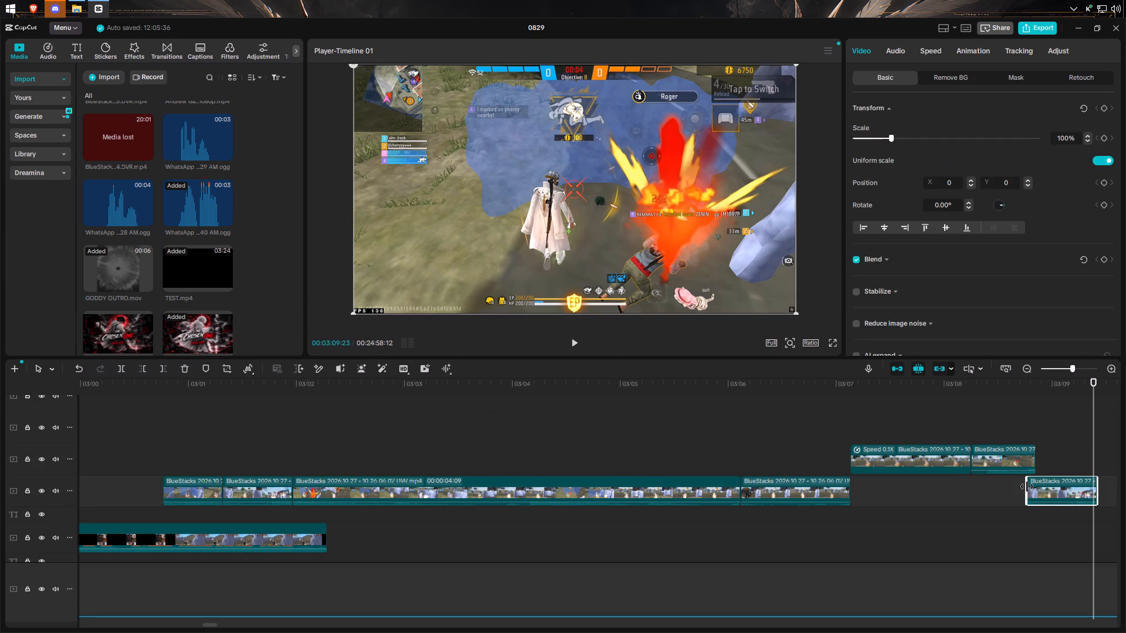
left_click(128, 367)
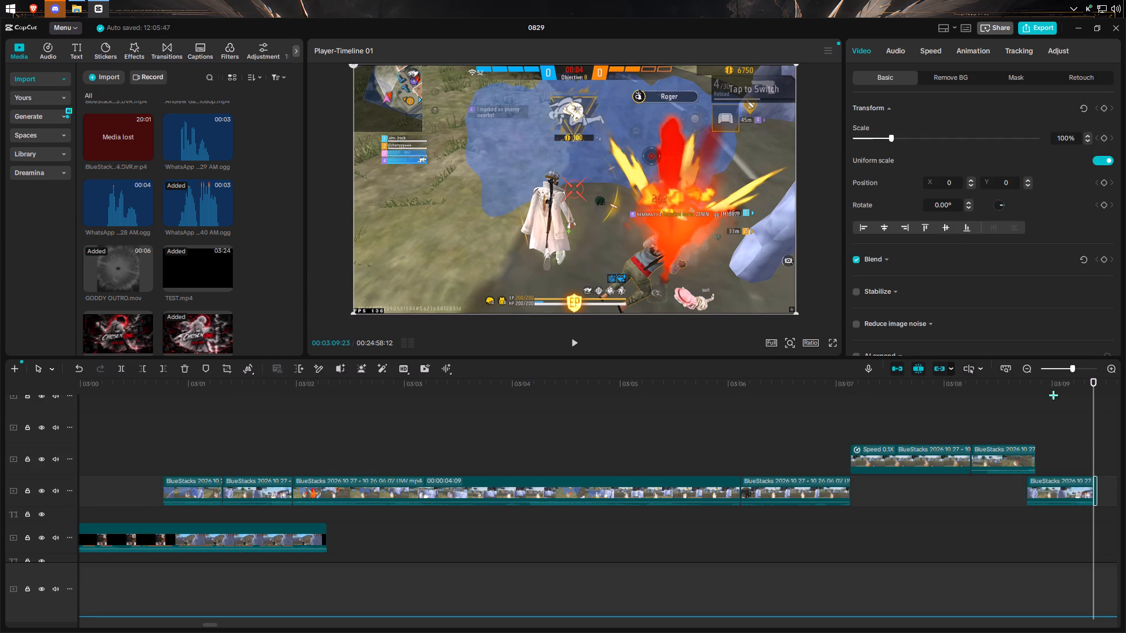
left_click_drag(1092, 443, 1085, 444)
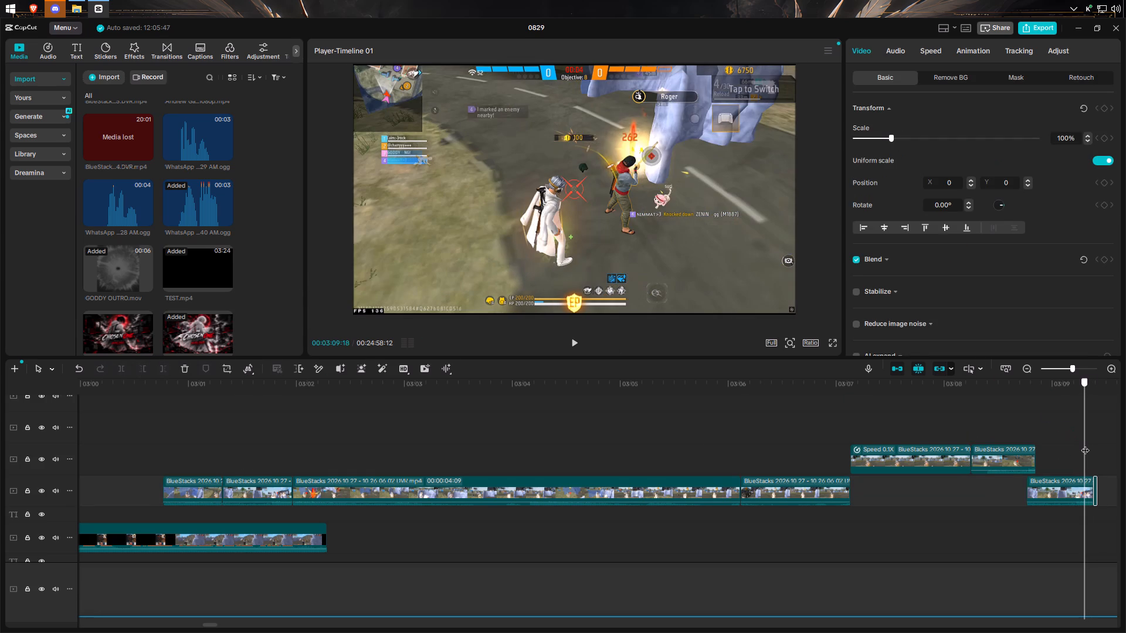
left_click_drag(1085, 444, 1085, 446)
left_click(1074, 494)
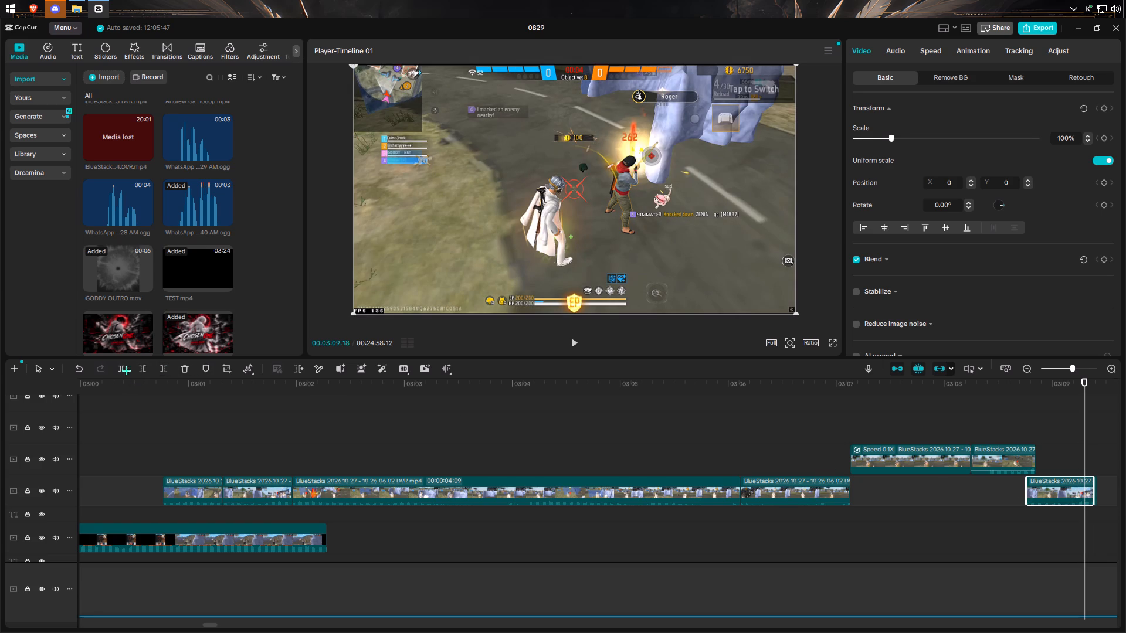
left_click(117, 363)
Slow the short piece starting at 00:03:09:18 to 0.10x and enable smooth slow-mo with Optical flow.
left_click(920, 54)
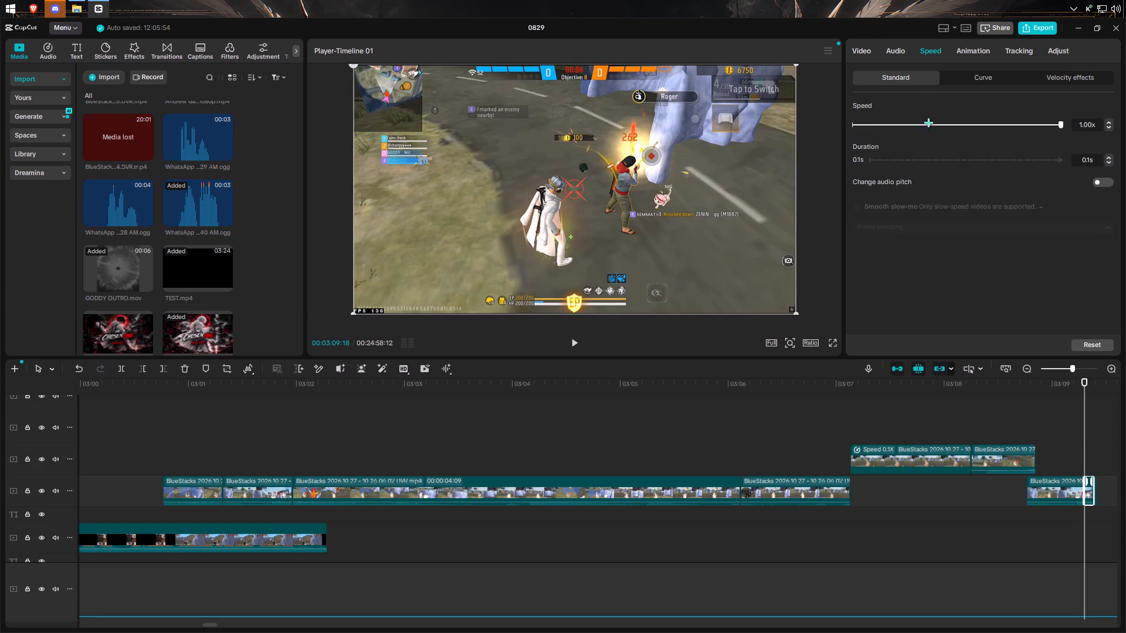
left_click_drag(921, 122, 791, 128)
left_click(856, 209)
left_click(881, 232)
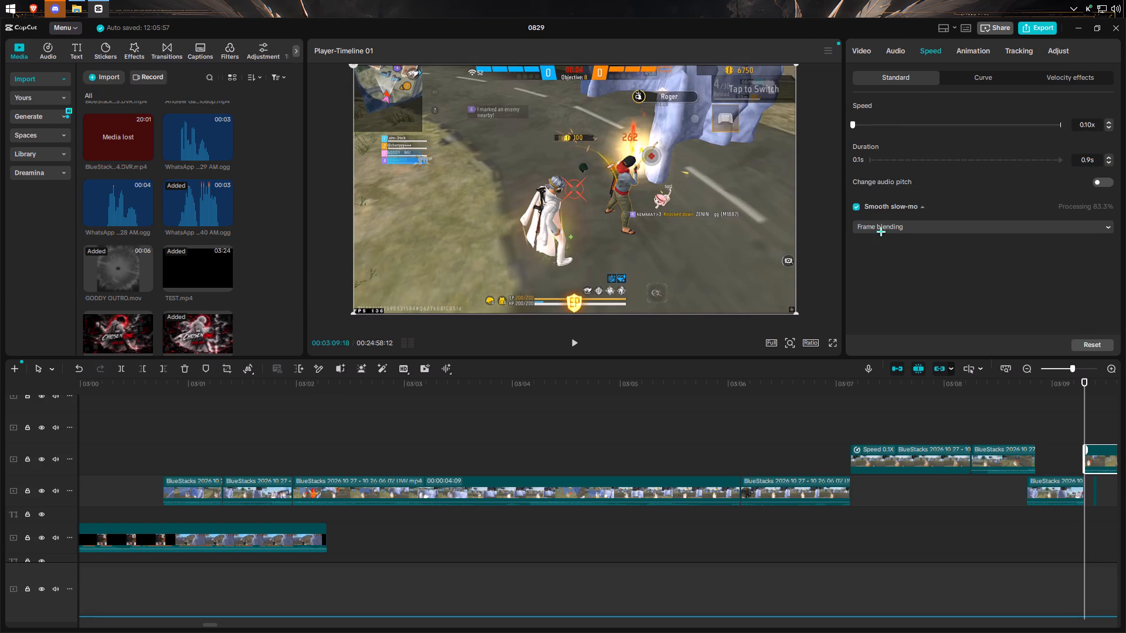
left_click(888, 279)
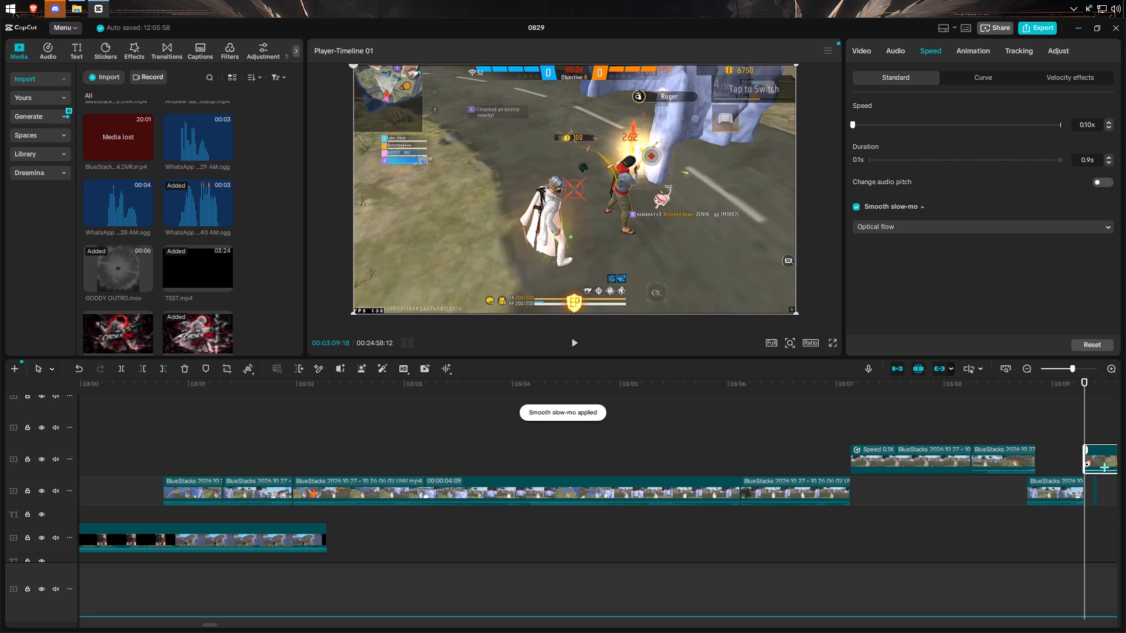
Play the ending from about 00:03:07 through the new slow-motion clip into the gap after it.
left_click_drag(1099, 471, 1103, 508)
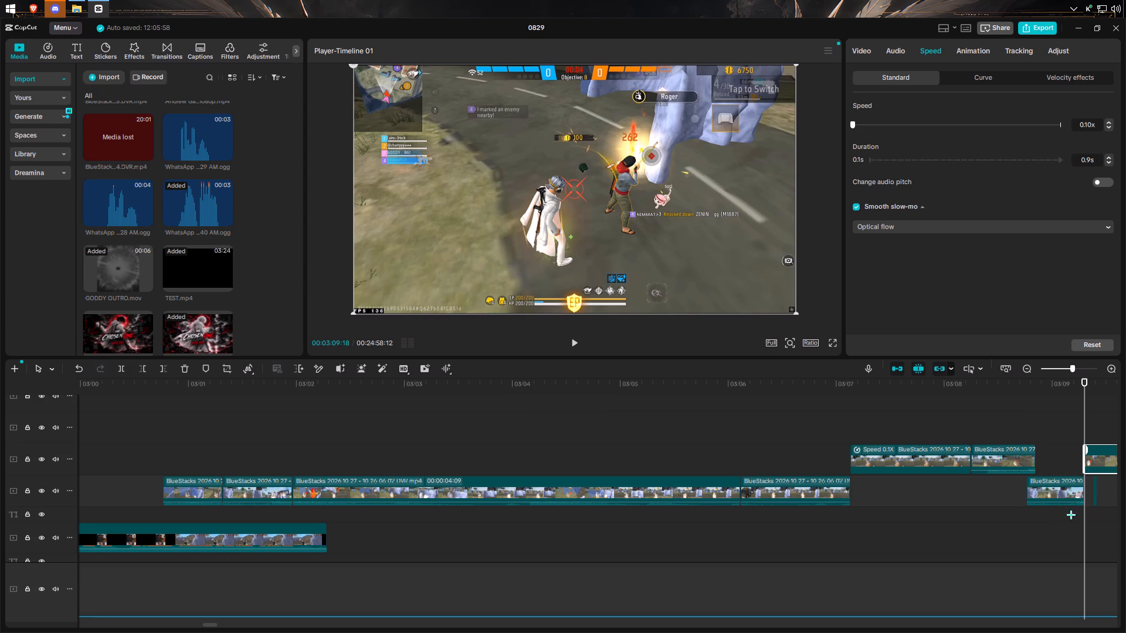
left_click(863, 414)
left_click(578, 344)
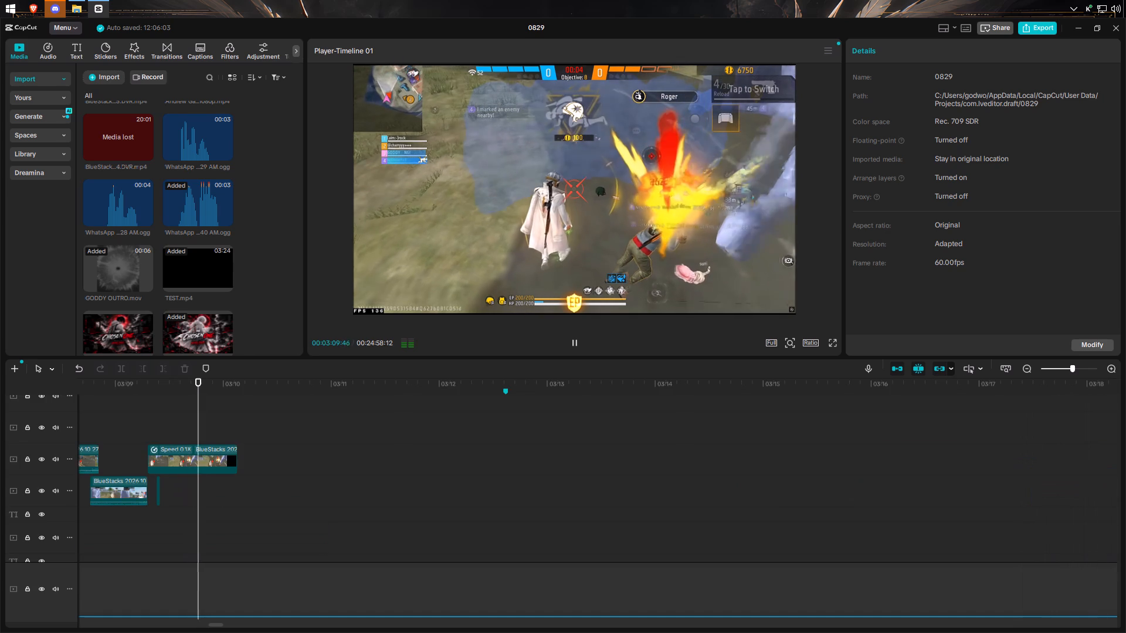
left_click(578, 344)
left_click(578, 344)
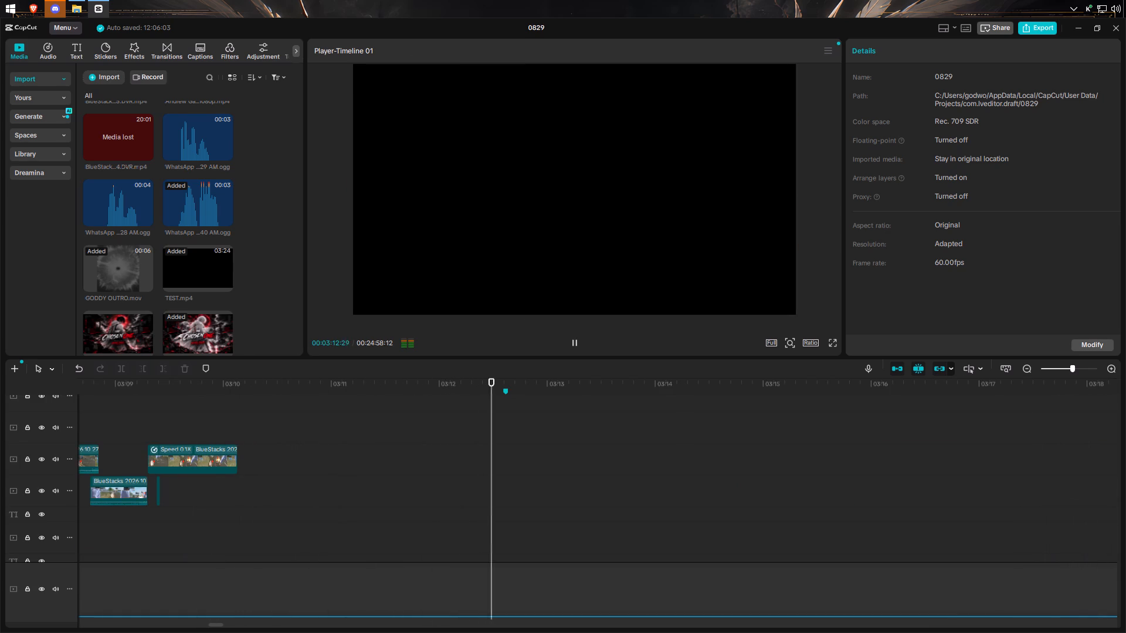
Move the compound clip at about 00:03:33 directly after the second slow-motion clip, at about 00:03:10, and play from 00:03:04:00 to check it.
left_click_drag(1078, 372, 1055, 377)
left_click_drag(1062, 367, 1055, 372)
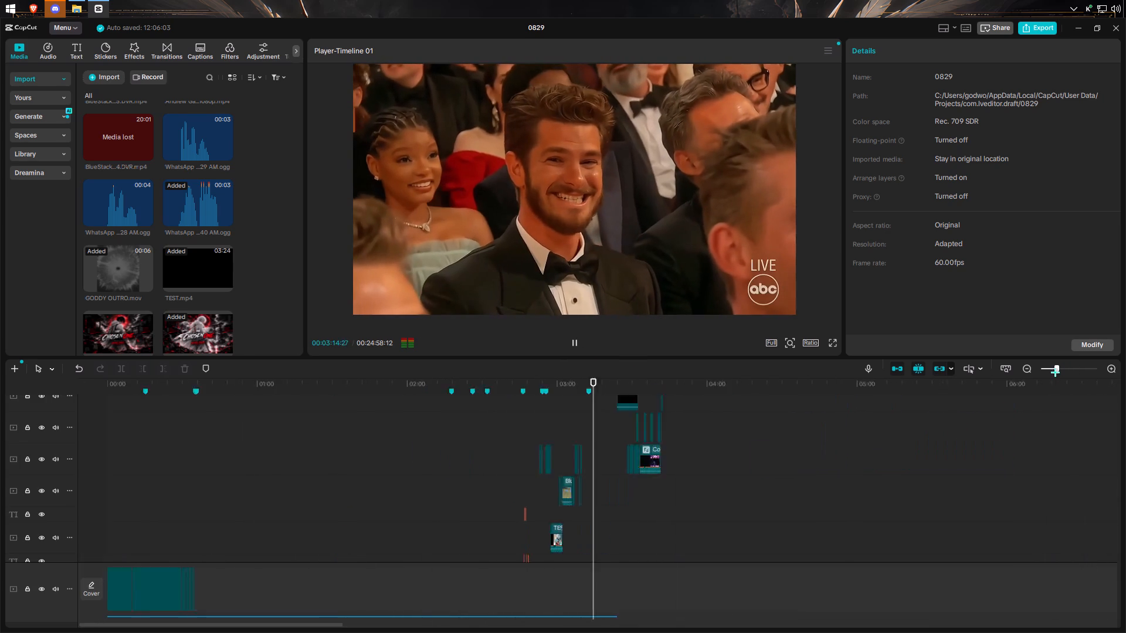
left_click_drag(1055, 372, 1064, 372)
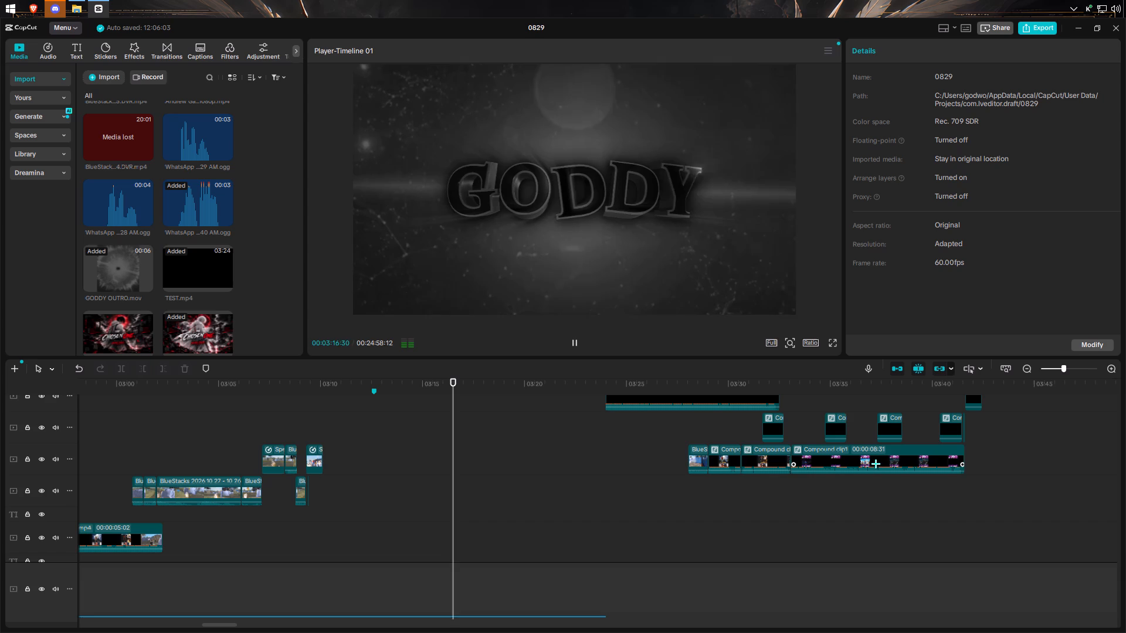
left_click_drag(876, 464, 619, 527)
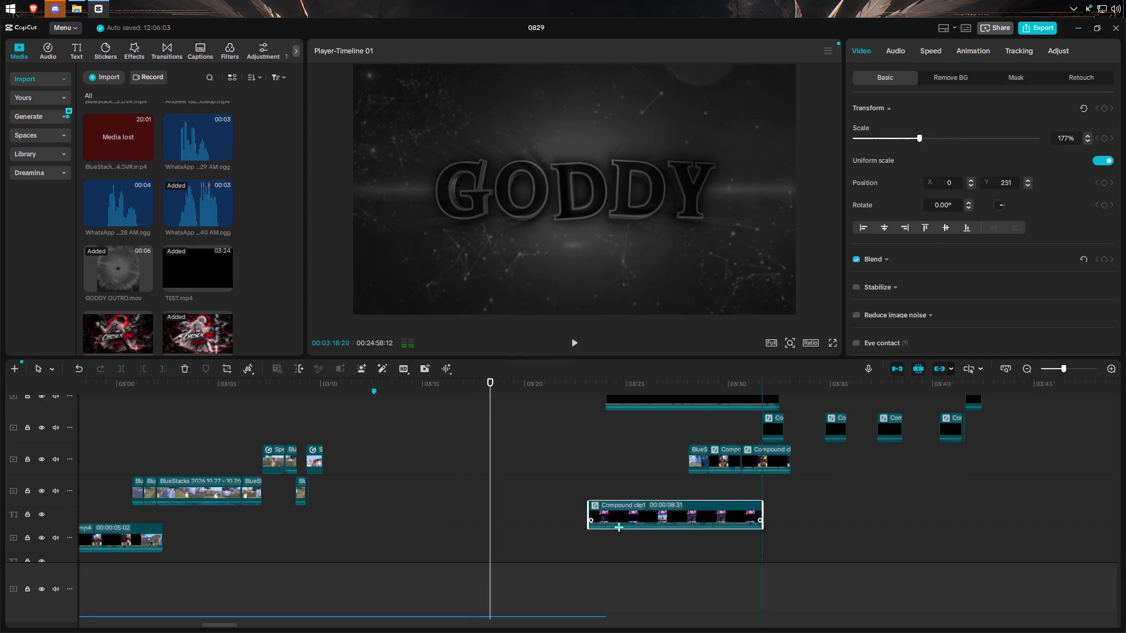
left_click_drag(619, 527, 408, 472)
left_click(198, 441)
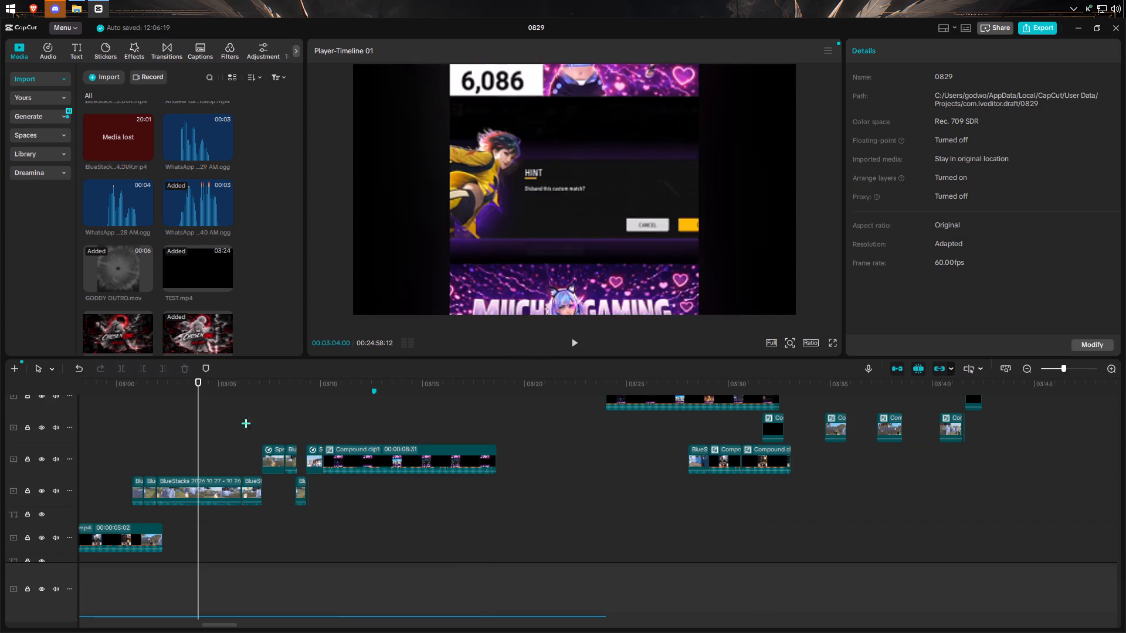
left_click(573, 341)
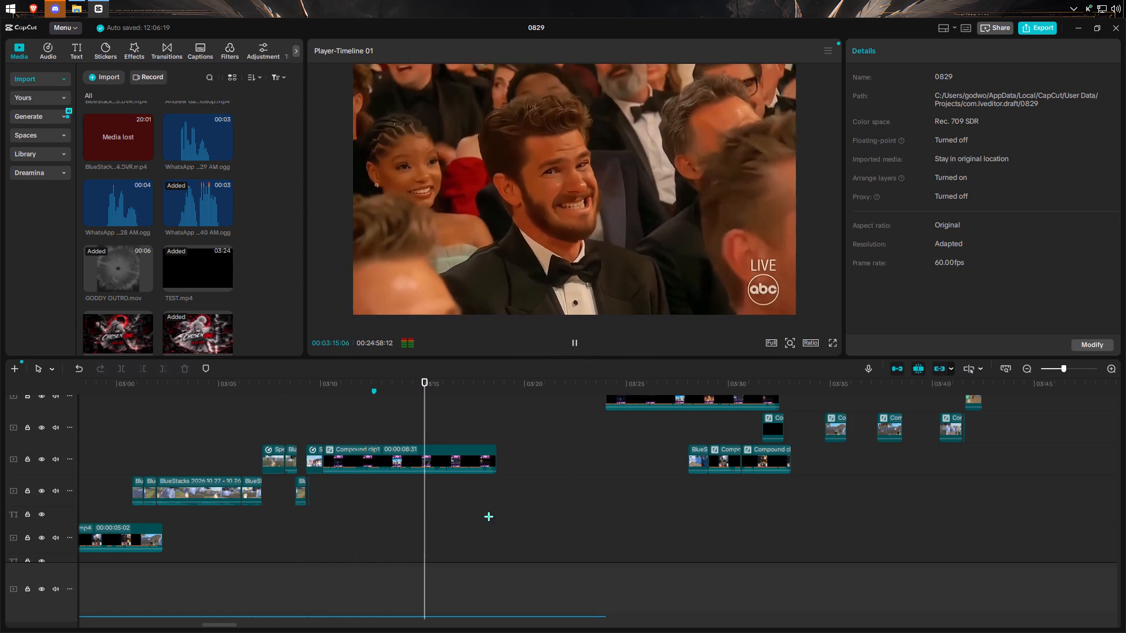
Move that compound clip onto the lower track, directly after the 00:00:05:02 clip, starting at about 00:03:02.
left_click_drag(406, 465, 279, 550)
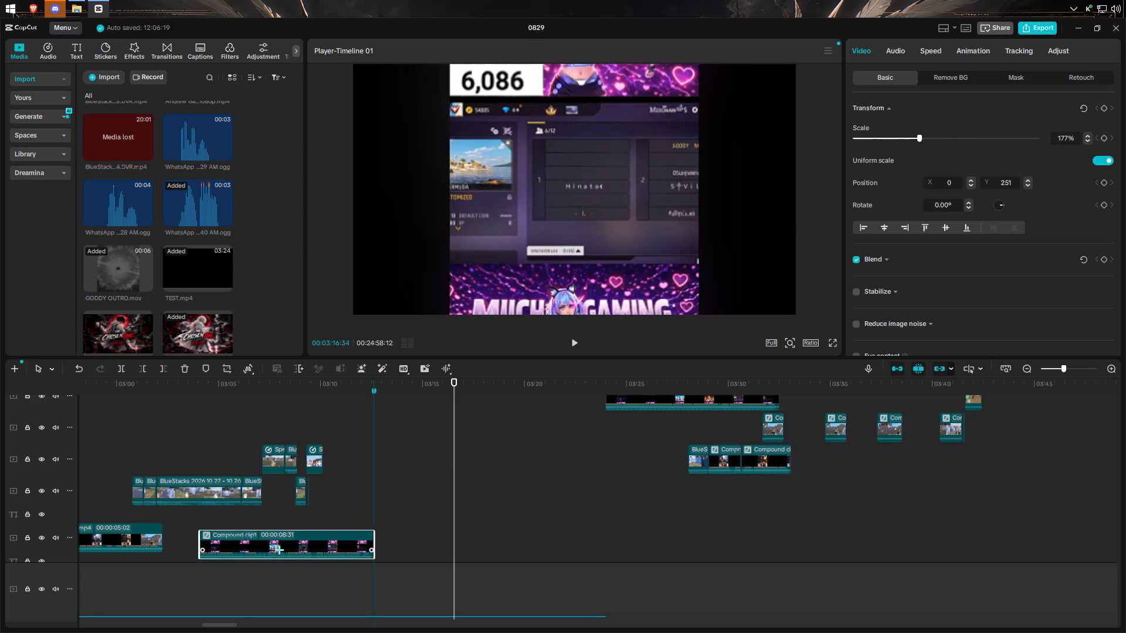
left_click_drag(279, 550, 247, 548)
Play the ending from 00:02:59:57 past the relocated compound clip into the outro to check the layering.
left_click(116, 413)
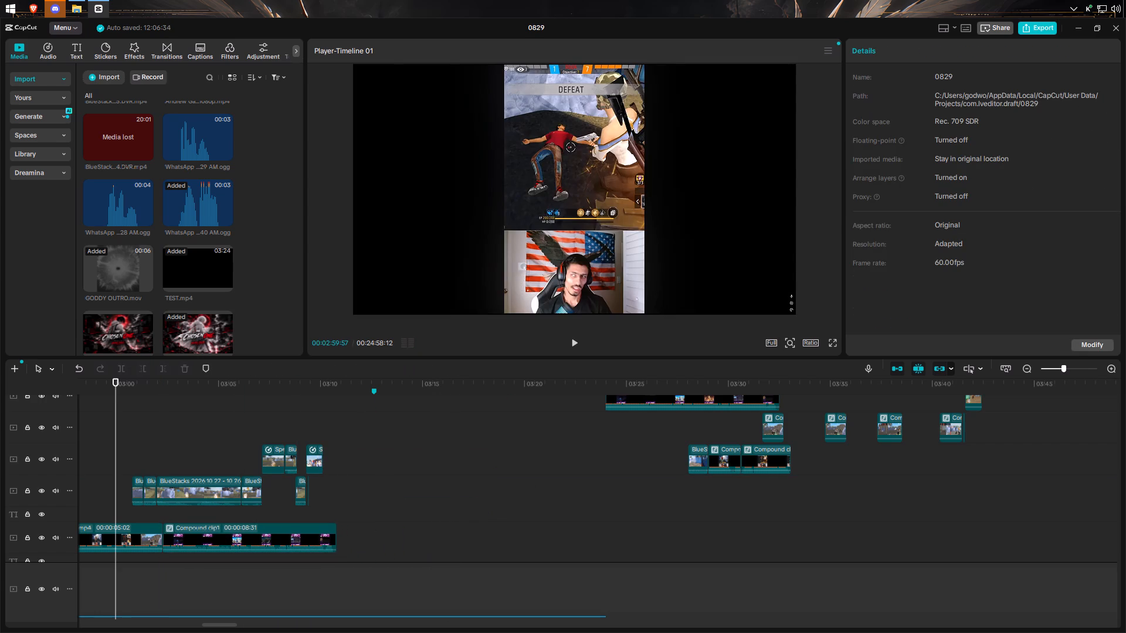
left_click(580, 342)
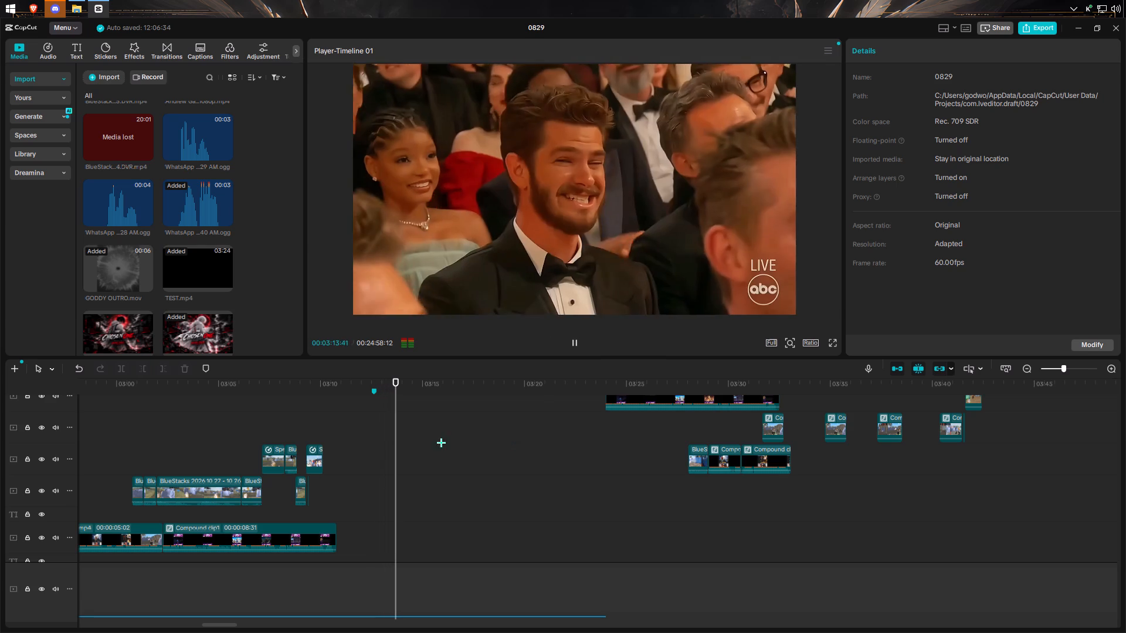
left_click(133, 437)
left_click_drag(133, 437, 124, 439)
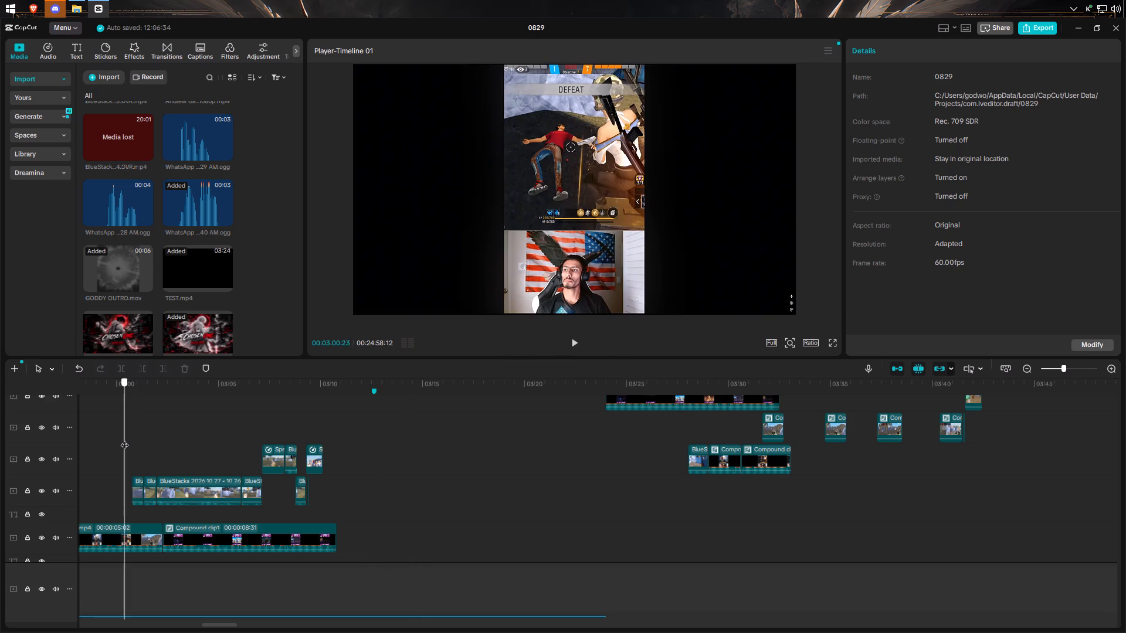
Examine the leftover compound clips from about 00:03:24:37 onward by playing through them across the upper tracks.
left_click_drag(124, 439, 652, 472)
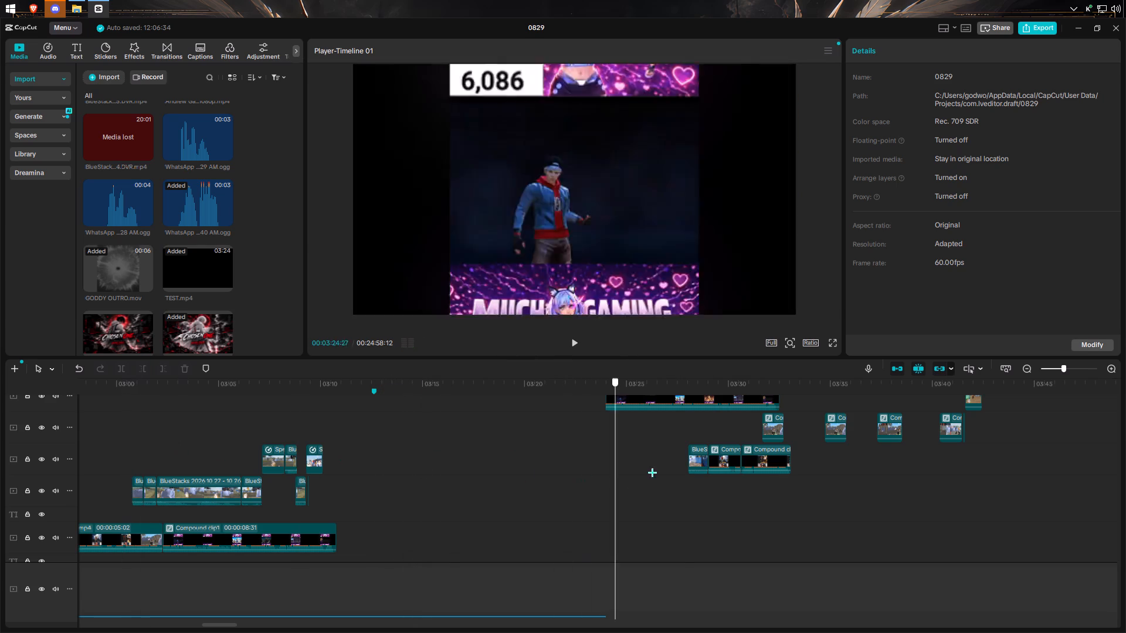
left_click_drag(652, 472, 620, 453)
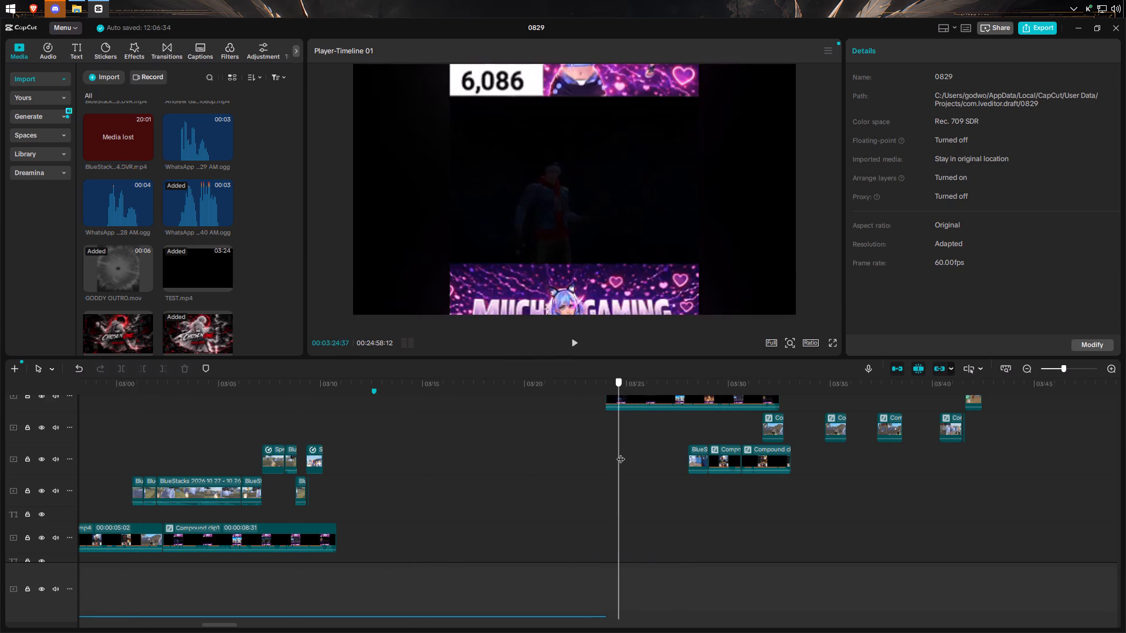
left_click_drag(620, 453, 619, 460)
scroll(619, 490, "up", 4)
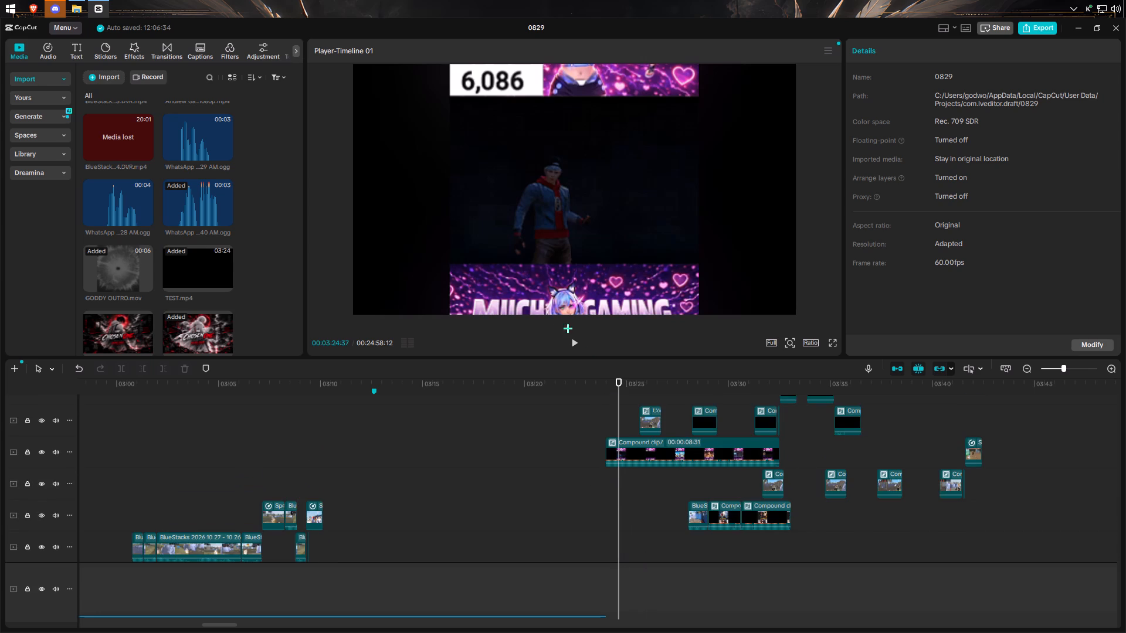
left_click(568, 344)
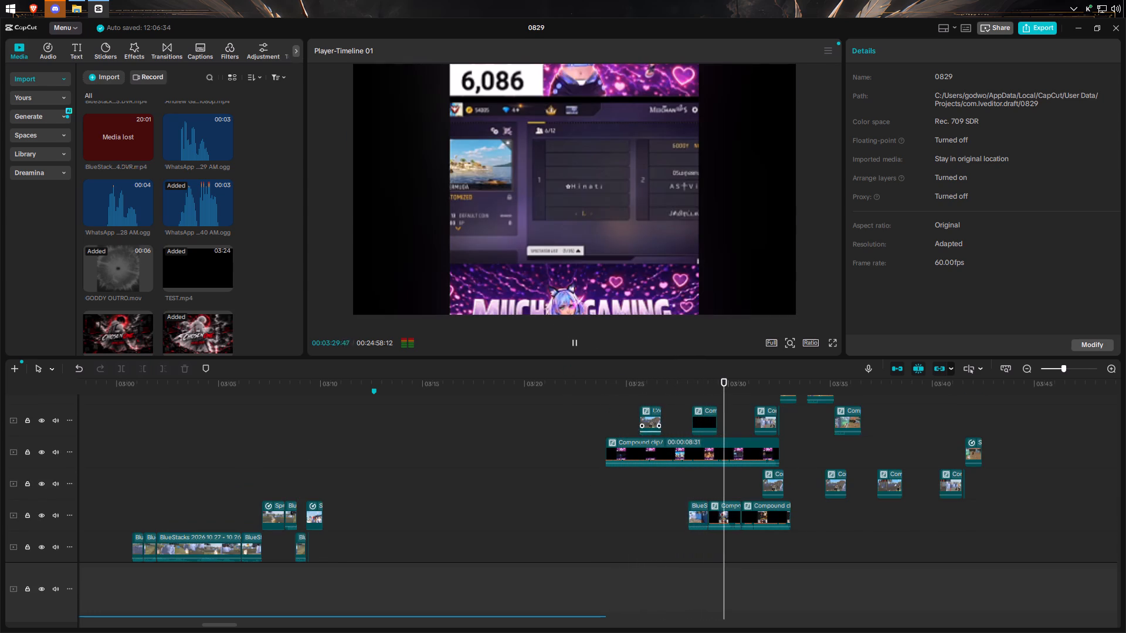
scroll(649, 458, "up", 2)
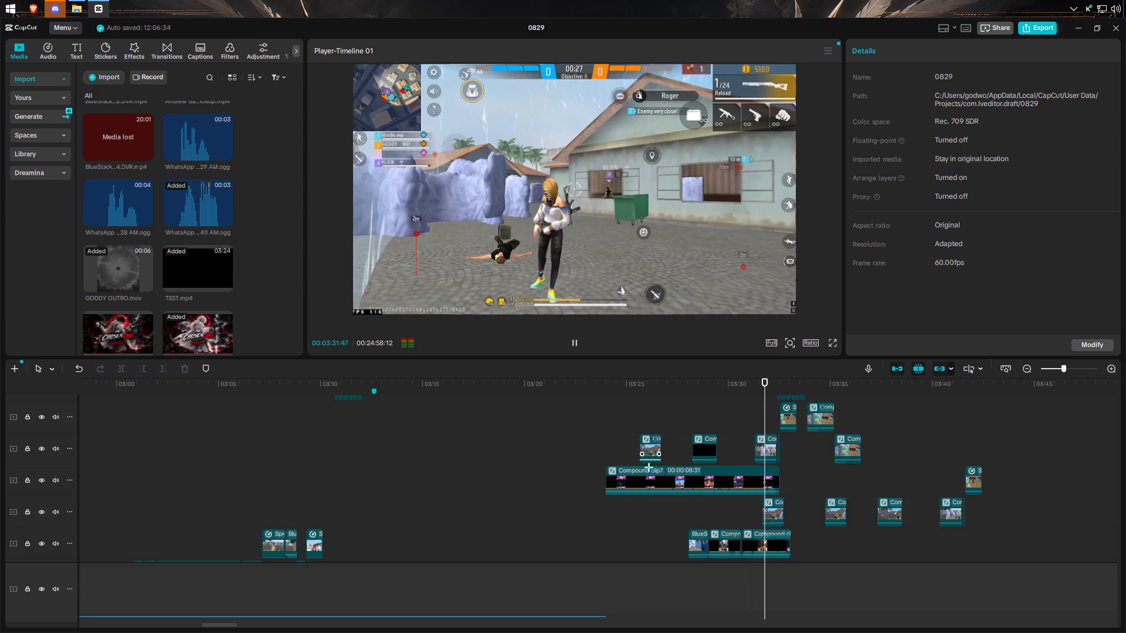
scroll(649, 485, "up", 3)
scroll(612, 434, "down", 4)
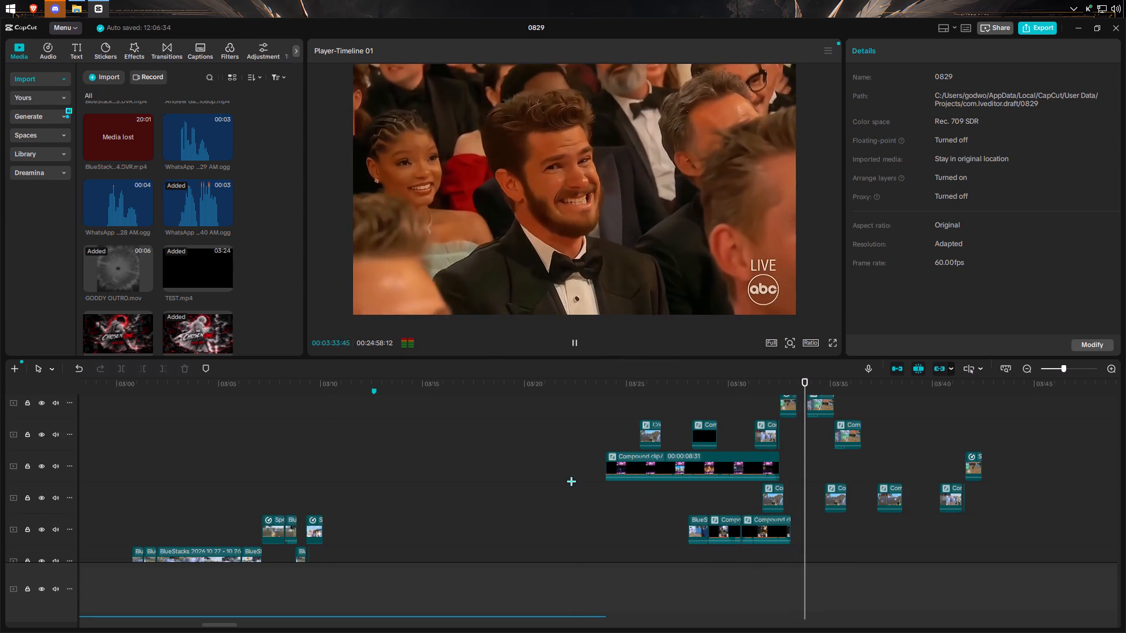
left_click(571, 481)
Review the earlier part of the video between about 00:01:17 and 00:01:55, playing the Sensi Pack section in full screen.
left_click(223, 409)
left_click_drag(223, 409, 12, 446)
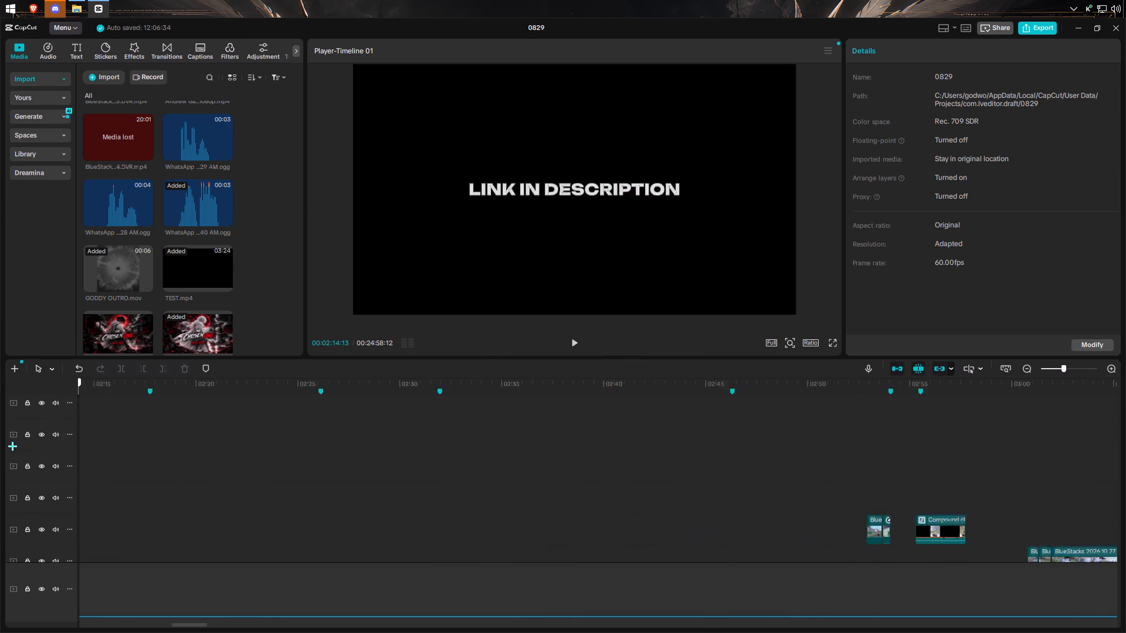
left_click_drag(12, 446, 501, 439)
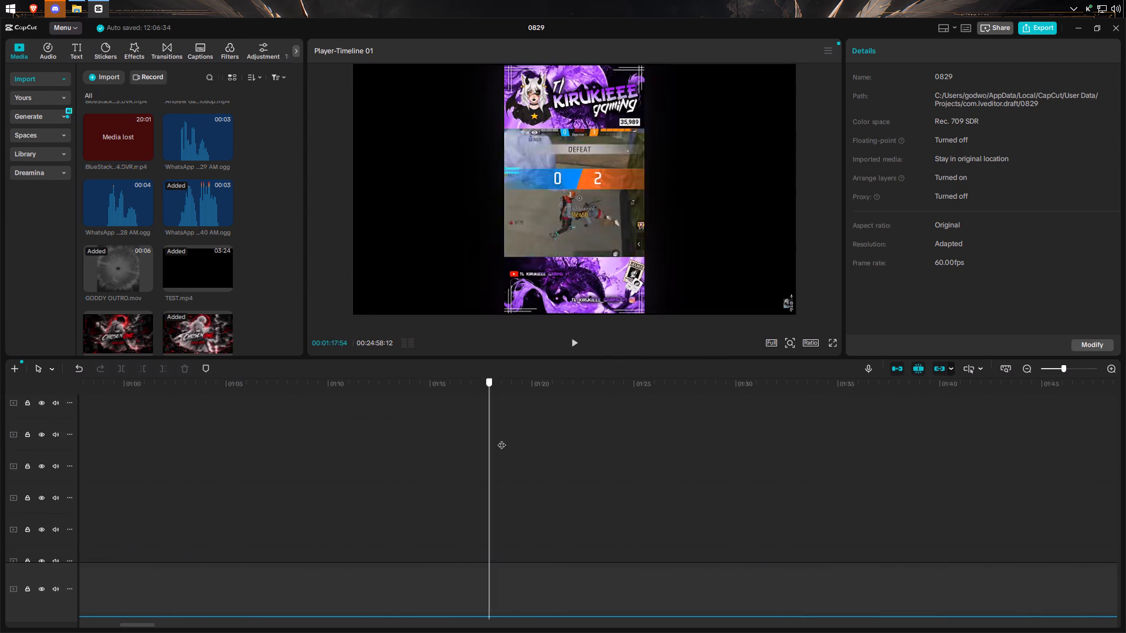
left_click_drag(501, 439, 1125, 529)
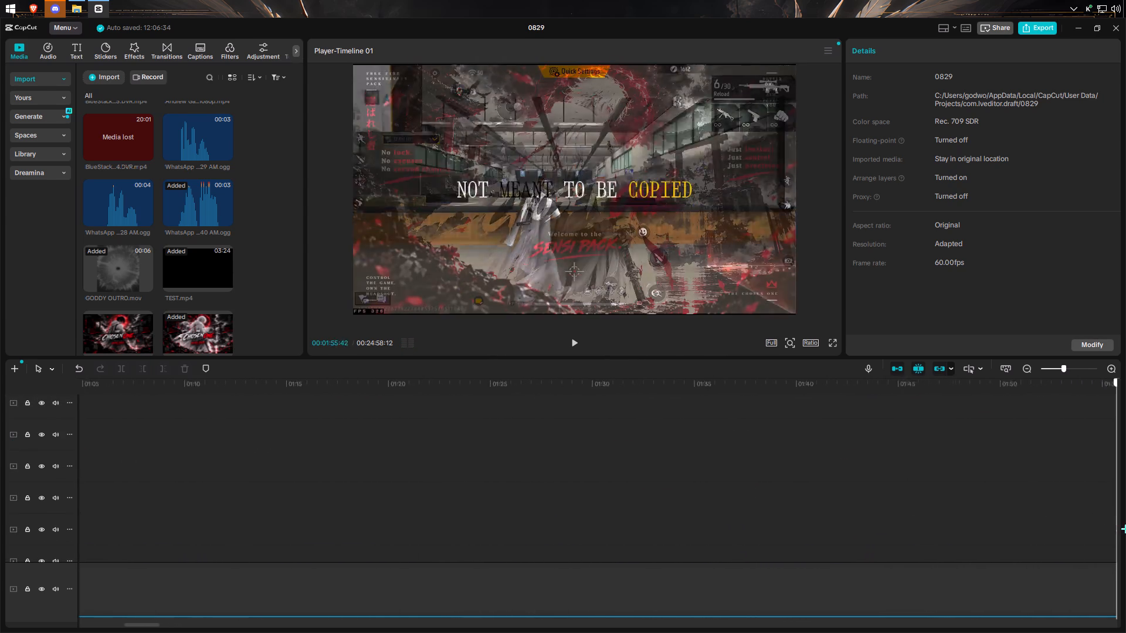
left_click_drag(1125, 529, 485, 501)
left_click(576, 341)
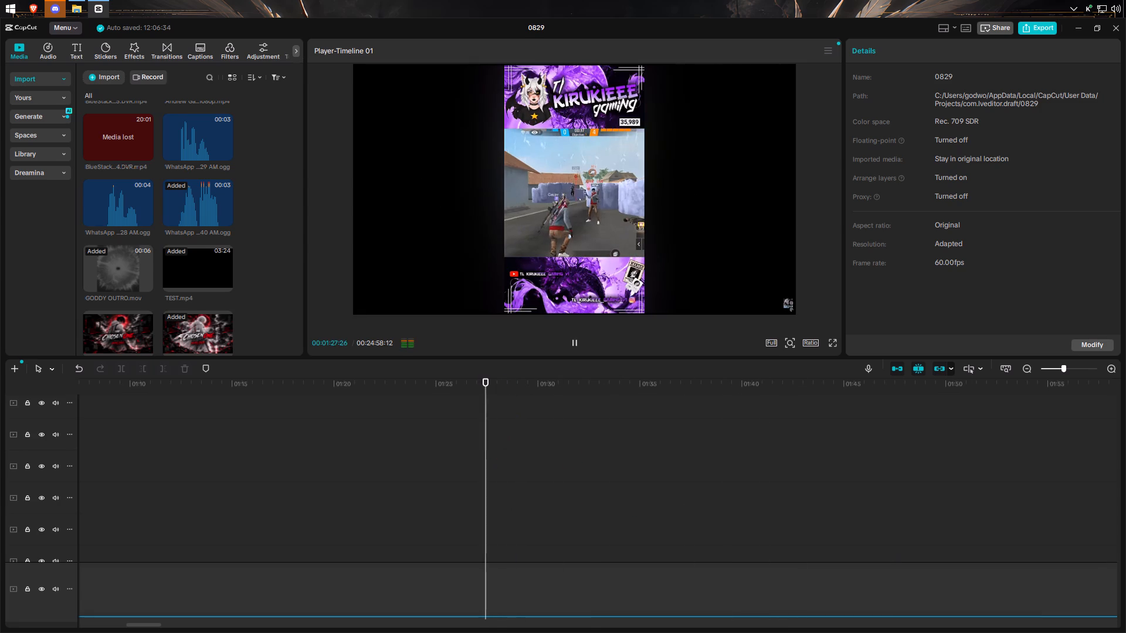
left_click(591, 488)
left_click(566, 339)
left_click(575, 342)
left_click(818, 525)
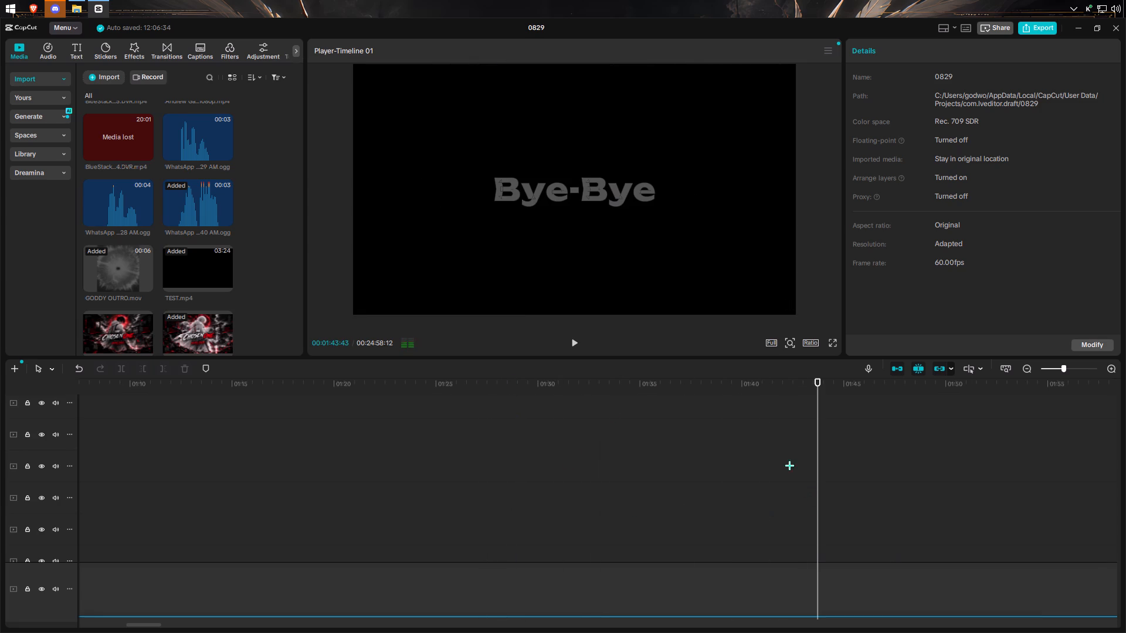
left_click(569, 344)
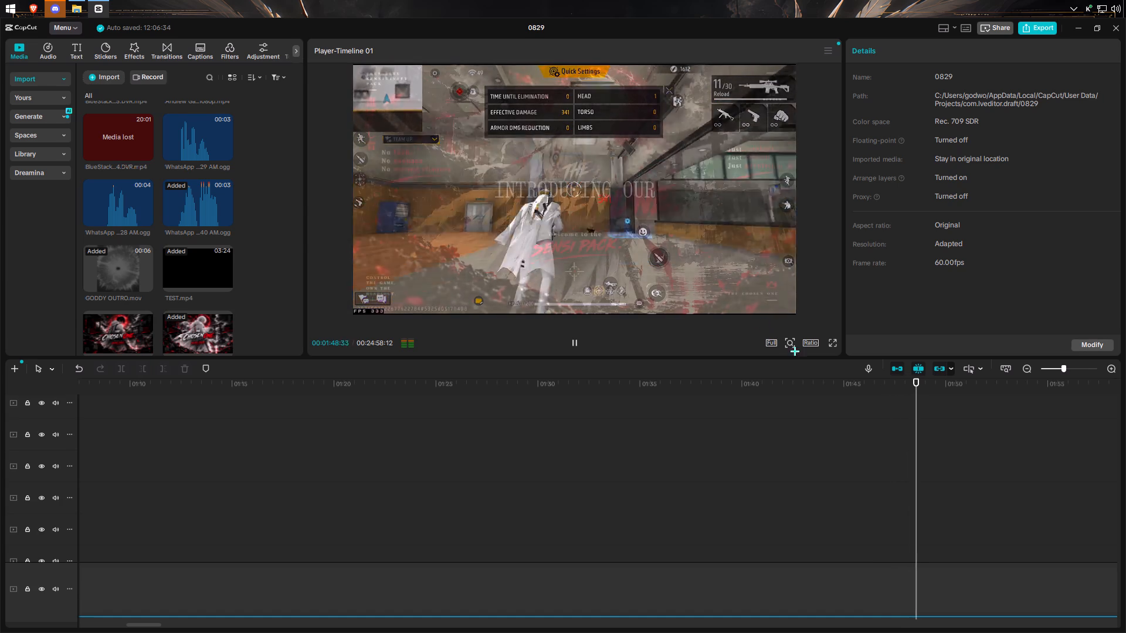
left_click(830, 346)
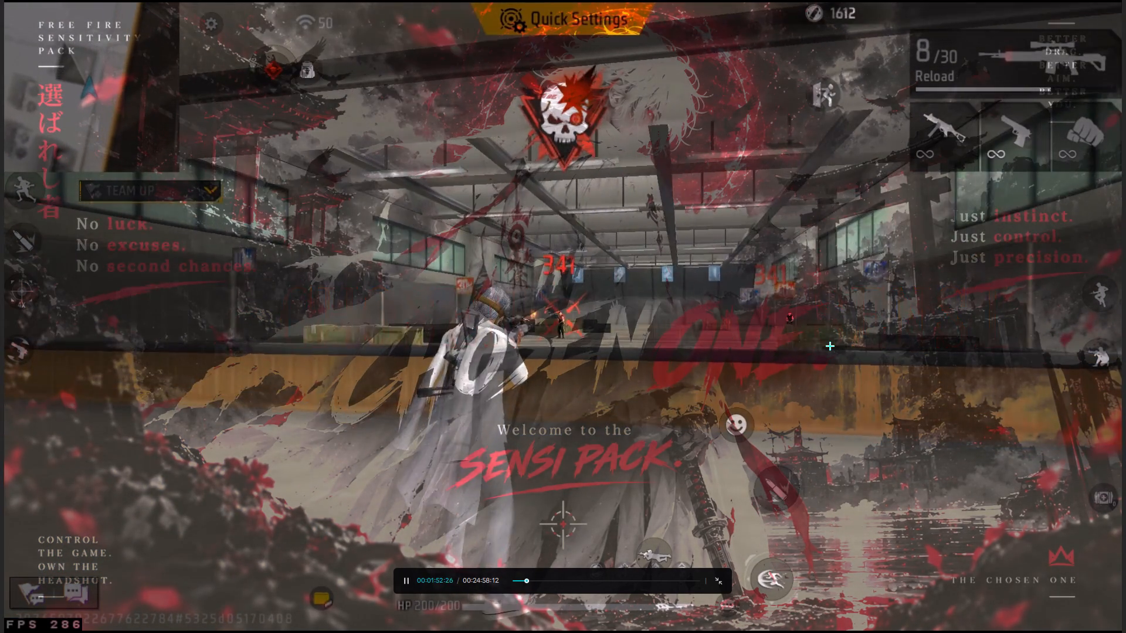
key("alt+Tab")
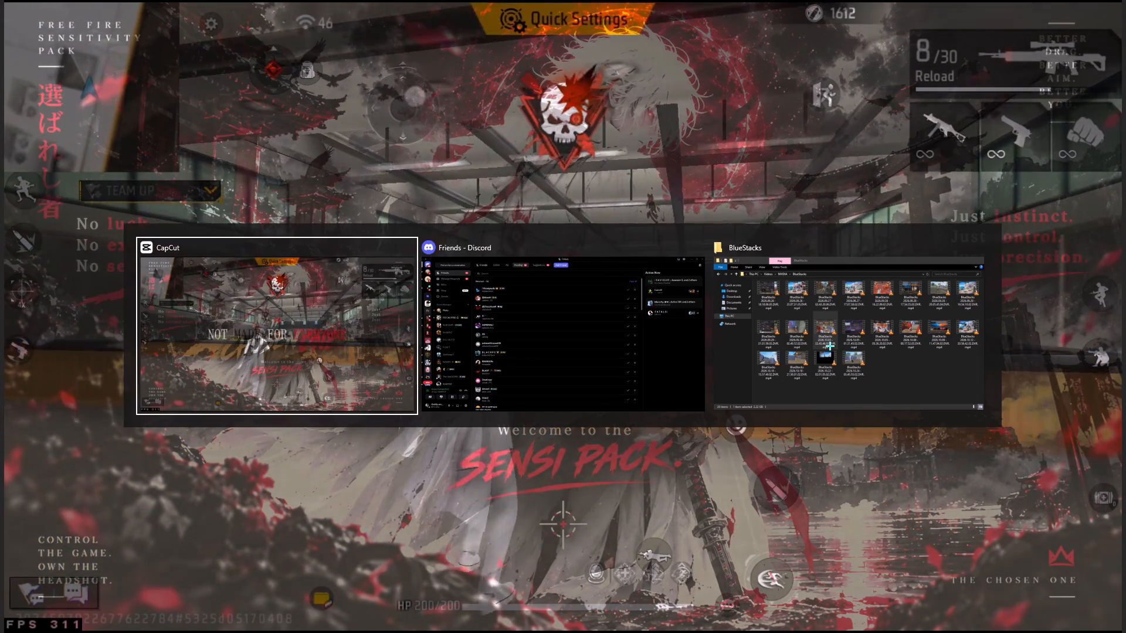
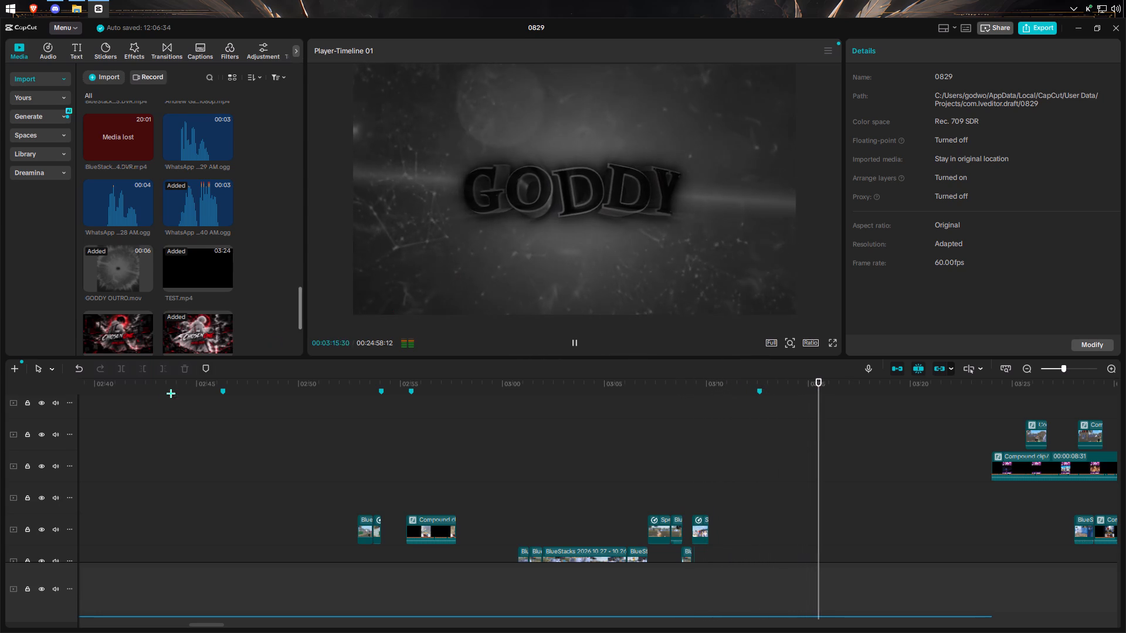
Undo the recent ending edits until no clips remain between the compound clip at about 02:55 and the outro compound clips.
triple_click(81, 363)
triple_click(81, 363)
left_click(81, 363)
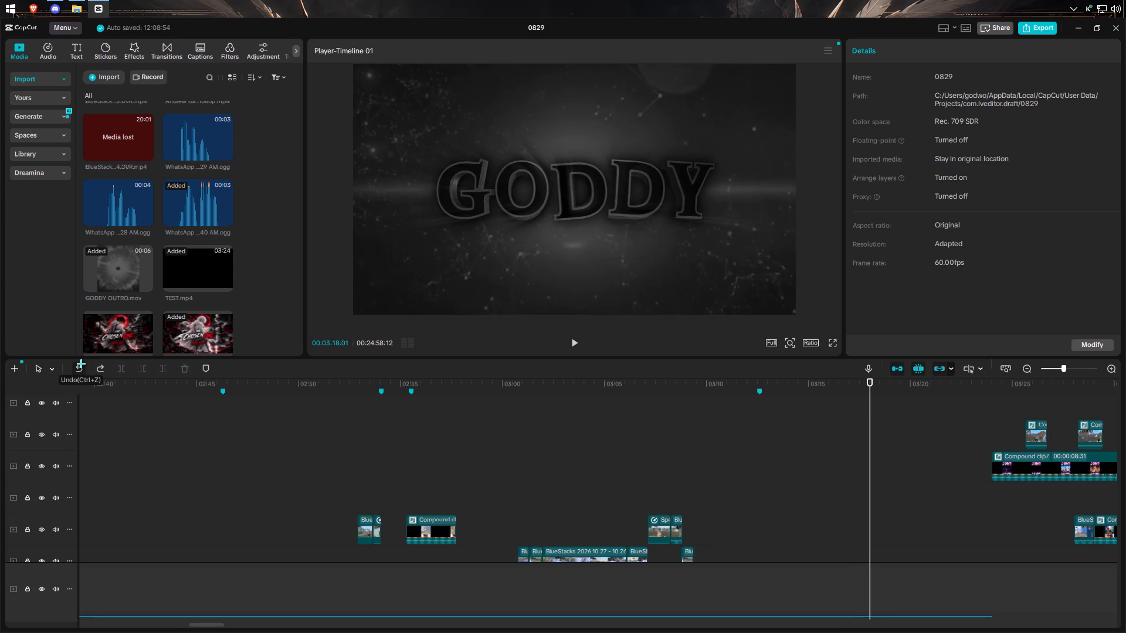
triple_click(81, 363)
triple_click(81, 363)
triple_click(81, 363)
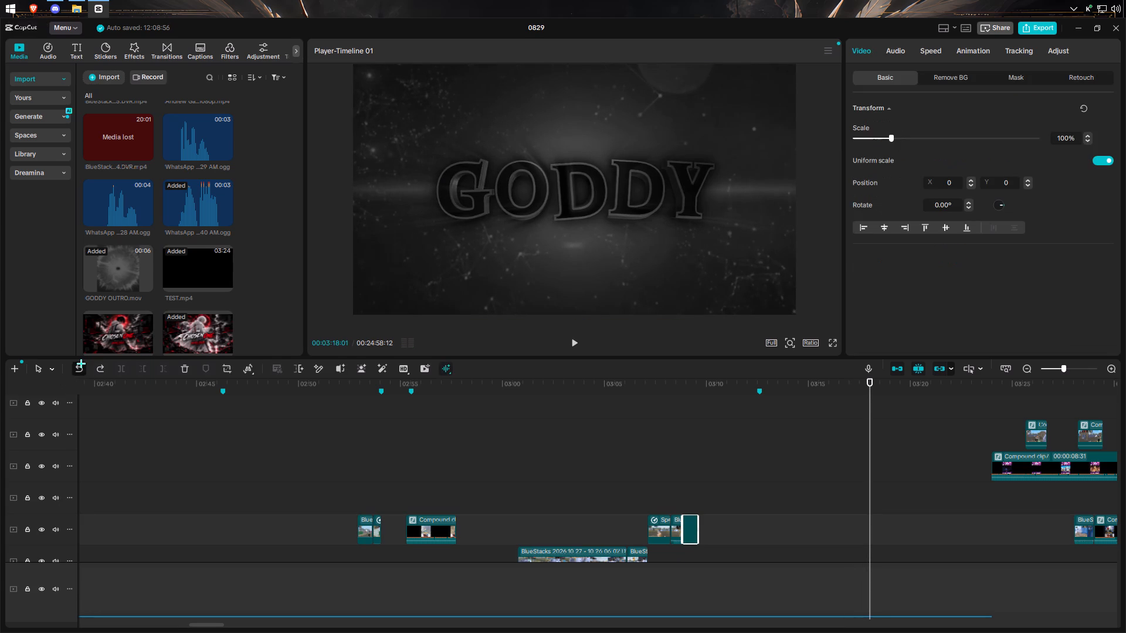
left_click(81, 363)
triple_click(81, 363)
triple_click(81, 363)
triple_click(81, 363)
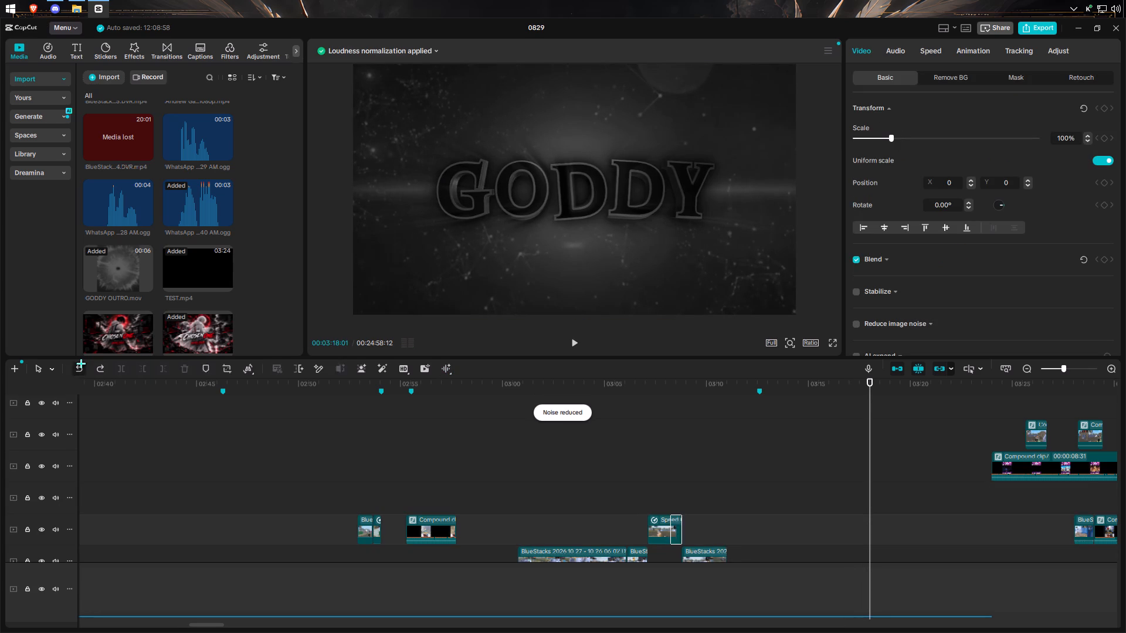
triple_click(81, 363)
triple_click(81, 363)
triple_click(81, 363)
triple_click(81, 363)
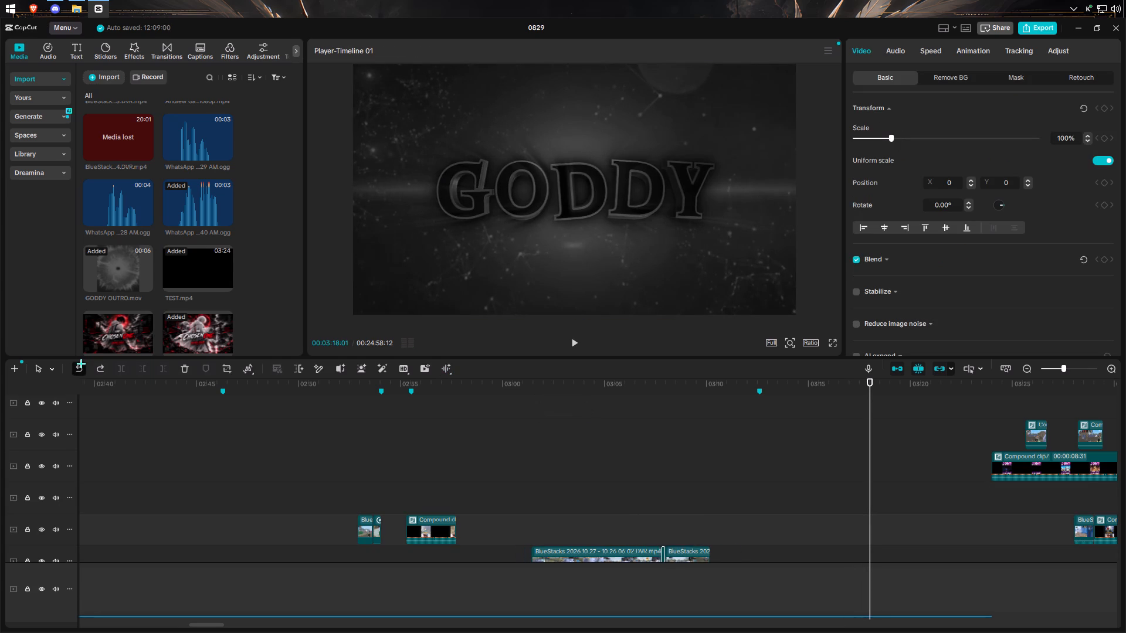
triple_click(81, 363)
left_click(81, 363)
left_click(81, 363)
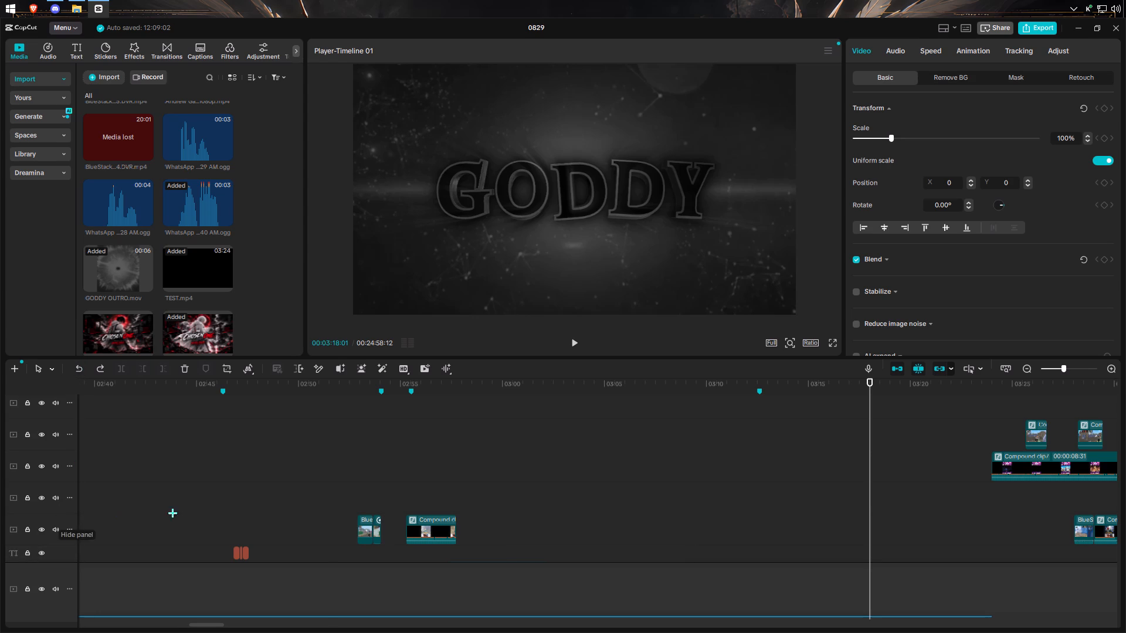
Play the compound clip from about 02:55 to check the ending at that point.
left_click(327, 525)
left_click_drag(338, 492, 389, 481)
left_click(382, 476)
left_click_drag(382, 476, 484, 458)
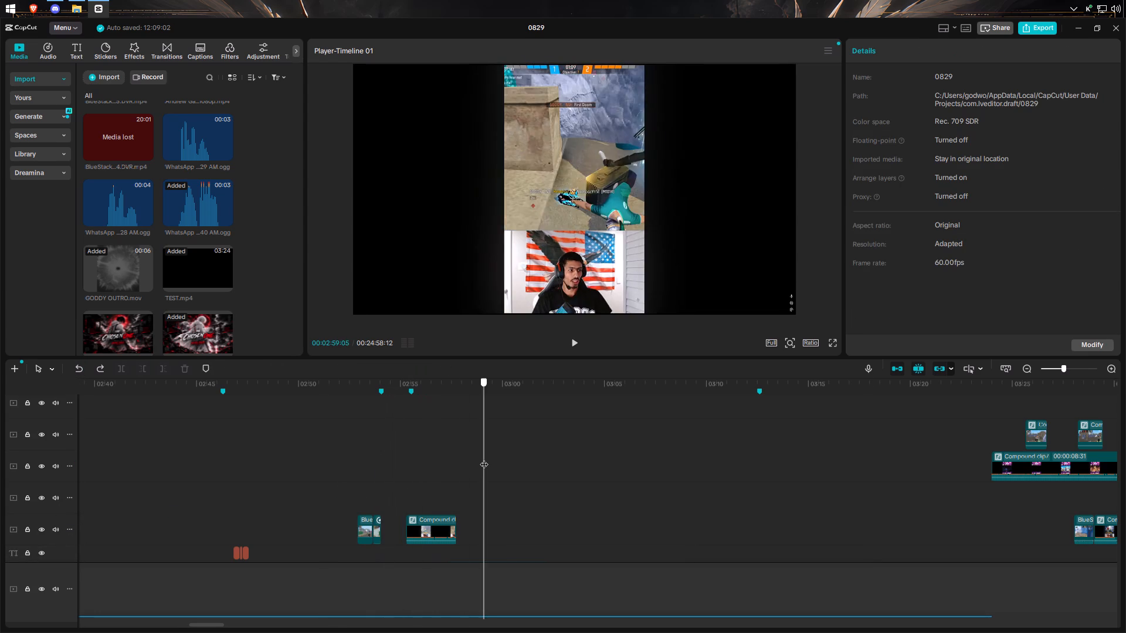
left_click_drag(484, 458, 405, 483)
left_click(584, 341)
left_click(579, 341)
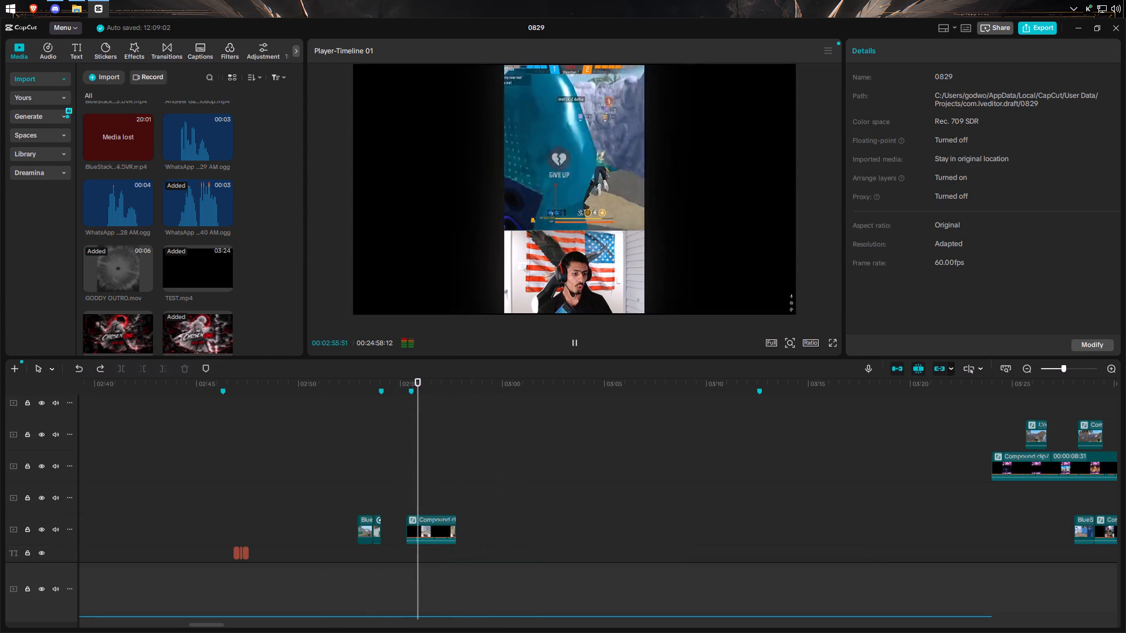
left_click(579, 341)
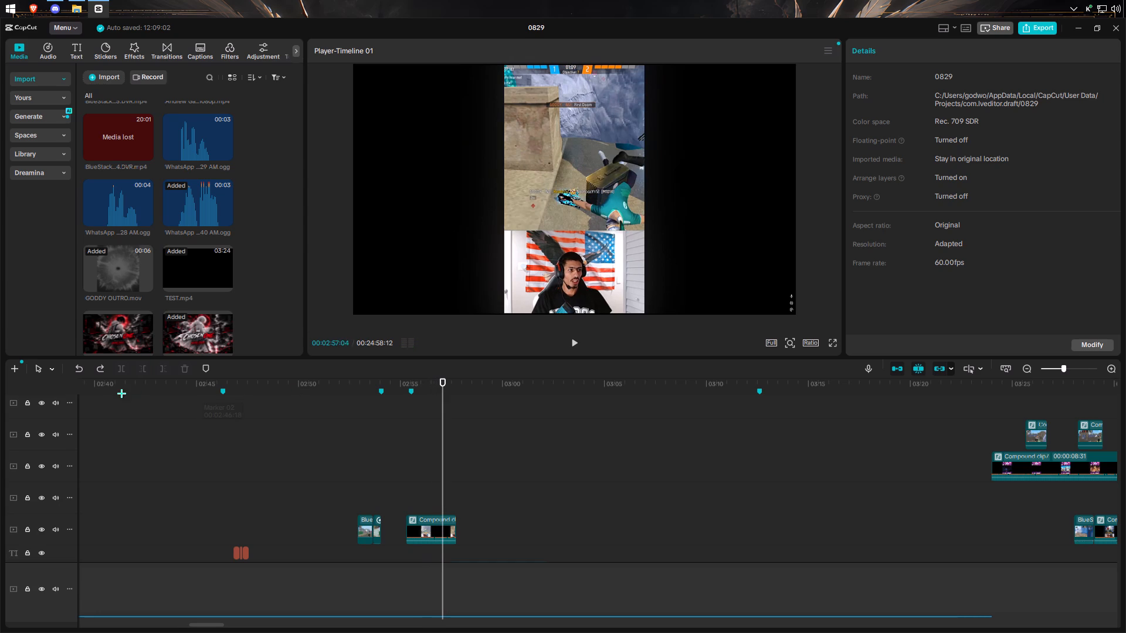
Undo further edits, including the removal and splitting of the BlueStacks footage between about 12:36 and 12:43.
triple_click(81, 363)
double_click(81, 363)
triple_click(81, 363)
left_click(81, 363)
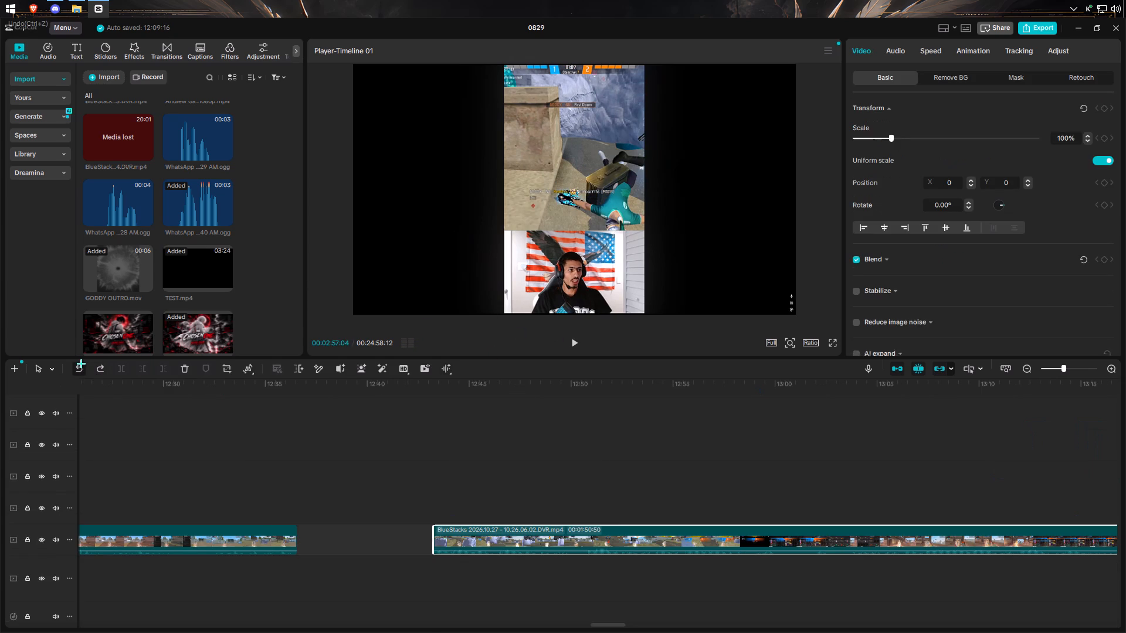
left_click(81, 363)
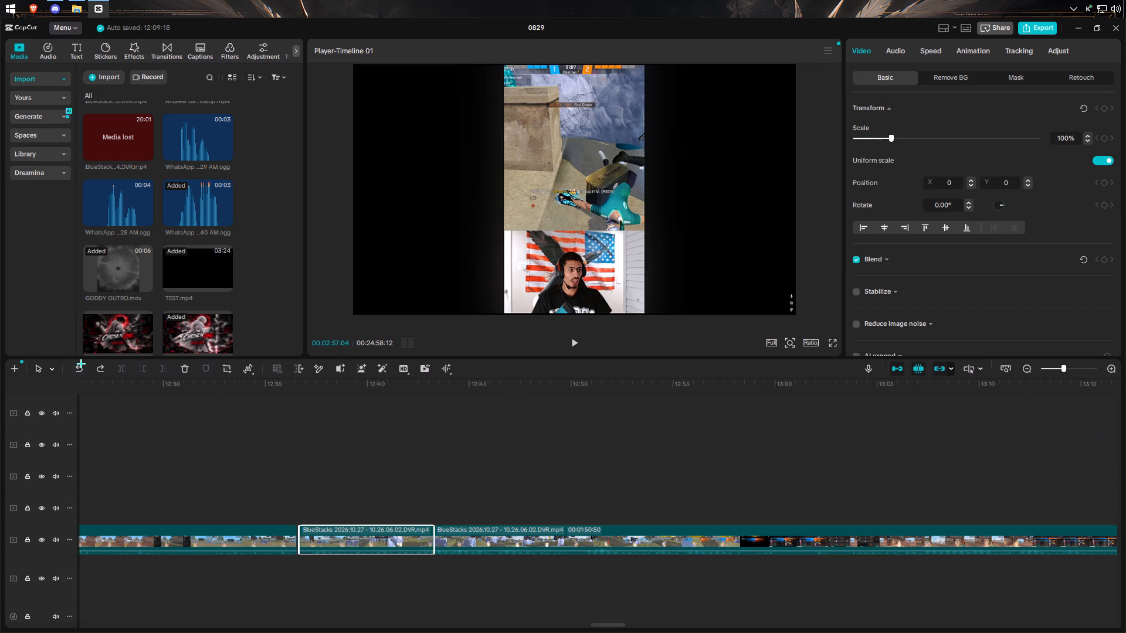
left_click(401, 499)
left_click_drag(401, 497, 408, 495)
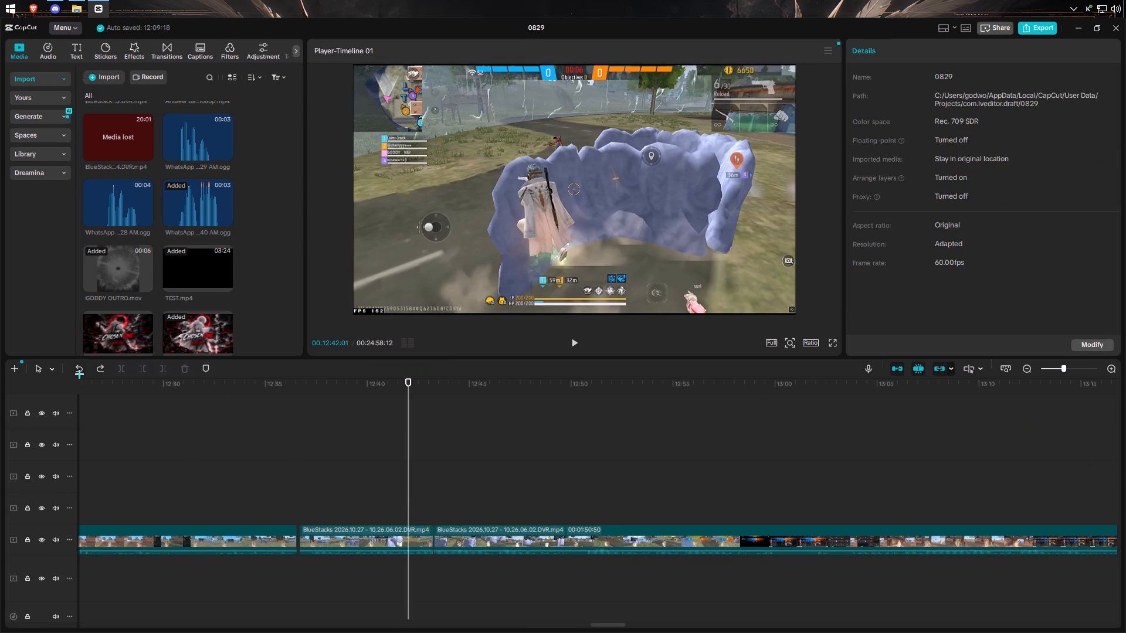
triple_click(79, 374)
left_click(79, 374)
triple_click(79, 374)
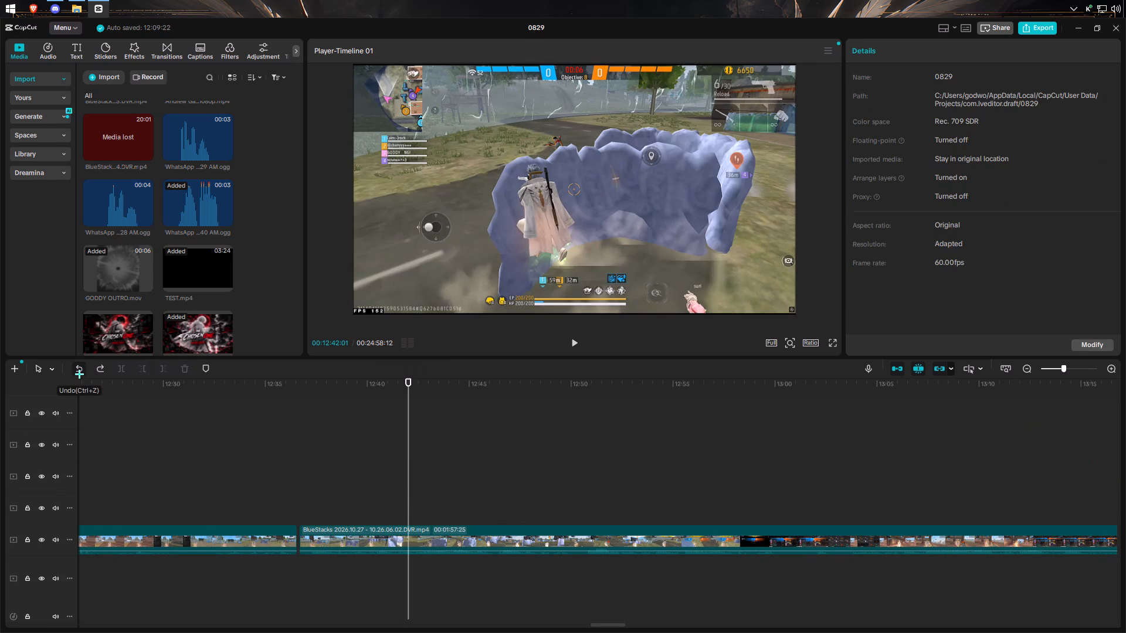
Play the gameplay section from about 02:33 to 02:35:50 to check the clips' timing.
left_click(670, 490)
left_click_drag(670, 490, 663, 495)
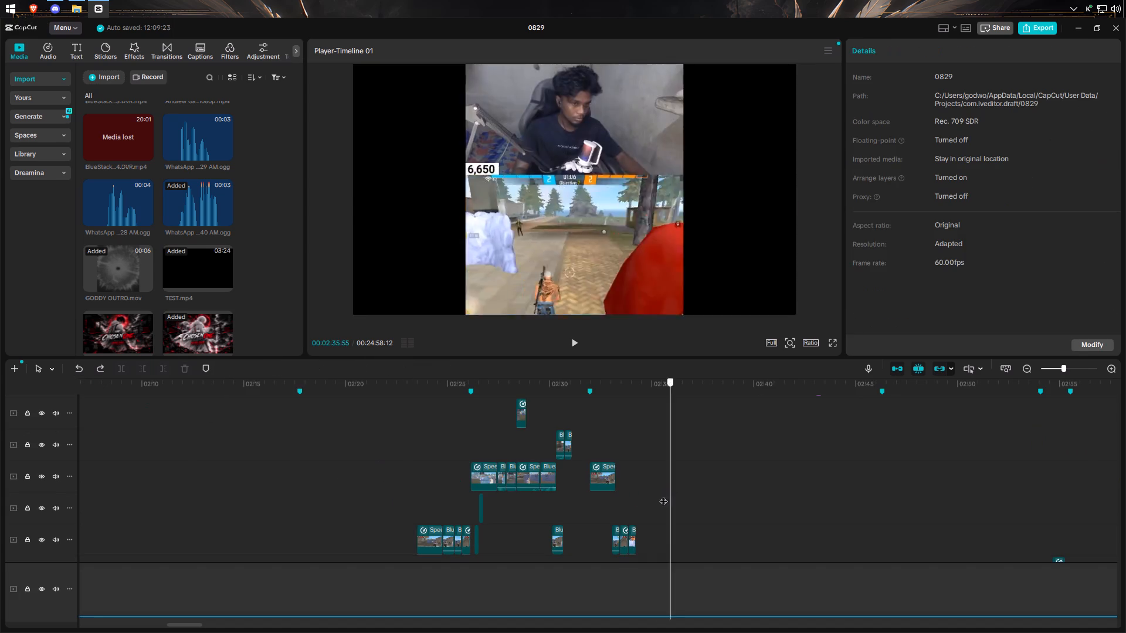
left_click_drag(663, 495, 633, 511)
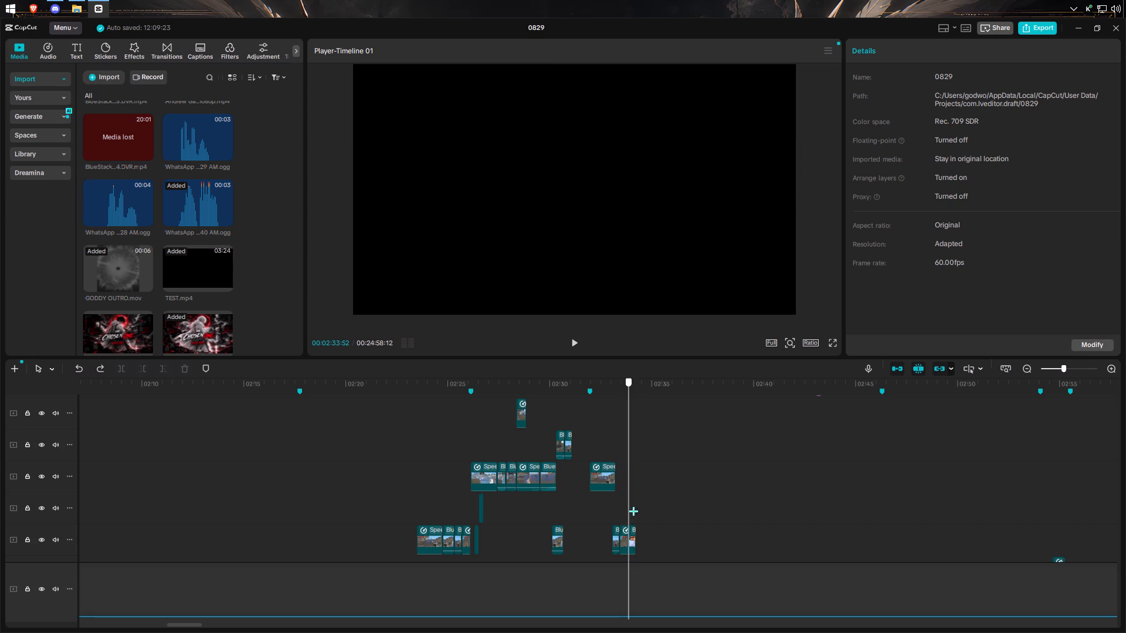
left_click_drag(633, 511, 596, 520)
left_click(567, 342)
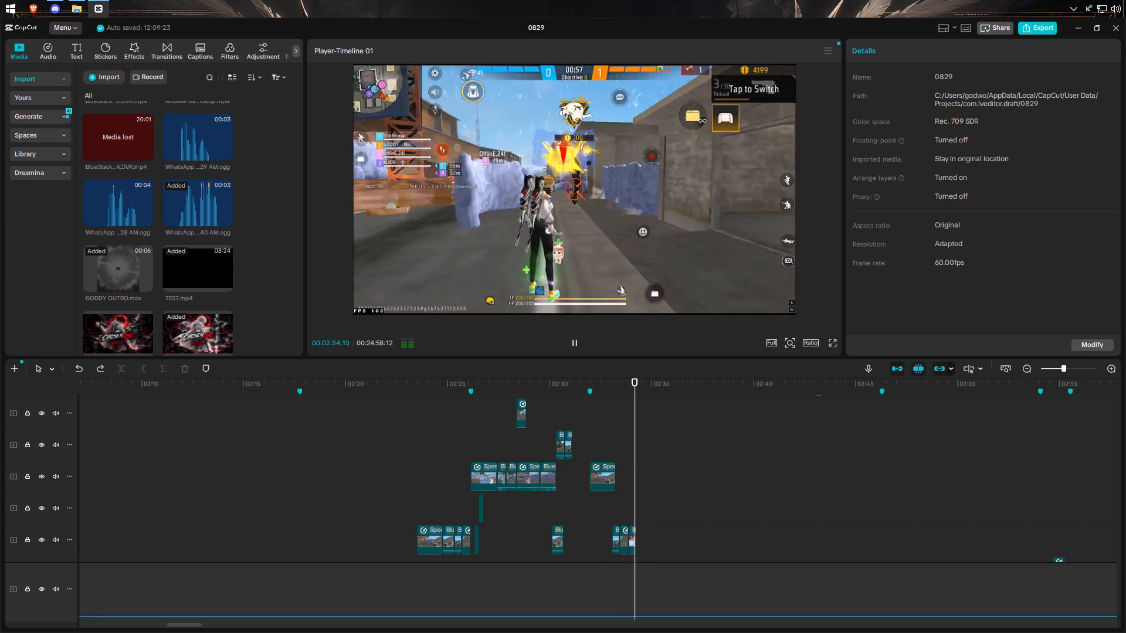
left_click(567, 342)
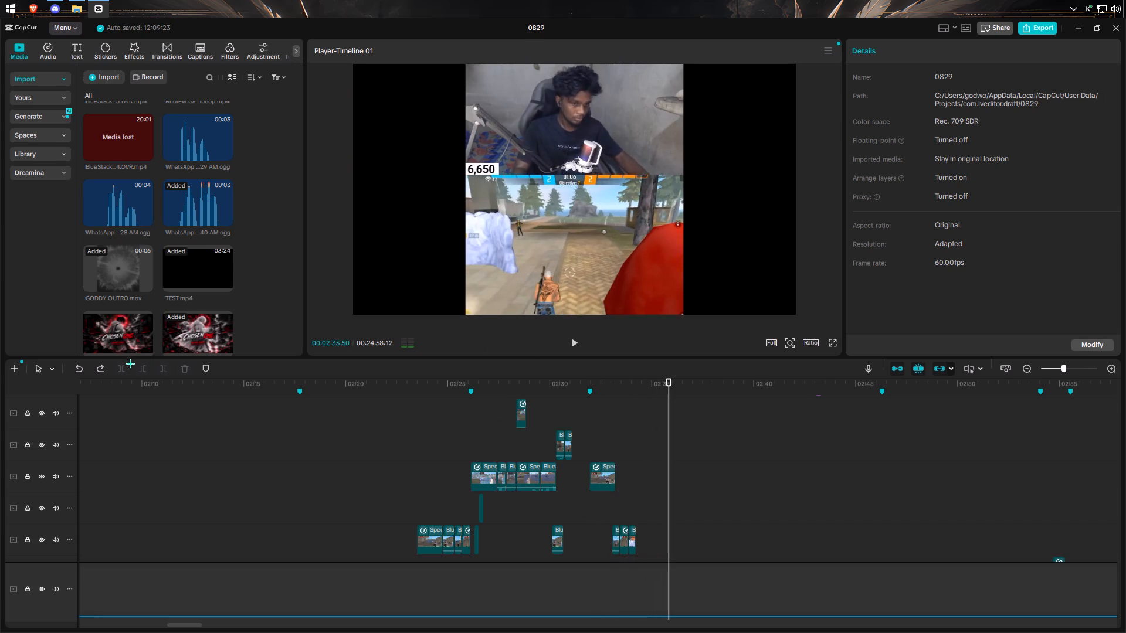
double_click(102, 370)
left_click(102, 370)
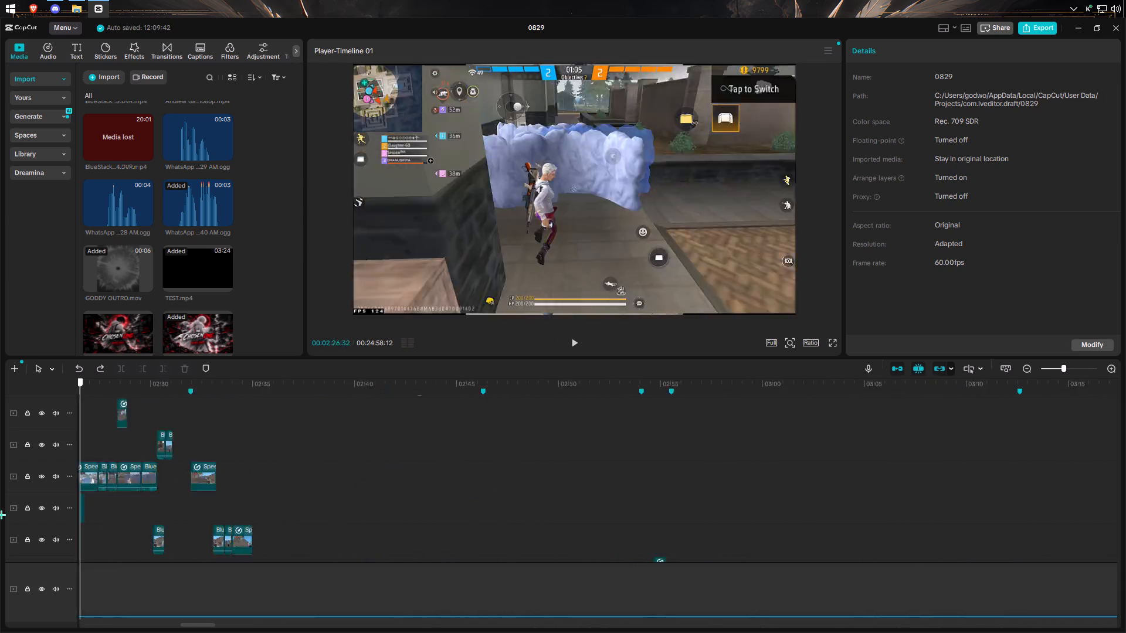
left_click_drag(1, 515, 1103, 576)
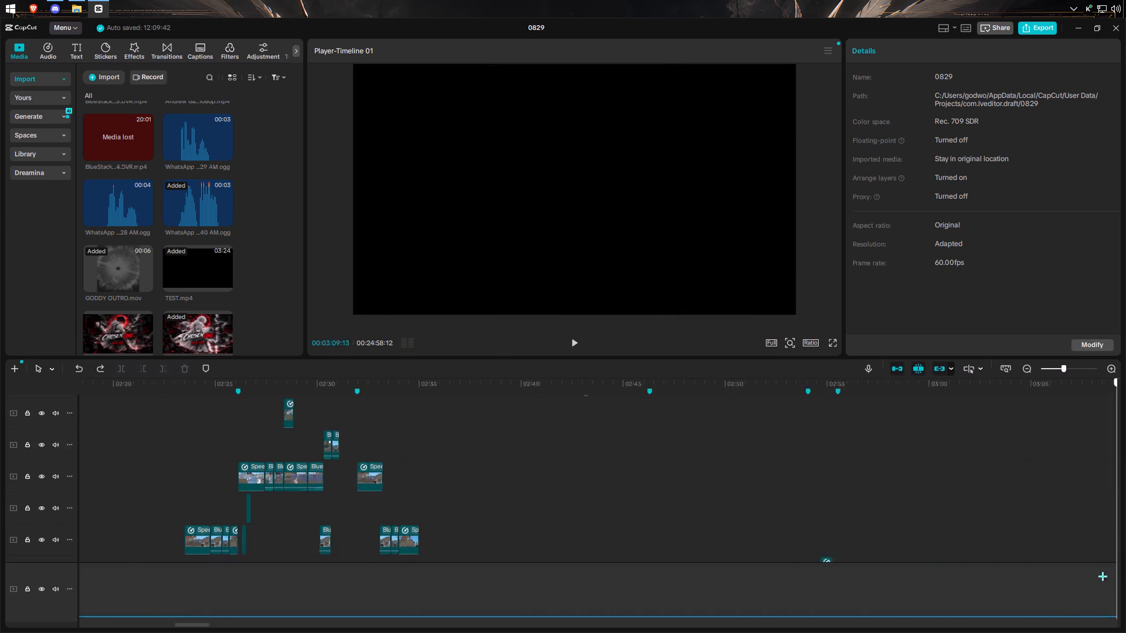
left_click_drag(1103, 576, 663, 585)
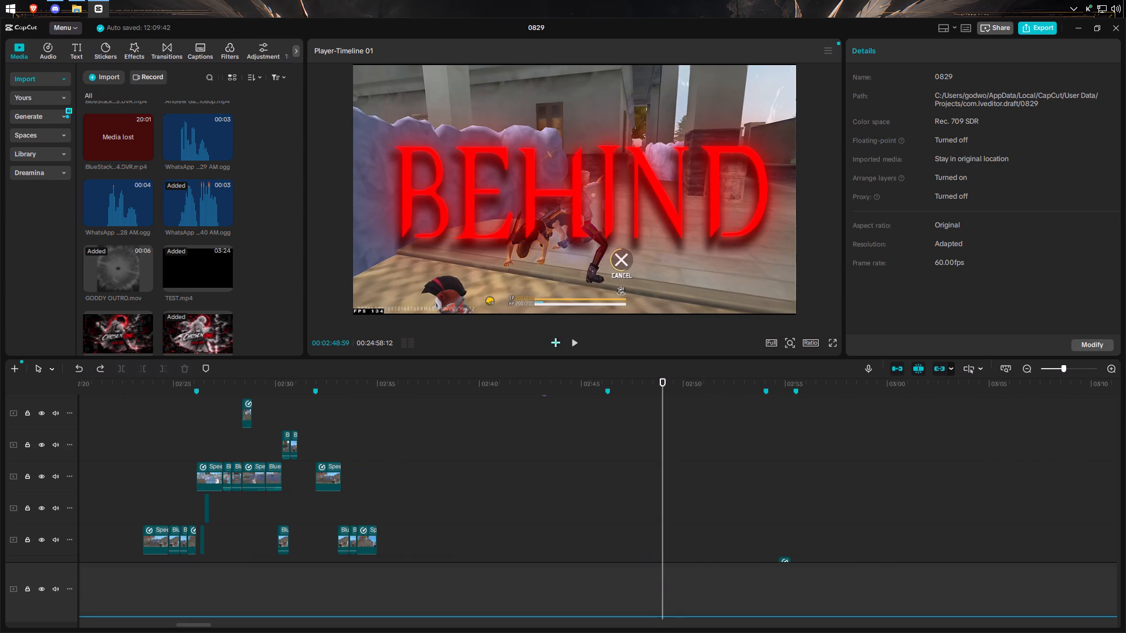
double_click(564, 341)
left_click(571, 341)
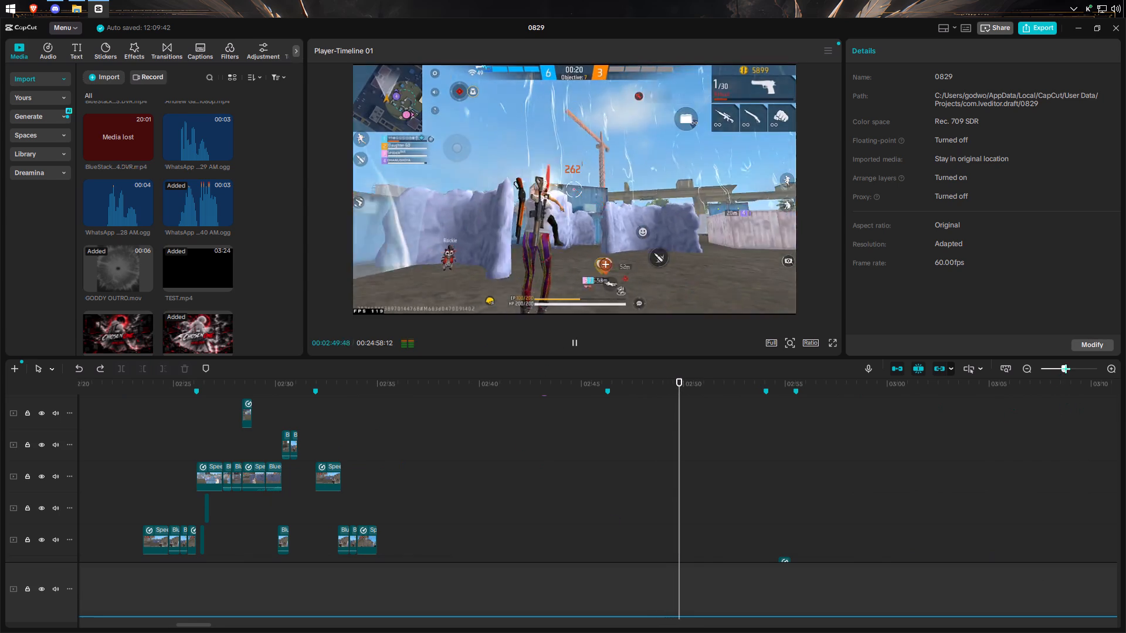
Play the gameplay from about 02:49 and stop at about 02:58:48 to check the clips there.
left_click(1069, 369)
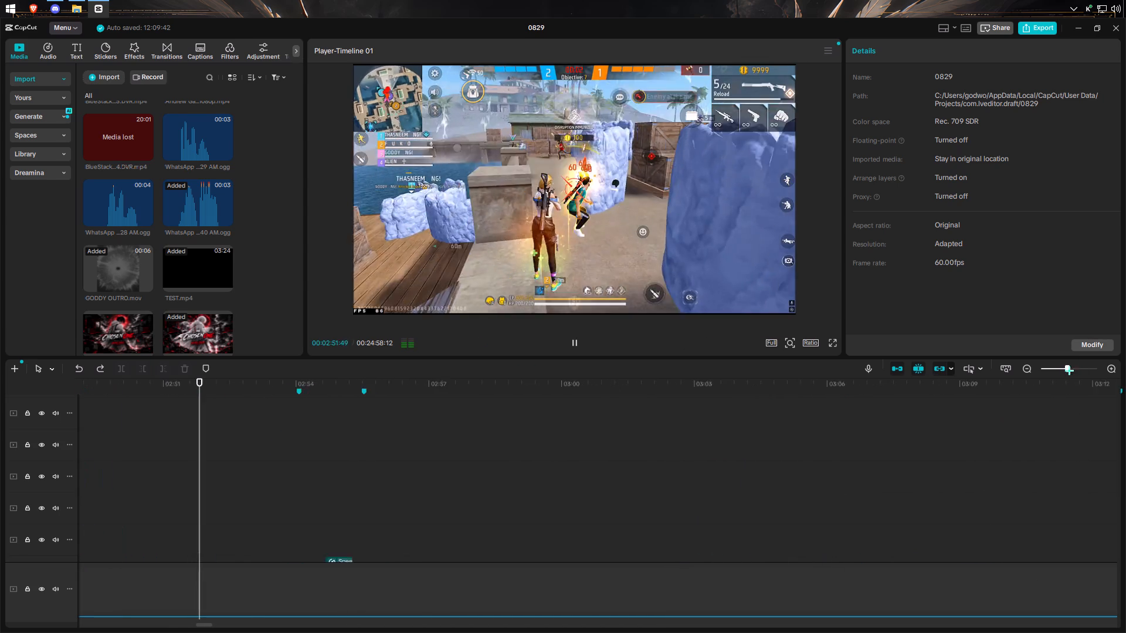
scroll(415, 515, "up", 4)
scroll(415, 515, "down", 13)
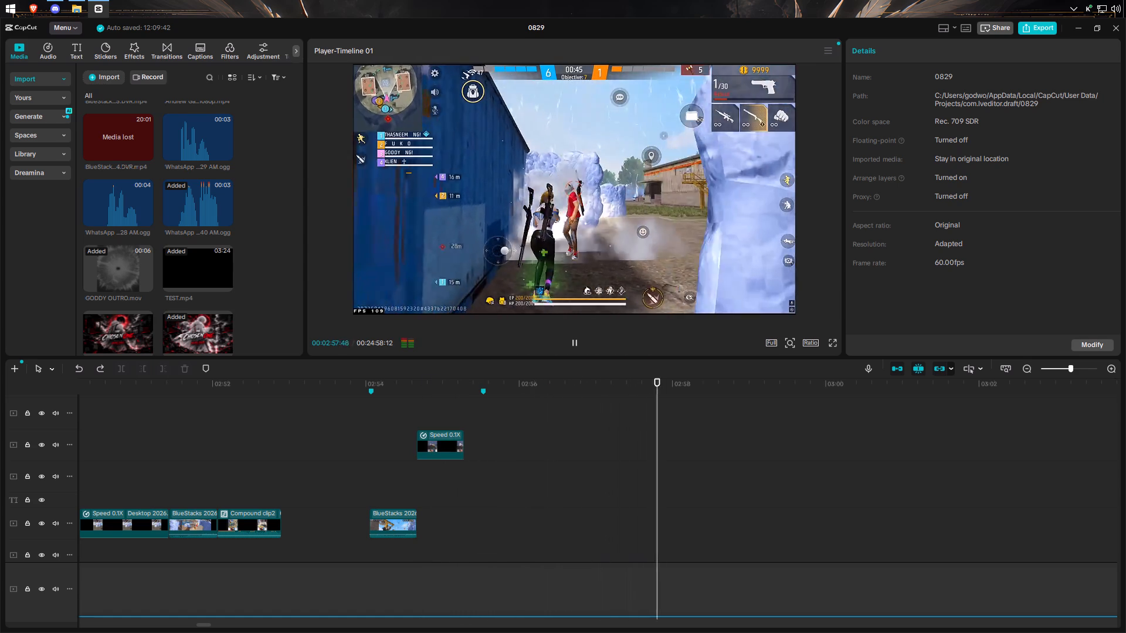
left_click(575, 335)
Set the volume of the muted WhatsApp audio segment between about 02:57 and 03:02 to 0.0 dB.
scroll(594, 492, "down", 10)
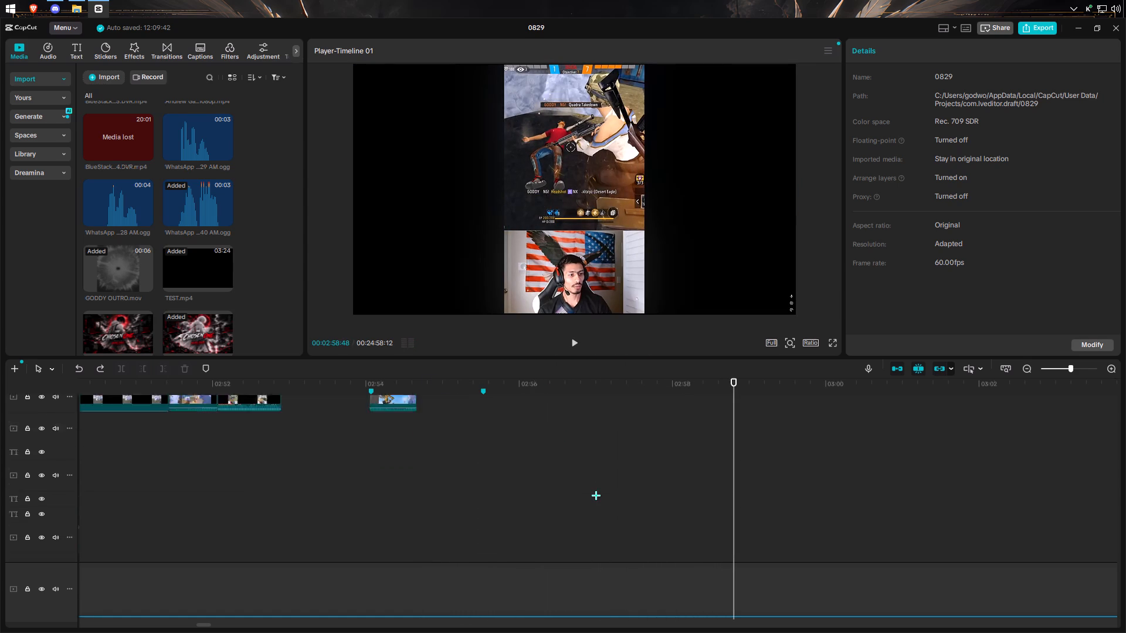
scroll(596, 495, "down", 20)
scroll(596, 495, "down", 17)
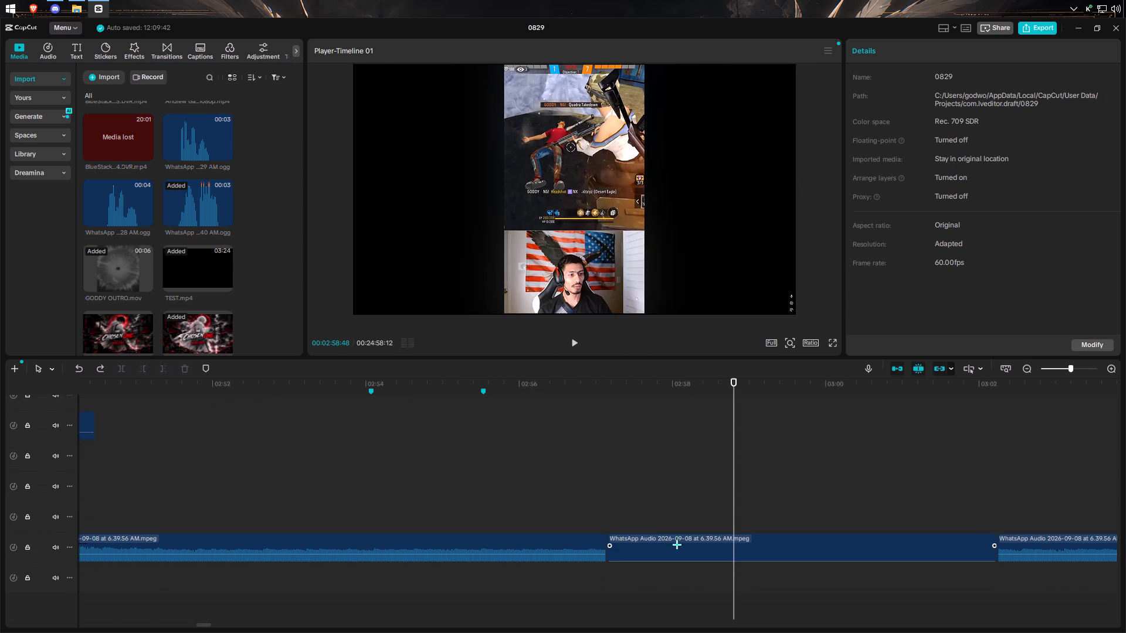
left_click(686, 548)
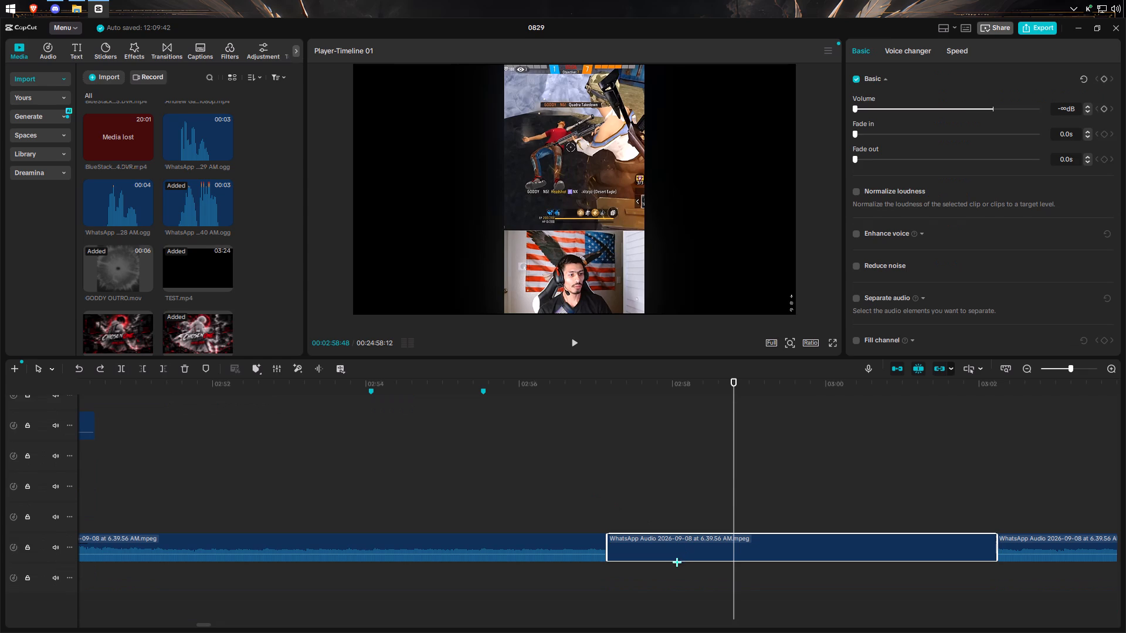
left_click(958, 47)
left_click(867, 47)
left_click_drag(986, 105, 993, 108)
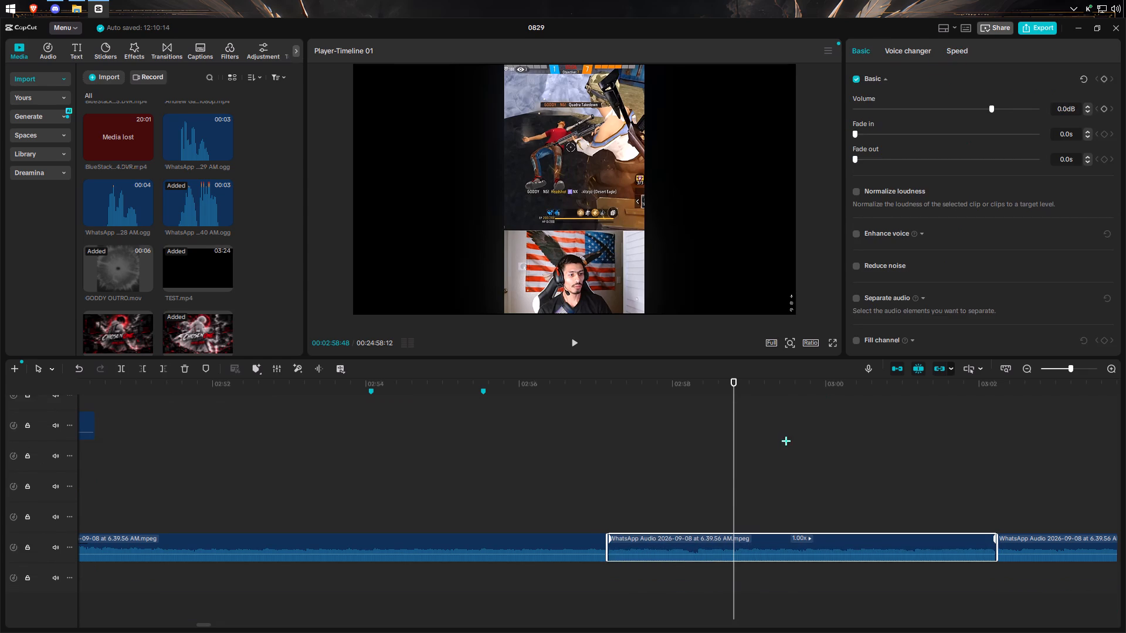
Delete the TEST.mp4 clip that starts at about 02:57:15 on the timeline.
left_click(786, 439)
scroll(782, 439, "up", 20)
scroll(782, 439, "up", 3)
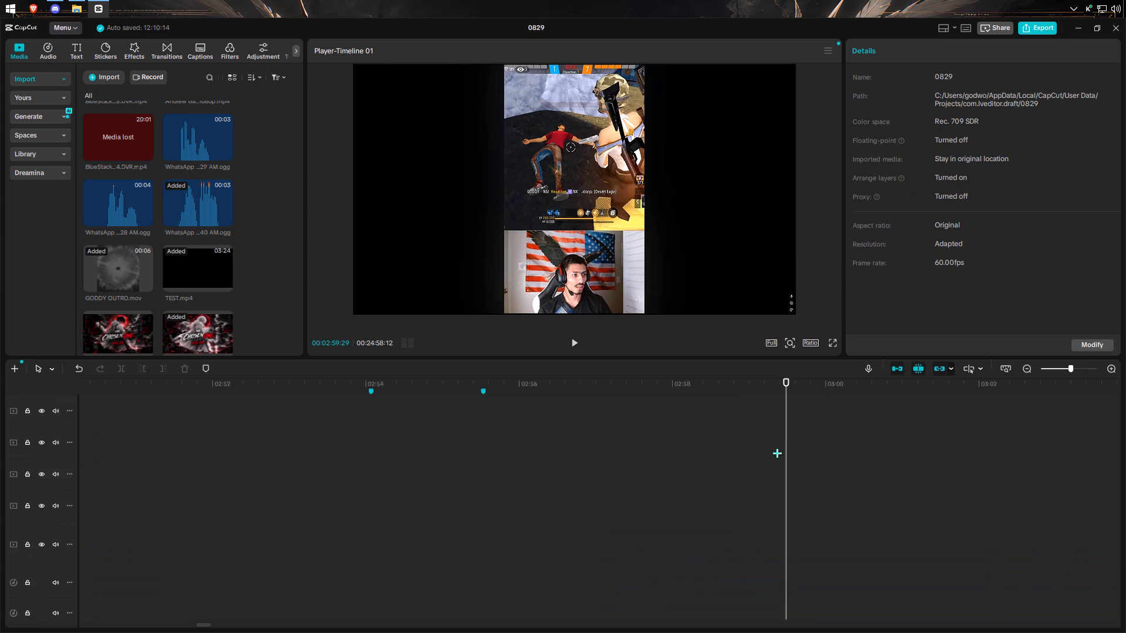
scroll(777, 453, "up", 20)
scroll(777, 453, "up", 8)
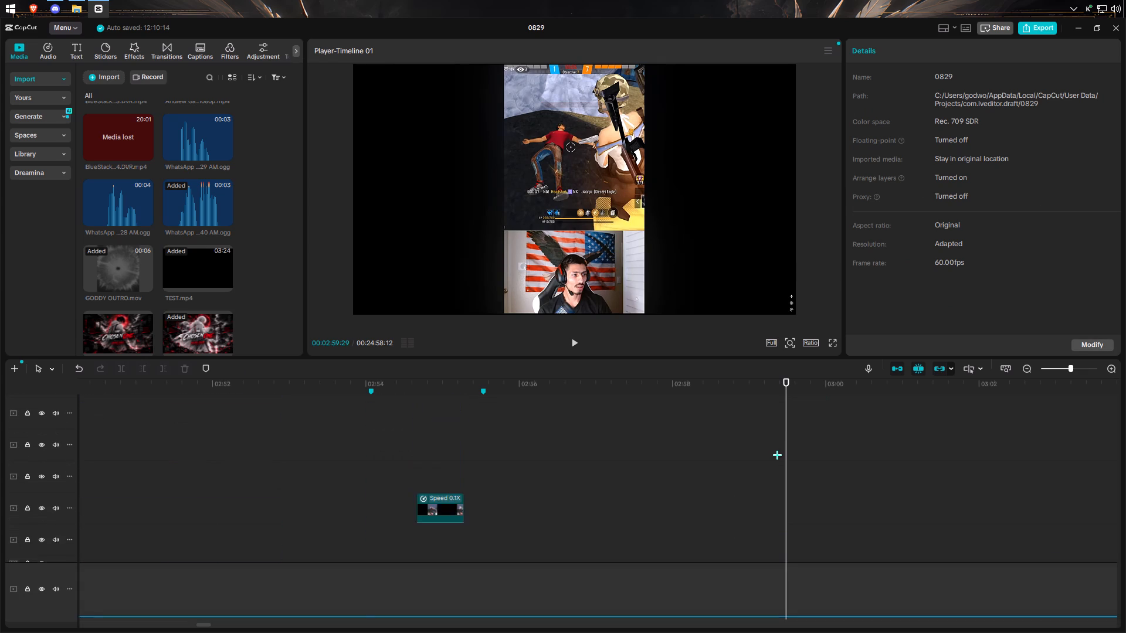
scroll(777, 455, "up", 15)
left_click(680, 492)
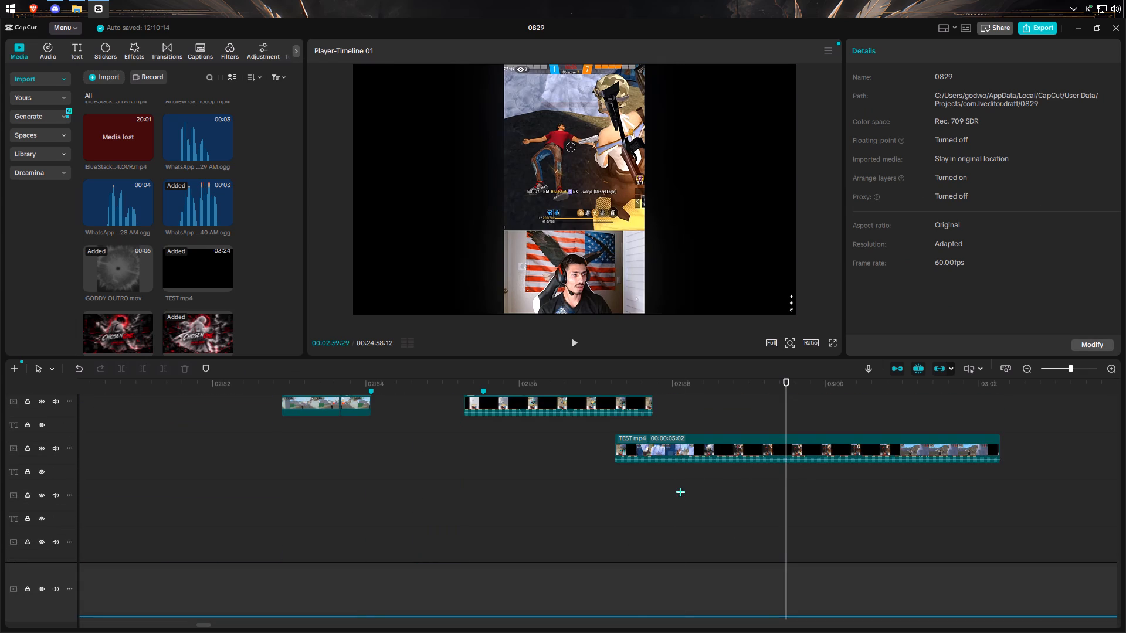
left_click_drag(680, 492, 613, 502)
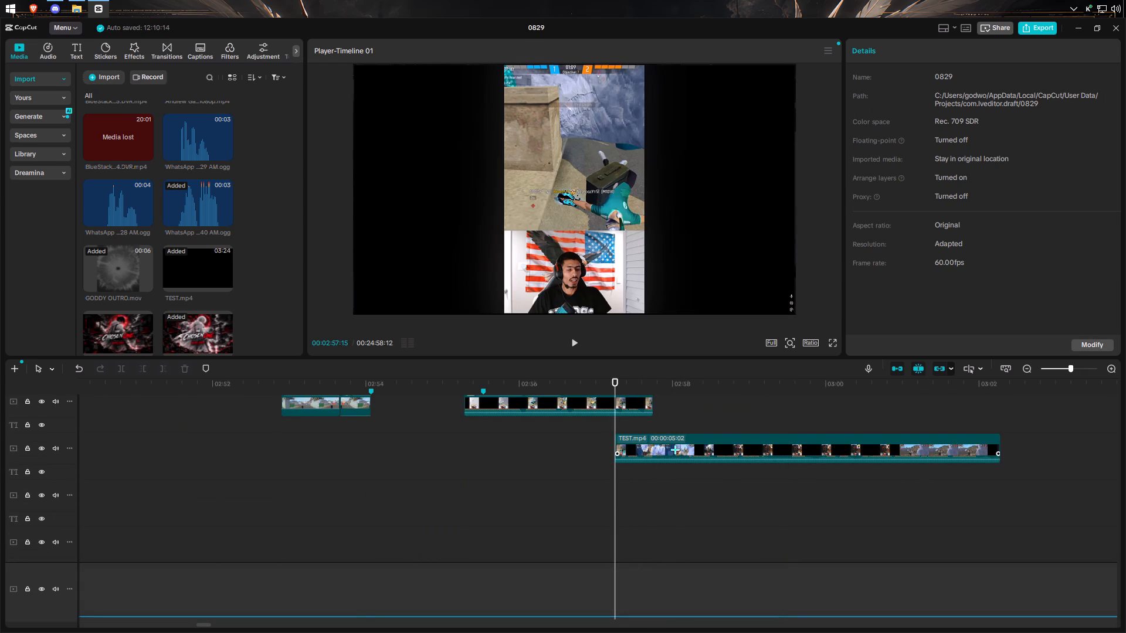
left_click(675, 450)
left_click(181, 367)
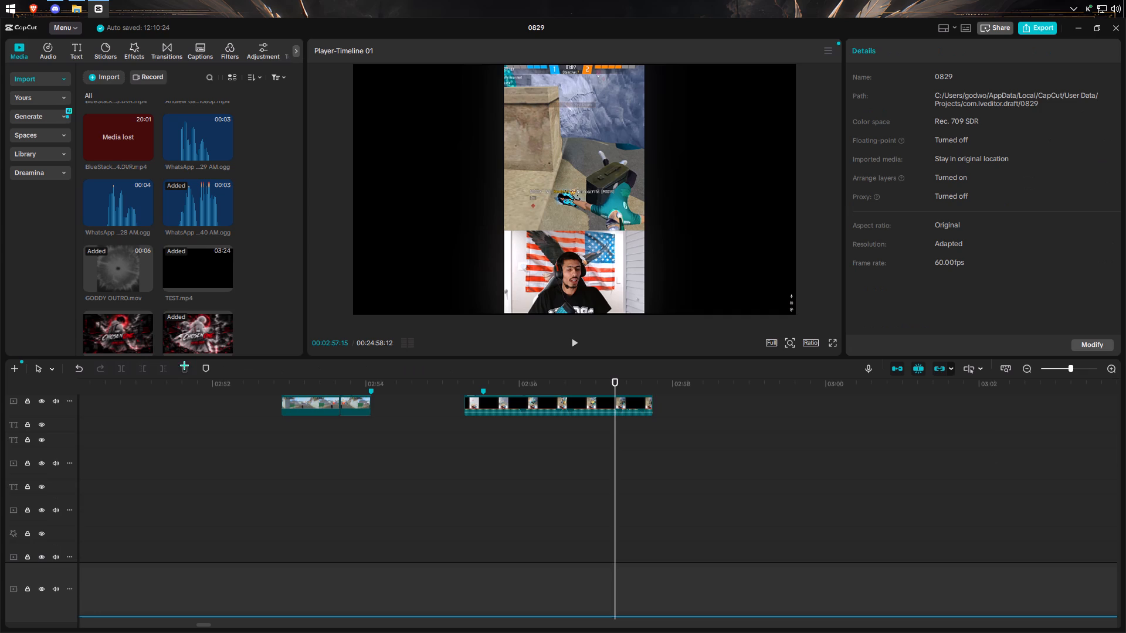
Scan the timeline tracks from about 02:57 to 03:20 and back to about 02:48:54 to examine the clip placement.
left_click_drag(1069, 369, 1060, 381)
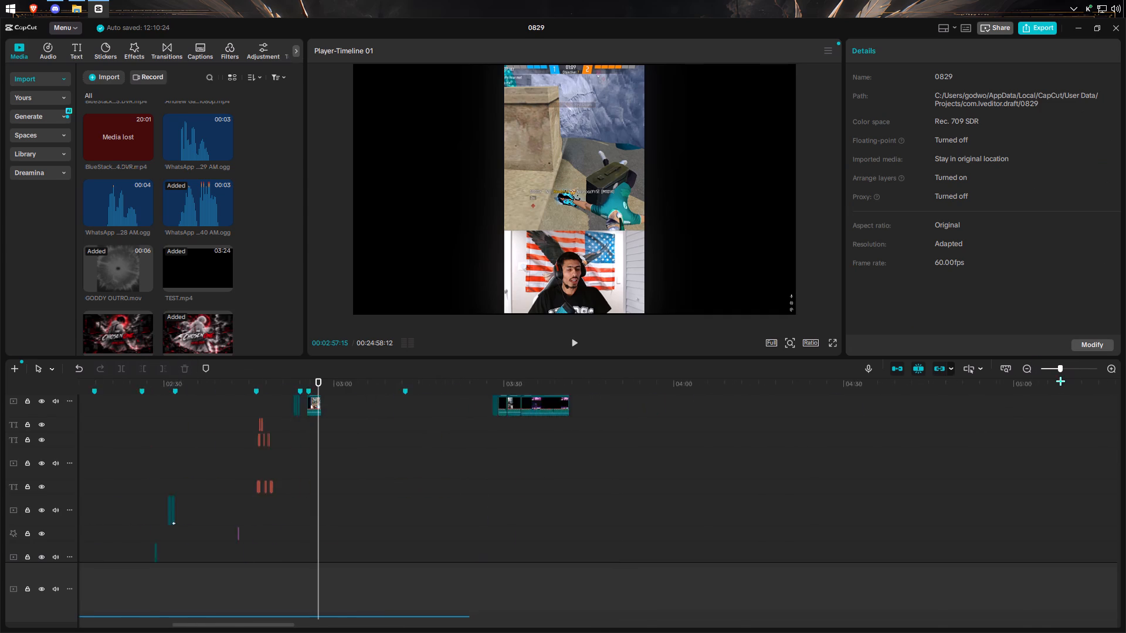
left_click_drag(1060, 381, 1064, 381)
scroll(767, 529, "up", 12)
left_click(540, 495)
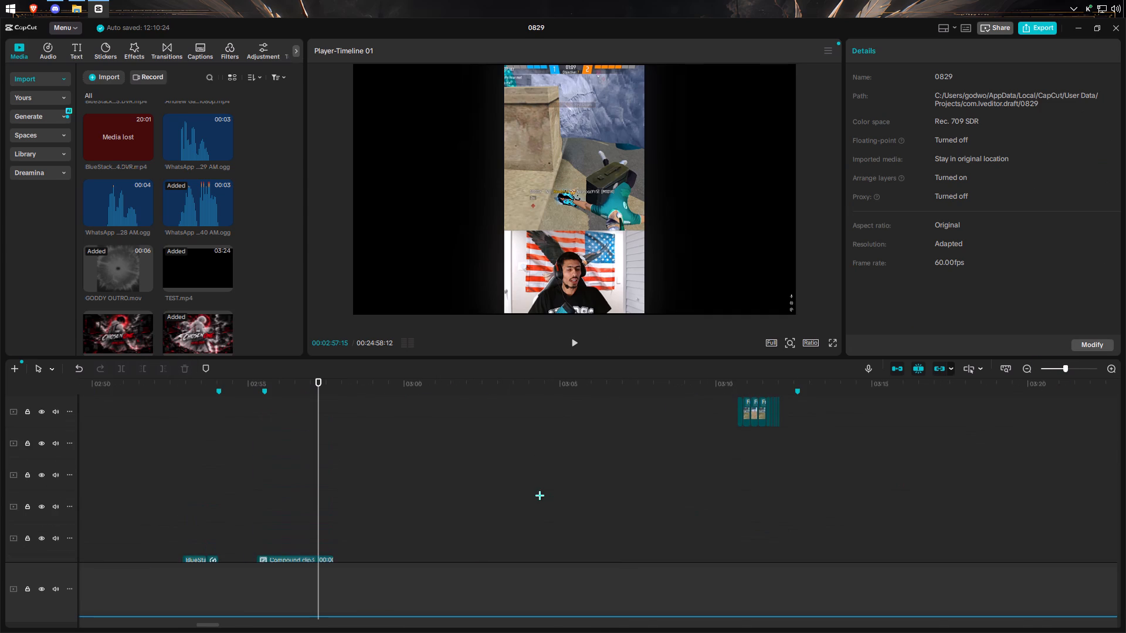
left_click_drag(540, 495, 823, 518)
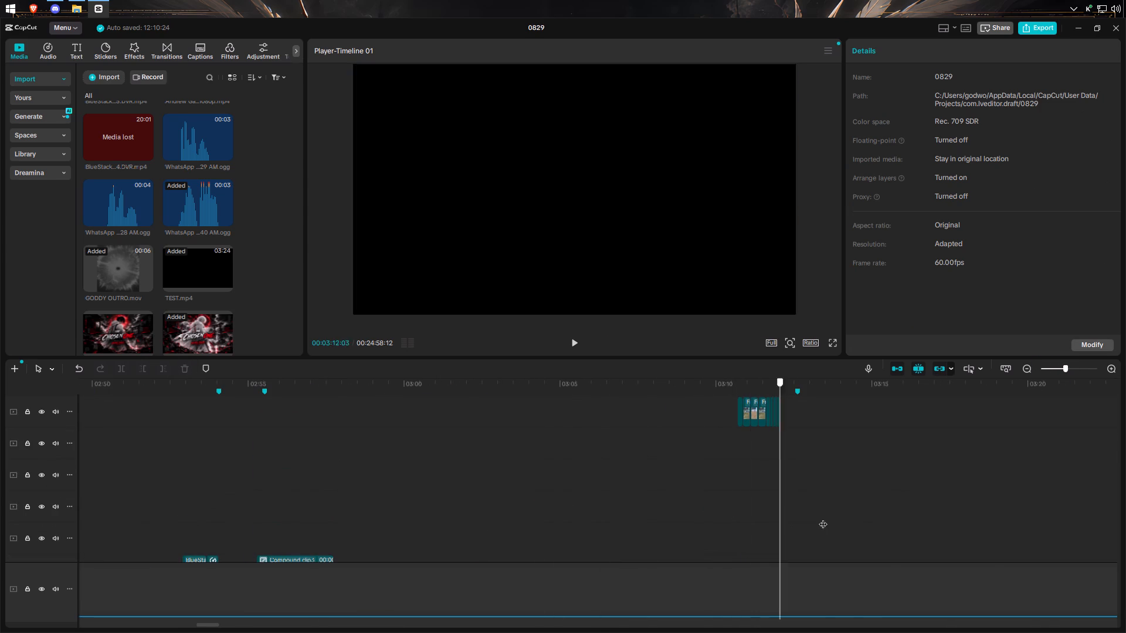
left_click_drag(823, 518, 819, 539)
scroll(810, 495, "down", 2)
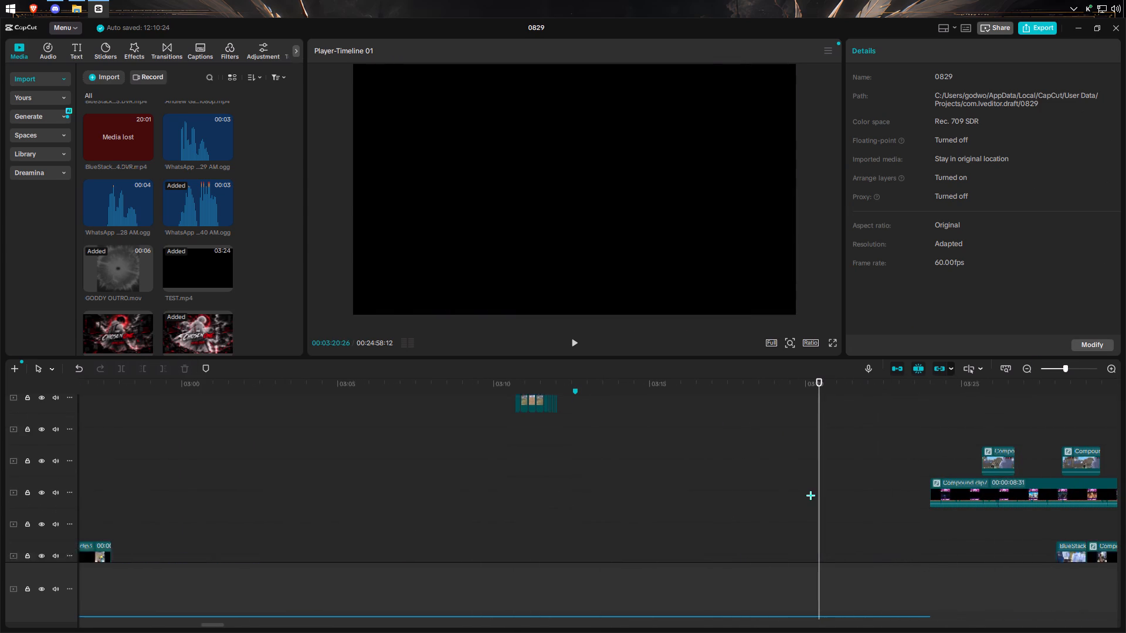
scroll(810, 495, "down", 3)
scroll(810, 495, "up", 4)
scroll(810, 495, "down", 4)
scroll(810, 495, "up", 1)
scroll(810, 495, "down", 3)
scroll(810, 495, "up", 2)
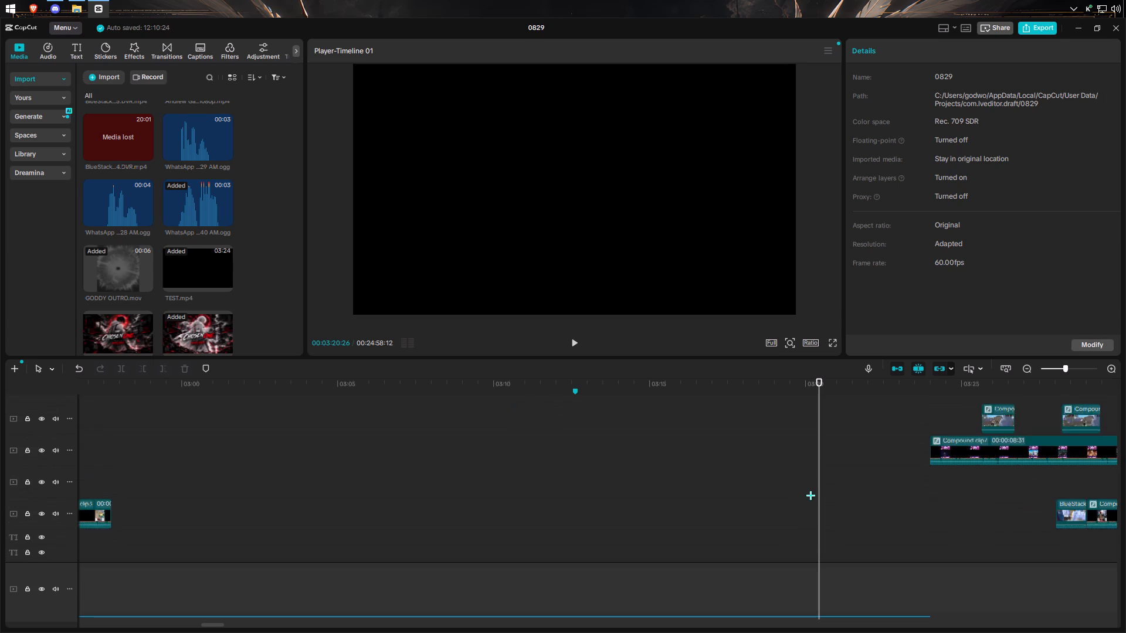
scroll(810, 495, "up", 2)
scroll(810, 497, "down", 5)
Add a timeline marker at 00:02:57:45, where the compound clip starting at about 02:55 ends.
left_click_drag(810, 499, 805, 501)
left_click_drag(803, 501, 54, 469)
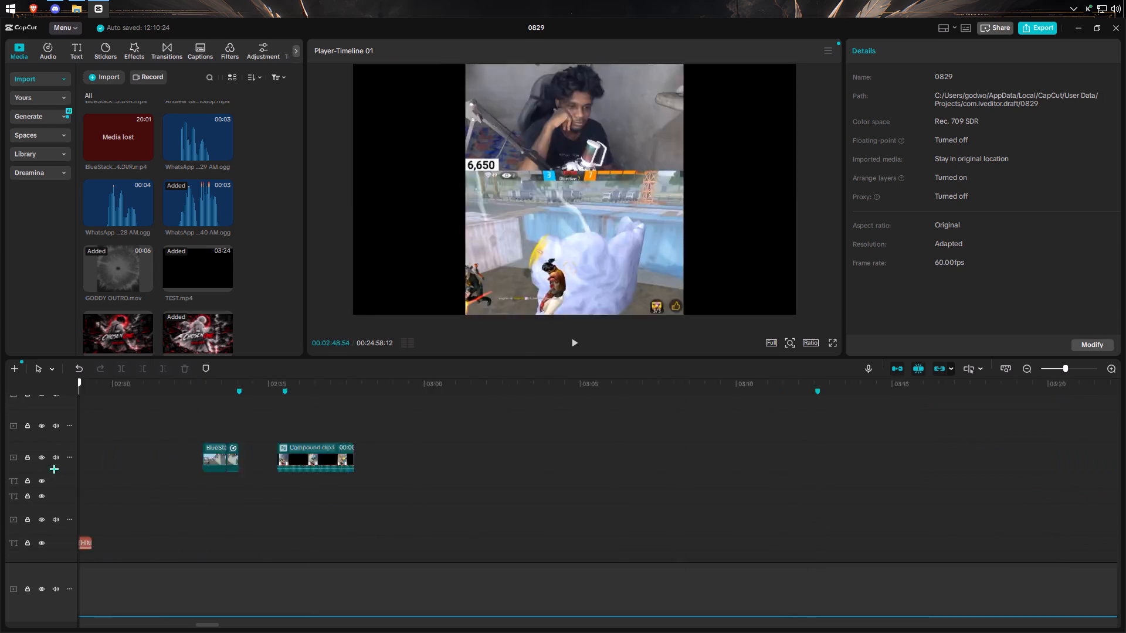
left_click_drag(54, 469, 663, 515)
double_click(657, 513)
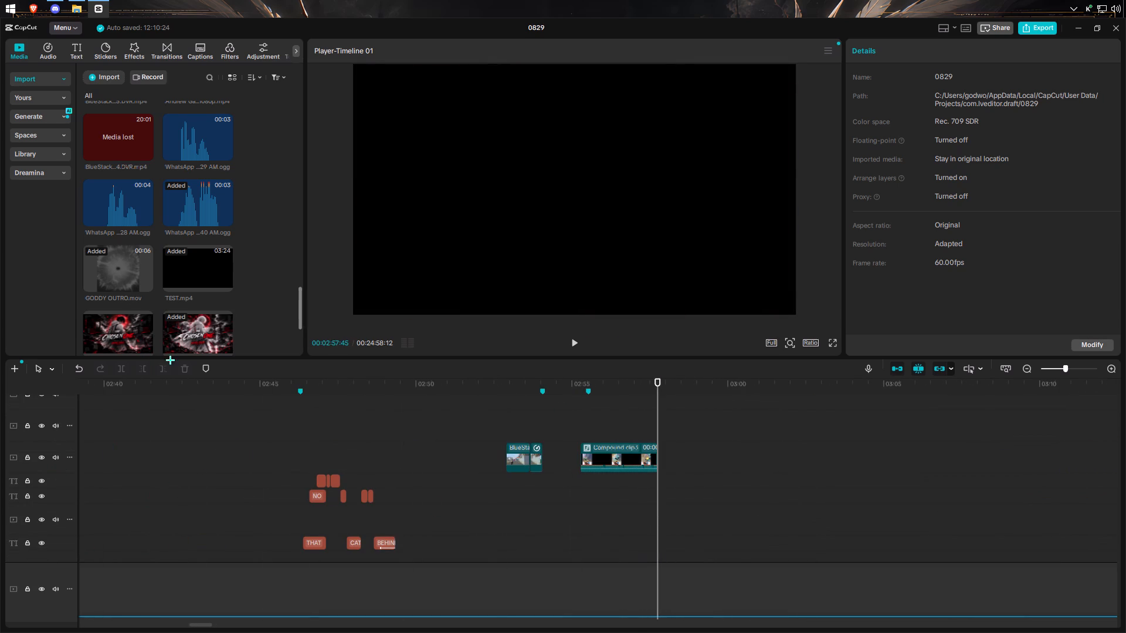
left_click(202, 369)
left_click(754, 494)
Play from 00:03:21:56 and examine the stacked clips across the tracks between about 03:24 and 03:42.
left_click_drag(754, 495, 1125, 544)
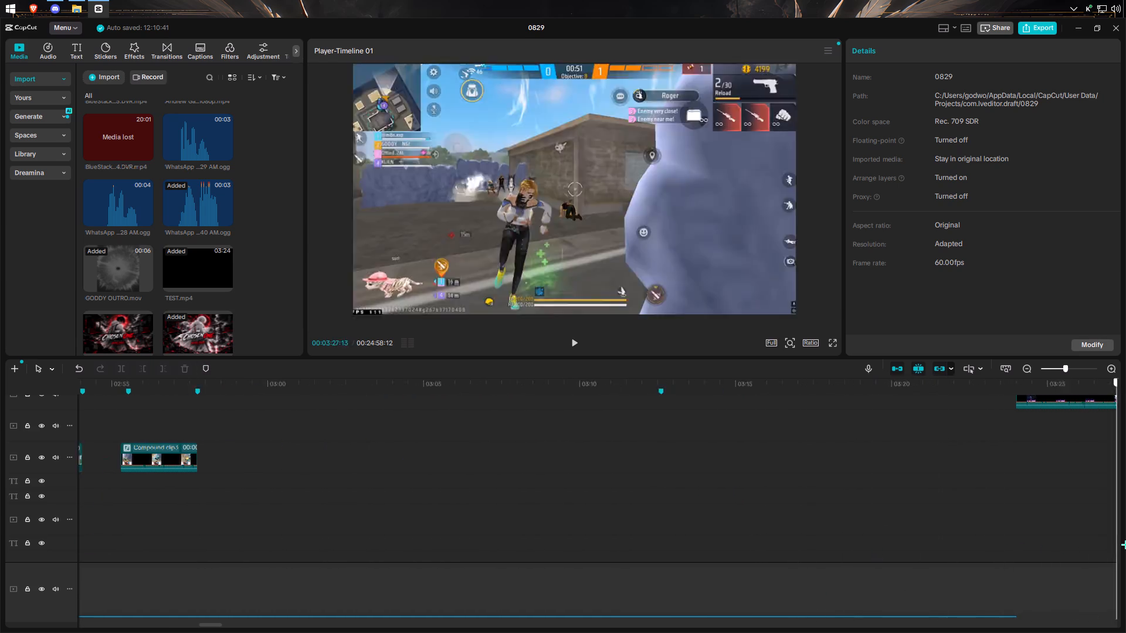
left_click_drag(1125, 544, 876, 548)
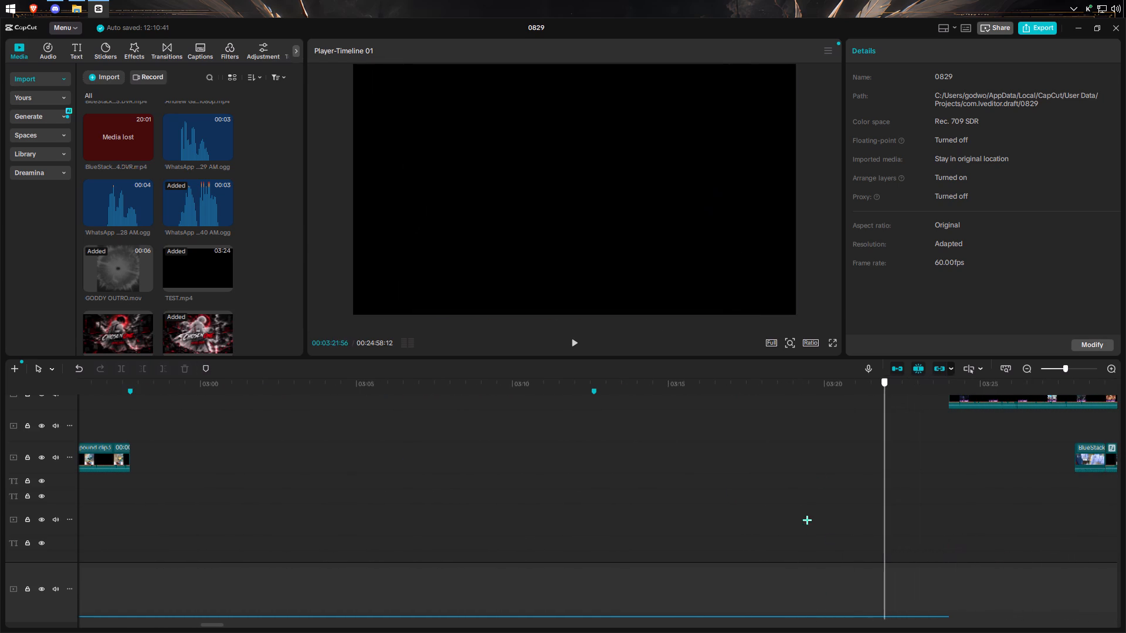
left_click(568, 339)
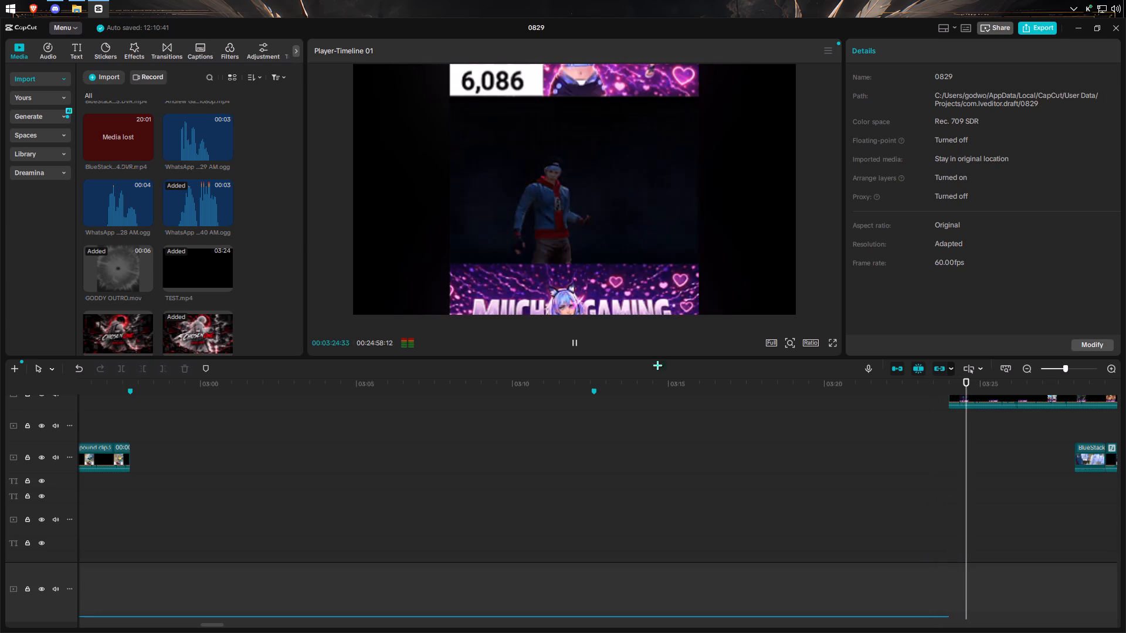
scroll(1009, 536, "up", 7)
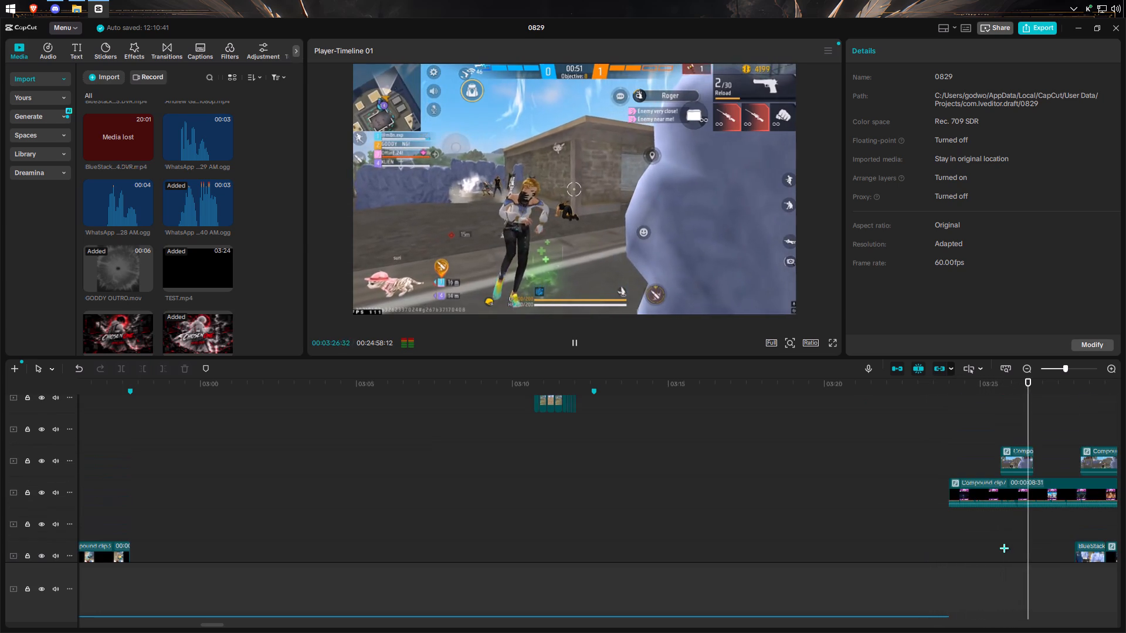
scroll(1004, 548, "up", 3)
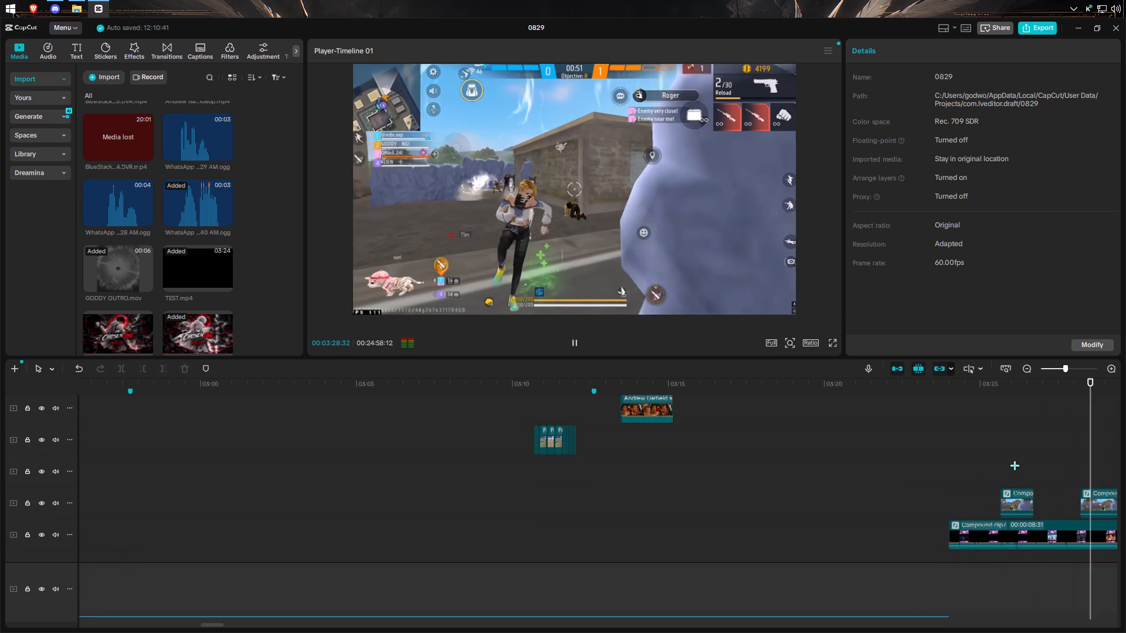
scroll(358, 485, "down", 4)
scroll(235, 488, "down", 3)
scroll(212, 553, "up", 5)
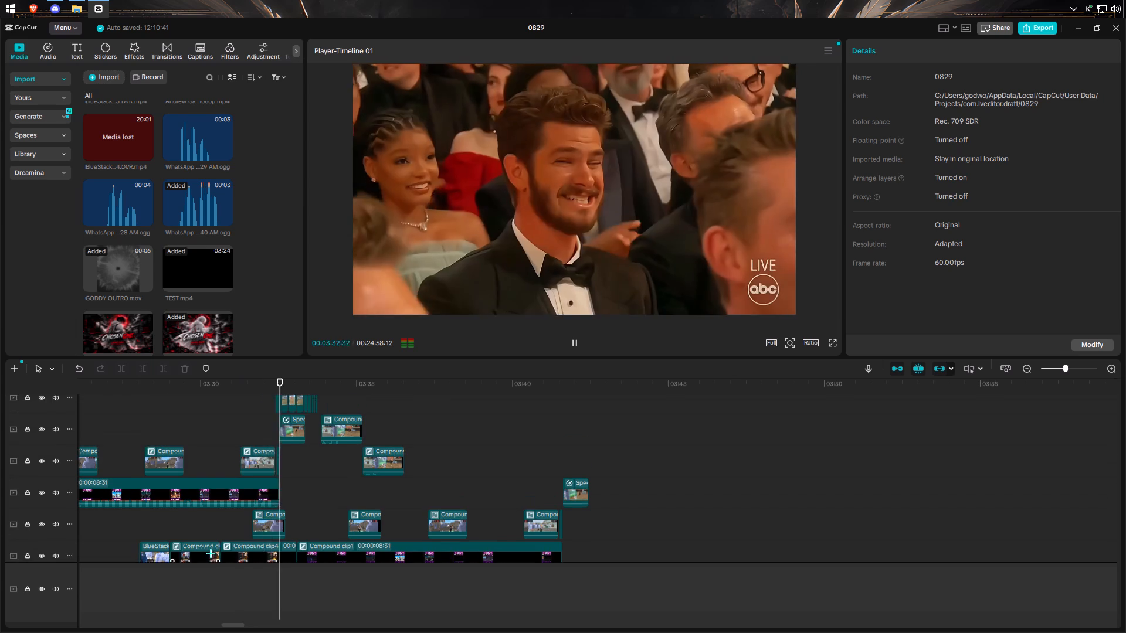
scroll(211, 553, "up", 3)
left_click(209, 443)
scroll(221, 472, "down", 4)
scroll(193, 546, "down", 2)
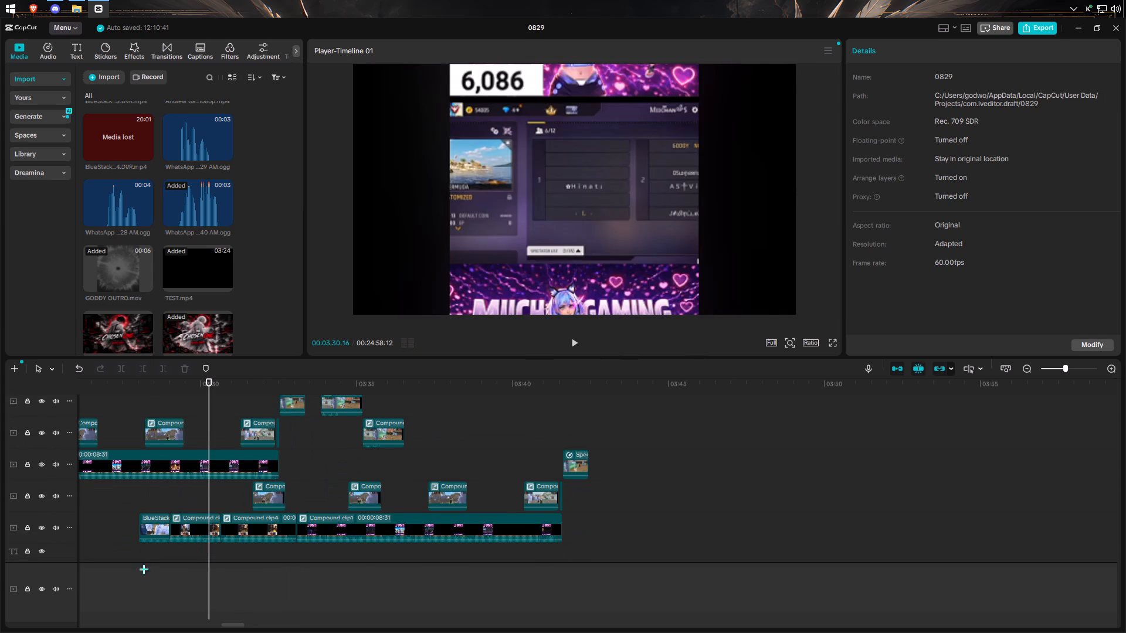
Move the BlueStacks clip at about 03:28 and its adjoining compound clip one track up to about 03:50, and play them.
left_click(144, 569)
left_click(149, 548)
left_click_drag(149, 523, 202, 502)
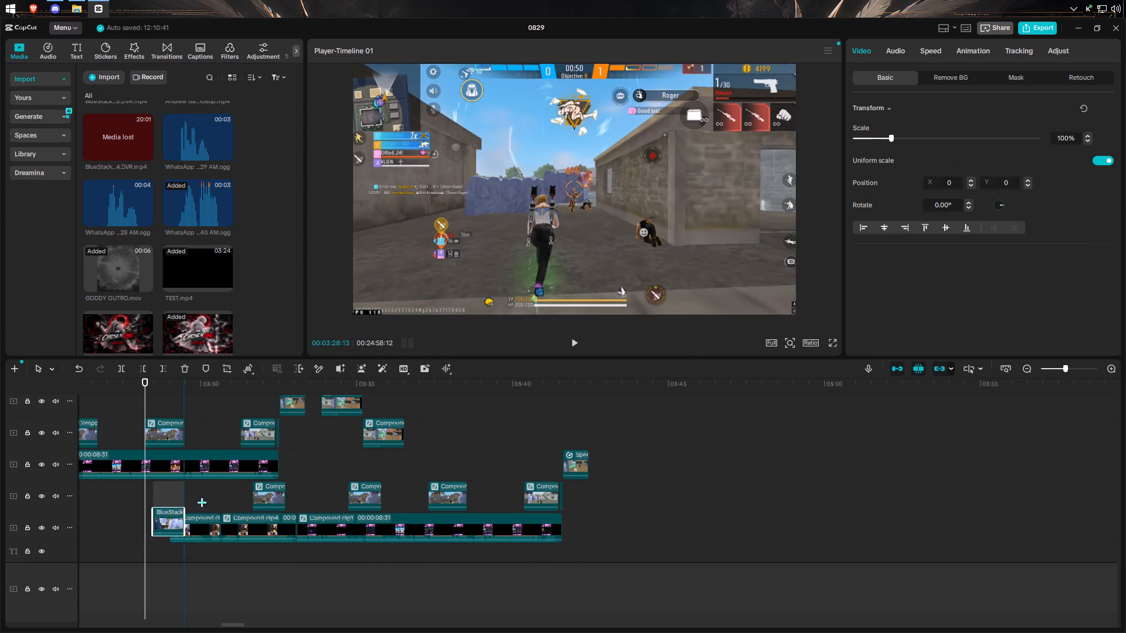
left_click_drag(202, 502, 835, 497)
left_click(781, 527)
left_click_drag(781, 527, 833, 529)
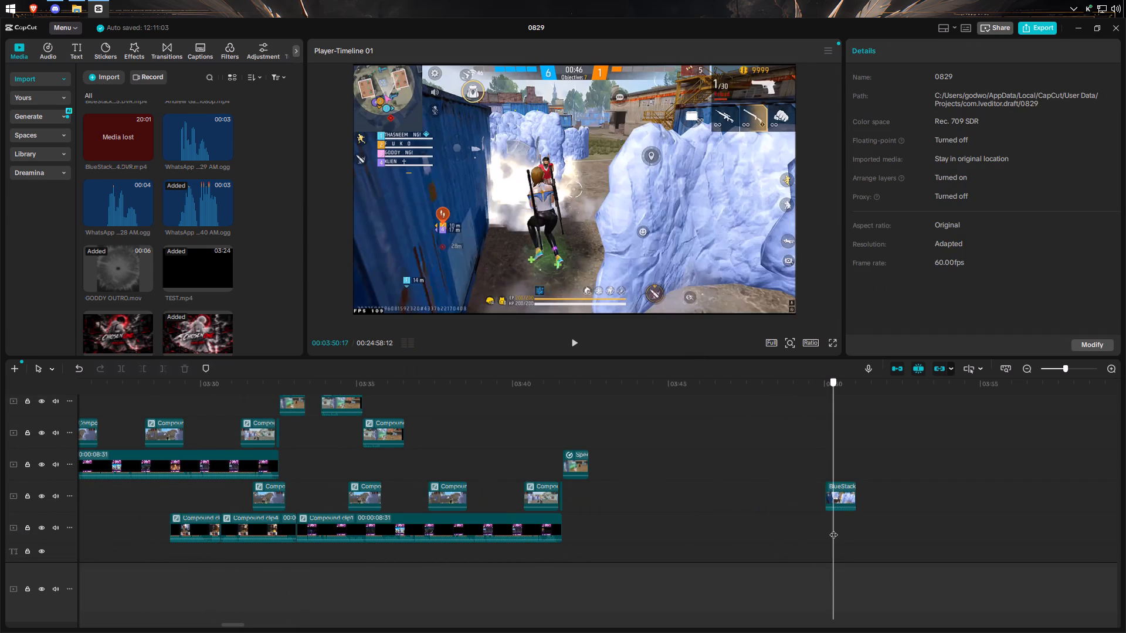
left_click_drag(833, 529, 803, 539)
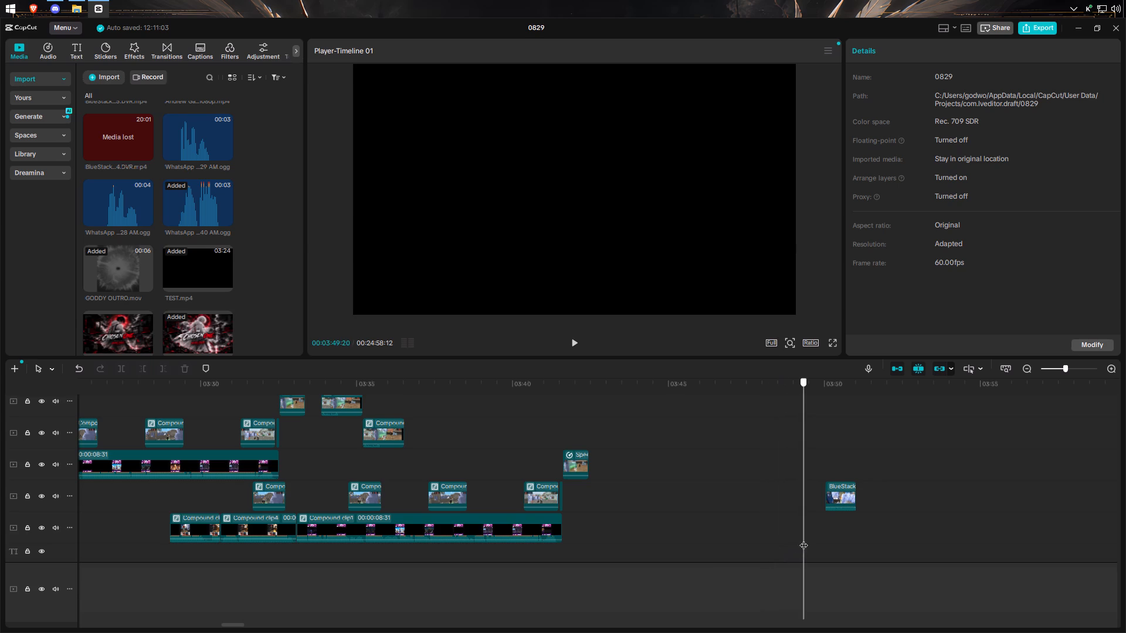
left_click_drag(803, 539, 805, 537)
left_click_drag(196, 529, 883, 492)
left_click(791, 518)
left_click(573, 339)
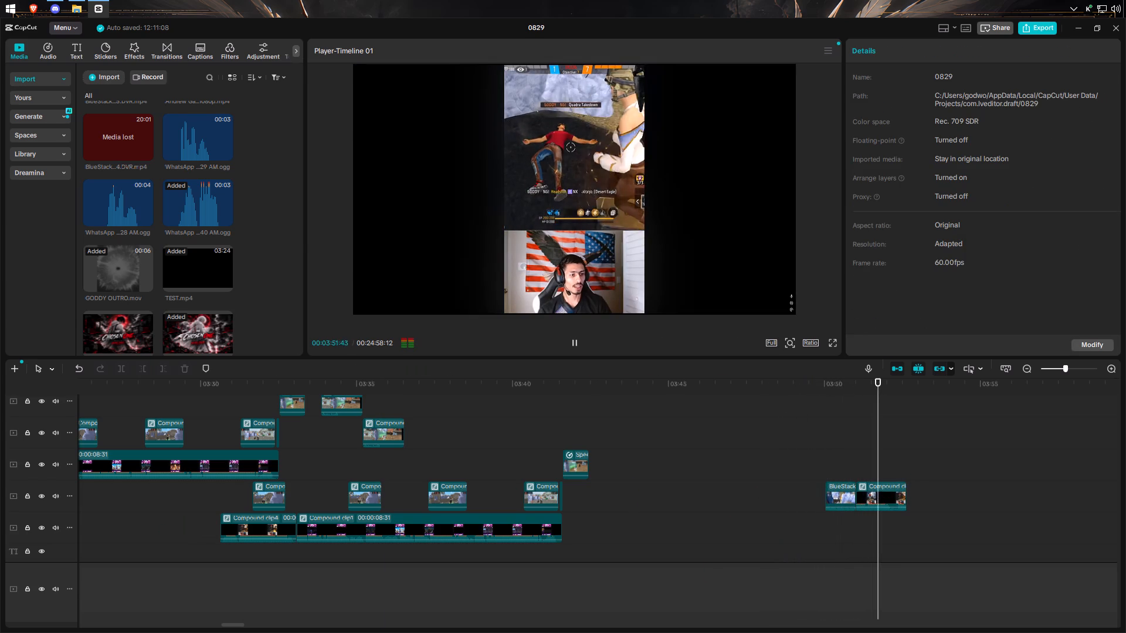
left_click(573, 339)
Append Compound clip4 and the 00:00:08:31 Compound clip1 directly after the clips at about 03:50, then play the sequence from 00:03:47:21.
left_click_drag(249, 534, 939, 516)
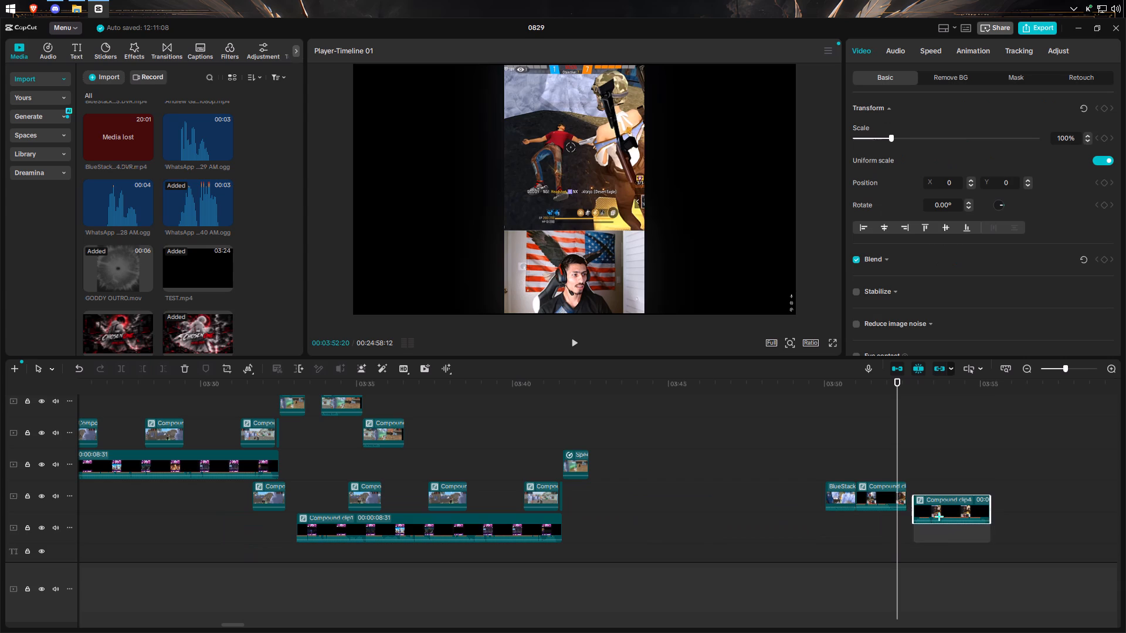
left_click_drag(939, 516, 937, 508)
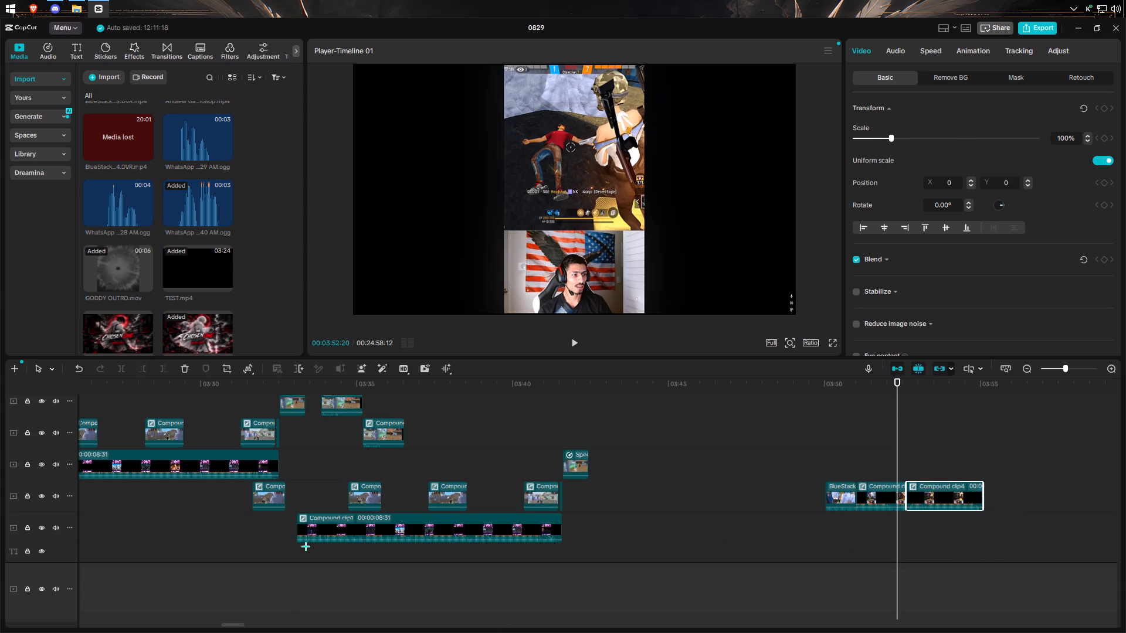
left_click(299, 546)
left_click_drag(309, 525, 599, 513)
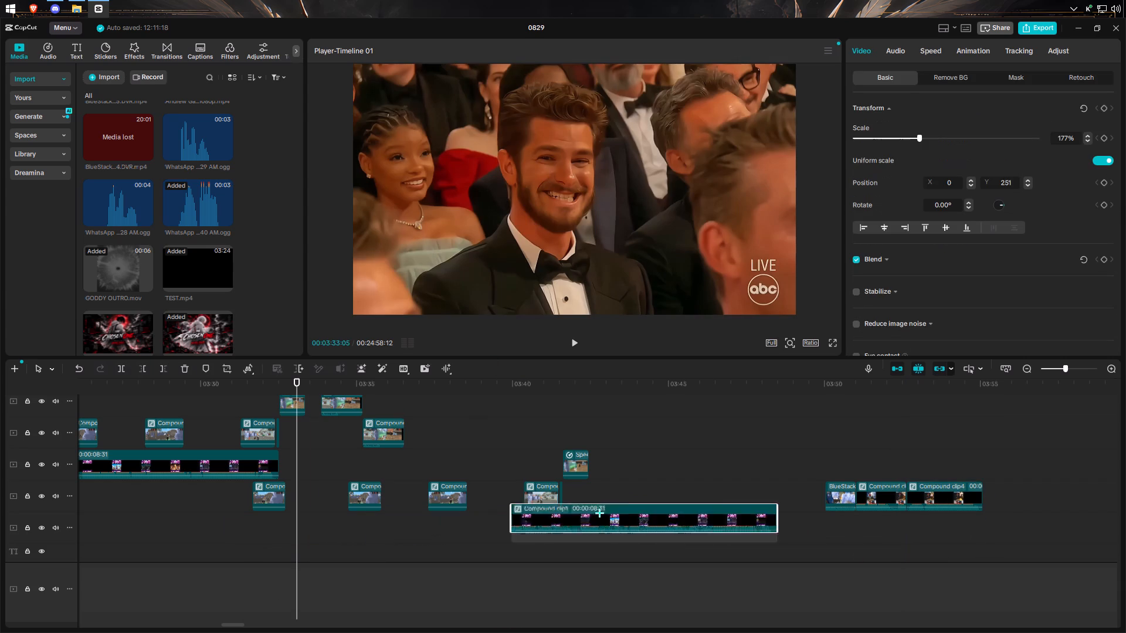
left_click_drag(599, 513, 995, 486)
left_click(742, 515)
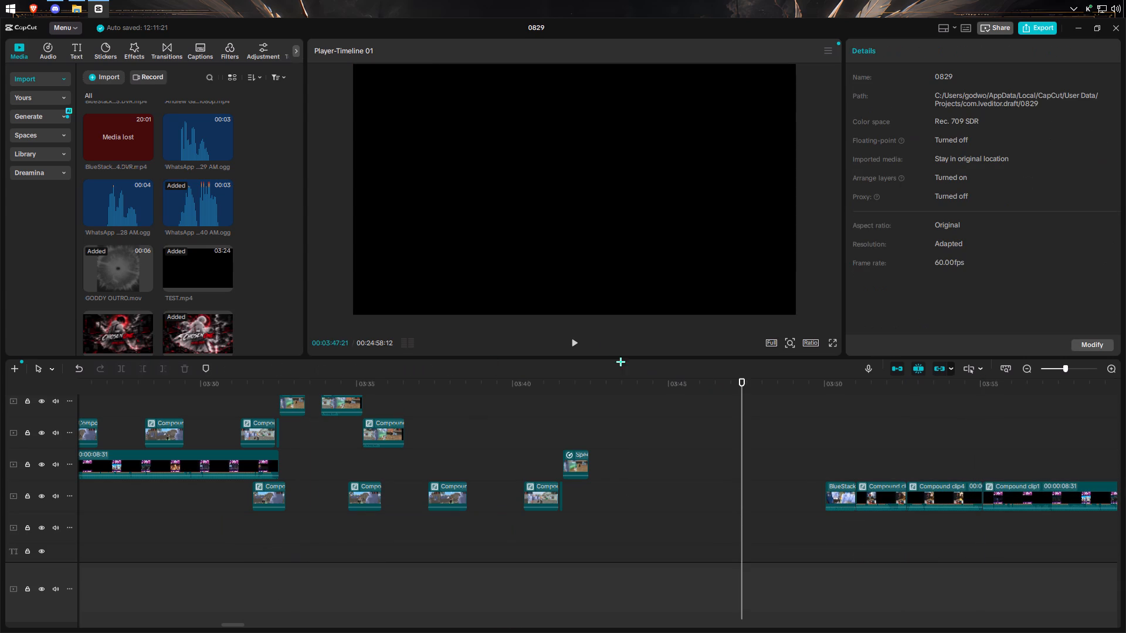
left_click(576, 346)
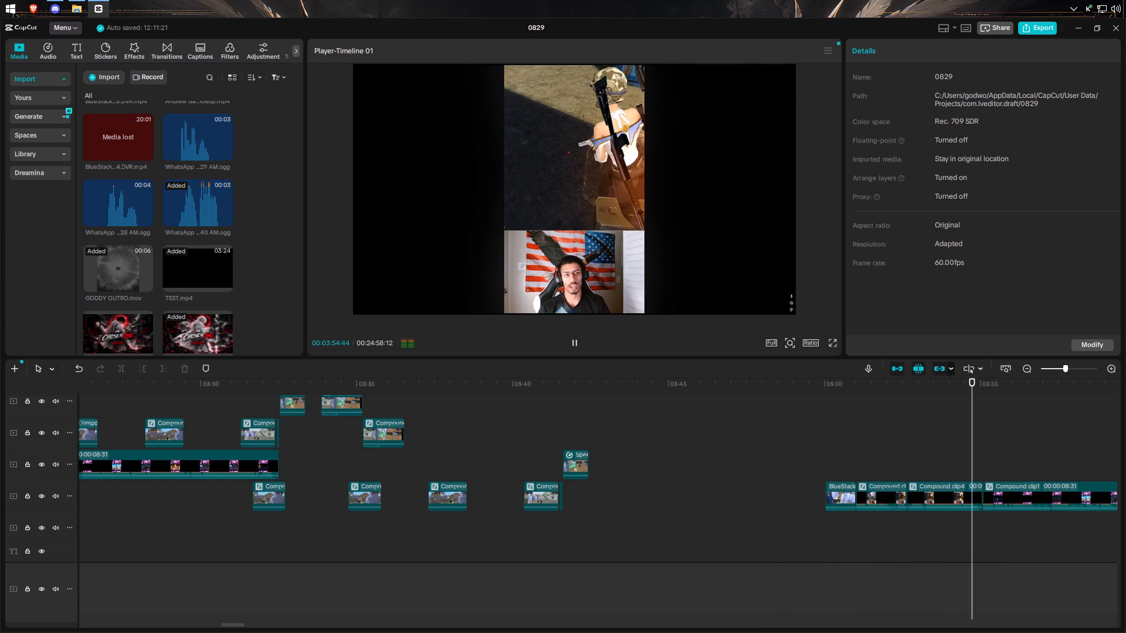
left_click(580, 333)
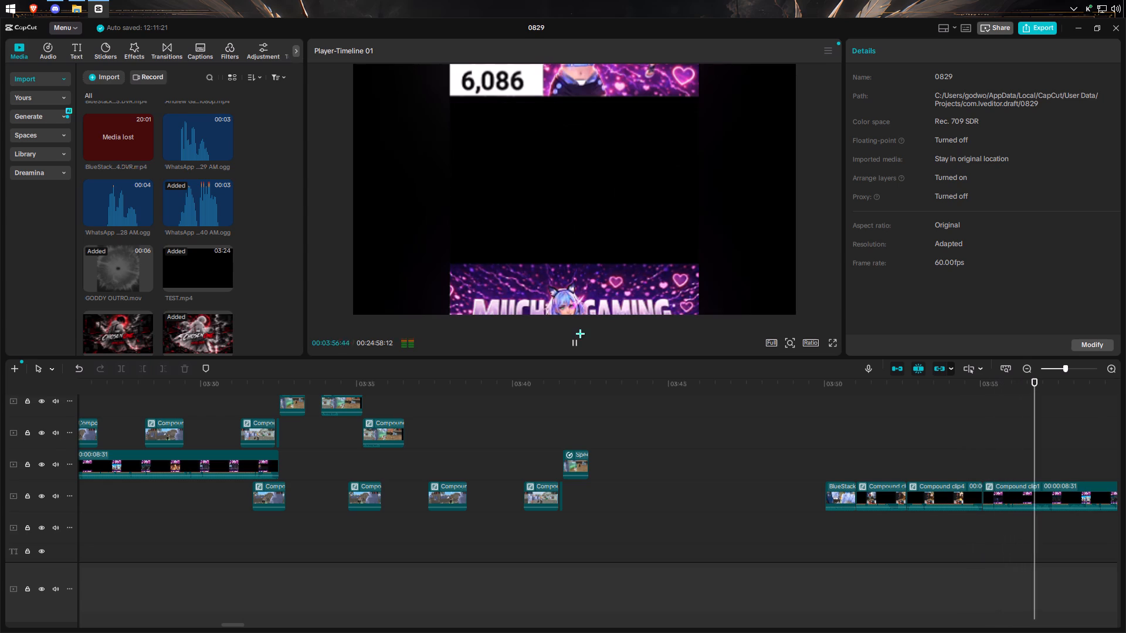
left_click(580, 337)
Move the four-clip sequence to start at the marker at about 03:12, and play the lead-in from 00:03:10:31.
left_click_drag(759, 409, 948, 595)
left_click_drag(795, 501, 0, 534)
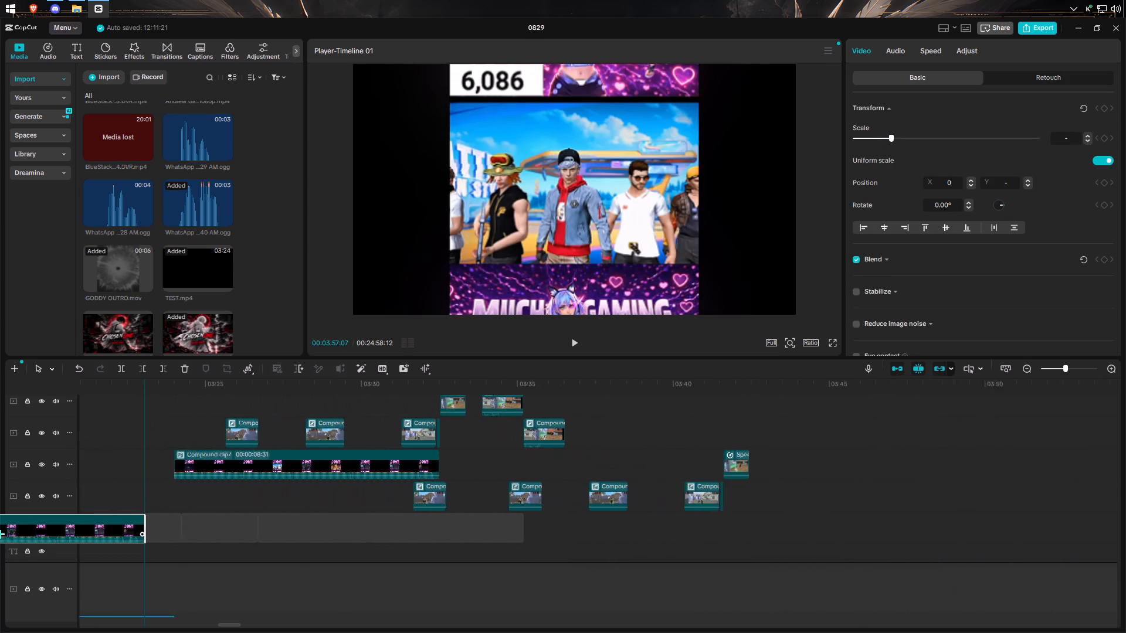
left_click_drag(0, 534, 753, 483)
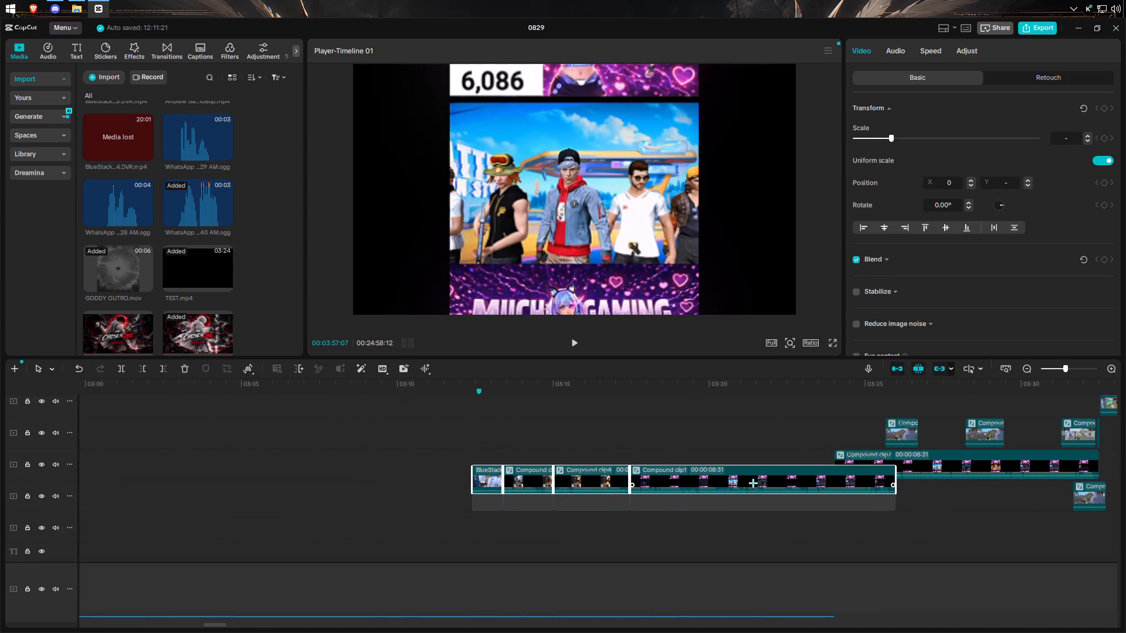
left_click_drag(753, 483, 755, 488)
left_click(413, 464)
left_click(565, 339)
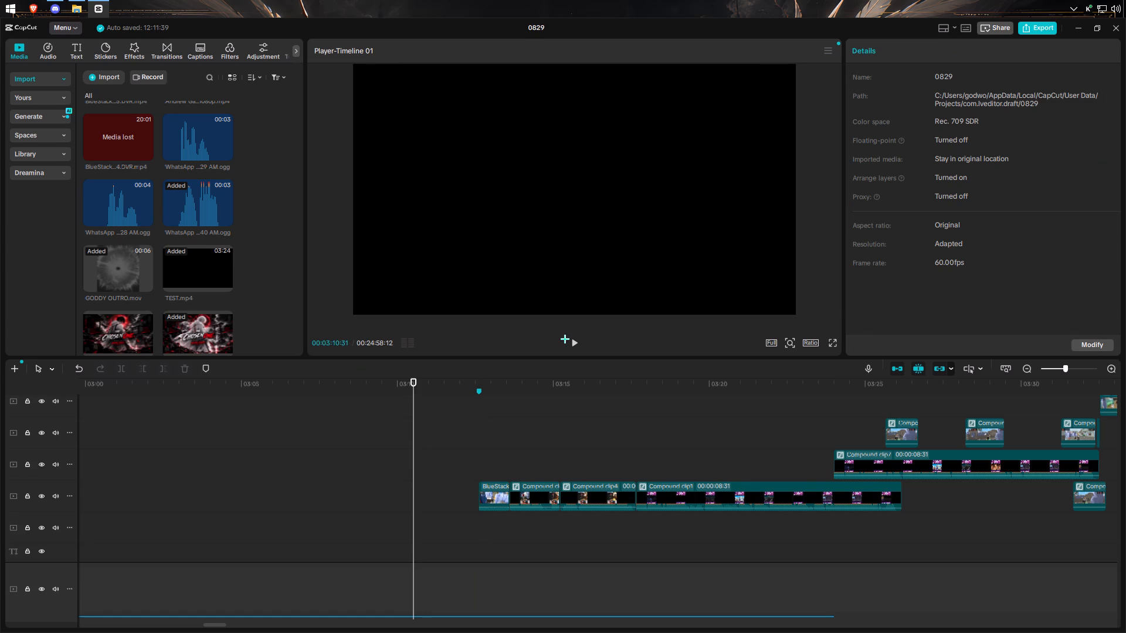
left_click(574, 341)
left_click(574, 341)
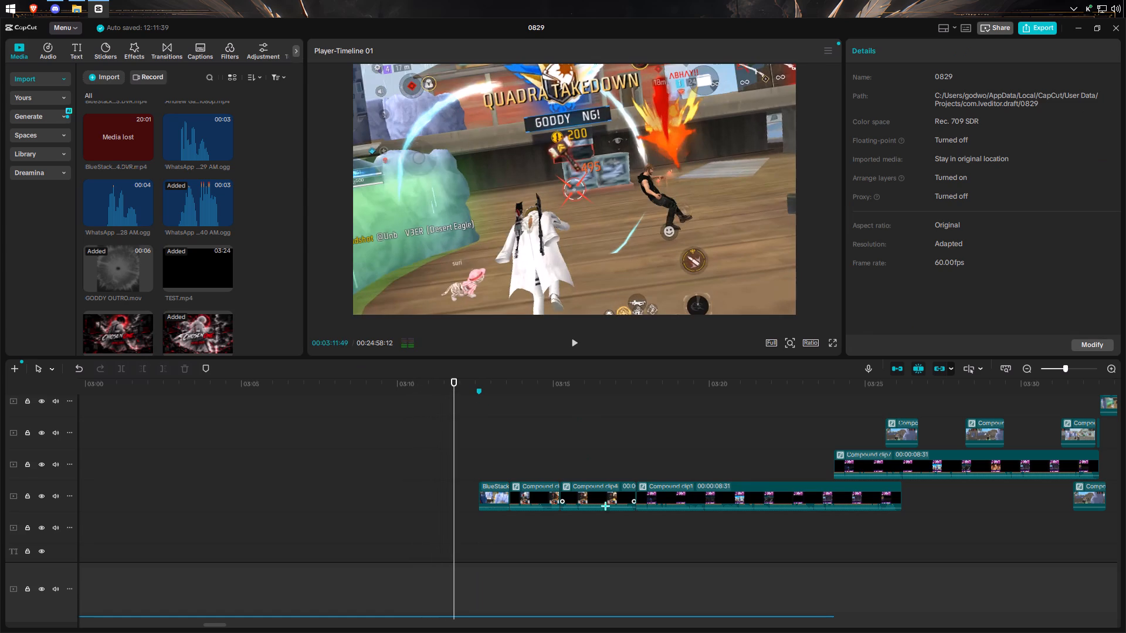
Move the four-clip sequence to start at the 00:02:57:45 marker, directly after the compound clip on its track.
left_click_drag(496, 451, 827, 525)
left_click_drag(968, 552, 897, 543)
left_click_drag(897, 543, 498, 502)
left_click_drag(704, 499, 697, 506)
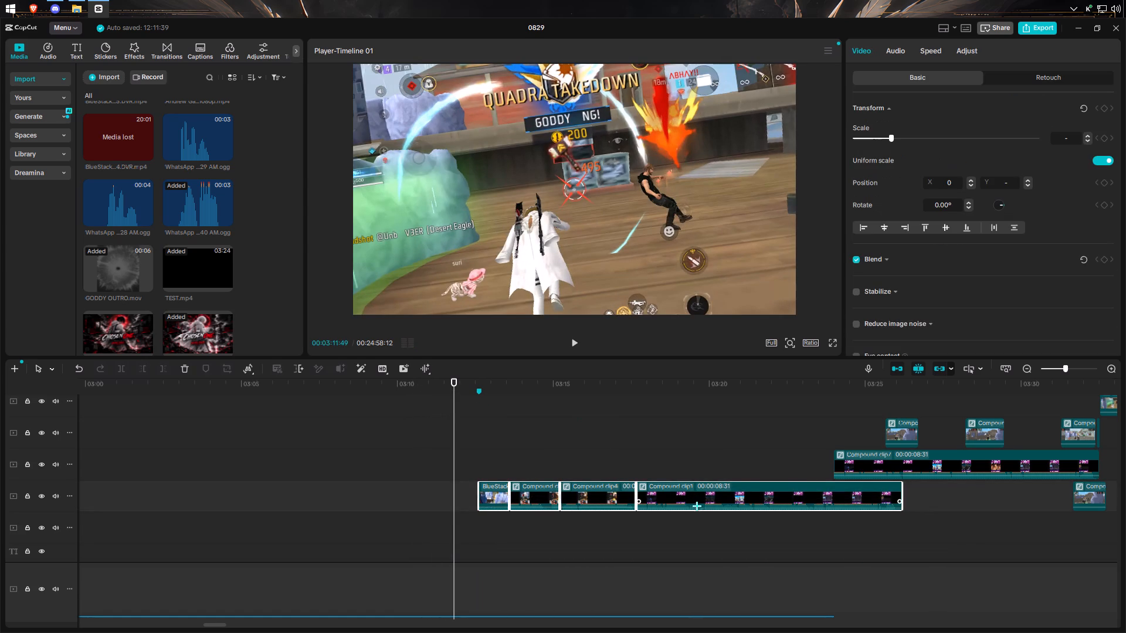
left_click_drag(697, 506, 693, 552)
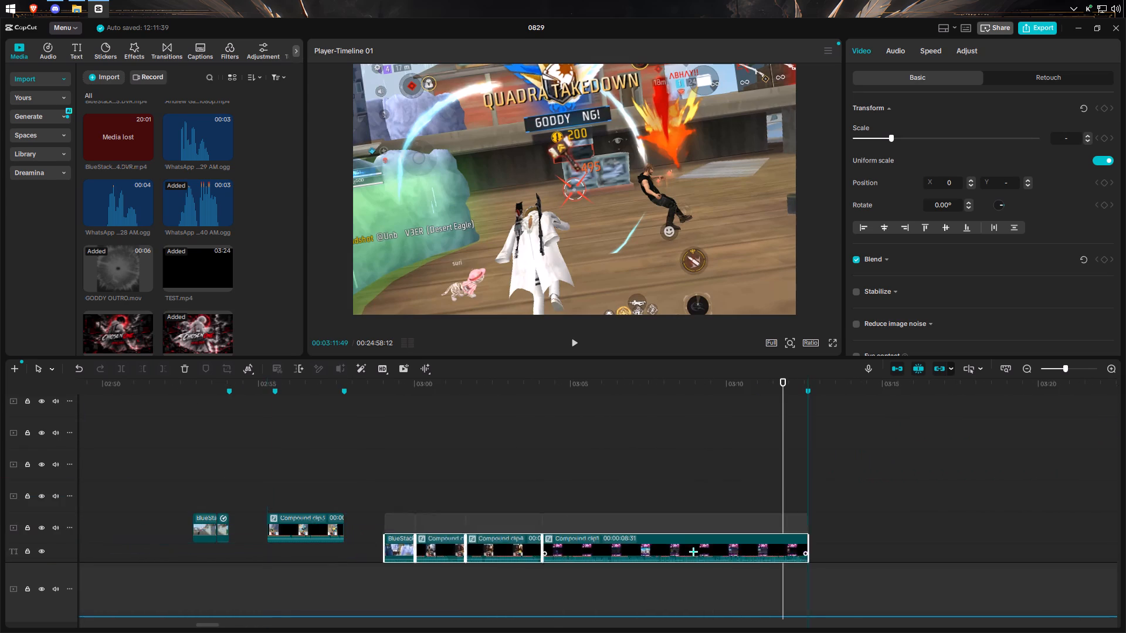
left_click_drag(693, 552, 570, 536)
Check playback from about 00:02:56:01 across the join between the compound clip and the relocated sequence.
left_click(290, 464)
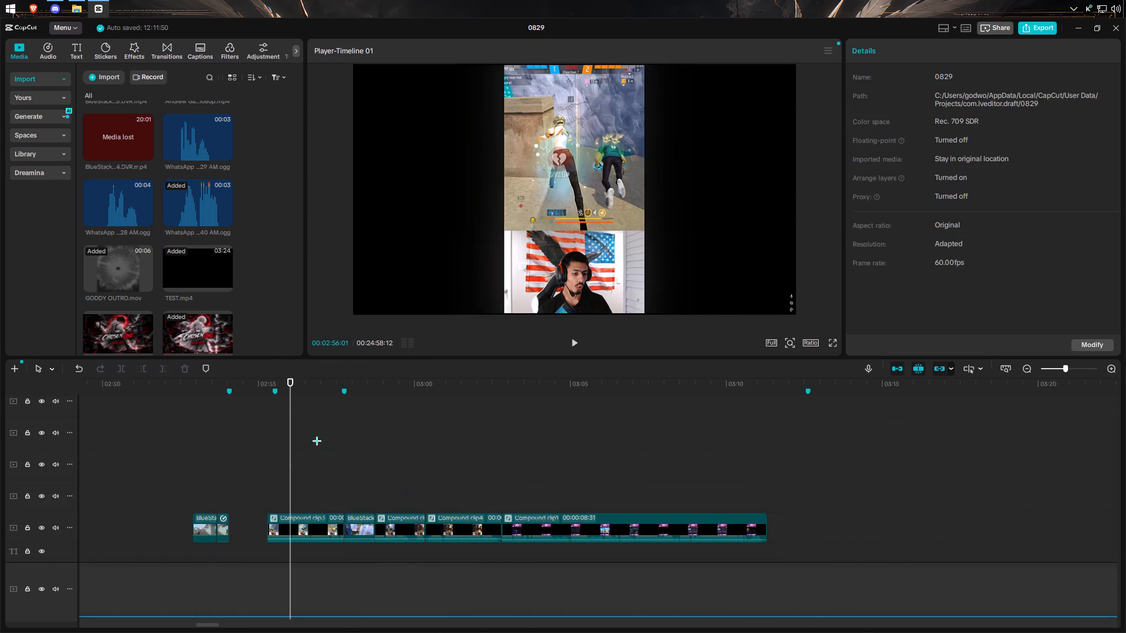
left_click(572, 346)
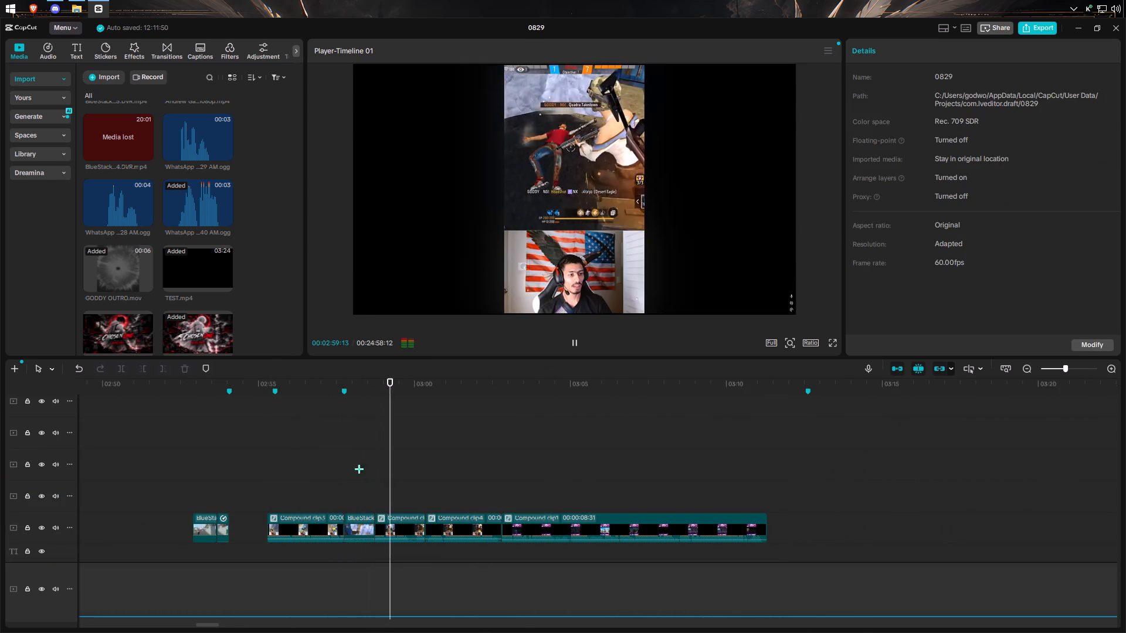
left_click(359, 469)
left_click(581, 341)
left_click(581, 341)
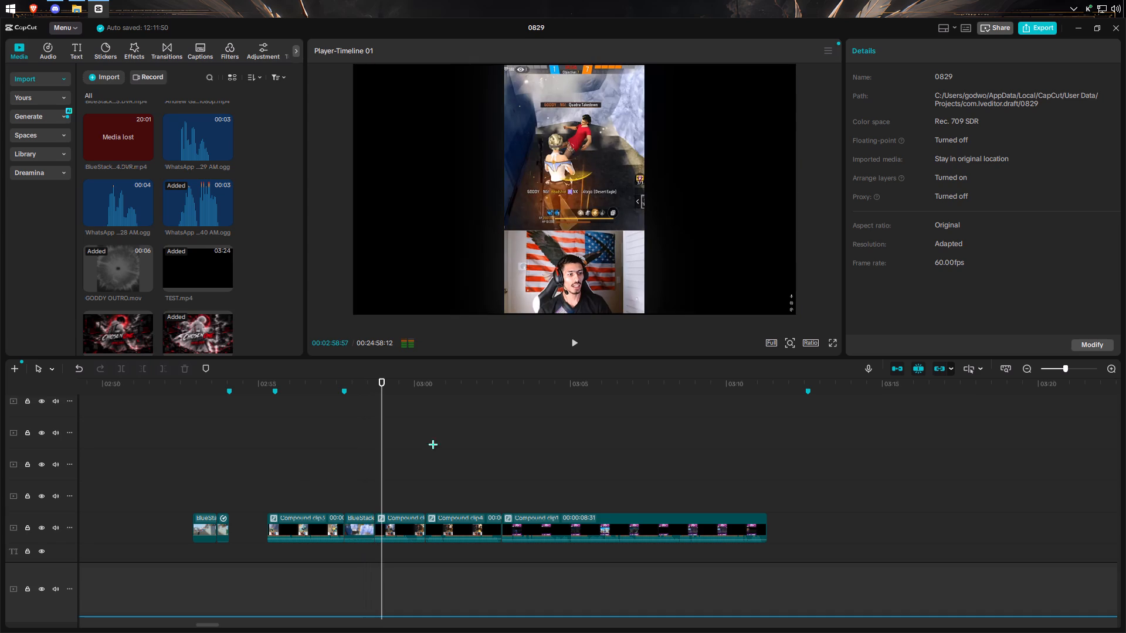
left_click(292, 483)
left_click(568, 342)
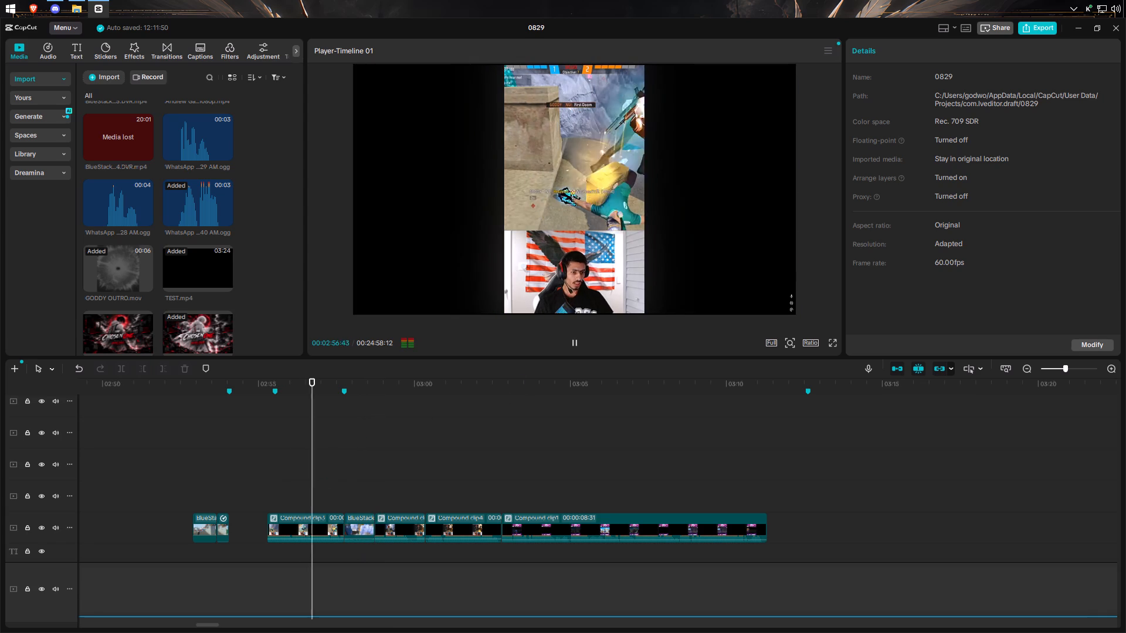
left_click(568, 342)
Move the four-clip sequence onto the track above so it starts at 00:02:57:02, overlapping the compound clip's end.
scroll(398, 469, "up", 7)
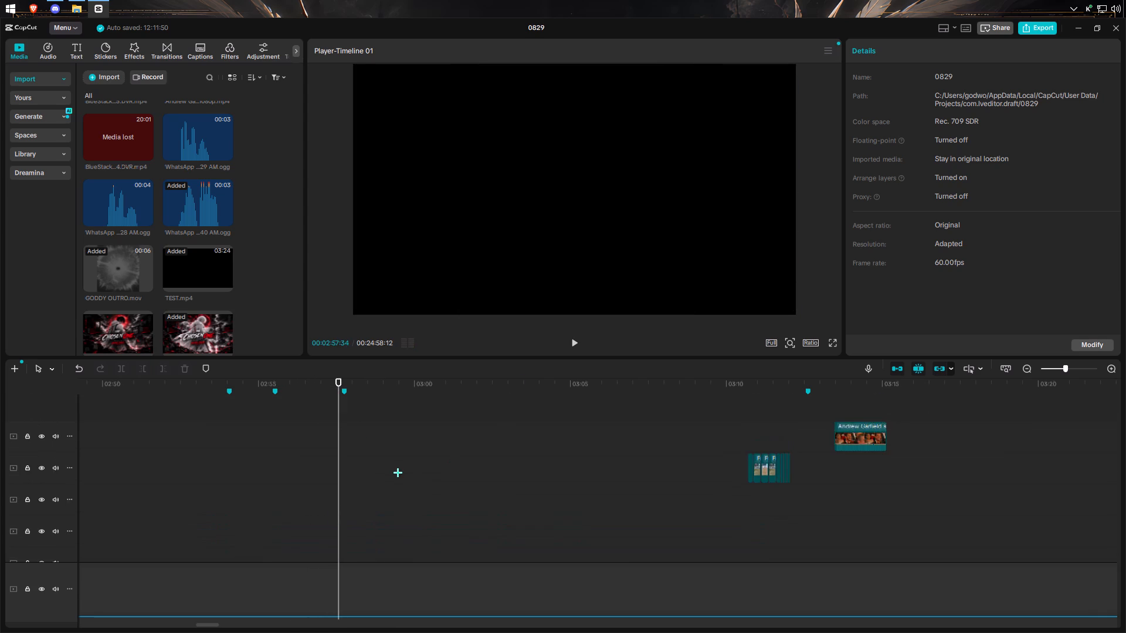
scroll(398, 472, "down", 10)
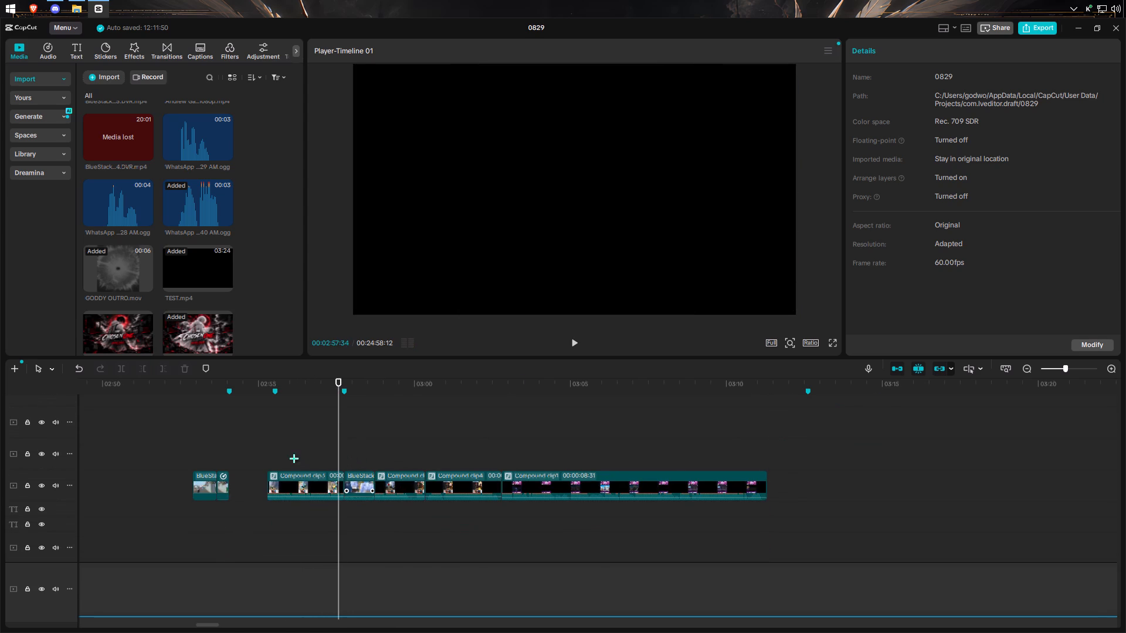
left_click(294, 458)
left_click_drag(294, 458, 274, 434)
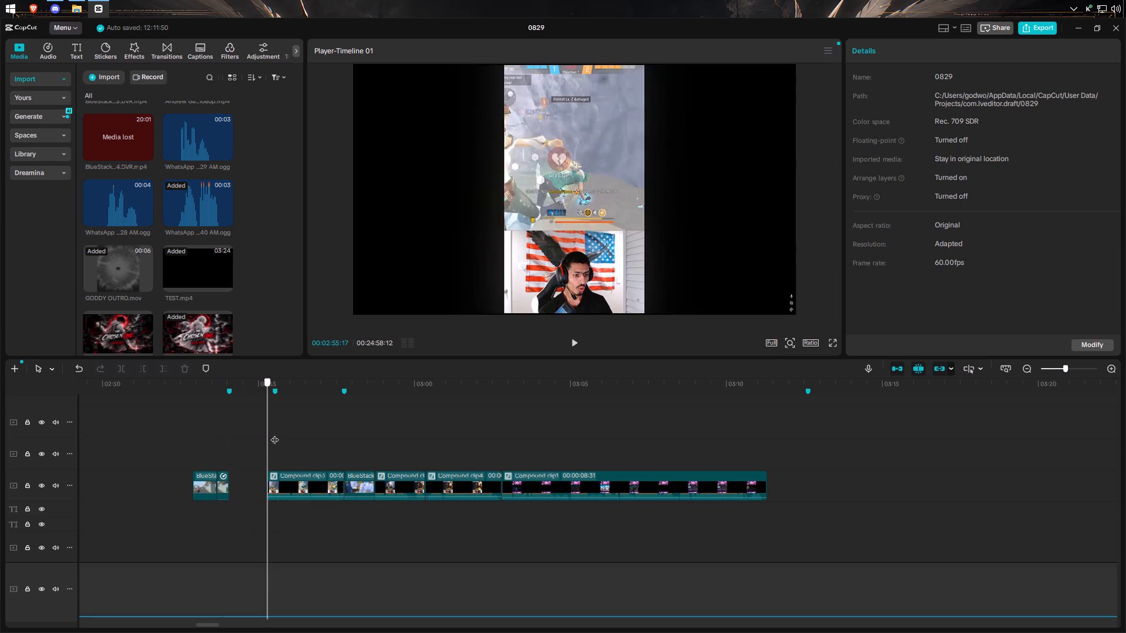
left_click_drag(274, 434, 322, 418)
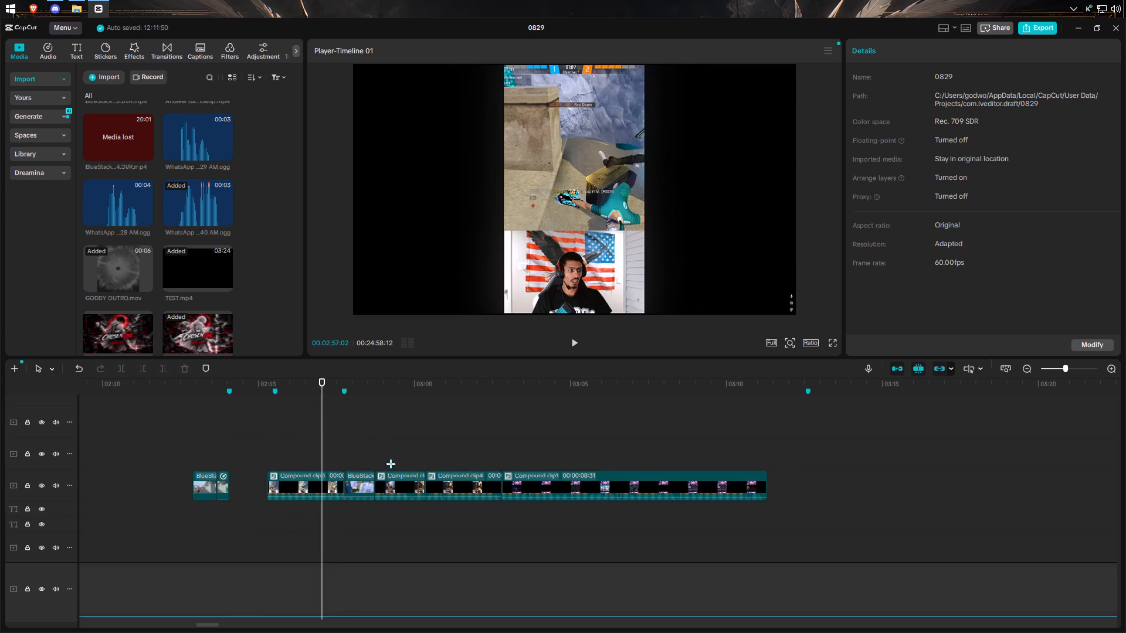
left_click_drag(369, 441, 778, 546)
left_click_drag(461, 486, 442, 464)
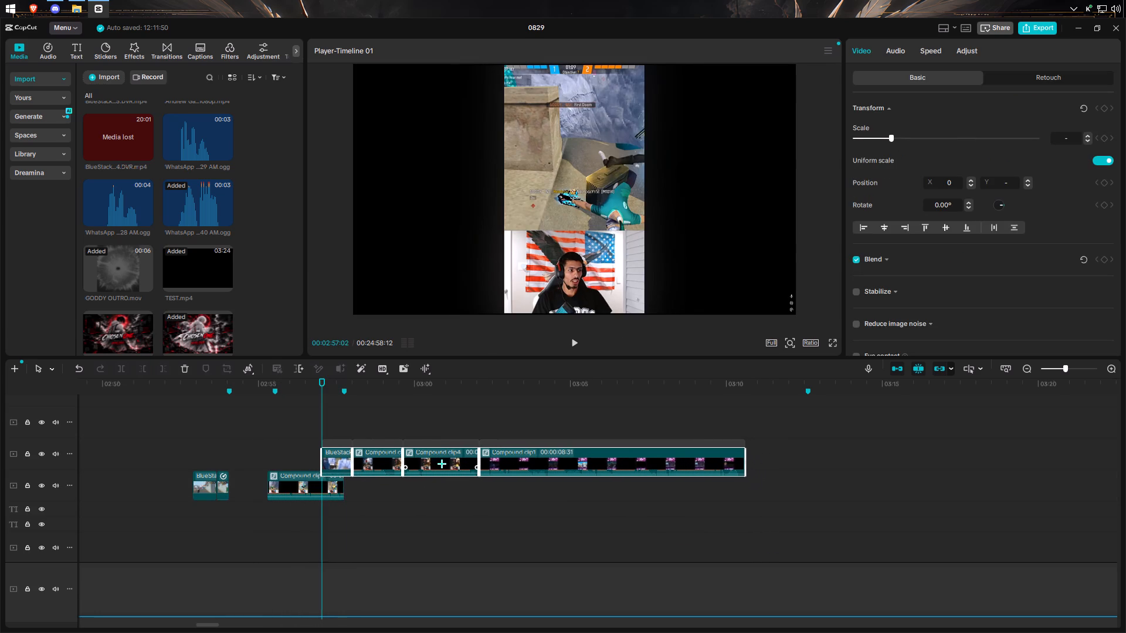
left_click_drag(442, 464, 442, 462)
Play the ending from about 00:02:55 through the relocated four-clip sequence.
left_click(259, 430)
left_click(577, 344)
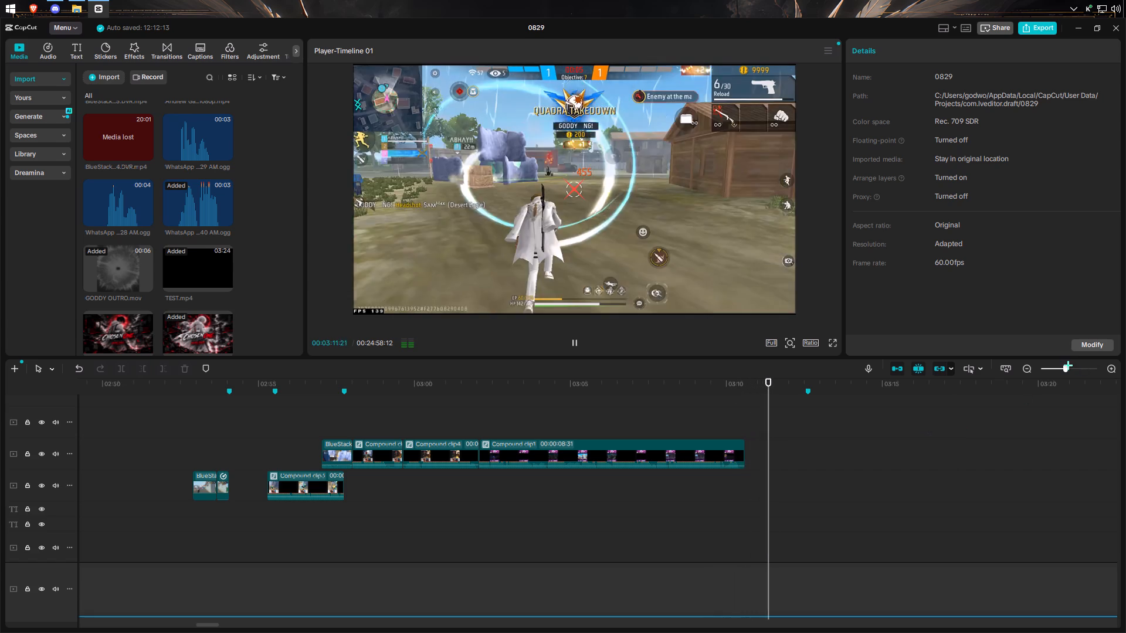
Move the Andrew Garfield laugh clip earlier to start at 00:03:10:36, right where the four-clip sequence ends.
left_click_drag(1066, 365, 1073, 367)
scroll(549, 513, "up", 5)
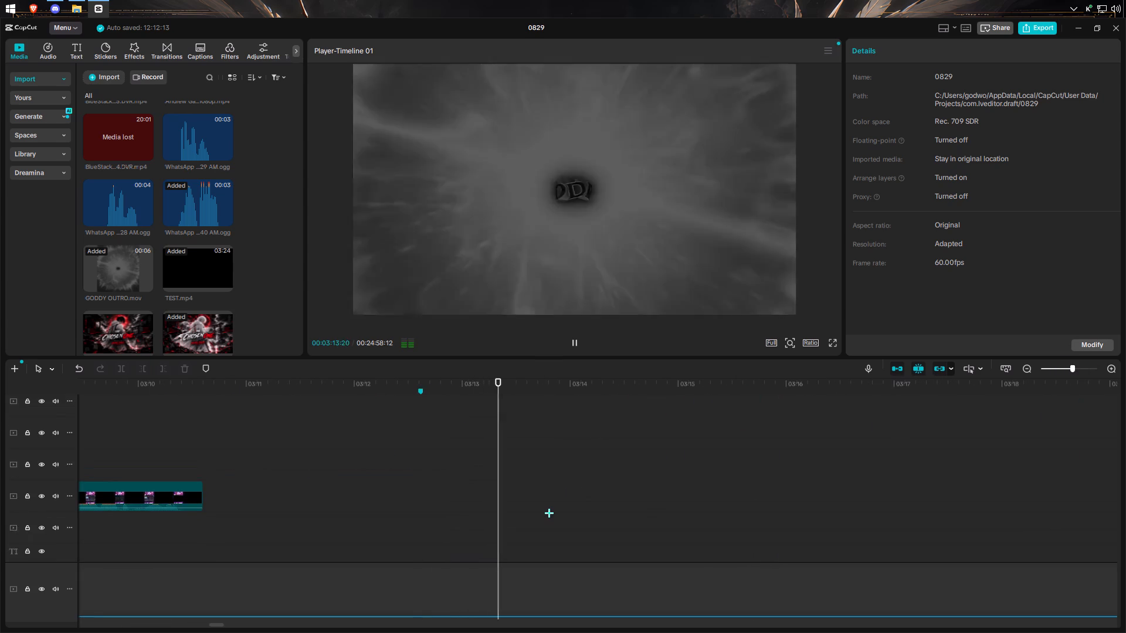
scroll(549, 513, "up", 6)
left_click_drag(596, 448, 366, 553)
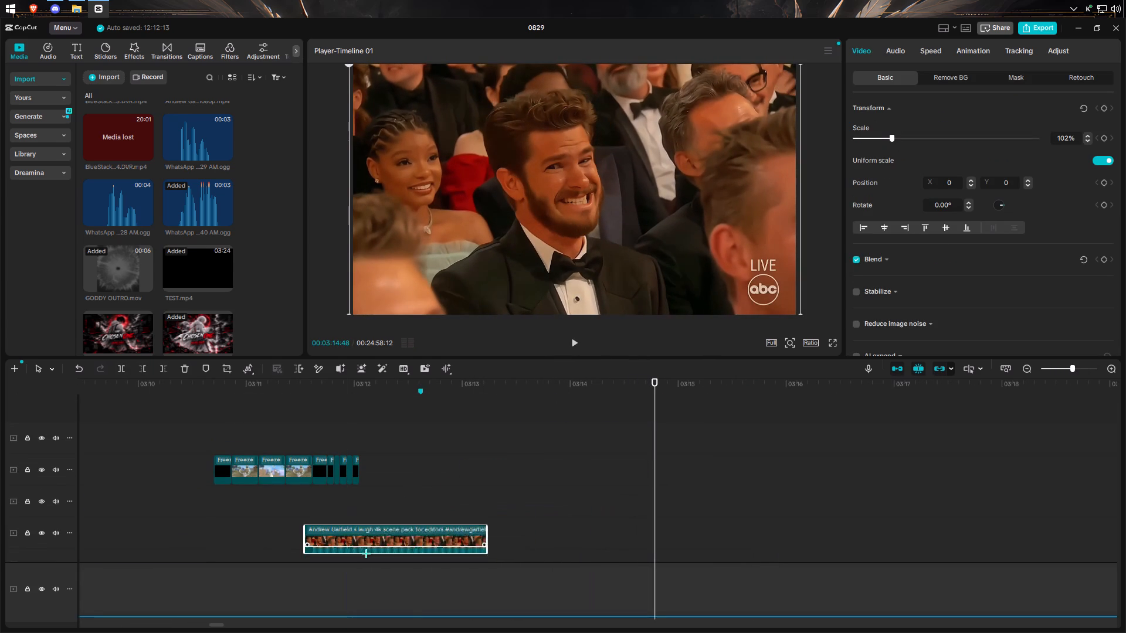
left_click_drag(366, 553, 385, 555)
double_click(234, 534)
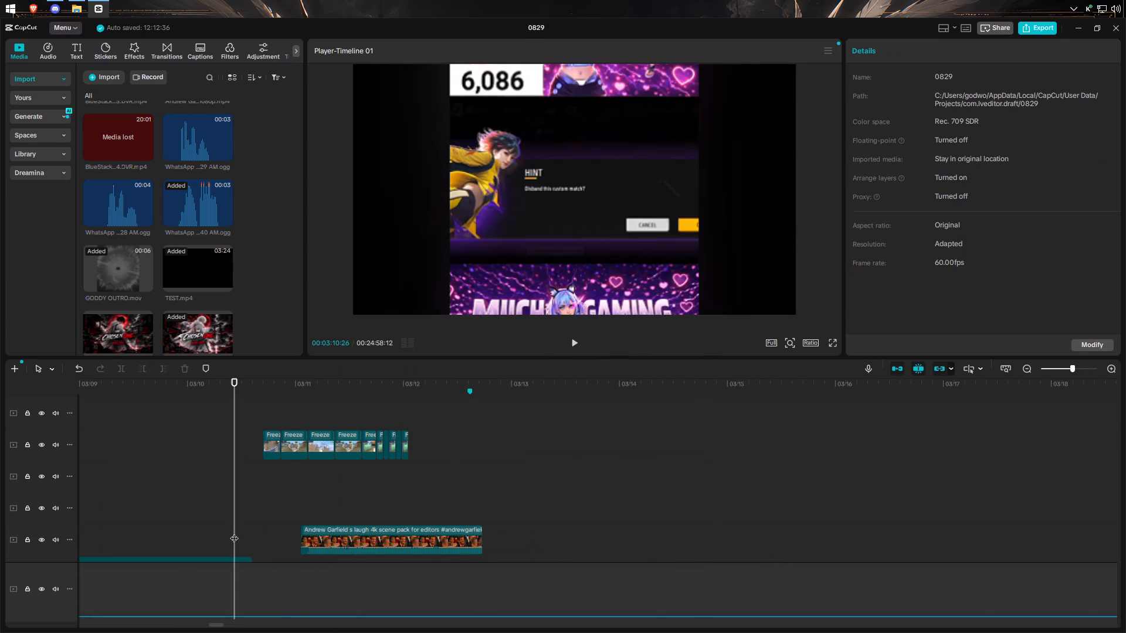
left_click_drag(234, 532, 253, 527)
left_click_drag(373, 536, 347, 541)
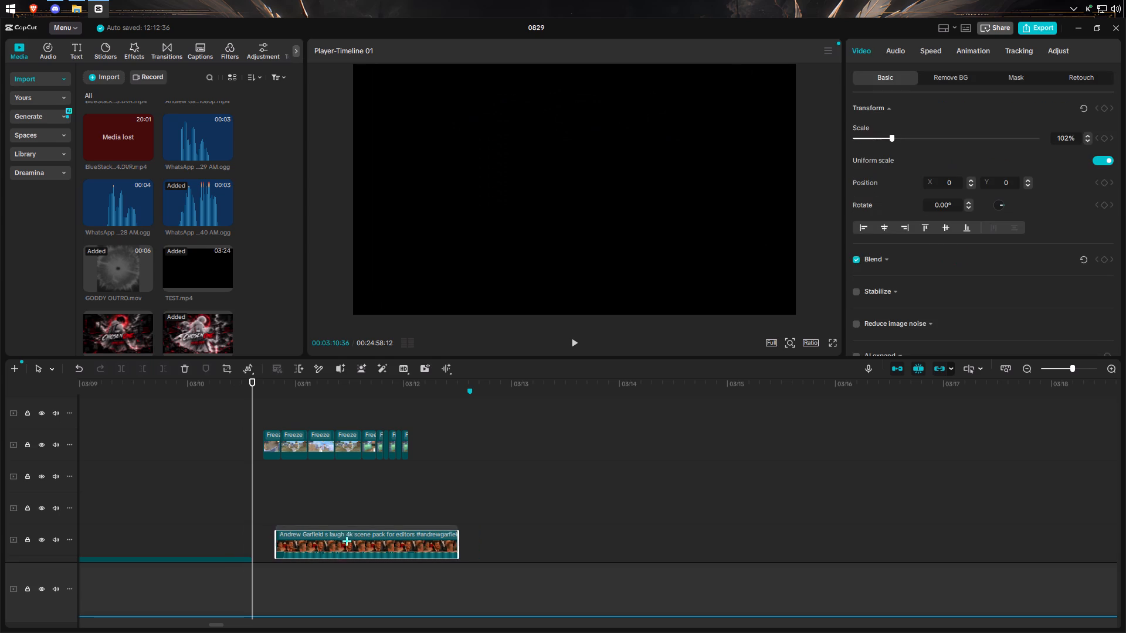
left_click_drag(347, 541, 327, 404)
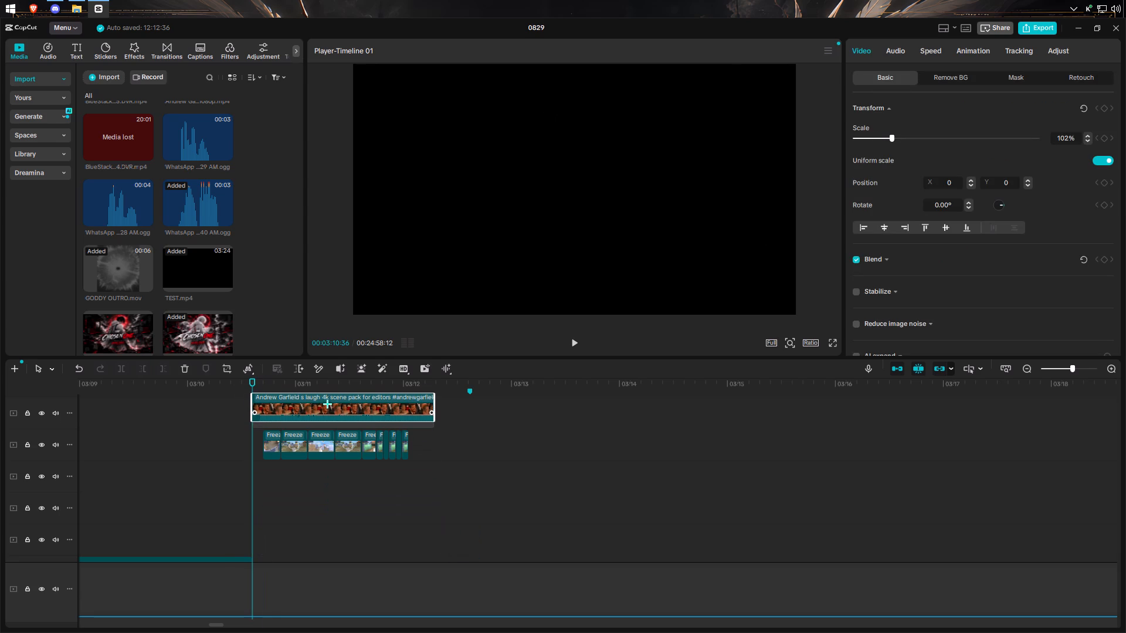
left_click_drag(327, 404, 324, 532)
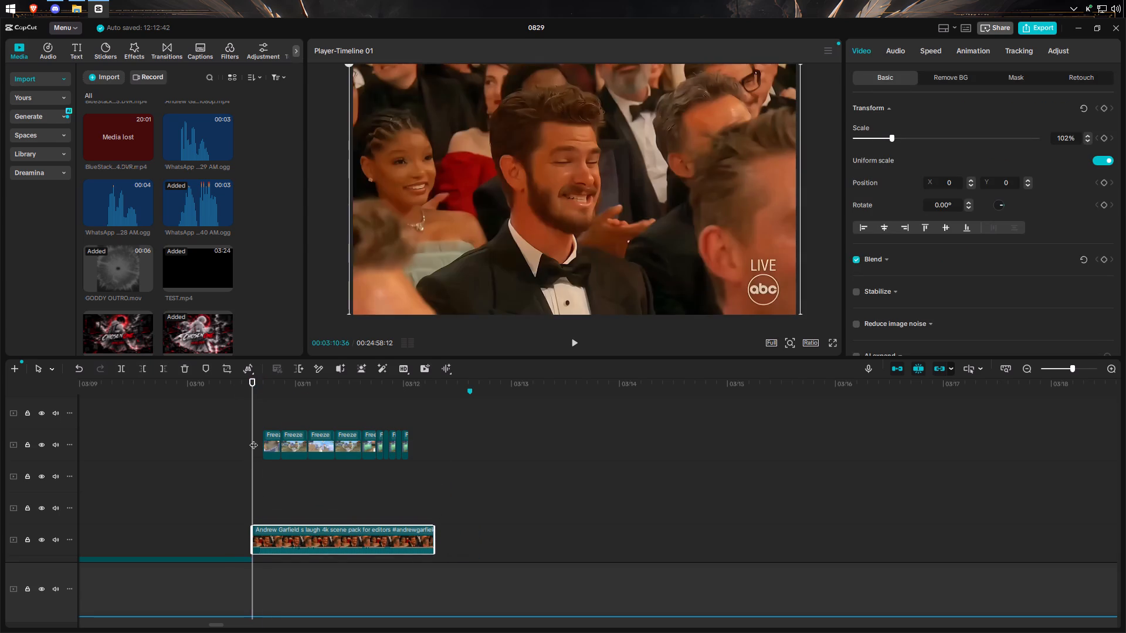
Move the group of freeze-frame clips later so it starts at about 00:03:14:38, clear of the laugh clip.
left_click_drag(253, 439, 271, 462)
left_click_drag(232, 404, 447, 485)
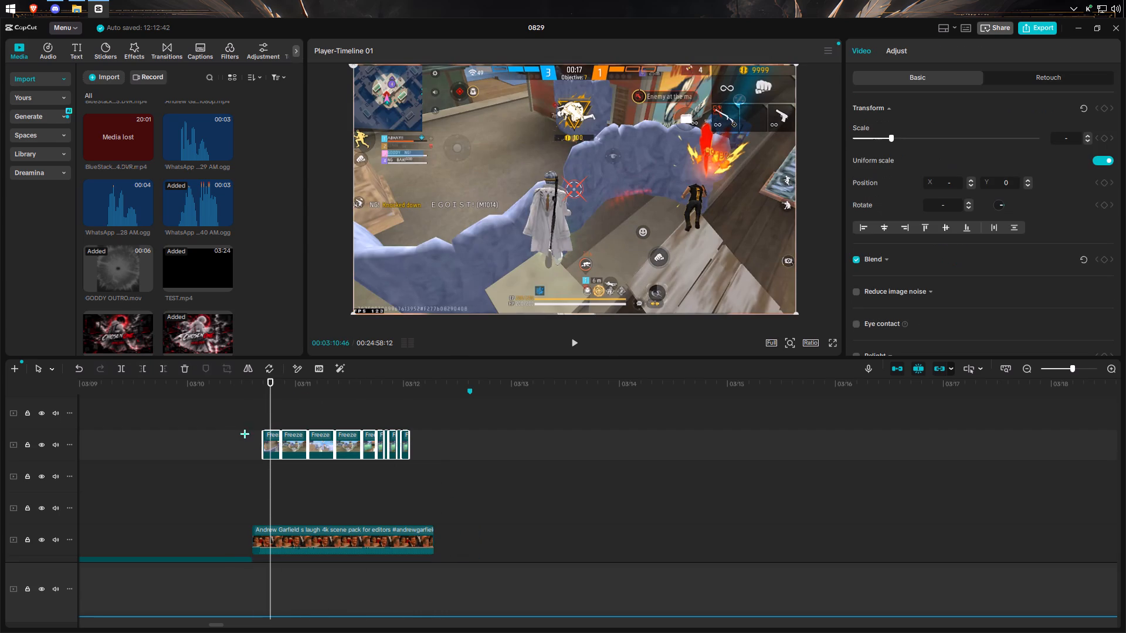
left_click_drag(304, 444, 728, 469)
Play the transition into the Andrew Garfield laugh clip from 00:03:10:33.
left_click_drag(252, 483, 246, 485)
left_click(164, 469)
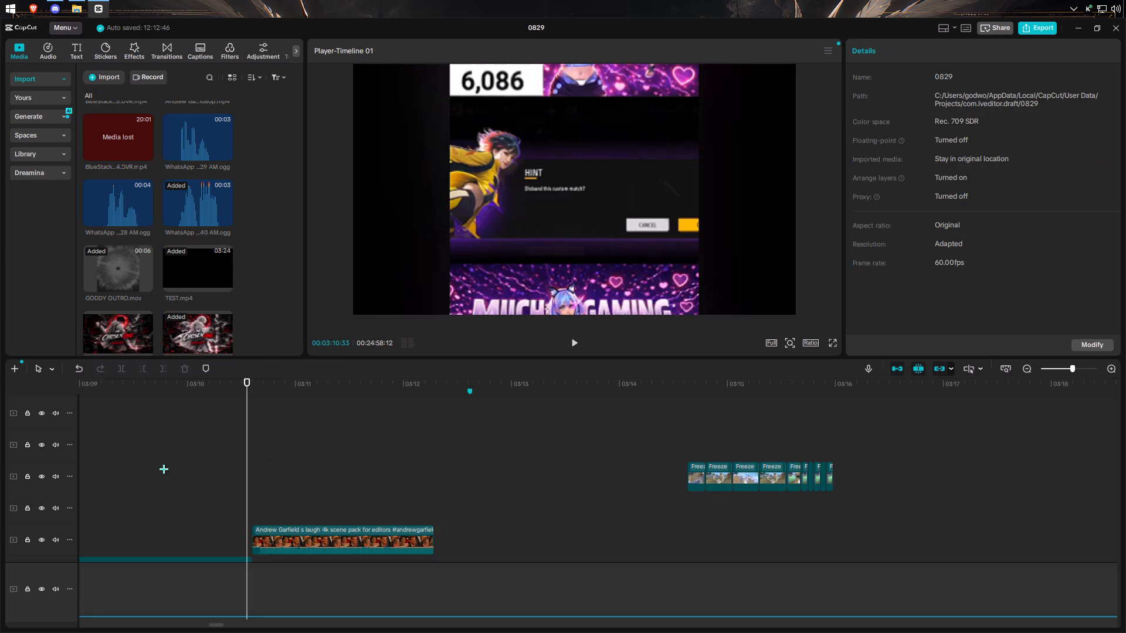
left_click(556, 346)
left_click(565, 342)
left_click(568, 342)
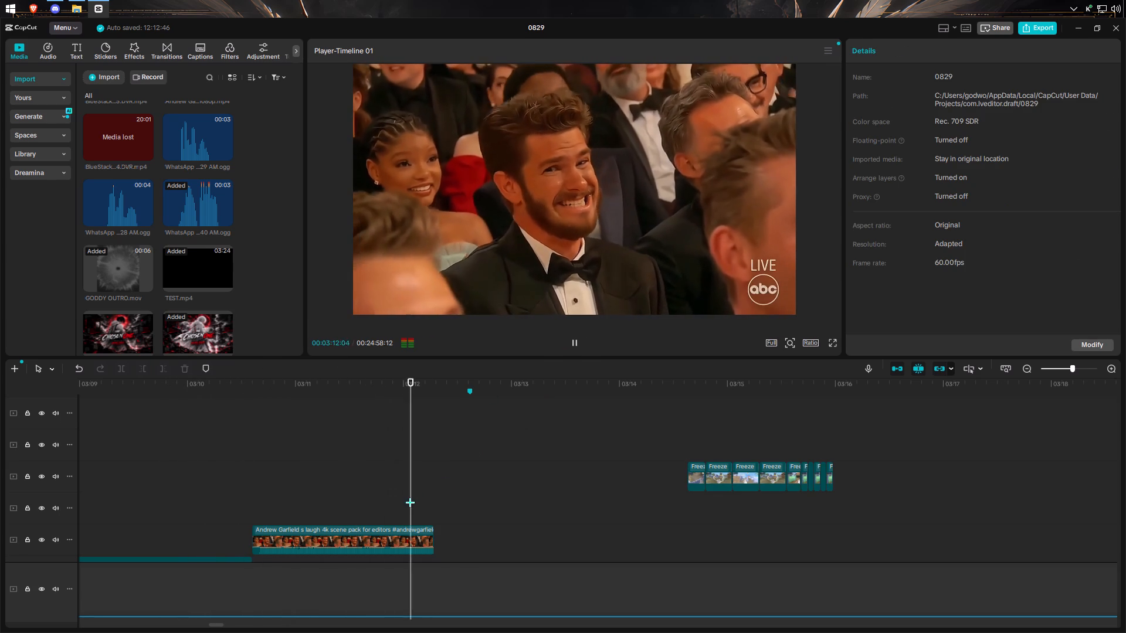
Shift the laugh clip to start at about 00:03:10:19, overlapping the sequence's end, and check playback from 00:03:09:34.
left_click_drag(364, 537, 334, 537)
left_click(141, 523)
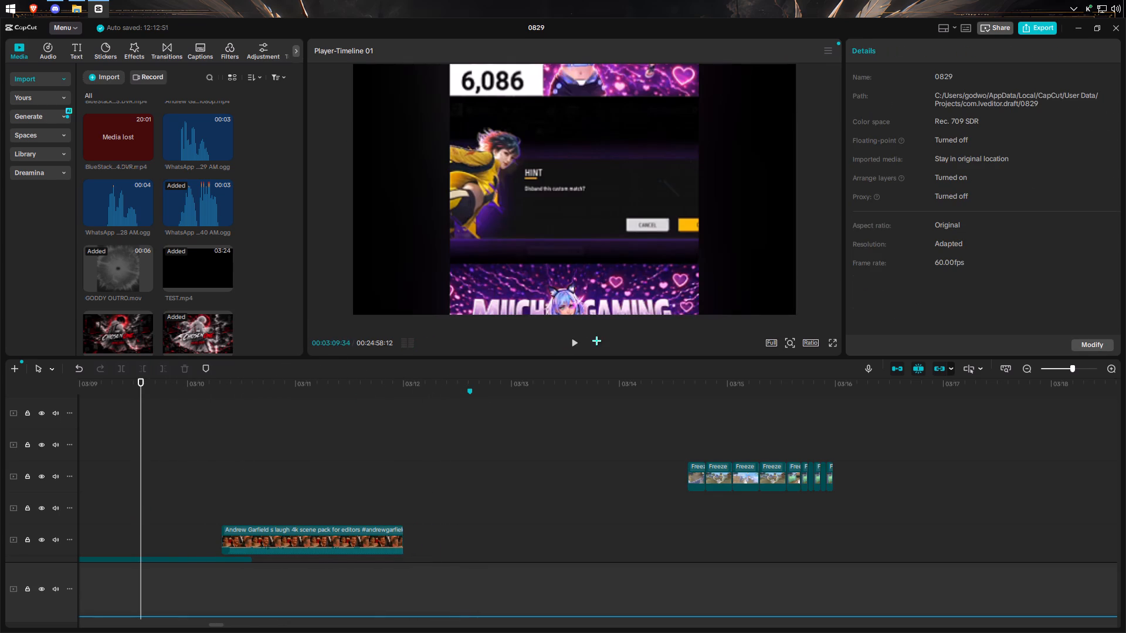
left_click(572, 346)
scroll(185, 399, "down", 3)
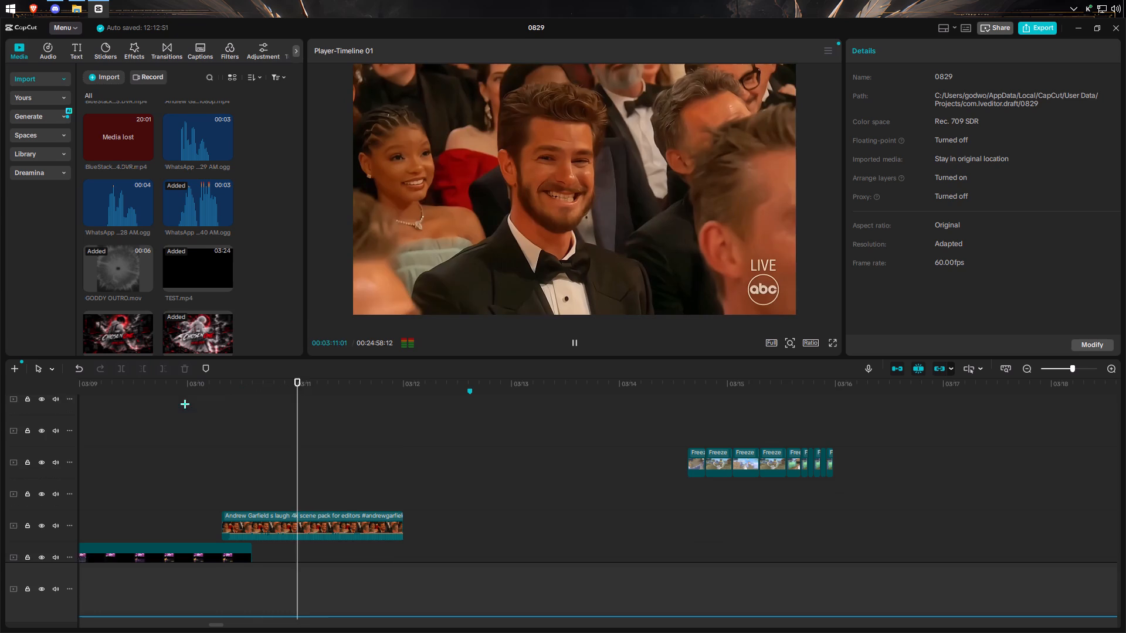
Adjust the volume of the compound clip leading into the laugh clip, and check playback from 00:03:05:37.
left_click(183, 541)
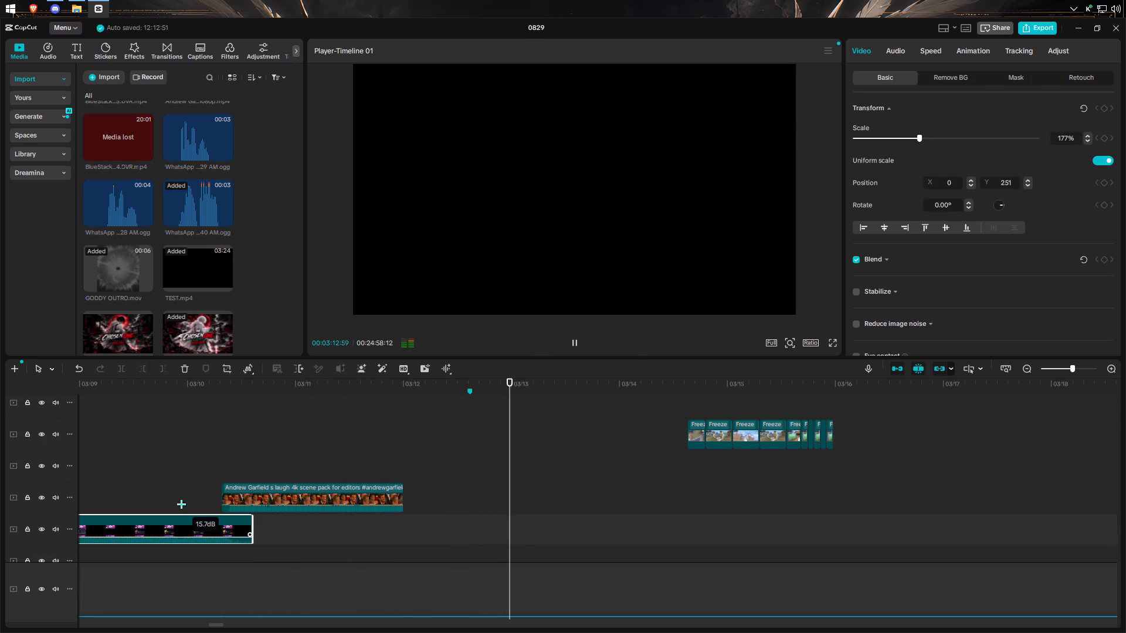
left_click(165, 467)
left_click(577, 341)
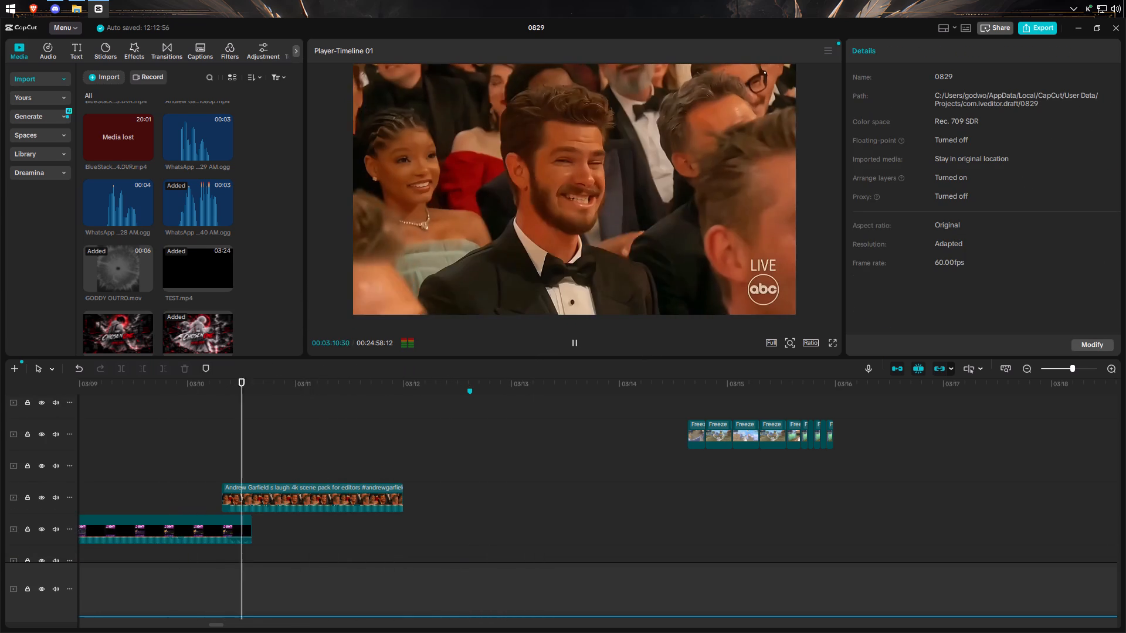
left_click(211, 537)
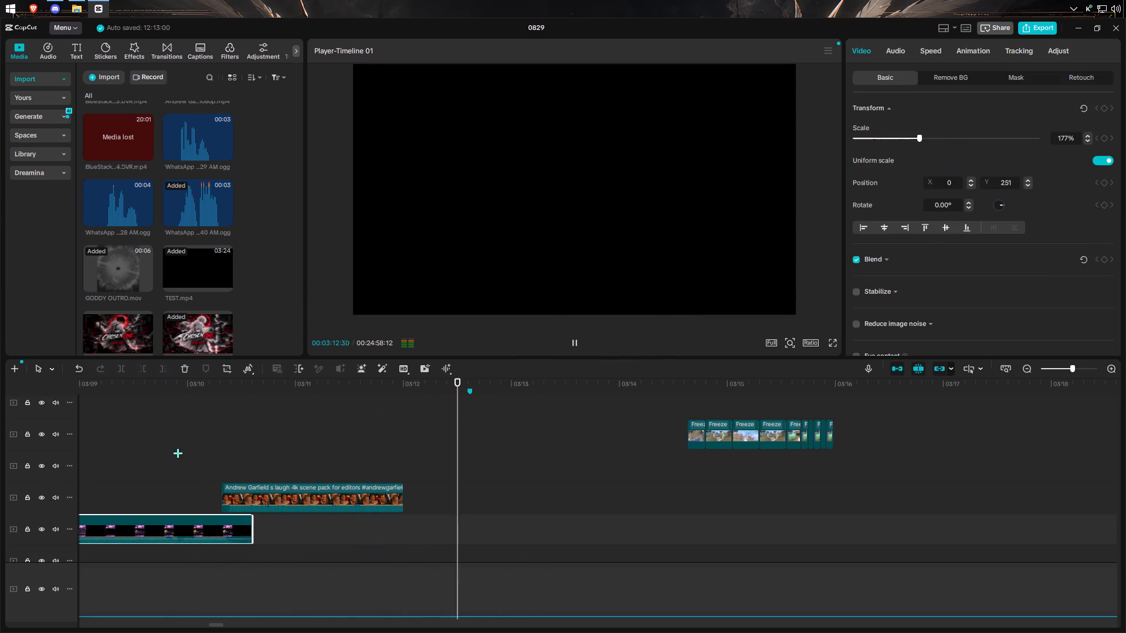
left_click(178, 453)
left_click(213, 413)
left_click_drag(213, 413, 26, 464)
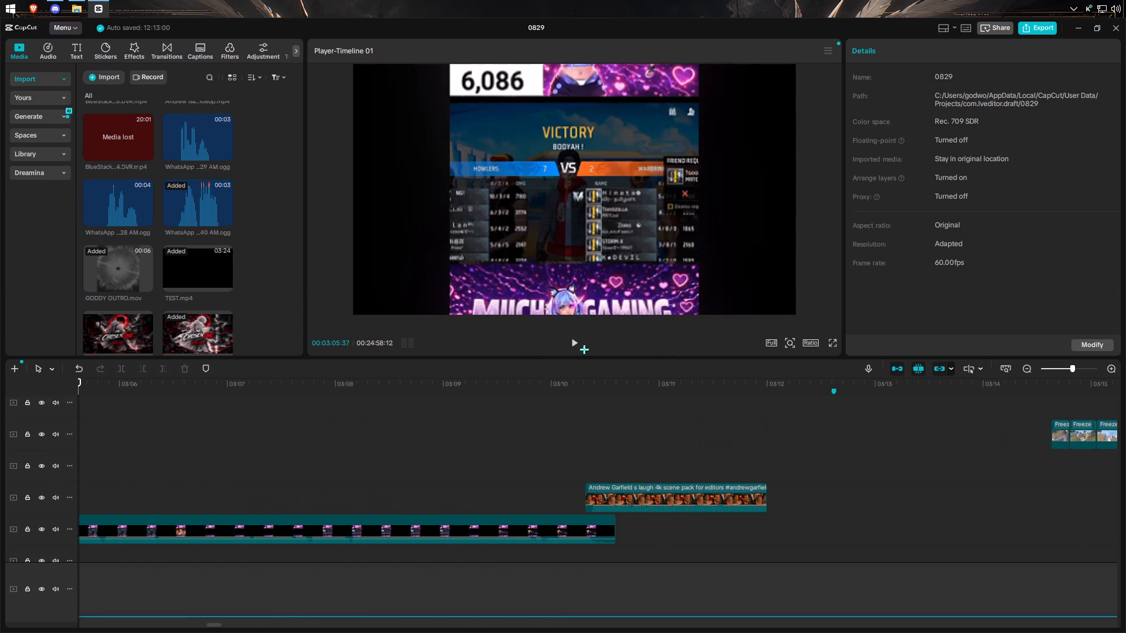
left_click(579, 344)
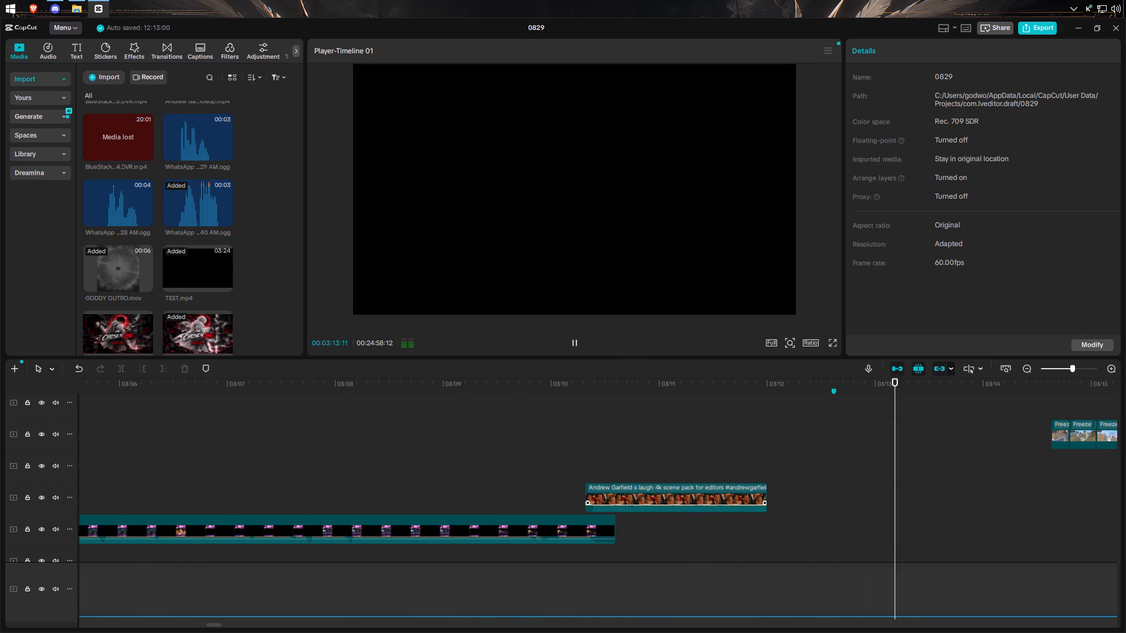
Adjust the volume of the Andrew Garfield laugh clip, and play the ending from about 00:02:55:04.
left_click_drag(637, 506, 644, 508)
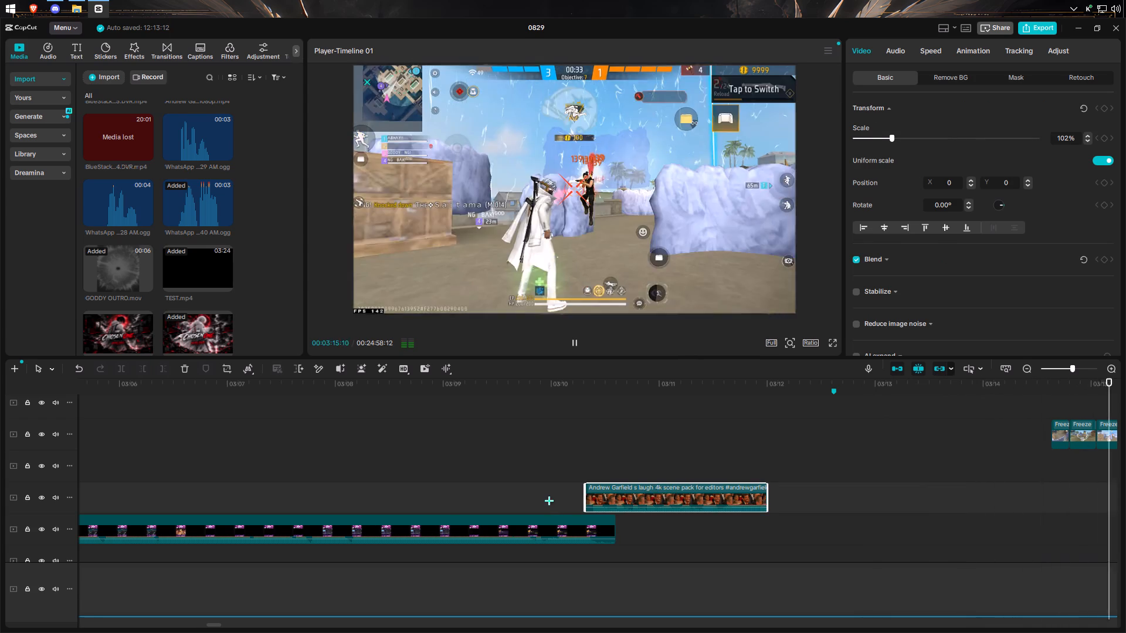
left_click(549, 501)
left_click(178, 474)
left_click_drag(178, 474, 35, 504)
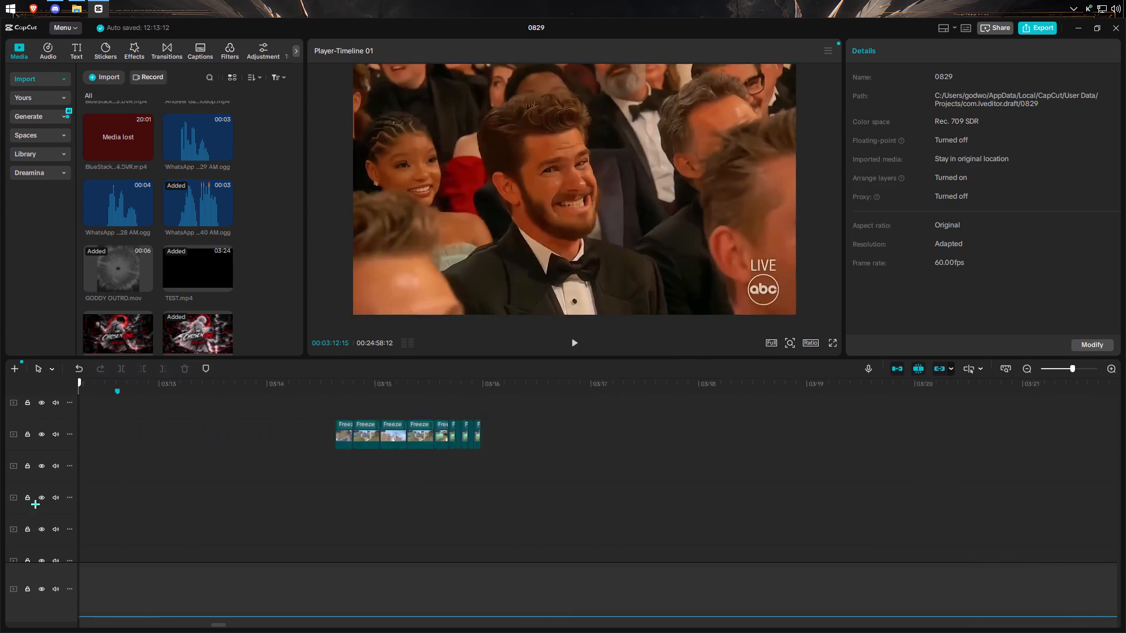
left_click_drag(35, 504, 51, 495)
left_click(201, 451)
left_click_drag(201, 451, 232, 460)
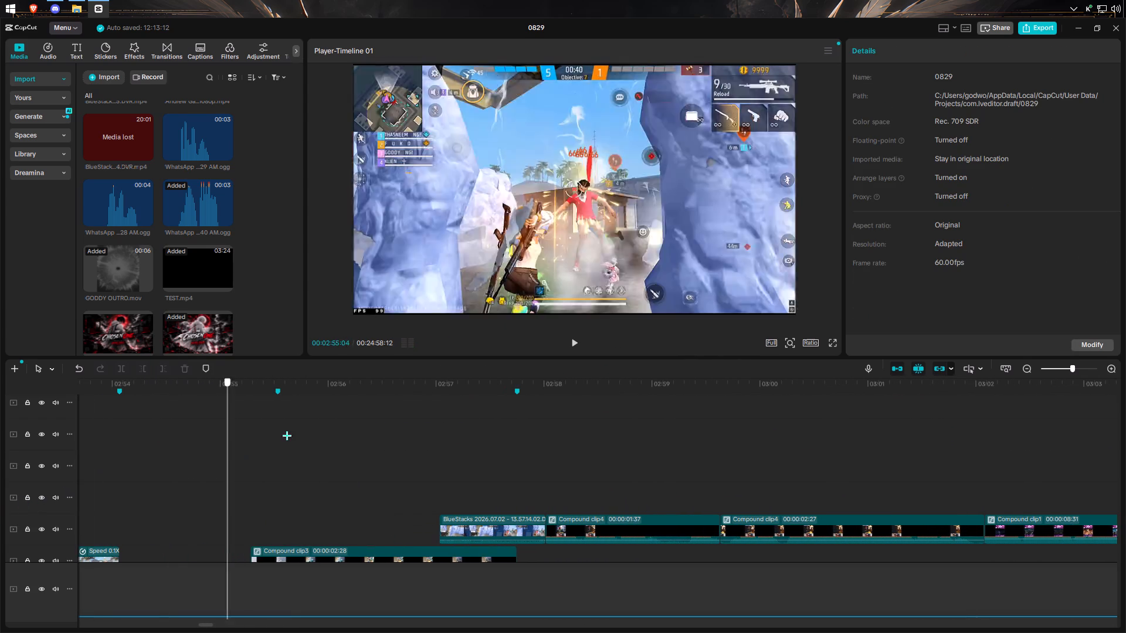
left_click(575, 341)
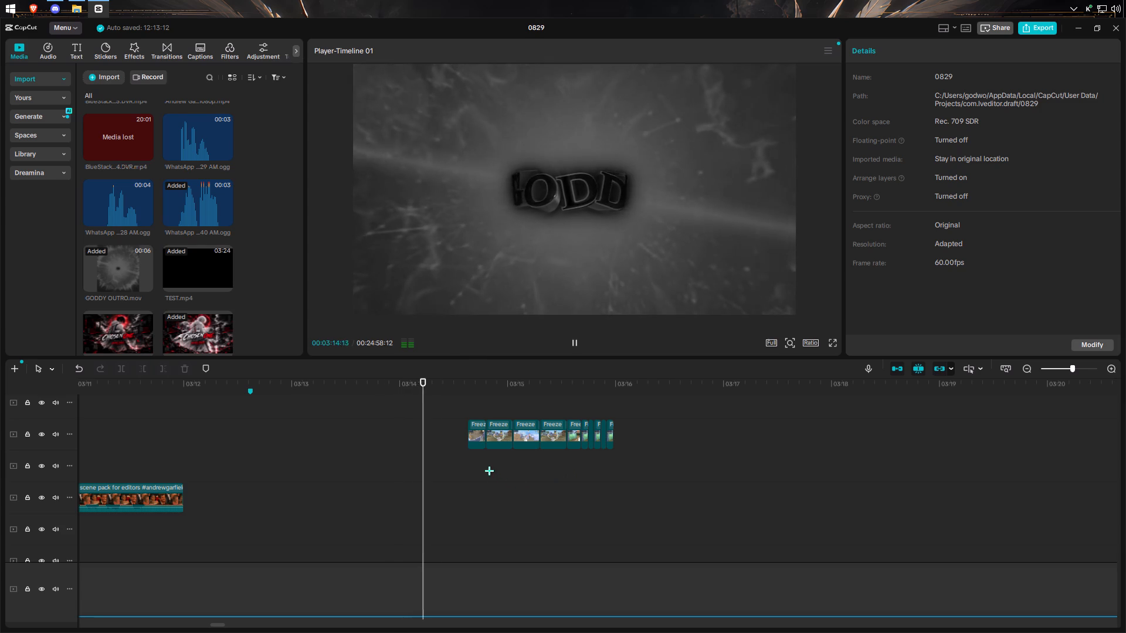
Move the GODDY OUTRO.mov clip earlier to start at the marker at about 00:03:12:37, and check its playback.
left_click(487, 471)
scroll(472, 508, "up", 7)
scroll(466, 515, "down", 13)
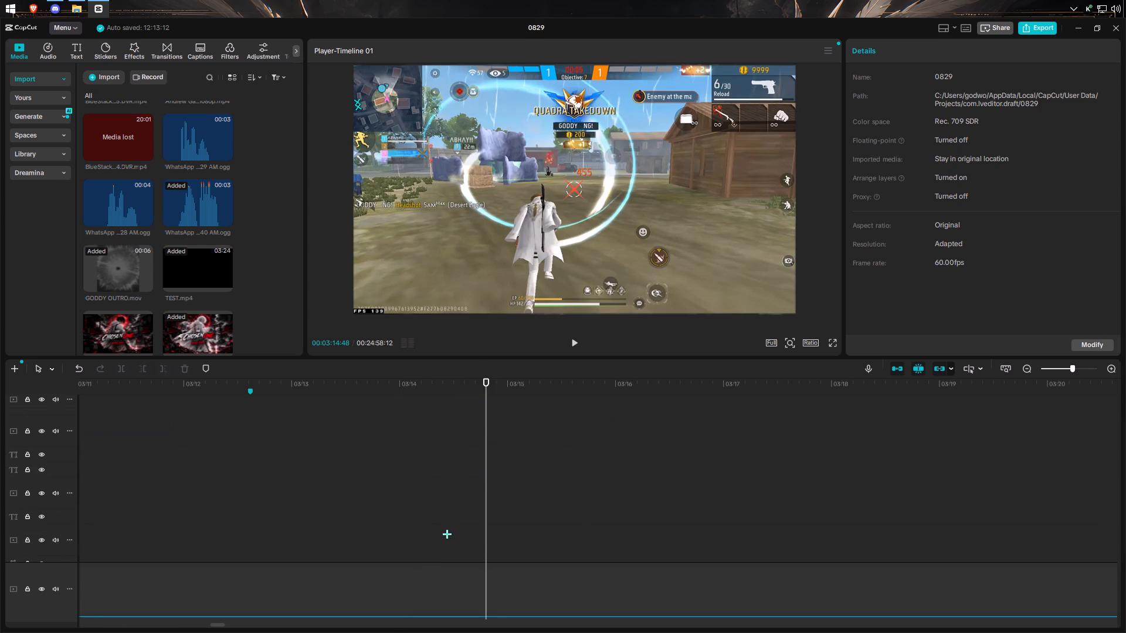
scroll(447, 534, "down", 20)
scroll(447, 534, "down", 11)
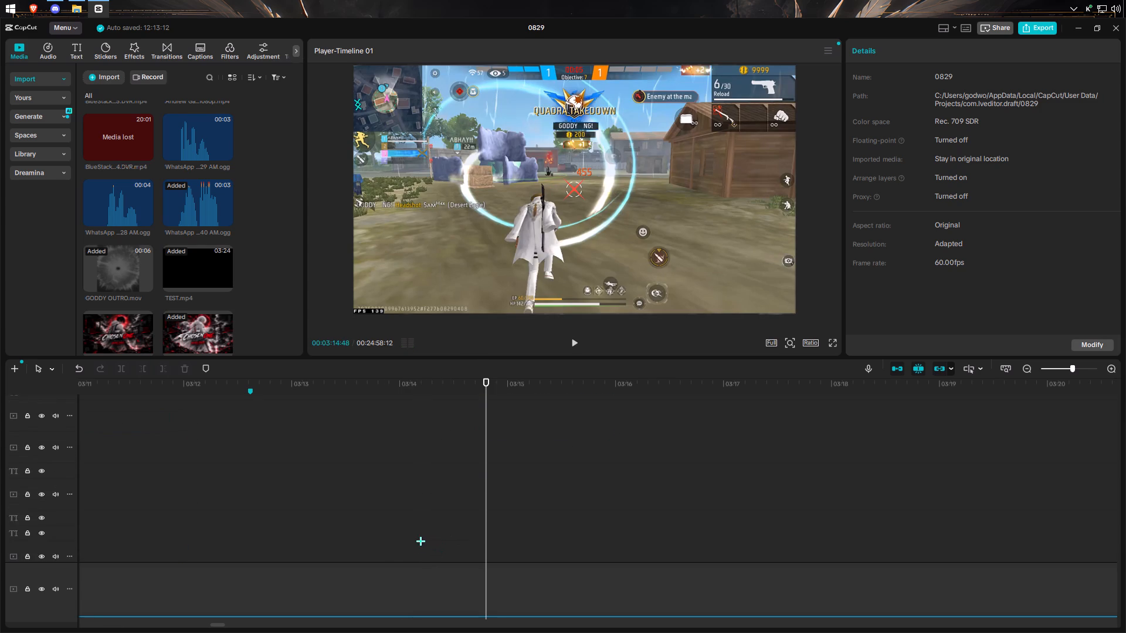
scroll(420, 541, "down", 10)
left_click_drag(422, 499, 345, 494)
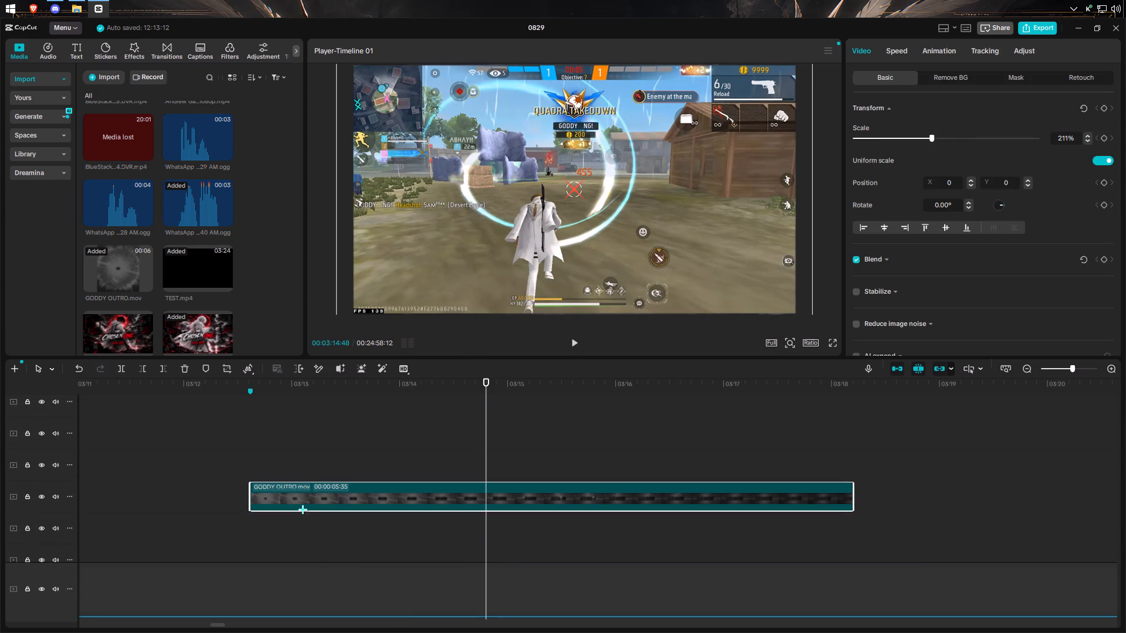
left_click(165, 506)
left_click(574, 337)
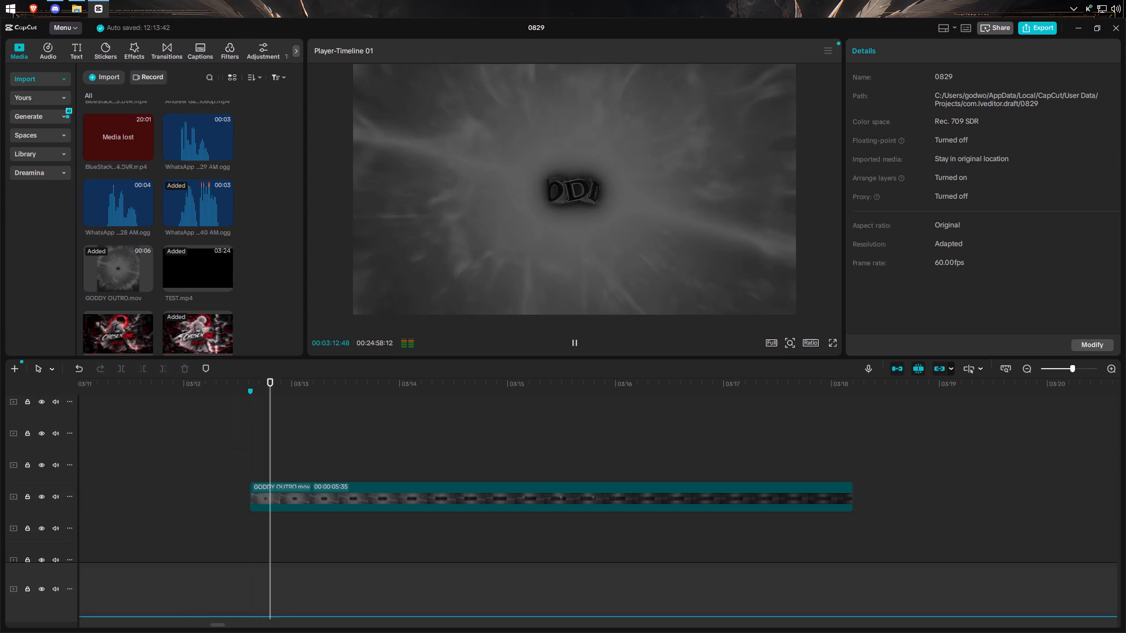
Shift GODDY OUTRO.mov earlier to start at about 00:03:12:19, and play the transition from about 00:03:11:33.
left_click_drag(396, 492, 378, 495)
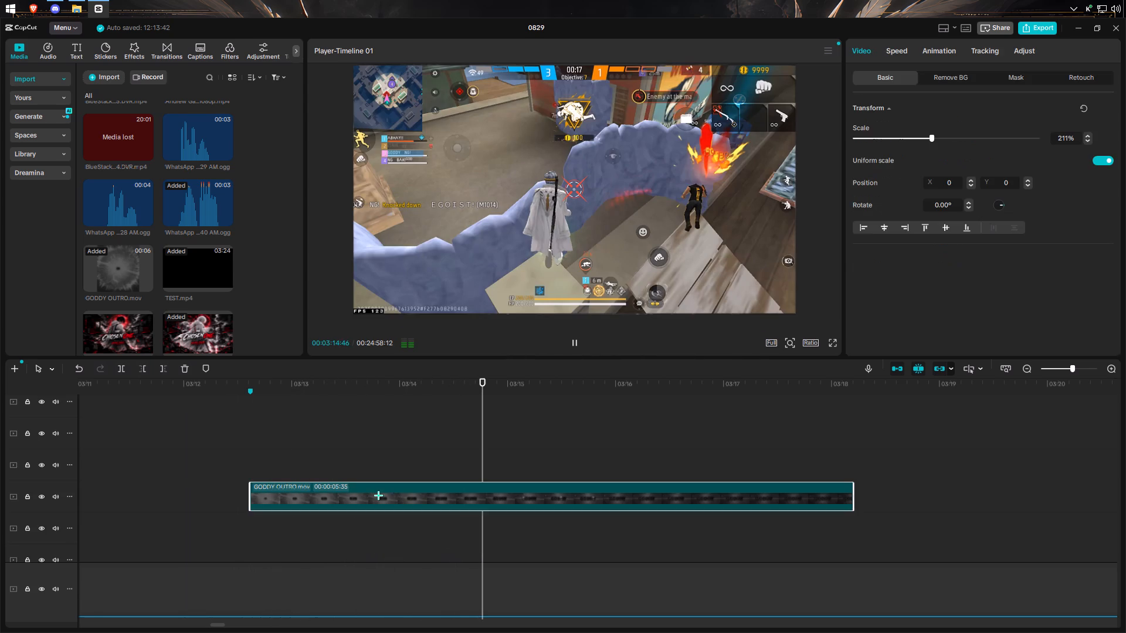
left_click_drag(378, 495, 364, 497)
left_click(134, 488)
left_click(568, 344)
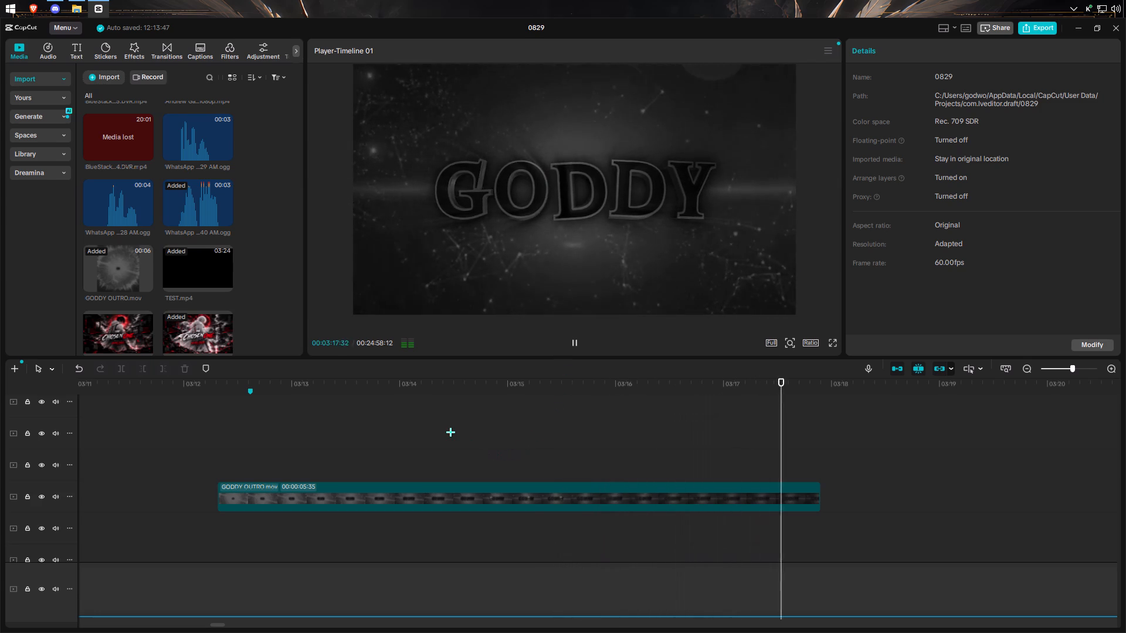
Return to an earlier part of the video and watch it full screen from about 00:01:47:41.
left_click(822, 441)
left_click_drag(822, 441, 739, 432)
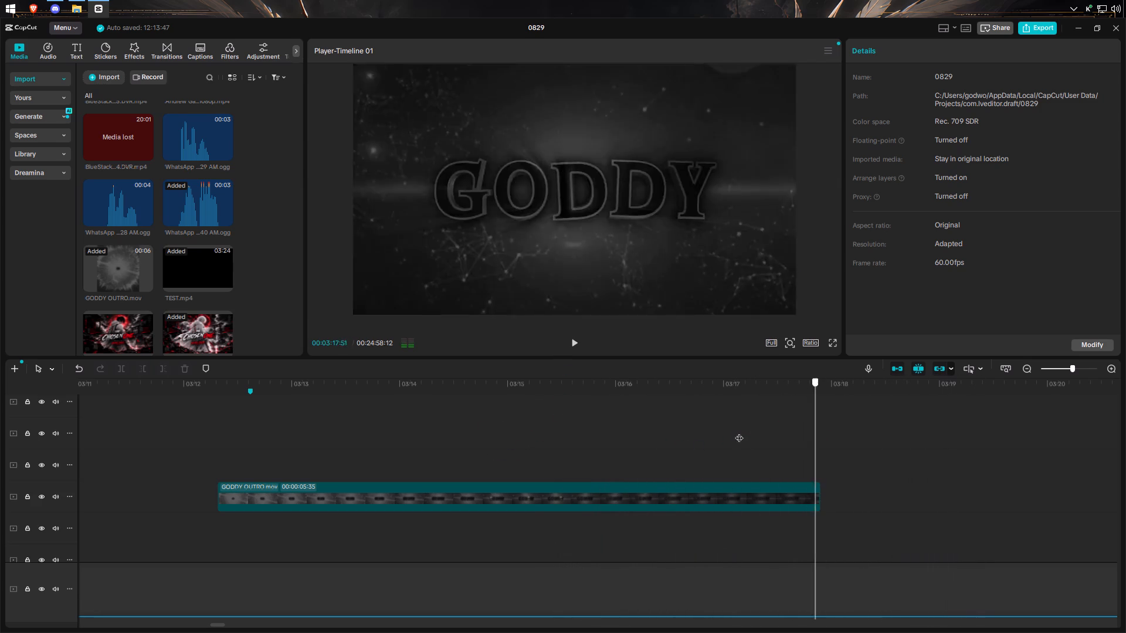
left_click_drag(739, 432, 5, 469)
left_click(827, 341)
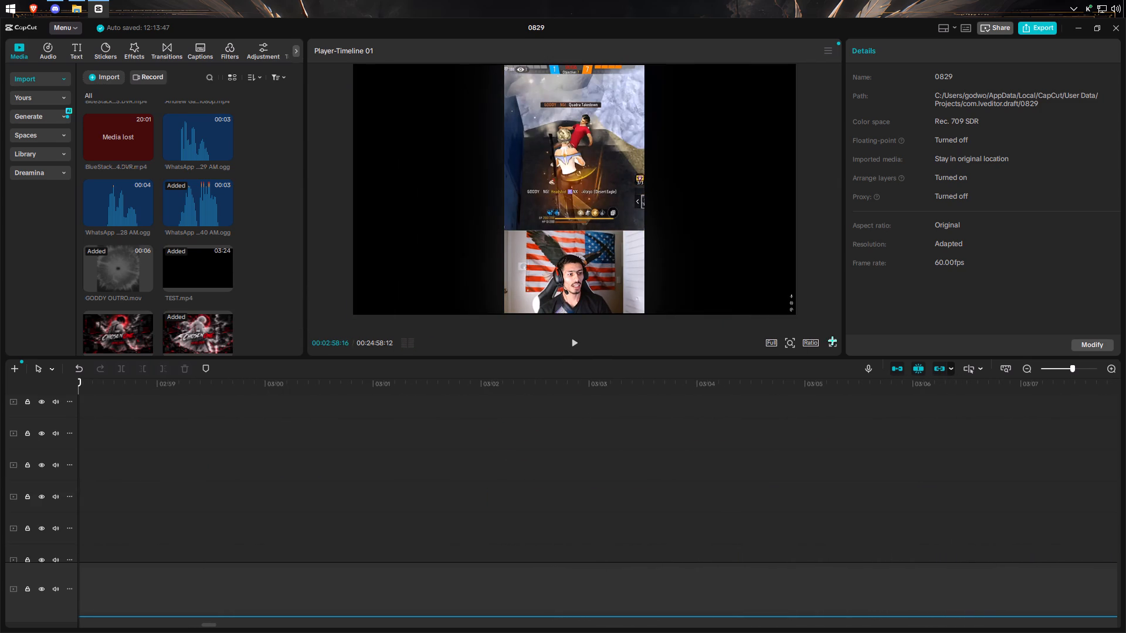
left_click(832, 341)
left_click(526, 581)
left_click(394, 581)
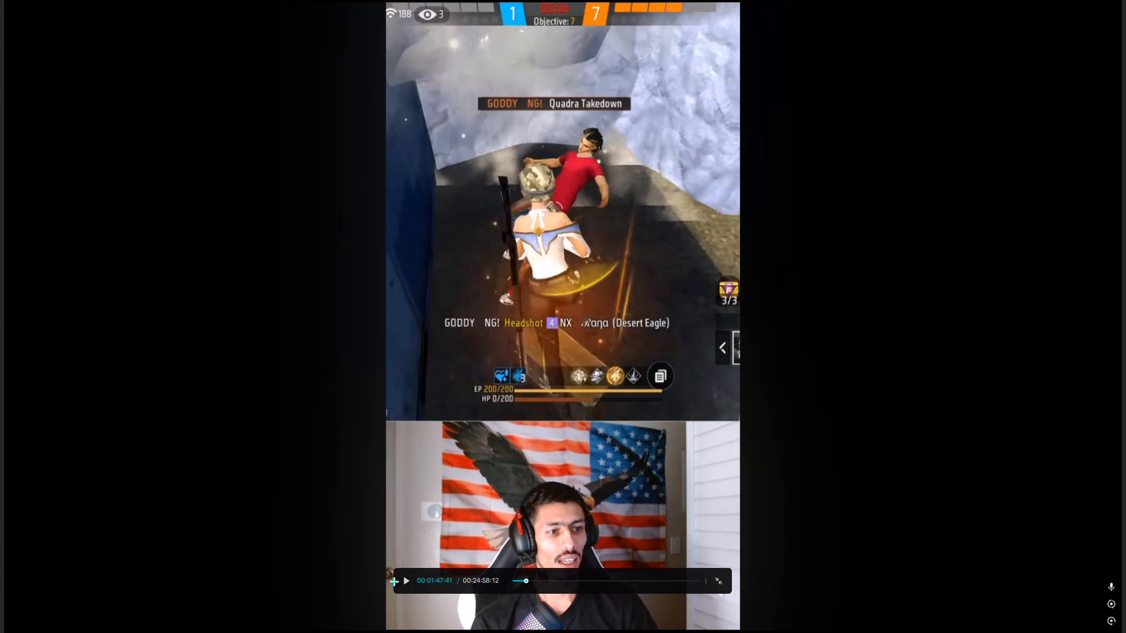
left_click(410, 581)
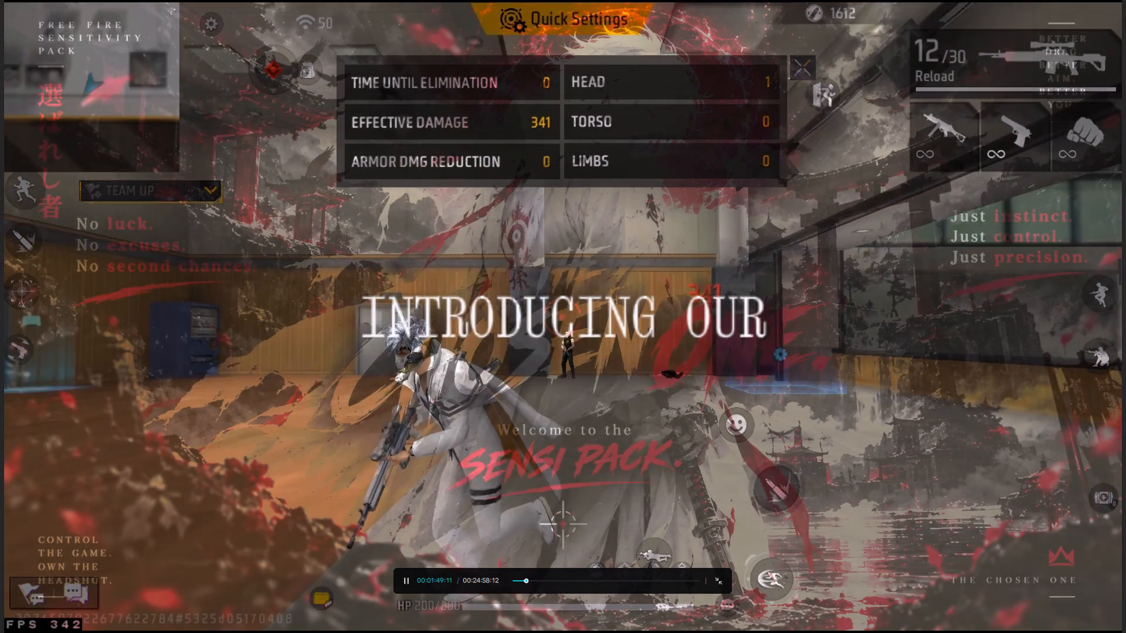
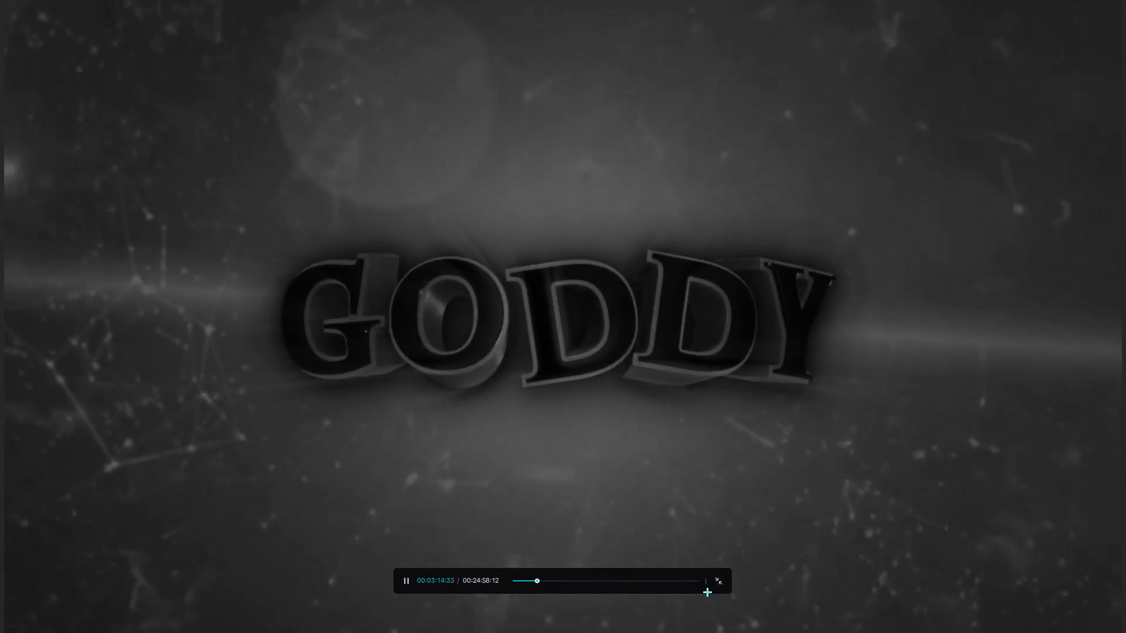
Leave the outro playback, return to an earlier part of the video, and watch it full screen from about 00:01:41:47.
left_click(711, 585)
left_click(690, 548)
left_click_drag(686, 548, 558, 569)
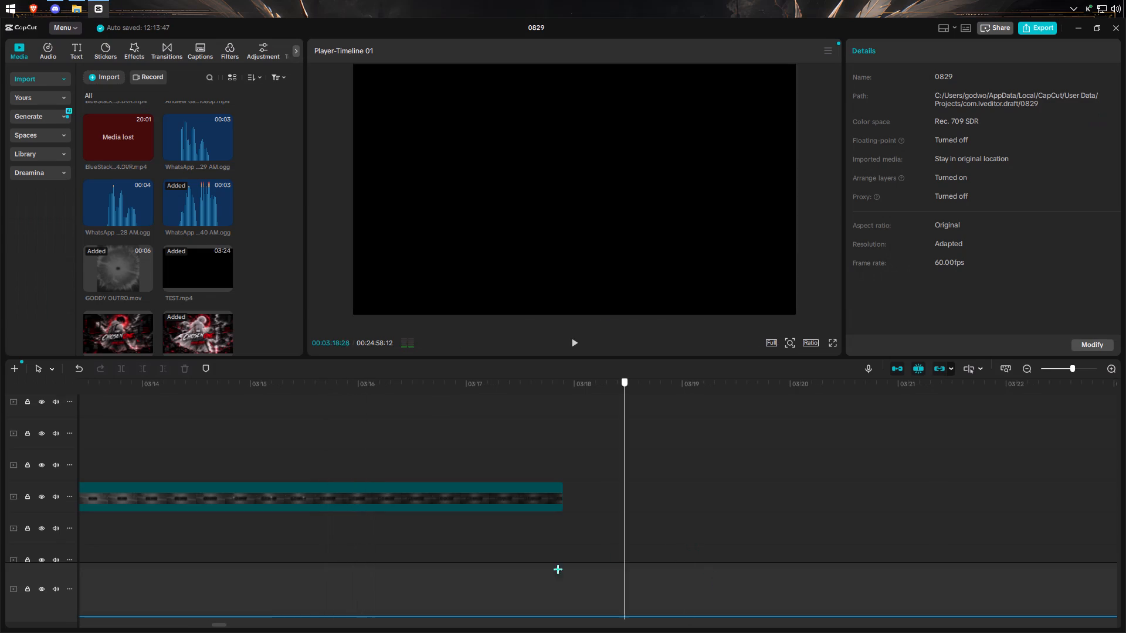
left_click_drag(558, 569, 0, 497)
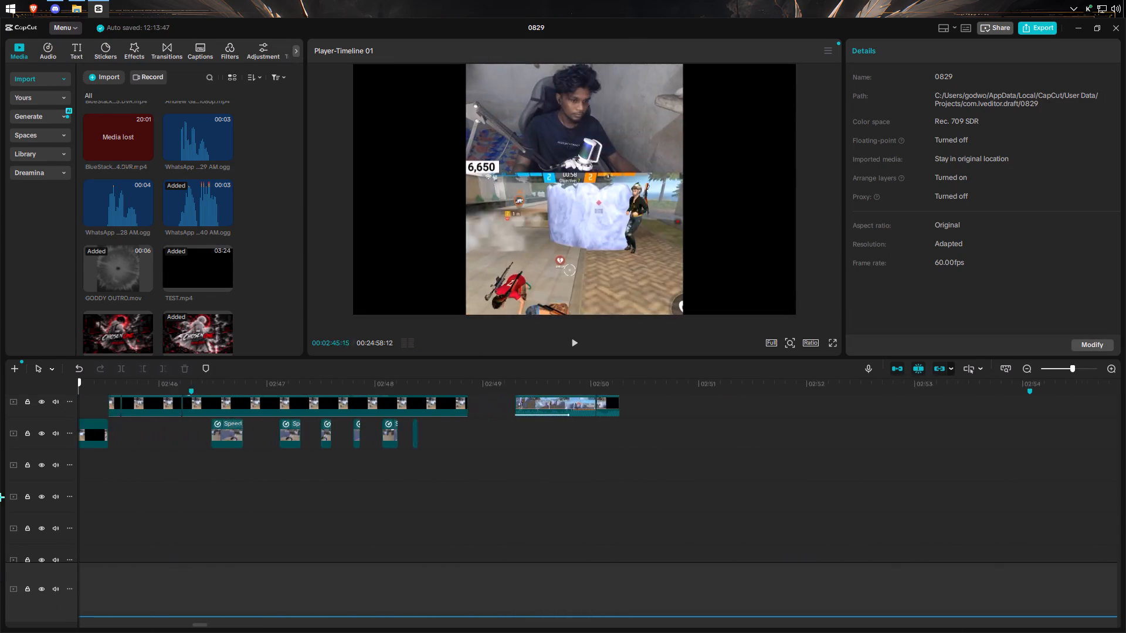
left_click_drag(0, 497, 111, 465)
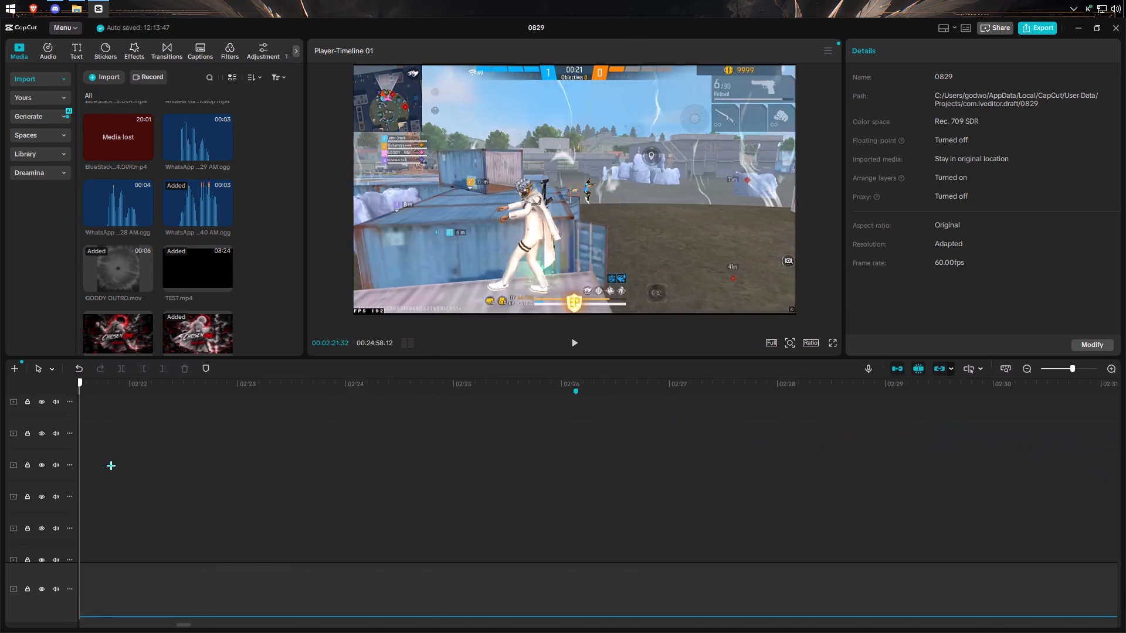
left_click_drag(111, 465, 83, 450)
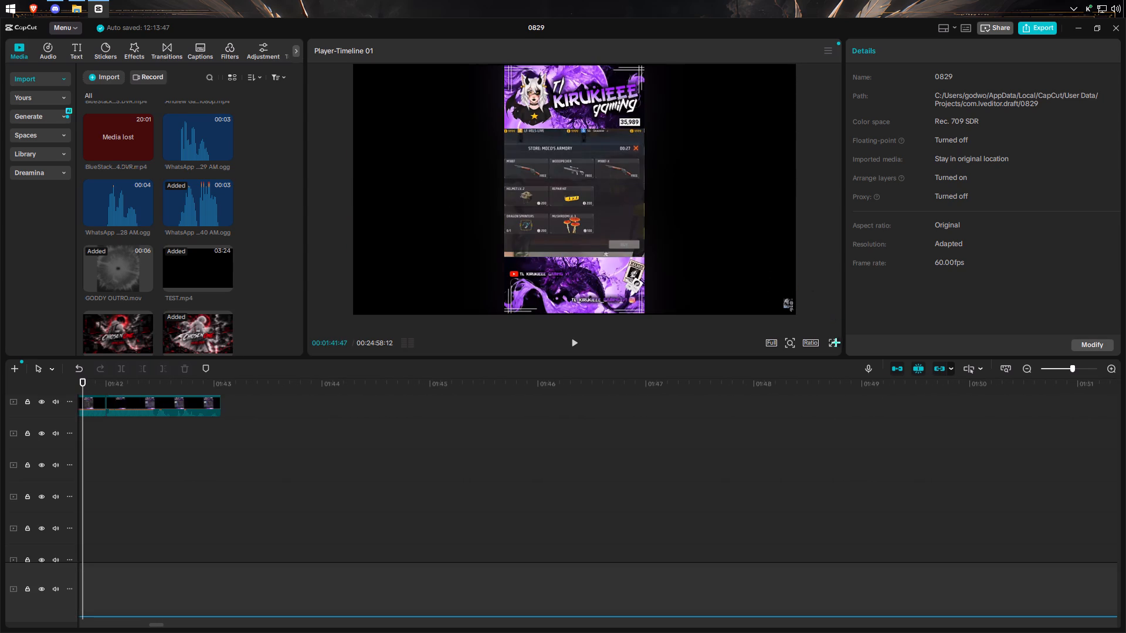
left_click(827, 346)
left_click(834, 344)
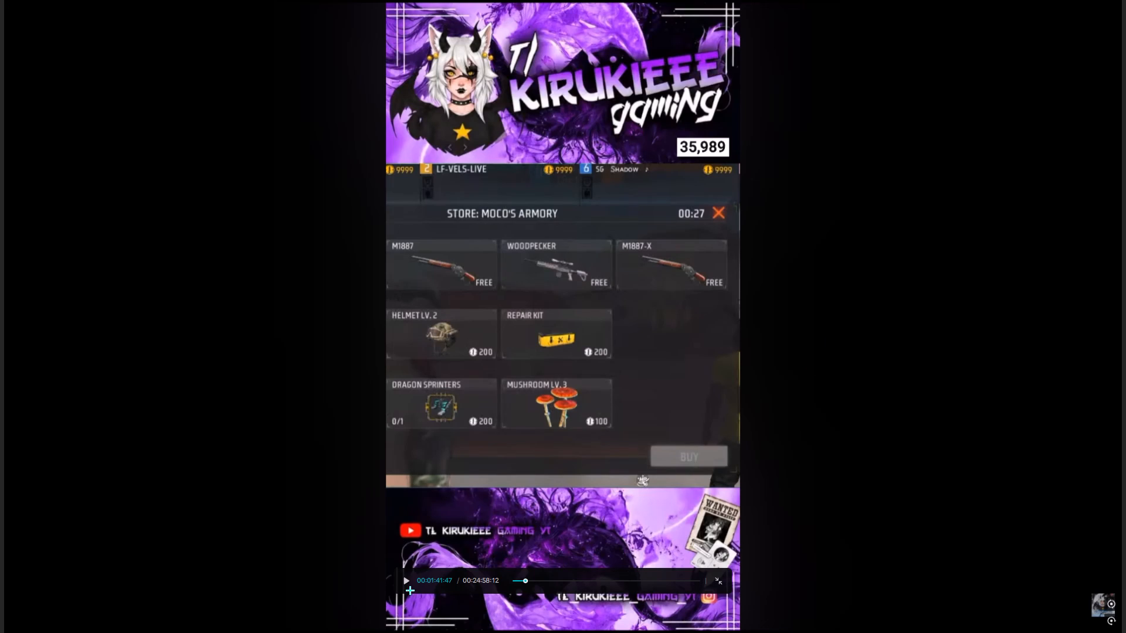
left_click(405, 583)
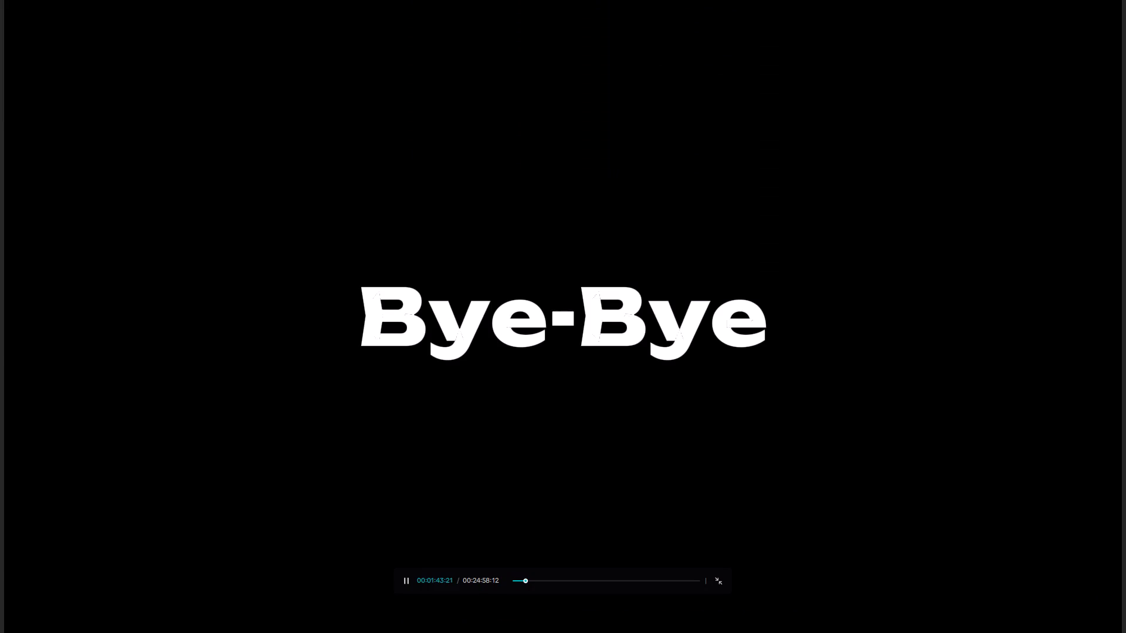
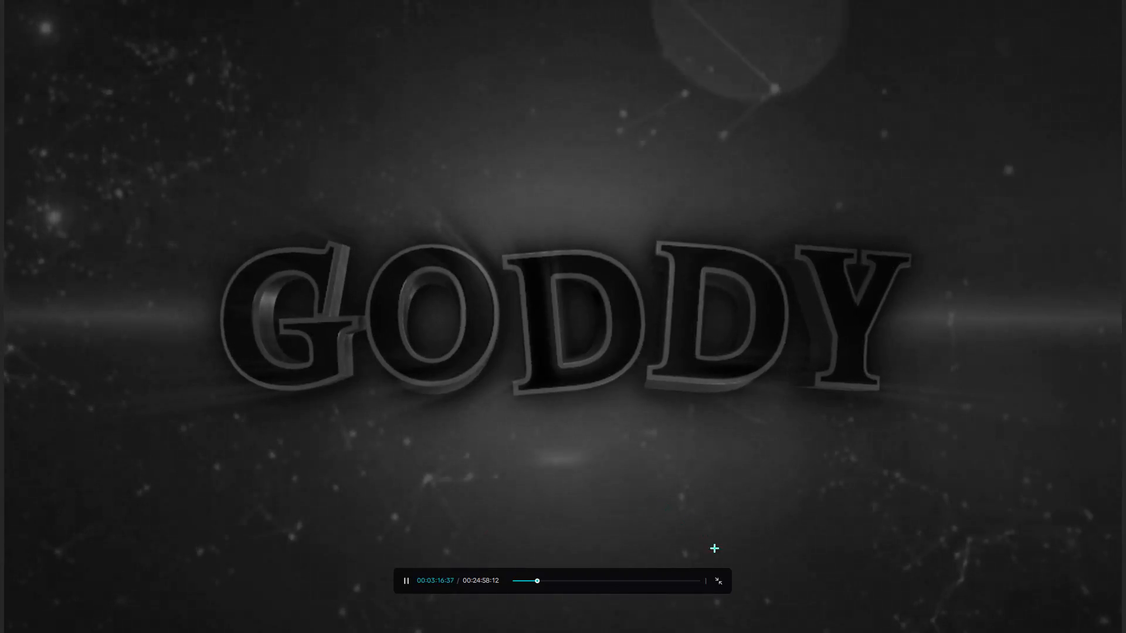
Exit full-screen playback and delete the group of small Freeze clips above the GODDY outro, ending at about 00:03:16:00.
left_click(720, 571)
left_click(720, 574)
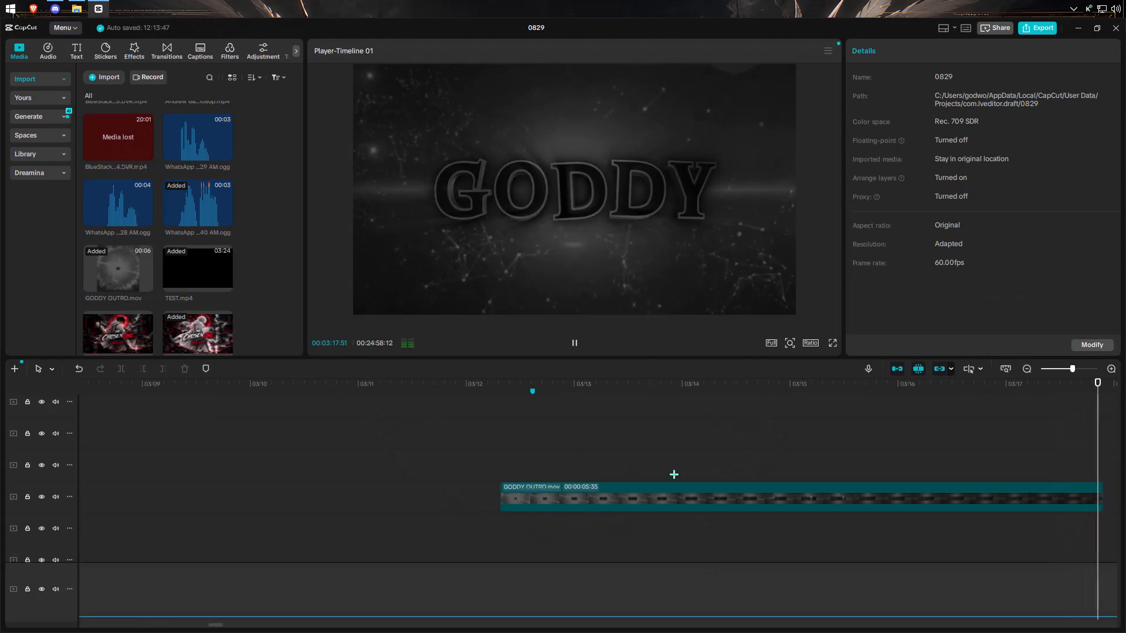
scroll(767, 453, "up", 8)
left_click(245, 467)
left_click_drag(245, 467, 329, 462)
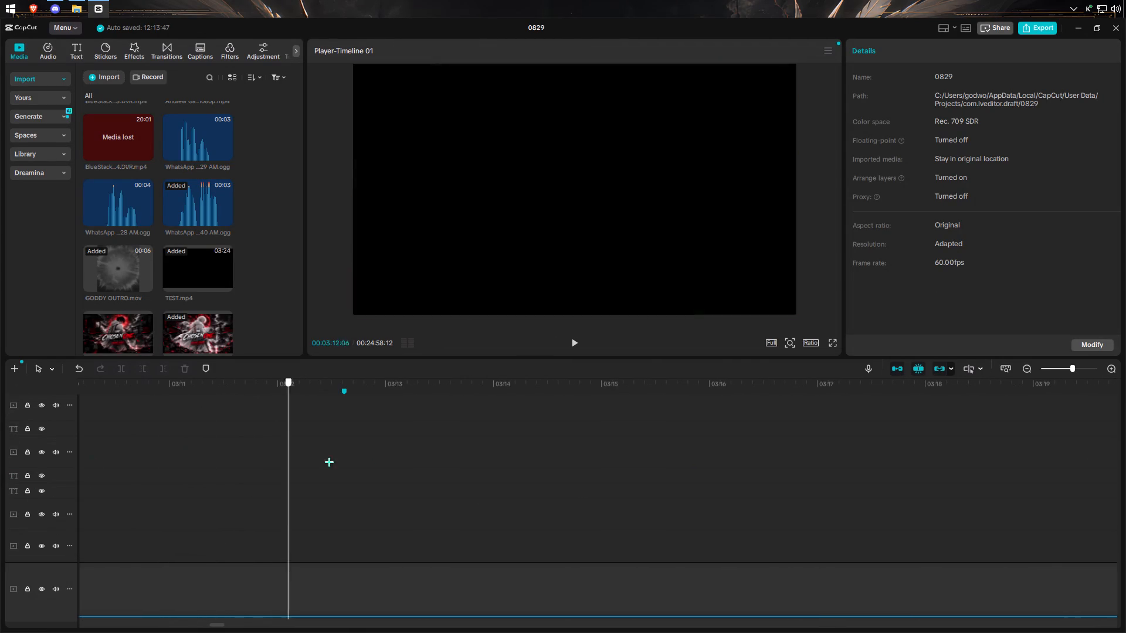
left_click_drag(329, 462, 394, 458)
scroll(396, 458, "up", 20)
scroll(396, 458, "up", 5)
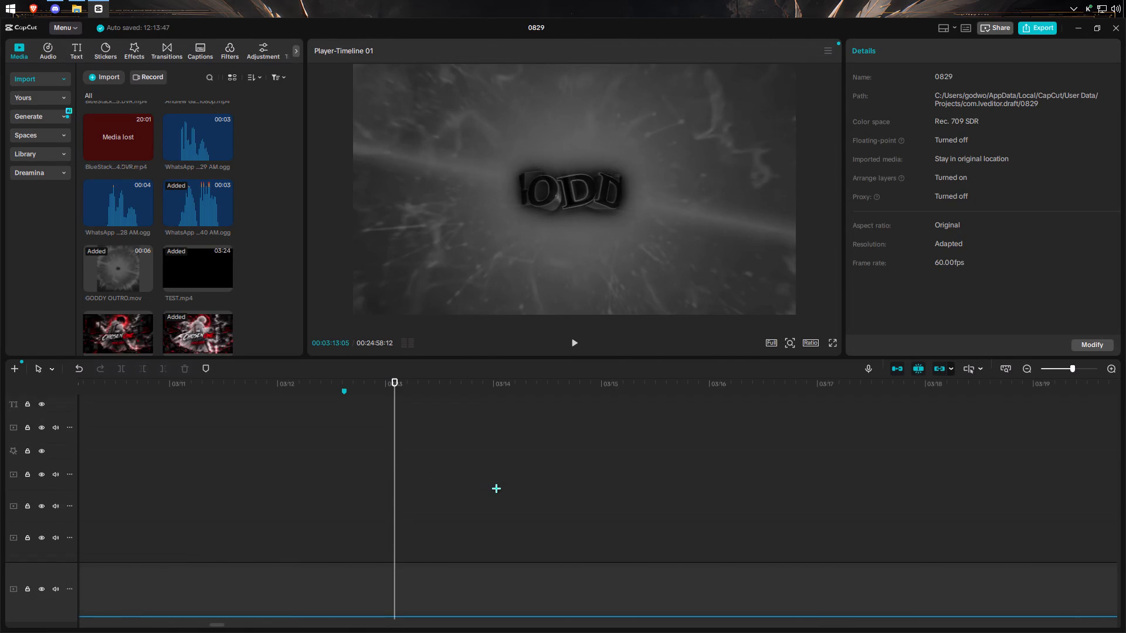
scroll(496, 488, "up", 18)
left_click_drag(521, 495, 709, 455)
key("ctrl+d")
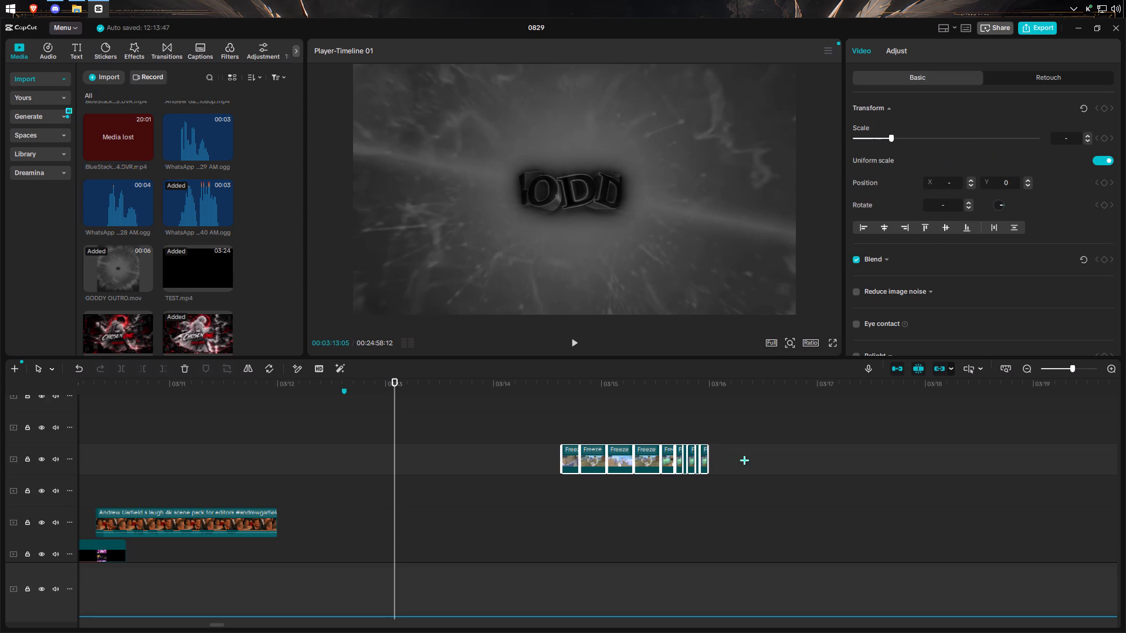
left_click(183, 370)
Play the ending from the end of the laugh clip through the GODDY outro and check the tracks beneath it.
left_click(709, 435)
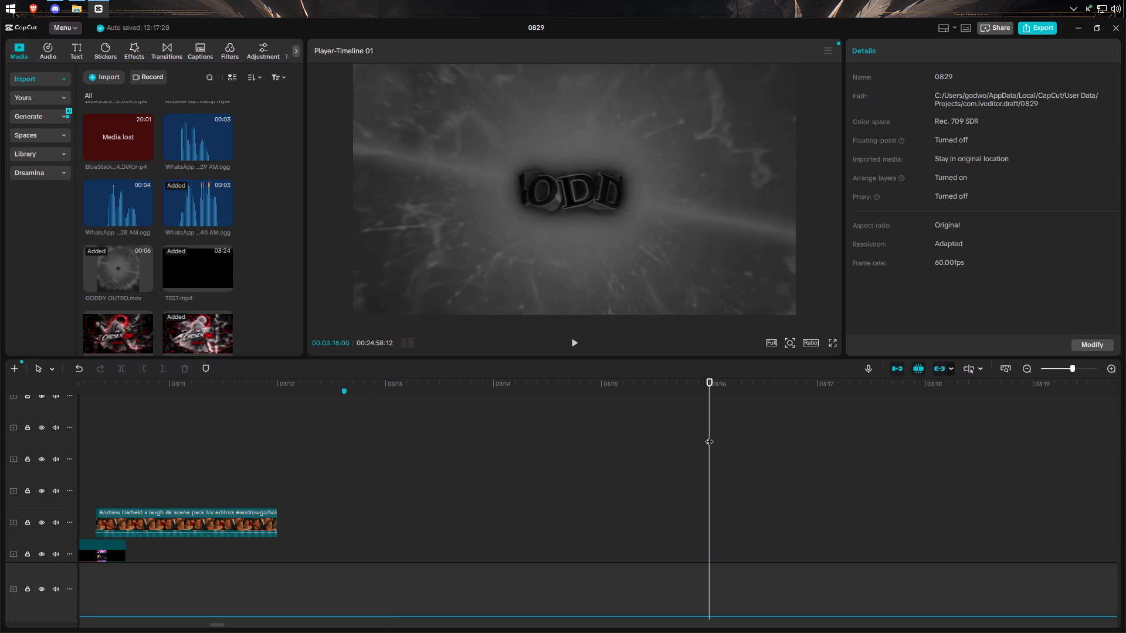
left_click_drag(709, 435, 267, 457)
left_click(575, 344)
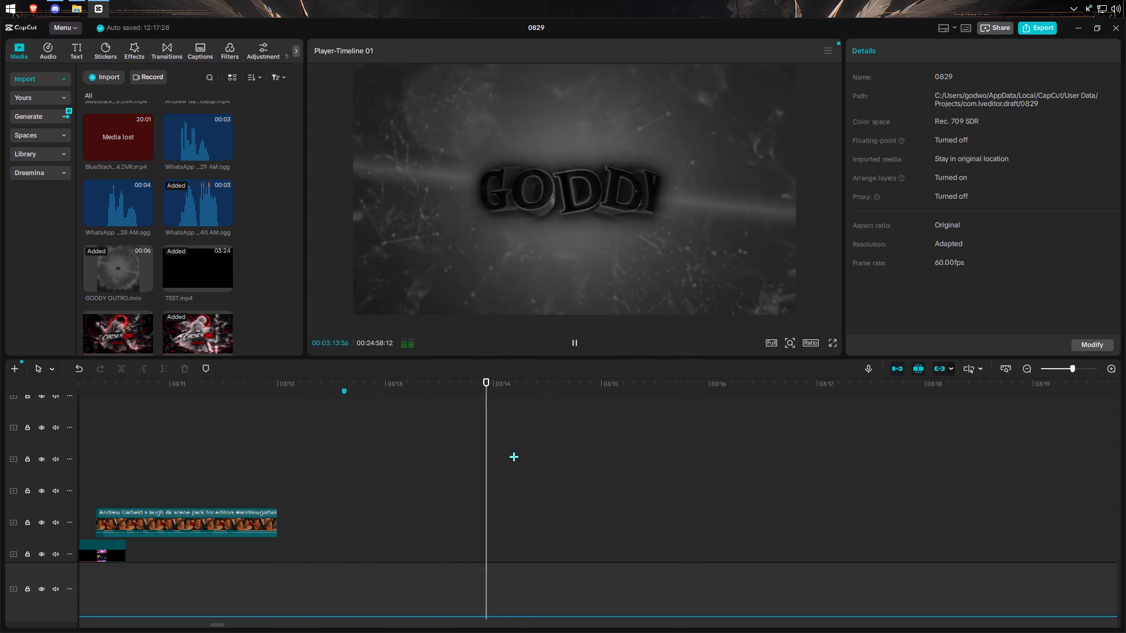
scroll(340, 472, "down", 12)
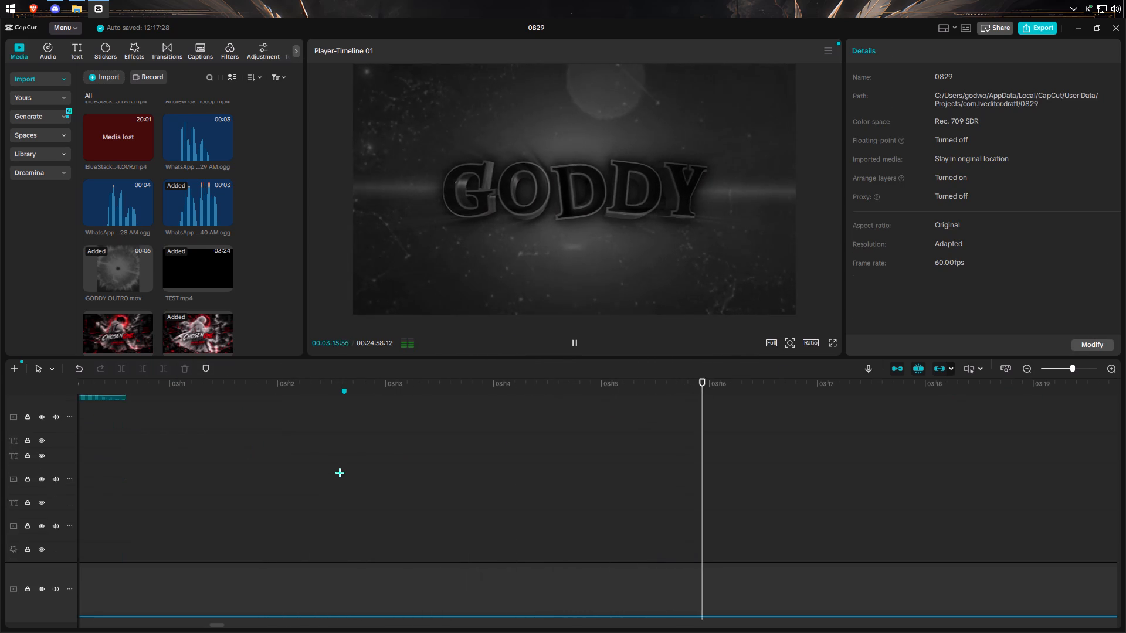
scroll(340, 472, "down", 20)
scroll(340, 472, "down", 20)
scroll(340, 472, "down", 3)
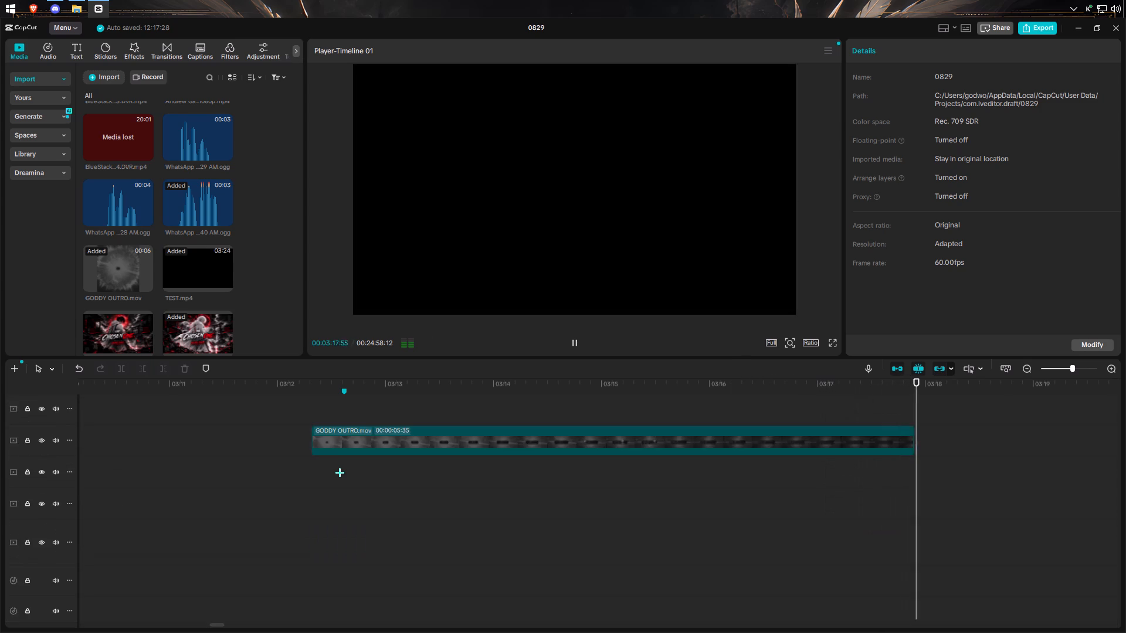
scroll(340, 472, "down", 20)
scroll(340, 472, "down", 10)
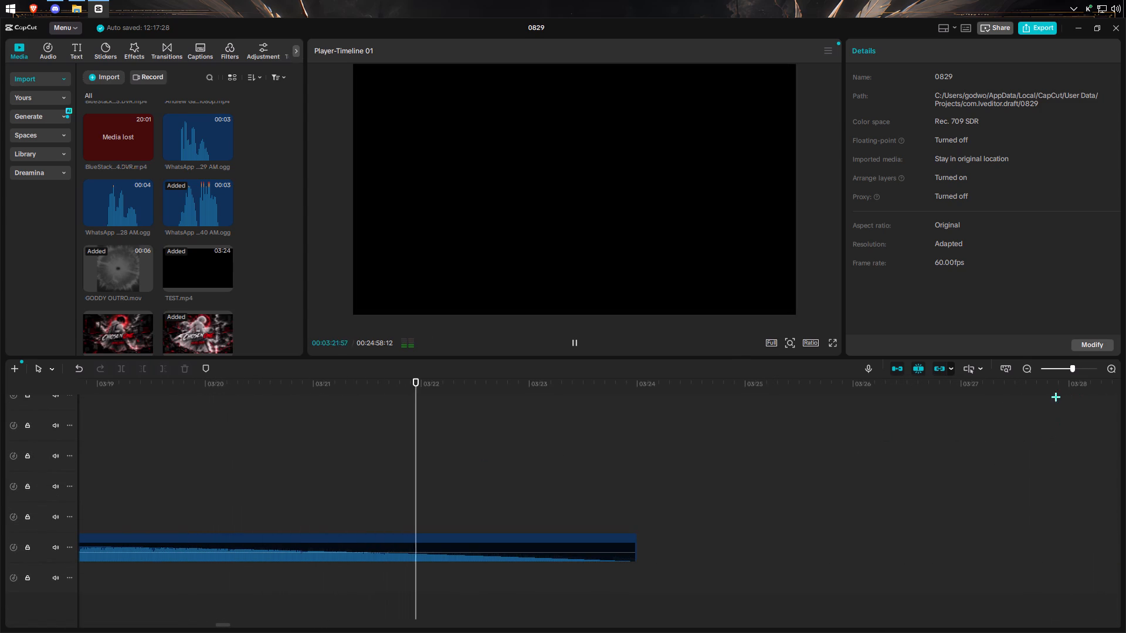
Return to the beginning of the video and play it full screen from the start.
left_click(808, 446)
left_click_drag(808, 444, 0, 513)
left_click(827, 344)
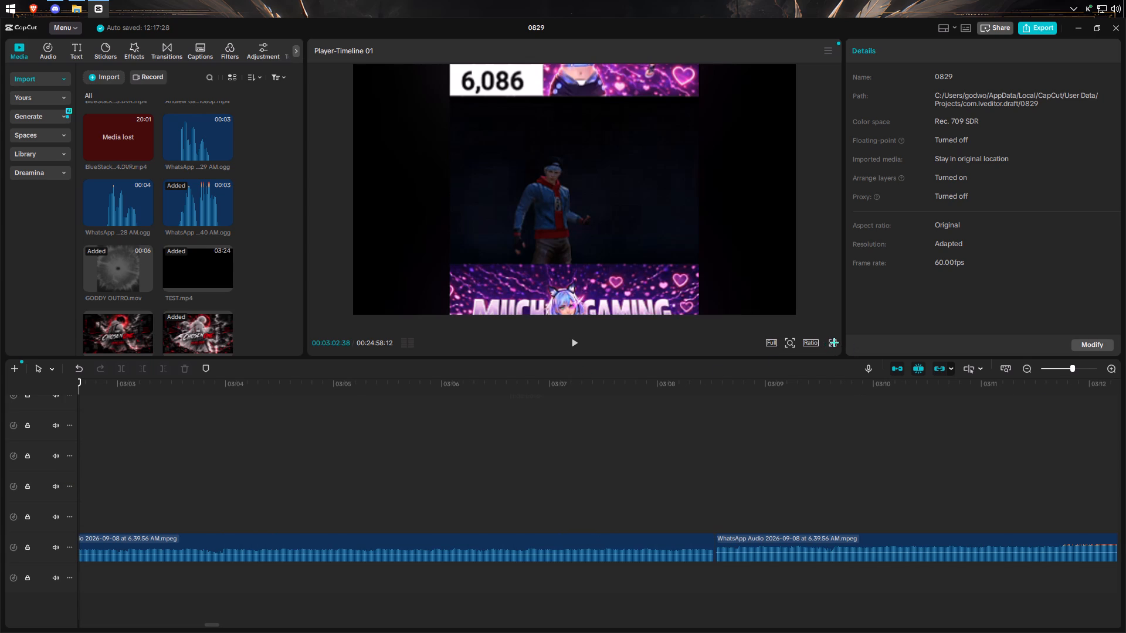
left_click(834, 342)
left_click_drag(535, 581, 449, 590)
left_click(405, 574)
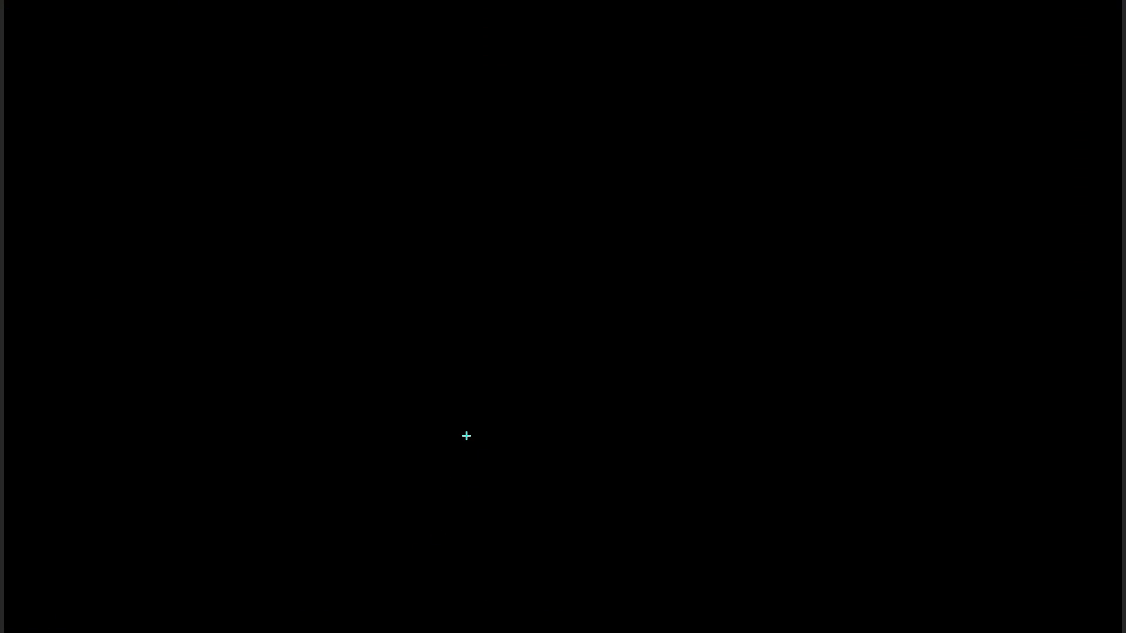
left_click(514, 437)
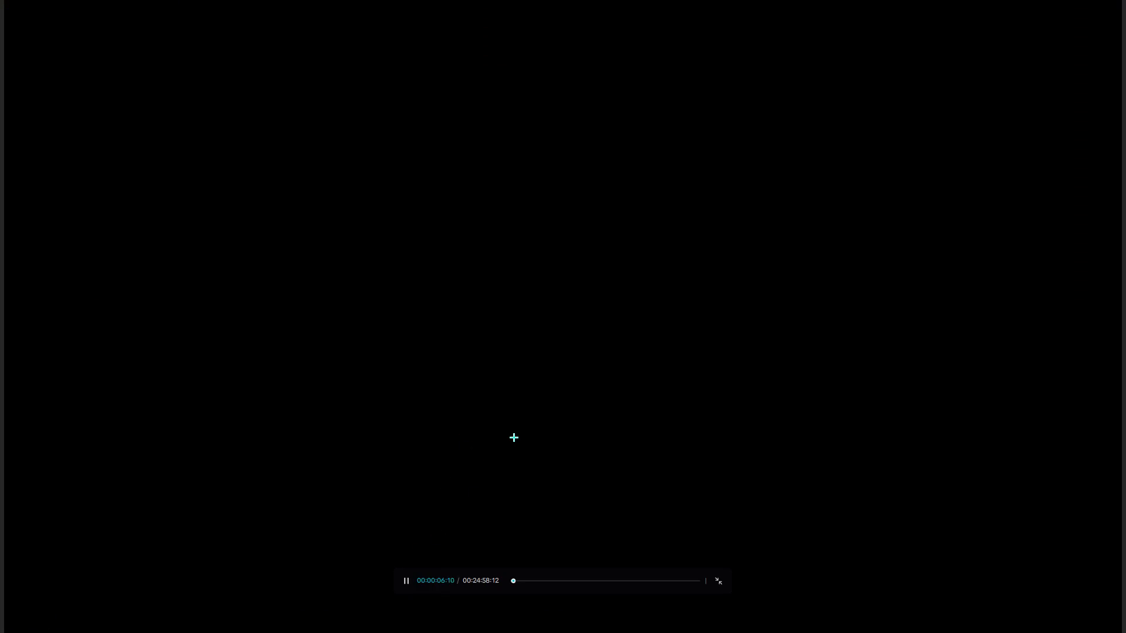
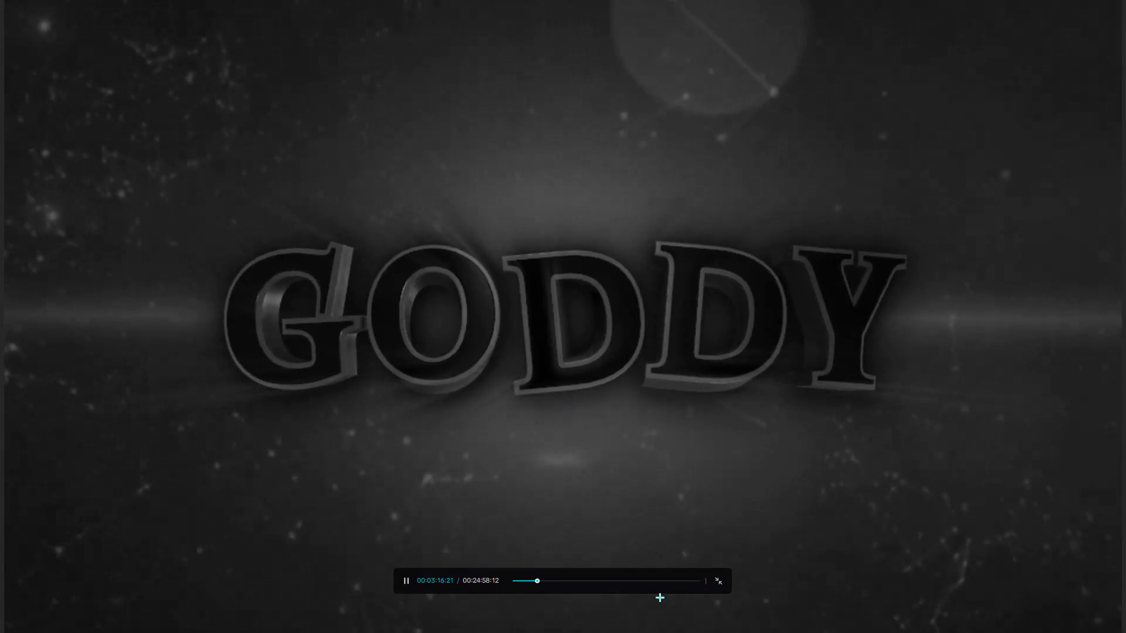
Exit full-screen playback and move the playhead back from the end of the outro to about 00:02:53:24.
left_click(728, 580)
left_click(718, 580)
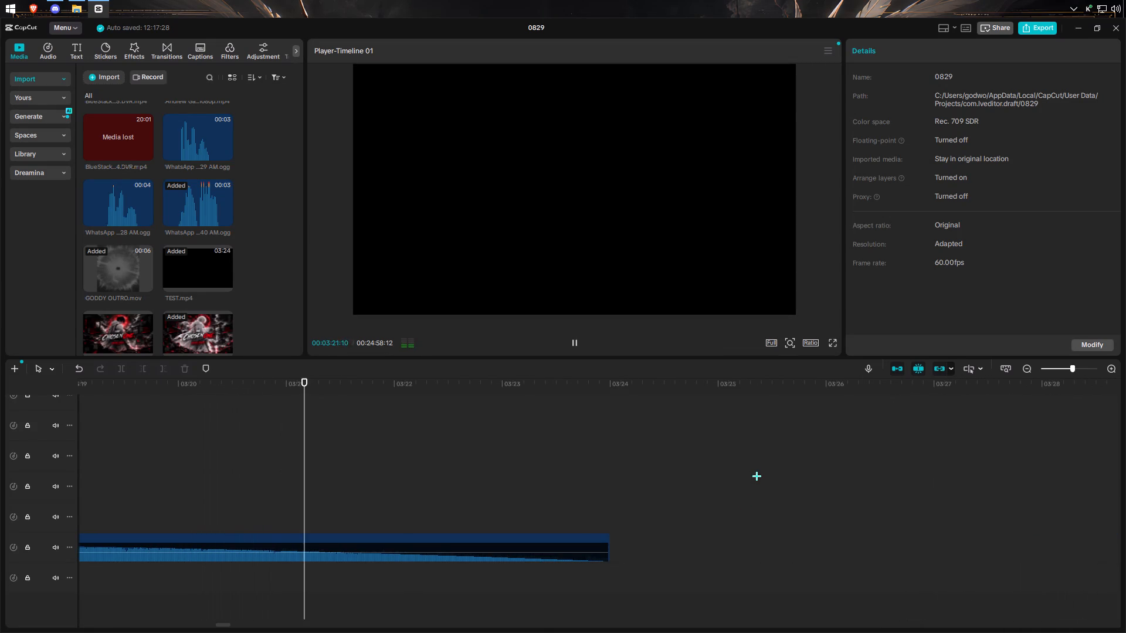
left_click(757, 476)
left_click_drag(757, 476, 0, 513)
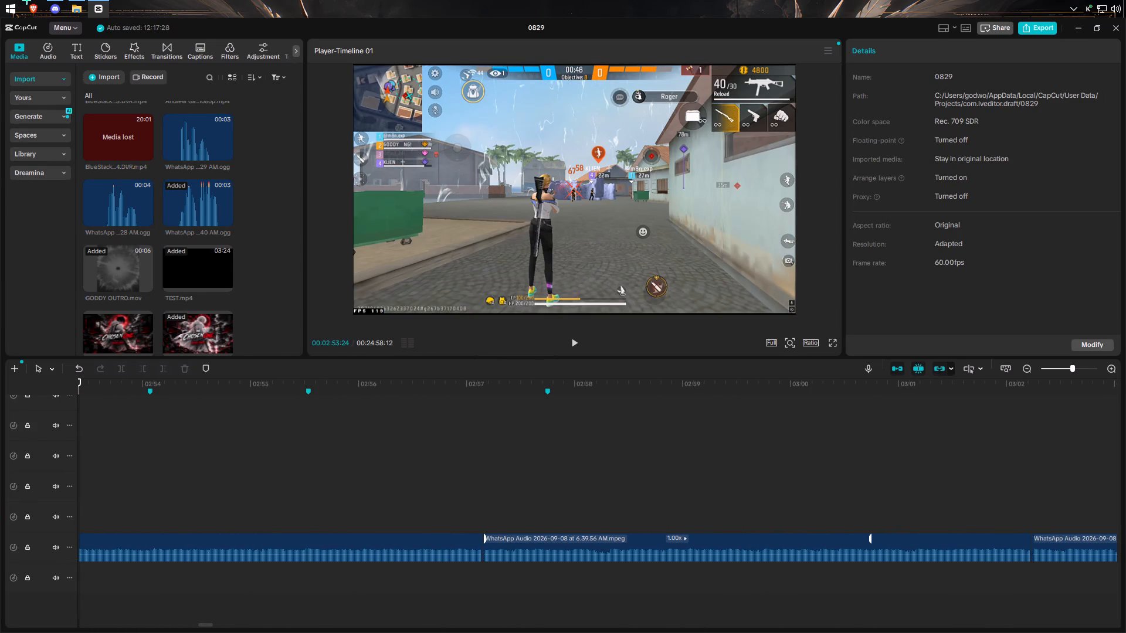
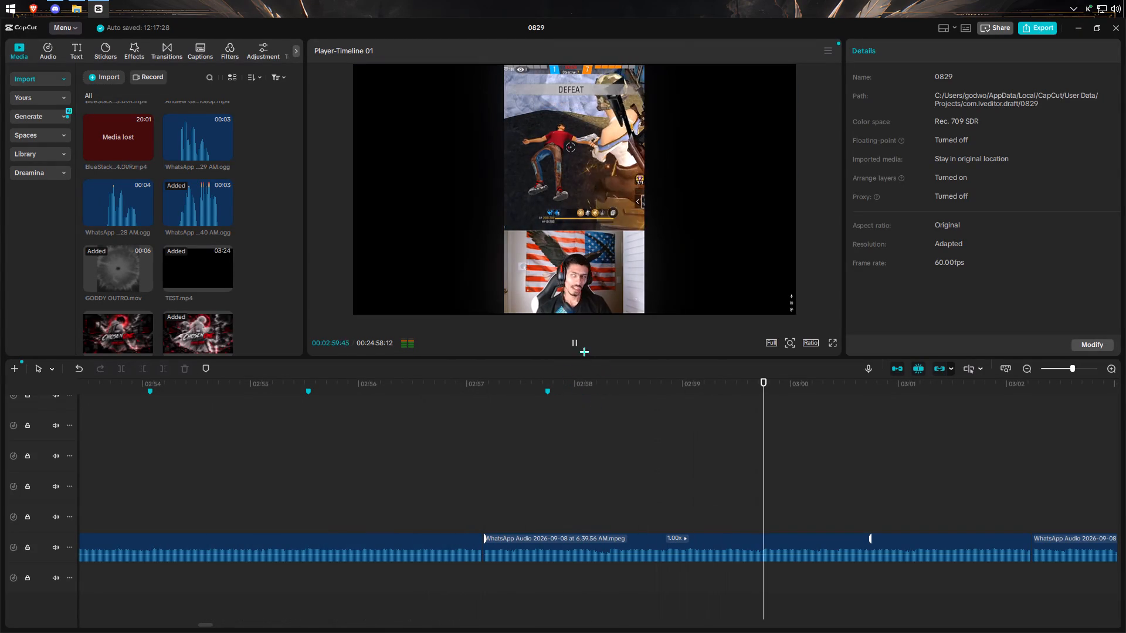
Stop playback after the DEFEAT shot and add a timeline marker at 00:03:01:29.
left_click(577, 341)
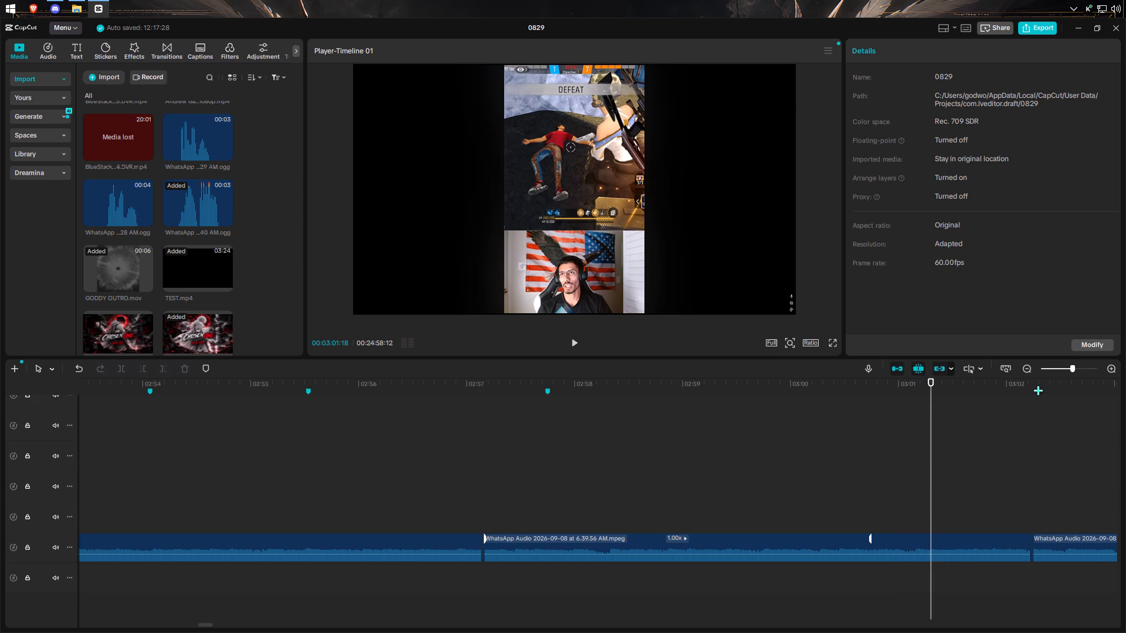
double_click(574, 350)
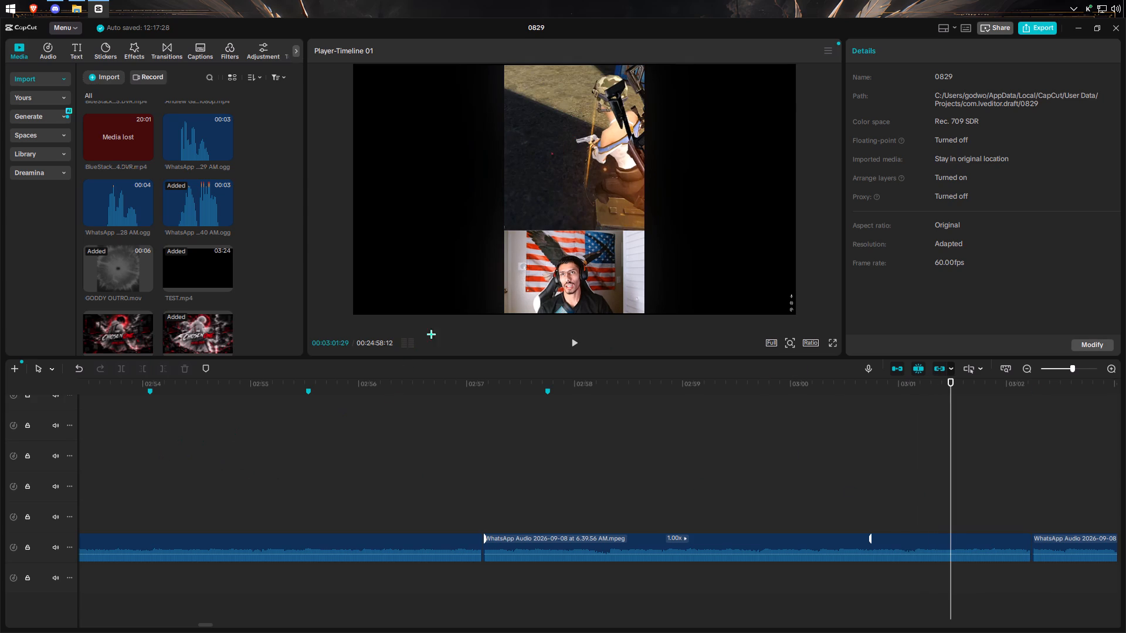
left_click(206, 373)
Copy all the stacked BlueStacks gameplay clips between about 00:02:23:30 and 00:02:35:00, keeping the originals in place.
left_click(186, 433)
left_click_drag(186, 433, 0, 468)
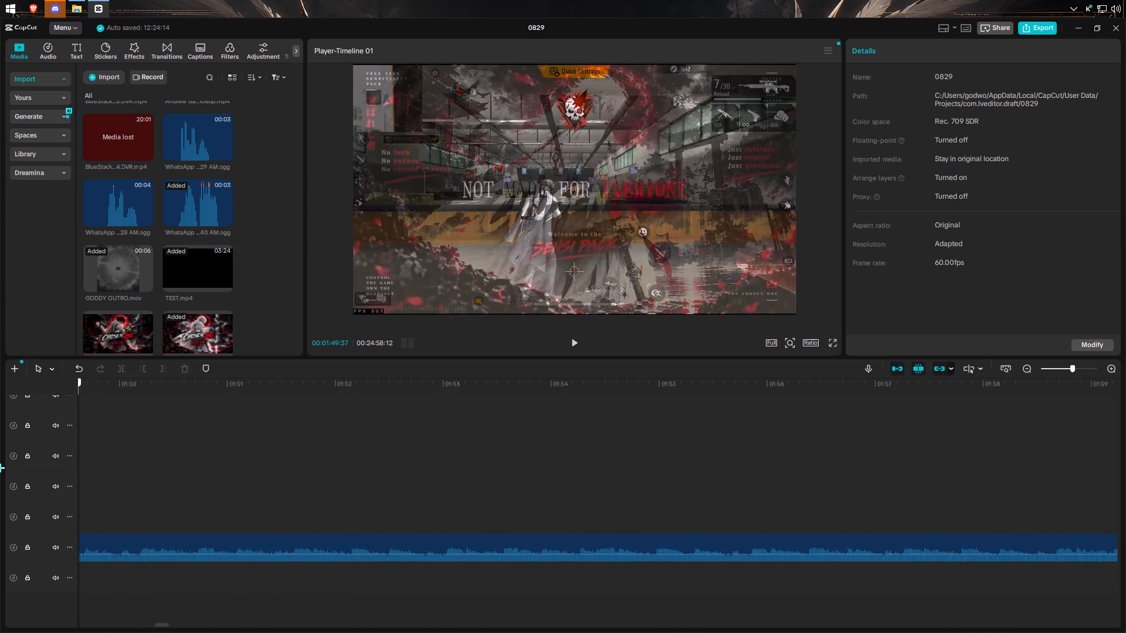
left_click_drag(0, 468, 1125, 501)
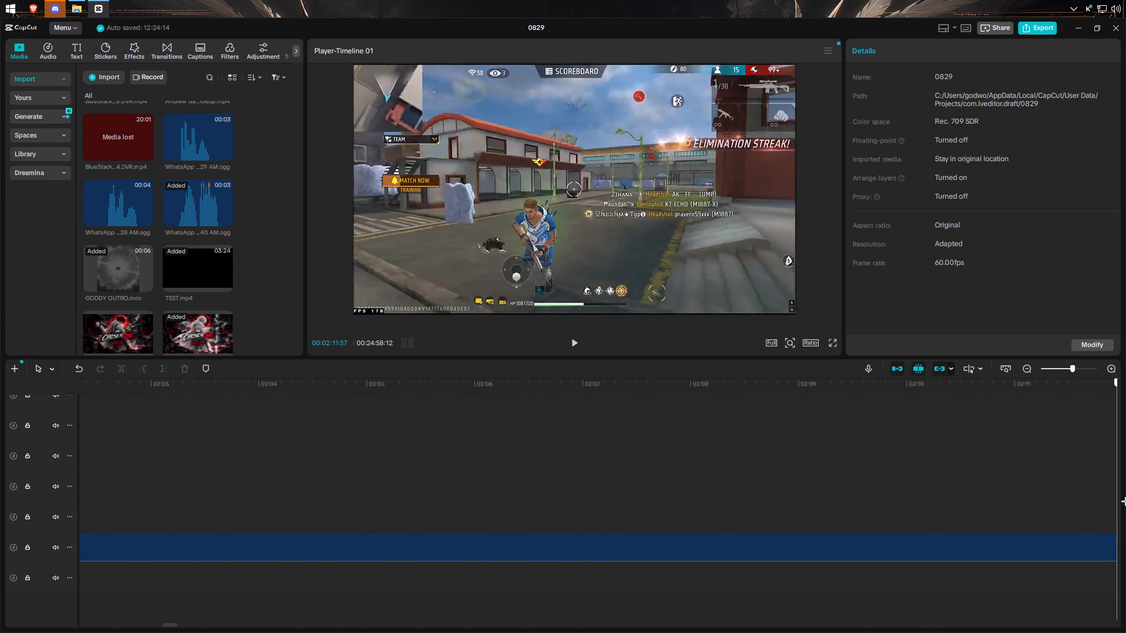
left_click_drag(1125, 501, 789, 485)
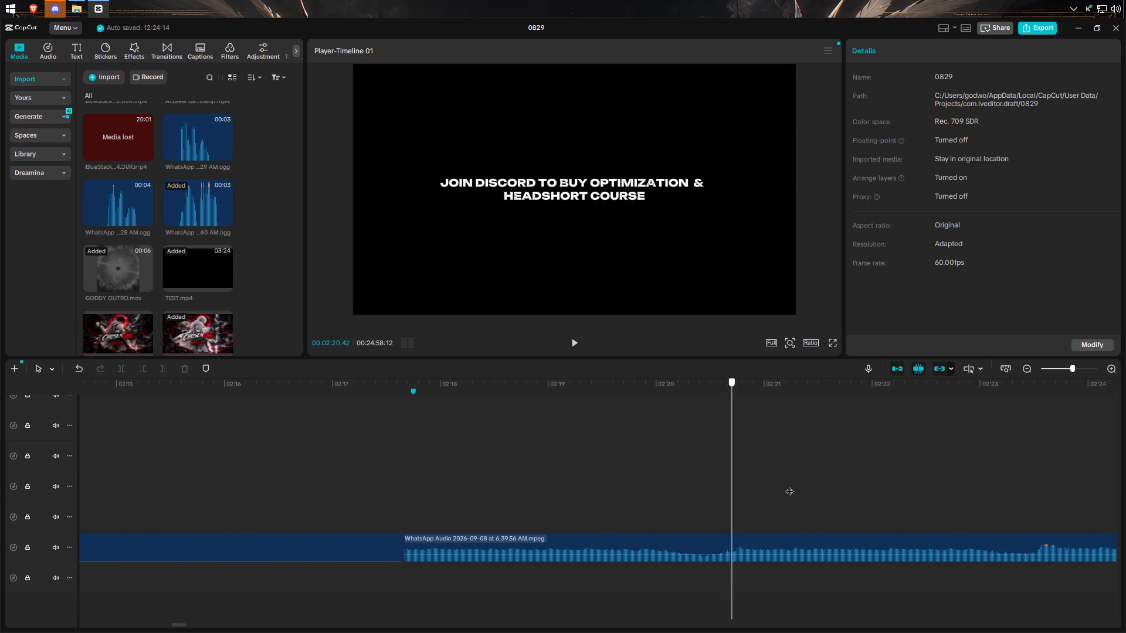
left_click_drag(789, 485, 724, 515)
scroll(686, 512, "up", 10)
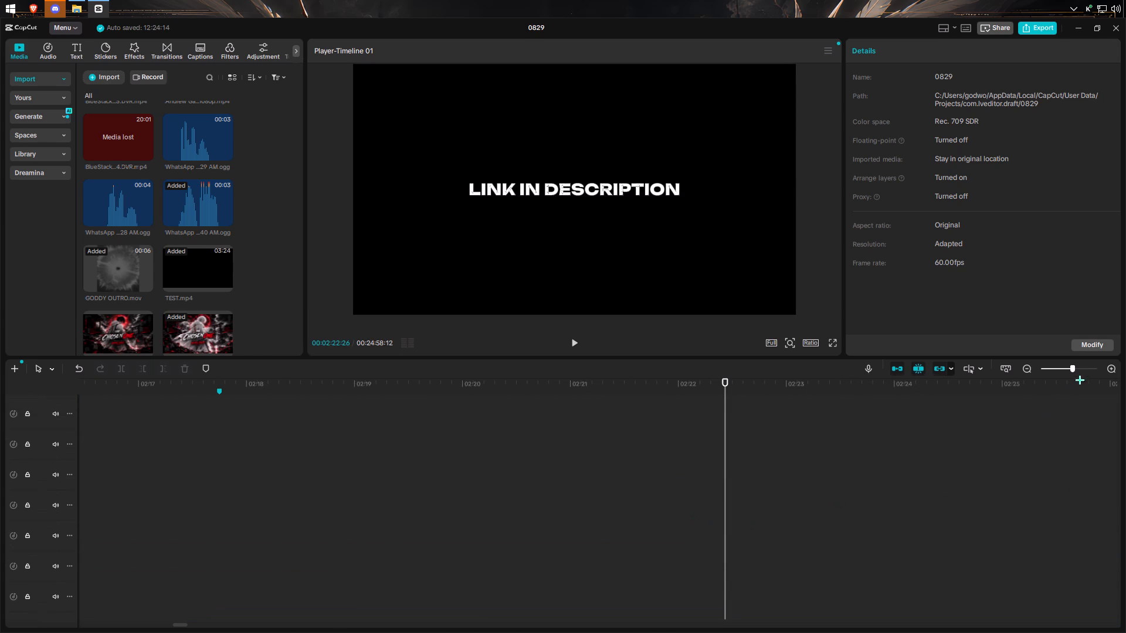
left_click(1062, 373)
left_click(1074, 367)
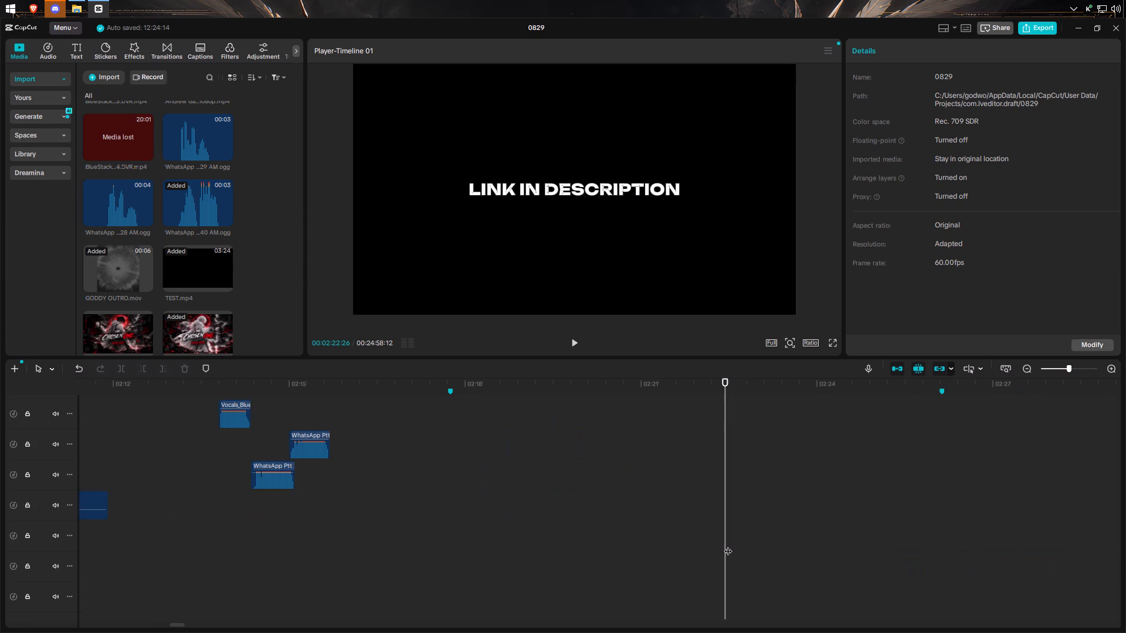
scroll(728, 545, "up", 20)
scroll(728, 545, "up", 10)
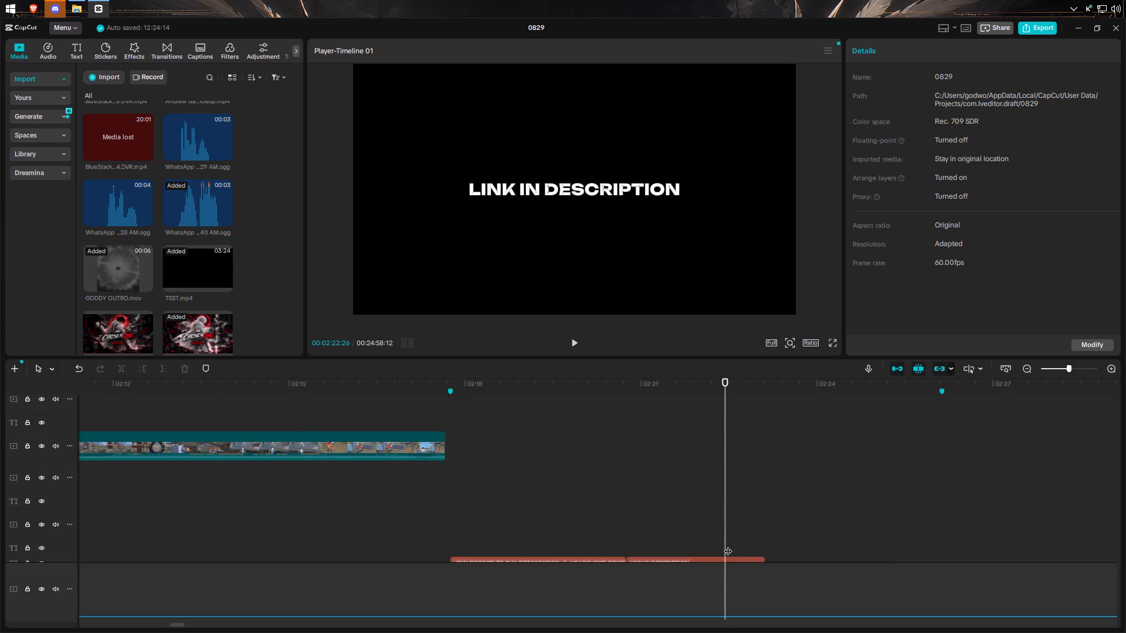
scroll(728, 545, "up", 5)
scroll(747, 492, "up", 17)
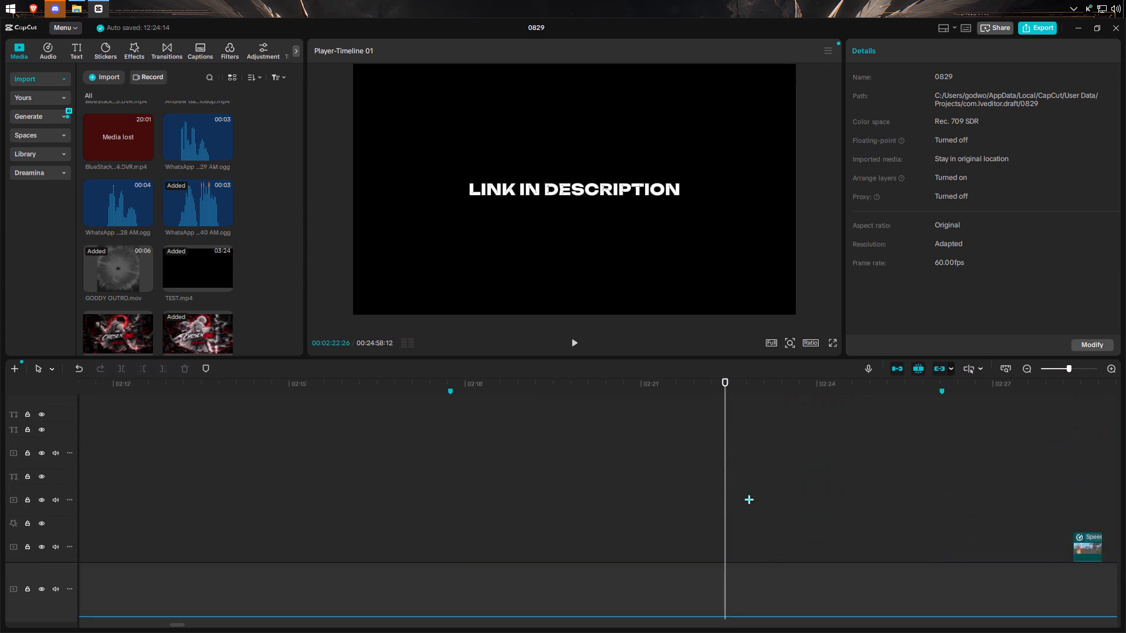
scroll(749, 499, "up", 2)
scroll(749, 499, "down", 10)
left_click(751, 513)
left_click_drag(751, 513, 788, 510)
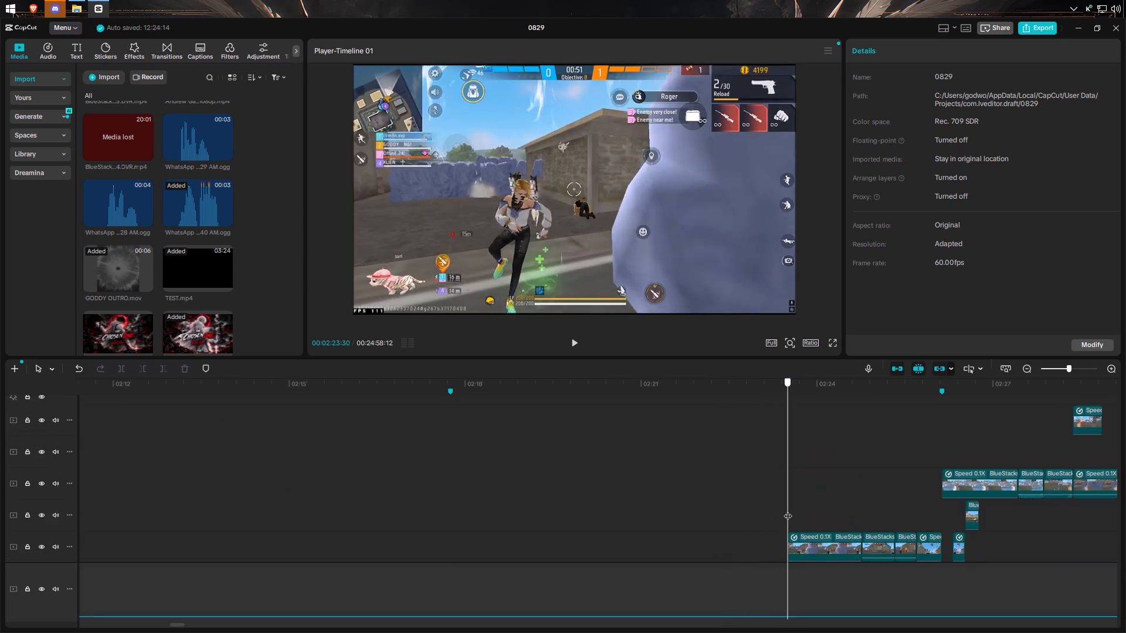
left_click_drag(788, 510, 781, 510)
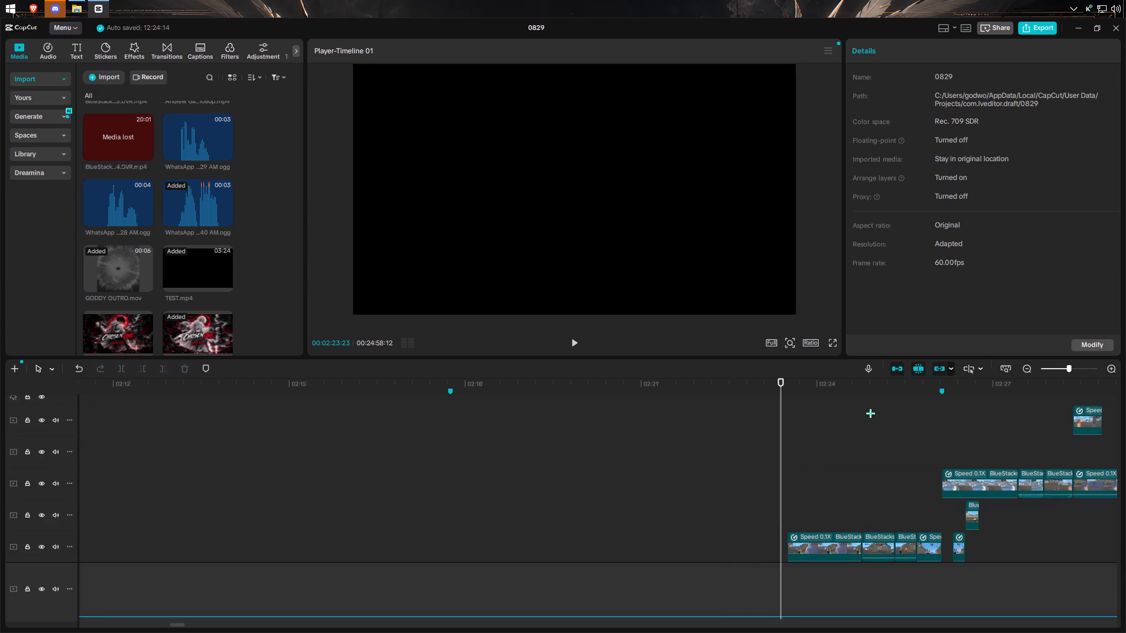
scroll(860, 459, "up", 4)
scroll(860, 459, "down", 4)
left_click(858, 457)
left_click_drag(858, 457, 1125, 494)
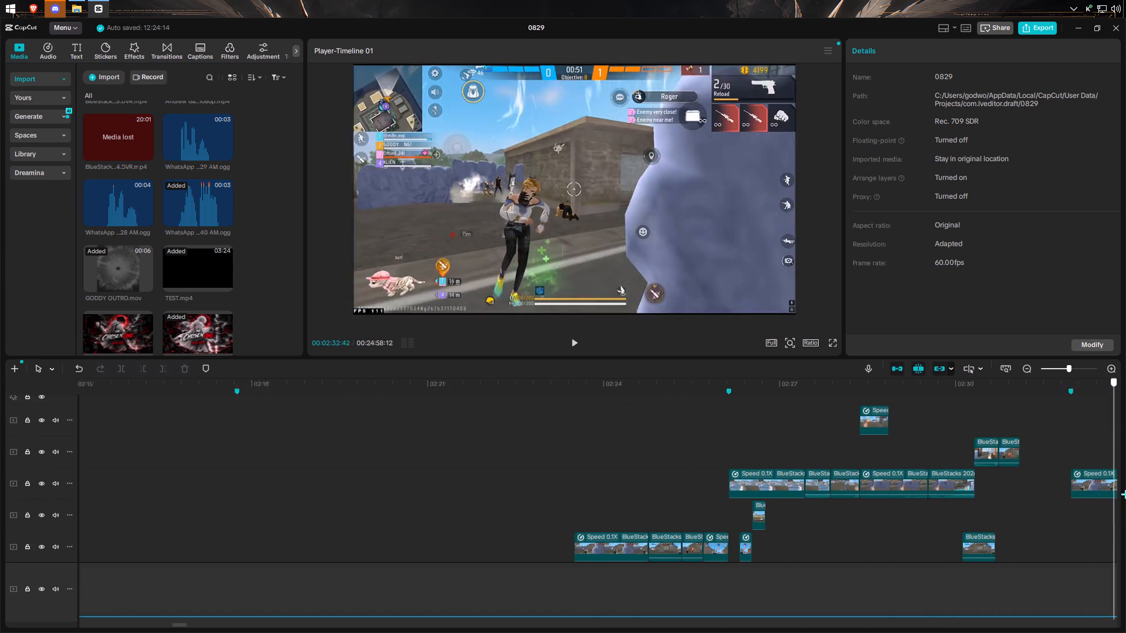
left_click_drag(1125, 494, 1008, 496)
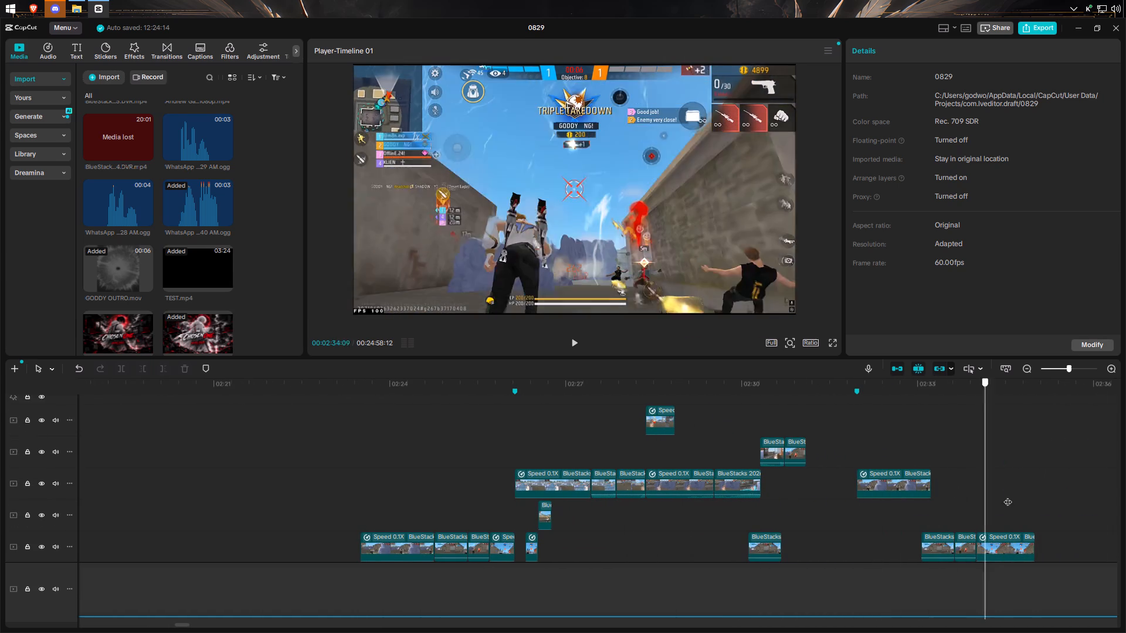
left_click_drag(1008, 496, 1032, 501)
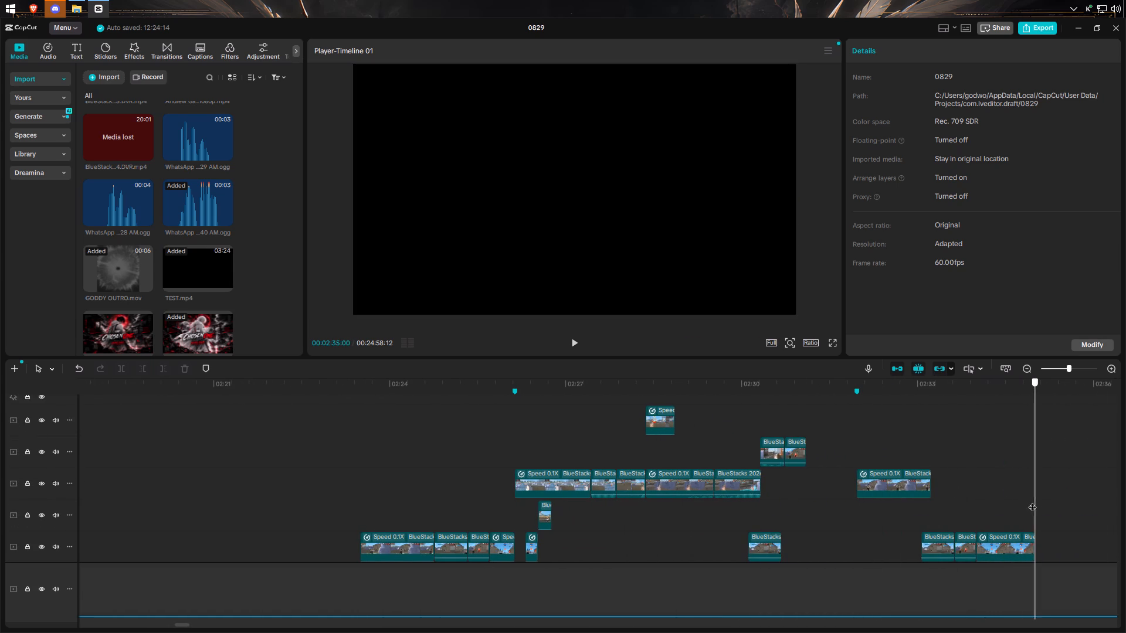
left_click_drag(1032, 501, 1034, 501)
left_click_drag(1064, 408, 453, 571)
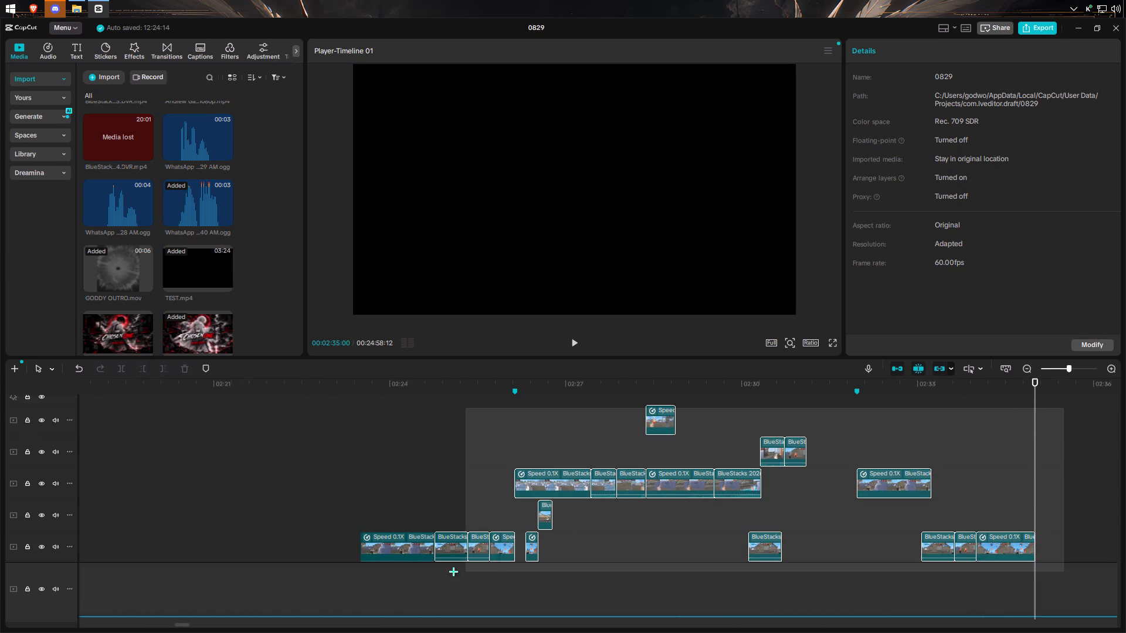
left_click_drag(453, 571, 385, 568)
right_click(383, 554)
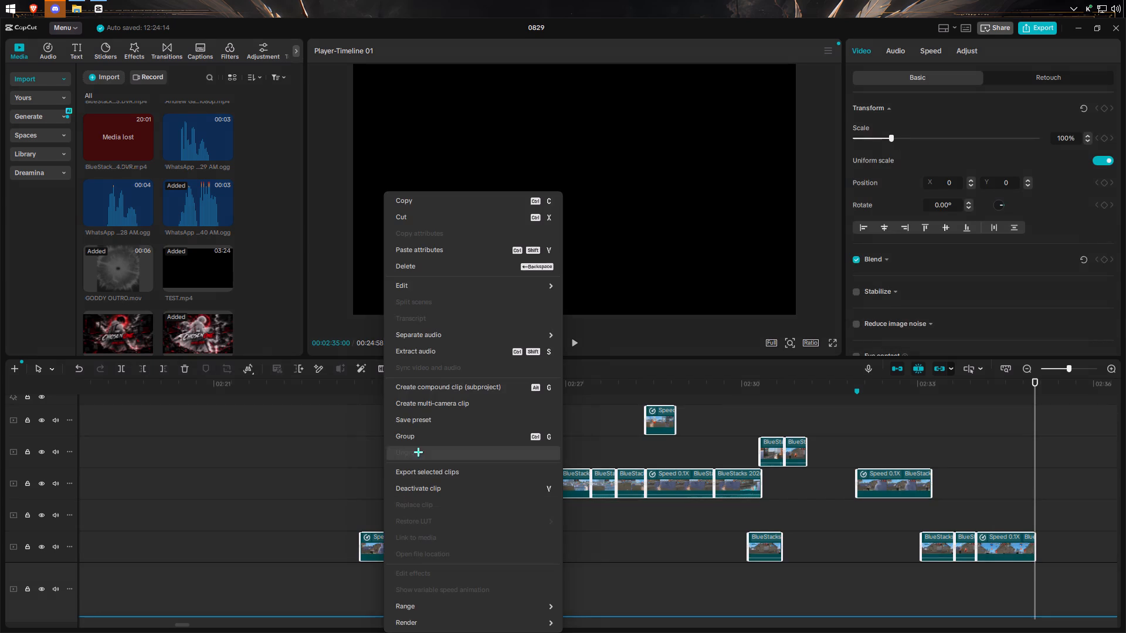
left_click(487, 211)
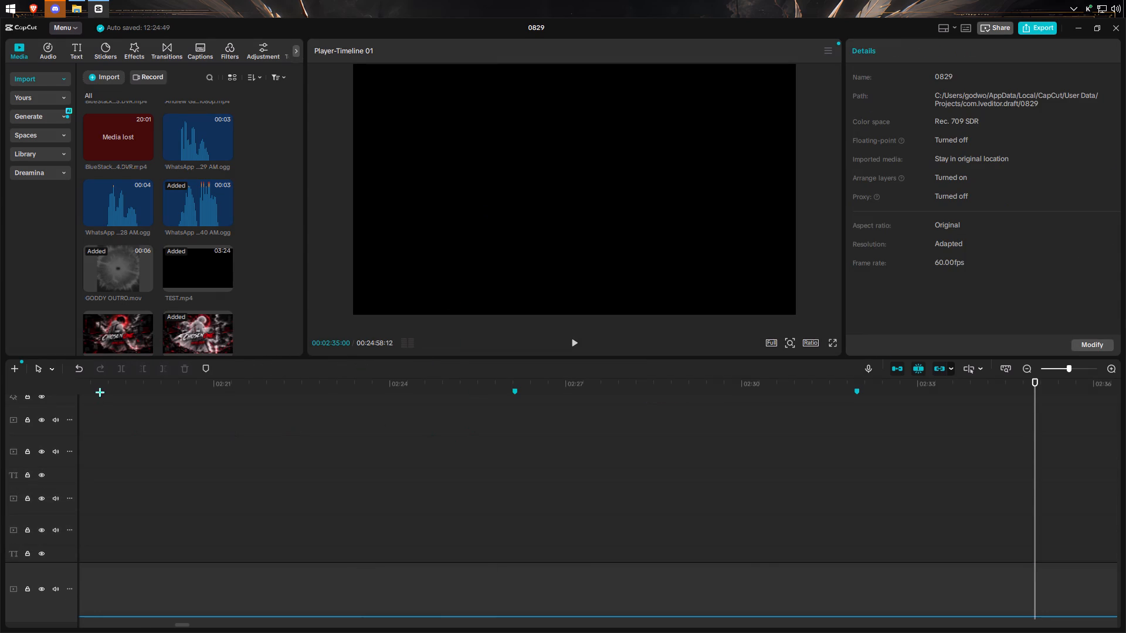
left_click(84, 371)
right_click(397, 549)
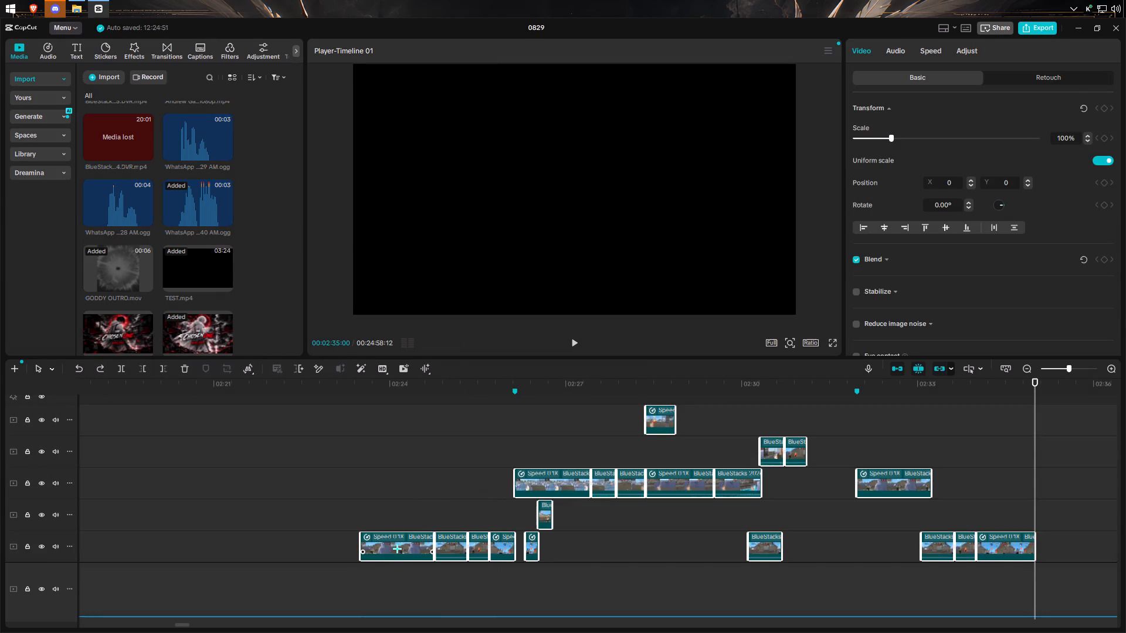
left_click(460, 207)
Return to the ending section and play it from about 00:02:56:22 to review the transition into the gameplay shot.
left_click(967, 471)
left_click_drag(967, 471, 1125, 533)
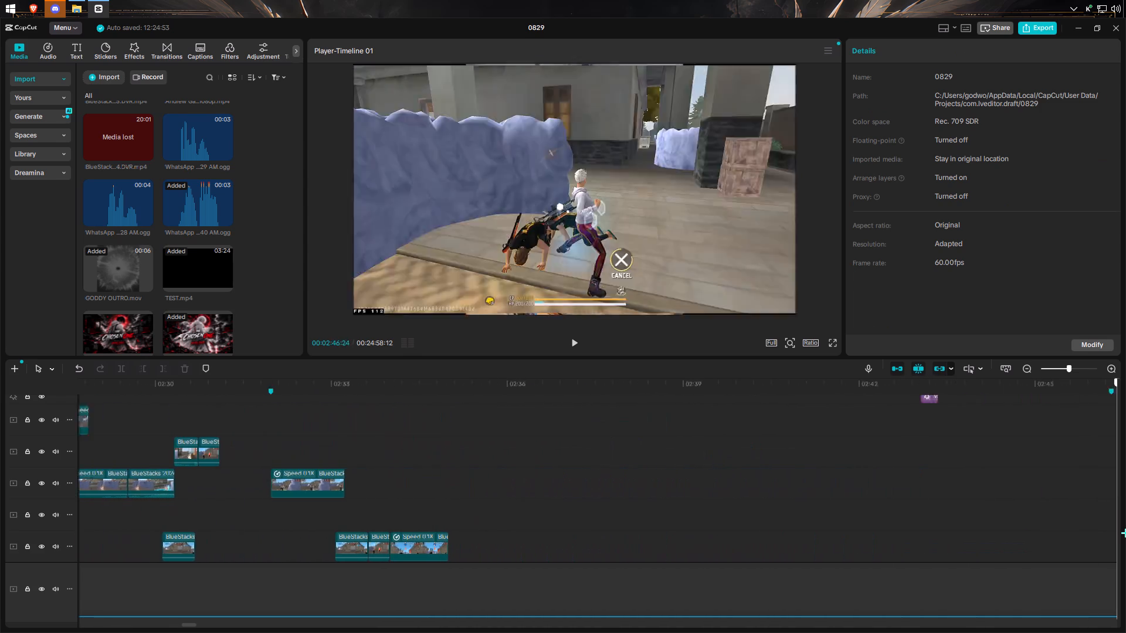
left_click_drag(1125, 533, 420, 575)
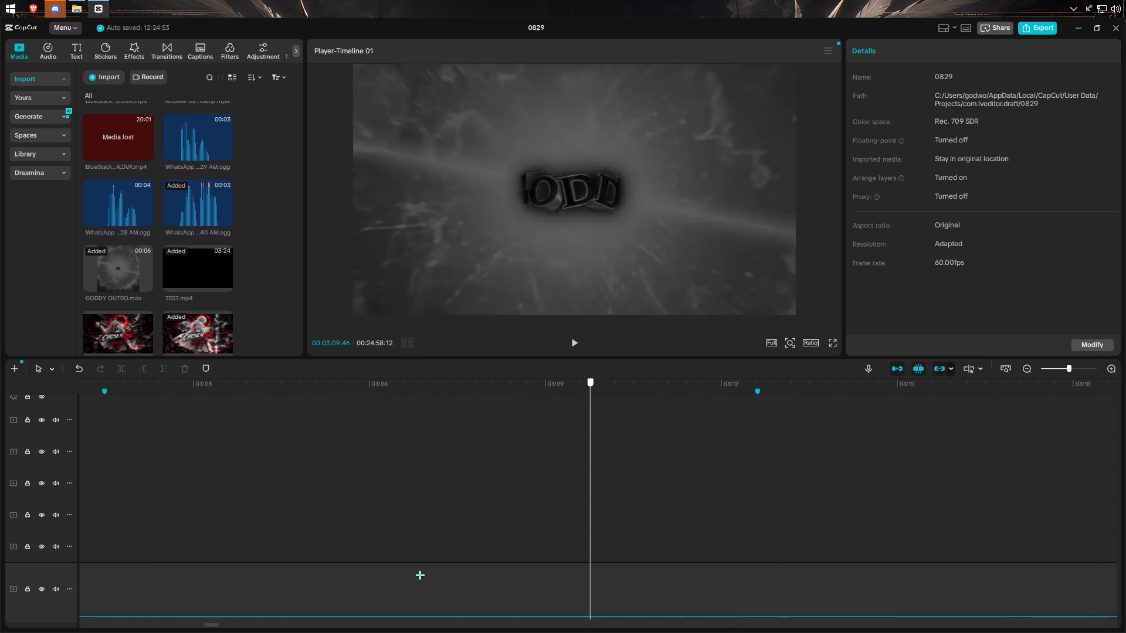
left_click_drag(420, 575, 341, 624)
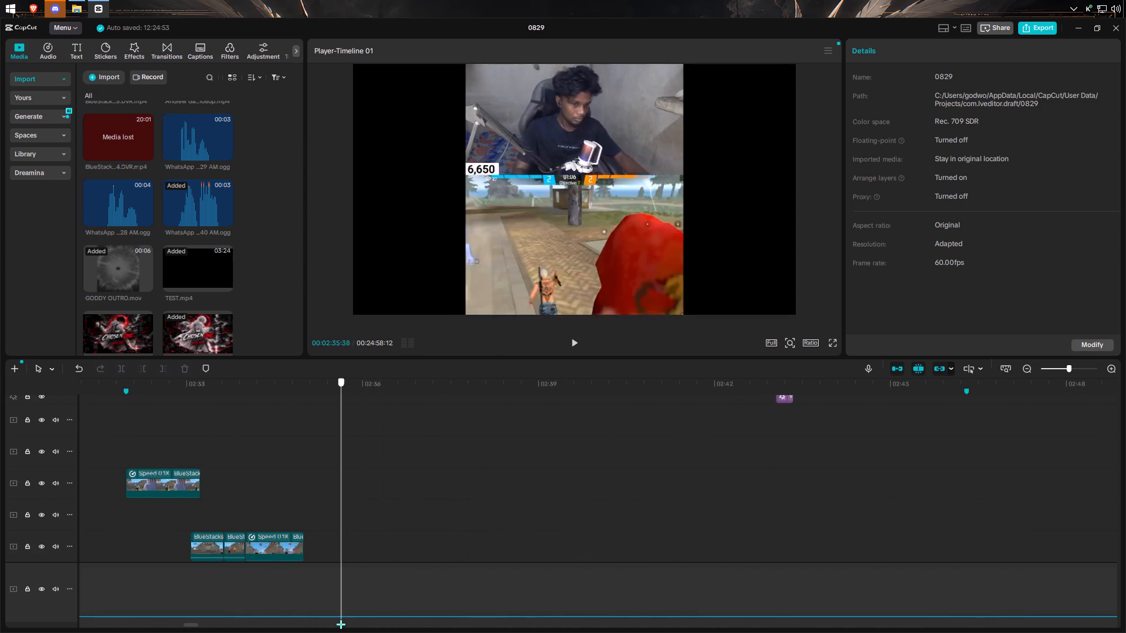
left_click_drag(341, 624, 962, 629)
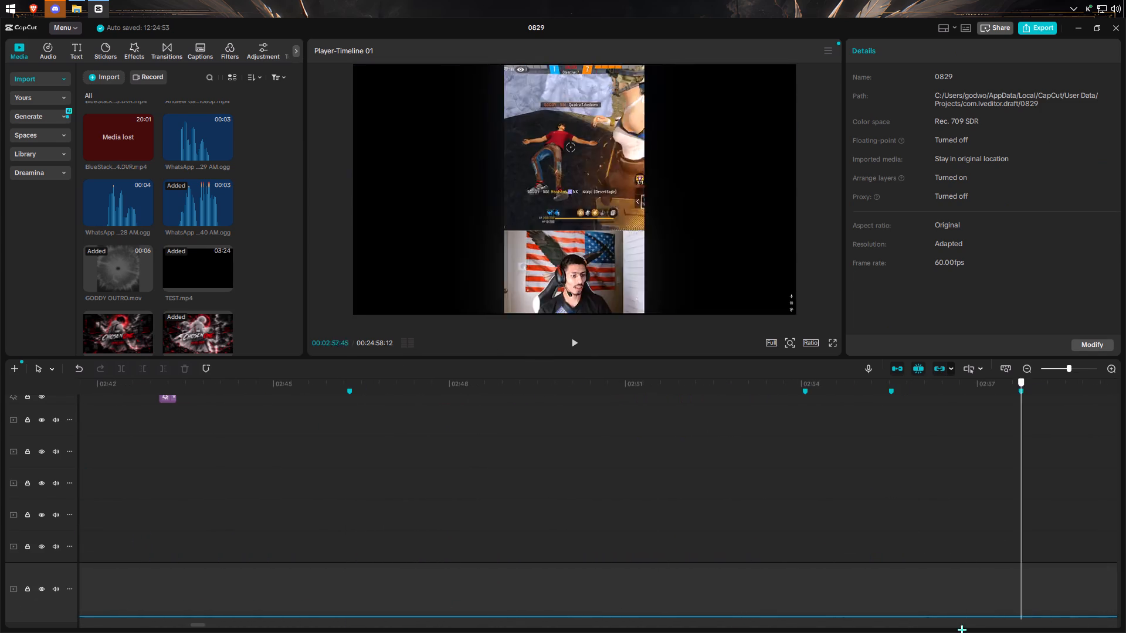
left_click_drag(962, 629, 881, 613)
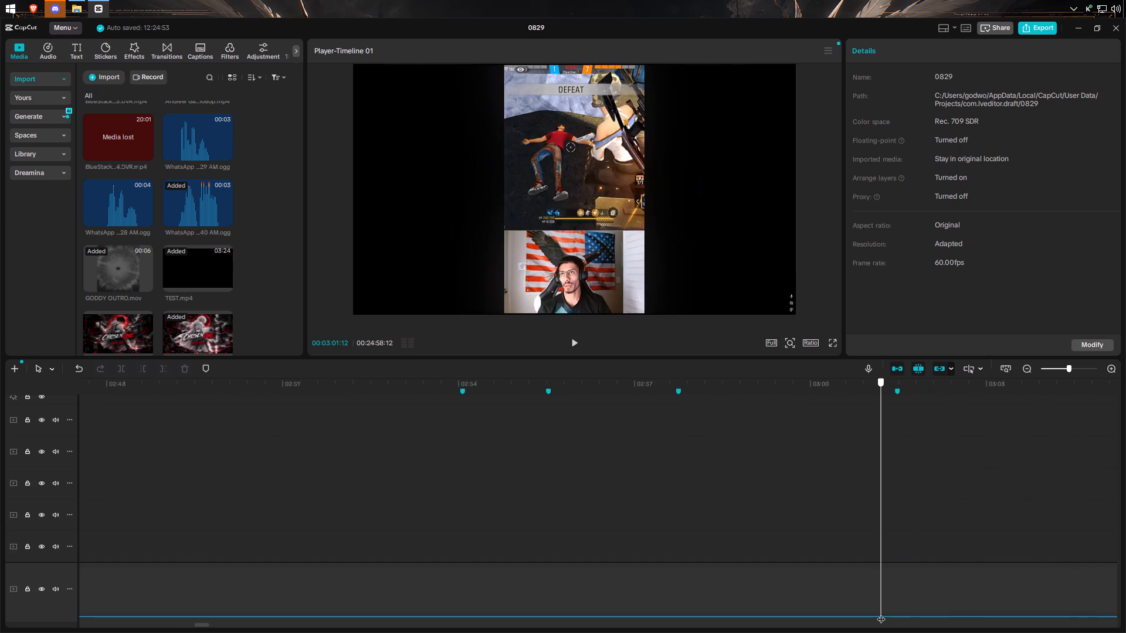
left_click_drag(881, 613, 598, 606)
left_click(578, 342)
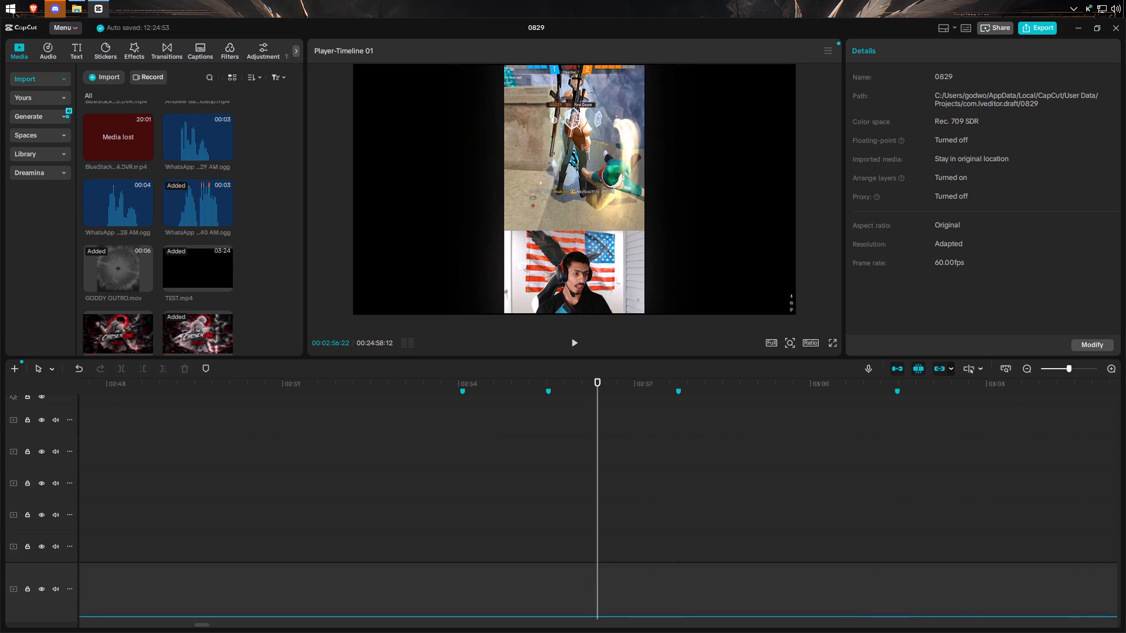
double_click(576, 342)
double_click(576, 342)
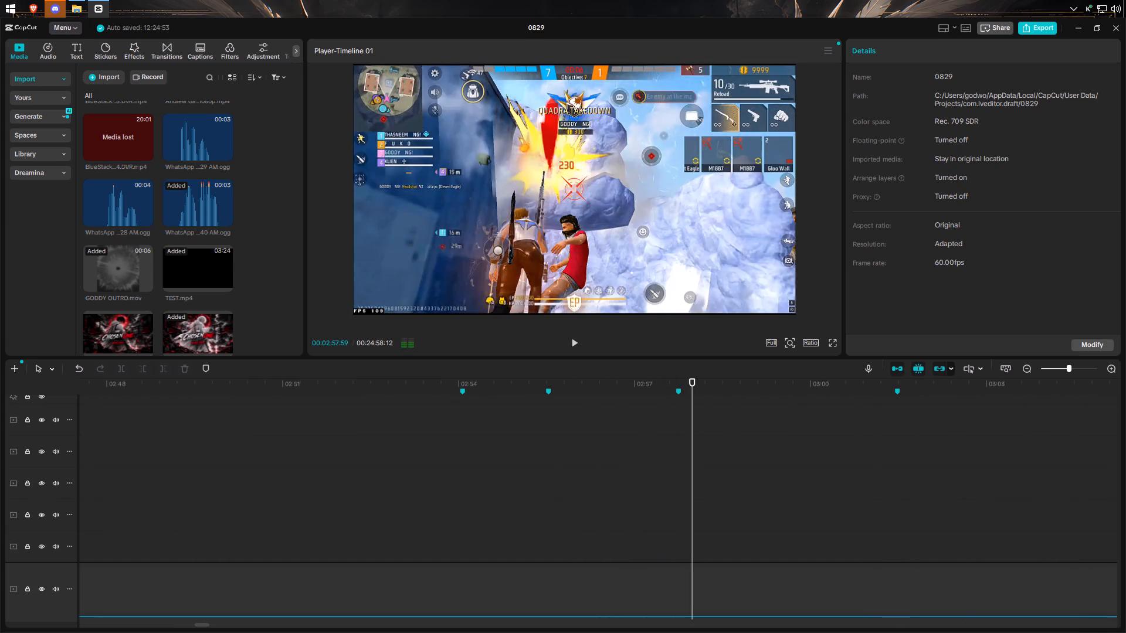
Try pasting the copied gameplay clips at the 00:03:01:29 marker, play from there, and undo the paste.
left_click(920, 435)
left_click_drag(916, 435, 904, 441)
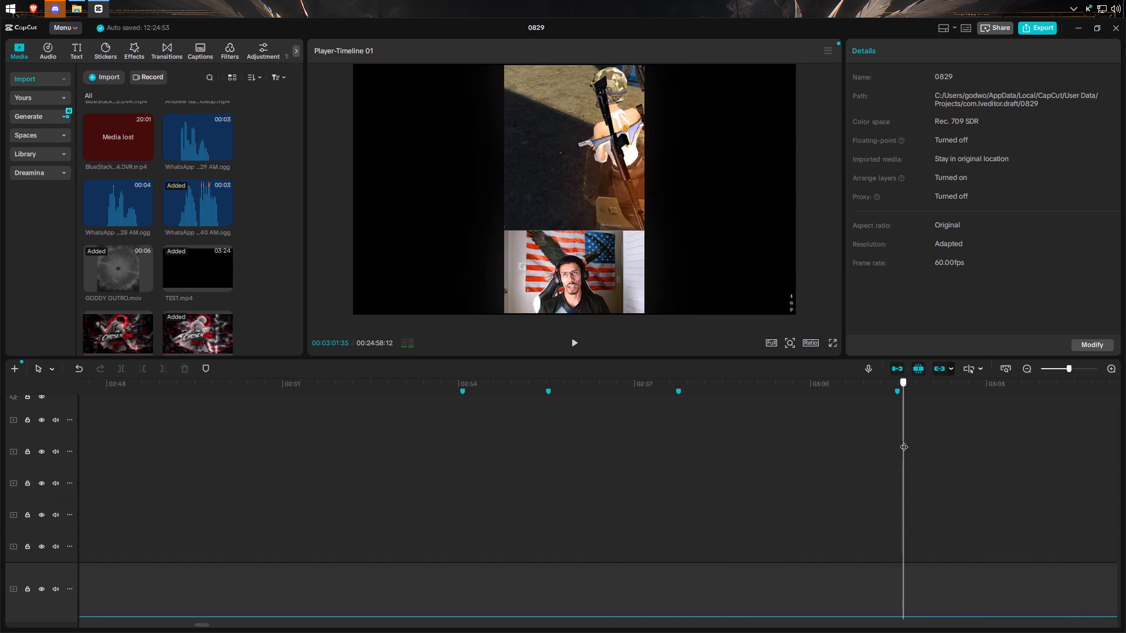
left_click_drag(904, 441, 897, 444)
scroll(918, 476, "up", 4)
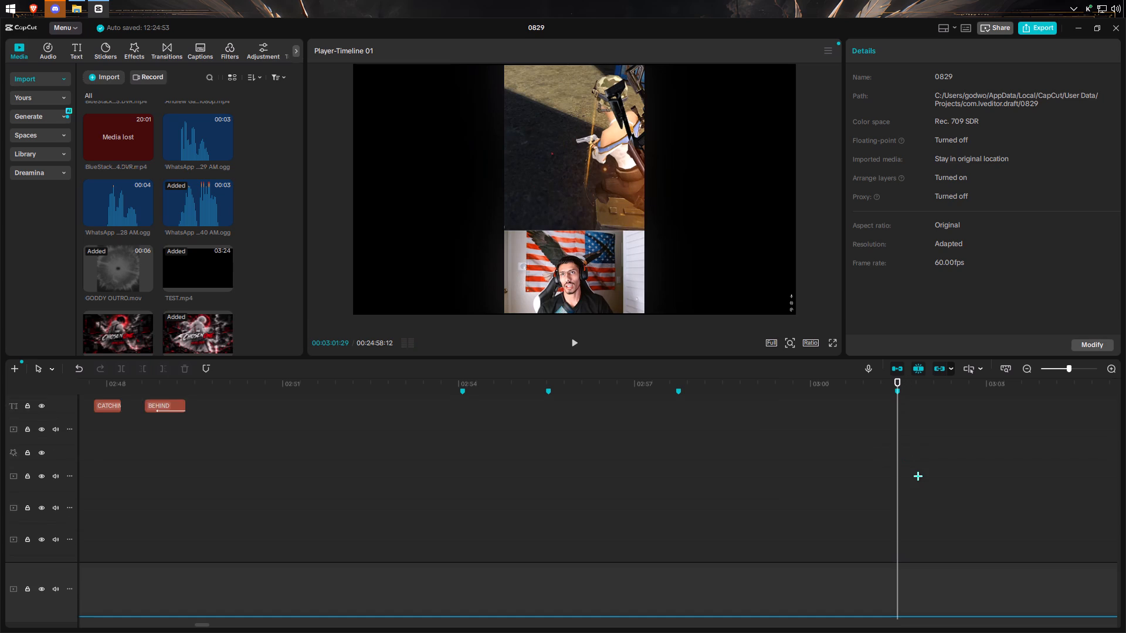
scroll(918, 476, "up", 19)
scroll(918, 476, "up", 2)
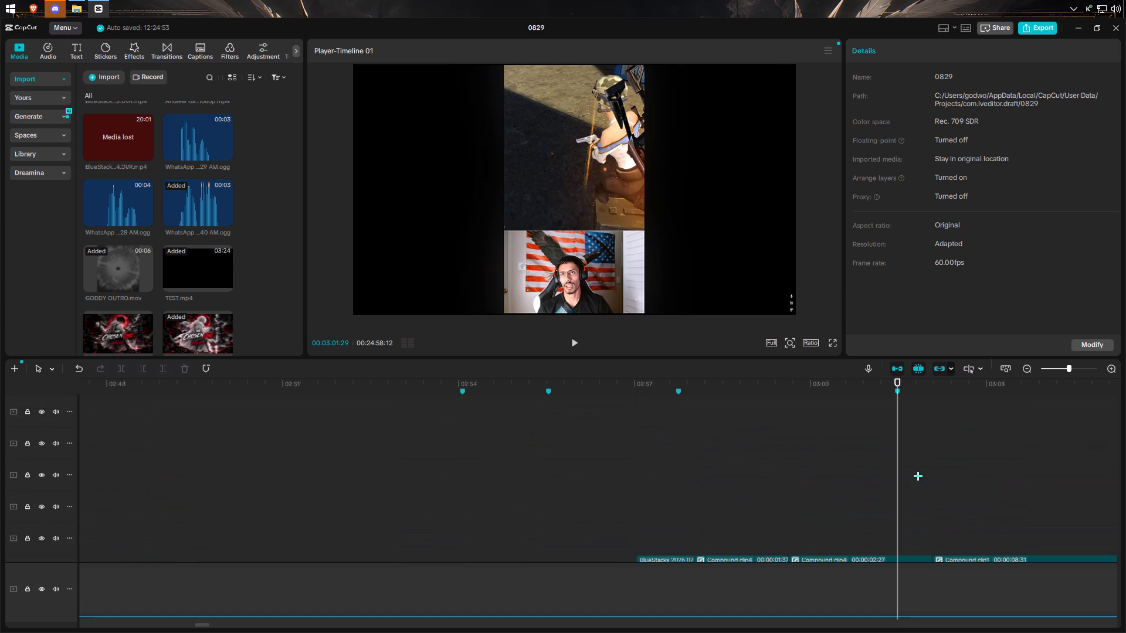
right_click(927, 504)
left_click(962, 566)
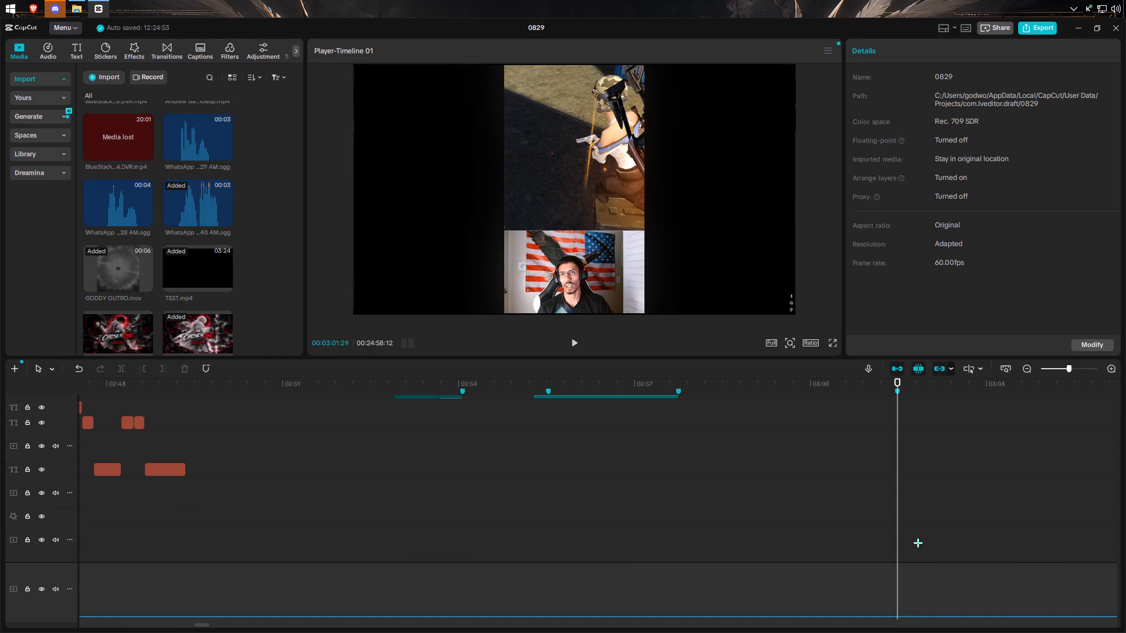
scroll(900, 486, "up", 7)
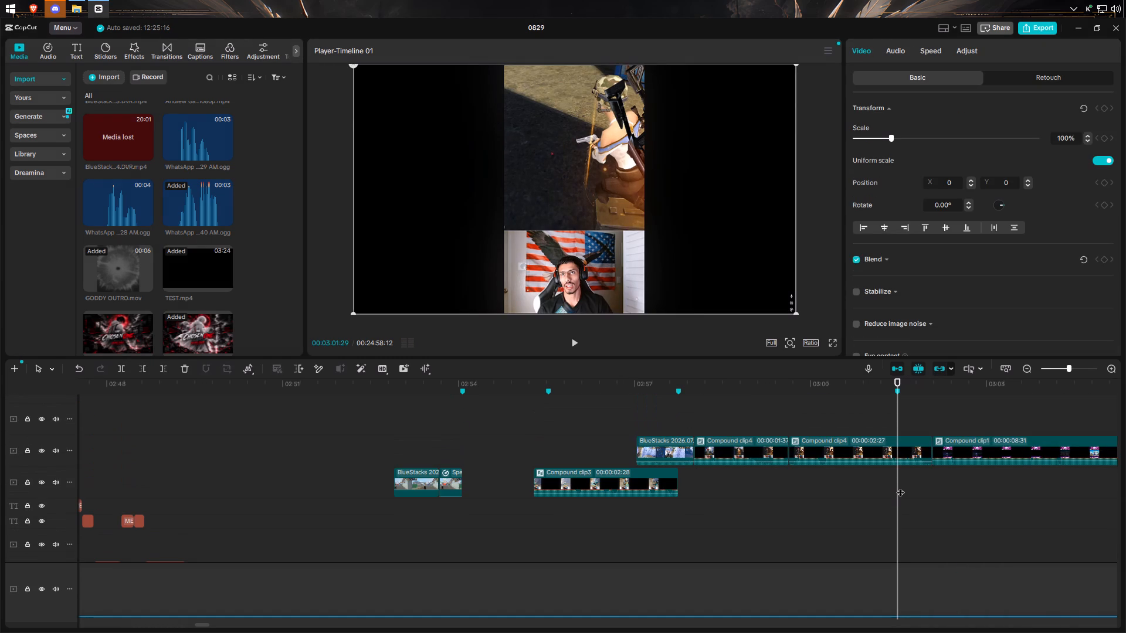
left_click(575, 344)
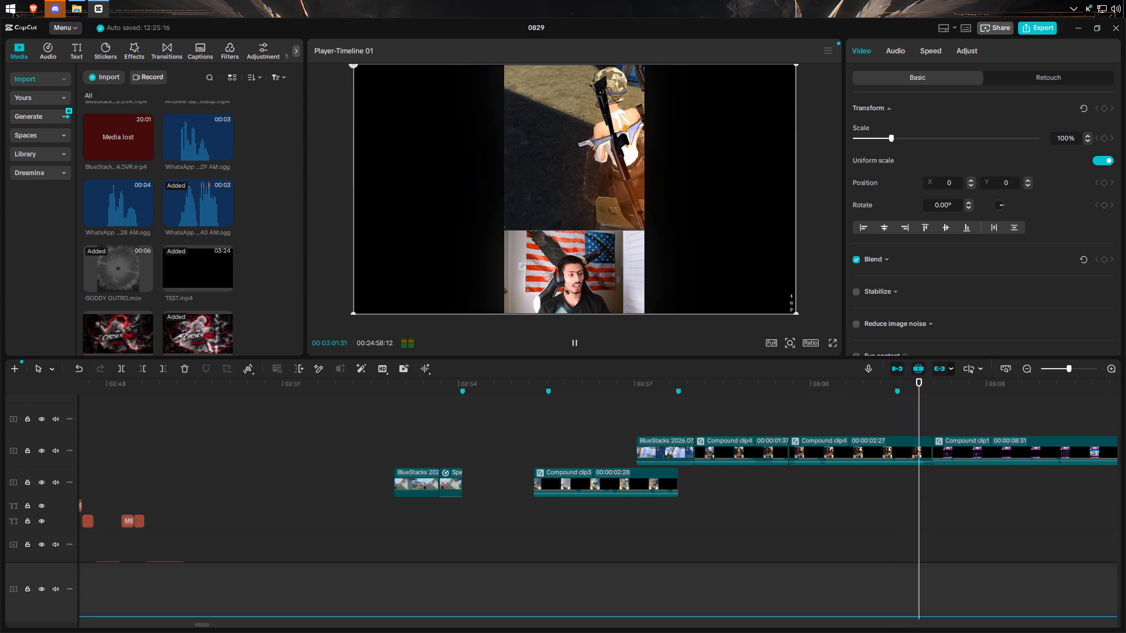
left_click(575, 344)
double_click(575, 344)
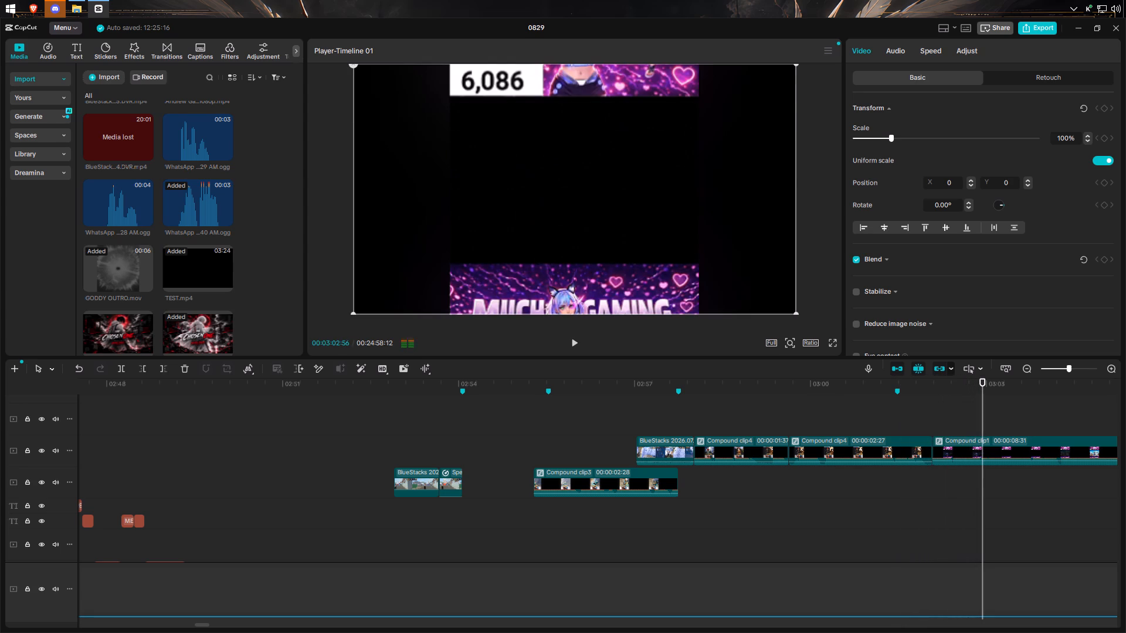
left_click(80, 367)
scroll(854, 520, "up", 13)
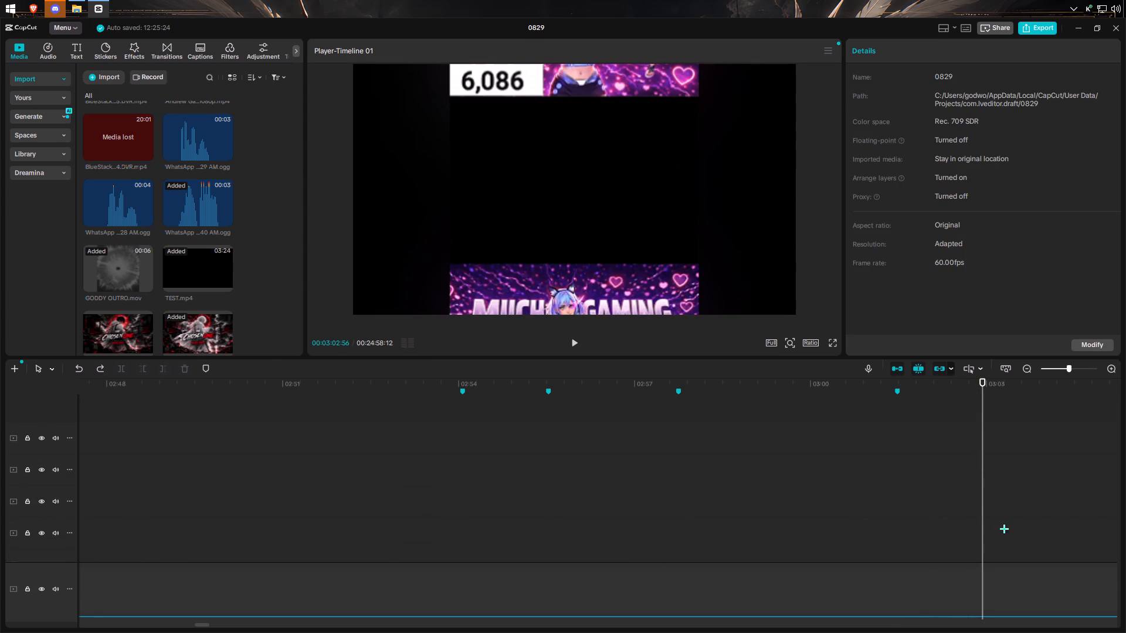
Paste the copied gameplay clips at 00:03:02:56 and briefly play from there.
right_click(992, 539)
left_click(1023, 587)
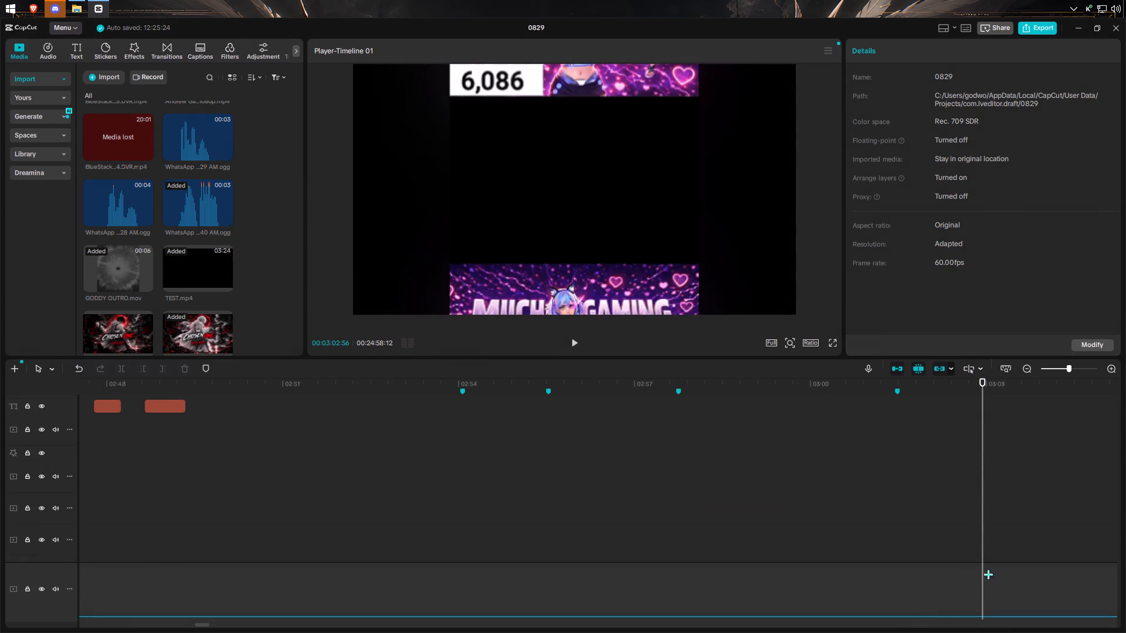
scroll(858, 488, "down", 13)
scroll(979, 486, "up", 8)
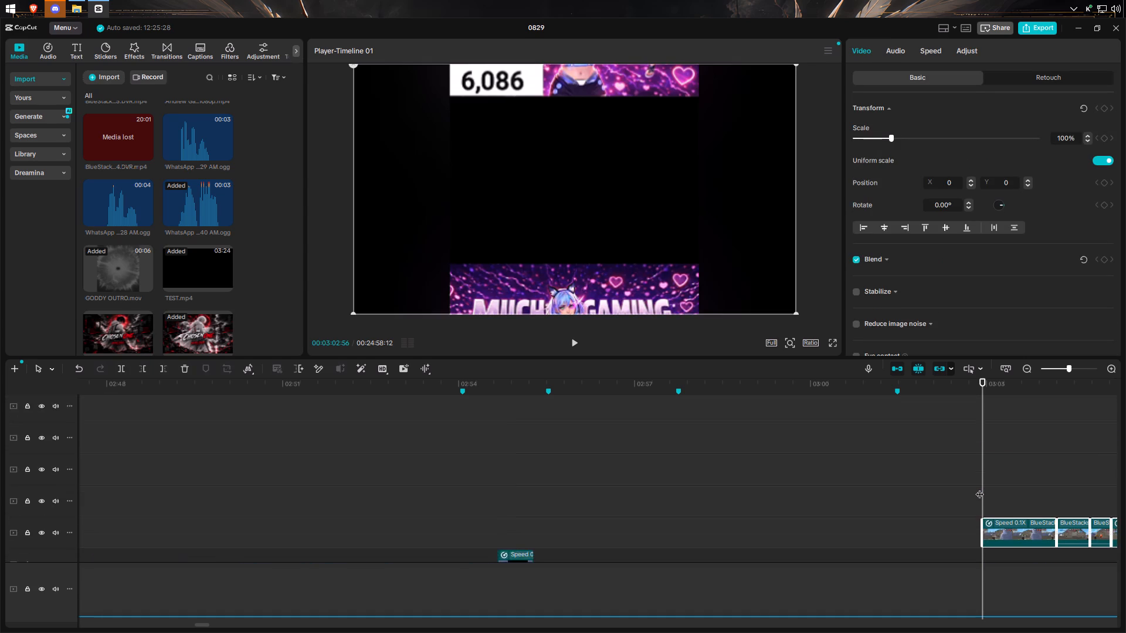
scroll(979, 488, "up", 5)
scroll(979, 488, "down", 3)
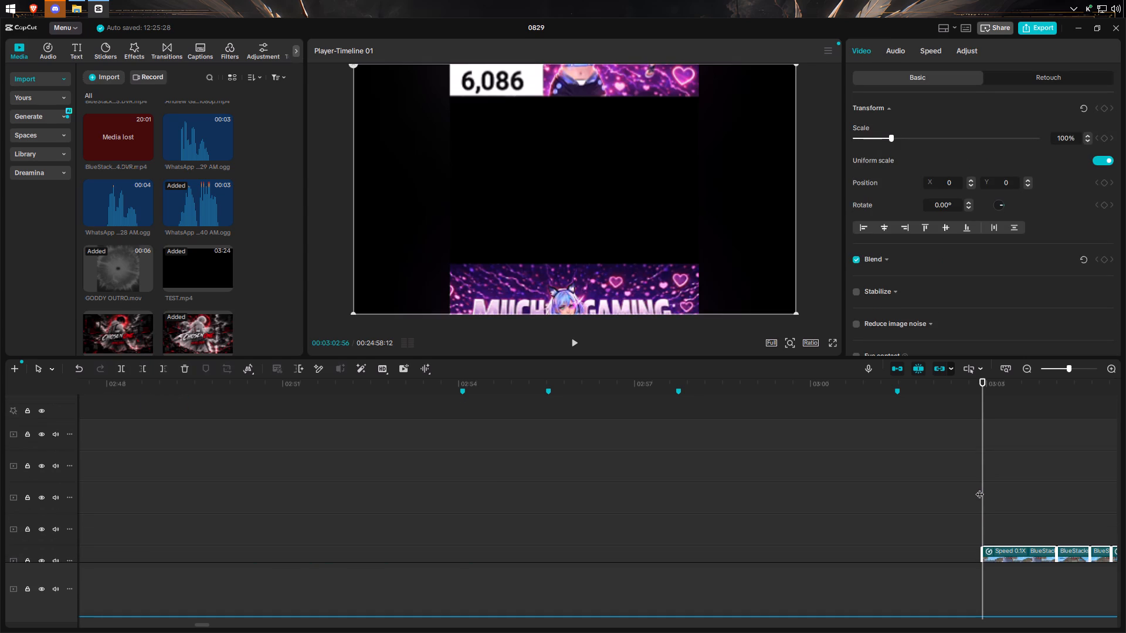
scroll(979, 488, "down", 3)
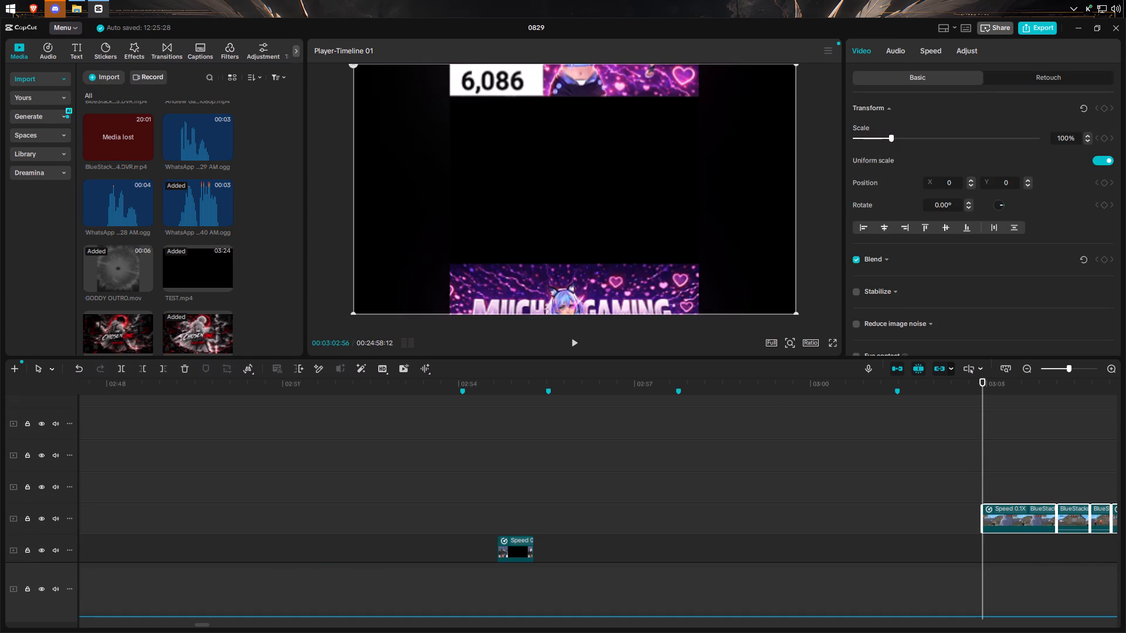
left_click(576, 349)
left_click(569, 341)
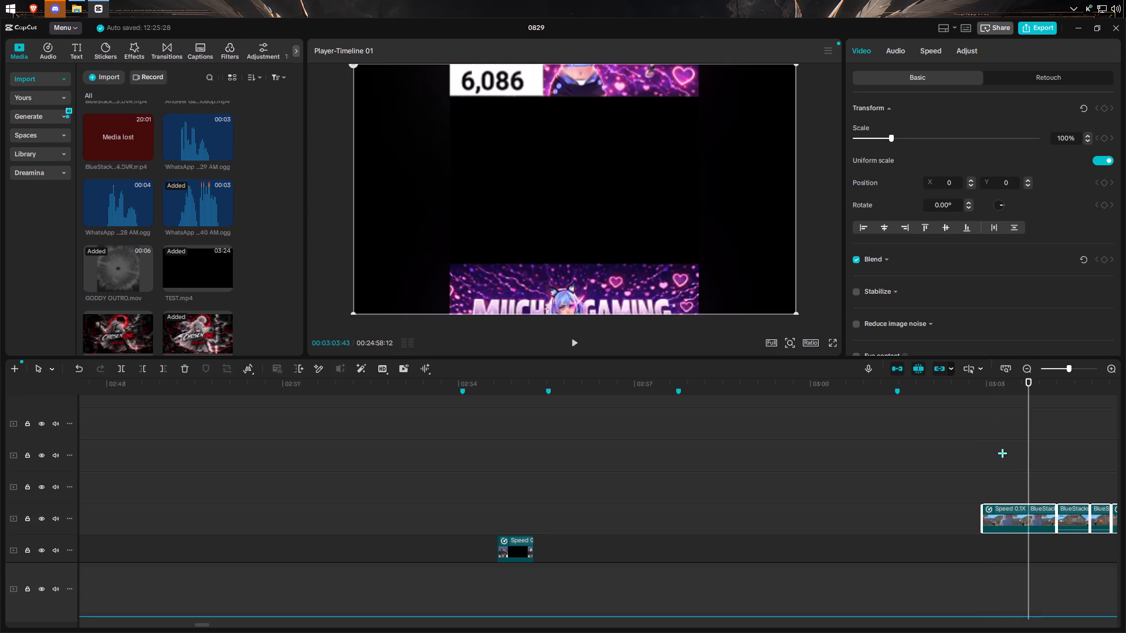
Shift the whole pasted group of gameplay clips earlier so its first clip starts at about 00:02:58:50.
left_click_drag(1018, 523, 779, 495)
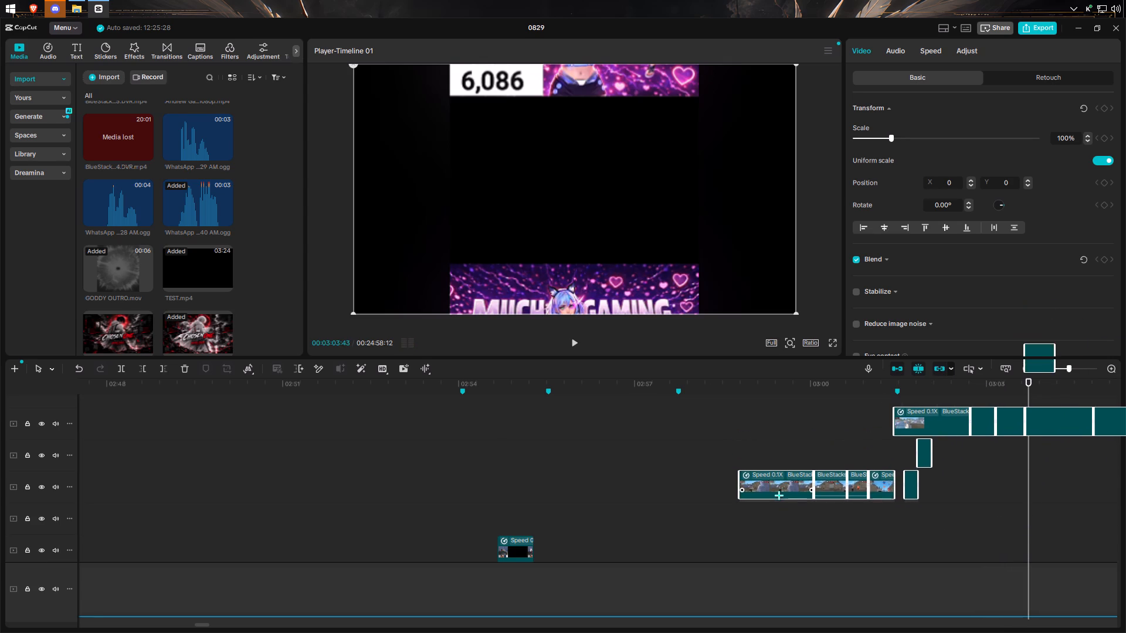
left_click_drag(779, 495, 779, 499)
scroll(680, 469, "up", 3)
scroll(680, 494, "down", 6)
scroll(682, 504, "up", 5)
scroll(738, 509, "up", 4)
scroll(818, 525, "down", 7)
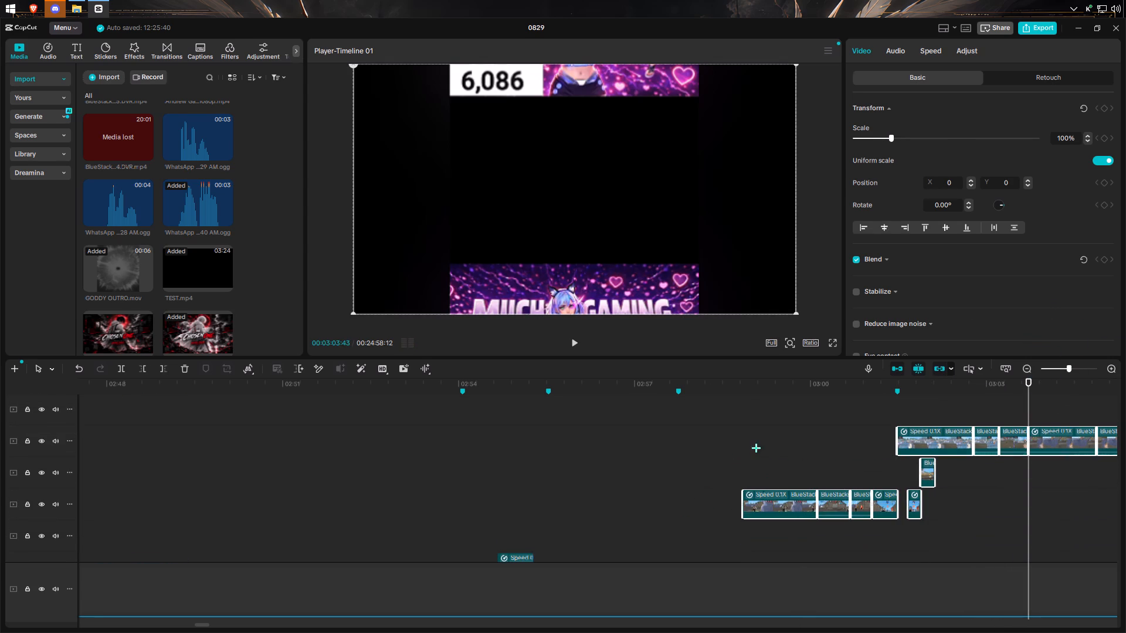
Separate the group's first 0.1X gameplay clip and place it on a track above the compound clips, starting at the 00:03:01:29 marker.
left_click(756, 448)
left_click_drag(788, 502, 689, 423)
scroll(661, 516, "up", 5)
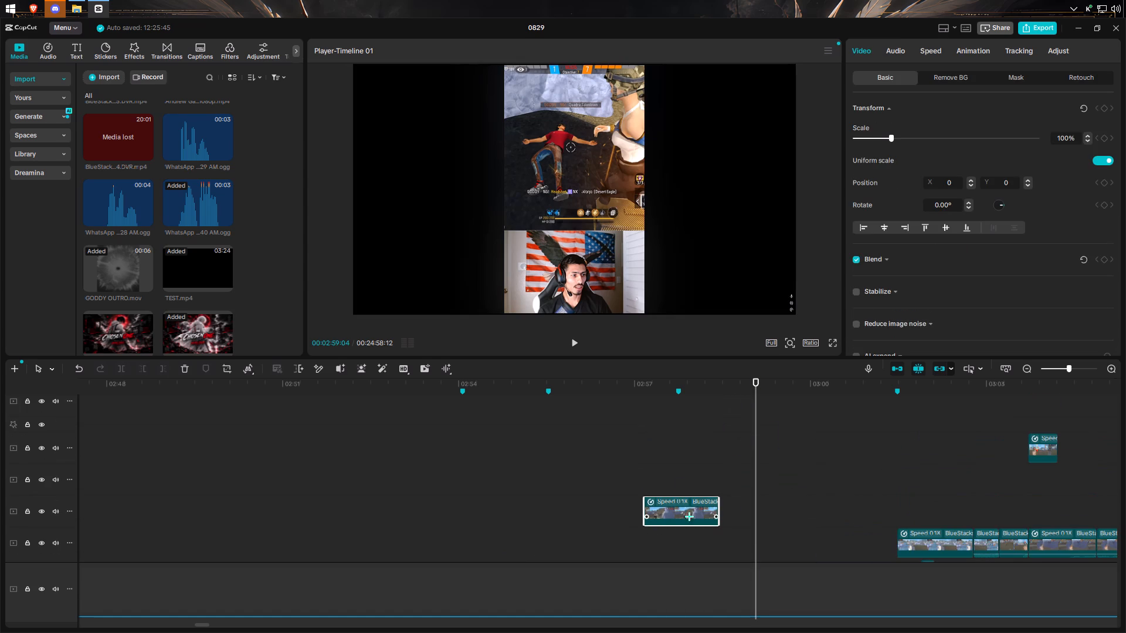
left_click_drag(689, 516, 712, 451)
scroll(691, 548, "up", 9)
scroll(705, 516, "down", 2)
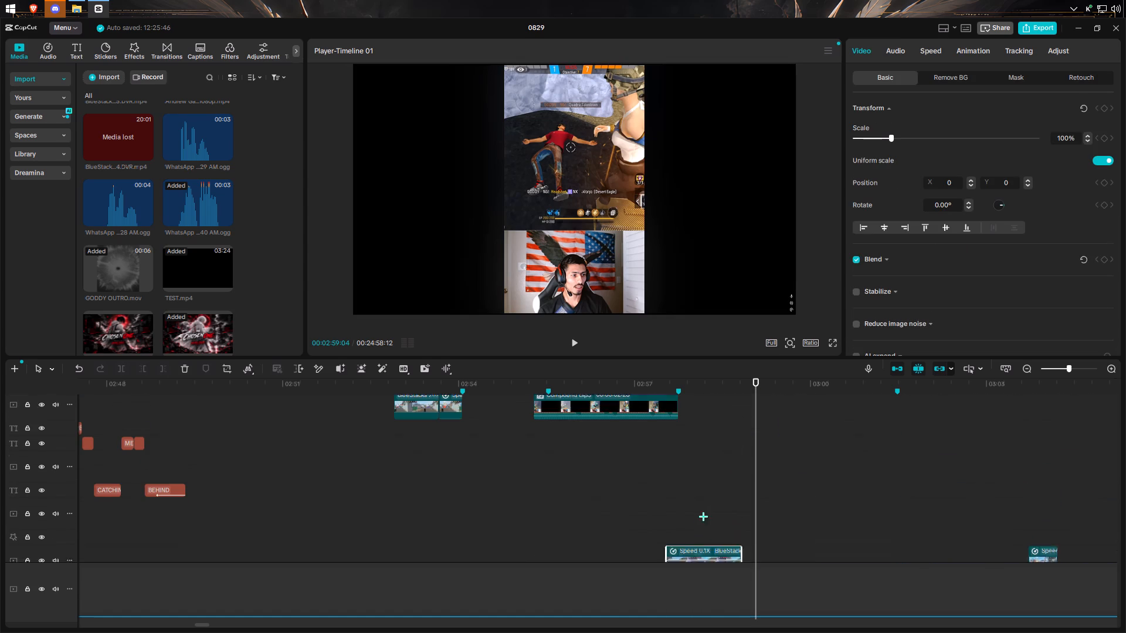
scroll(703, 516, "down", 2)
scroll(694, 516, "up", 5)
scroll(719, 520, "down", 2)
scroll(717, 520, "up", 5)
scroll(717, 522, "down", 4)
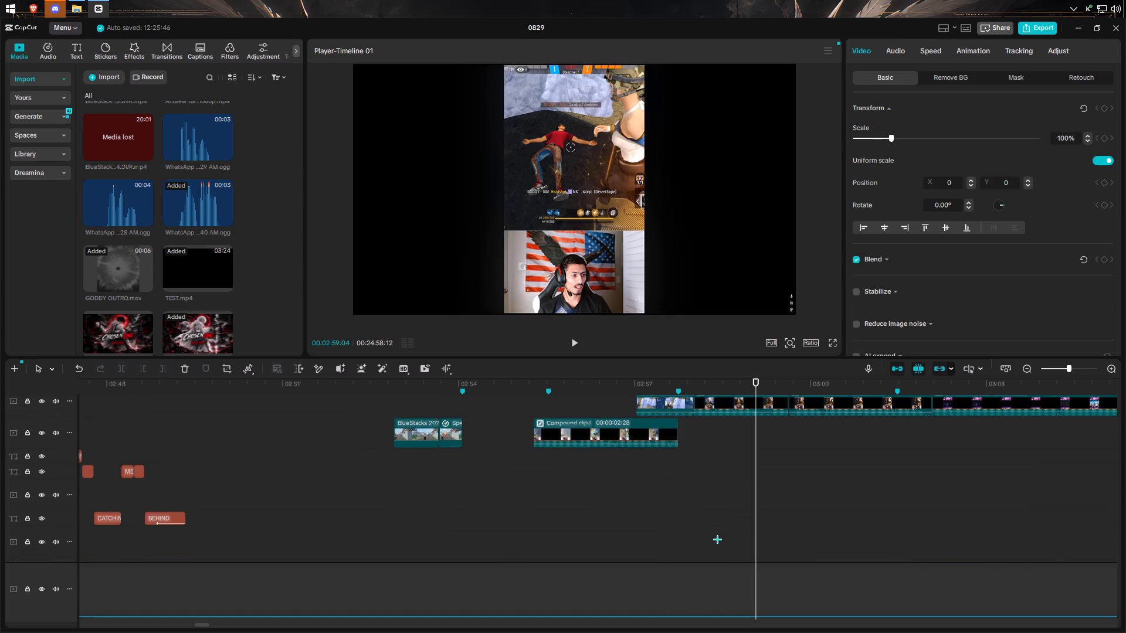
scroll(717, 539, "down", 2)
left_click_drag(717, 536, 946, 455)
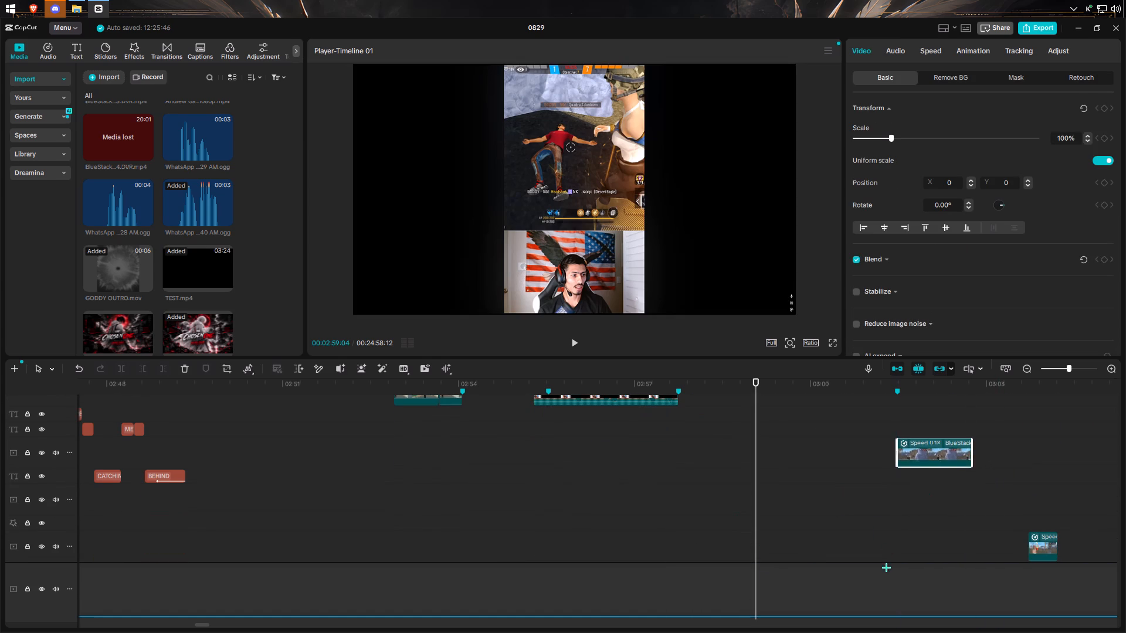
scroll(886, 567, "up", 4)
left_click_drag(920, 508, 918, 446)
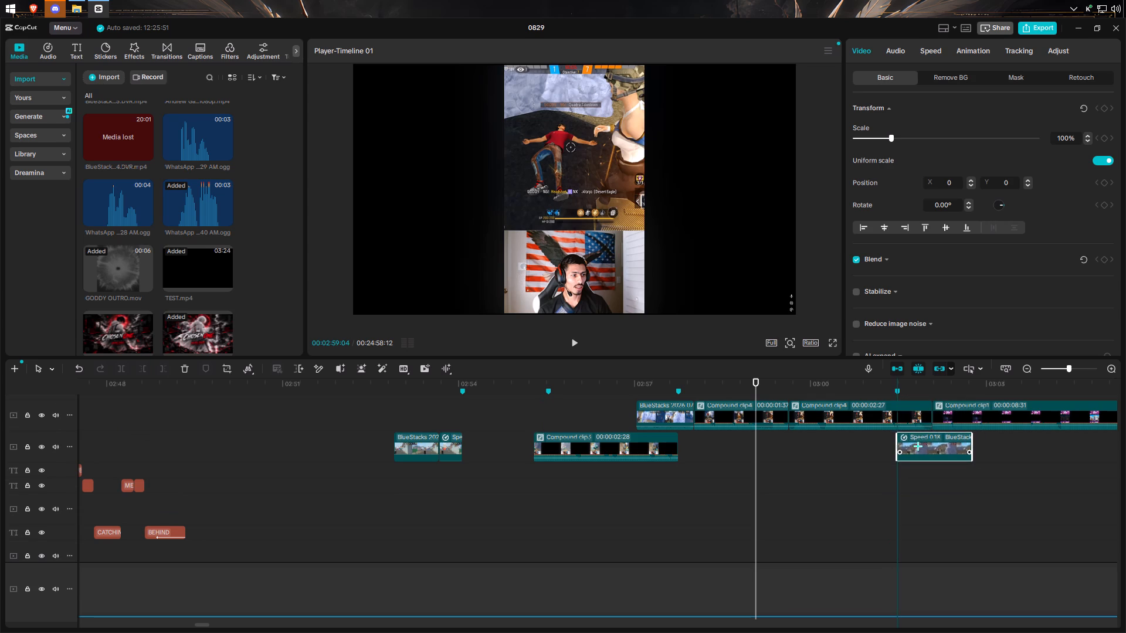
scroll(883, 511, "up", 4)
left_click_drag(932, 506, 935, 420)
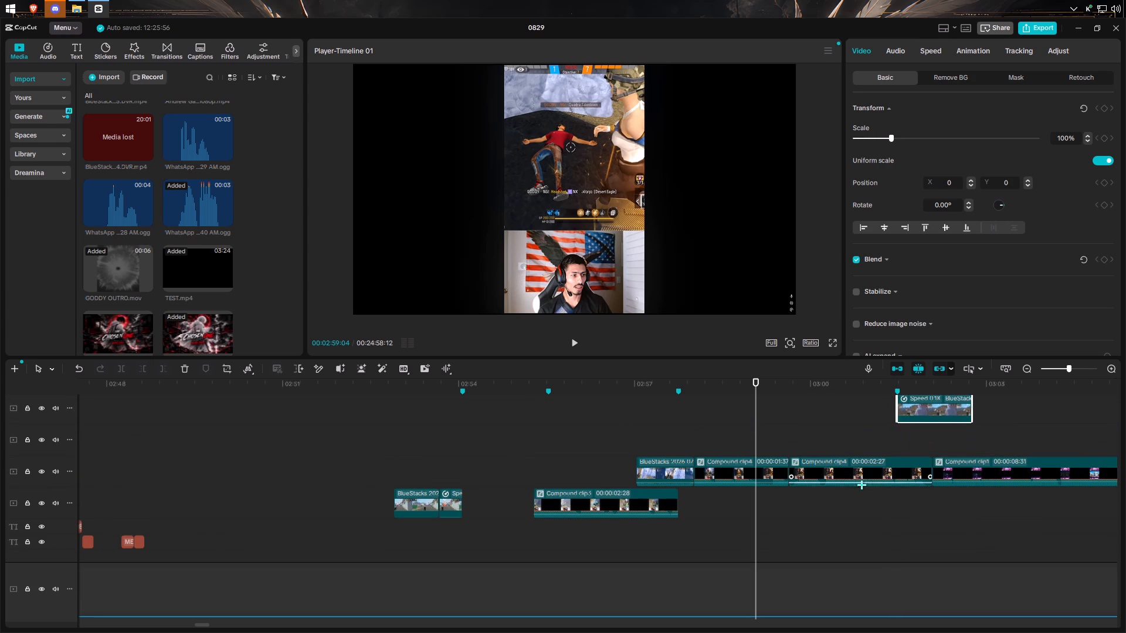
Play the ending section from 00:03:00:54 to review the slowed gameplay clip placed at the marker.
left_click(858, 430)
left_click_drag(858, 430, 863, 437)
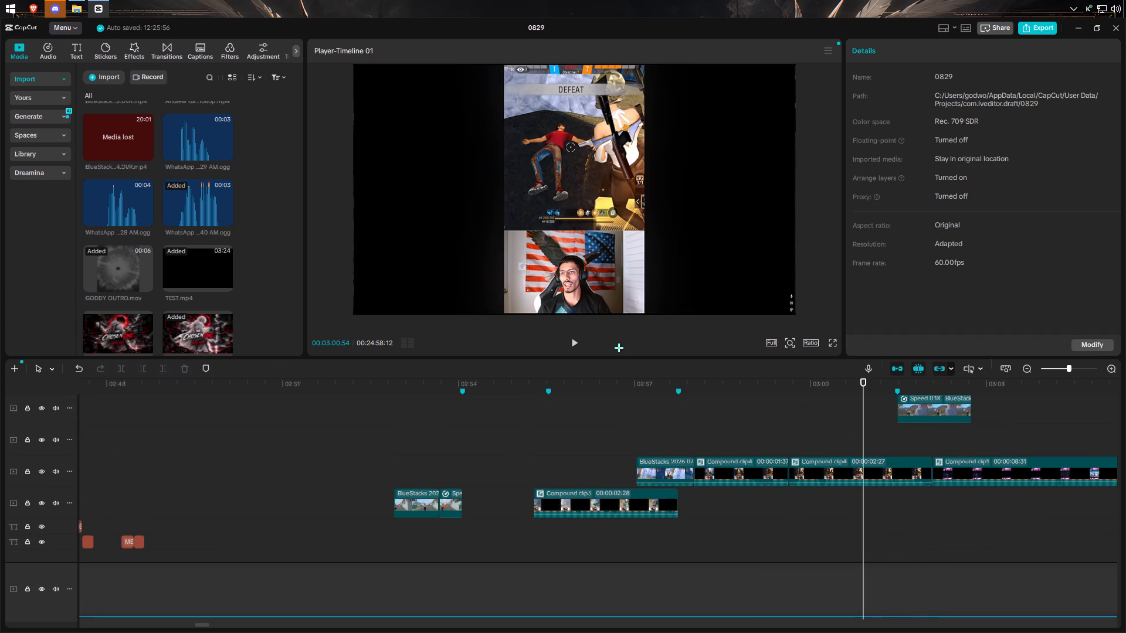
left_click(573, 344)
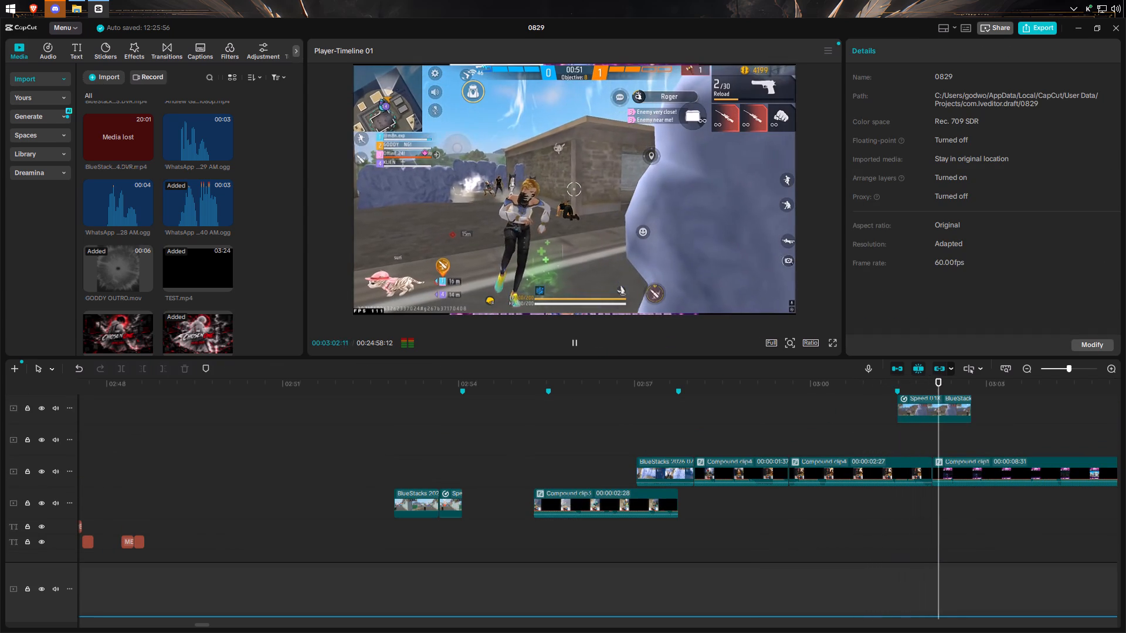
double_click(573, 344)
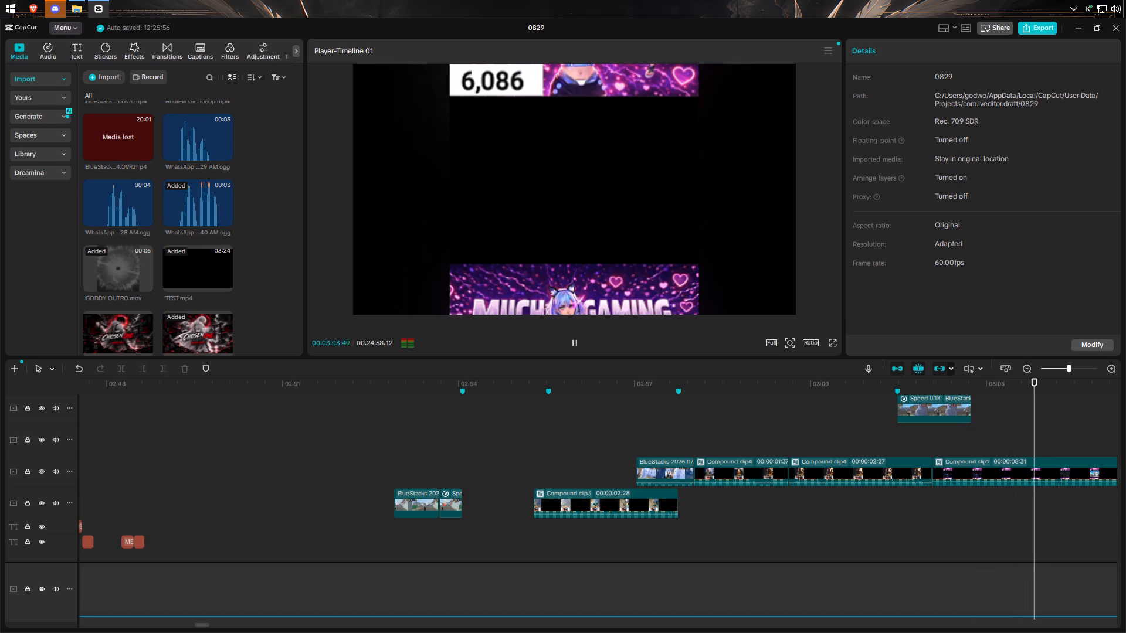
left_click(573, 344)
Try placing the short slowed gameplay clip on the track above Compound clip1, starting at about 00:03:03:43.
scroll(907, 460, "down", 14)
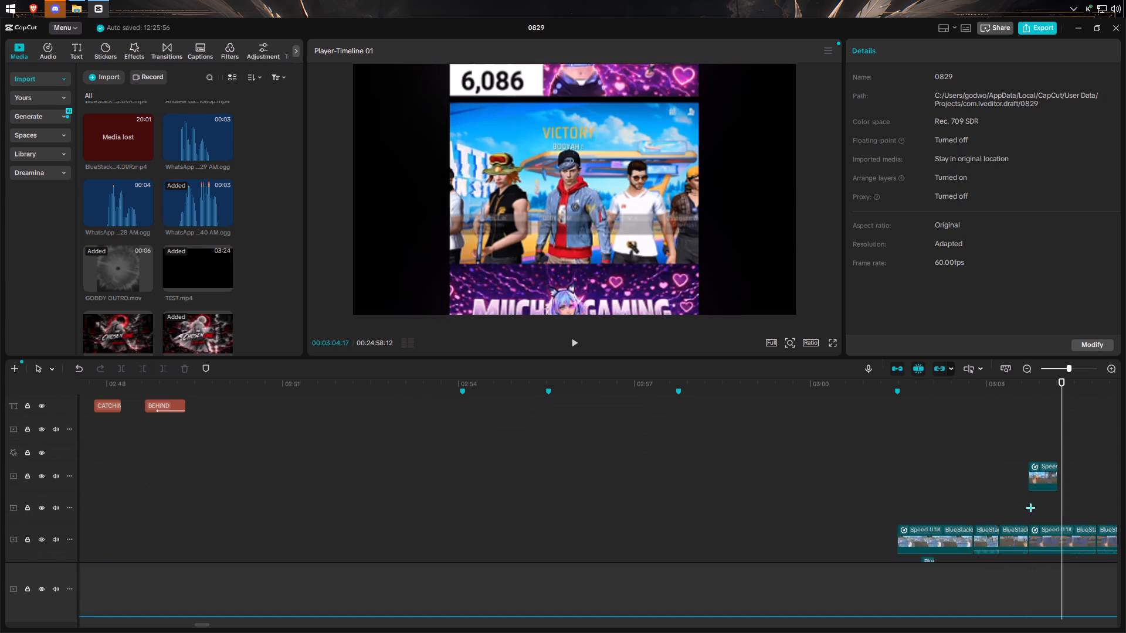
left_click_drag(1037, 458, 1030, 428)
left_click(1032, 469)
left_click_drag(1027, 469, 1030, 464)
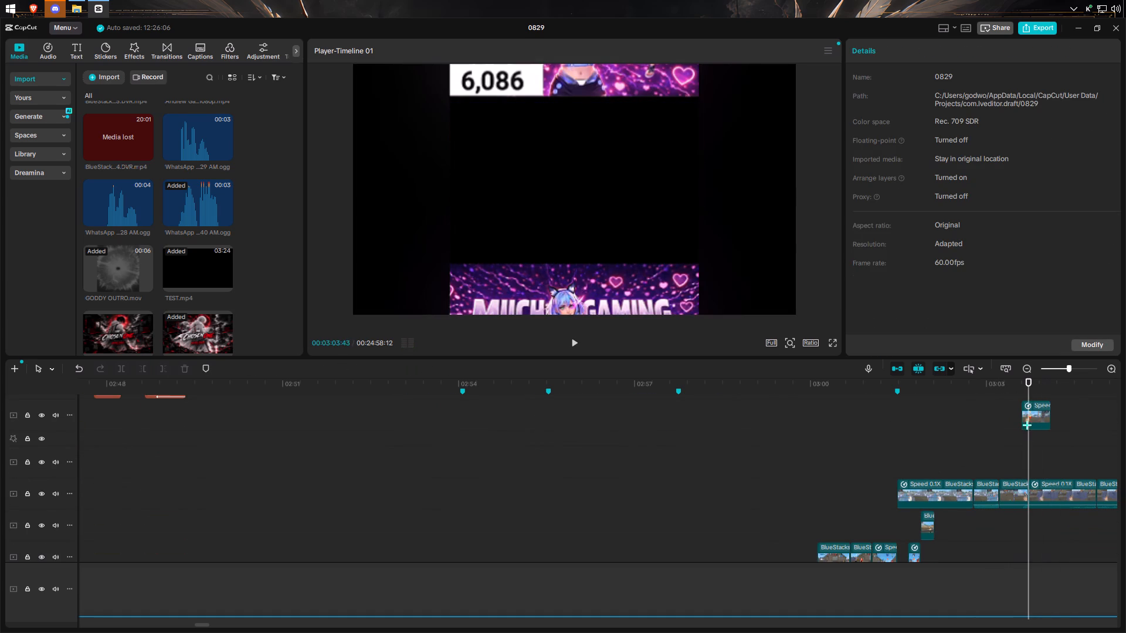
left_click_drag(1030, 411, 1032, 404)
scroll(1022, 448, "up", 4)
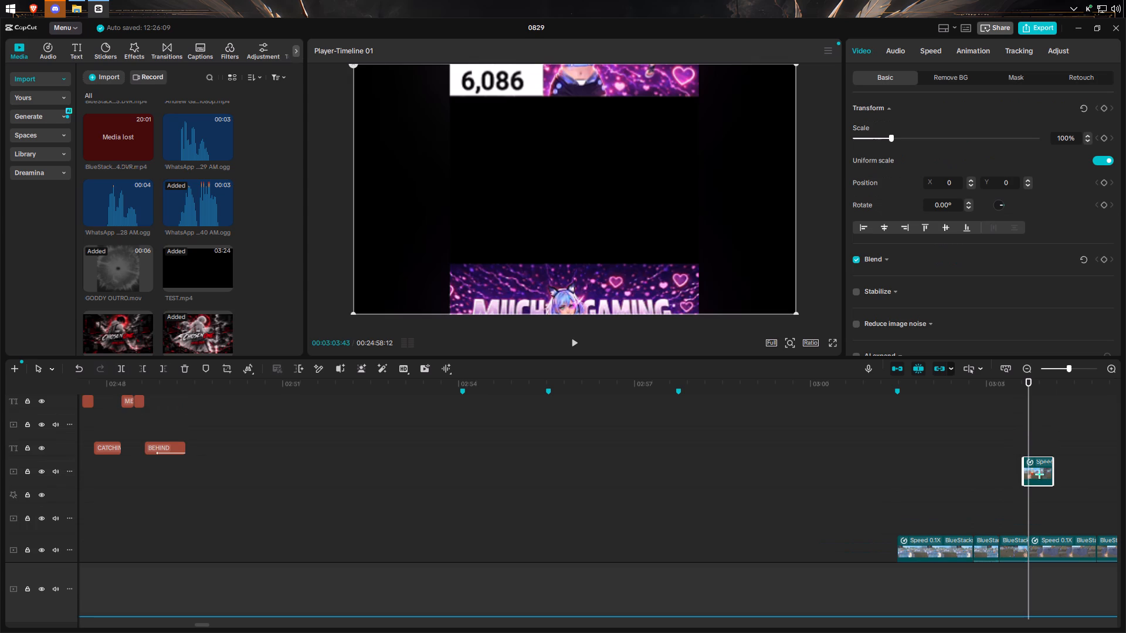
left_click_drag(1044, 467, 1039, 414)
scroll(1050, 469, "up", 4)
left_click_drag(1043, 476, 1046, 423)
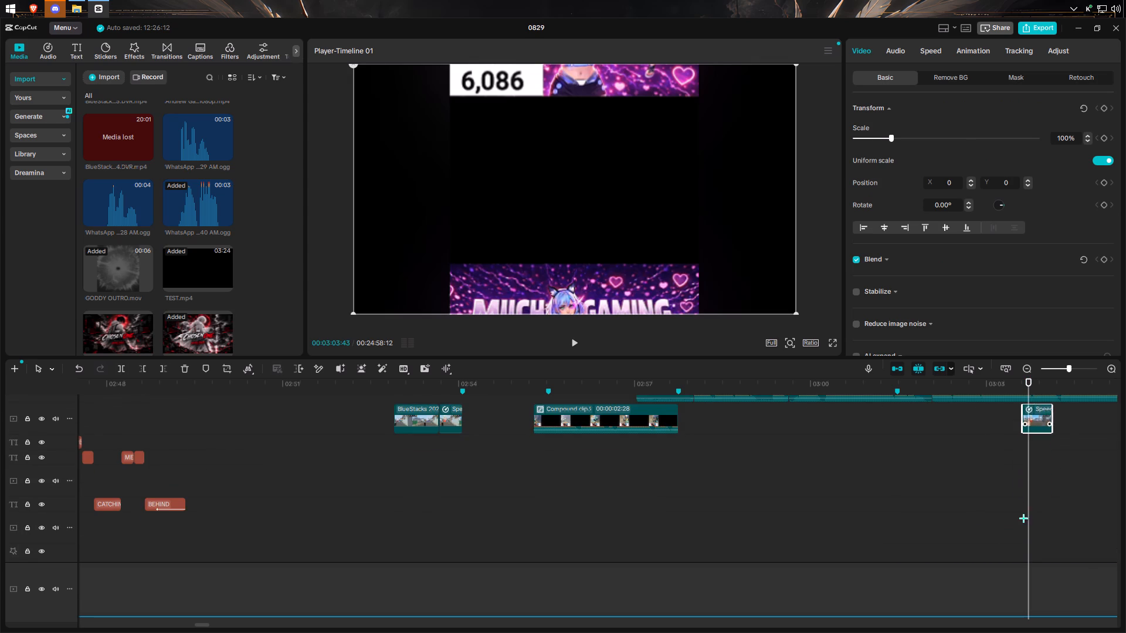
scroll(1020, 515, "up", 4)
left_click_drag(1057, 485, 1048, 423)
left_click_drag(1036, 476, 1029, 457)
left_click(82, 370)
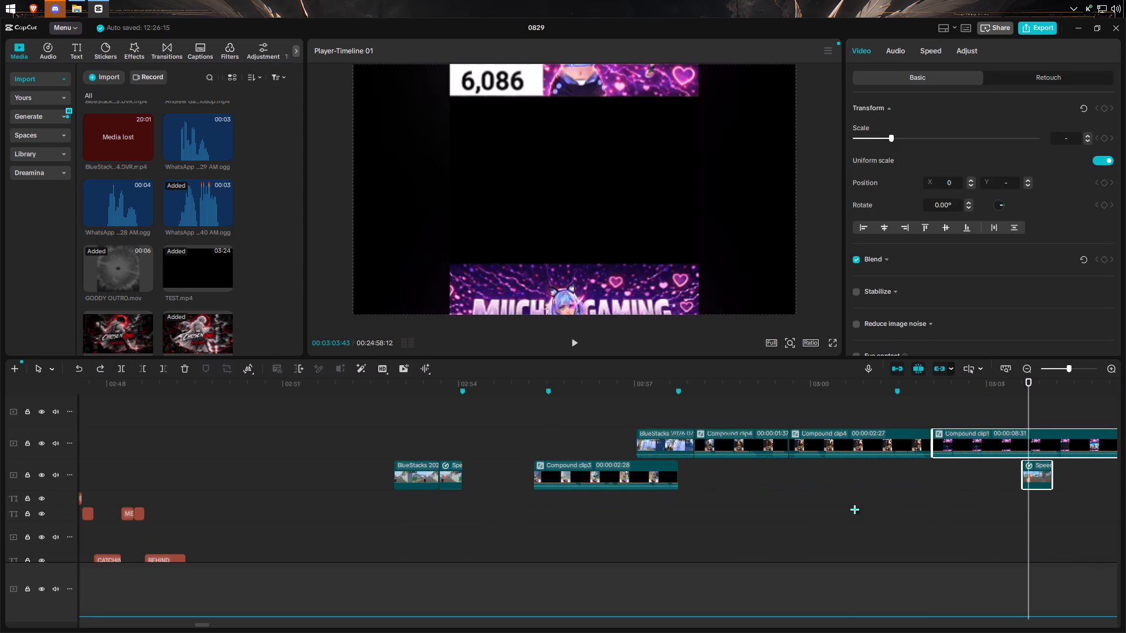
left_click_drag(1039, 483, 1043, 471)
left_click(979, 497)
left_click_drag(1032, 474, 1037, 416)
Play from 00:03:02:10 to review the short gameplay clip over Compound clip1.
left_click(995, 479)
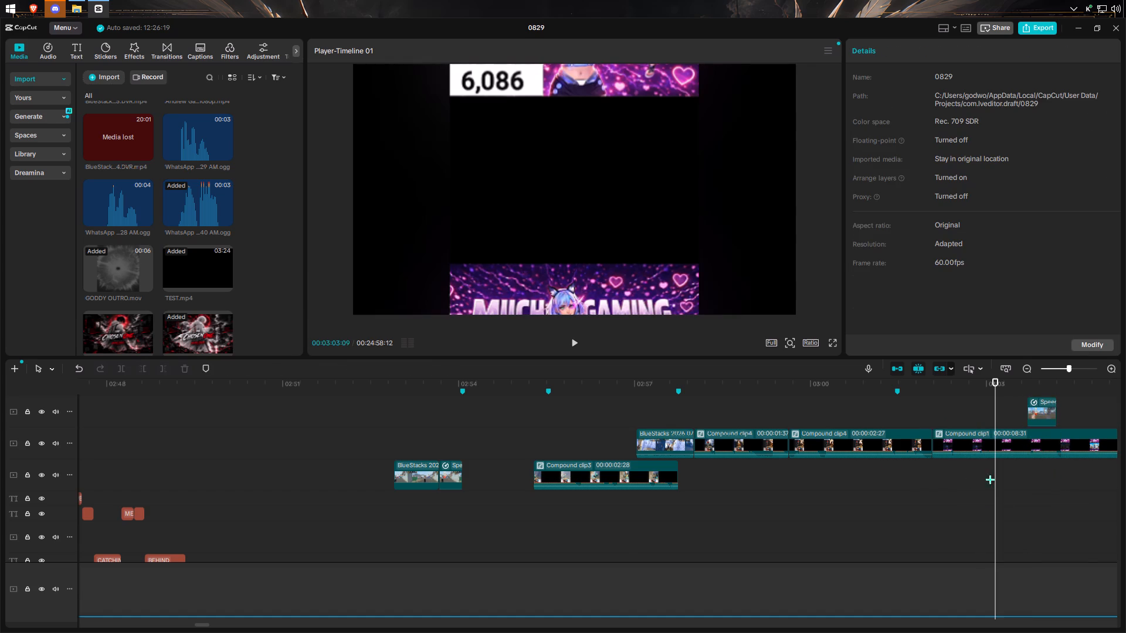
left_click(939, 481)
left_click(547, 335)
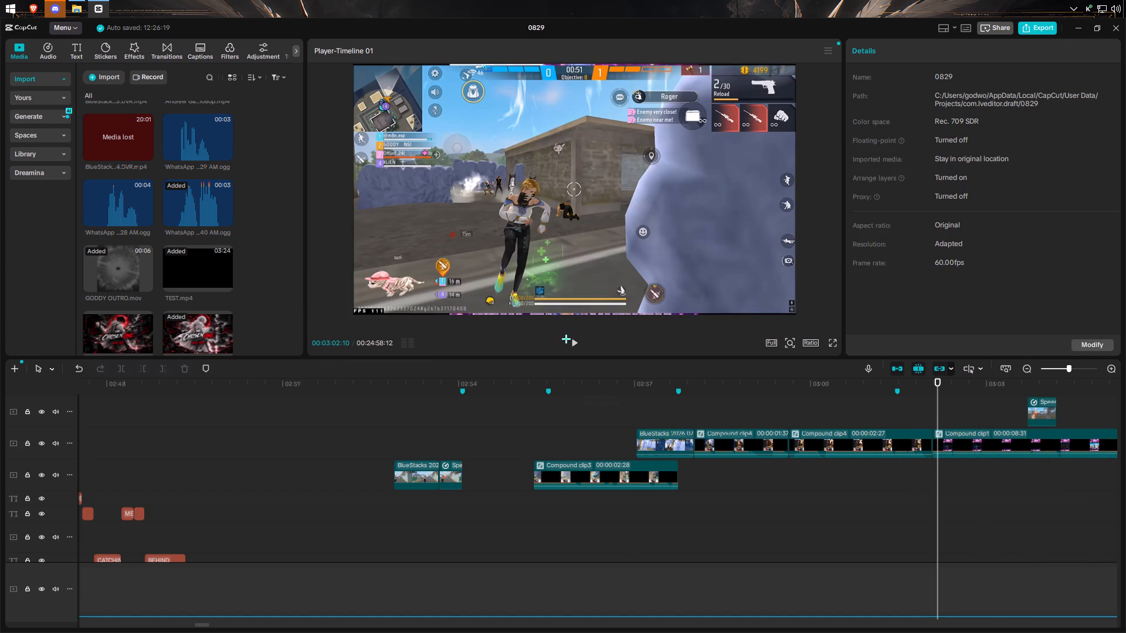
left_click(568, 342)
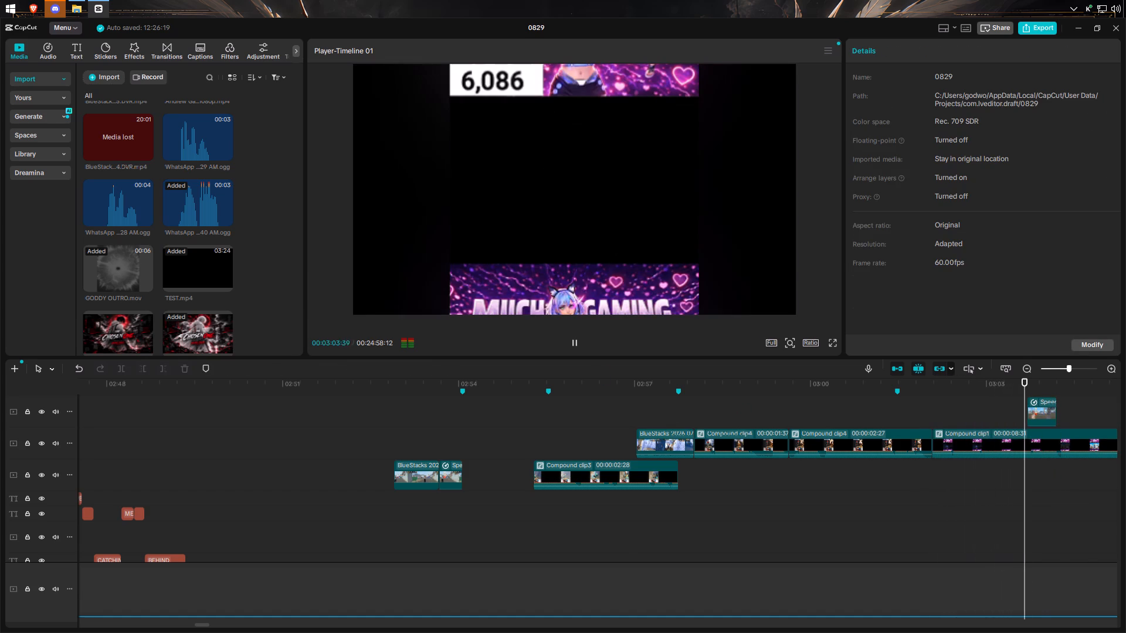
left_click(568, 342)
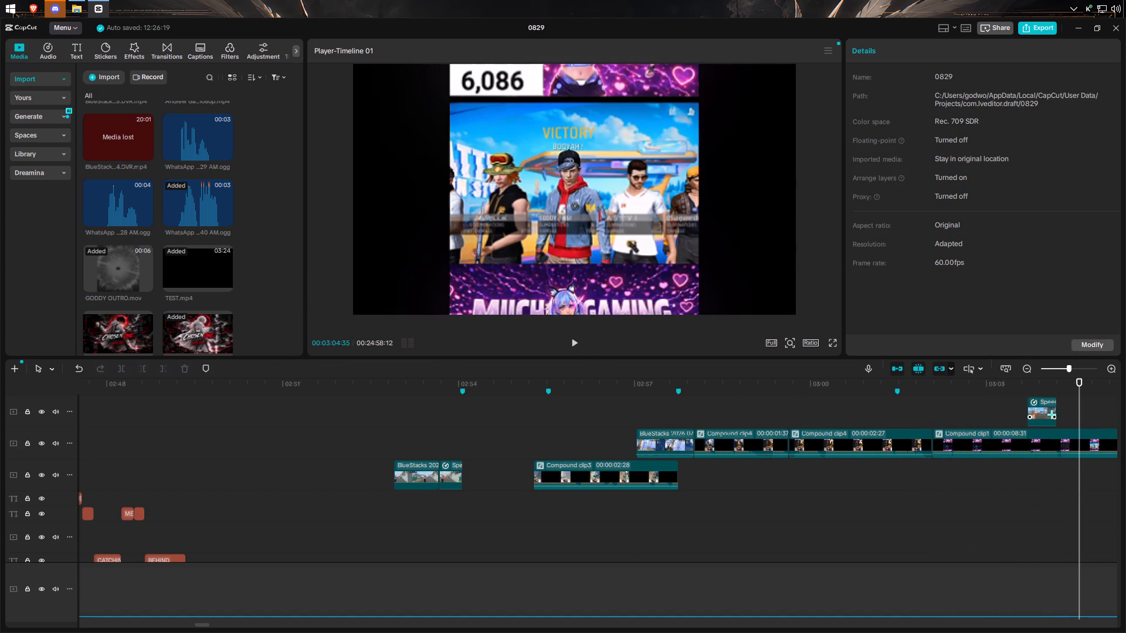
Move the short gameplay clip off the upper track to a lower track below Compound clip1, at about 00:03:03:05.
left_click_drag(1050, 414, 1015, 525)
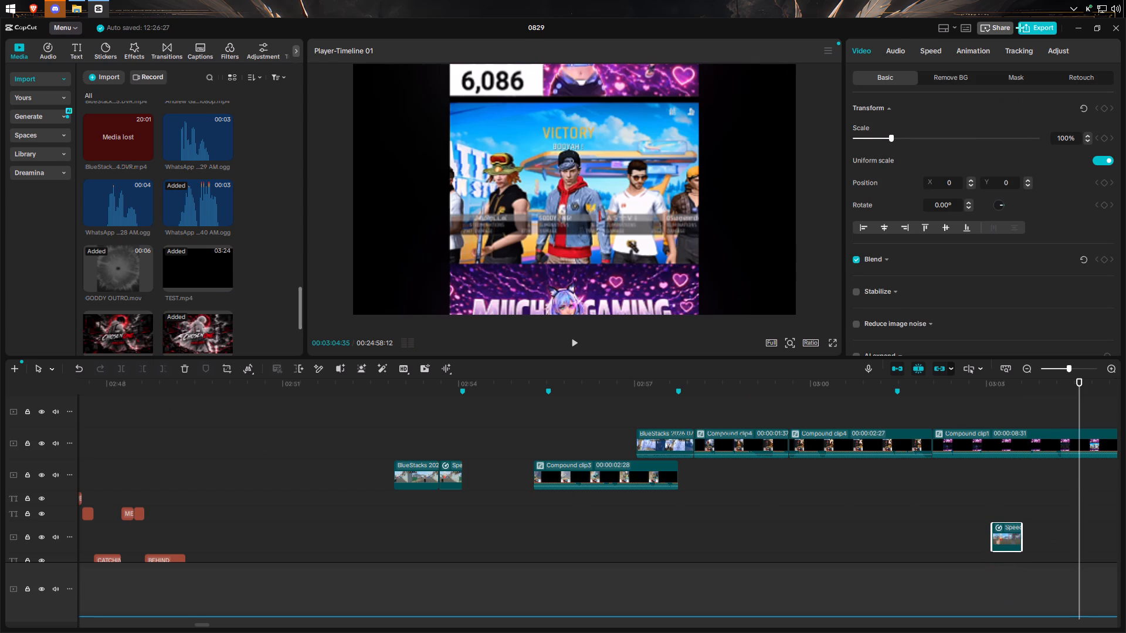